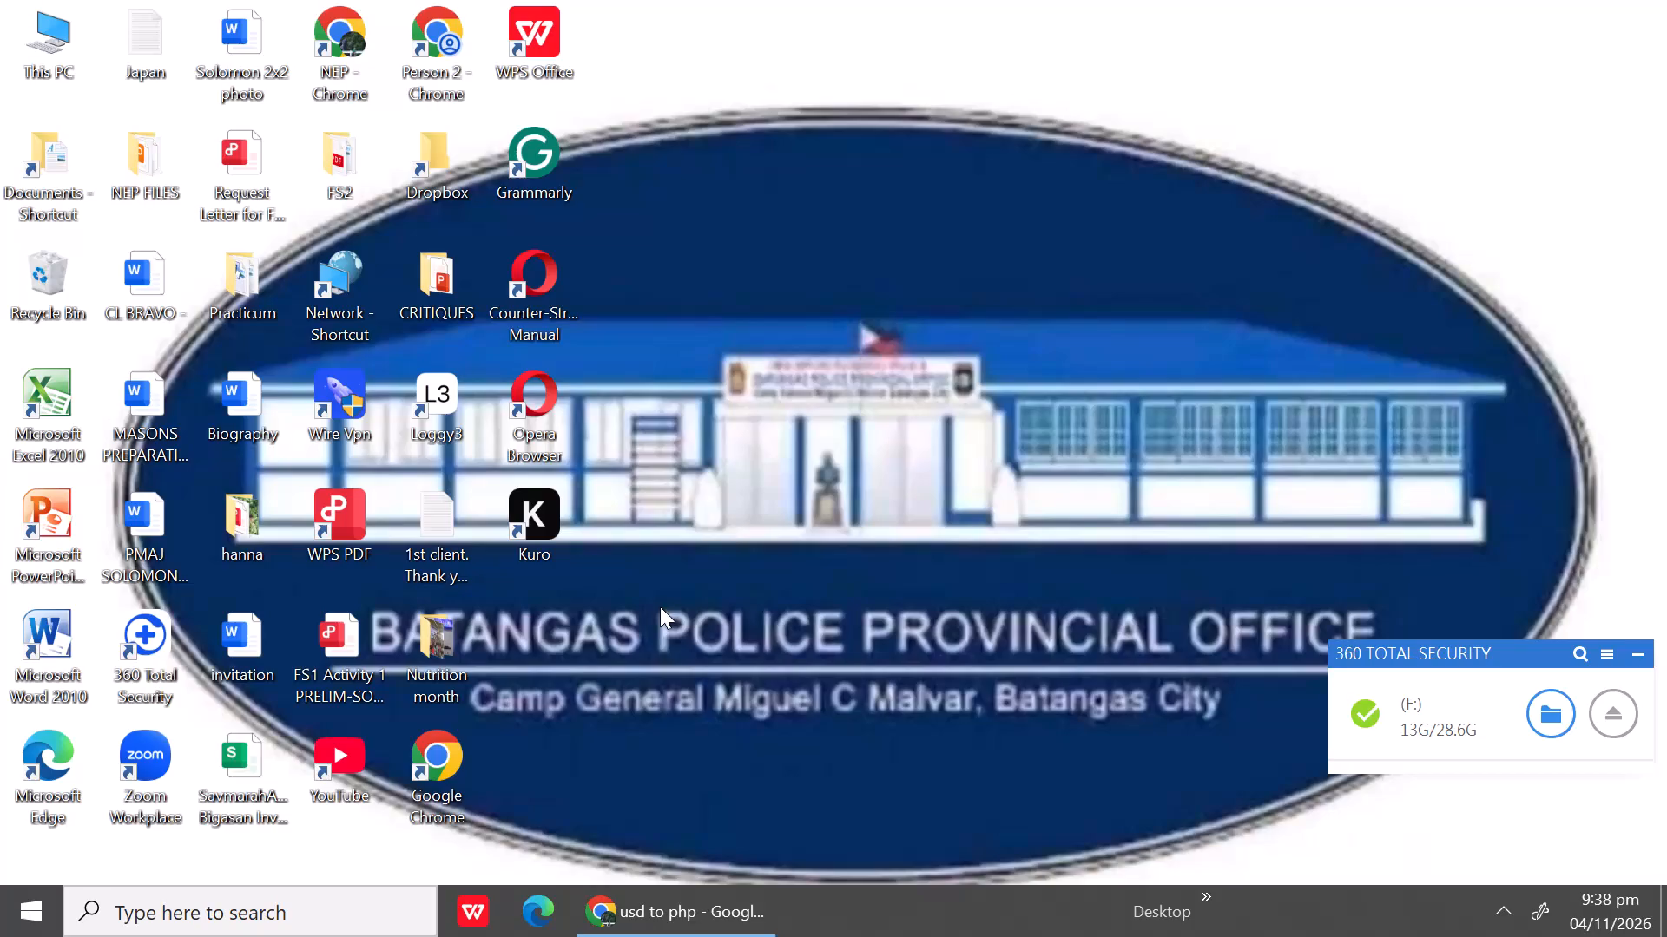
Launch the recently added Kuro application.
click(30, 926)
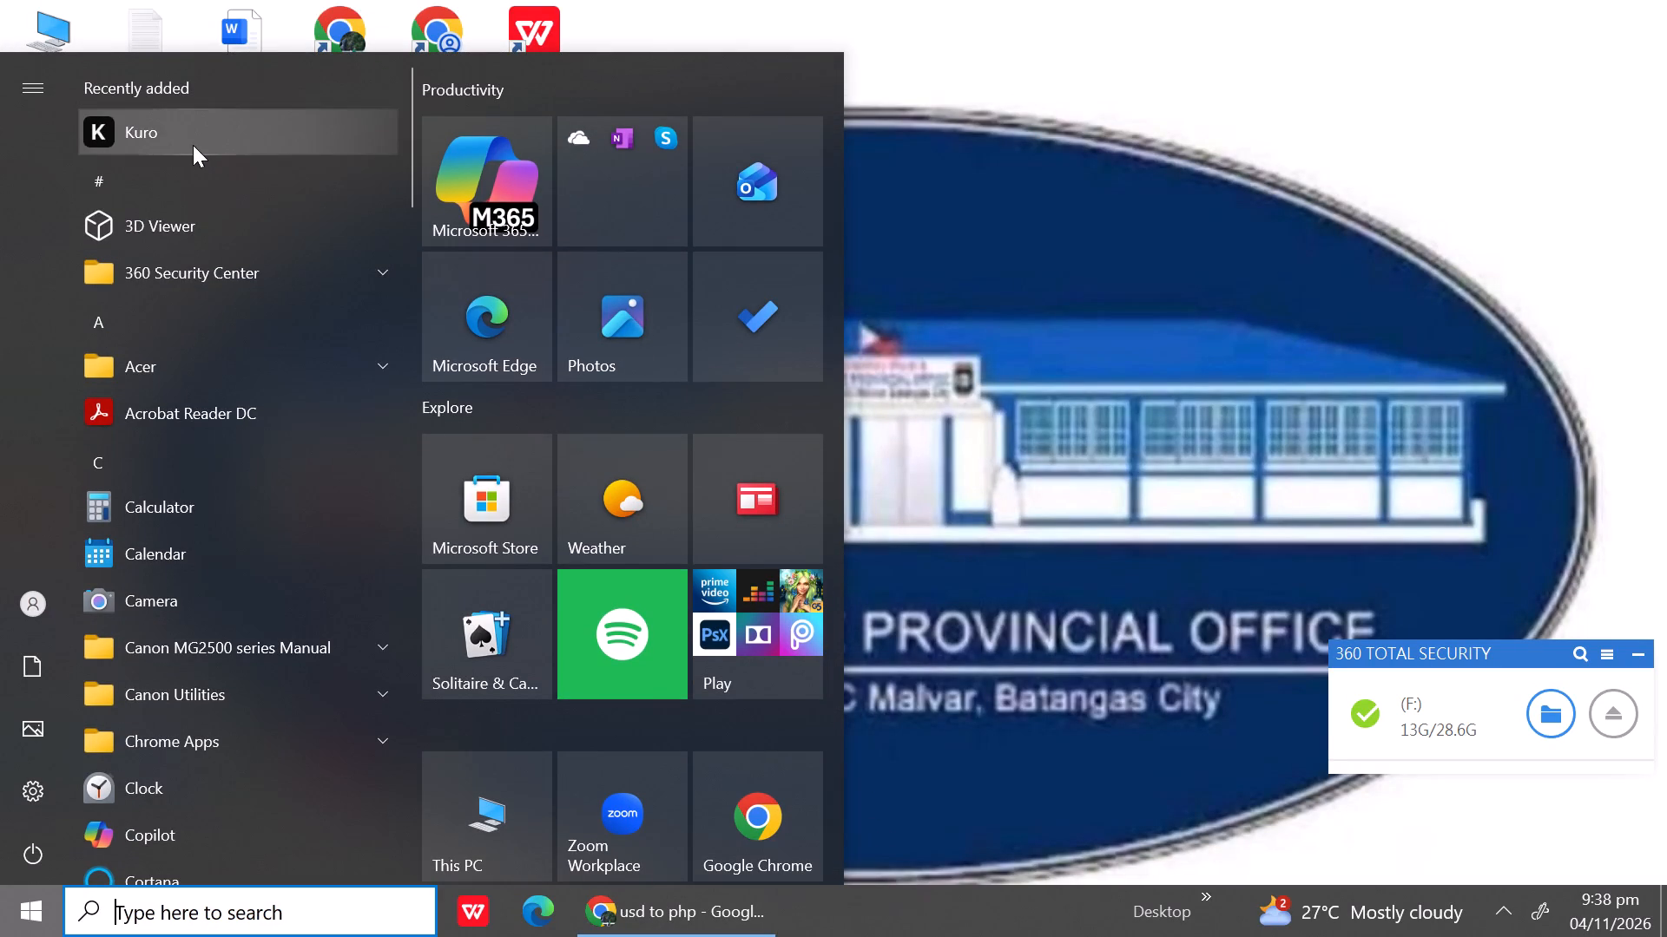
click(193, 145)
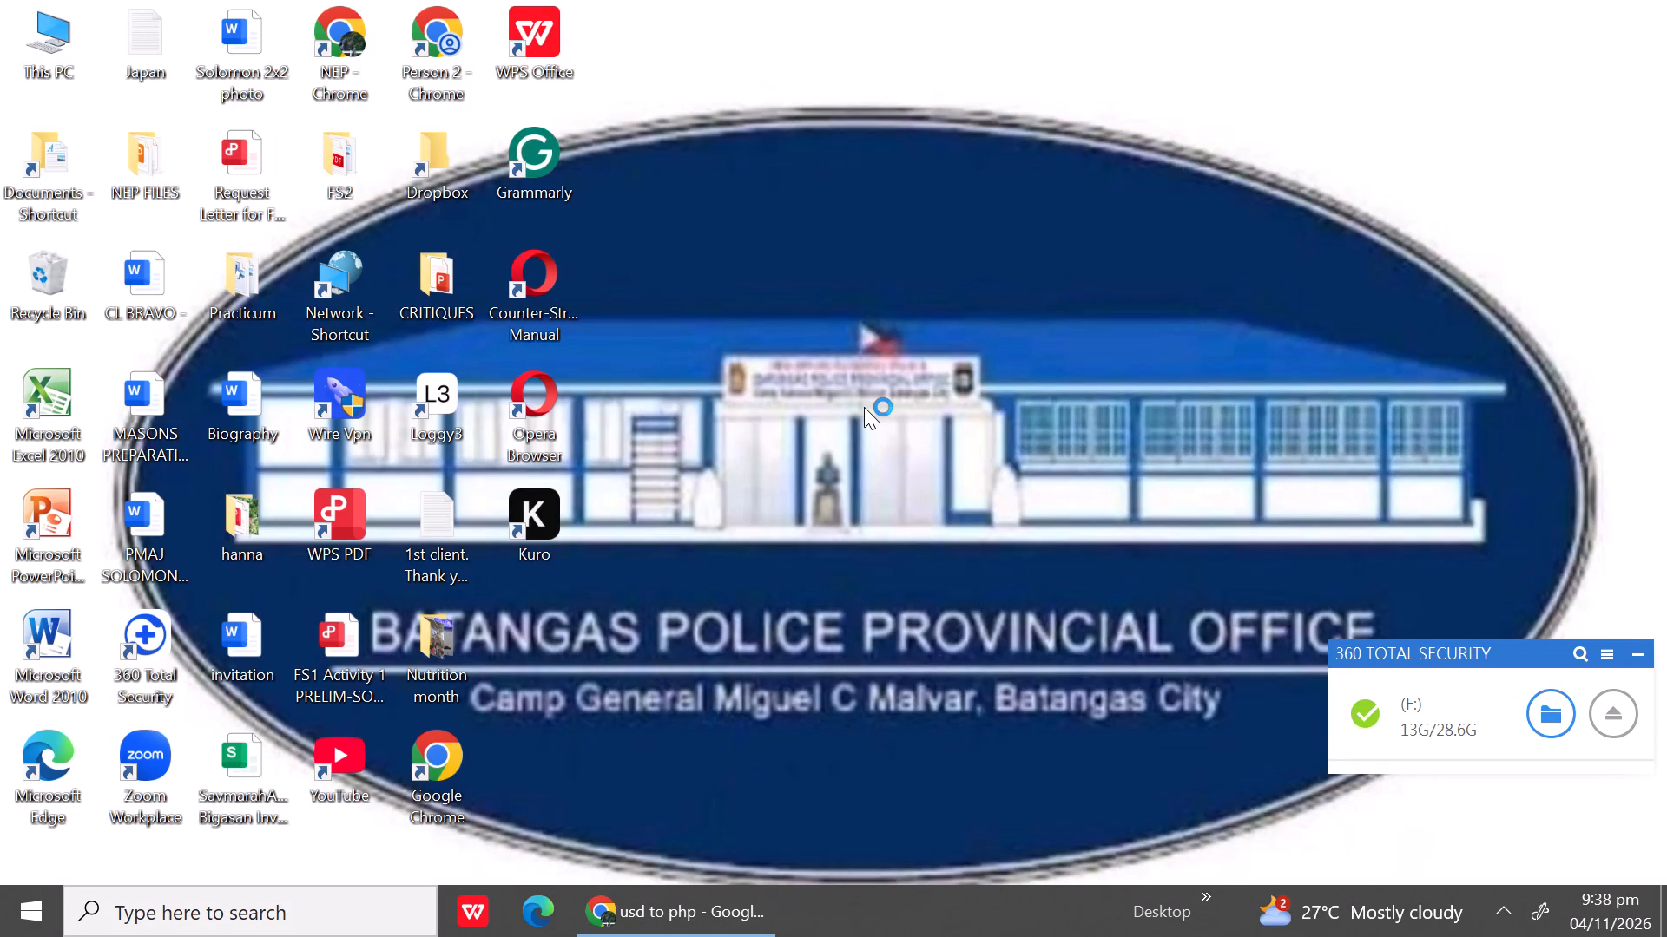
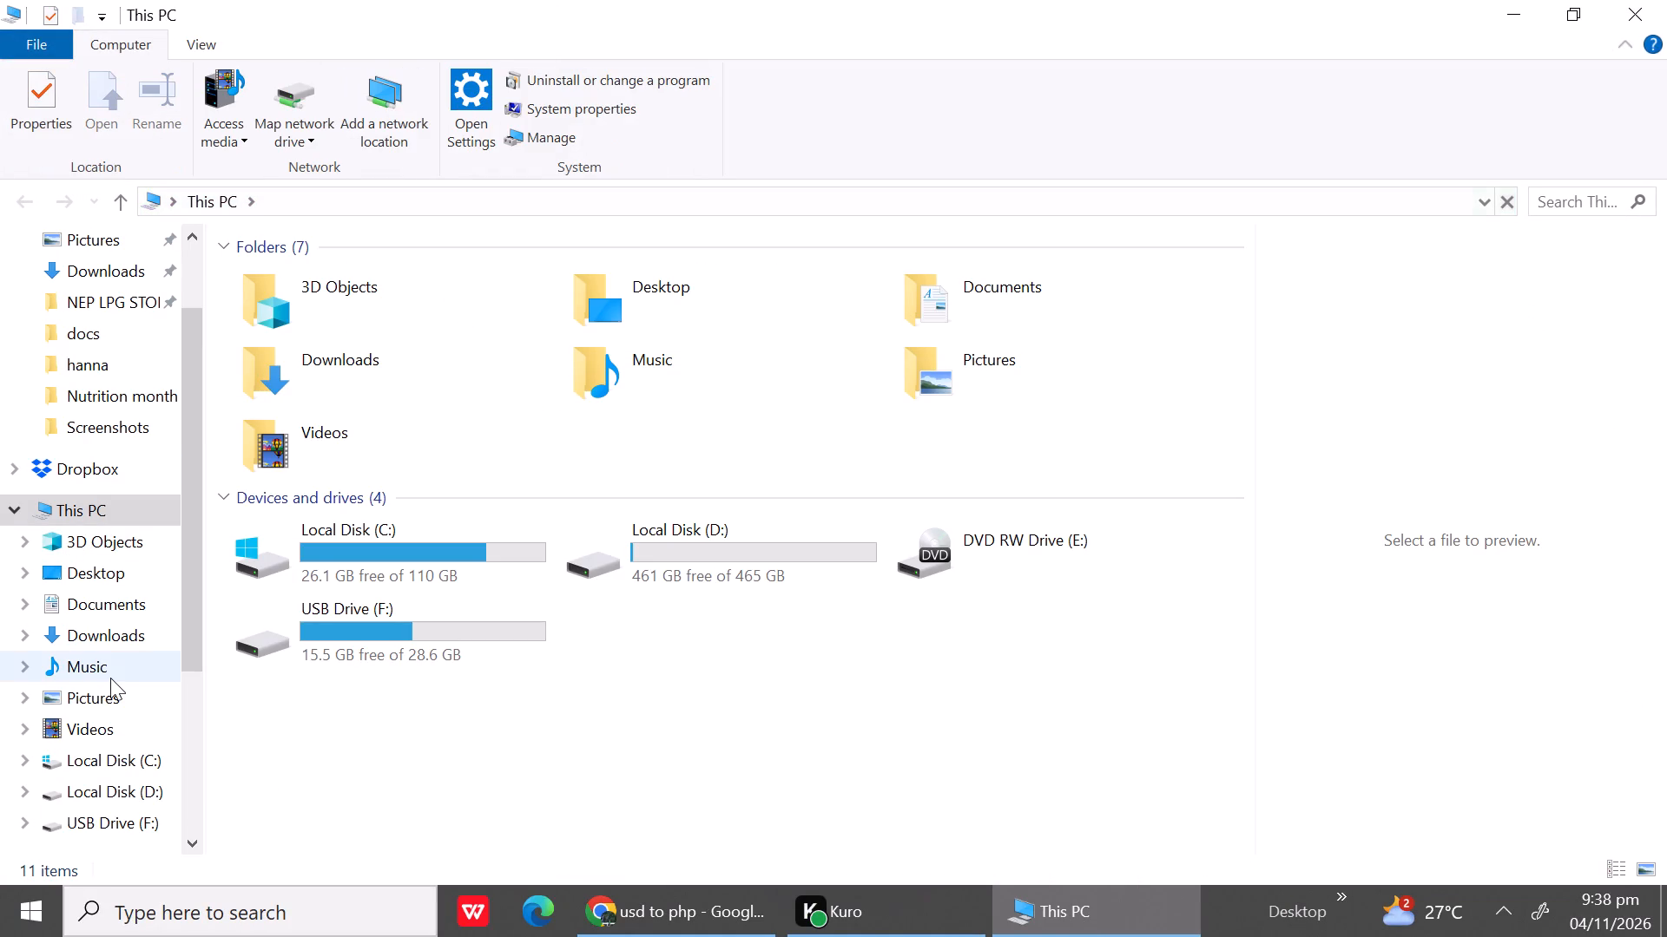
Open the Copy of October Net Sales workbook from the docs folder on USB Drive (F:).
double_click(135, 820)
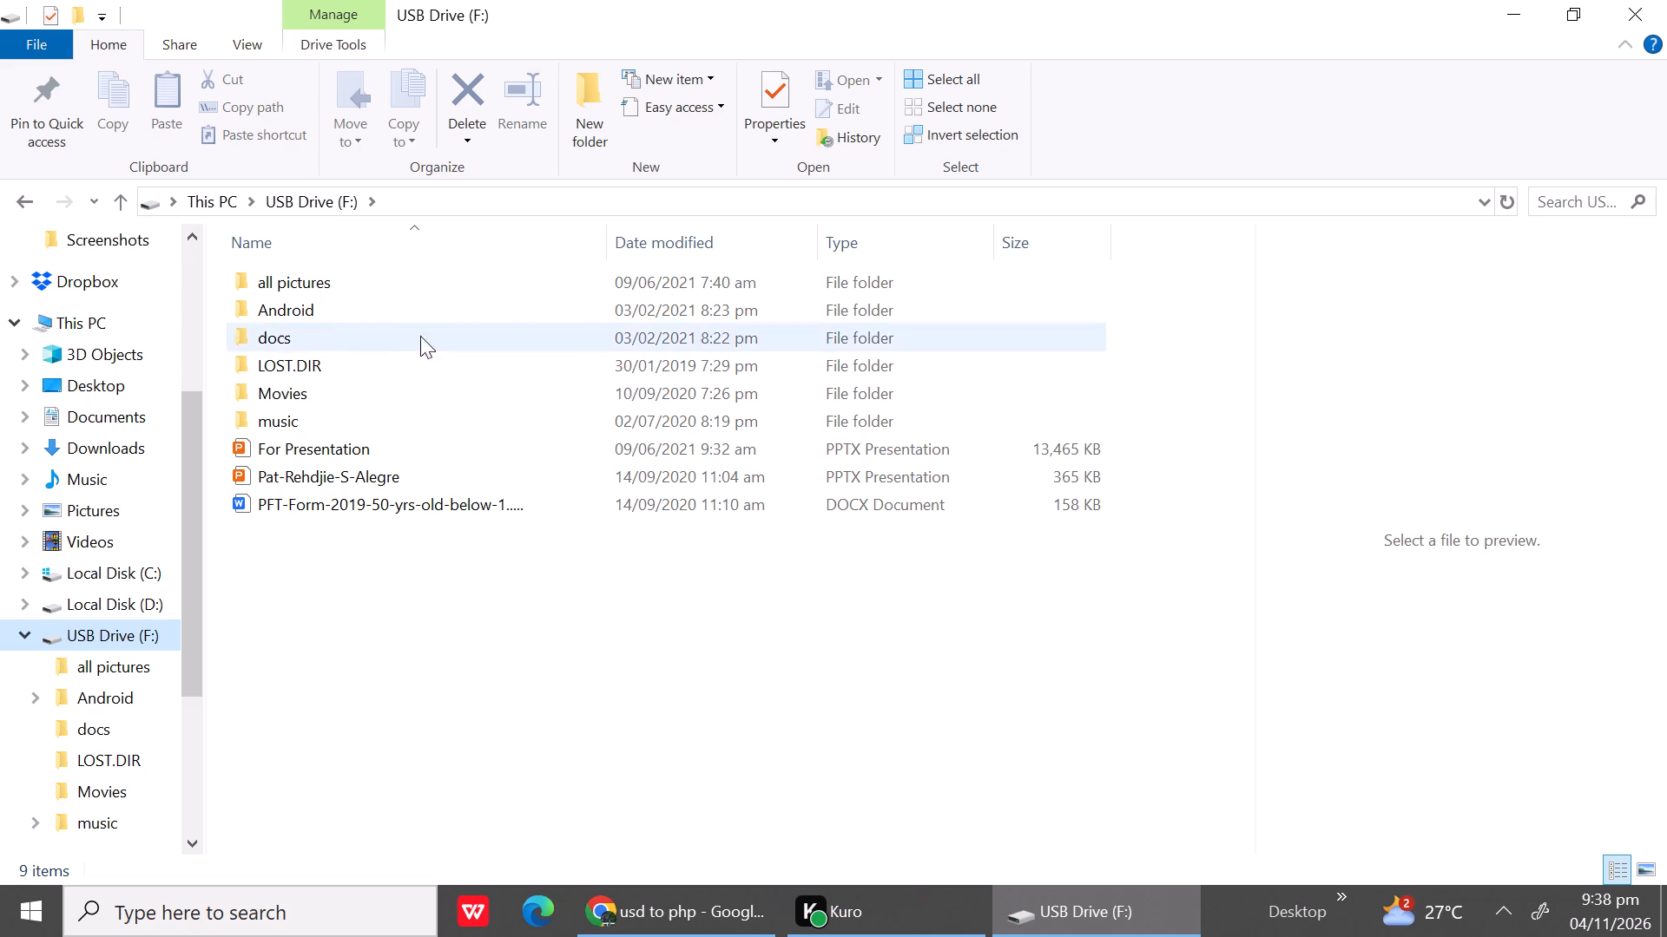
click(315, 346)
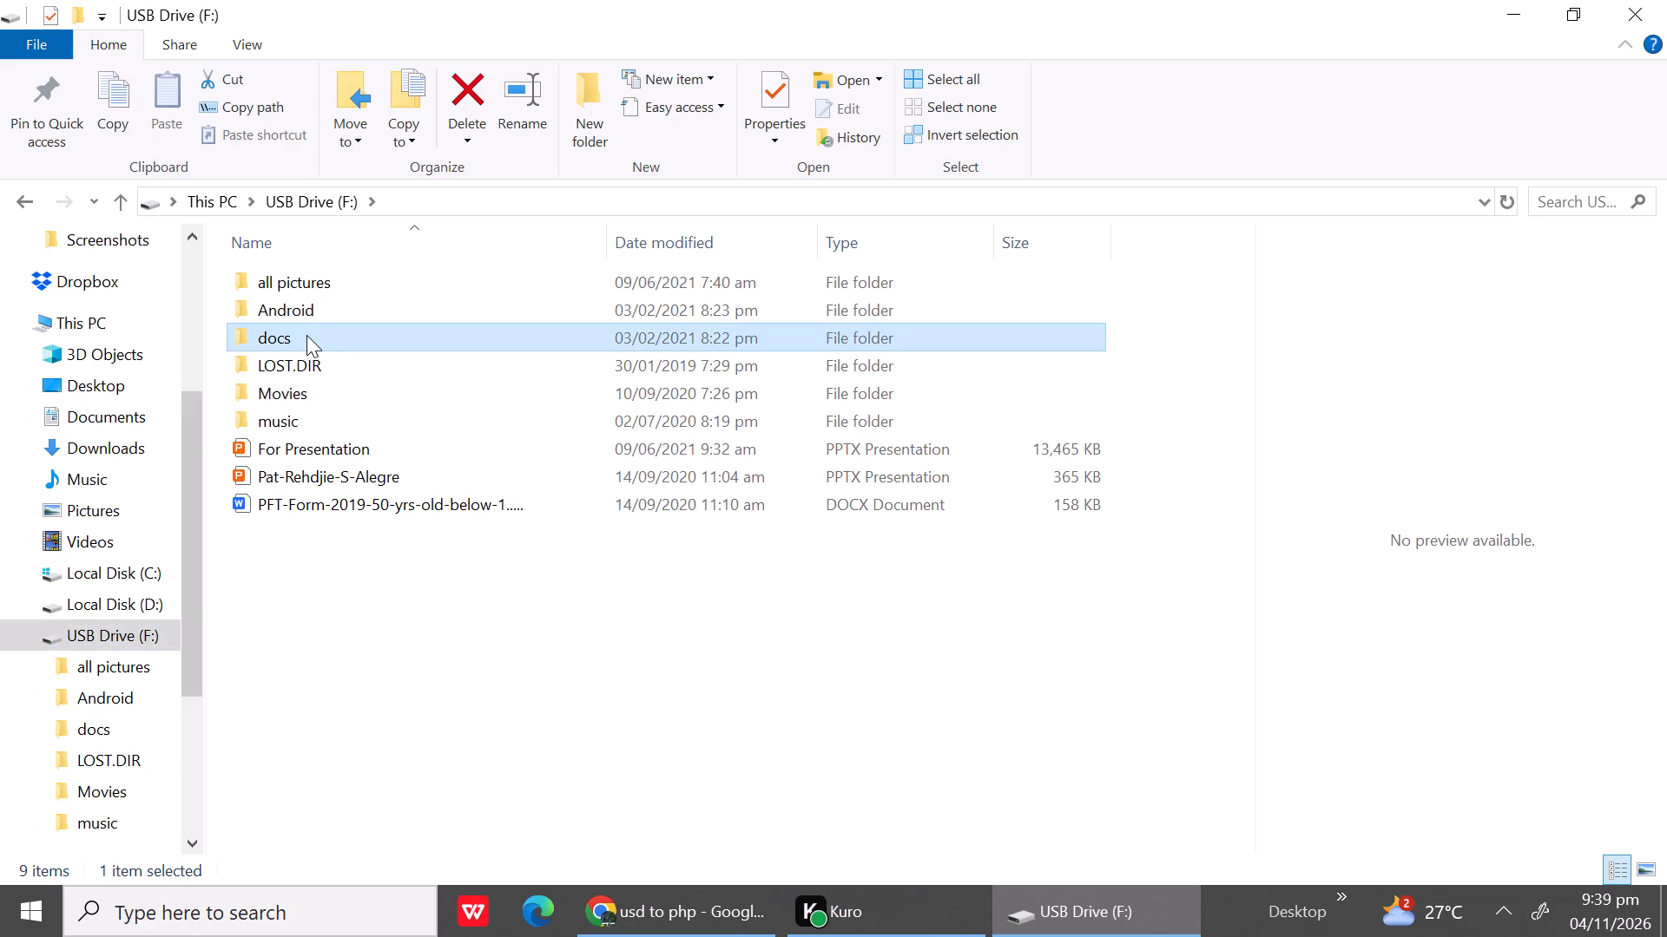
click(306, 335)
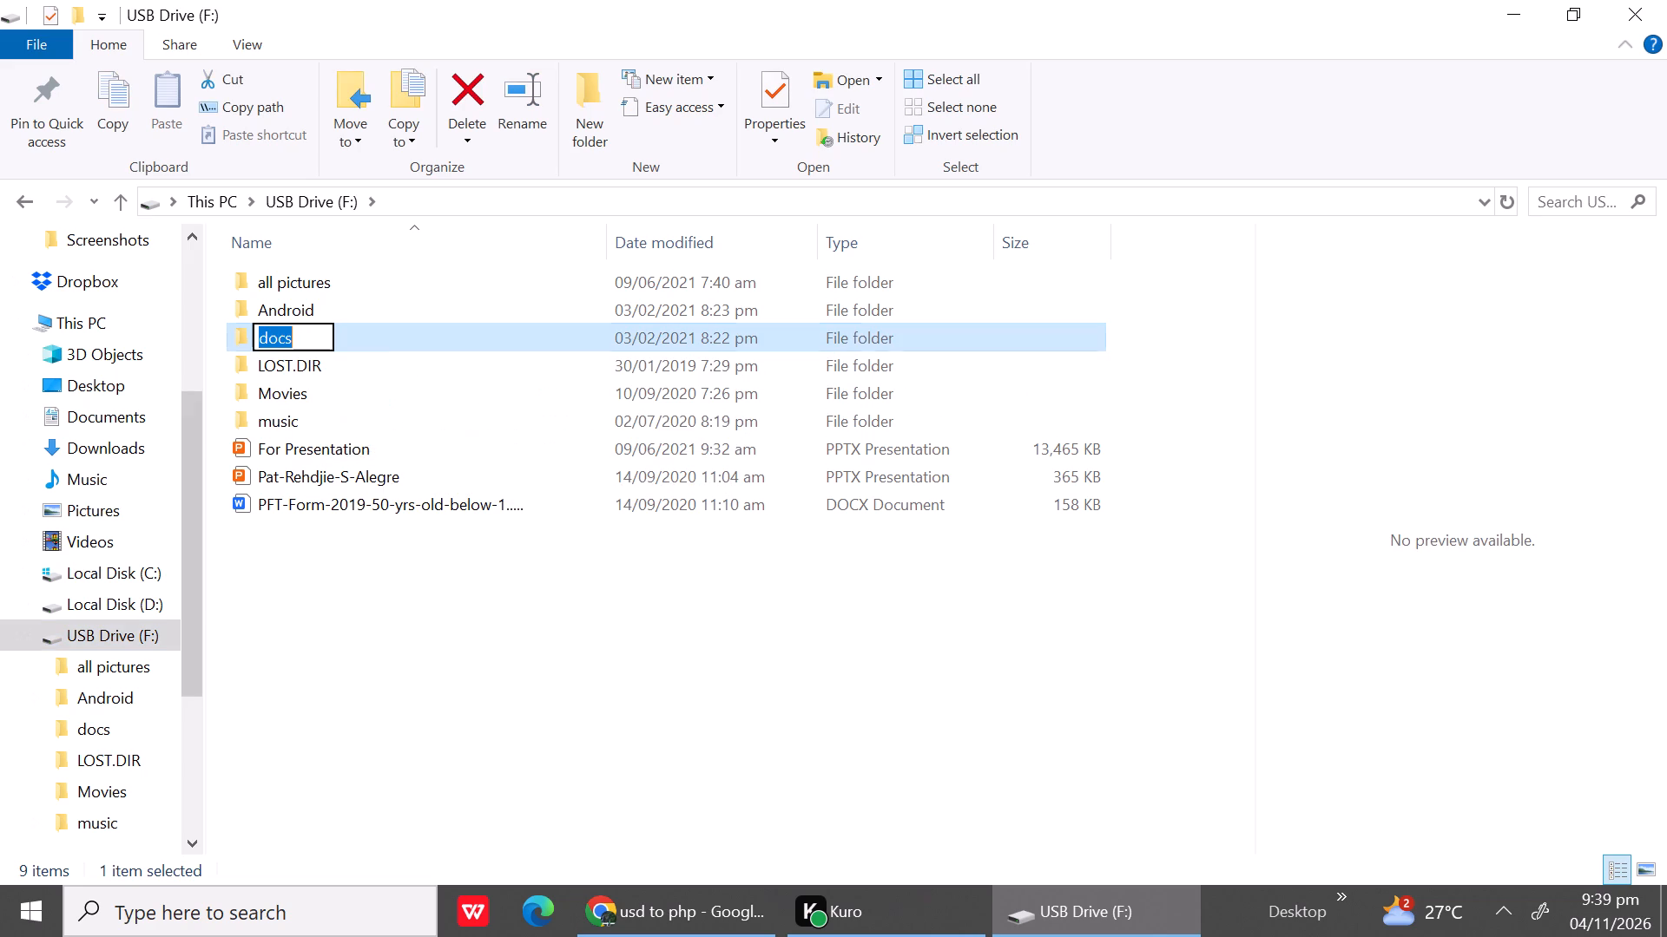
double_click(387, 329)
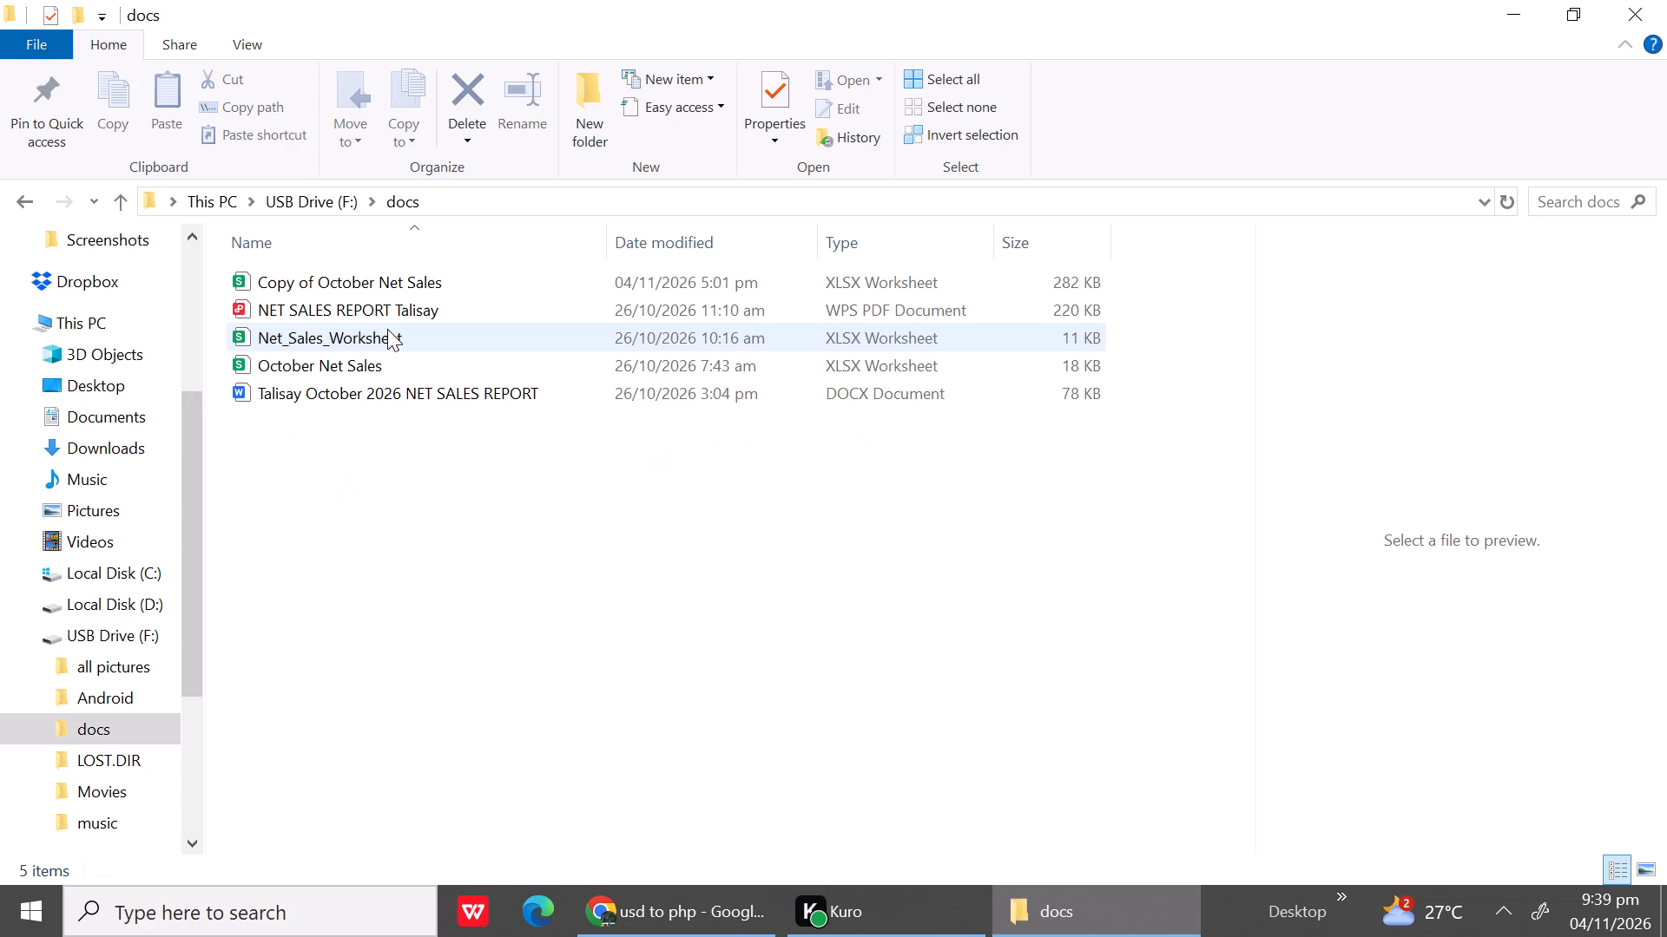
double_click(376, 285)
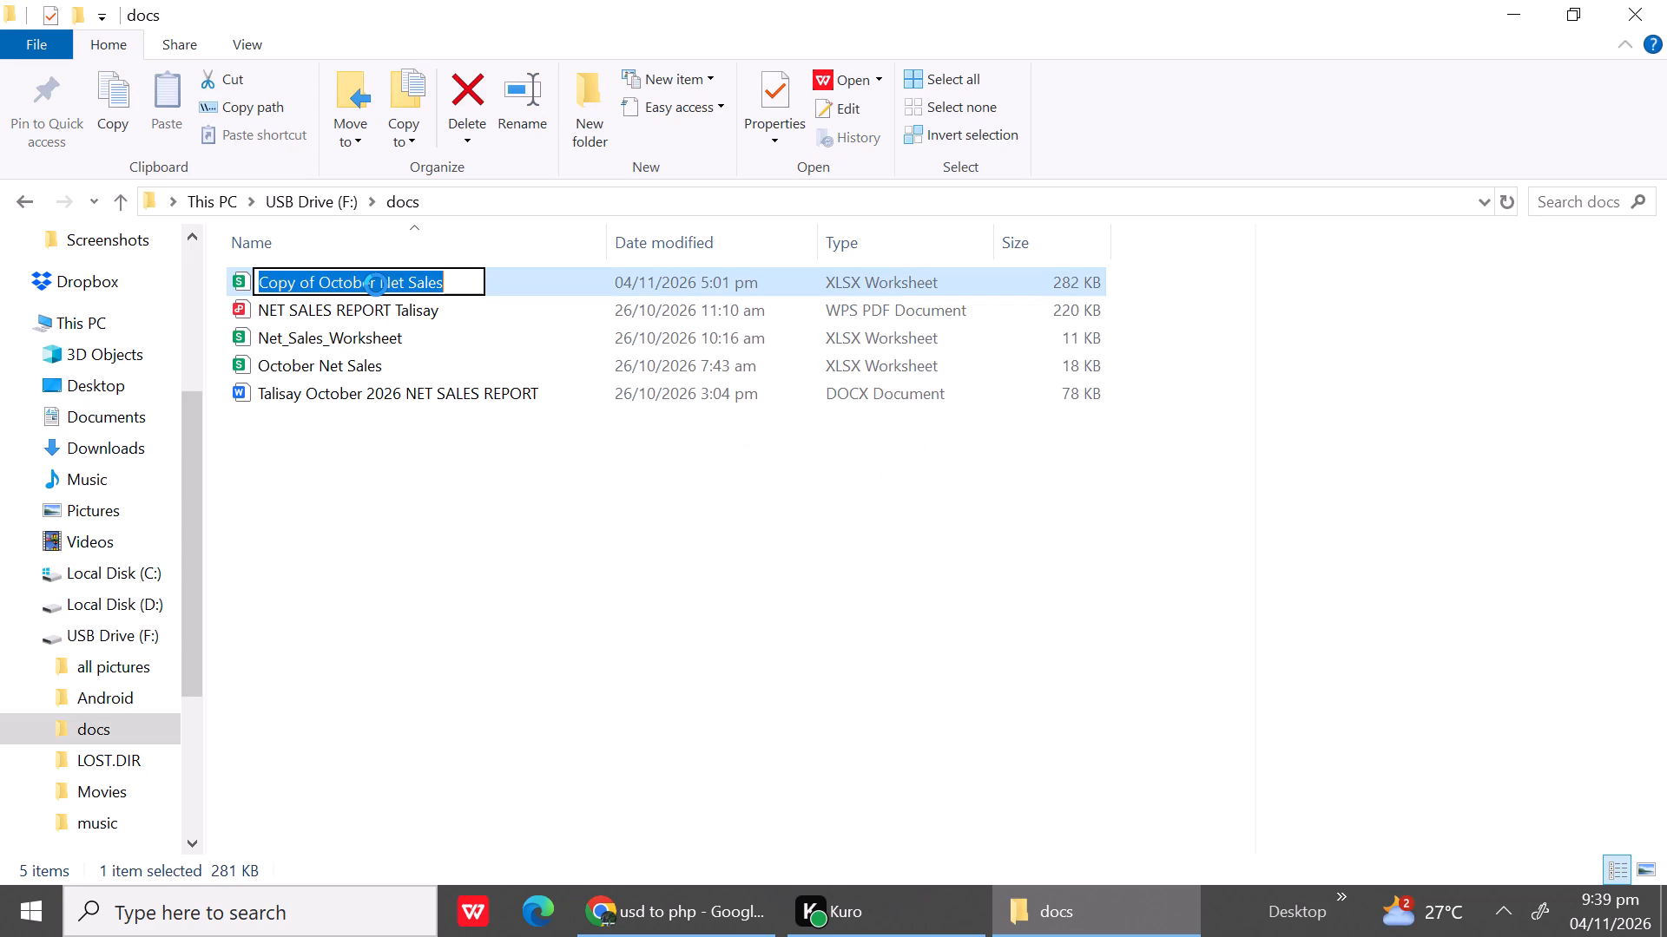
click(554, 547)
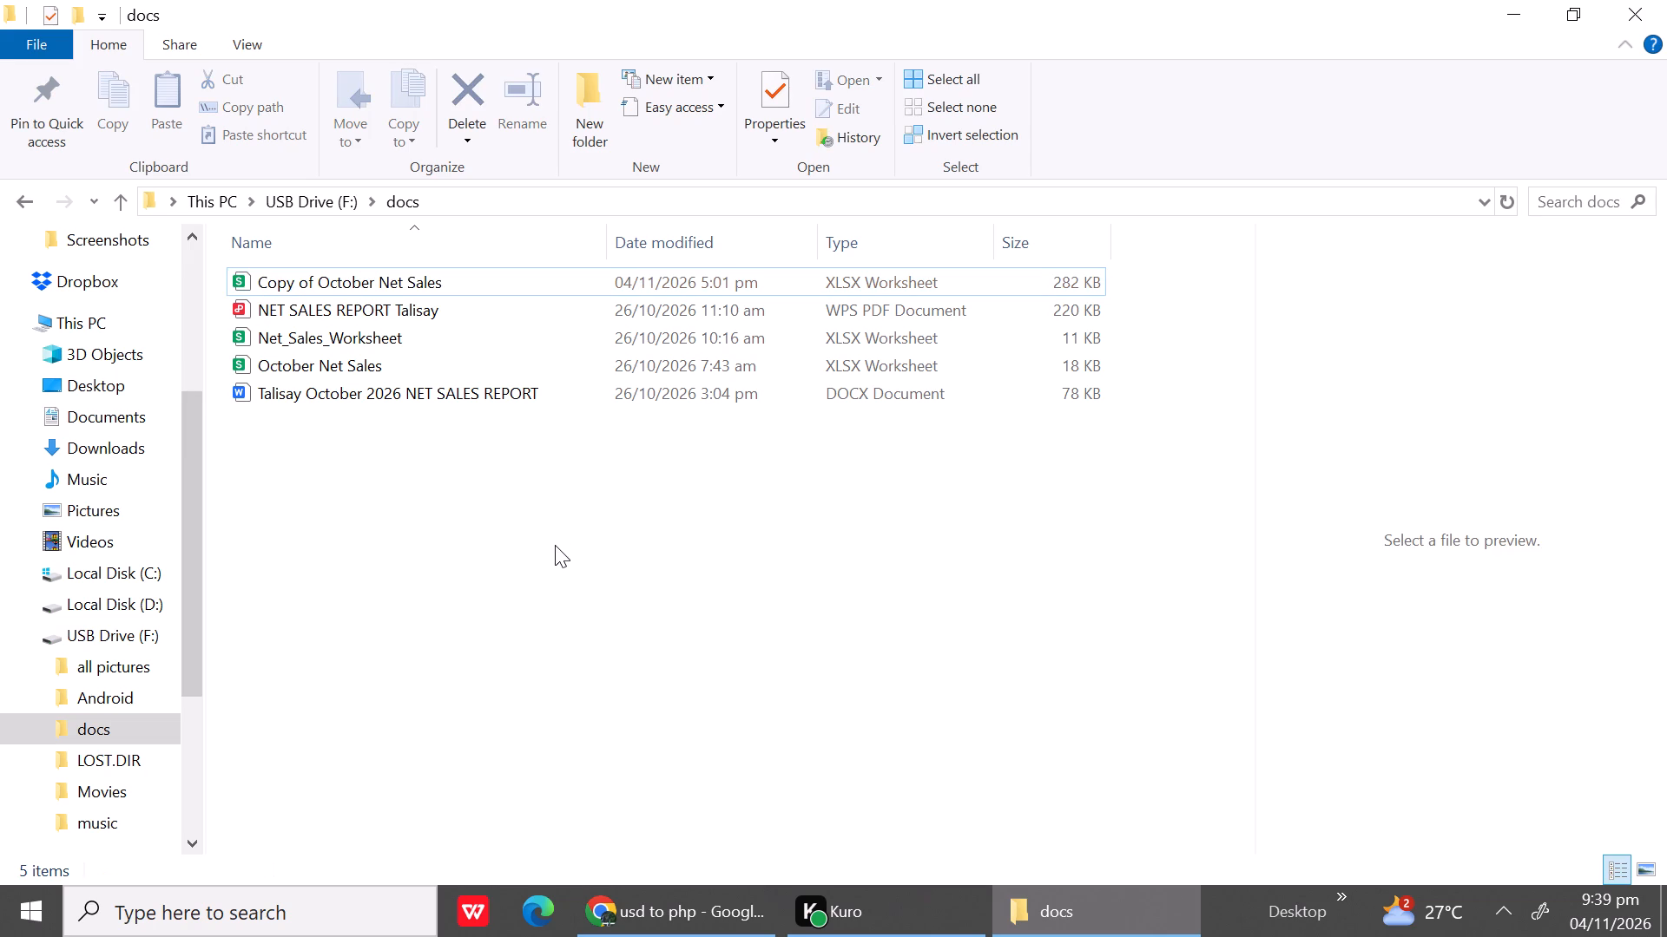
double_click(430, 271)
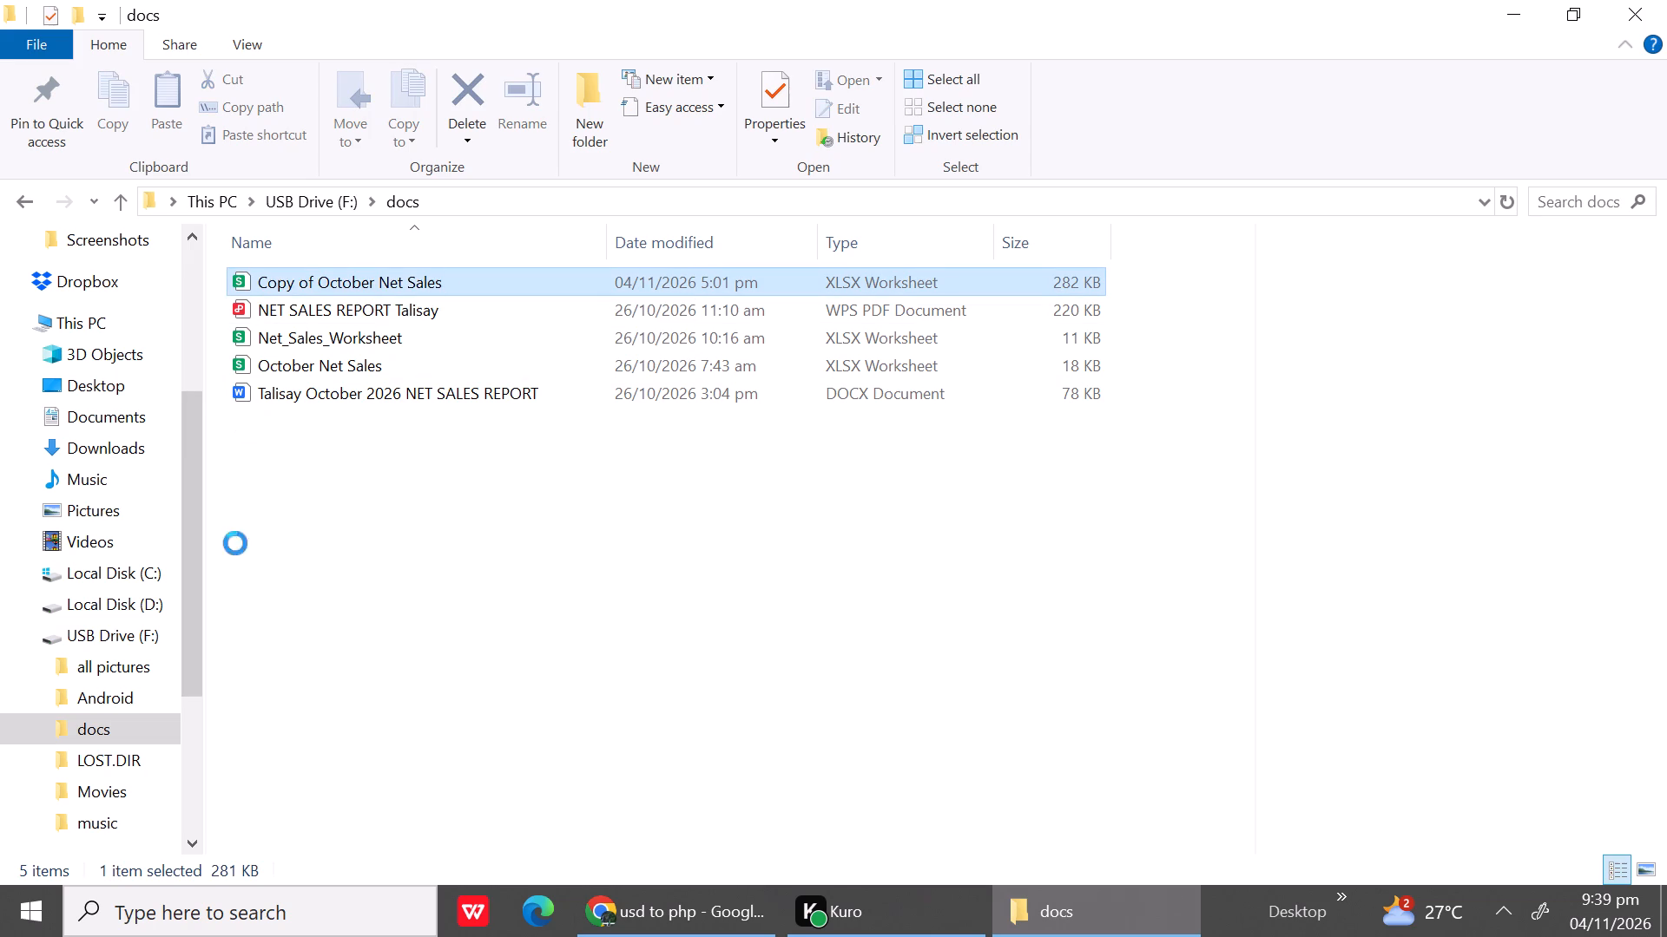
Launch Microsoft Word 2010 from the recent Windows searches.
click(289, 925)
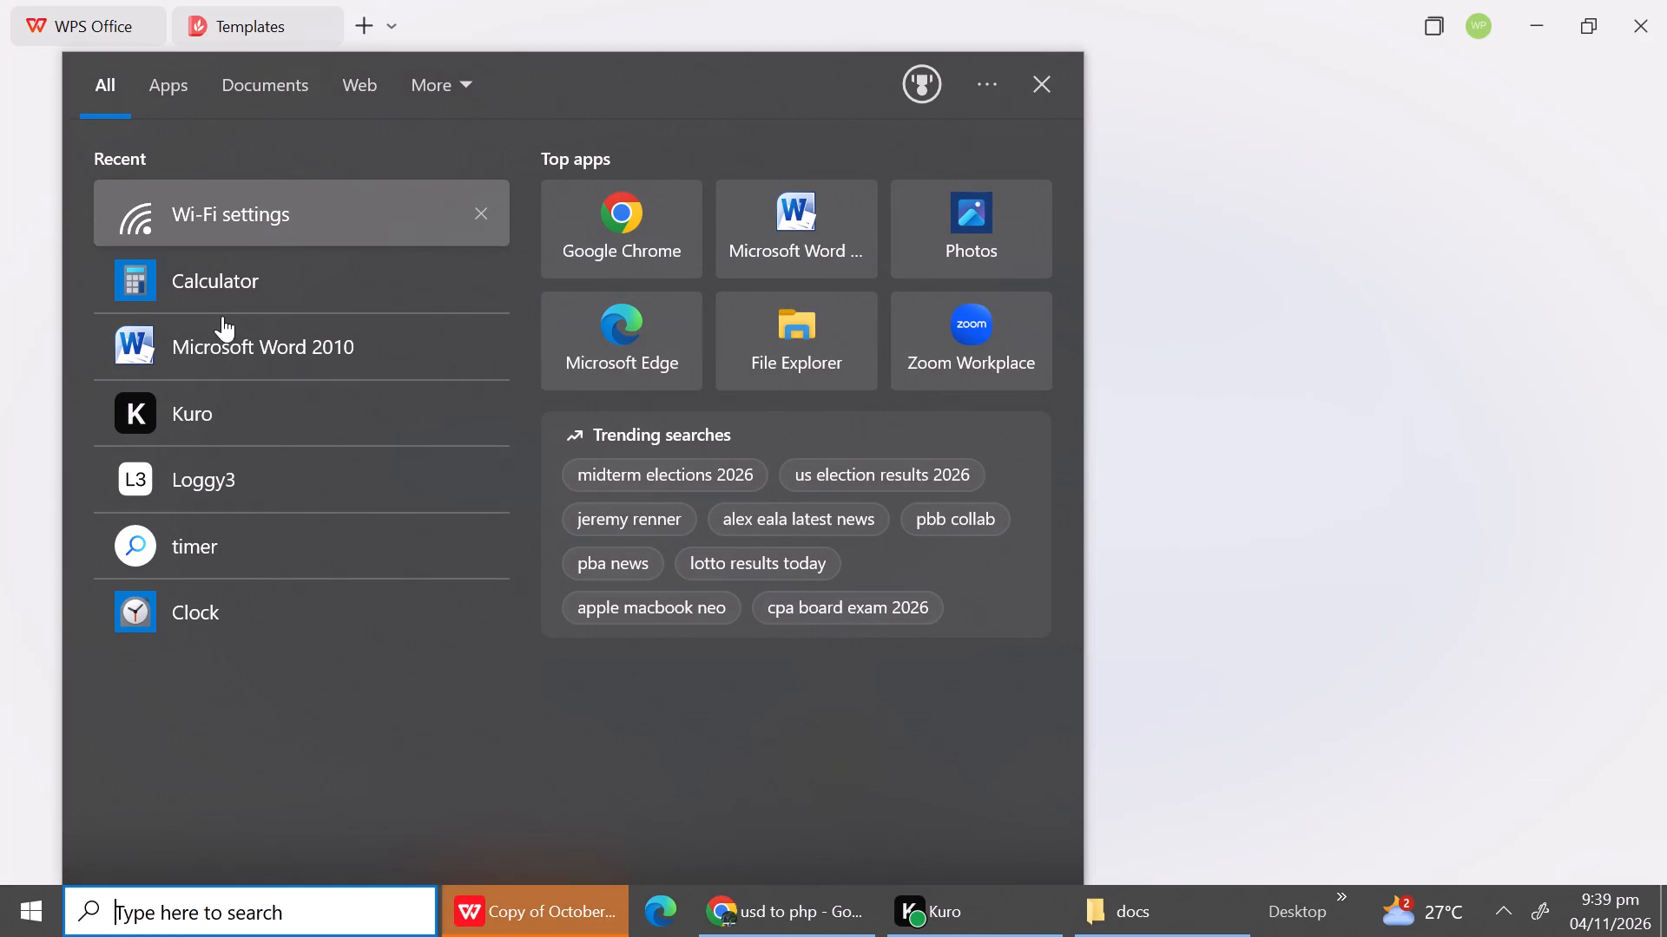
click(225, 353)
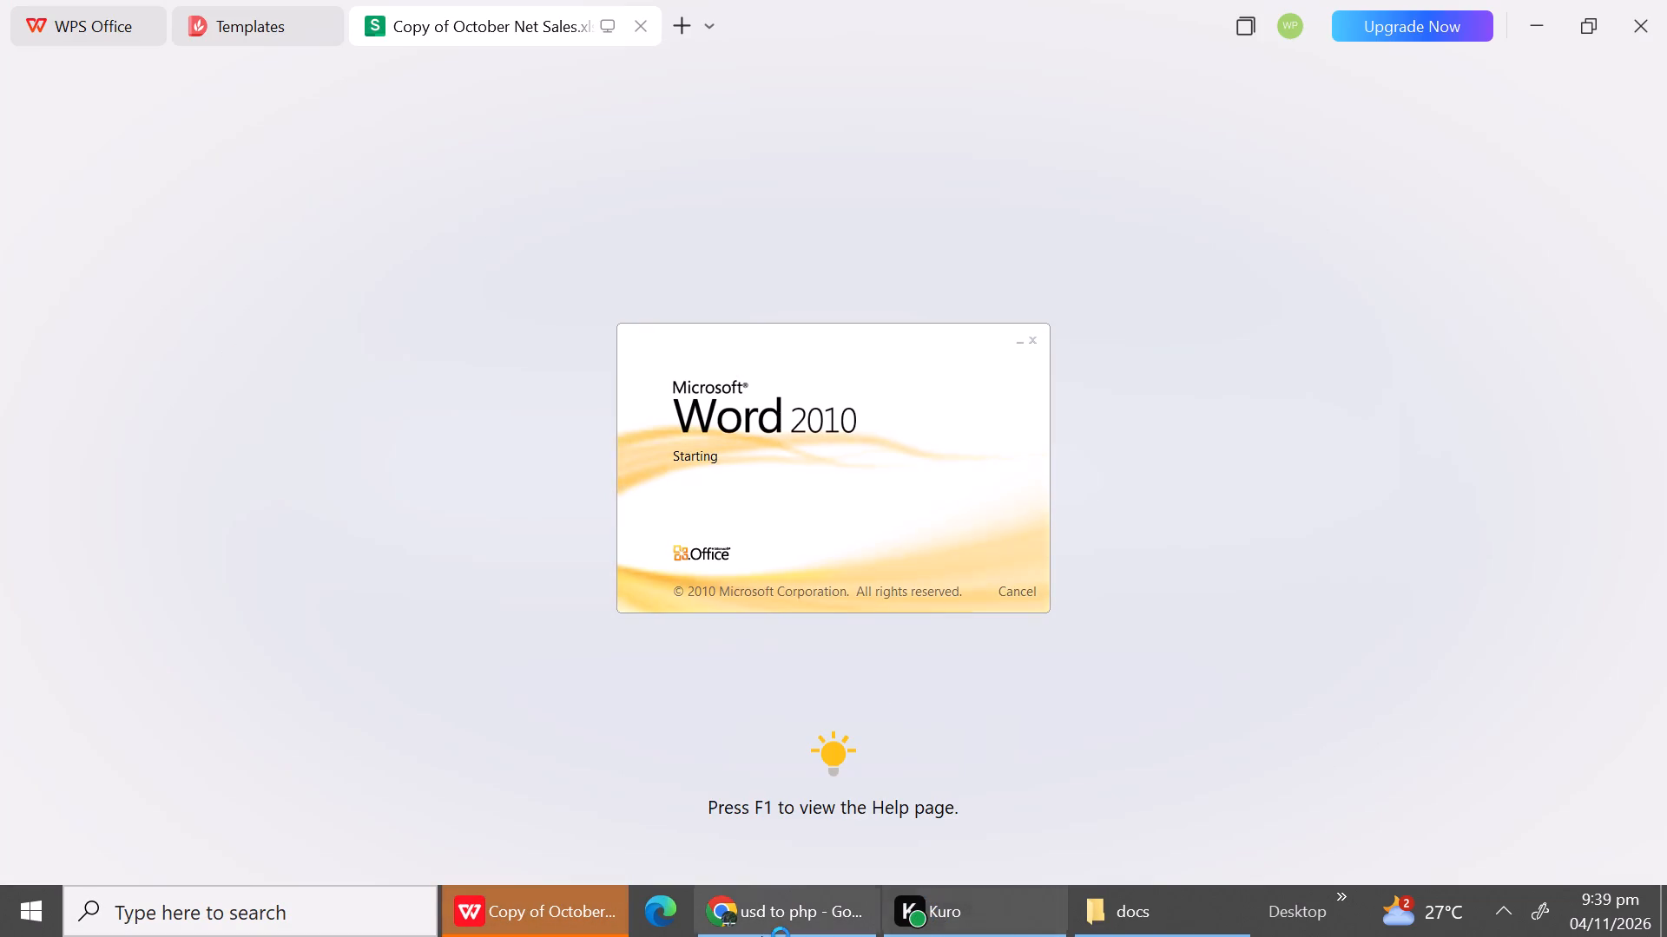
Switch to the Copy of October Net Sales workbook in WPS Office and dismiss the Circular Reference dialog.
click(563, 930)
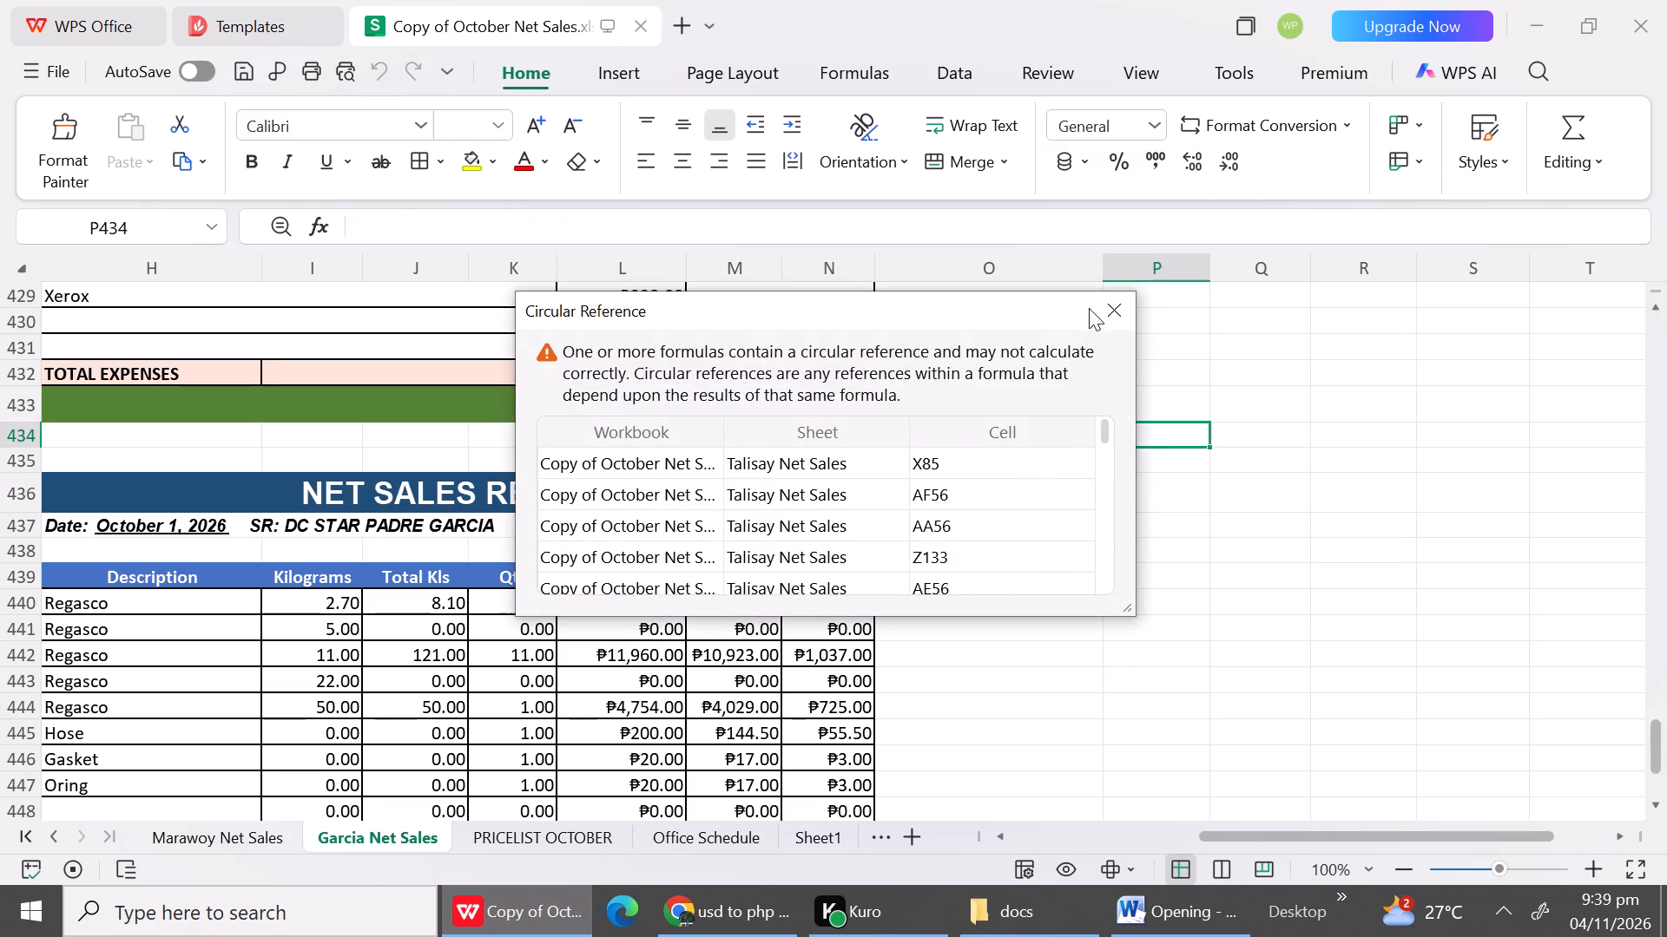
click(1120, 311)
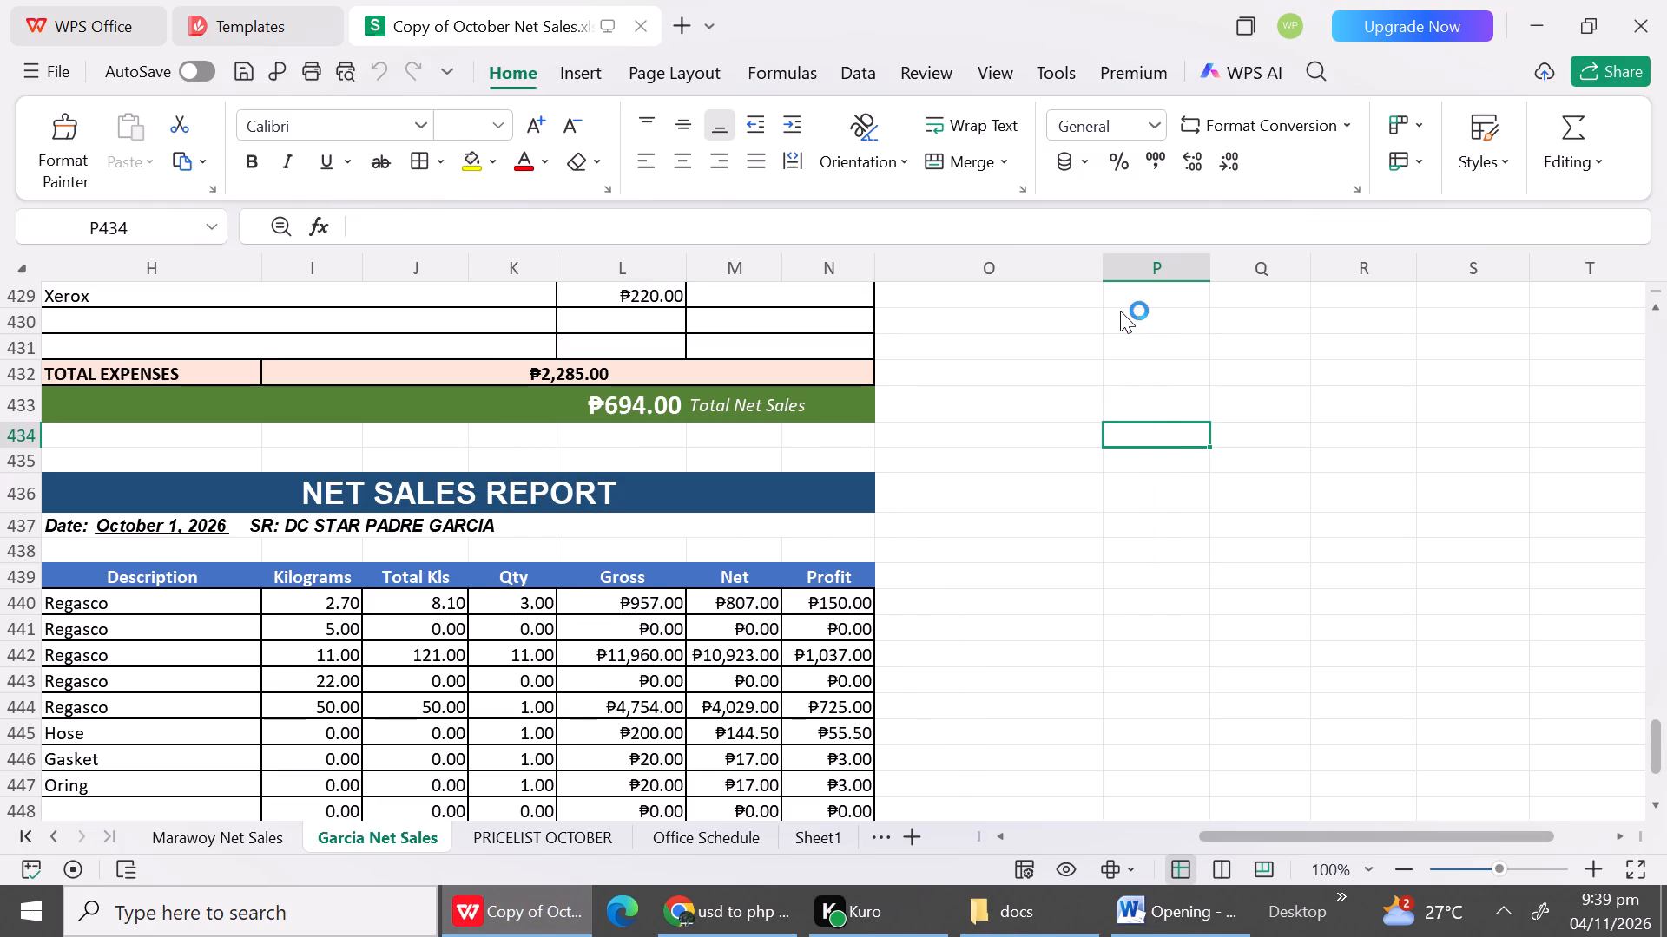
click(1120, 311)
click(994, 564)
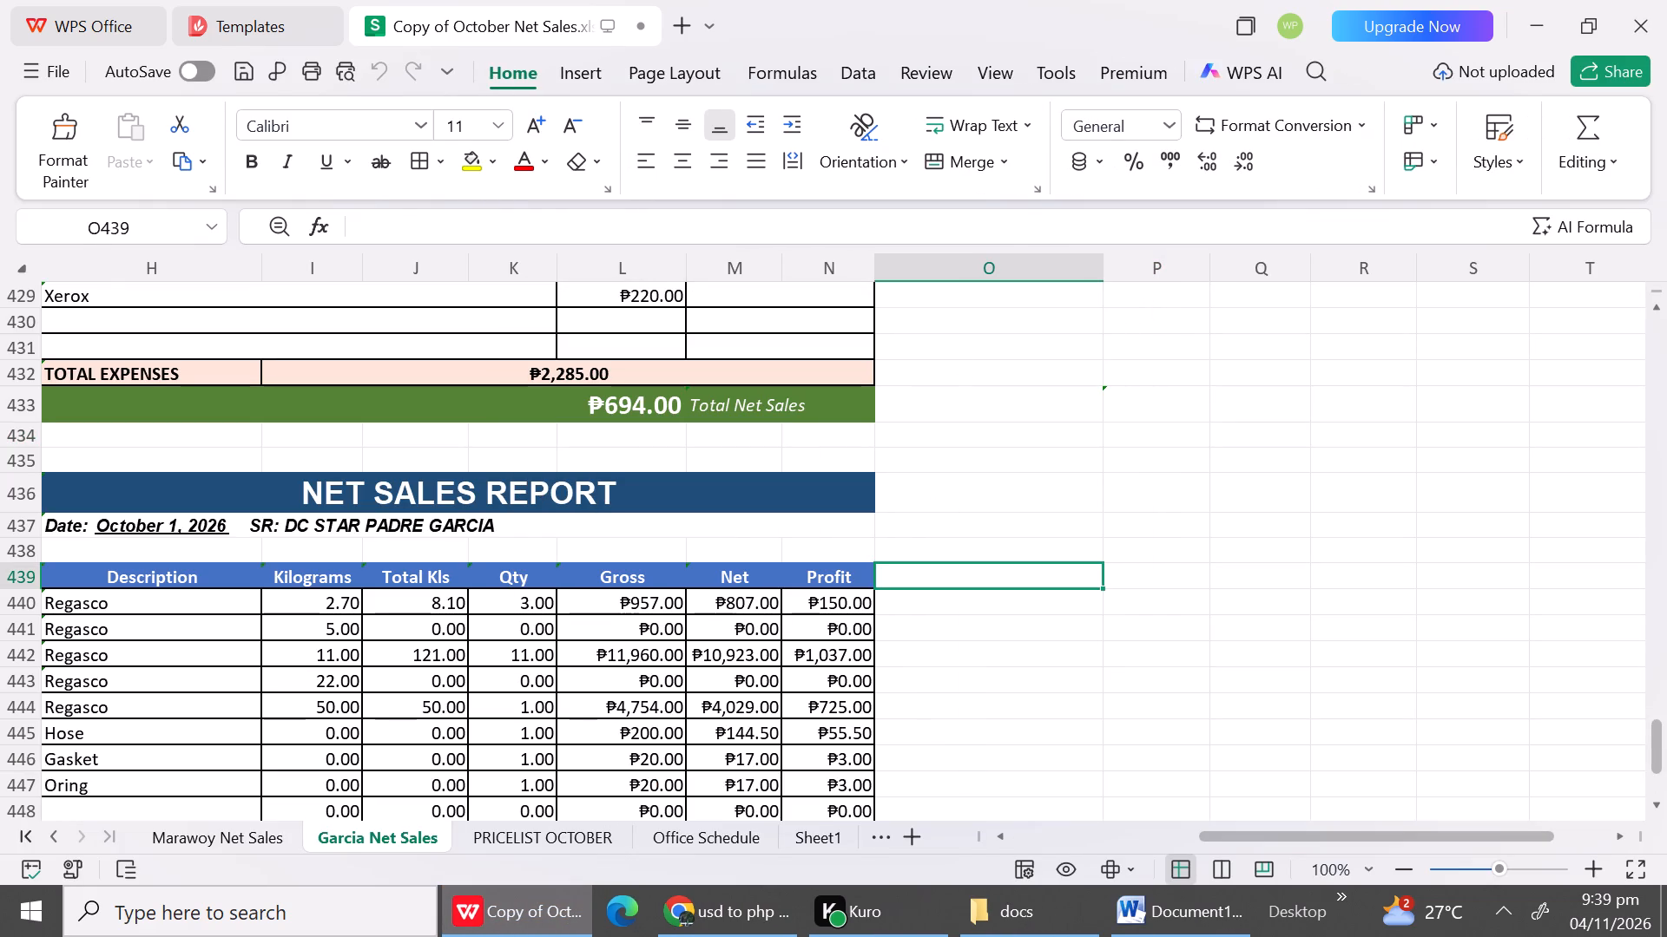
Switch to File Explorer and look through Local Disk (D:) and the Downloads folder for the net sales reports.
click(987, 928)
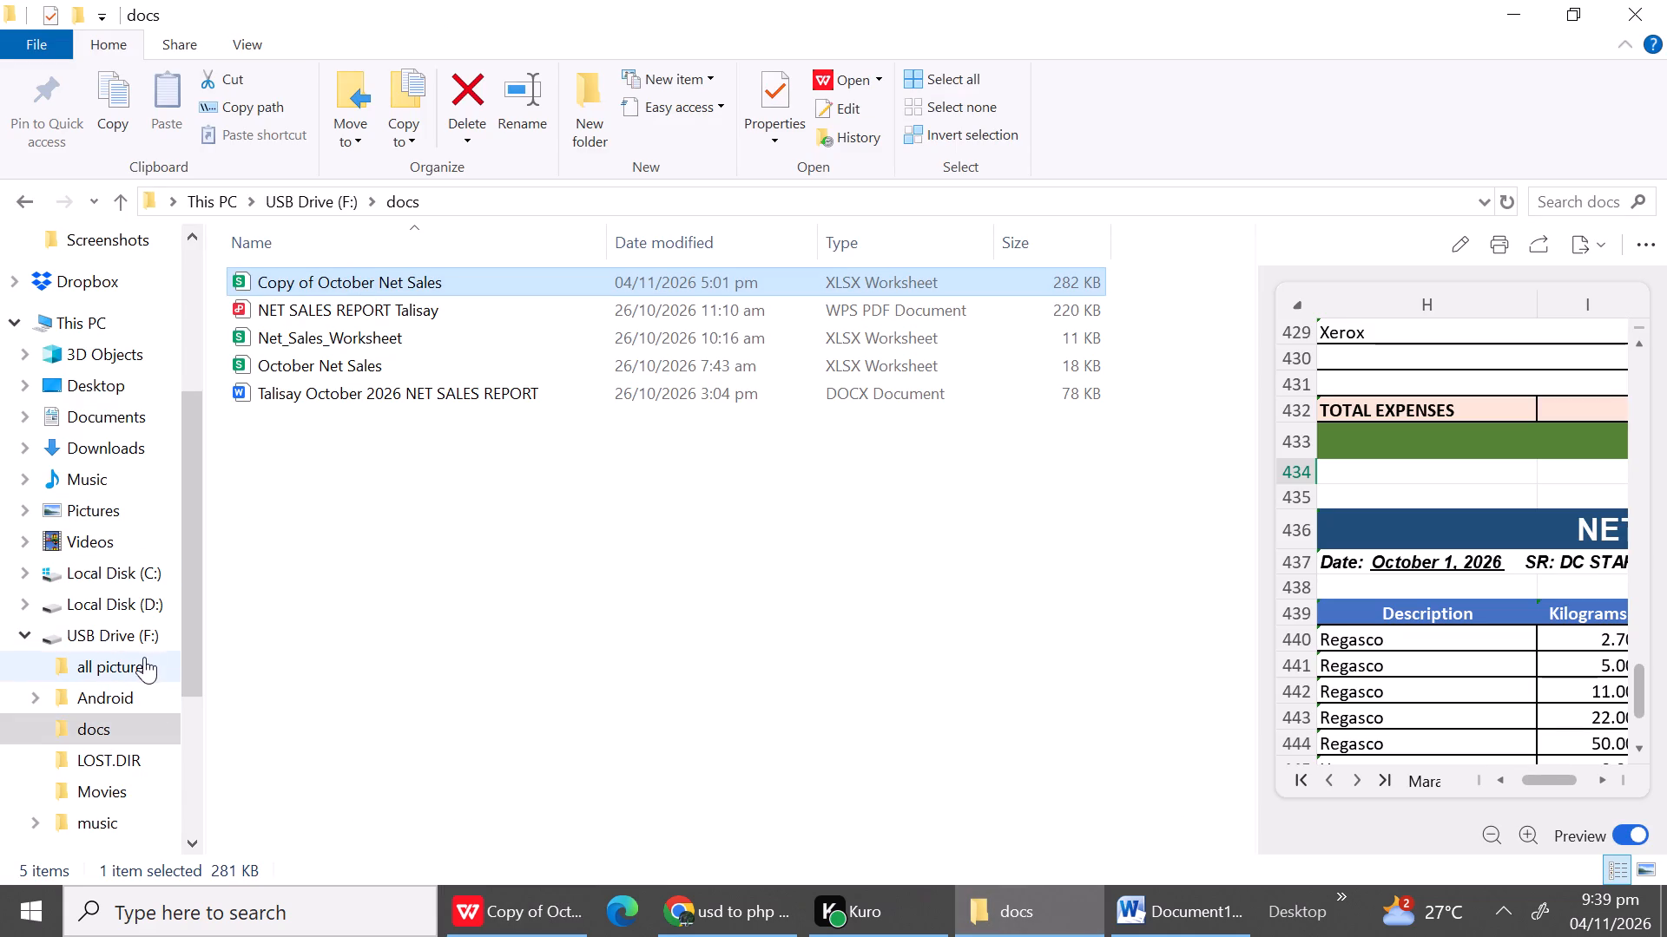
double_click(122, 594)
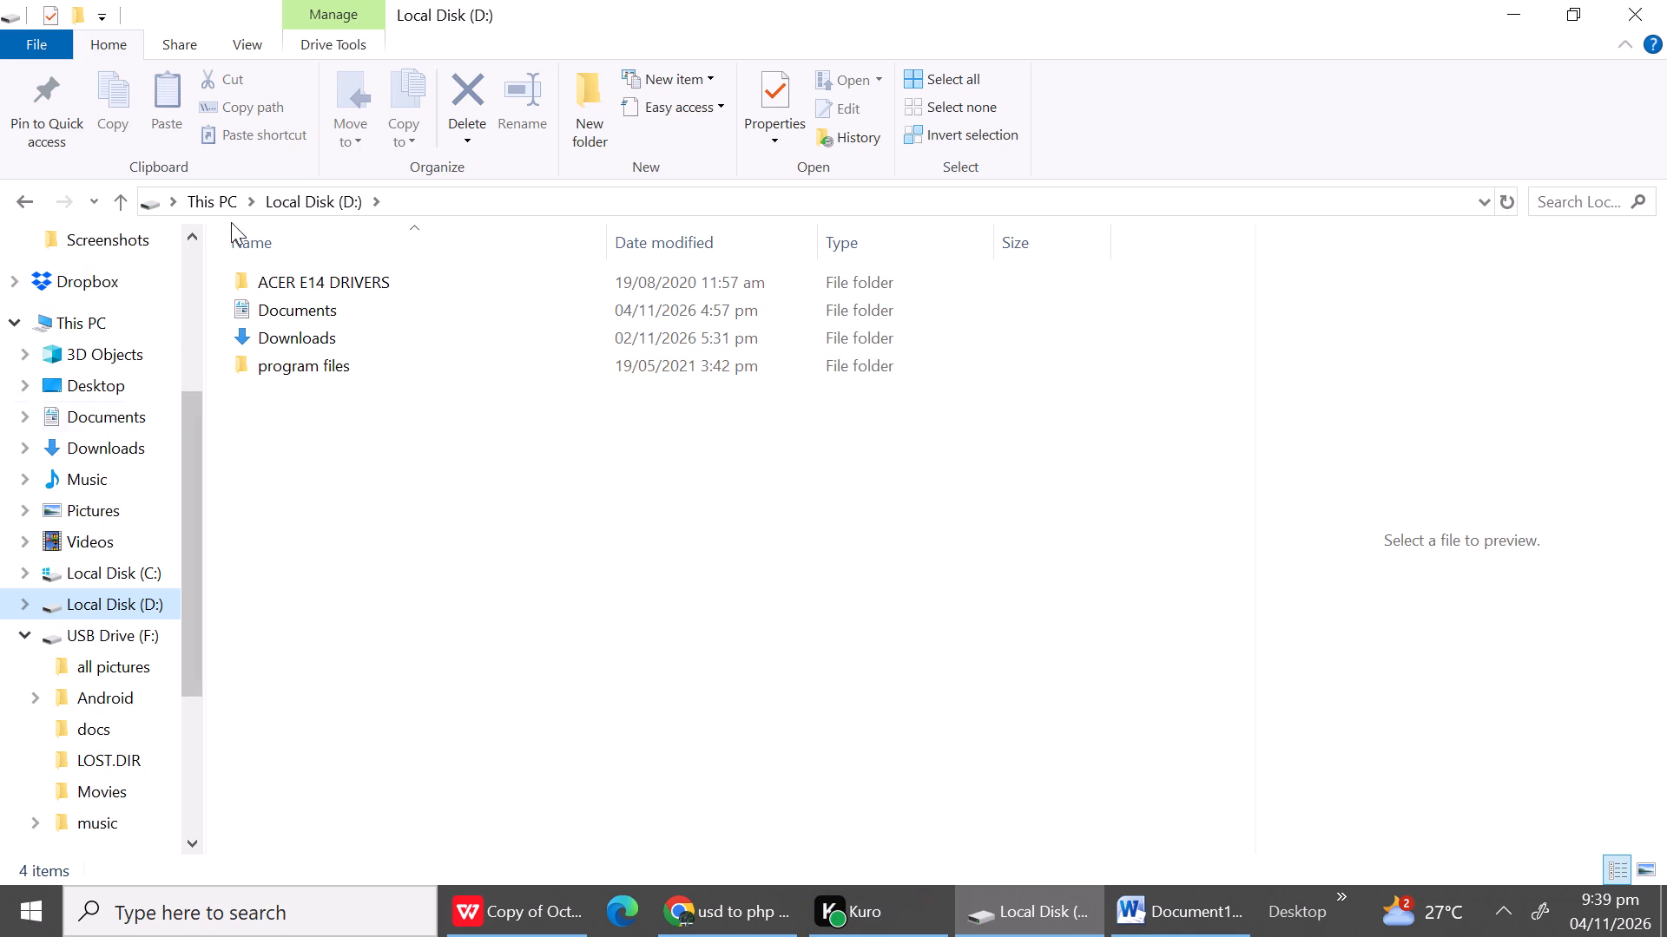
double_click(132, 433)
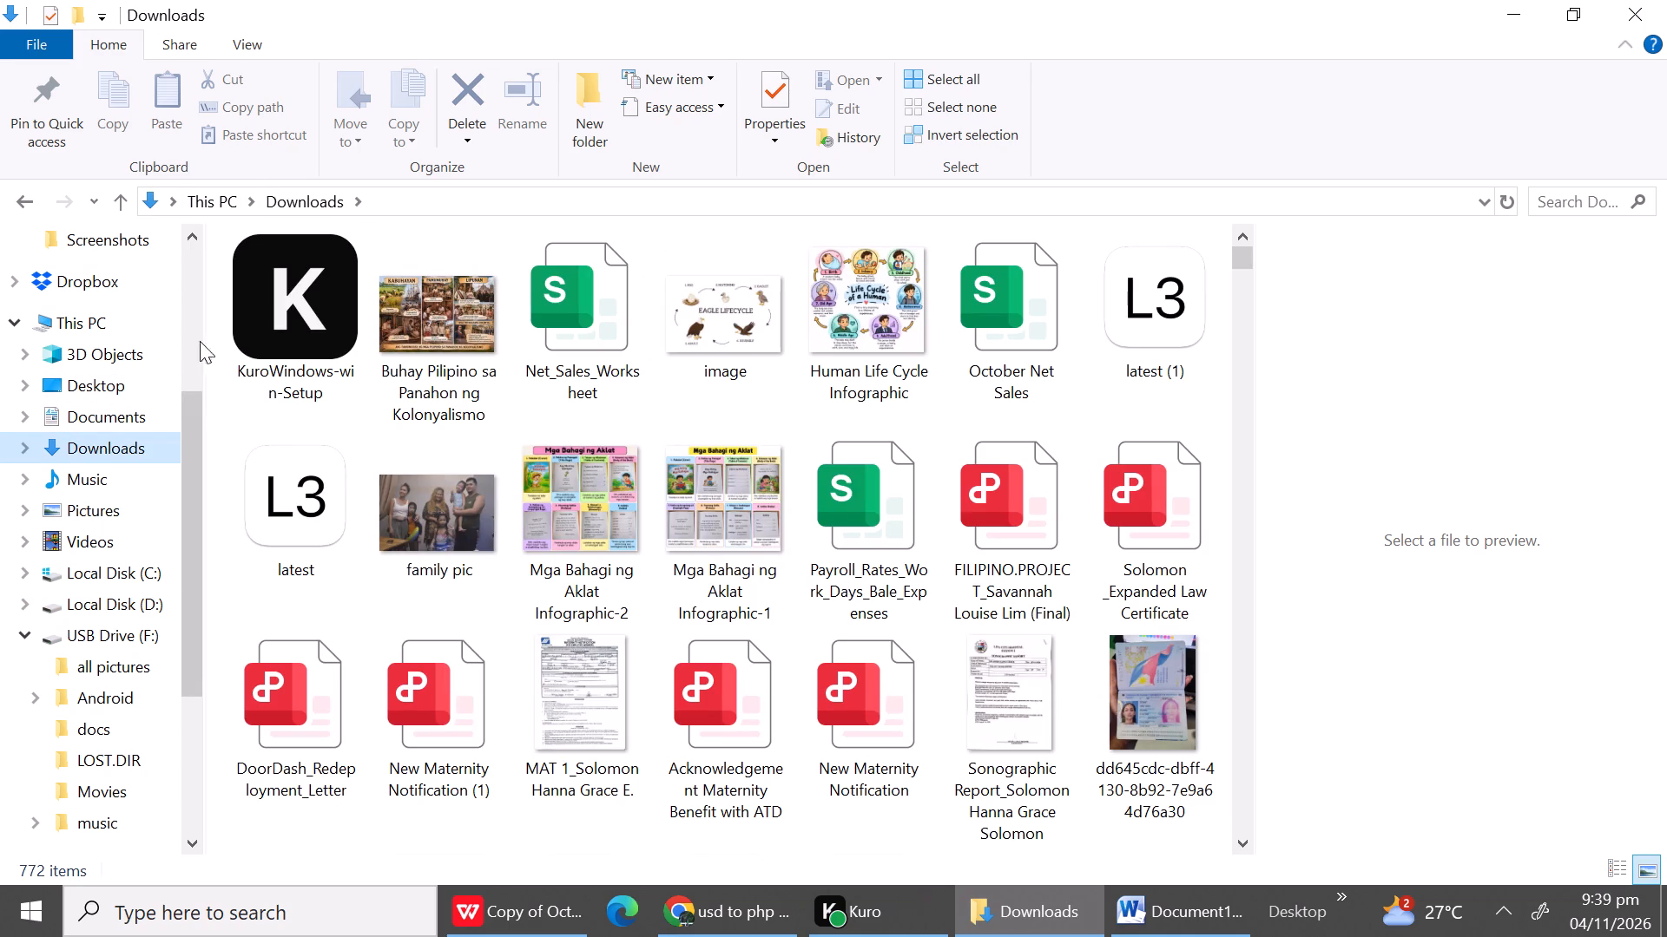
click(1242, 553)
click(1242, 553)
click(1242, 553)
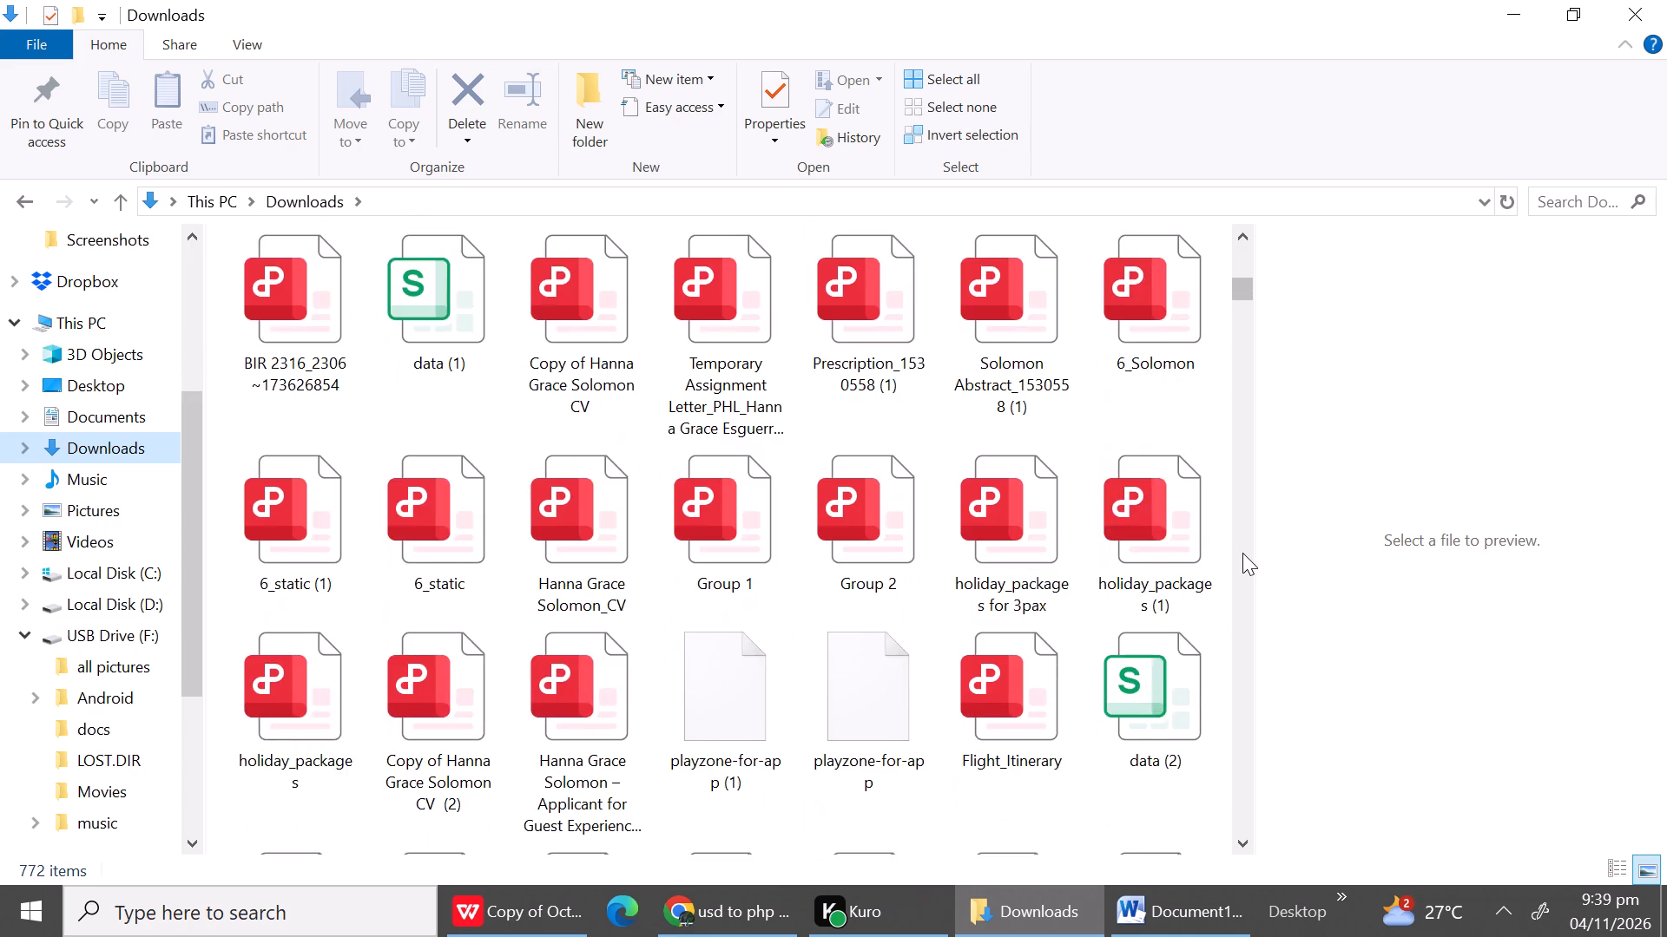
double_click(1242, 553)
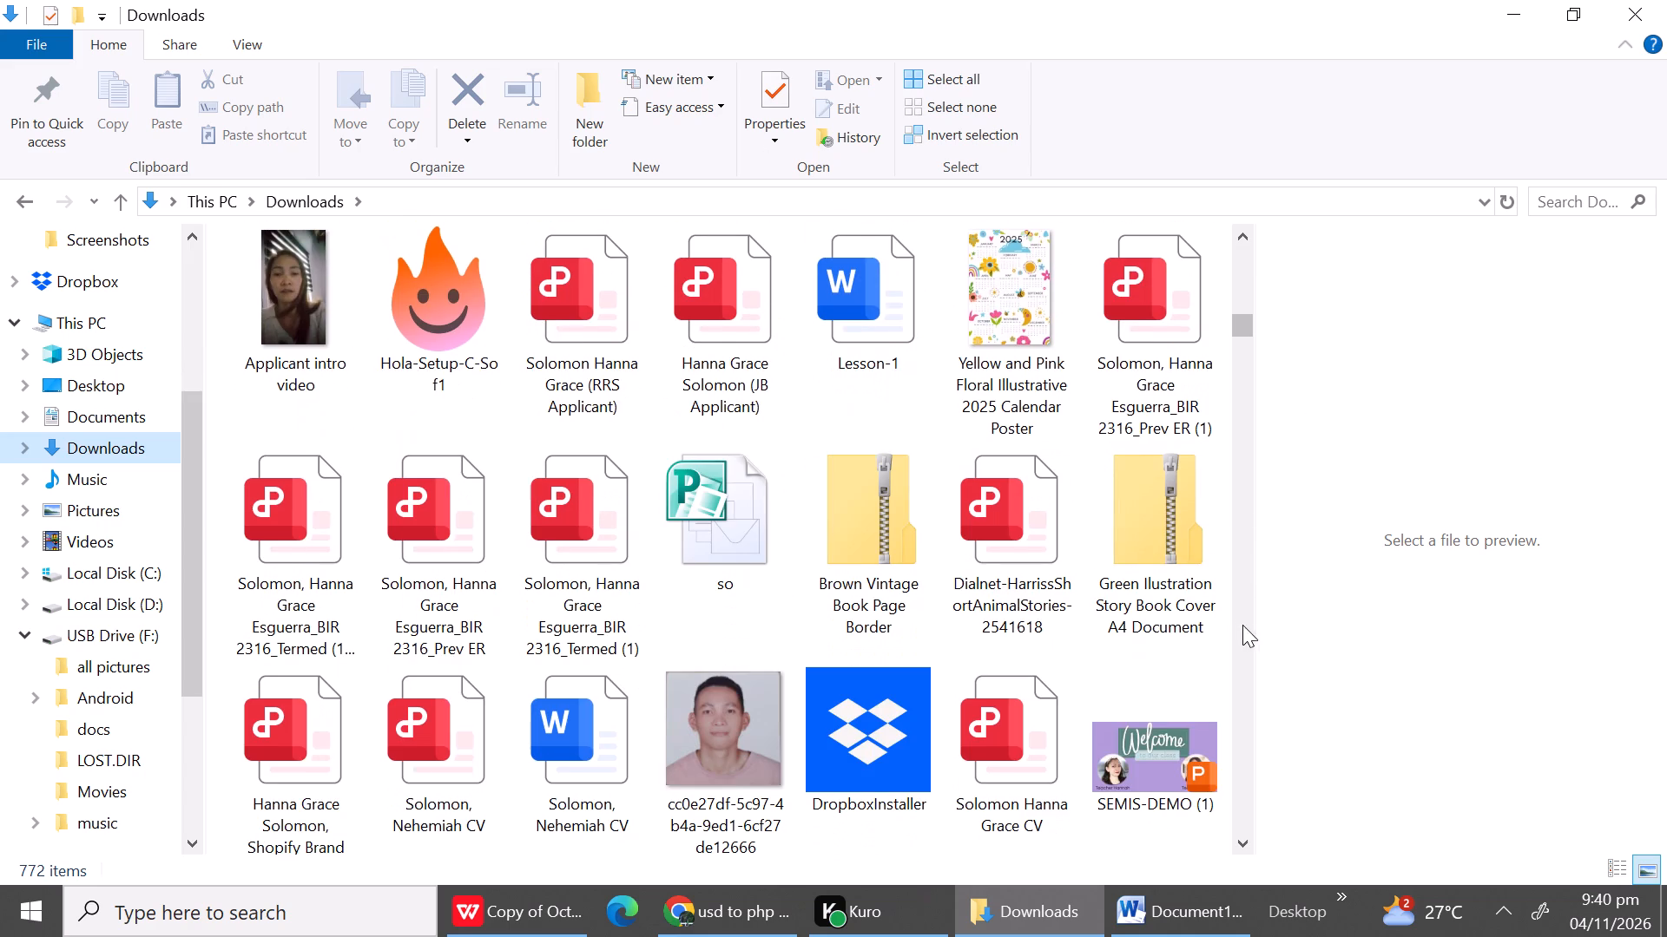
Search the Documents folder for "net".
double_click(128, 425)
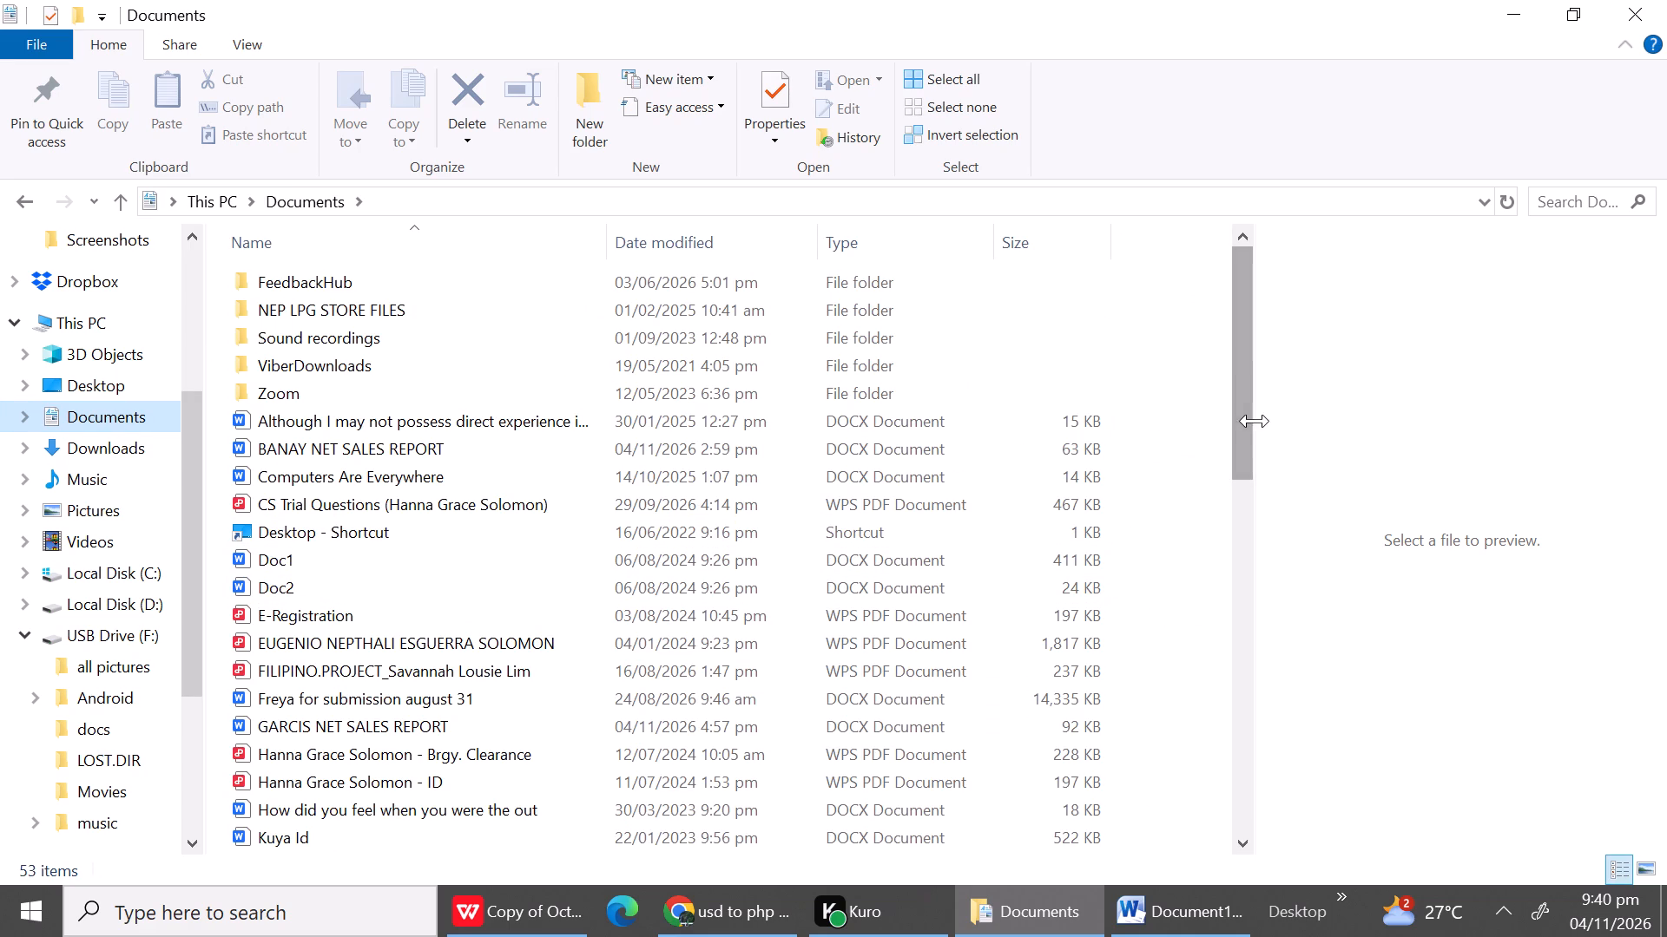
drag(1250, 422, 1239, 508)
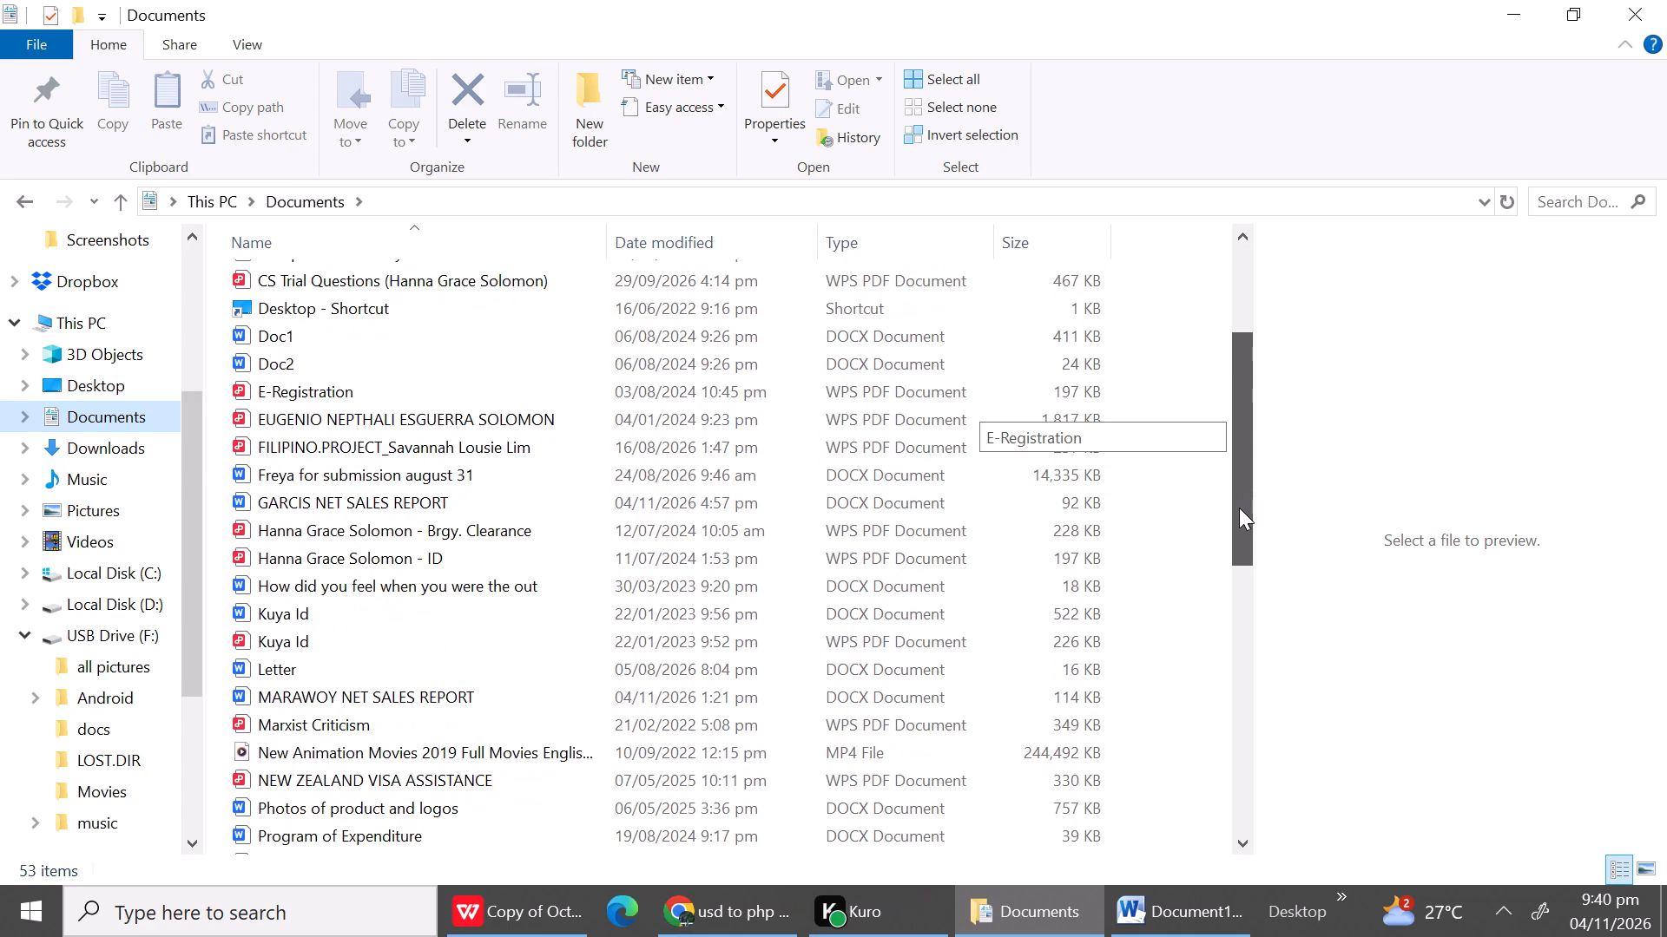
drag(1239, 508, 1241, 340)
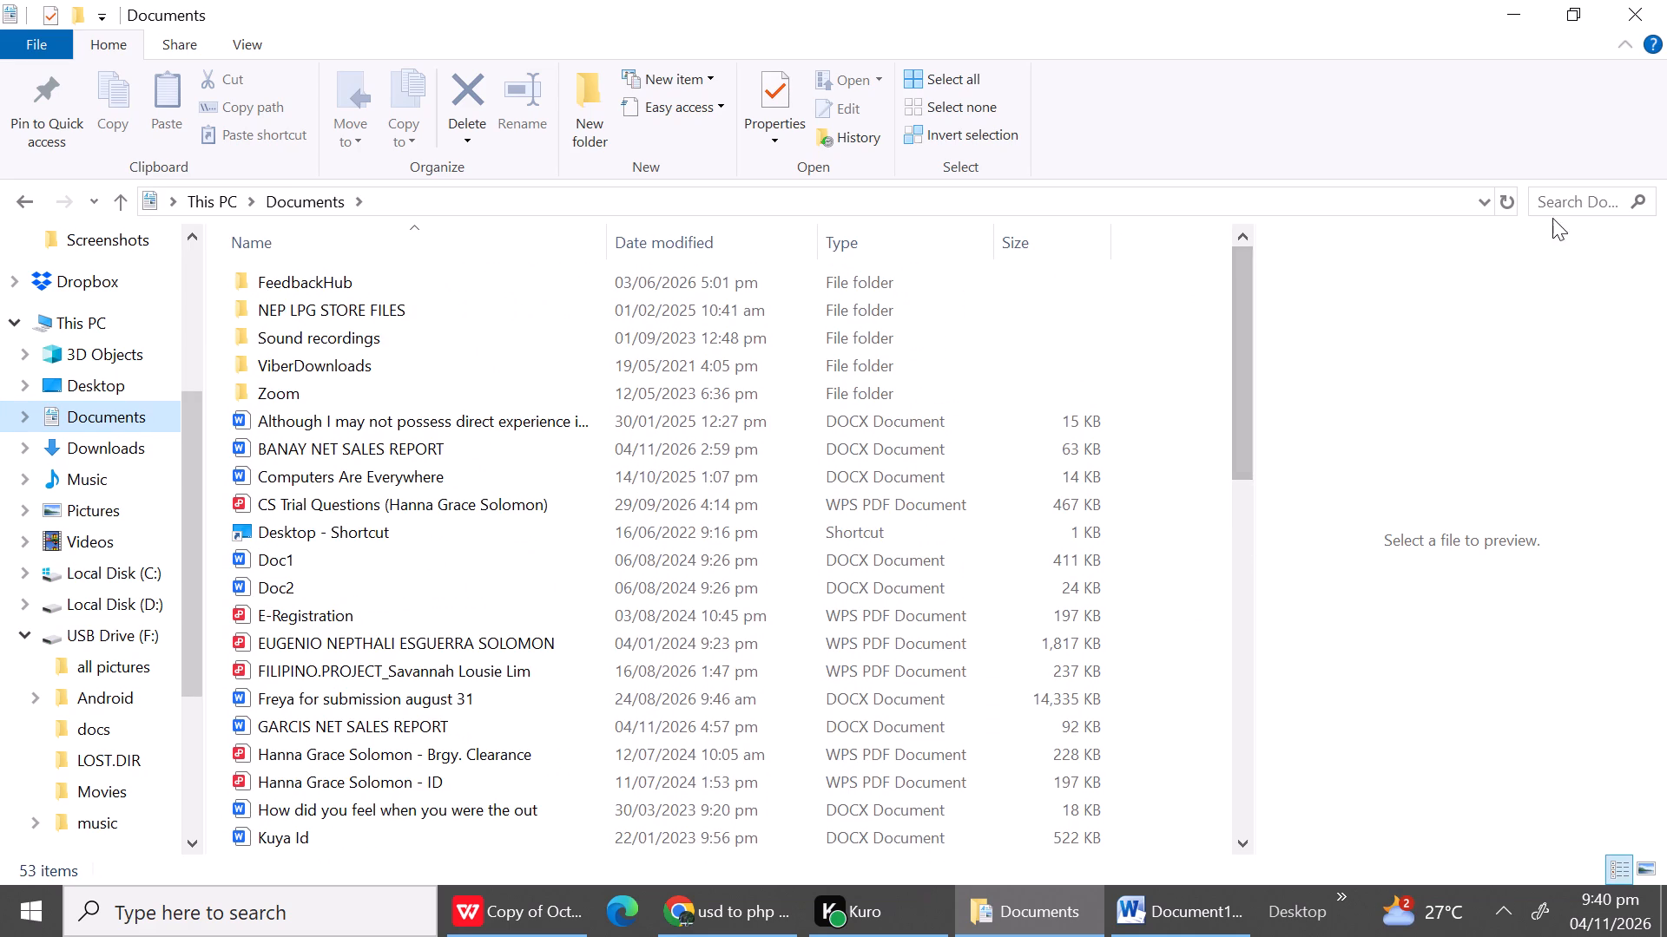
click(1552, 202)
text(nmet)
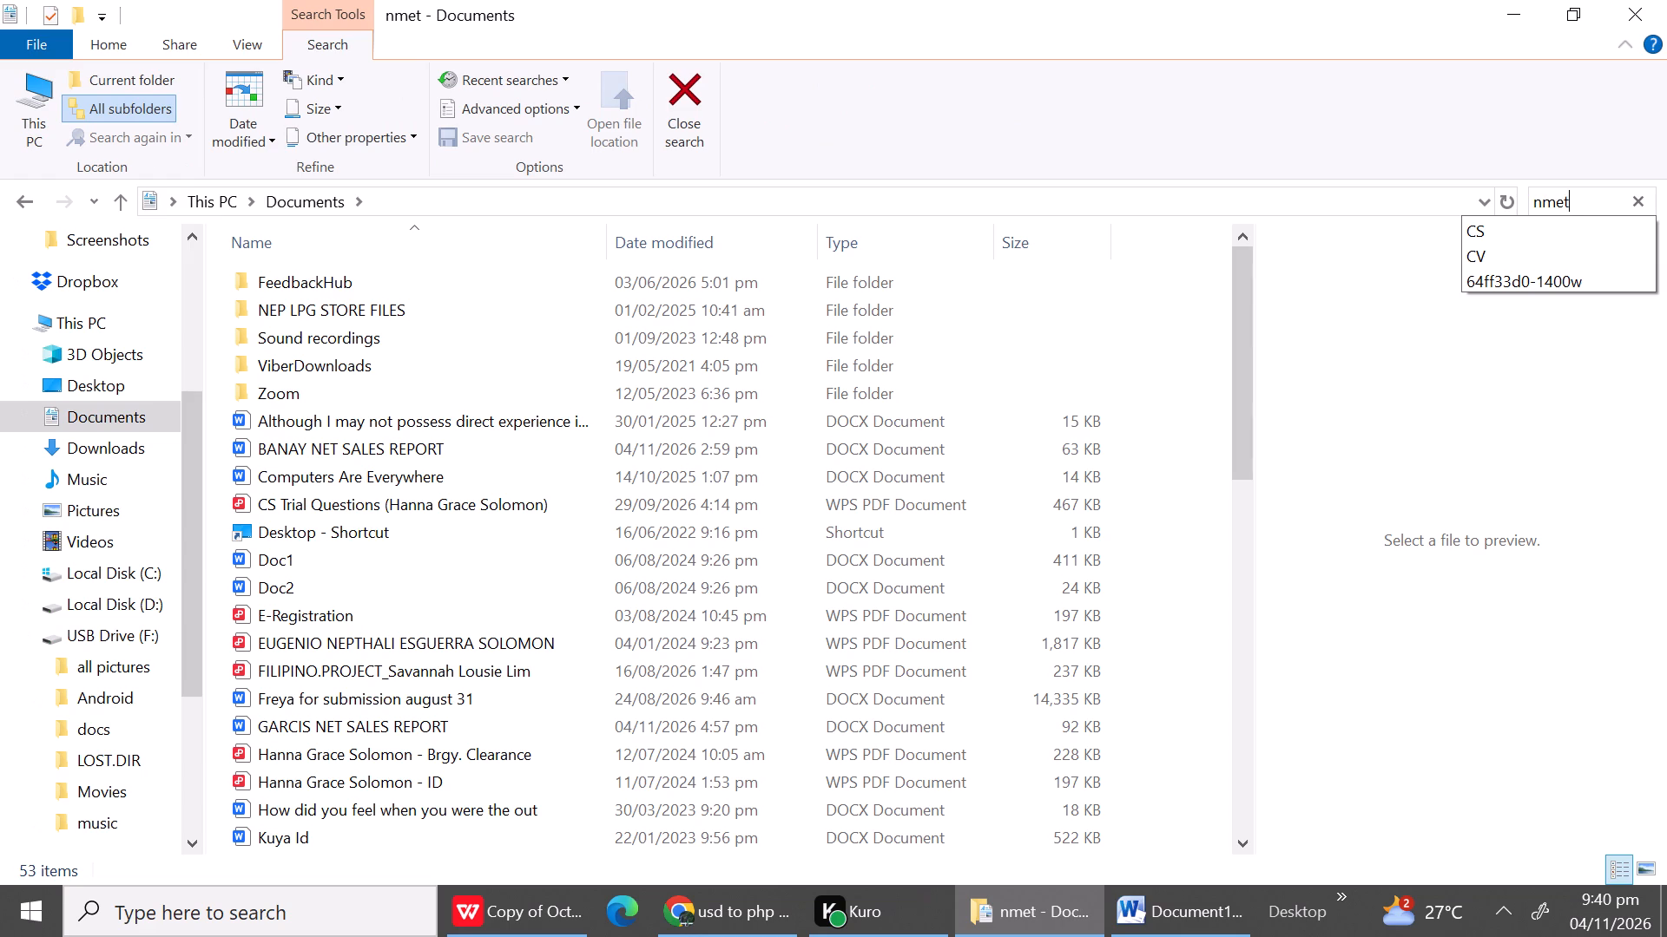
text(\\\)
key(BackSpace)
key(BackSpace)
key(BackSpace)
key(BackSpace)
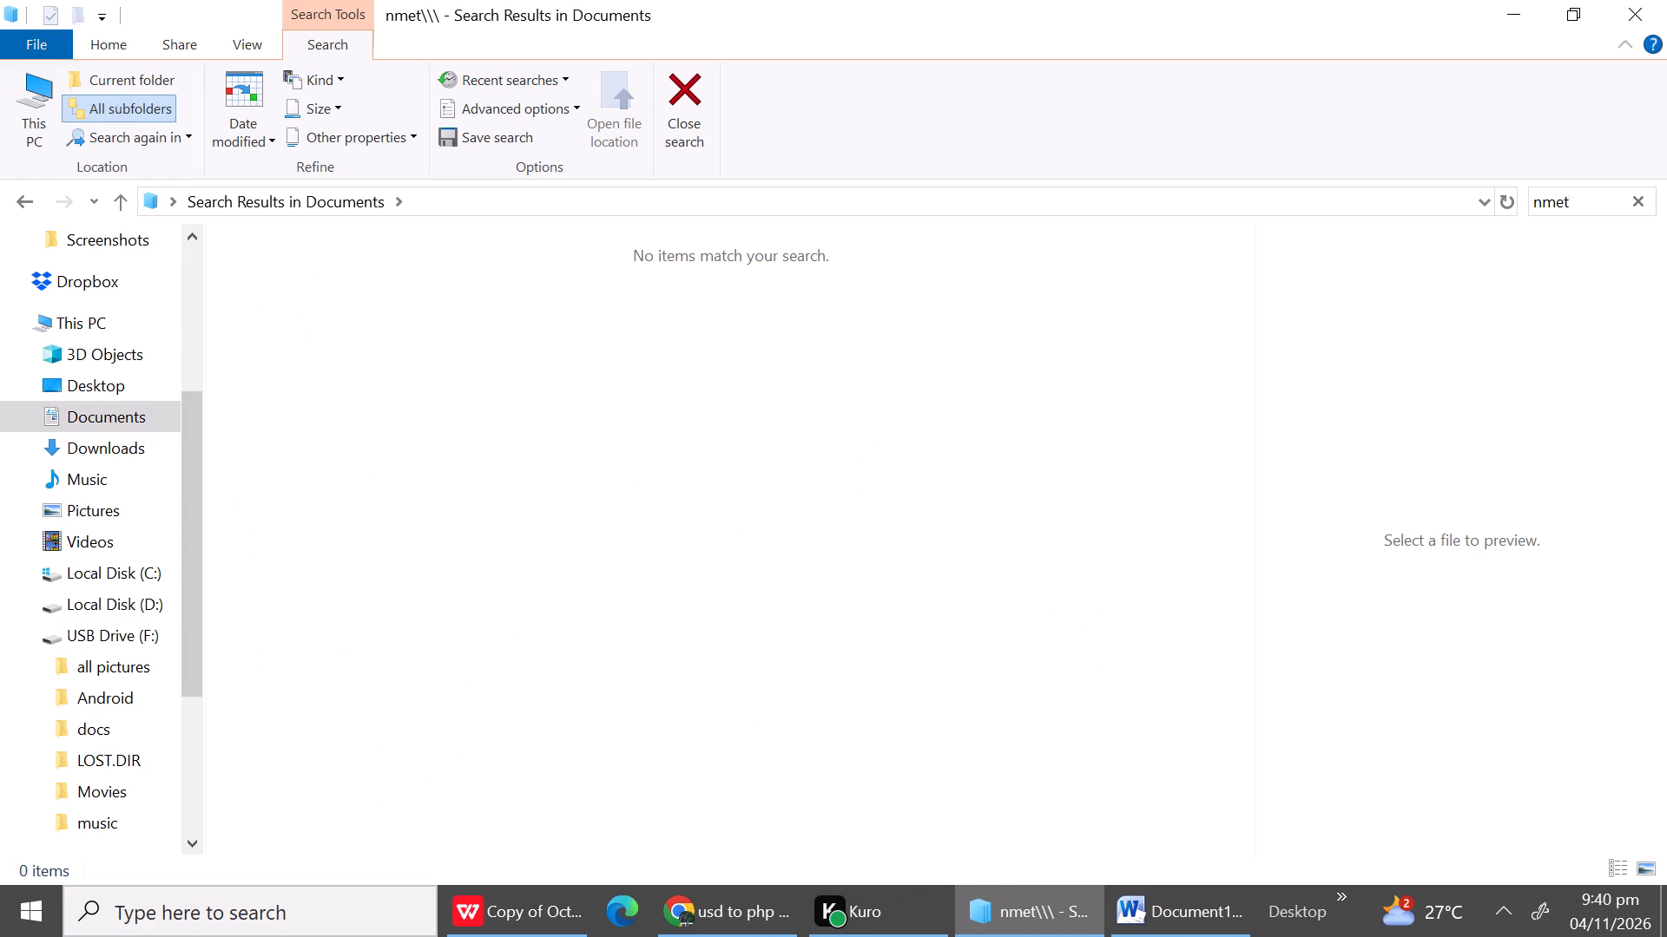
key(BackSpace)
key(BackSpace)
key(BackSpace)
text(ney)
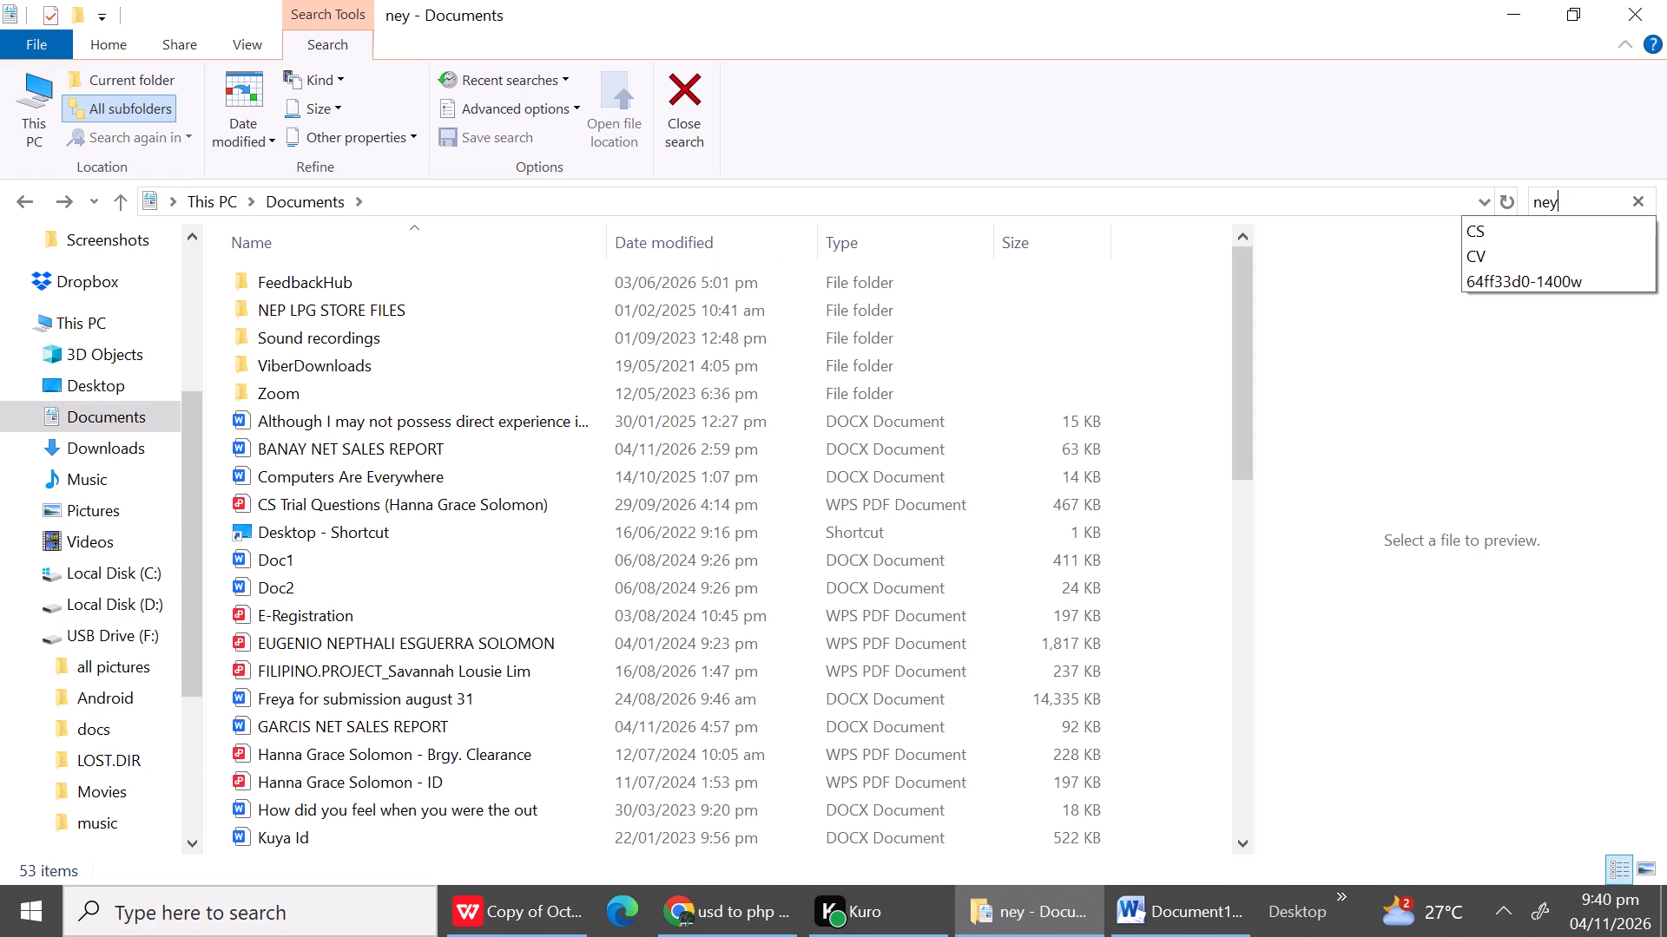
key(backslash)
key(BackSpace)
key(BackSpace)
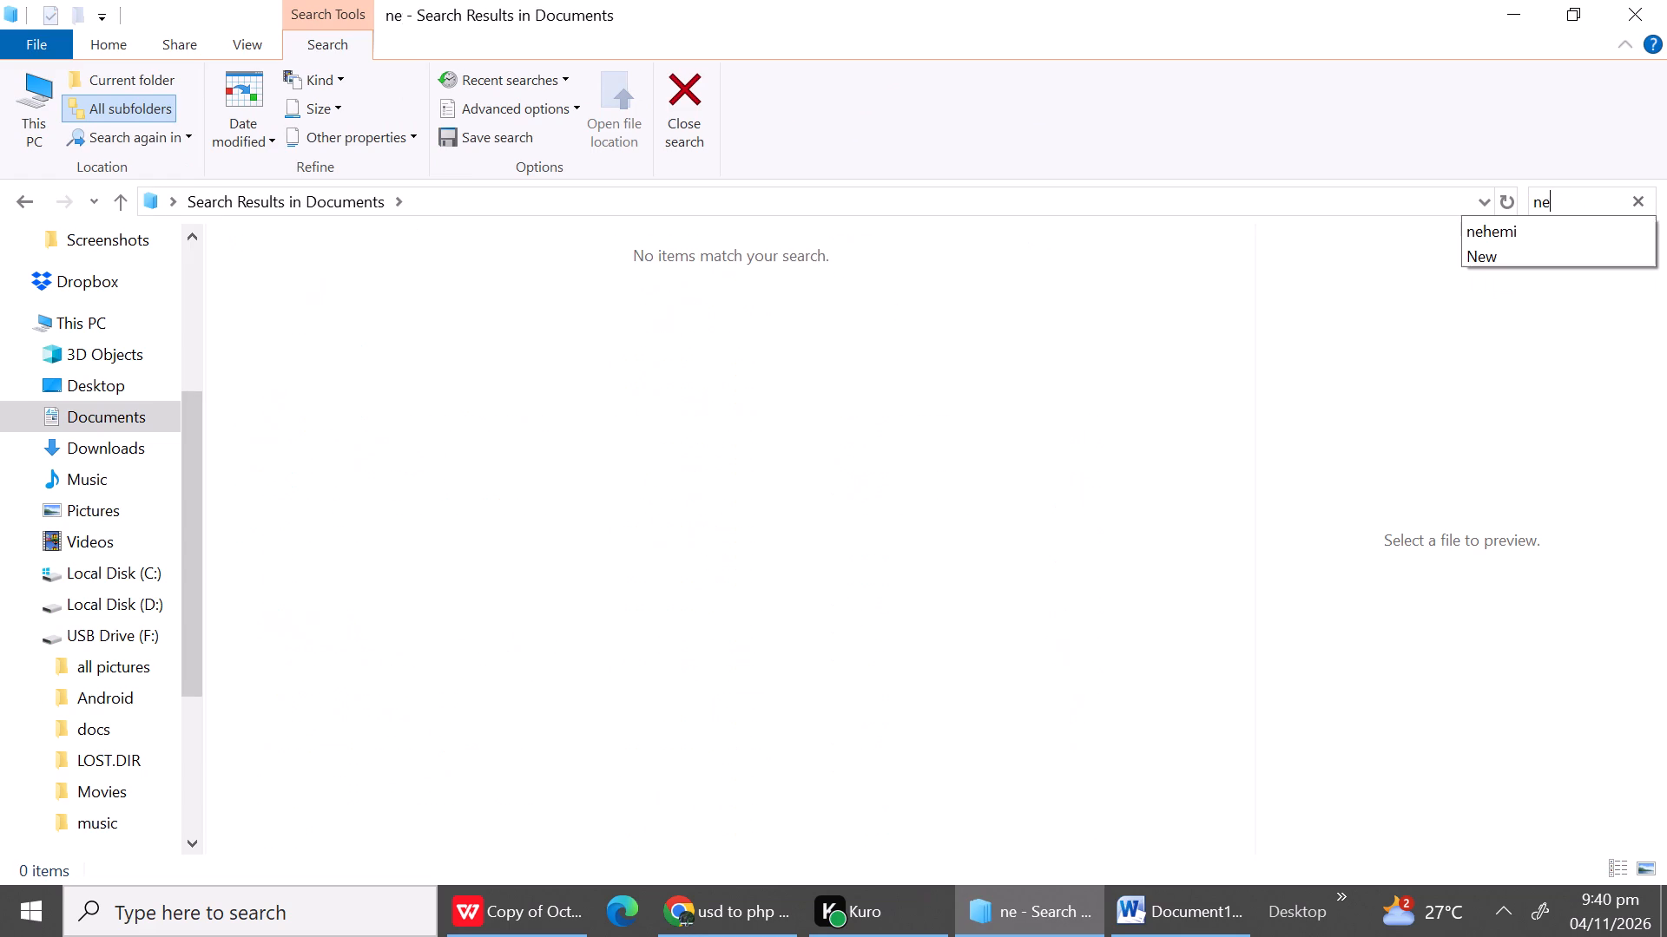
key(t)
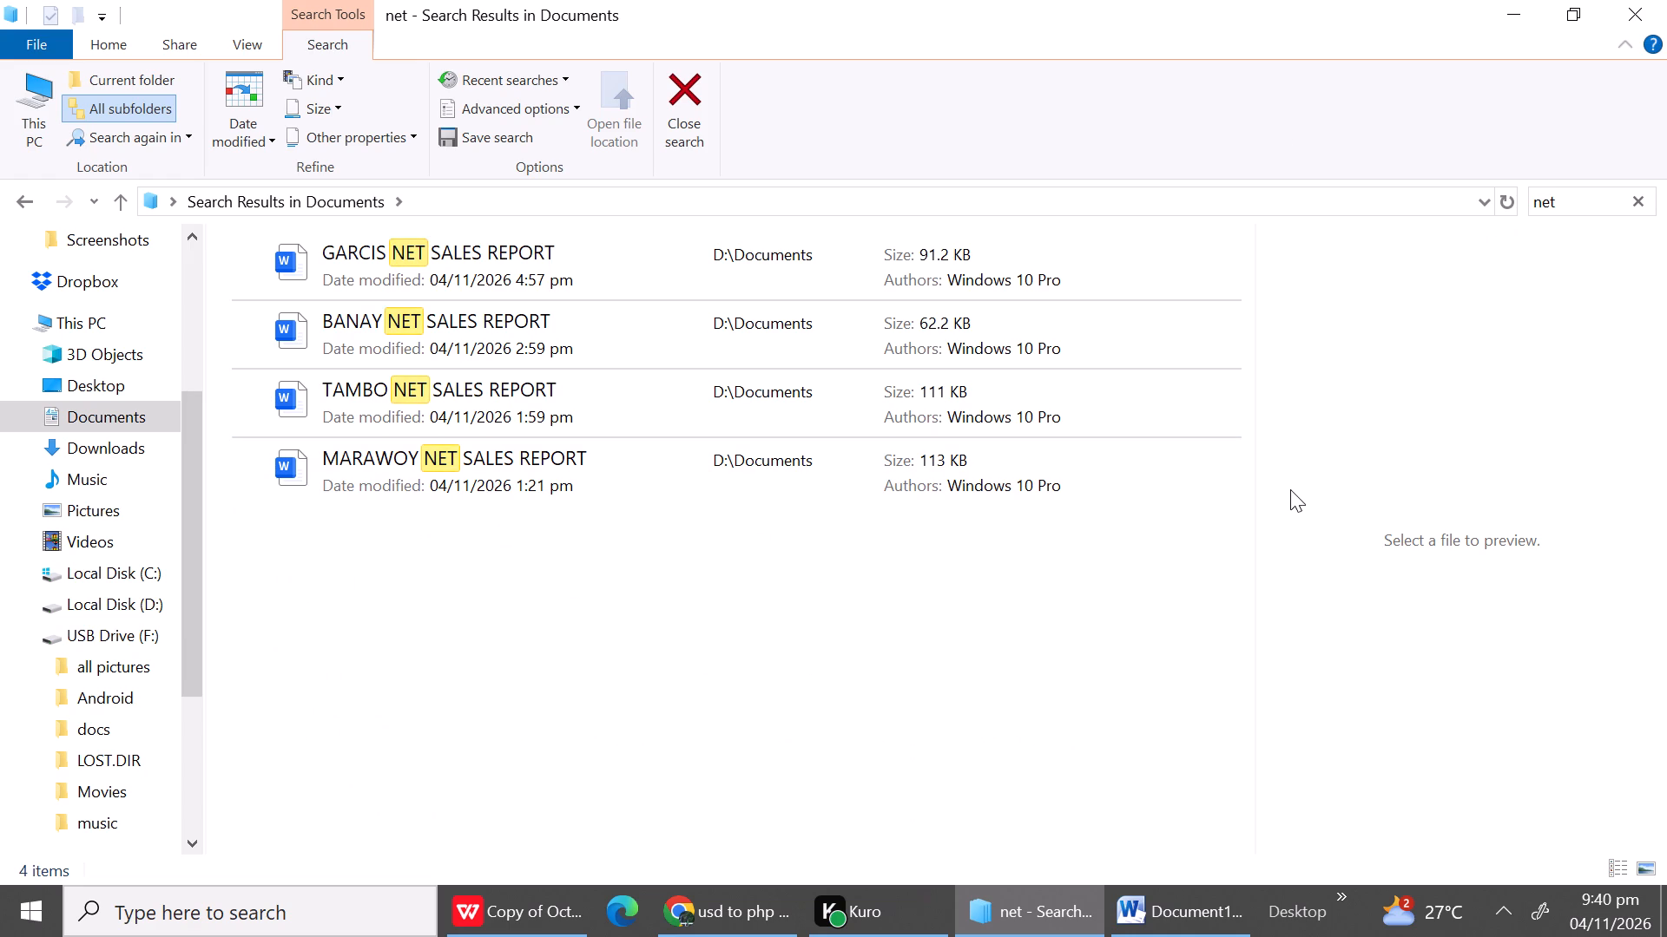
drag(1291, 488, 327, 594)
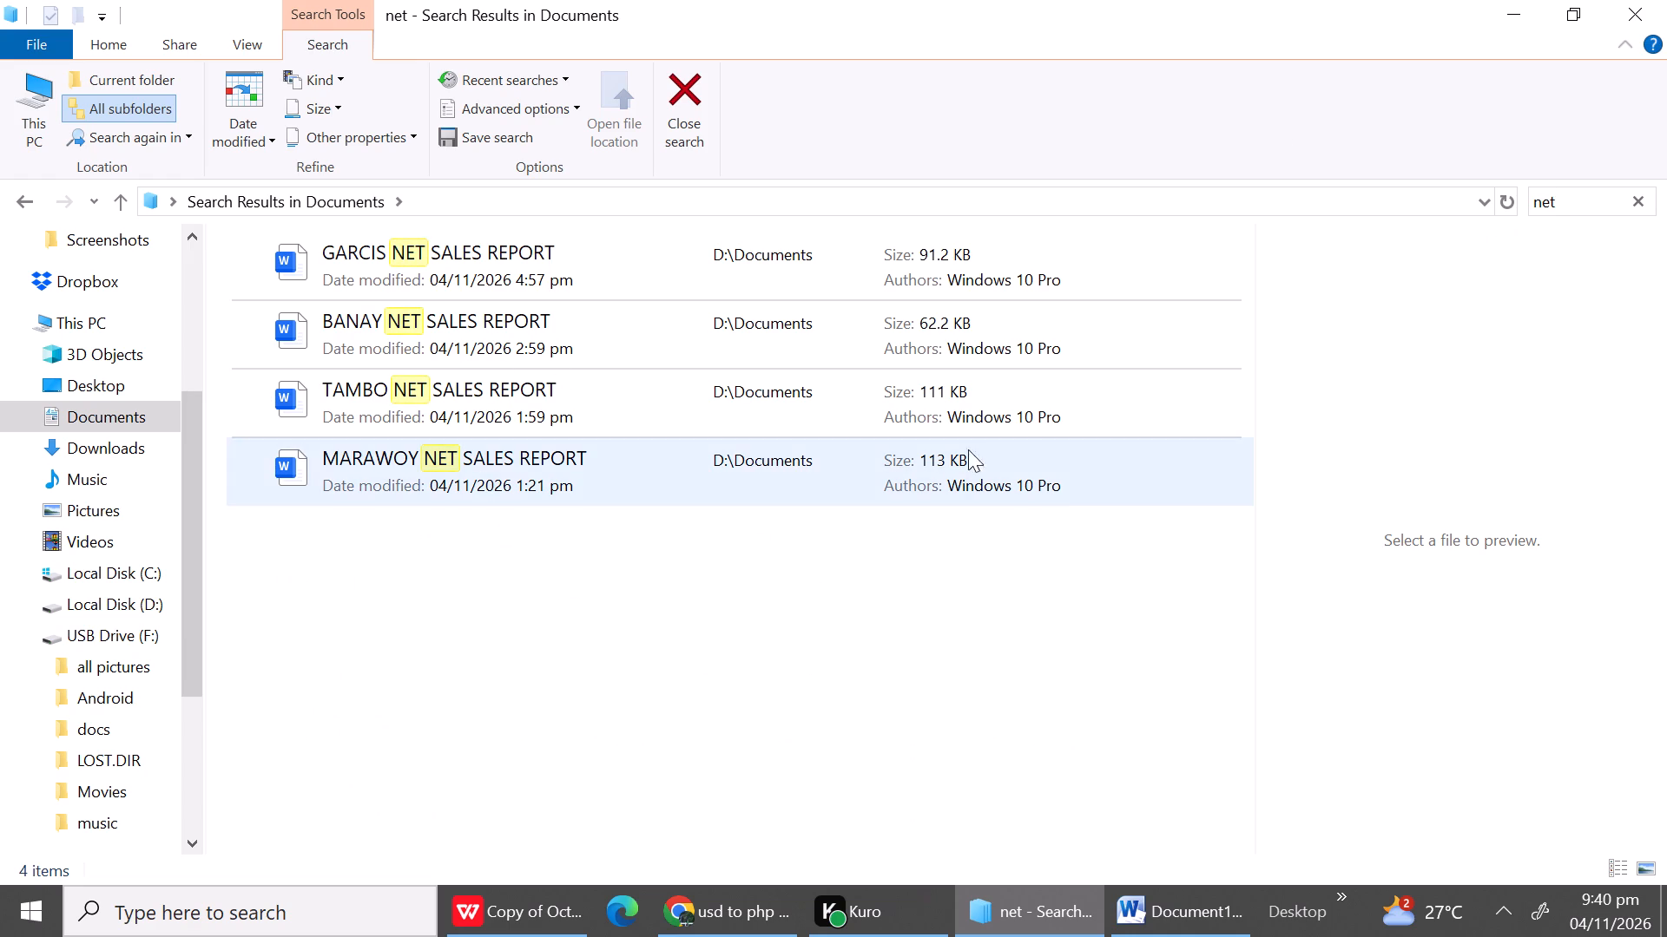
drag(1151, 512, 268, 229)
click(1101, 605)
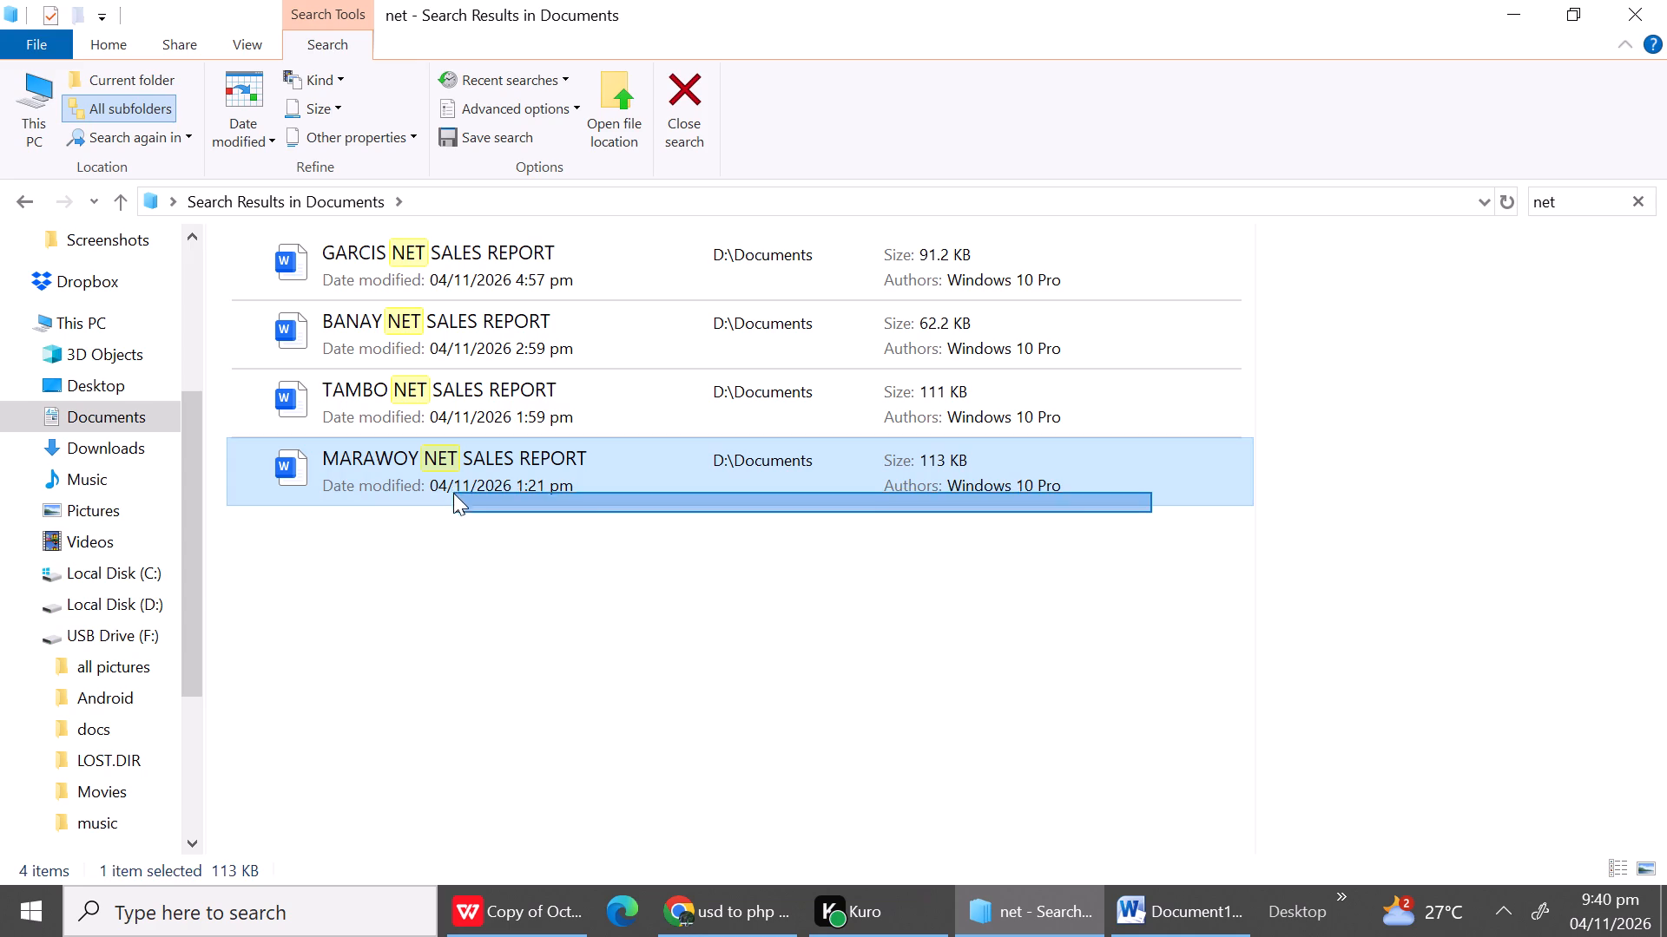
click(504, 719)
click(410, 480)
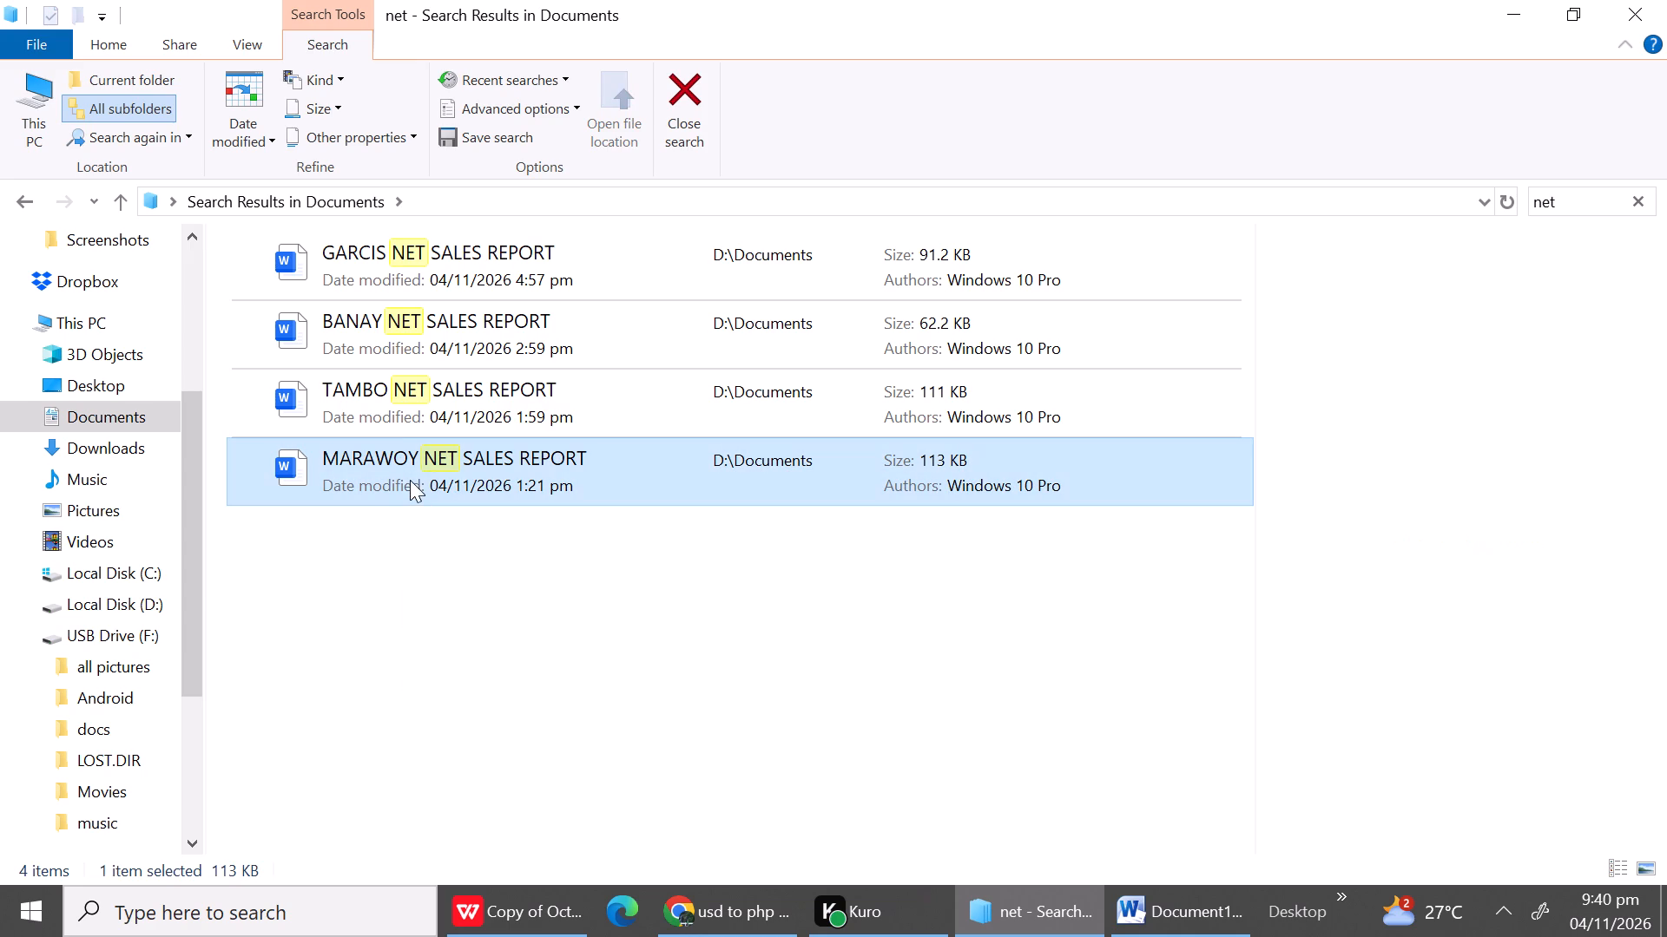
ctrl+click(390, 427)
ctrl+click(390, 427)
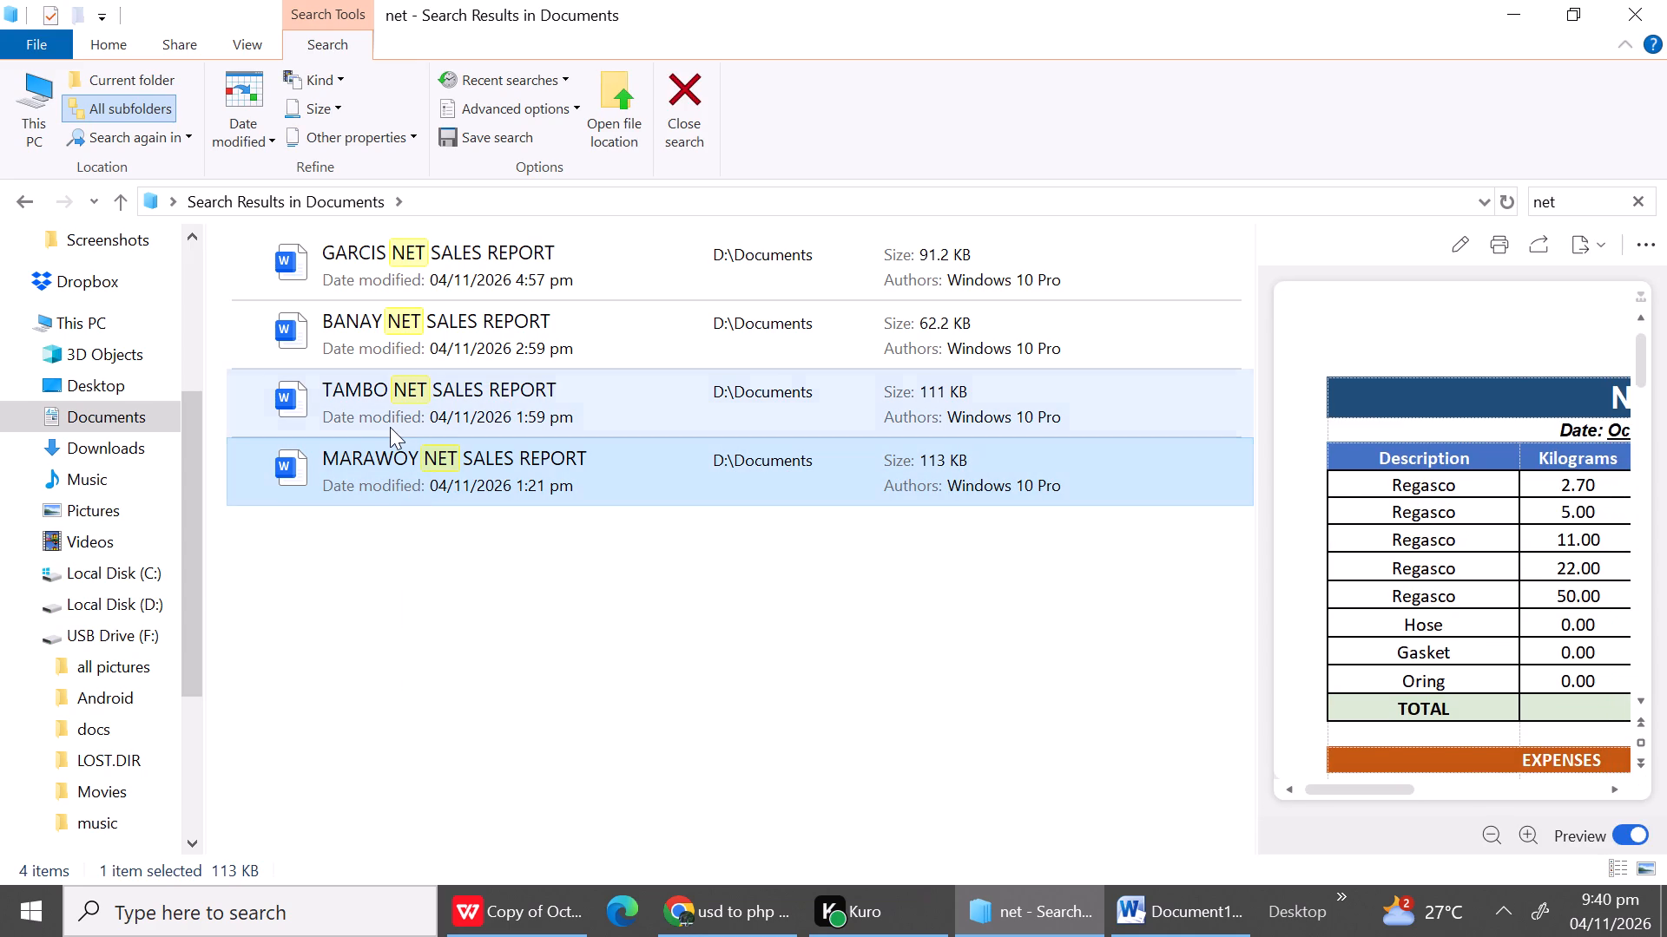
ctrl+click(413, 340)
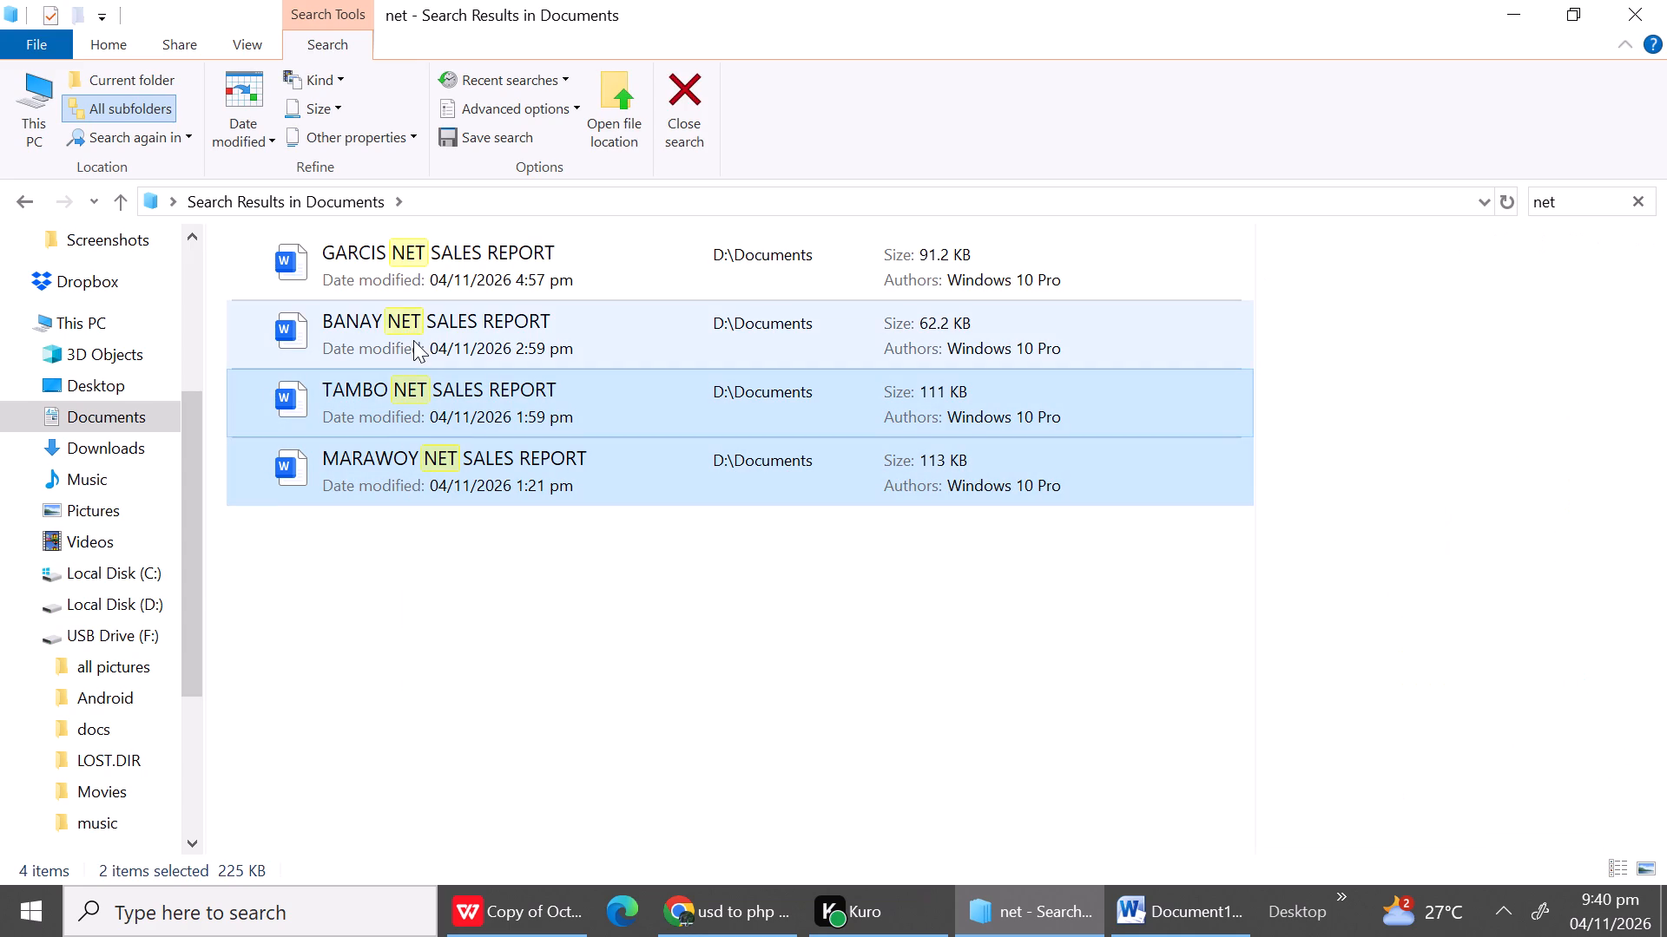
ctrl+click(398, 265)
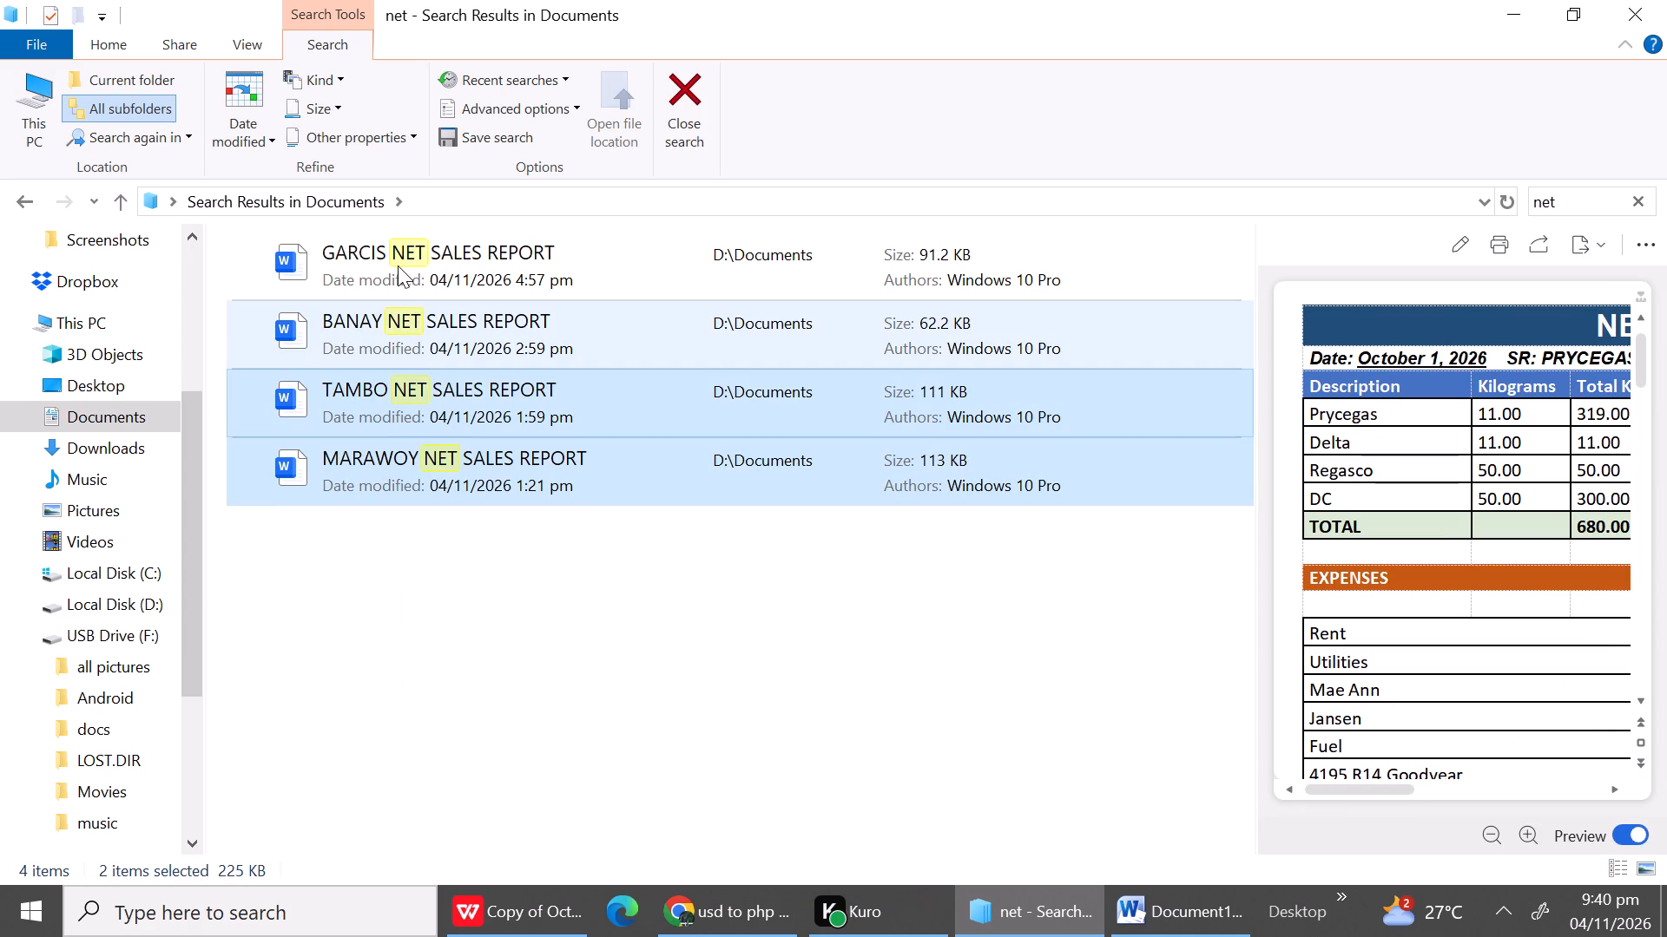
ctrl+click(398, 265)
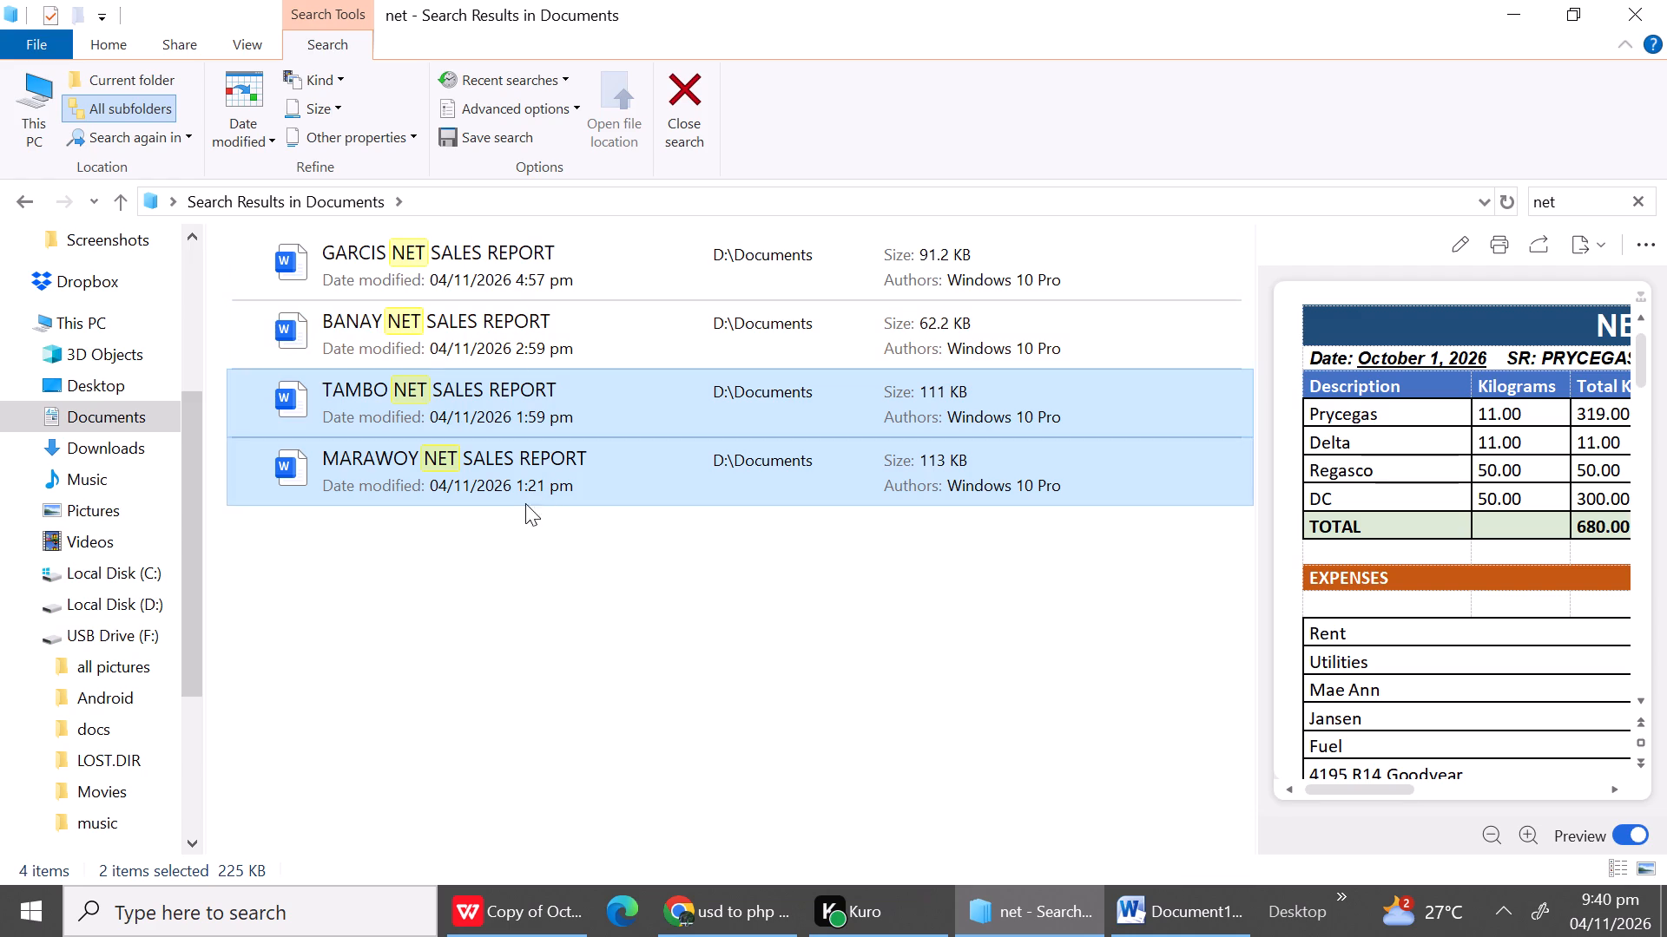
ctrl+click(392, 293)
ctrl+click(379, 339)
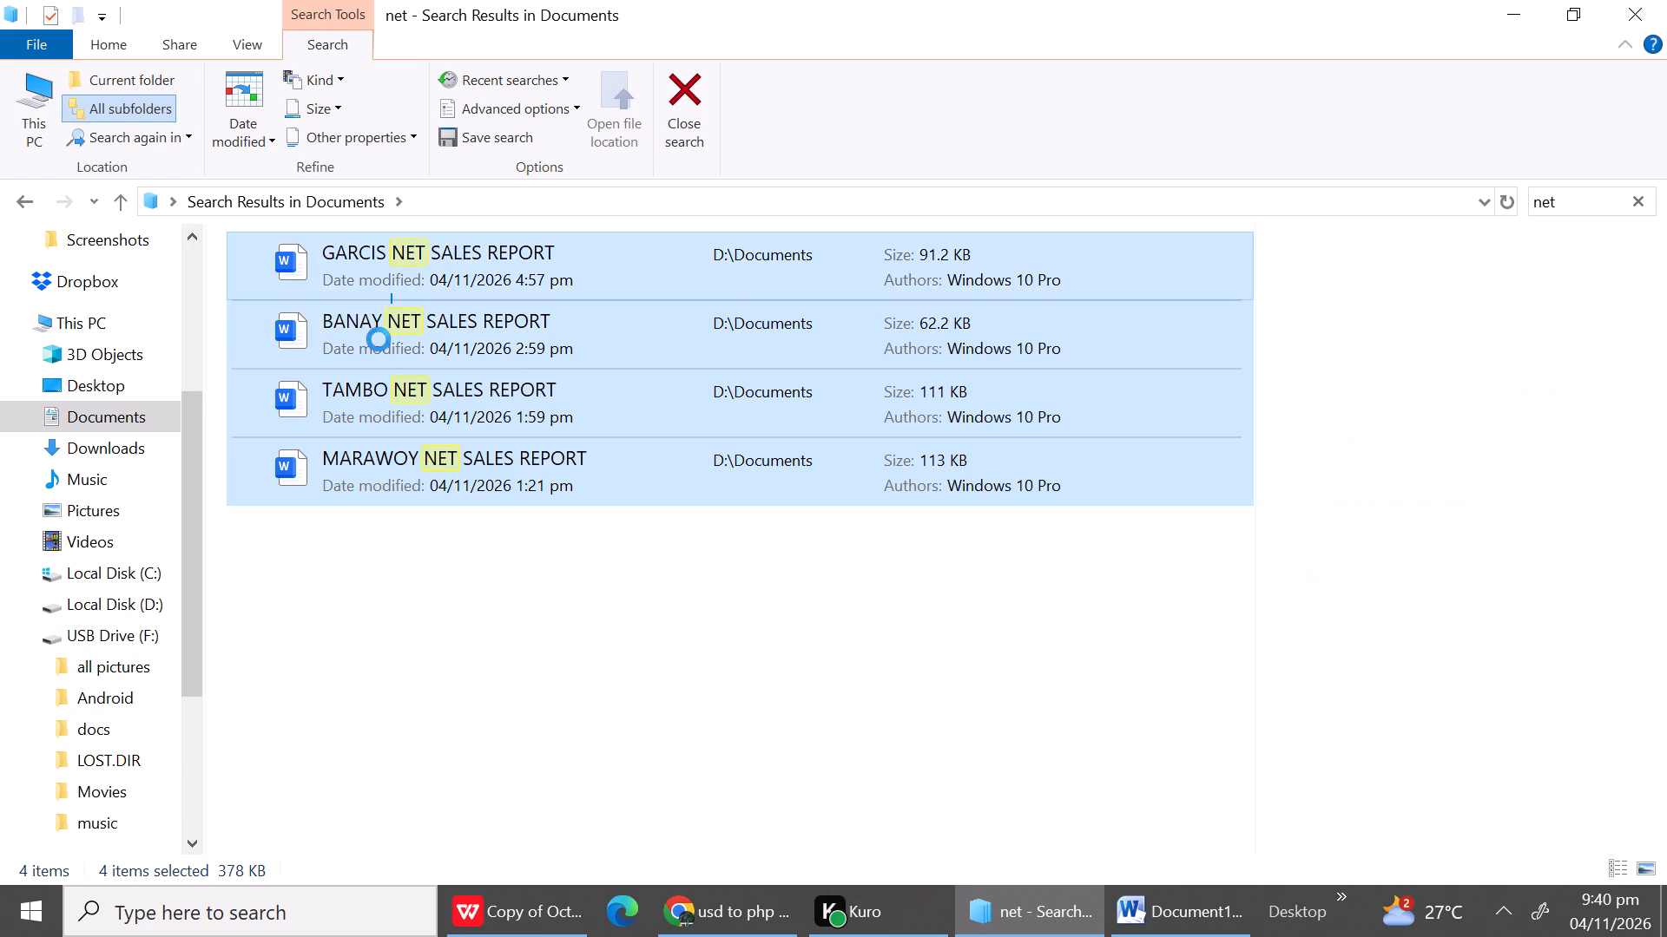
key(ctrl+x)
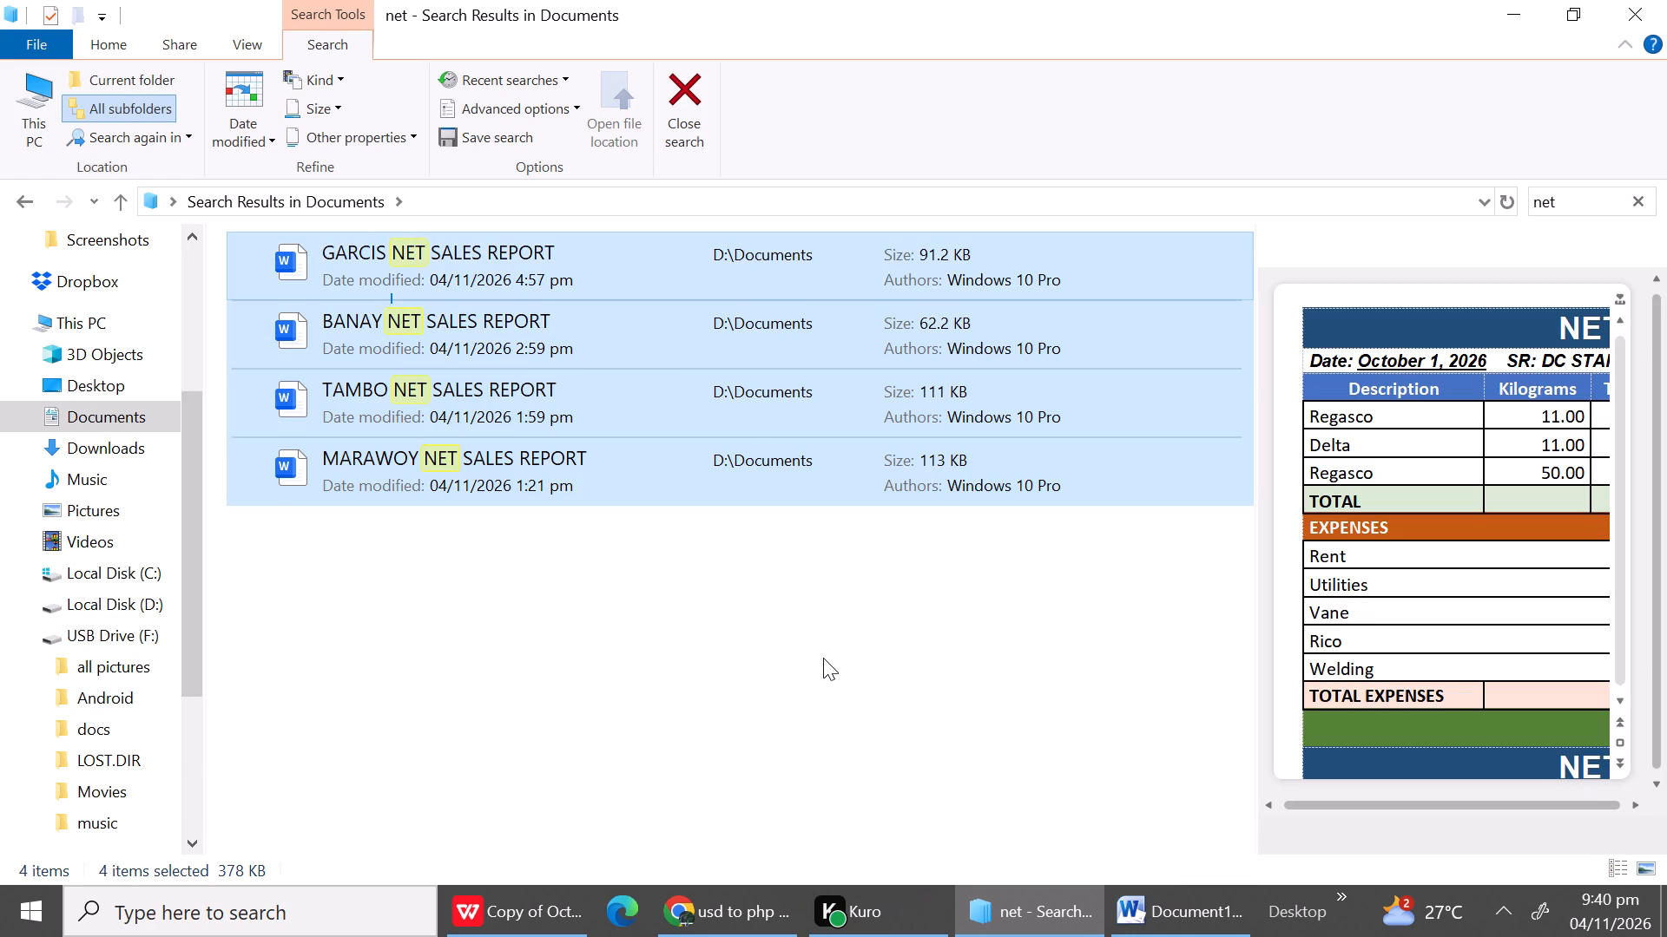
click(823, 658)
click(949, 704)
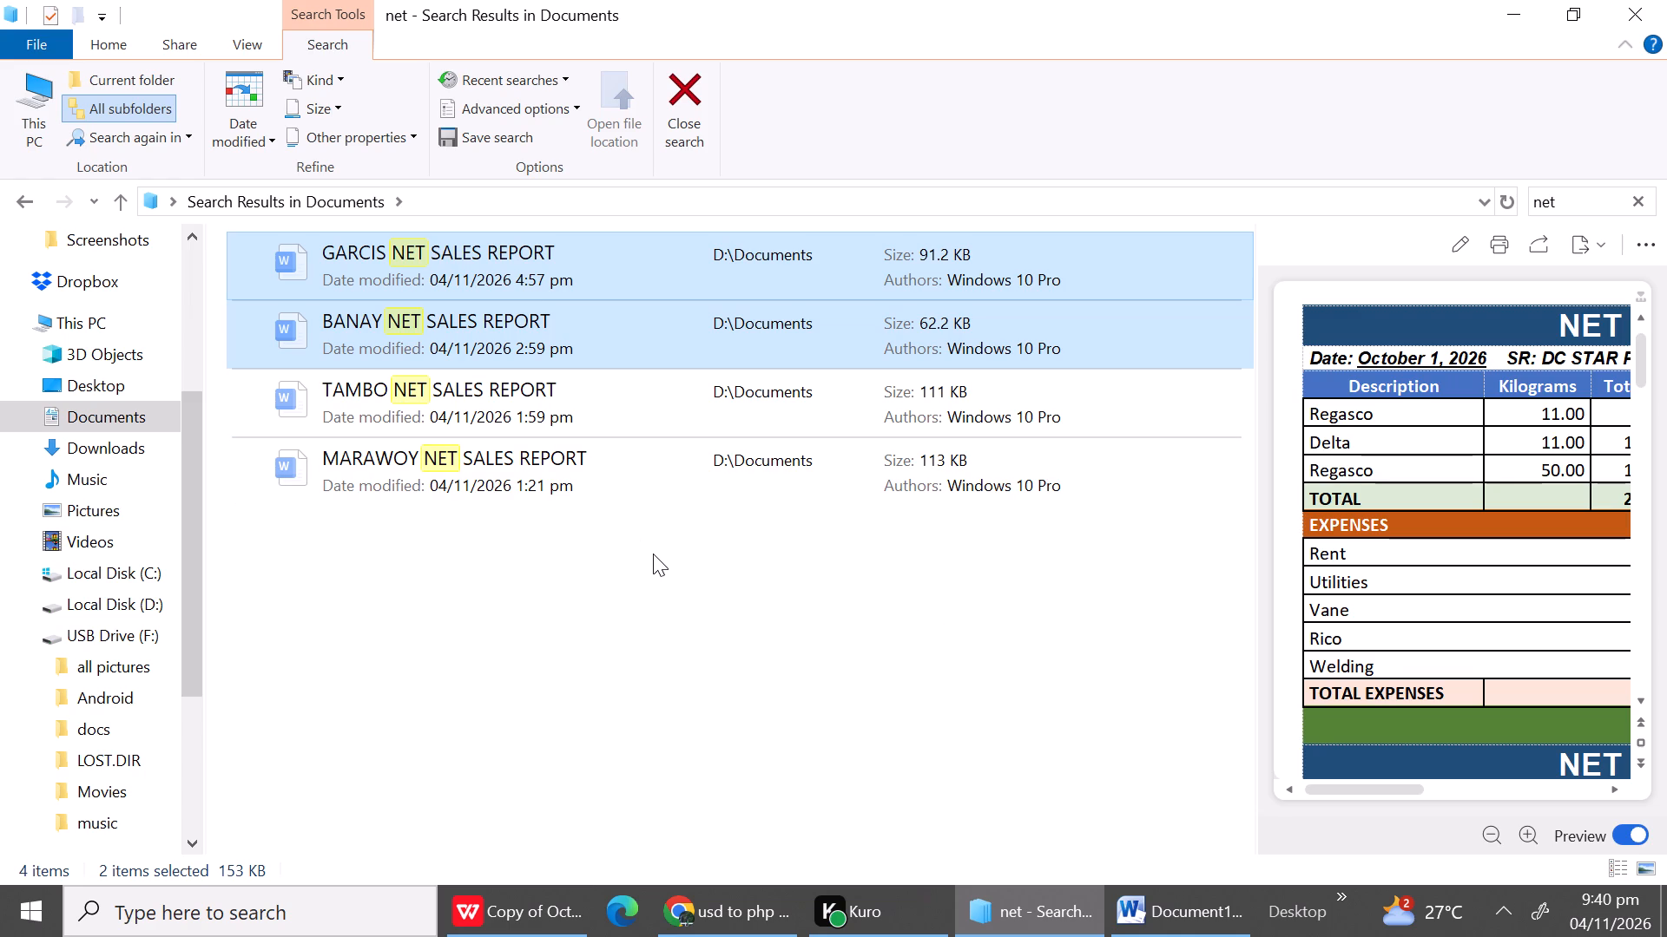
Move all four NET SALES REPORT documents from the search results into the docs folder on USB Drive (F:).
key(ctrl+a)
key(ctrl+x)
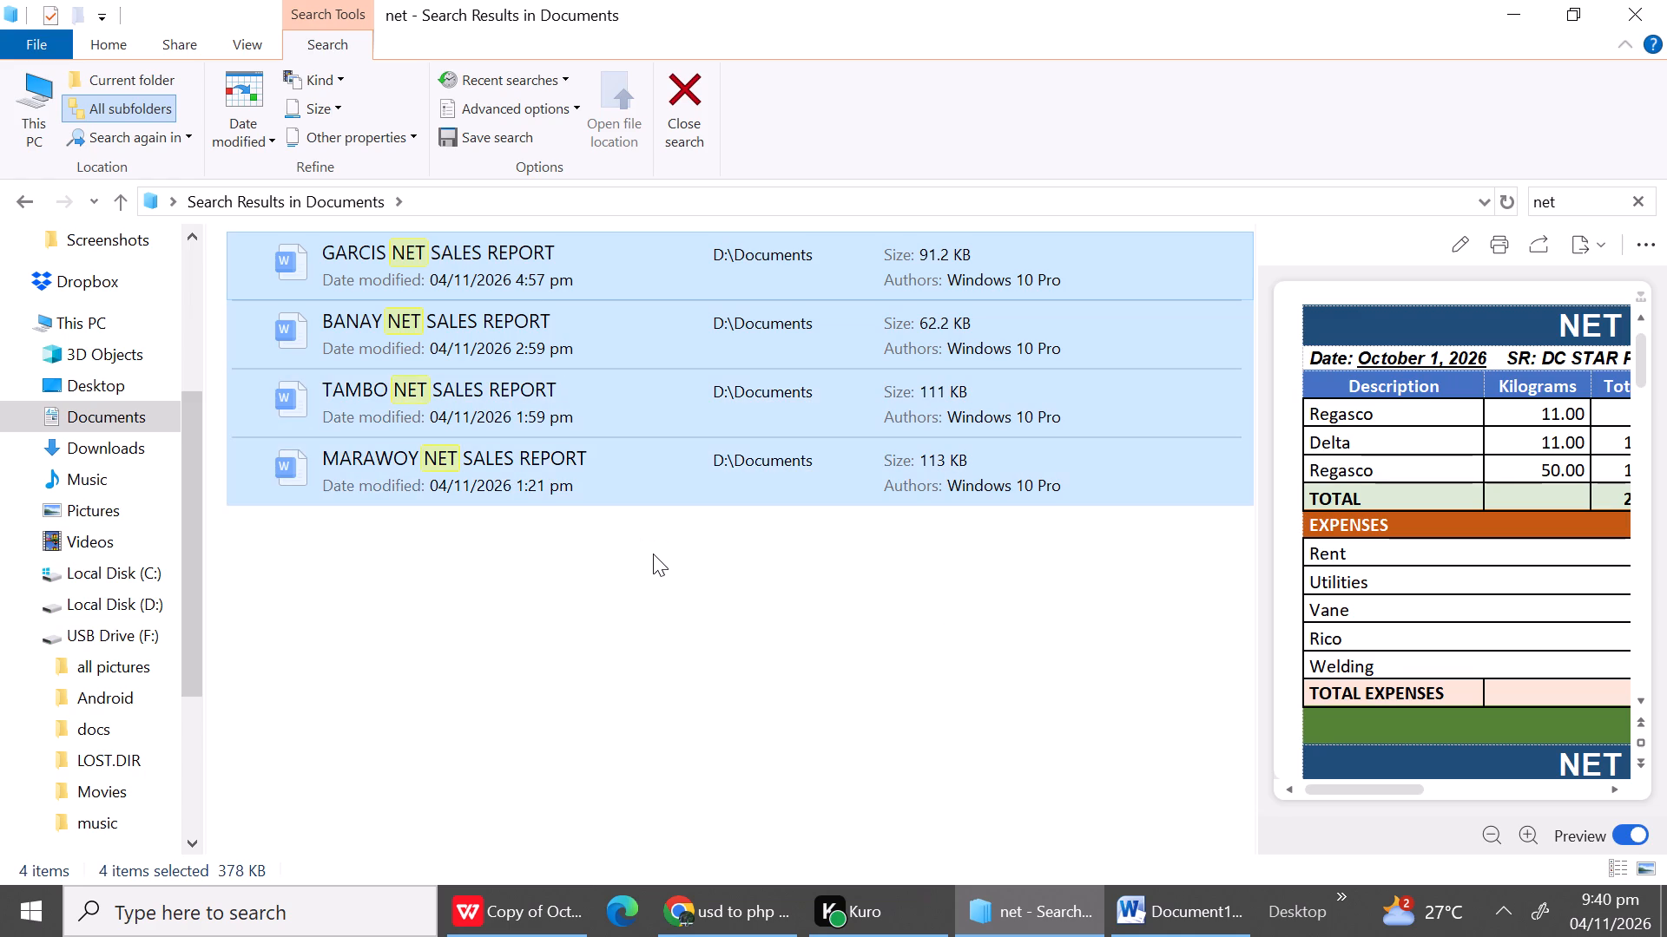
double_click(107, 643)
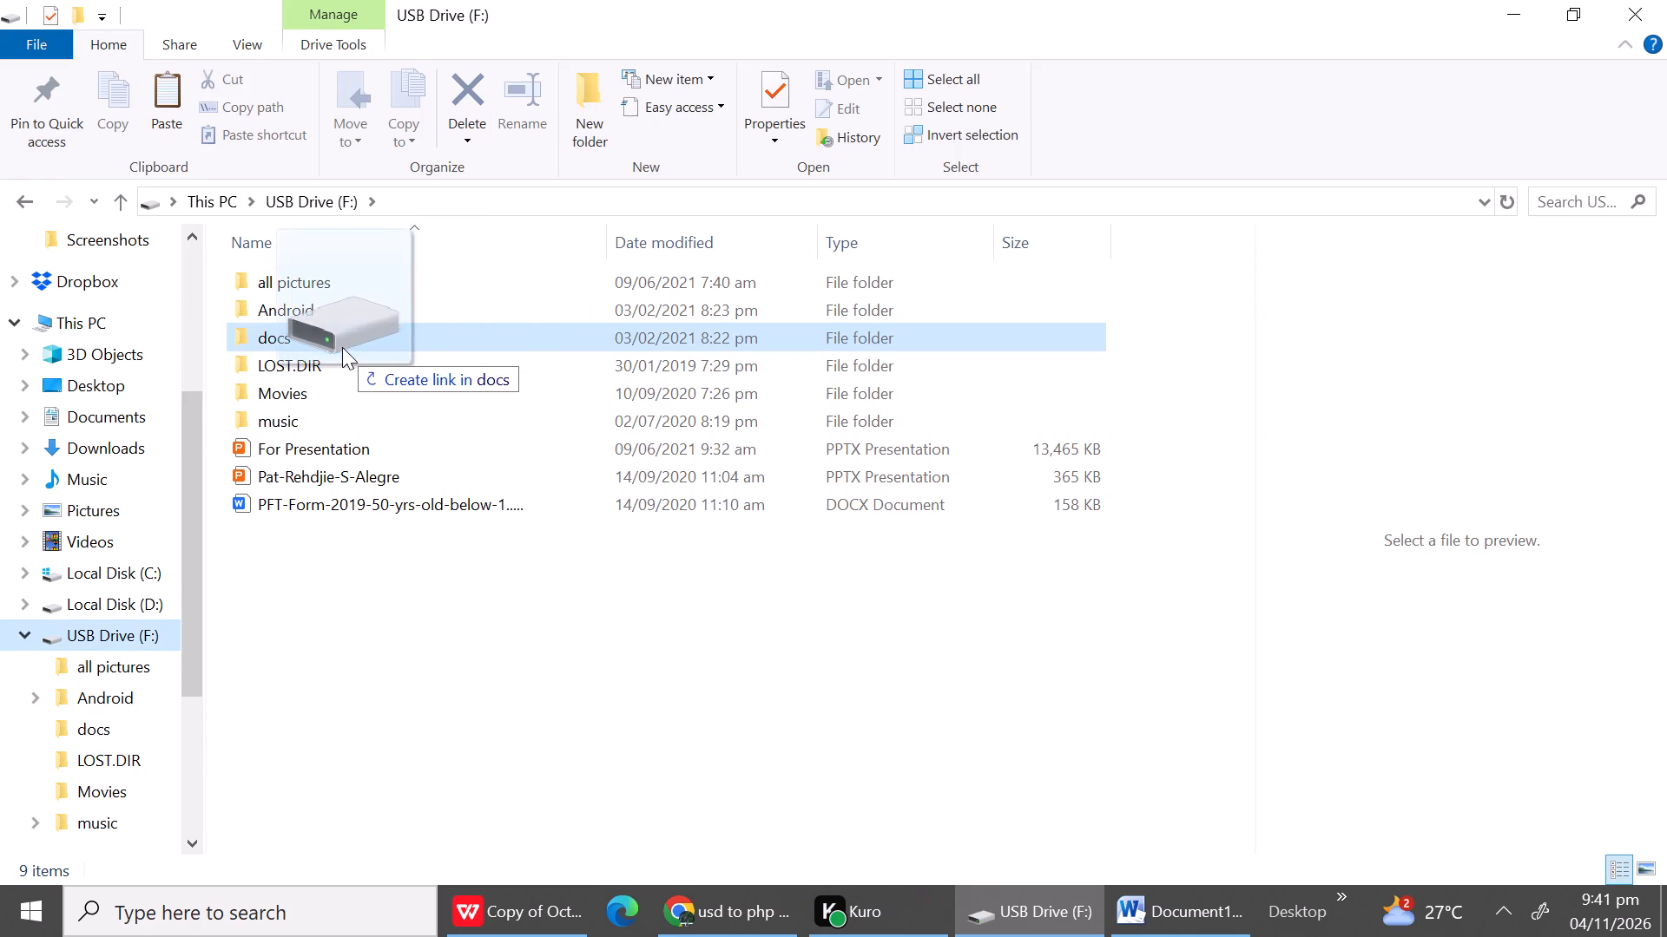
double_click(309, 328)
double_click(309, 328)
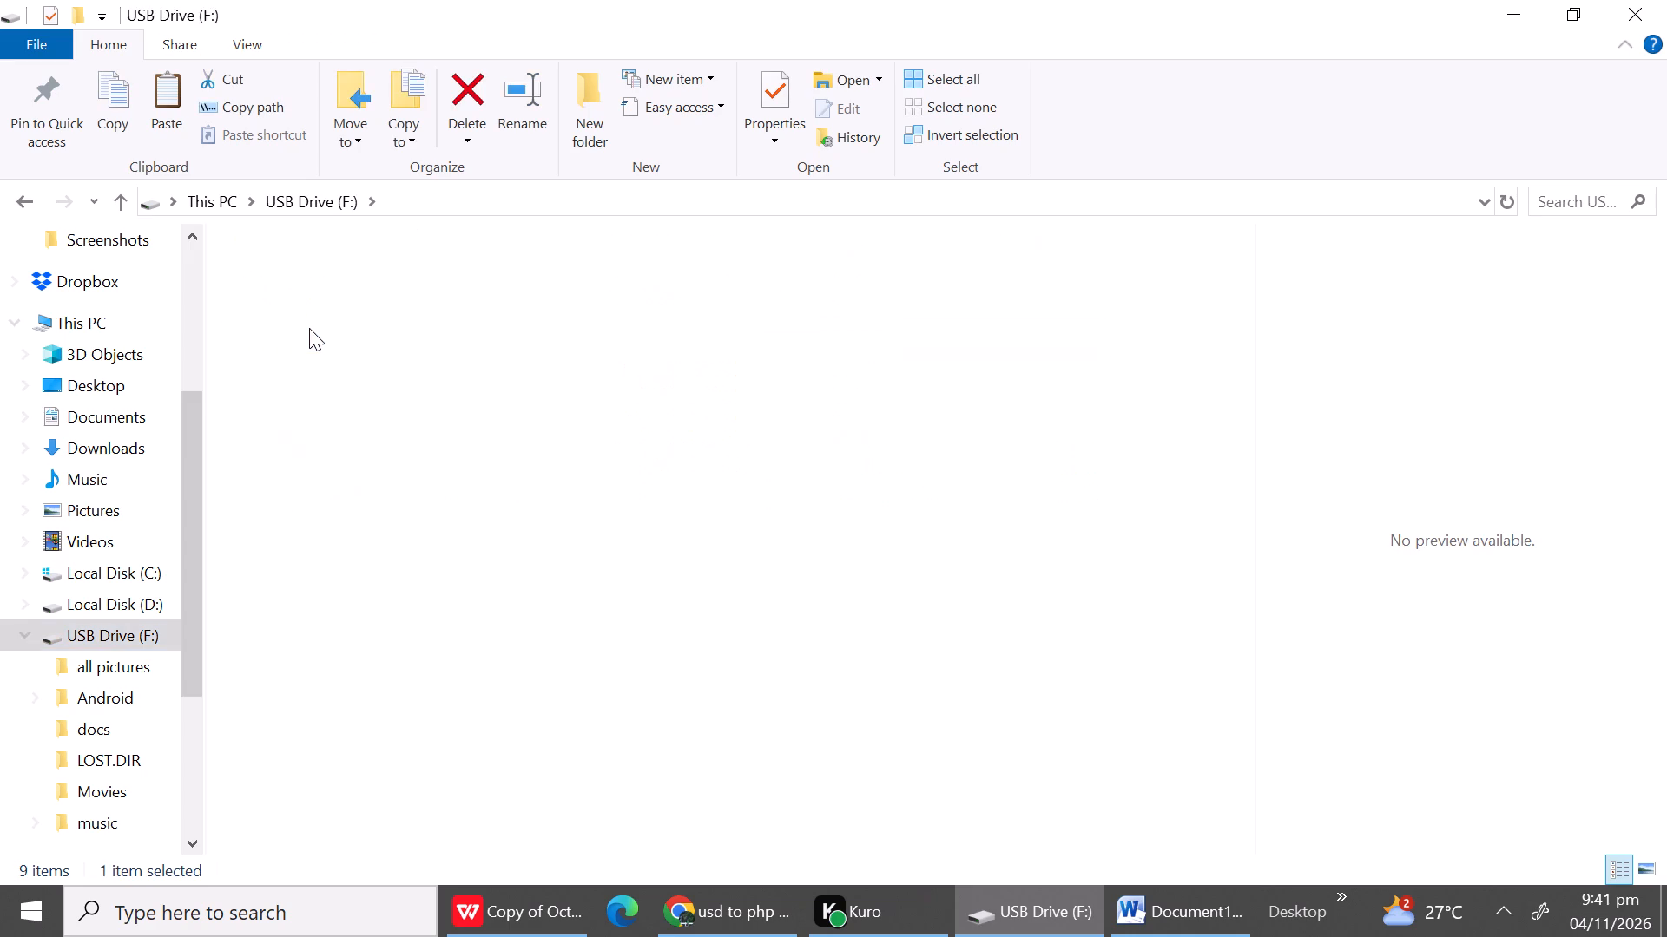
click(384, 473)
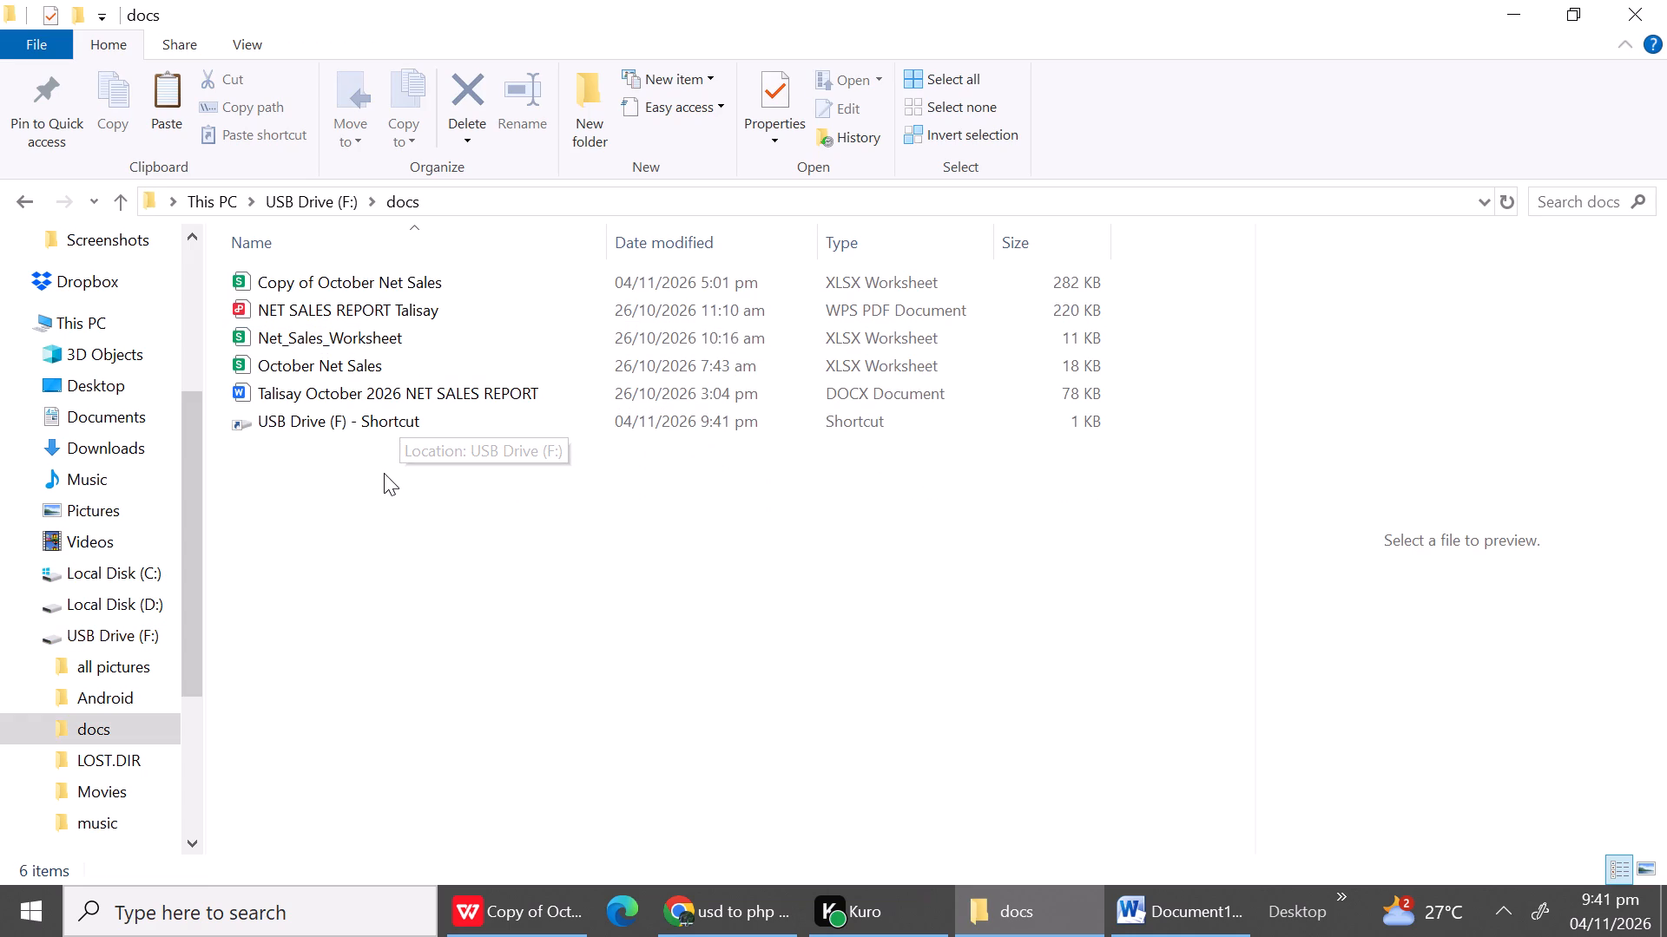
key(ctrl+v)
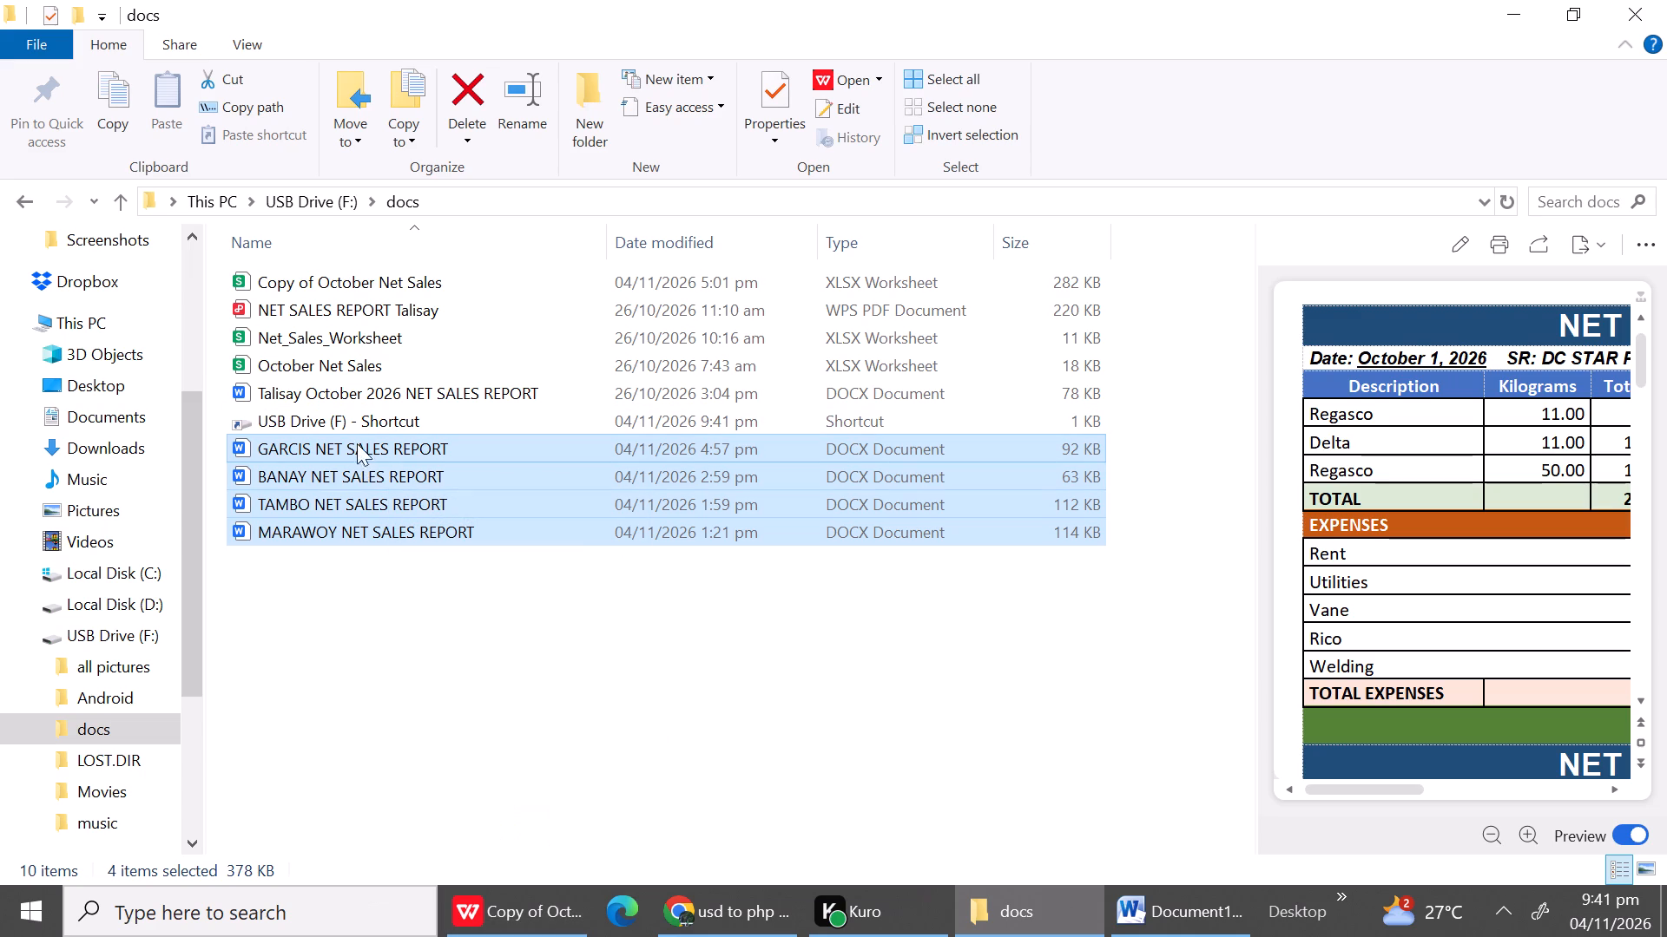
Switch to the Copy of October Net Sales workbook in WPS Office and open the Malvar Net Sales sheet.
click(510, 914)
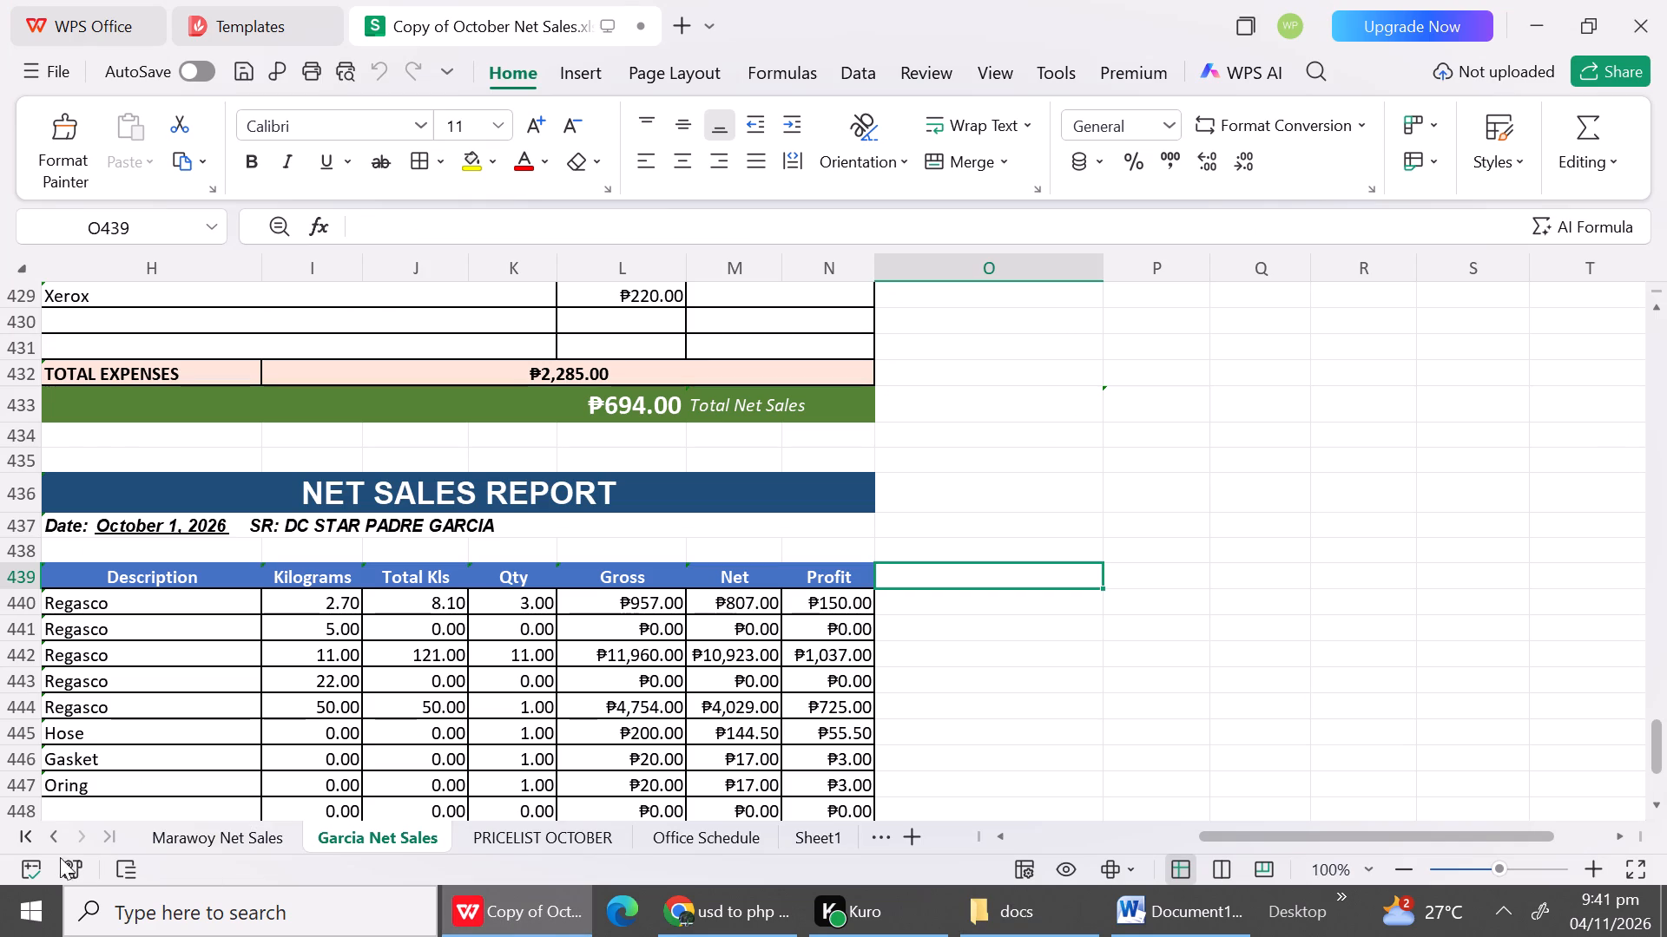
click(55, 834)
click(55, 834)
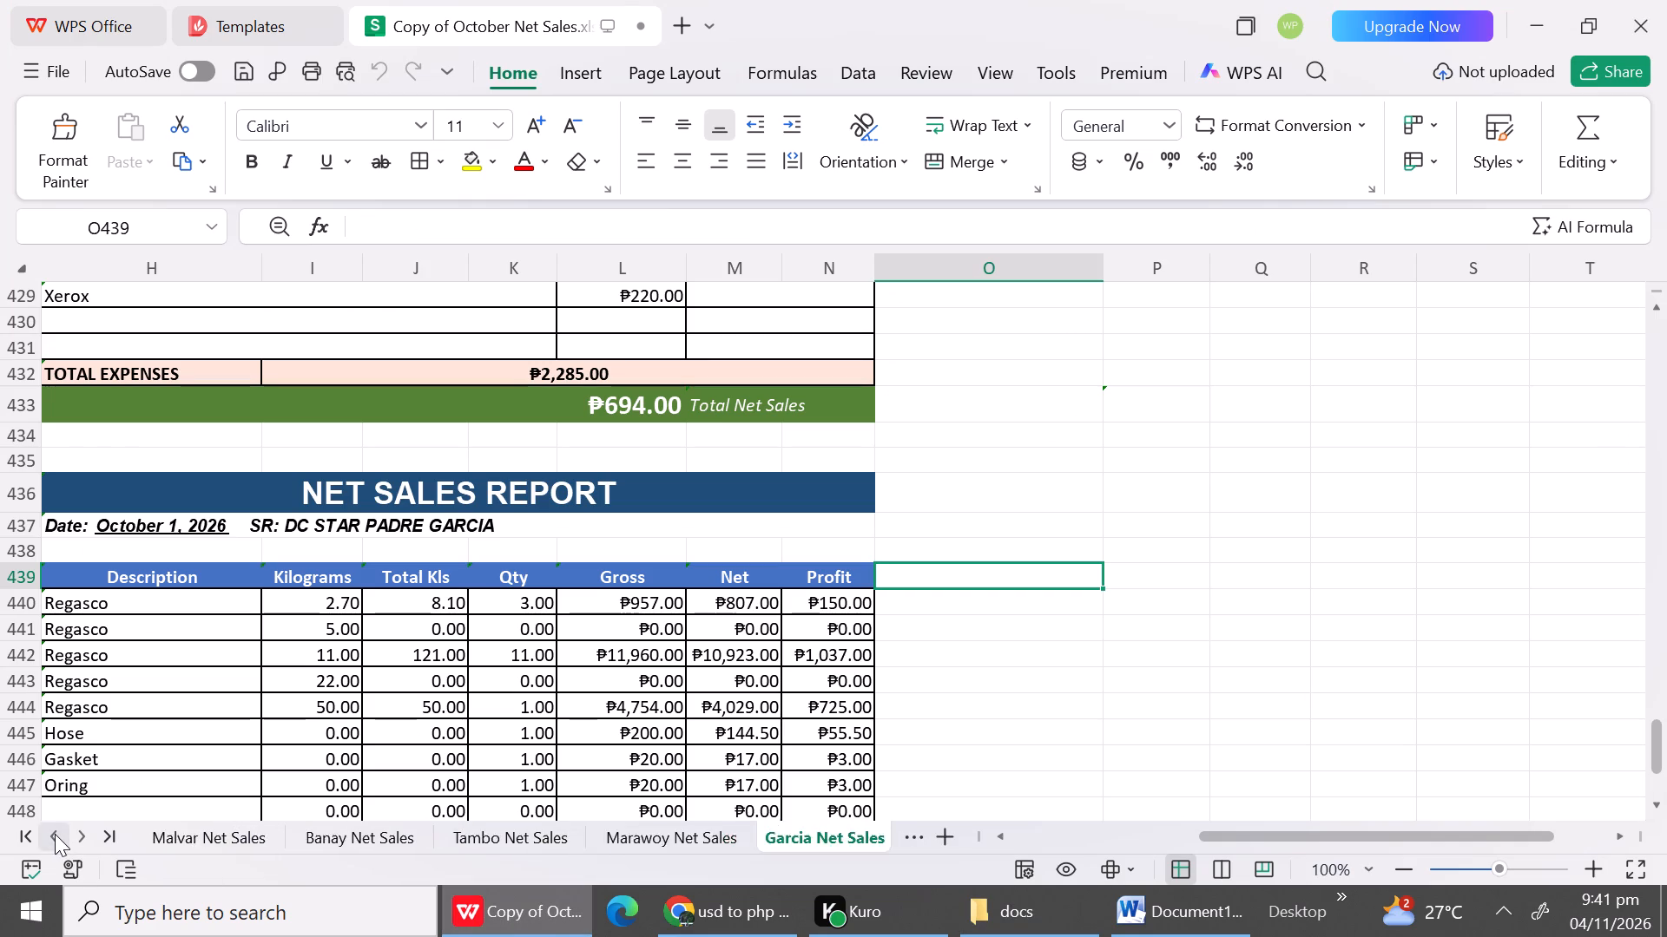
double_click(353, 833)
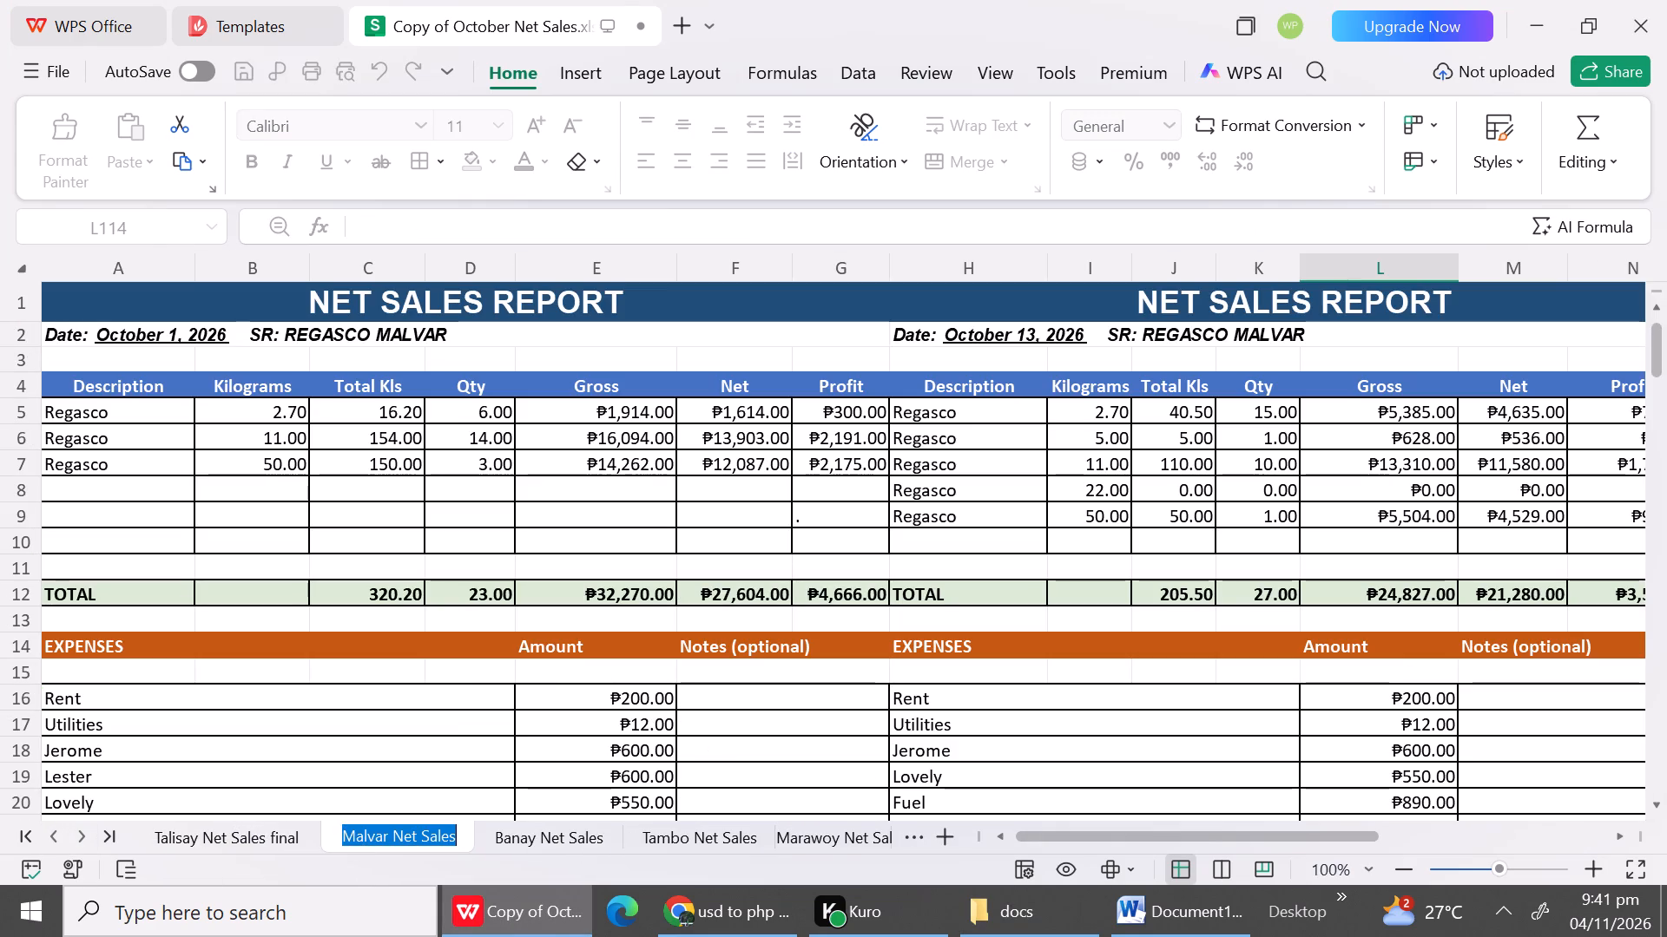
click(432, 760)
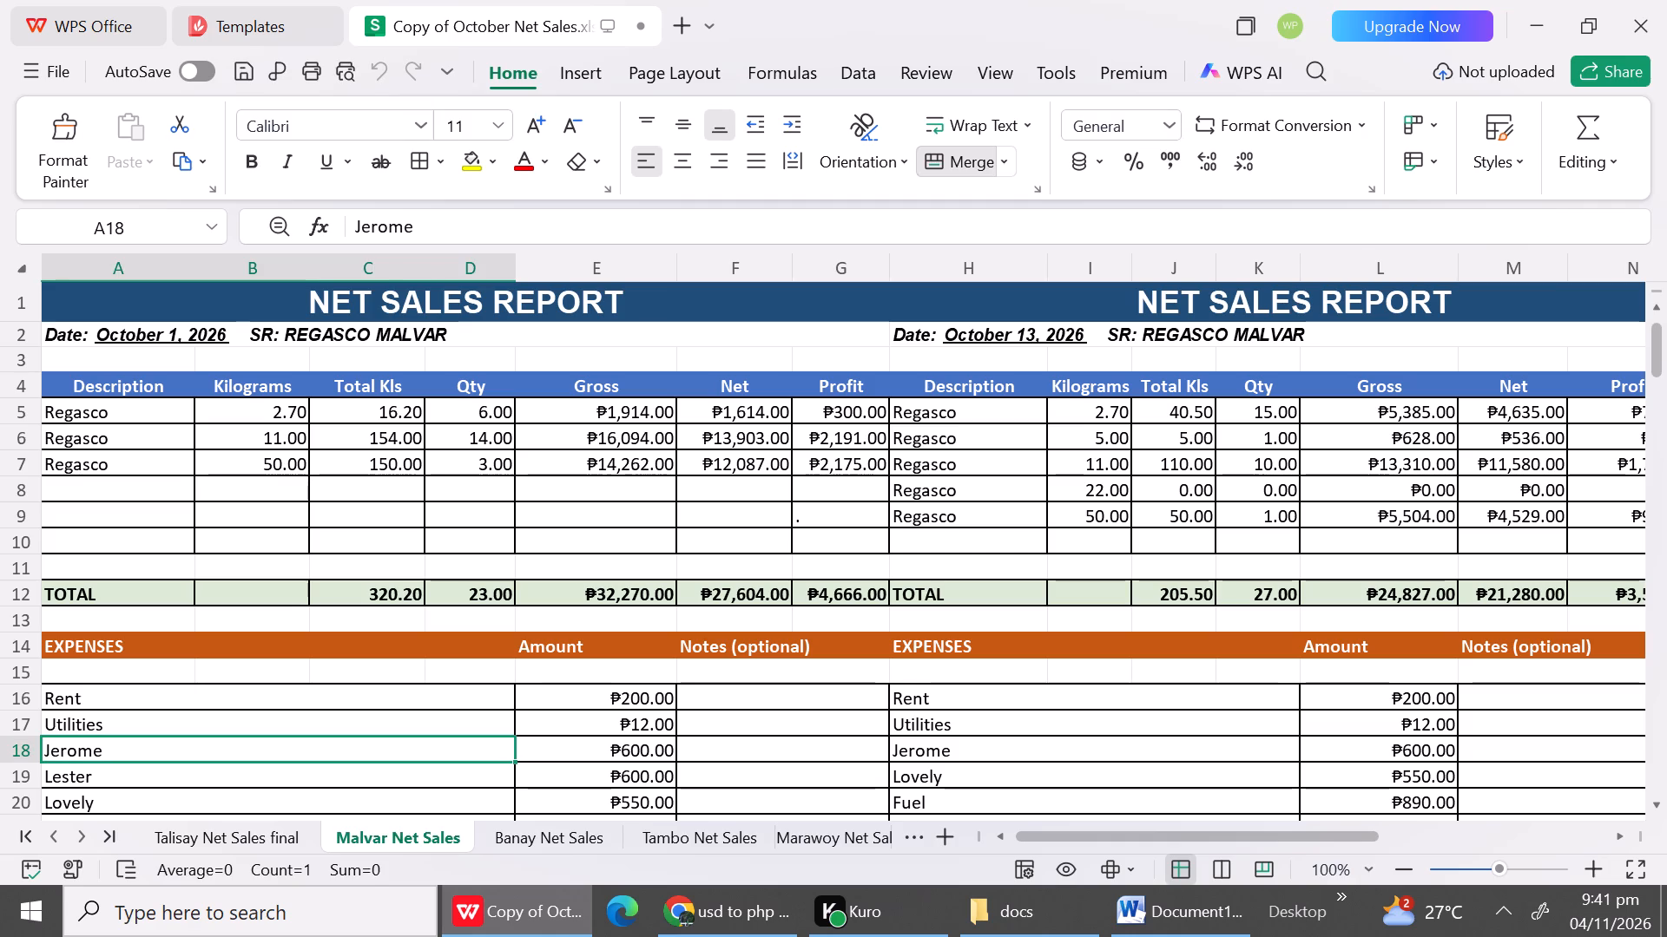
Examine the Malvar daily net sales reports, including the October 1 total kilos and the extent of the left-hand report column.
drag(392, 412, 385, 473)
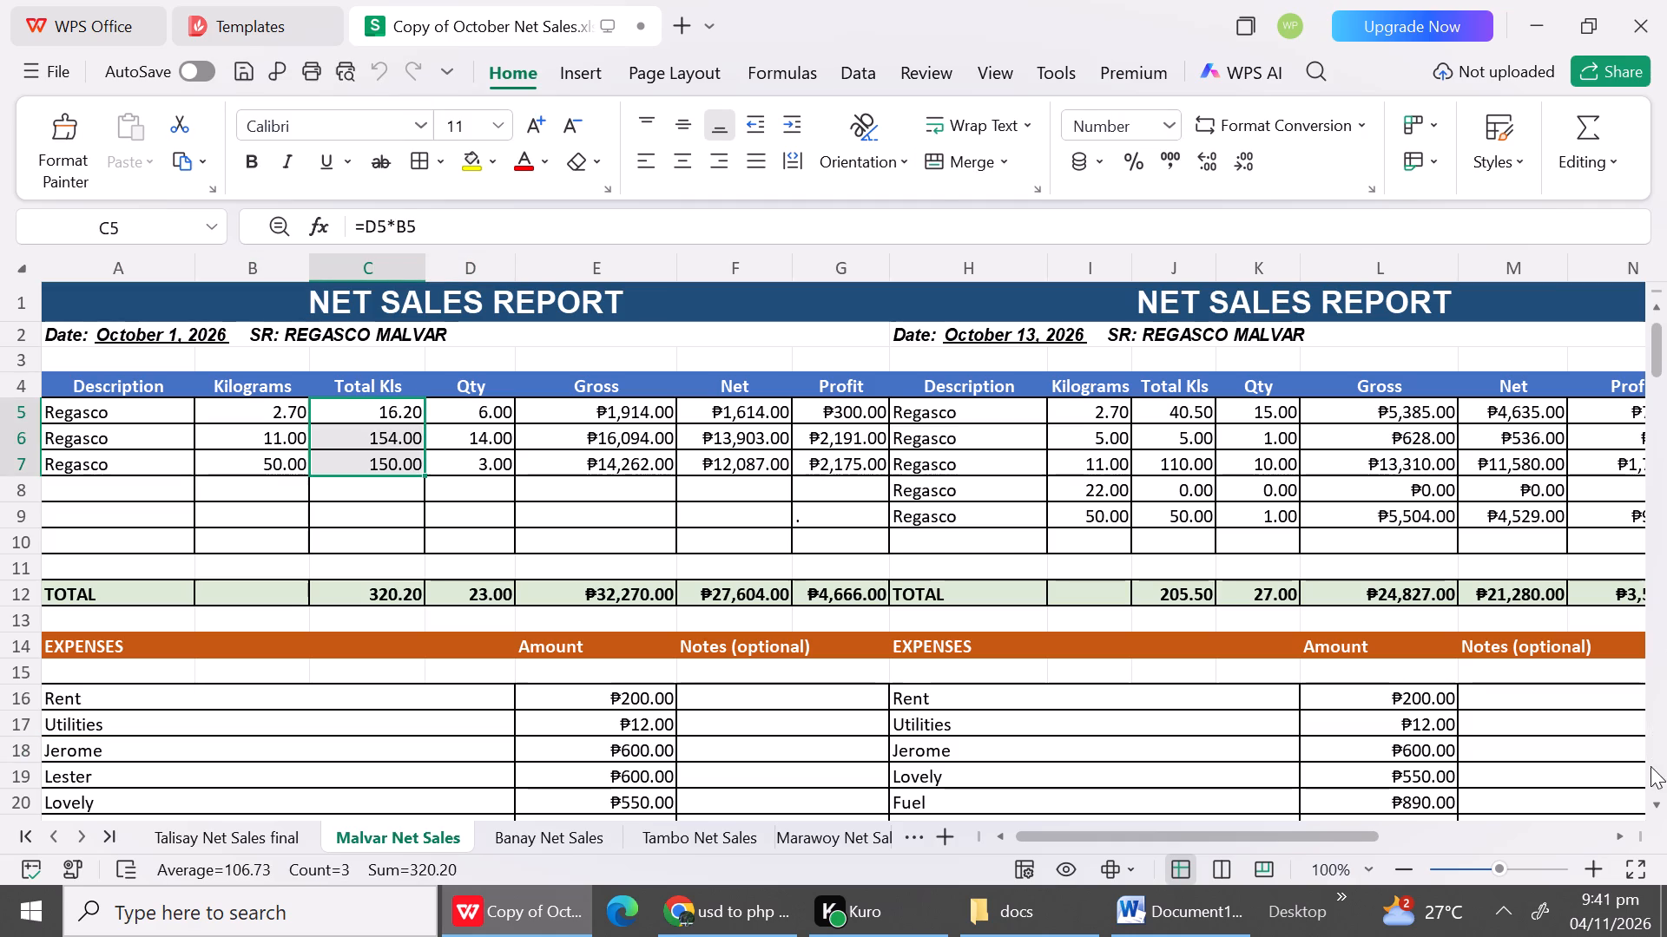
triple_click(1660, 799)
triple_click(1660, 799)
click(1660, 799)
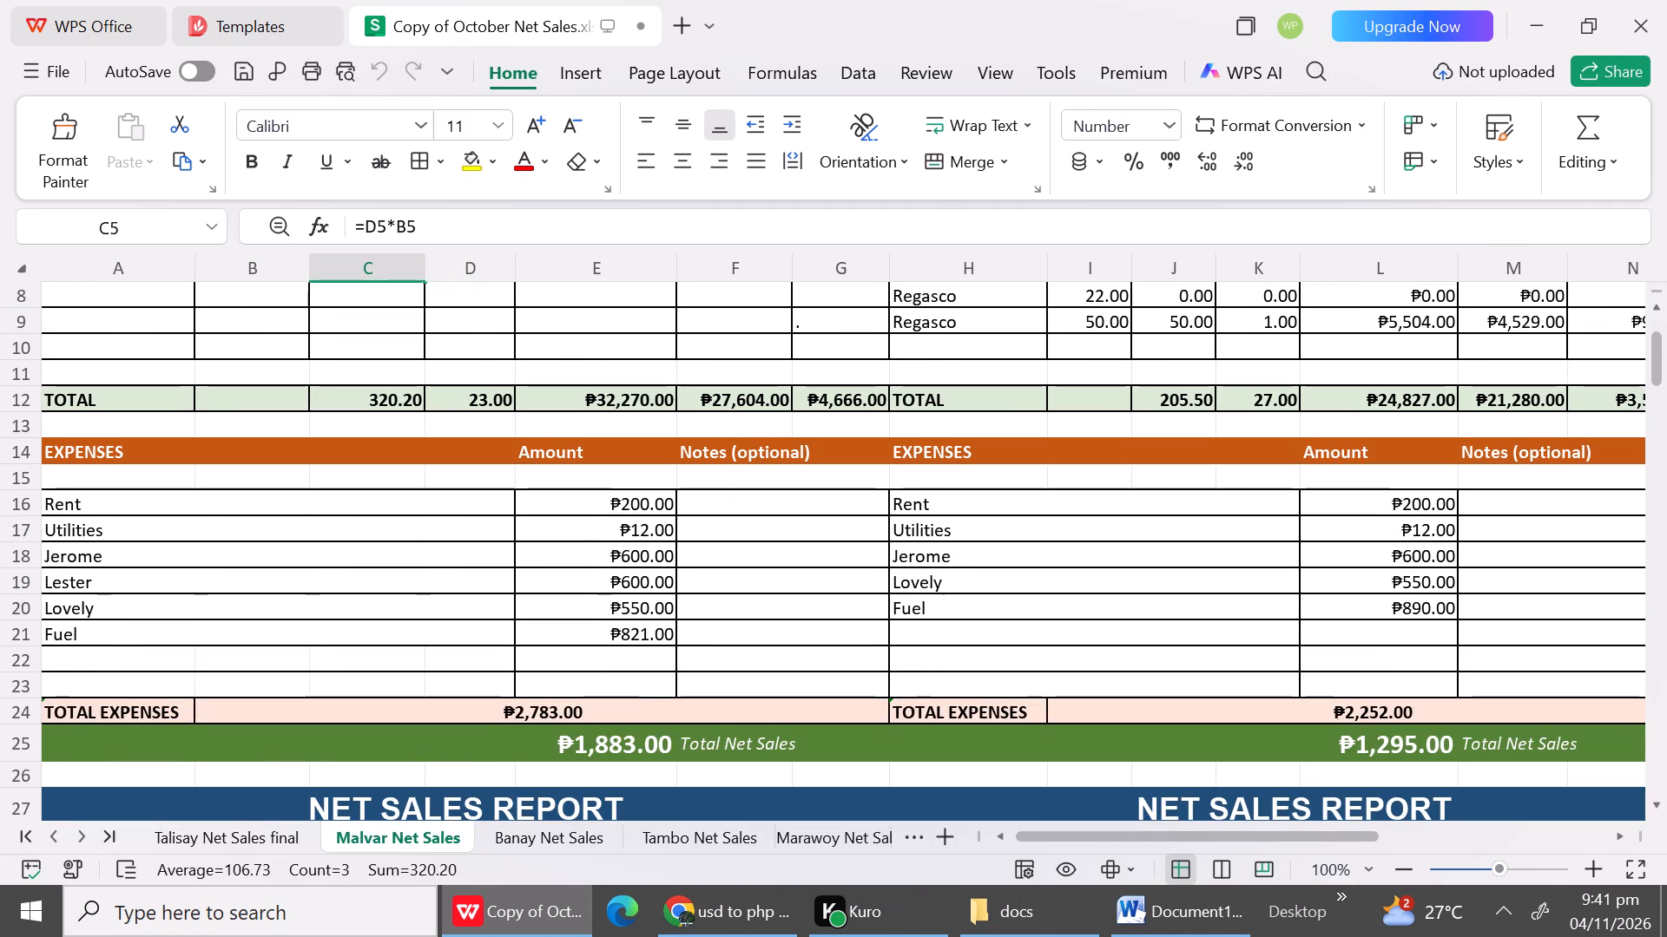
click(1005, 842)
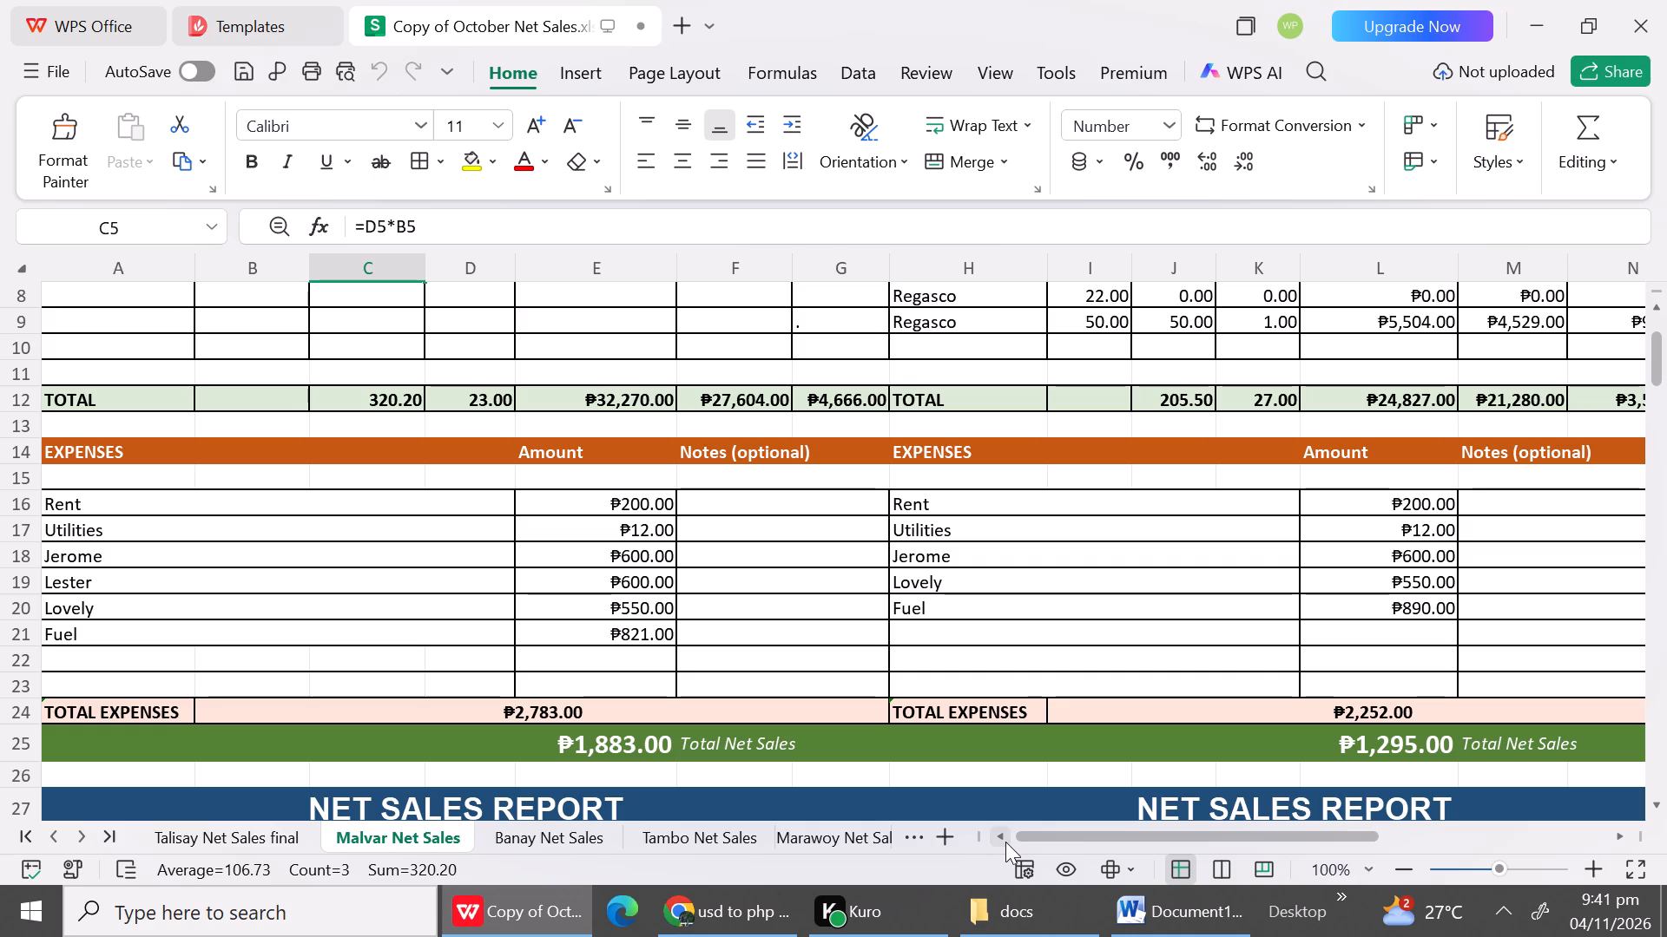
triple_click(1646, 804)
triple_click(1646, 804)
triple_click(1646, 804)
triple_click(1646, 804)
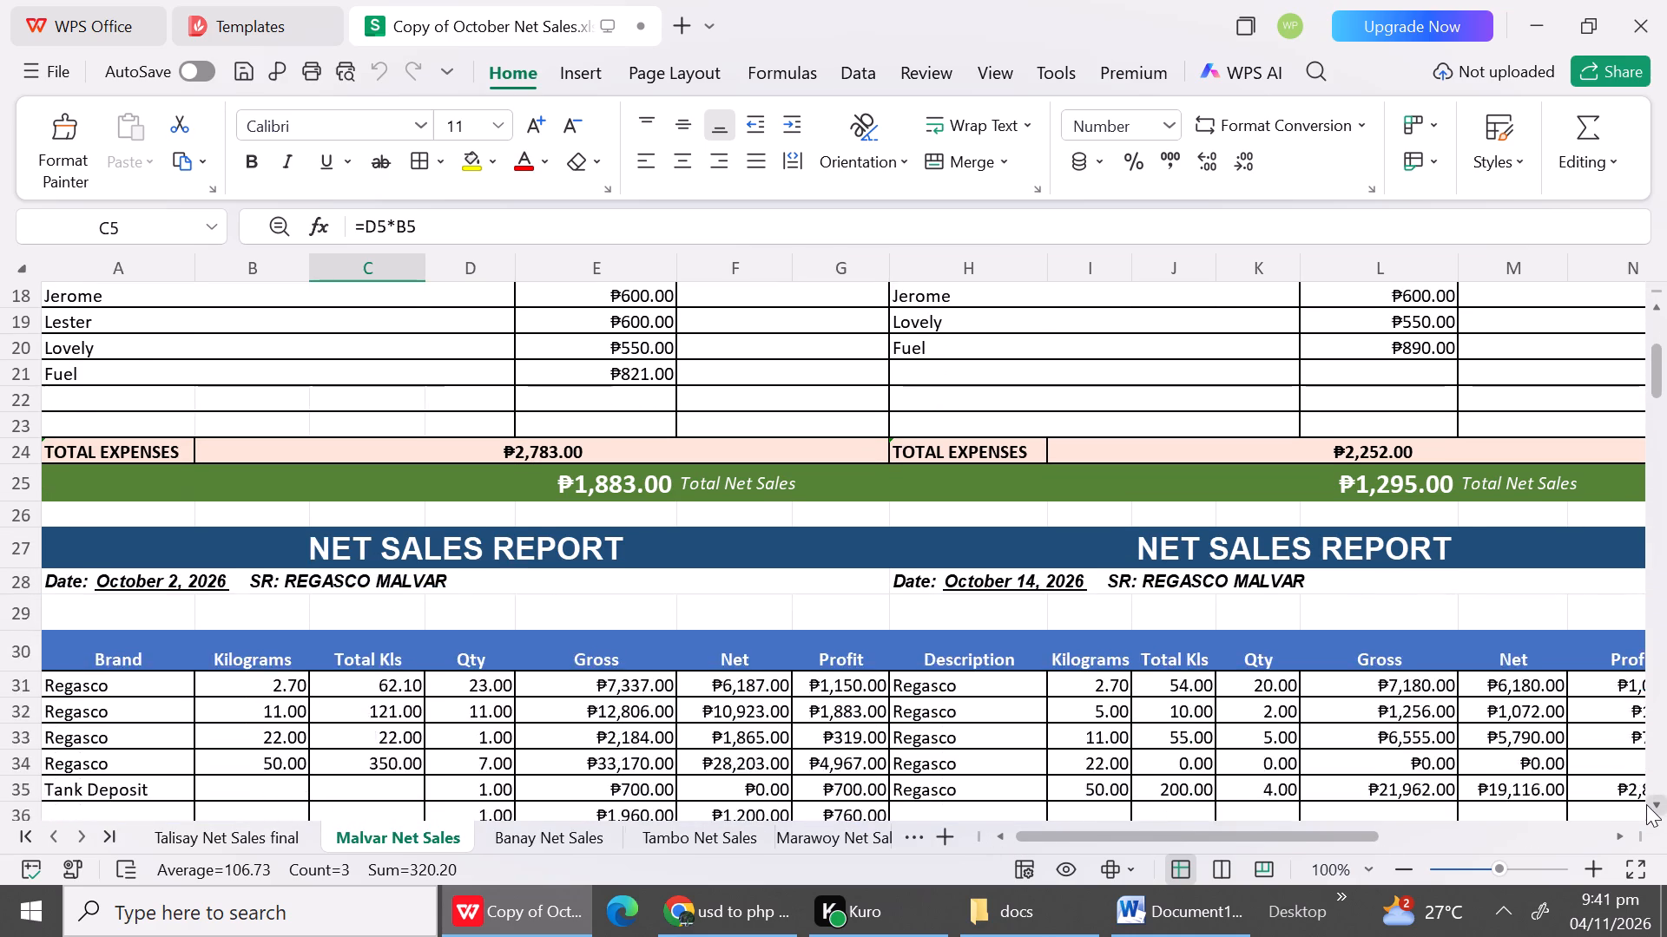
triple_click(1646, 804)
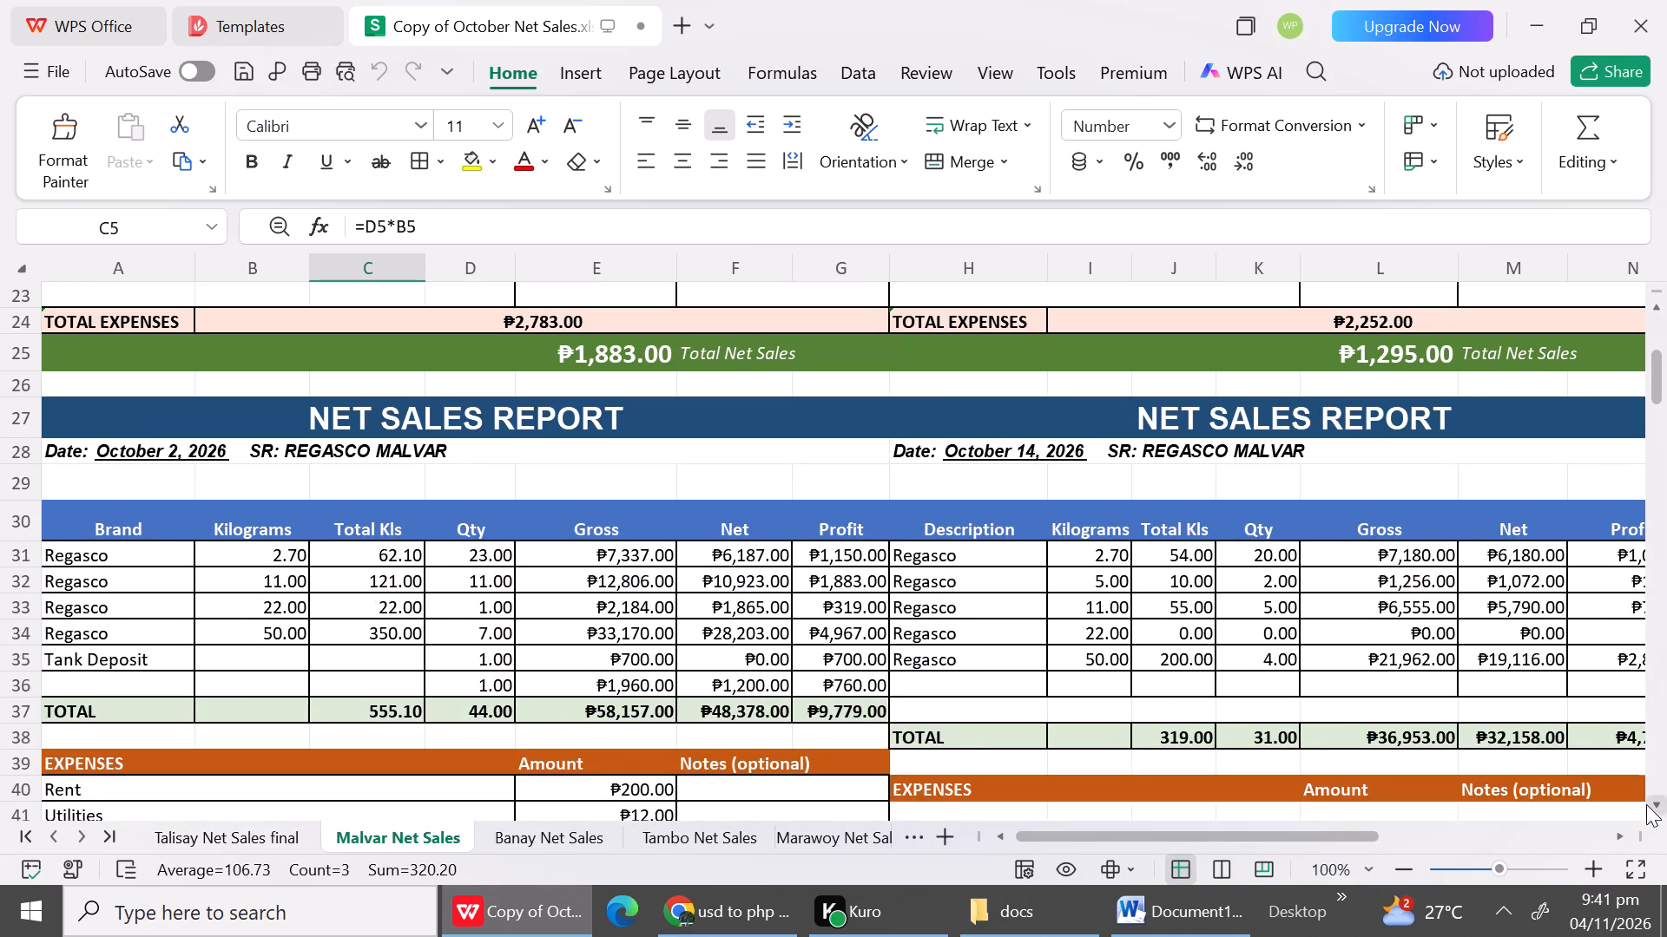
triple_click(1646, 804)
triple_click(1646, 804)
triple_click(1646, 804)
triple_click(1646, 804)
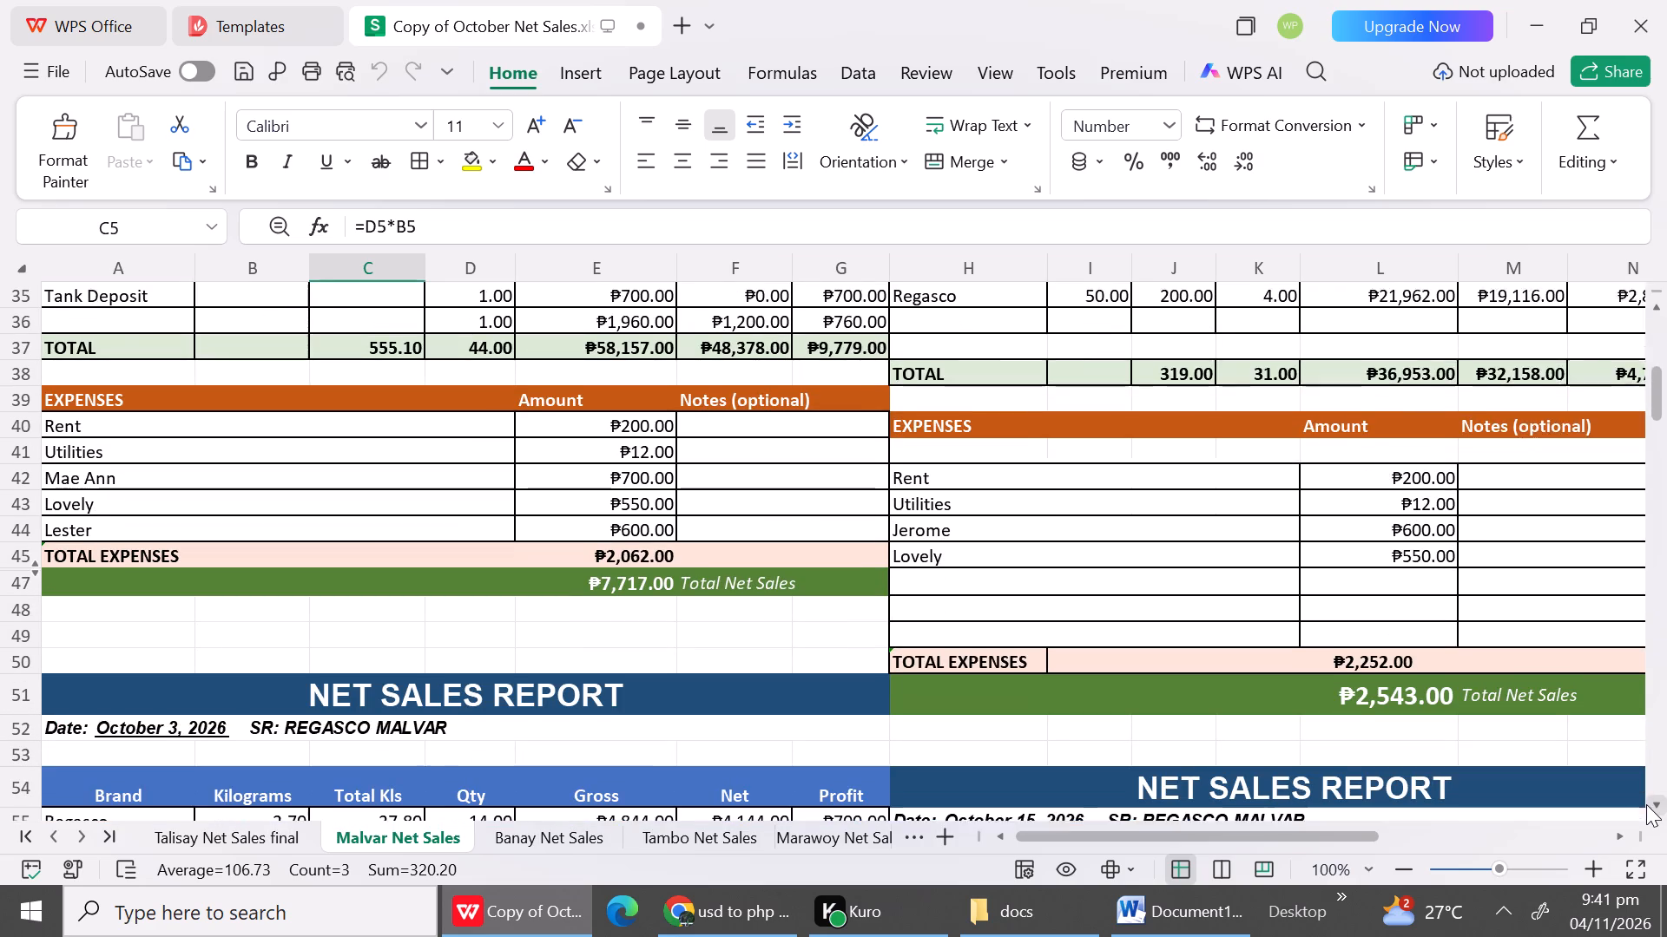
triple_click(1646, 804)
triple_click(1646, 804)
click(1646, 804)
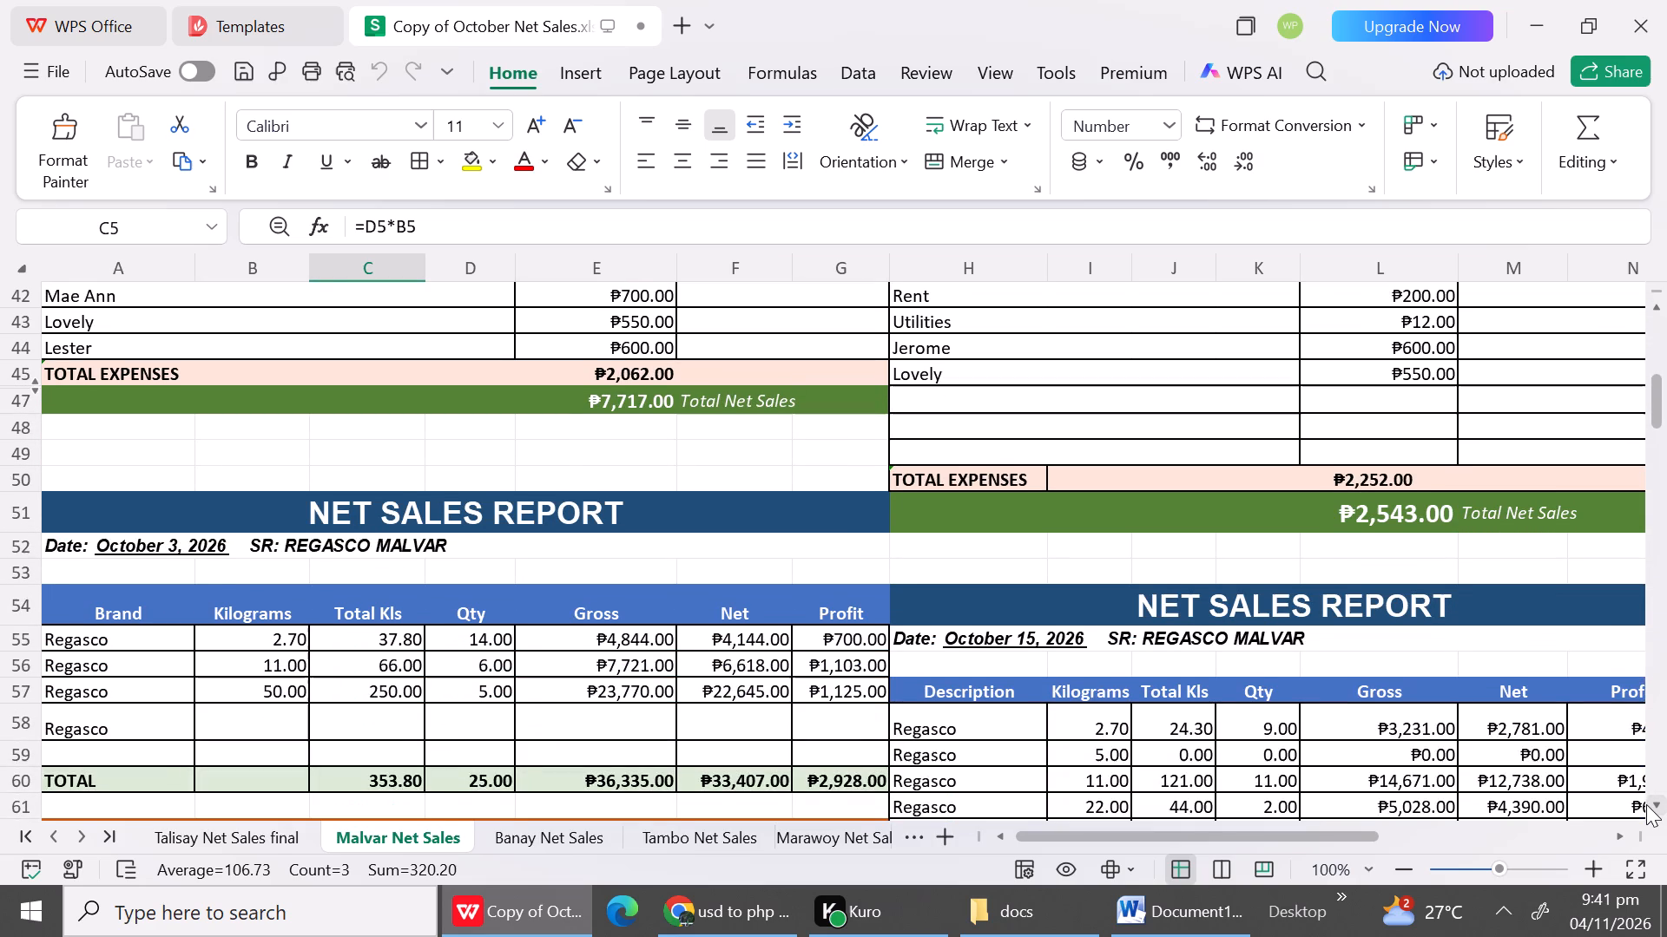
triple_click(1646, 804)
triple_click(1646, 804)
triple_click(1646, 804)
triple_click(1646, 804)
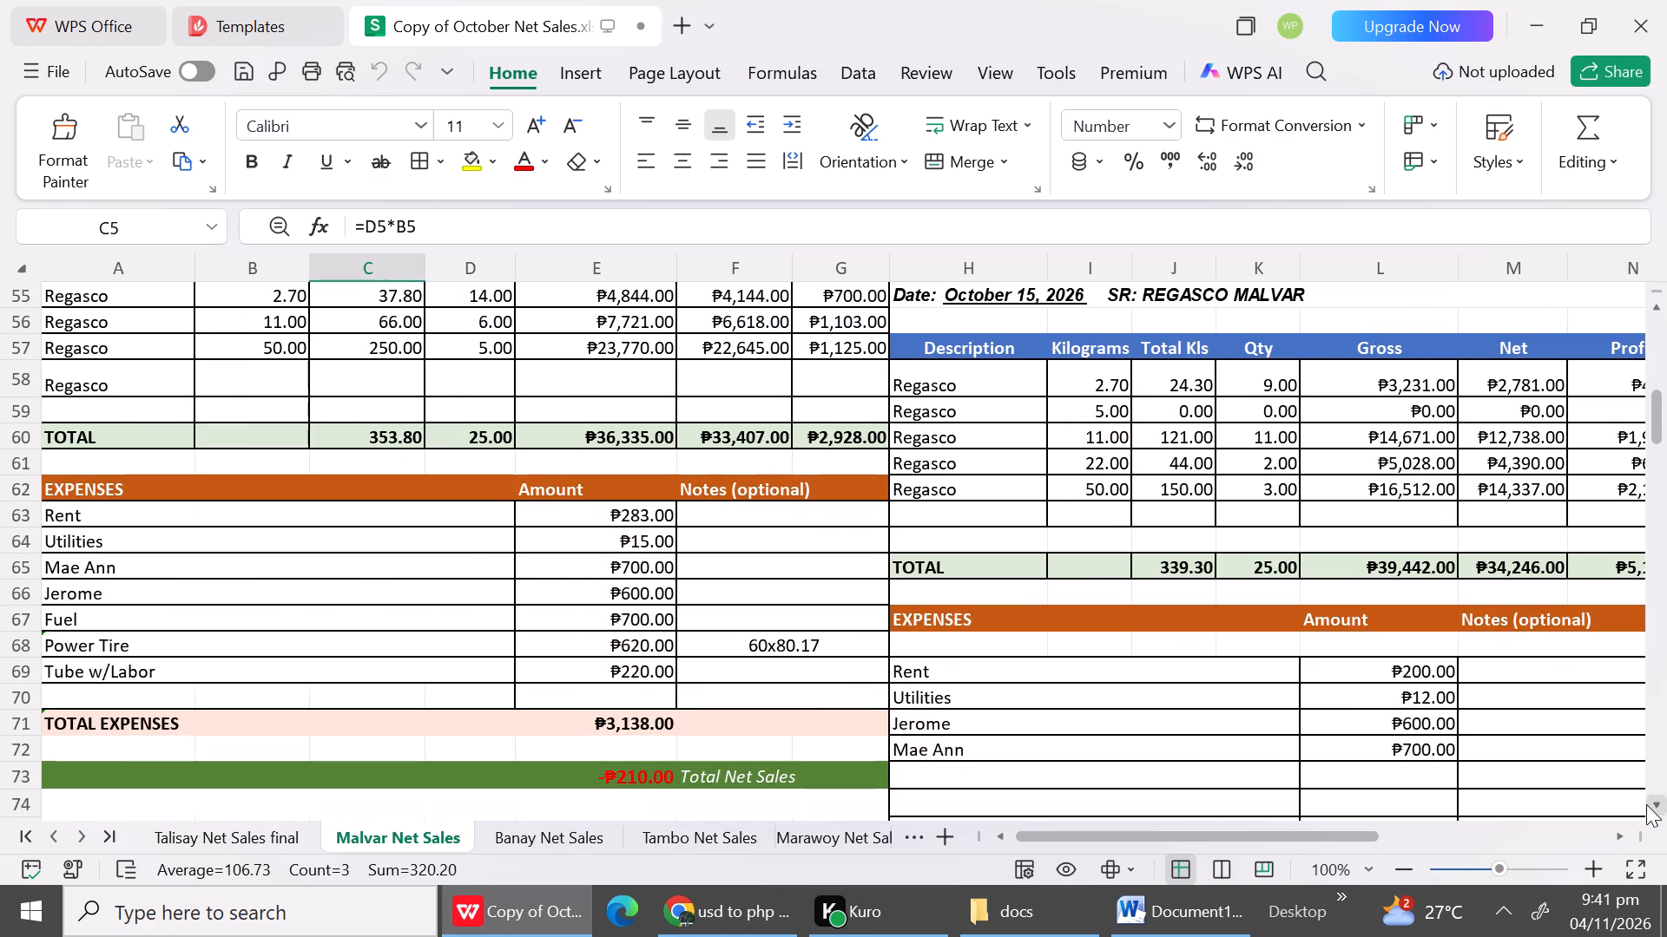
triple_click(1646, 804)
triple_click(1646, 804)
triple_click(1646, 804)
triple_click(1646, 804)
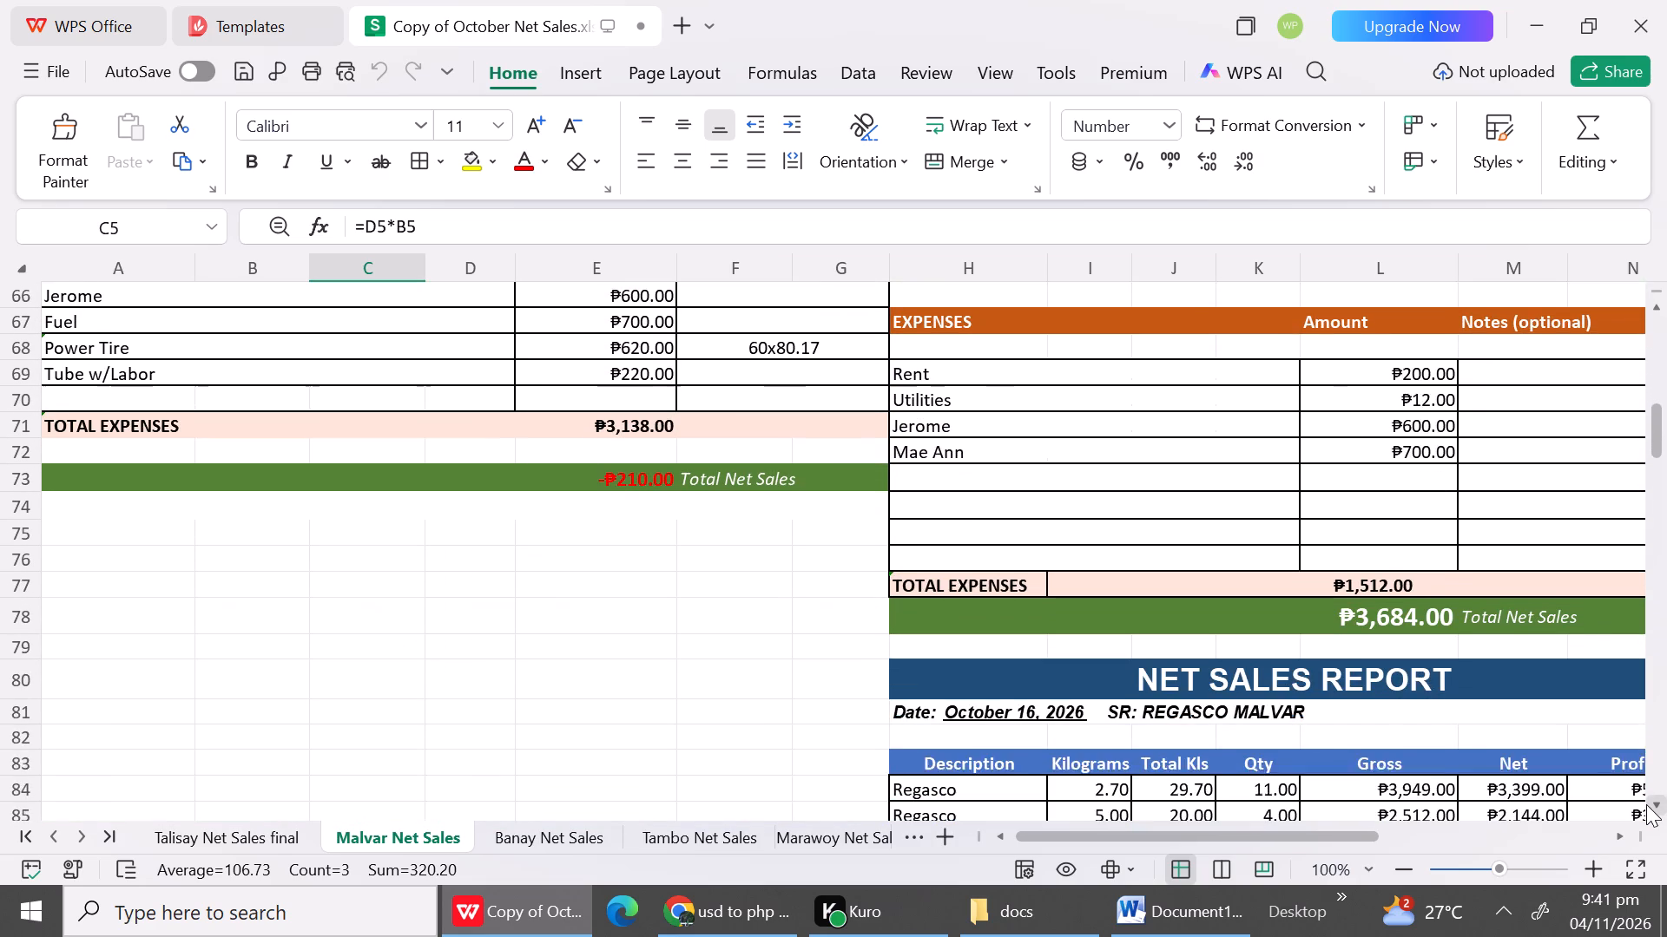
drag(1646, 804, 1640, 344)
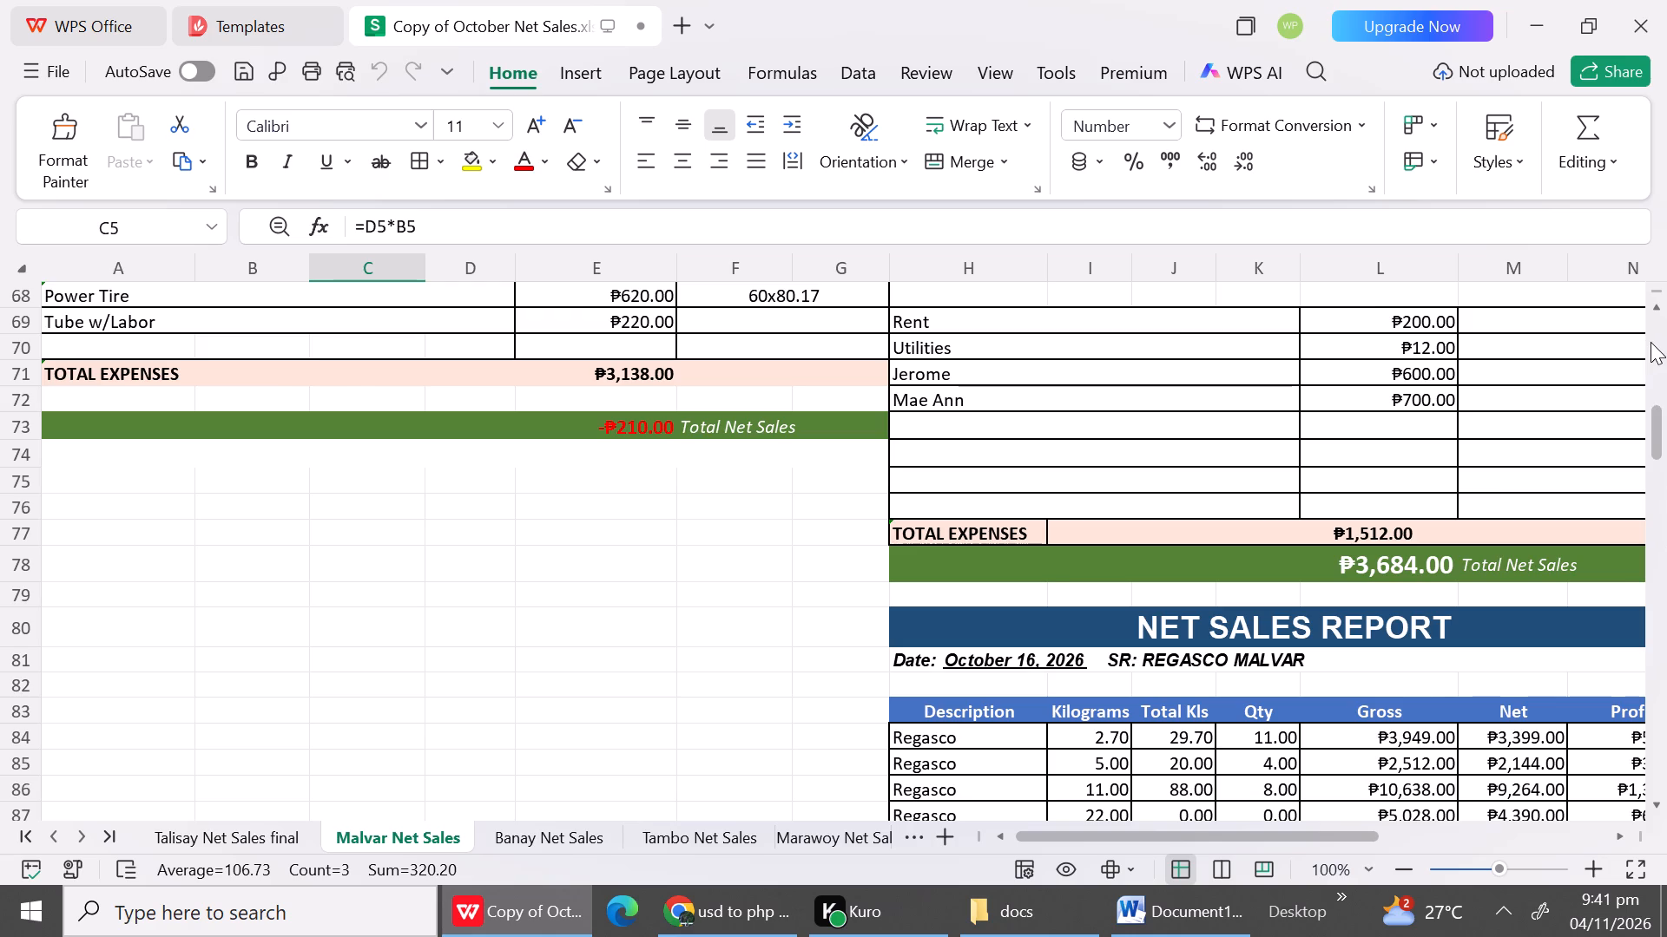
triple_click(1651, 342)
drag(1651, 342, 1655, 298)
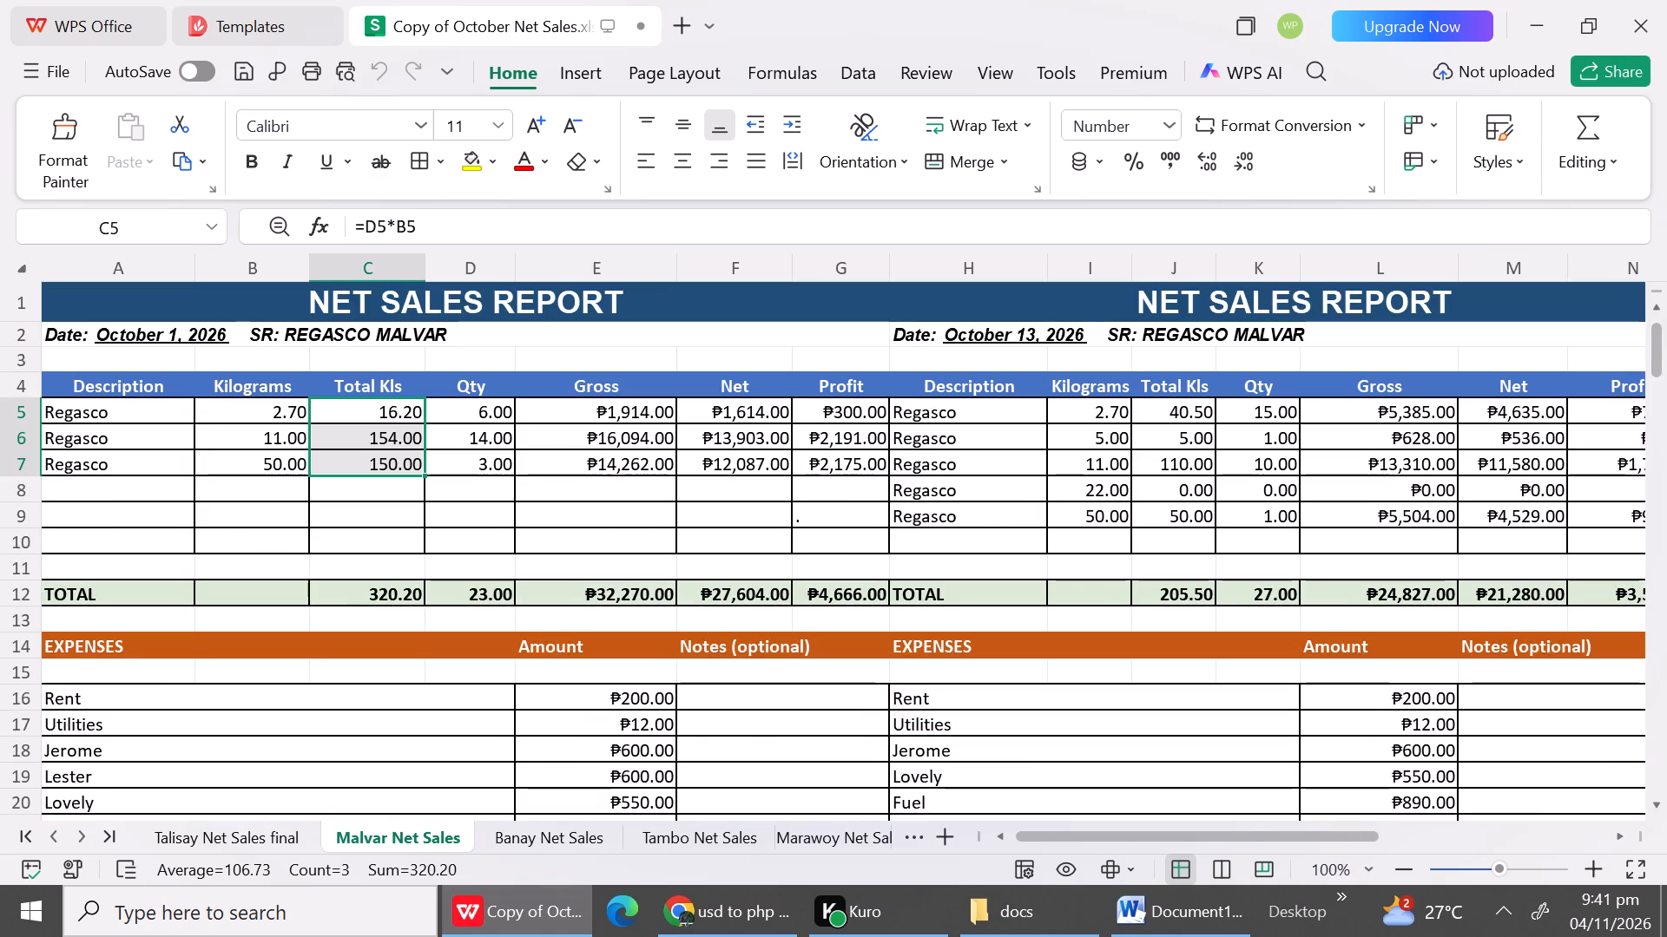
Copy the October 1 to 3 Malvar reports, cells A1 through G72.
drag(113, 312, 403, 936)
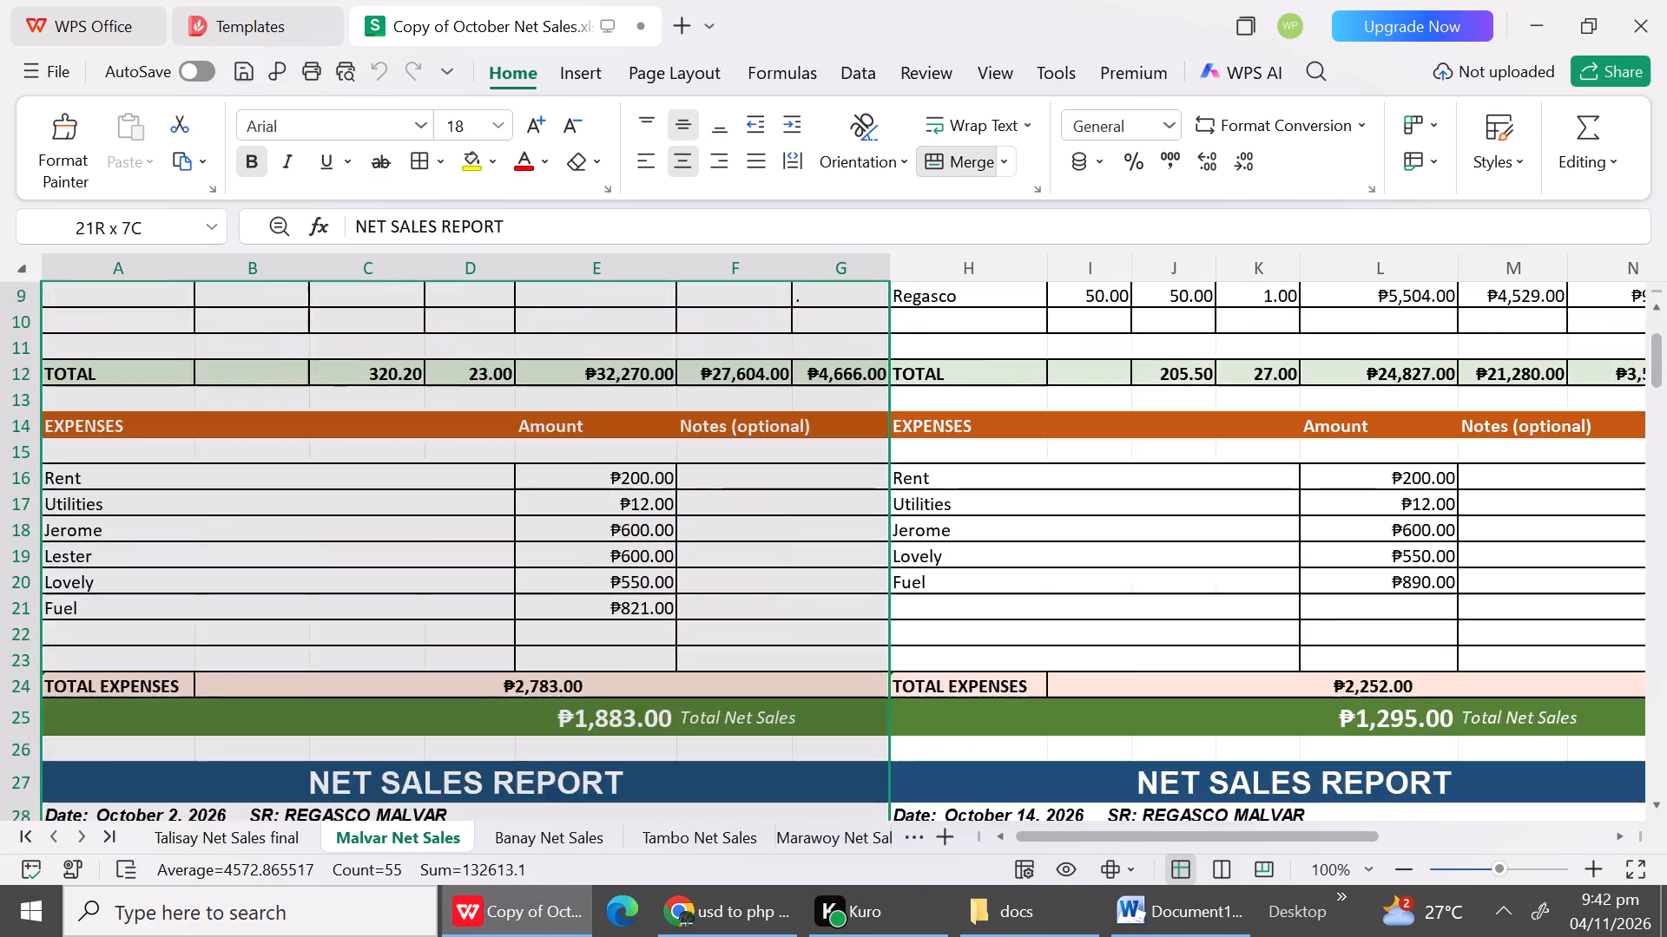
drag(403, 936, 443, 604)
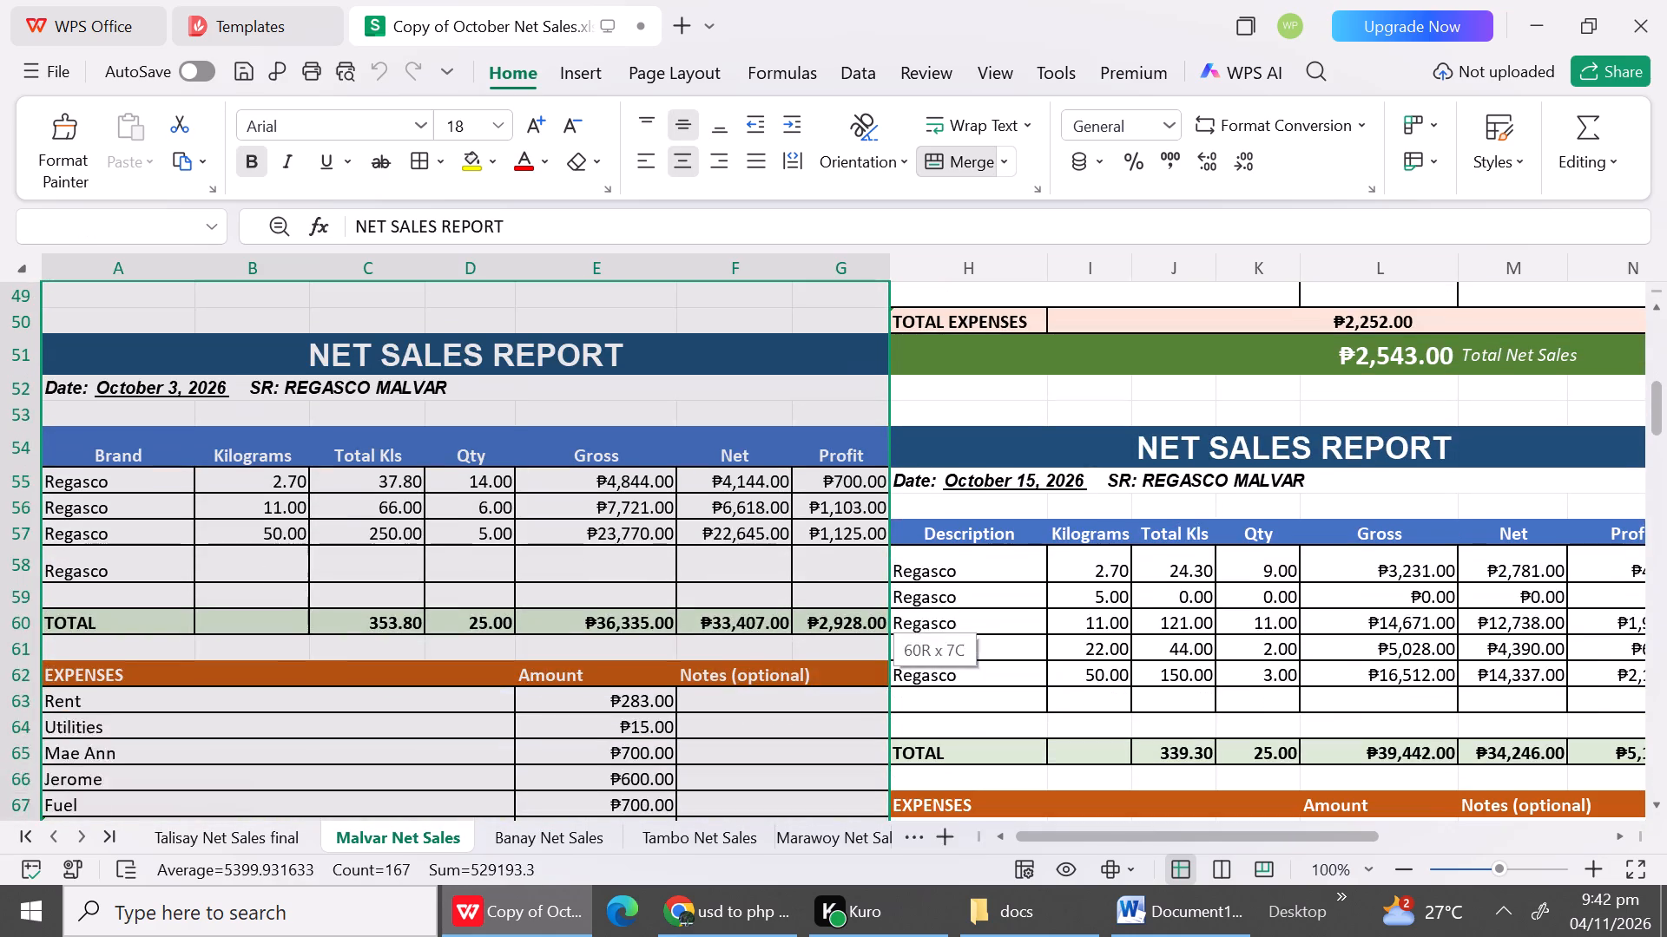
drag(443, 604, 547, 684)
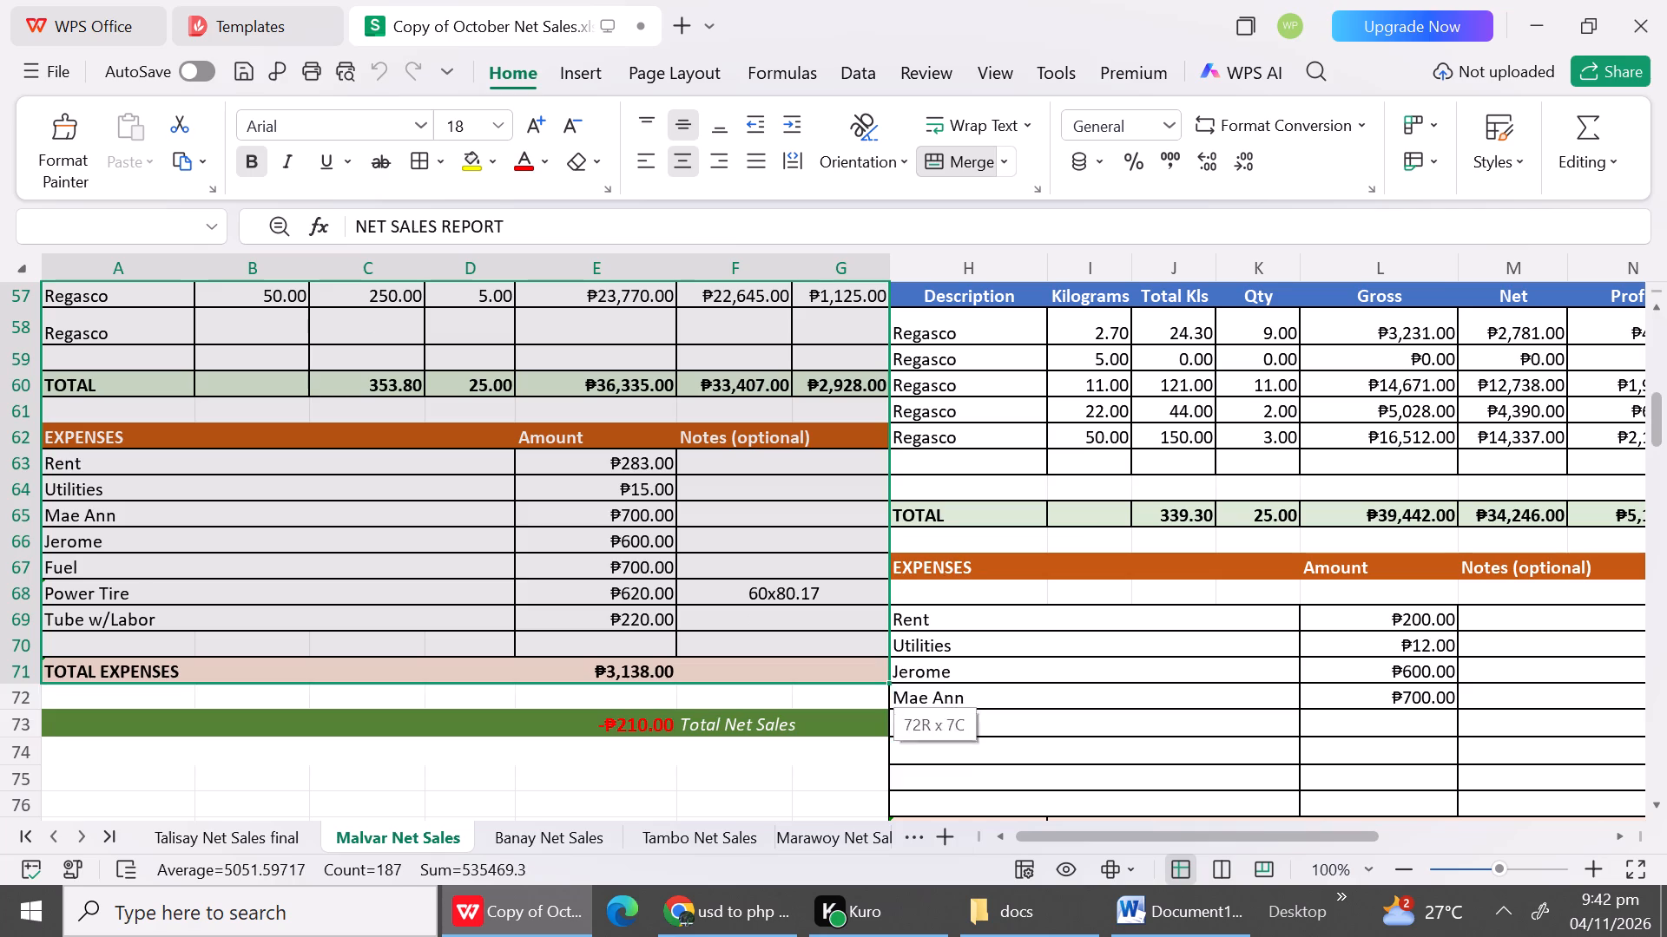
drag(547, 684, 548, 706)
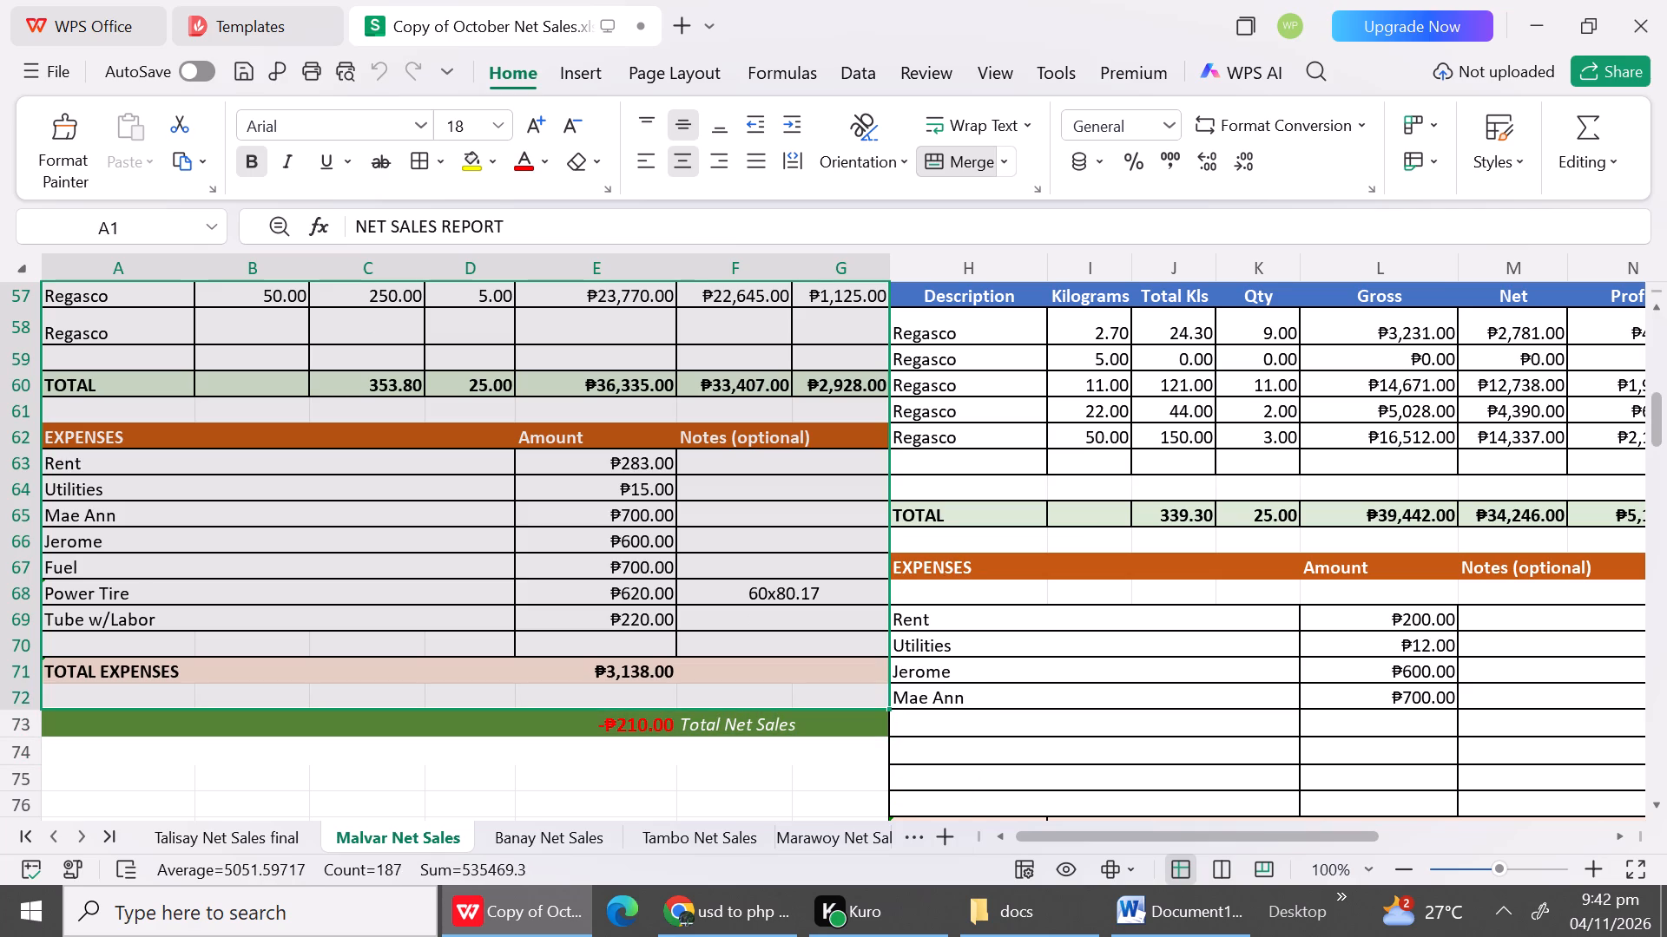
key(ctrl+c)
Switch to the blank Word document, centre its paragraph and paste the copied Malvar reports.
click(1119, 907)
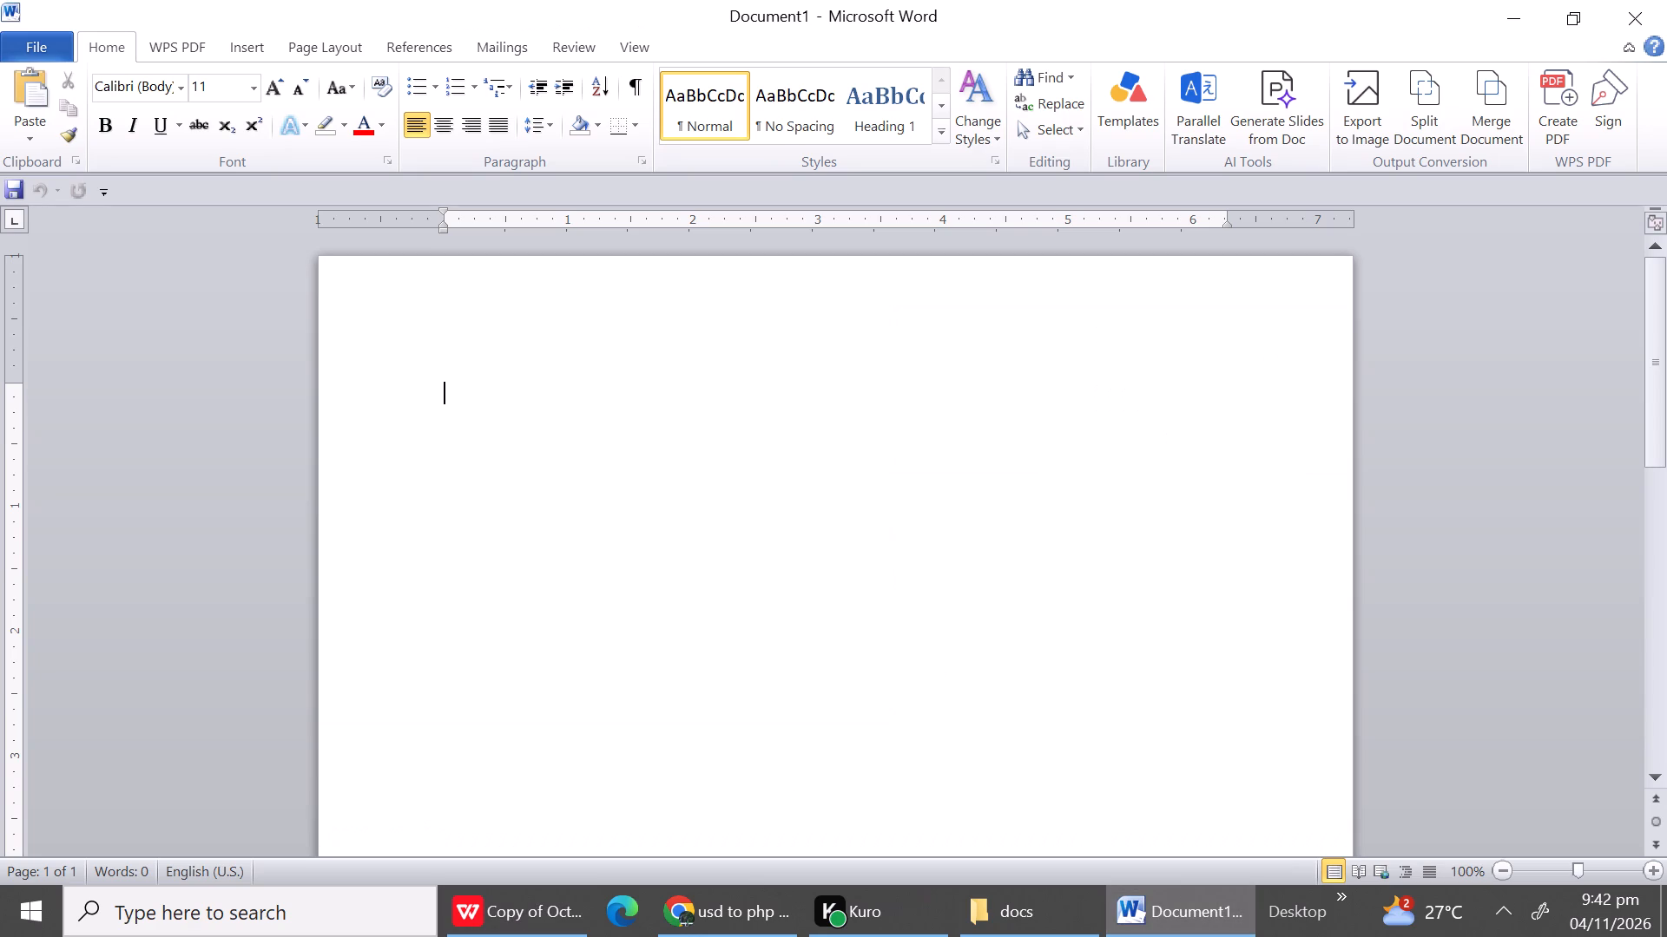
click(505, 337)
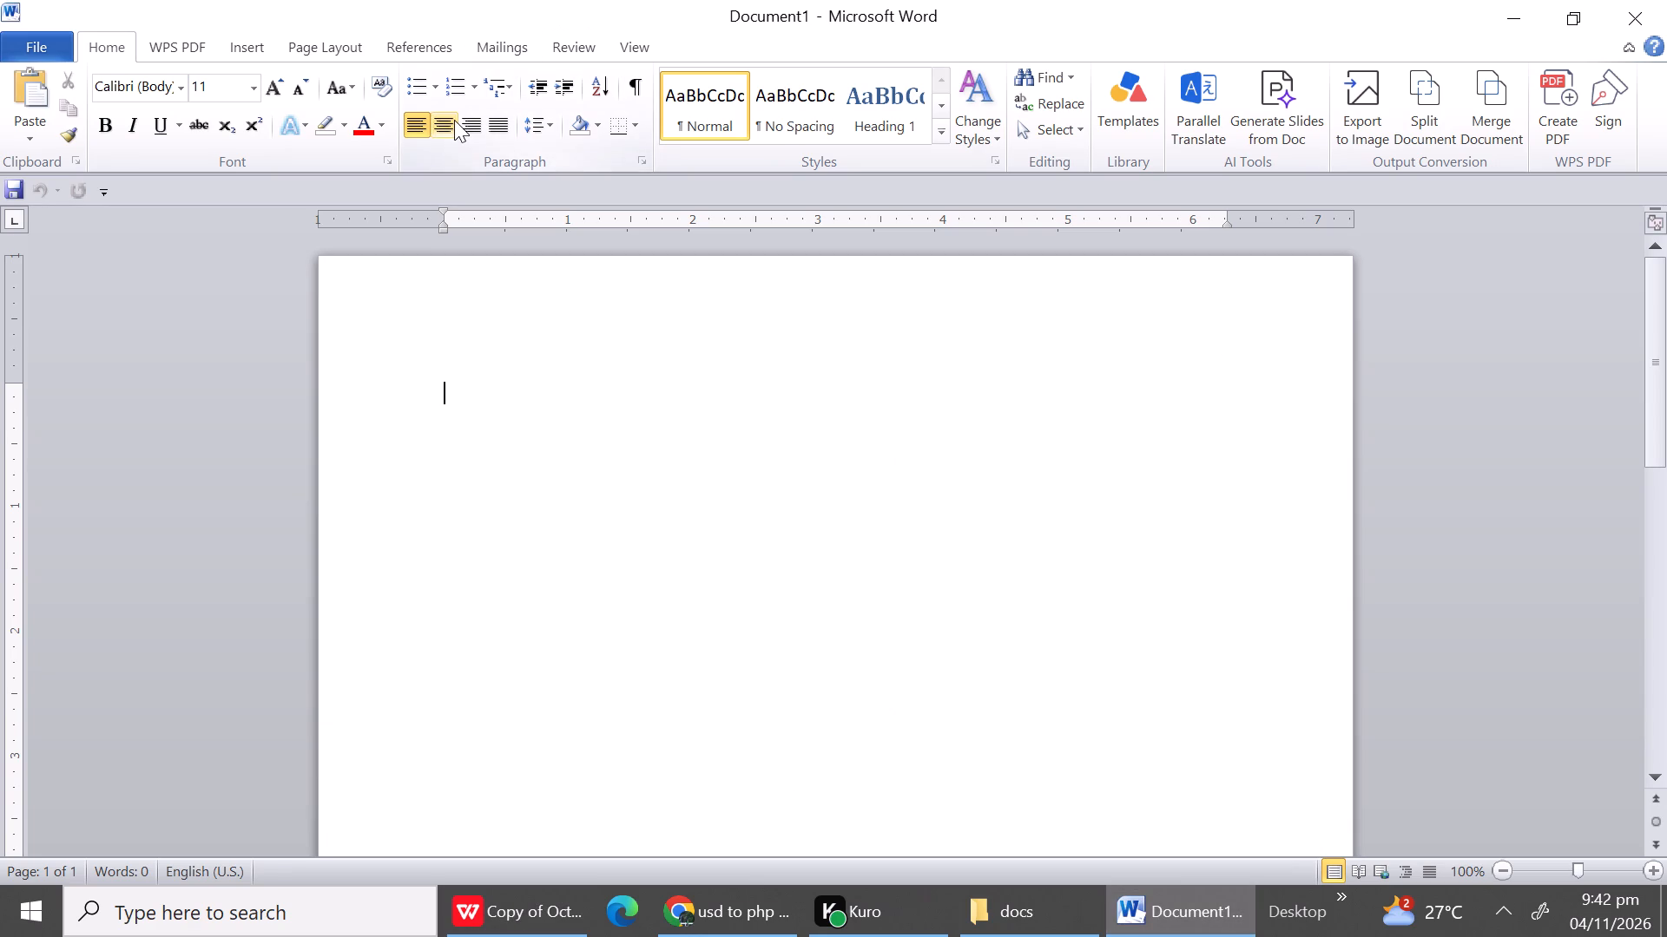
click(454, 120)
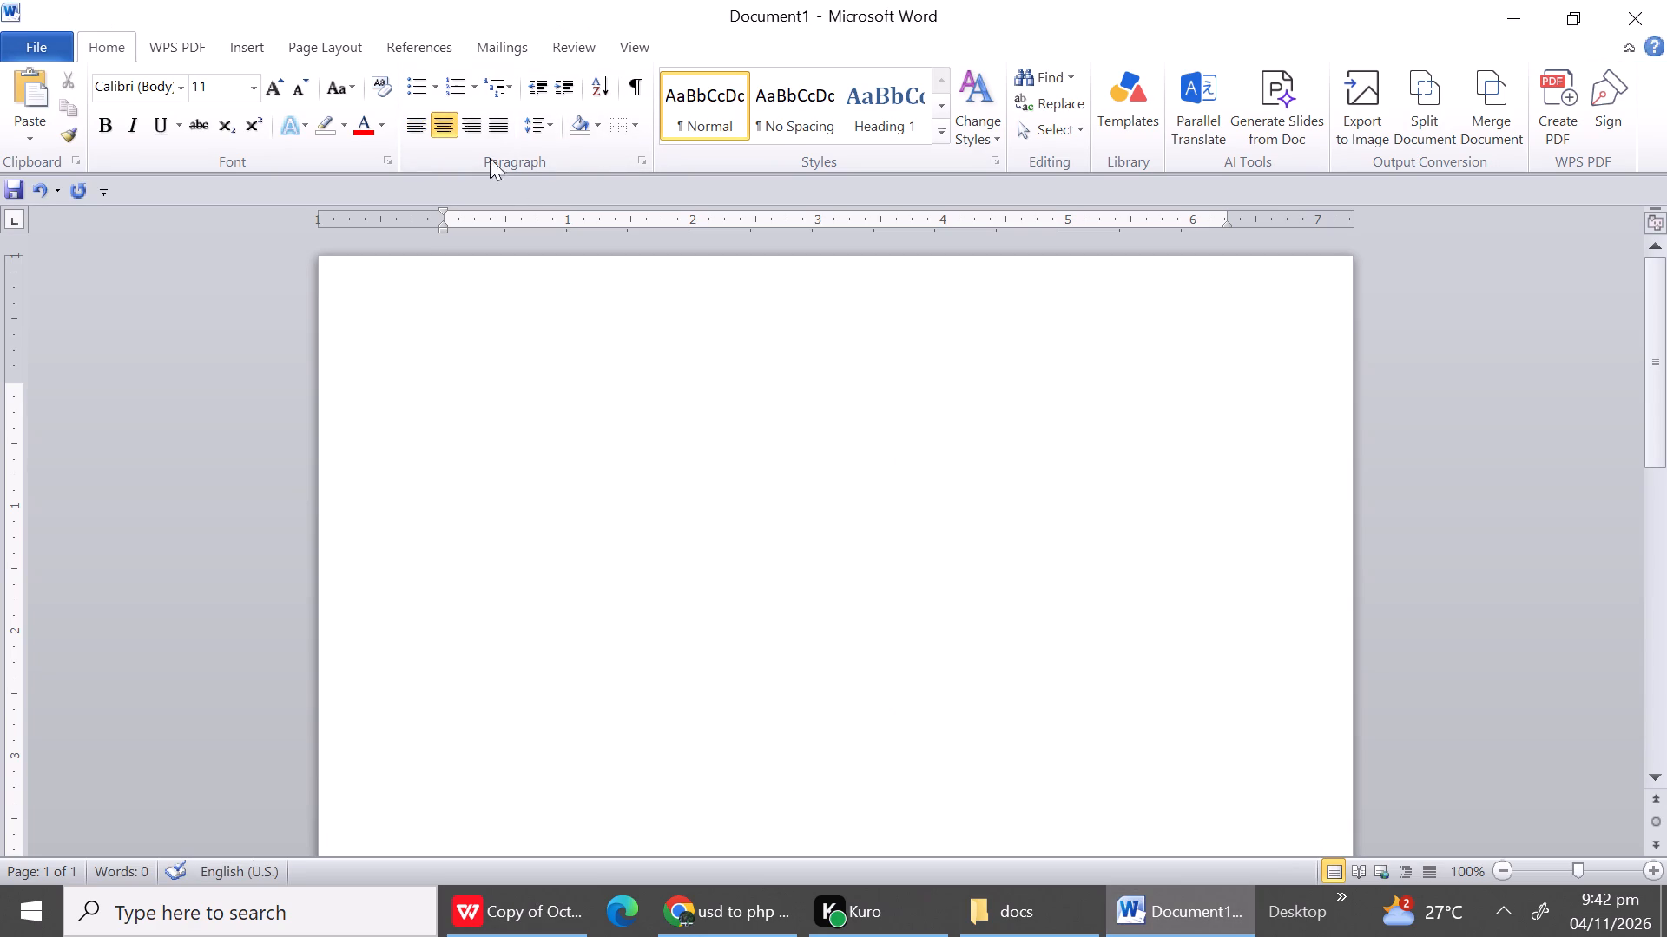
key(ctrl+v)
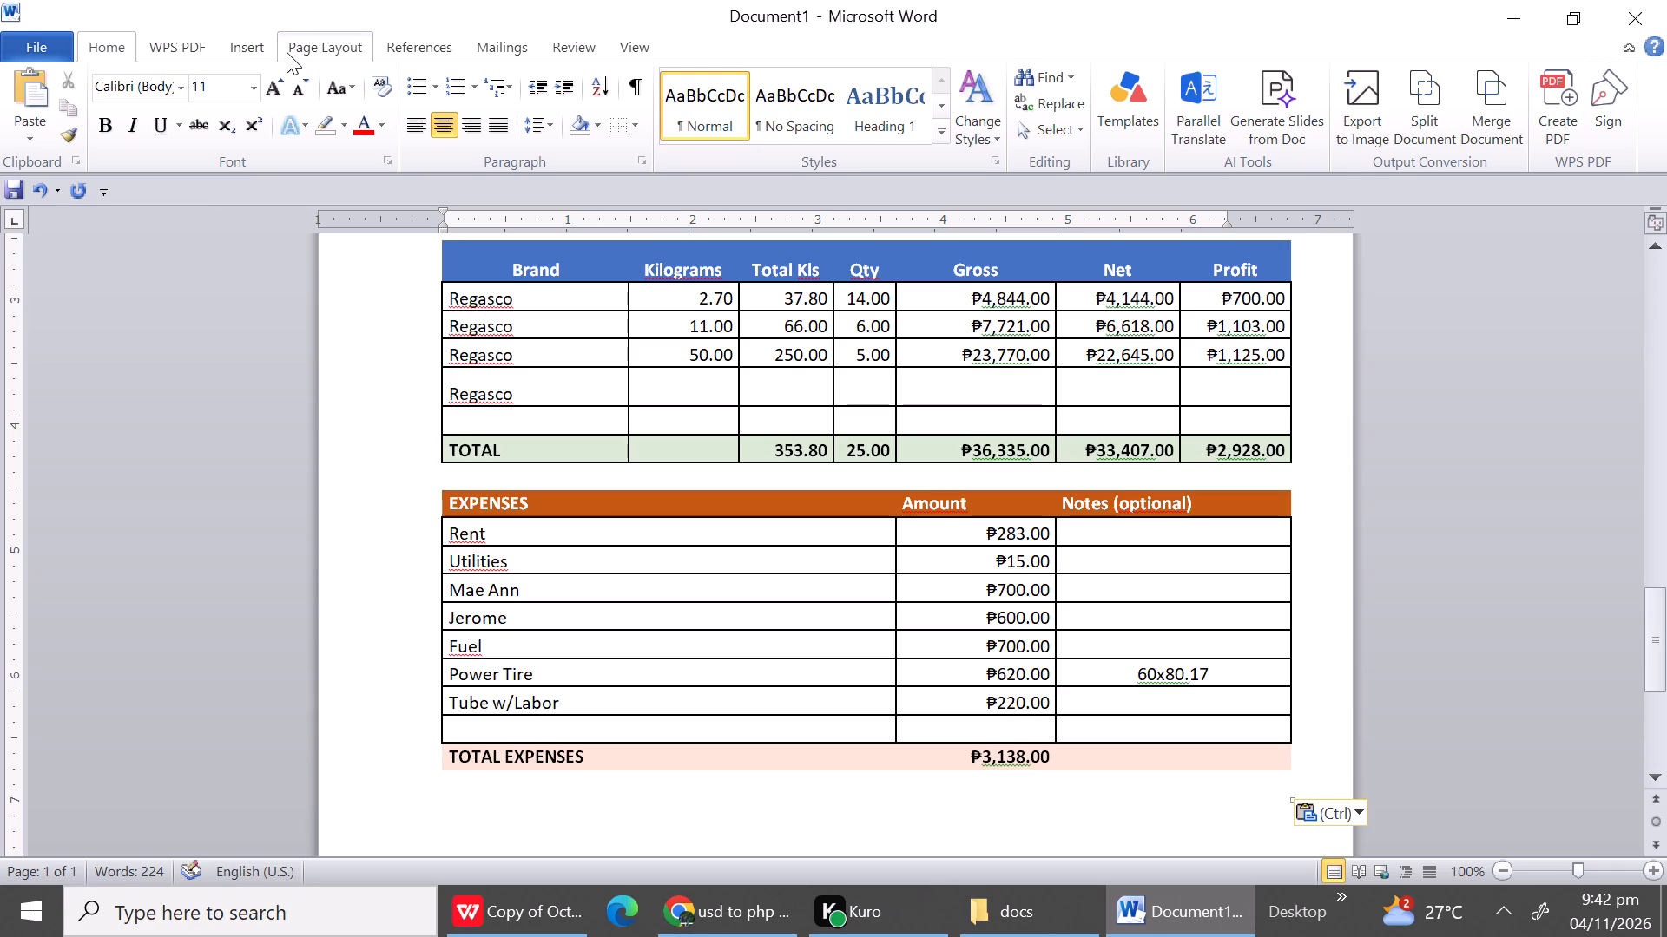
Set the Word document's left and right page margins to 0.5 inch and view the rest of the last page.
click(287, 52)
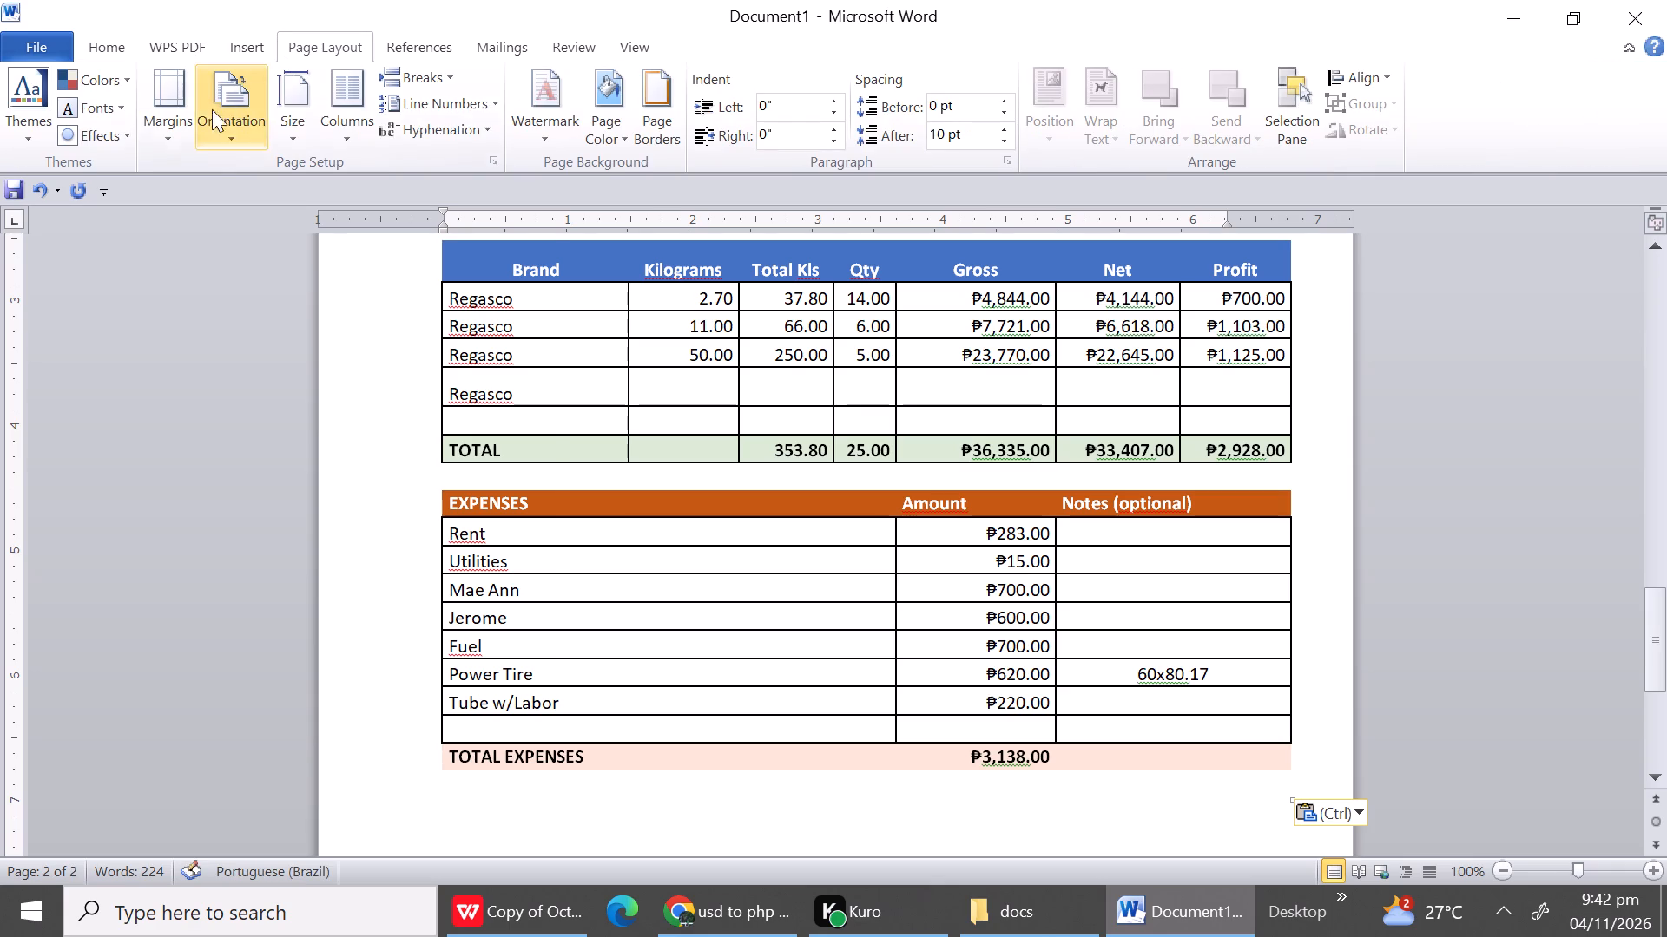
click(178, 102)
click(175, 334)
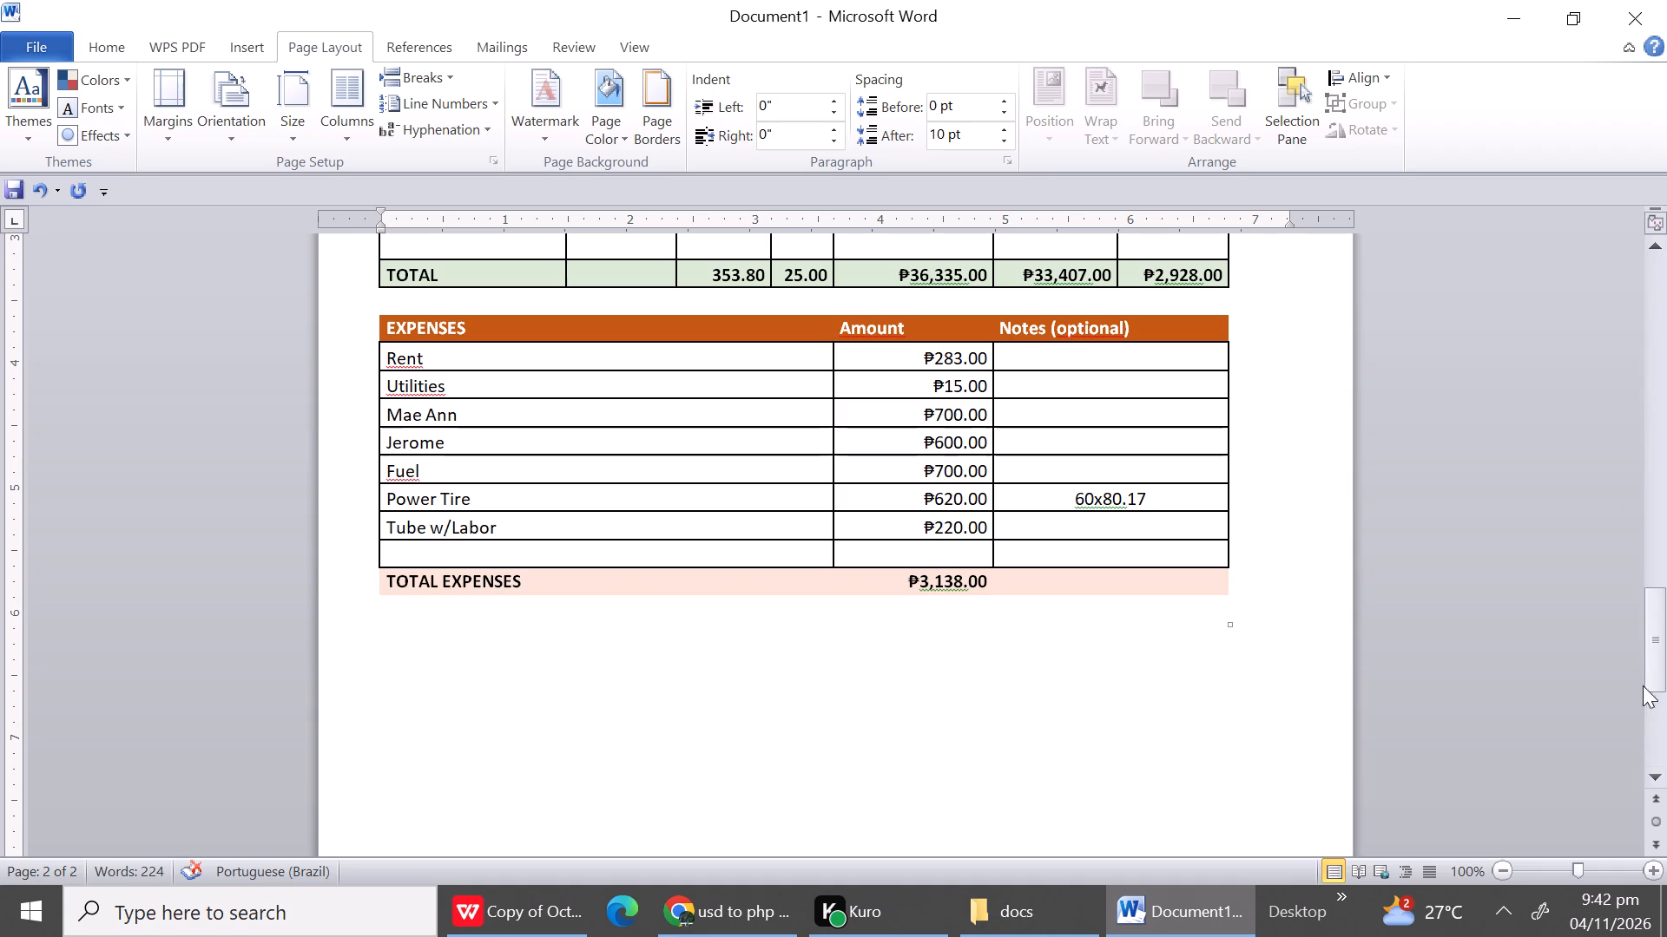
click(1644, 722)
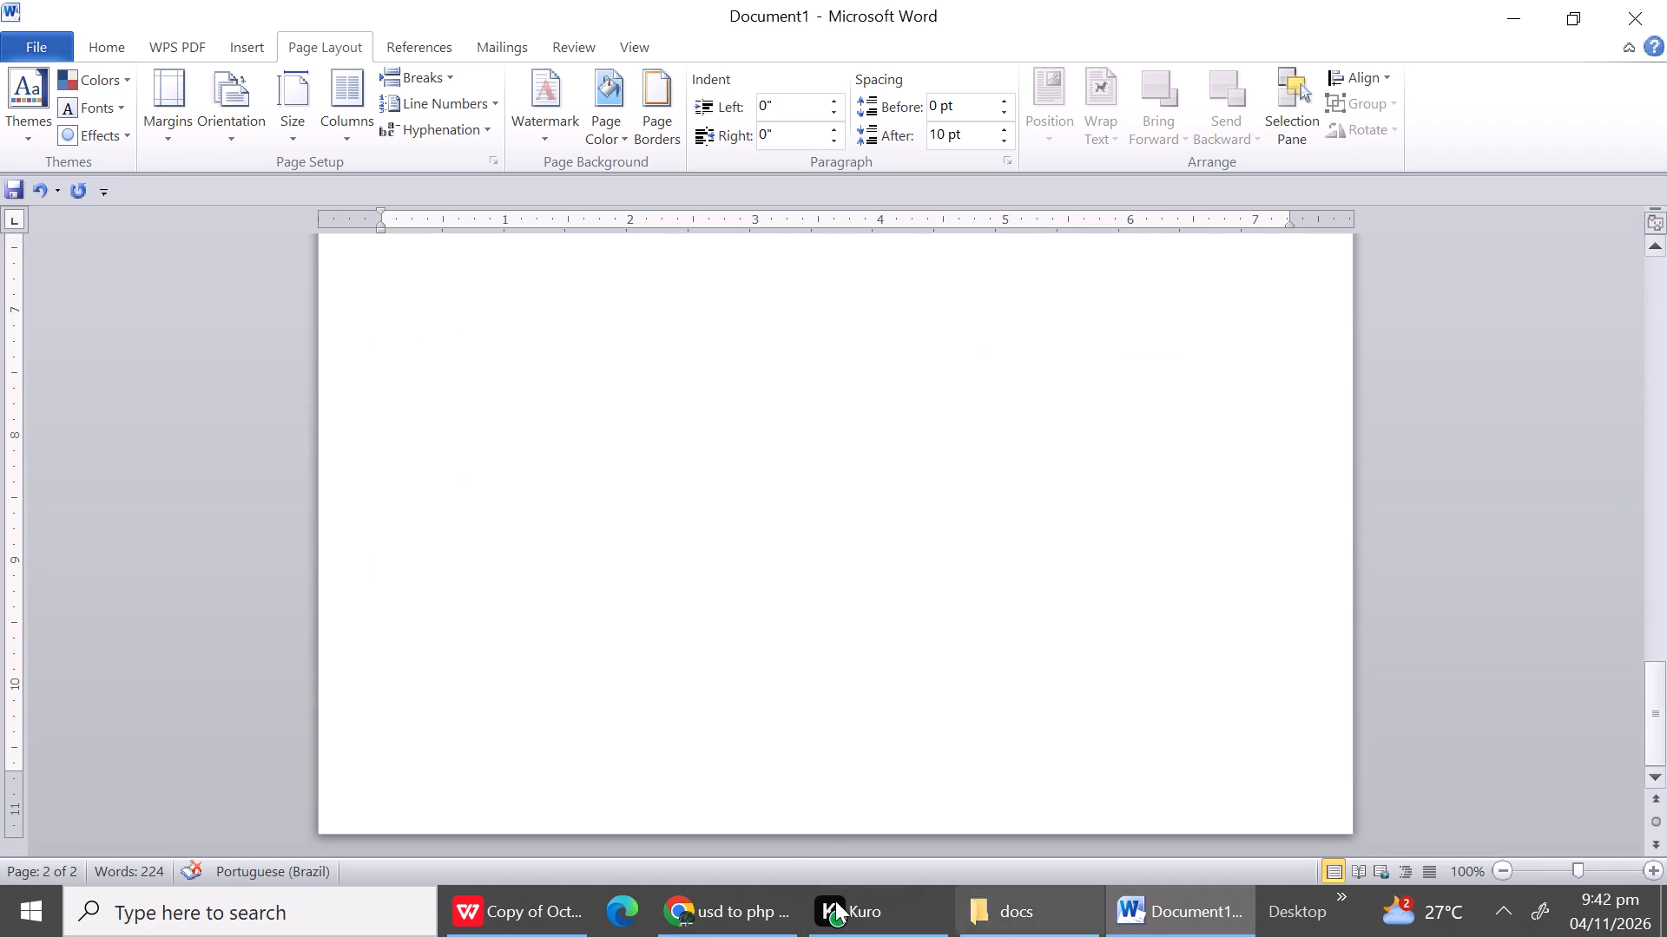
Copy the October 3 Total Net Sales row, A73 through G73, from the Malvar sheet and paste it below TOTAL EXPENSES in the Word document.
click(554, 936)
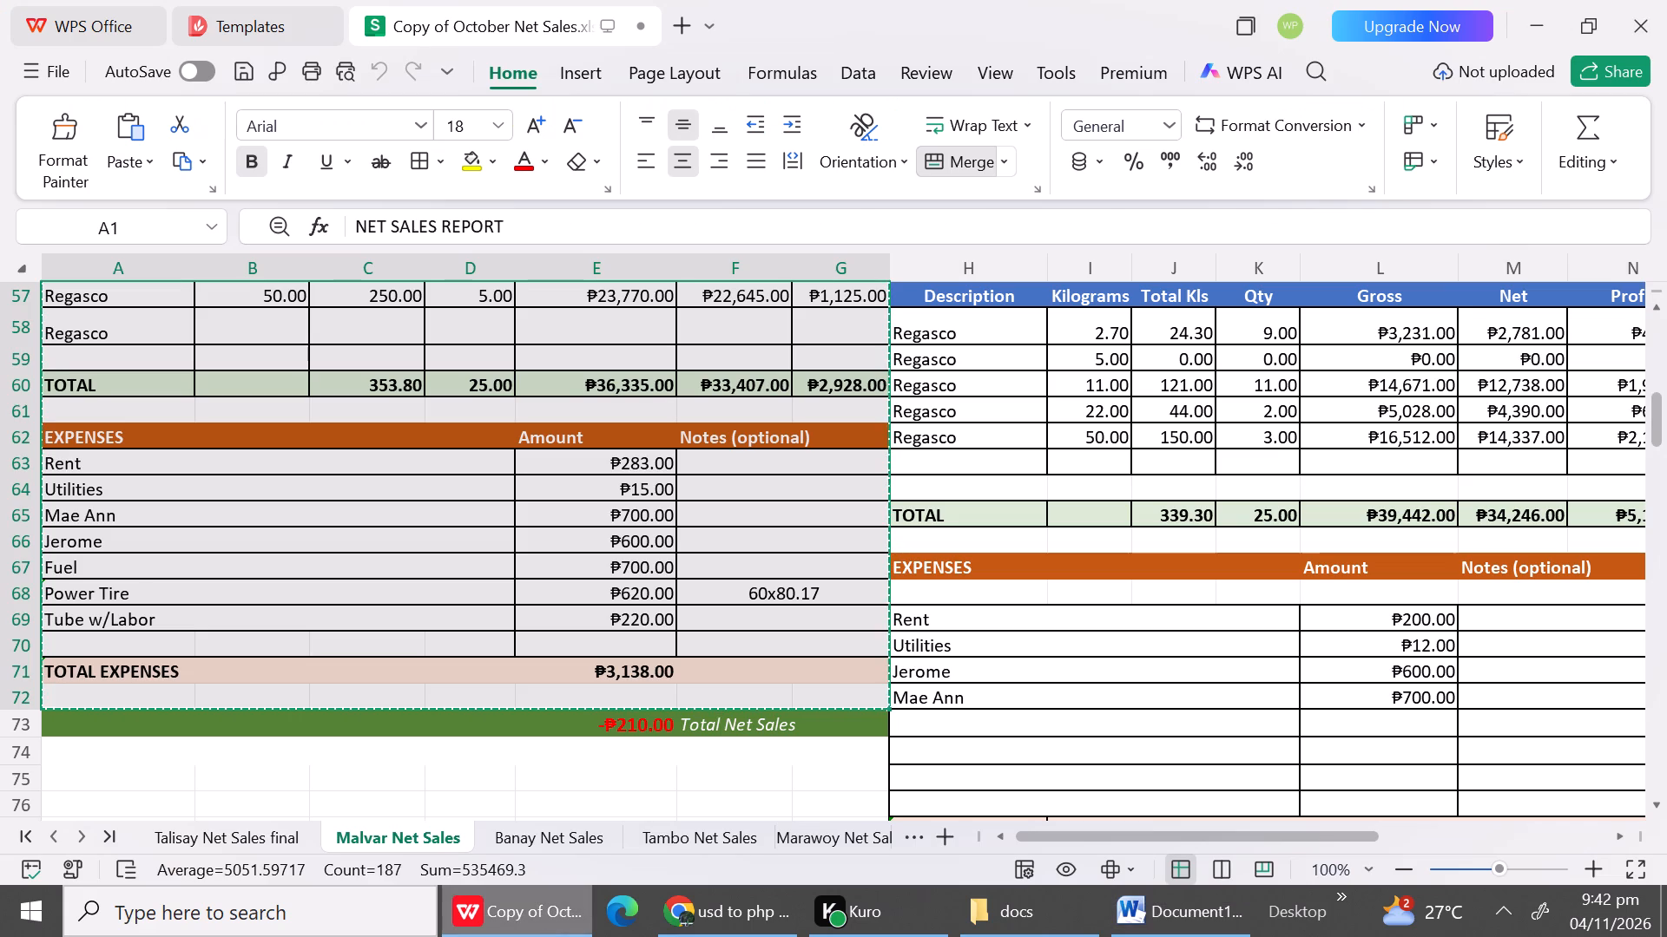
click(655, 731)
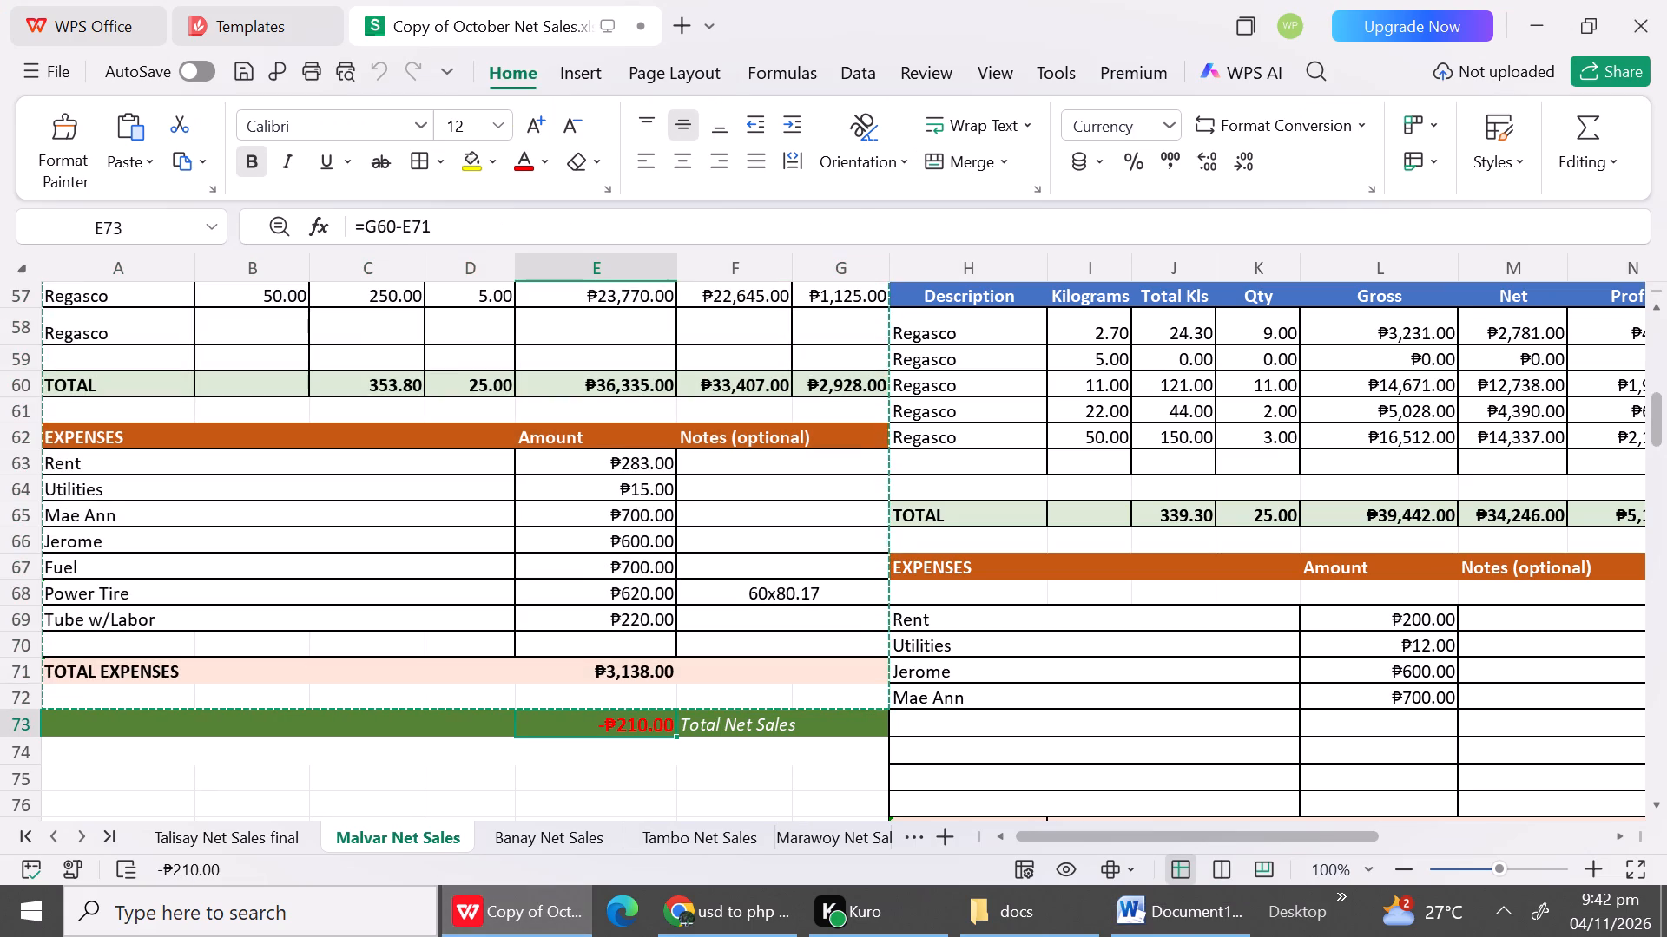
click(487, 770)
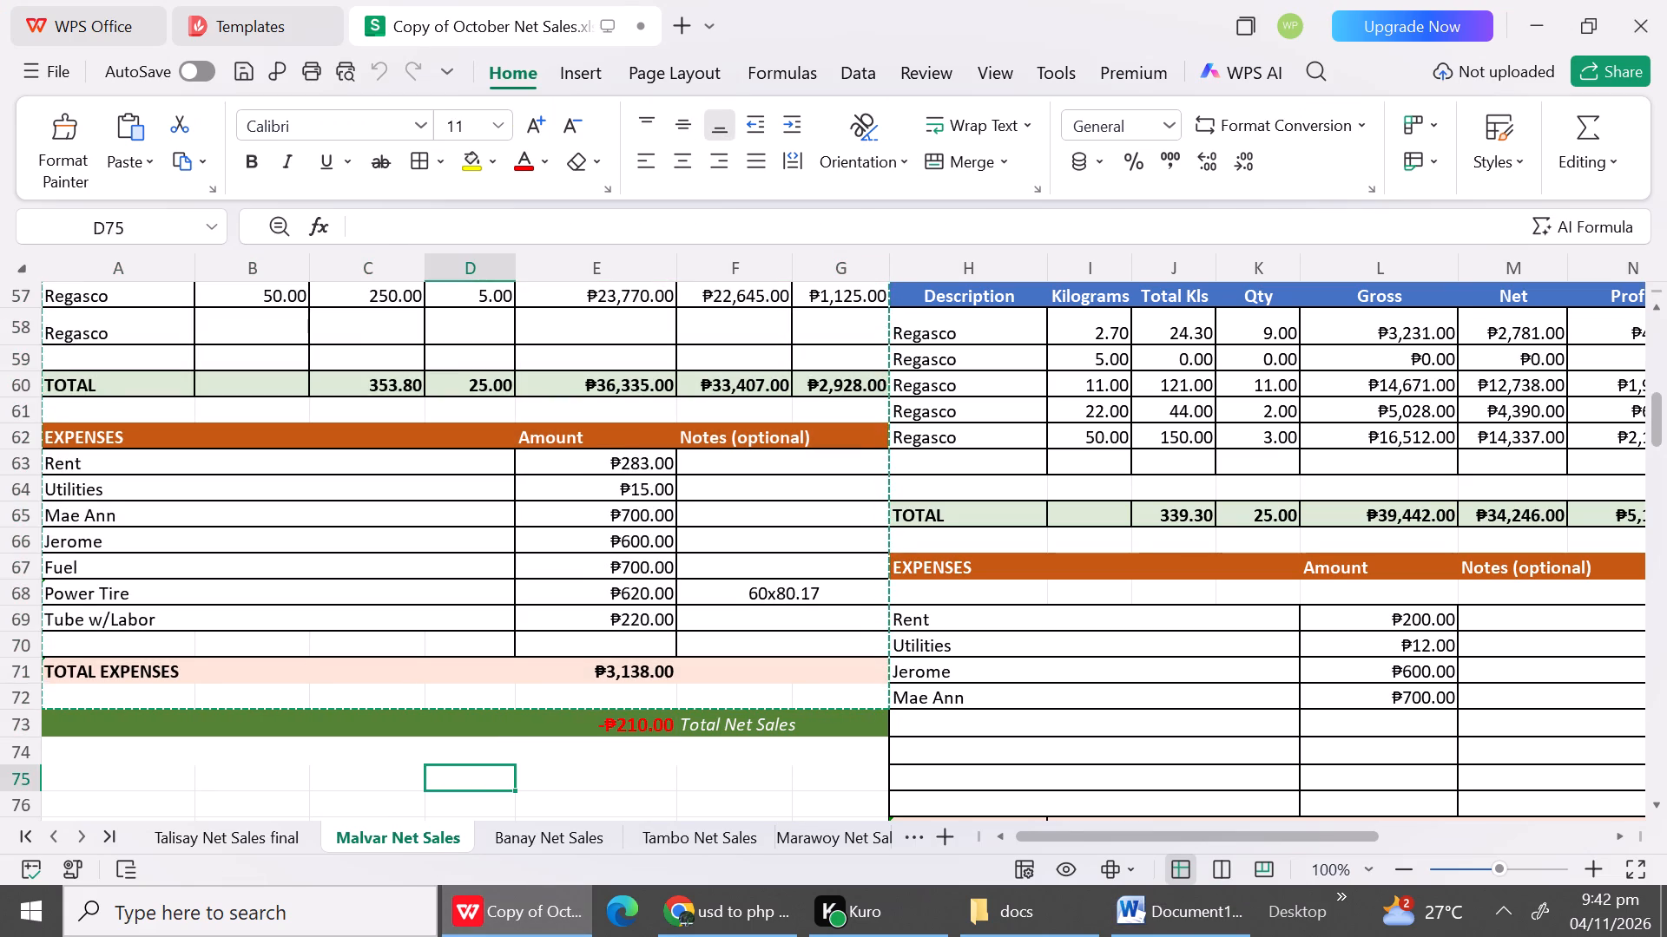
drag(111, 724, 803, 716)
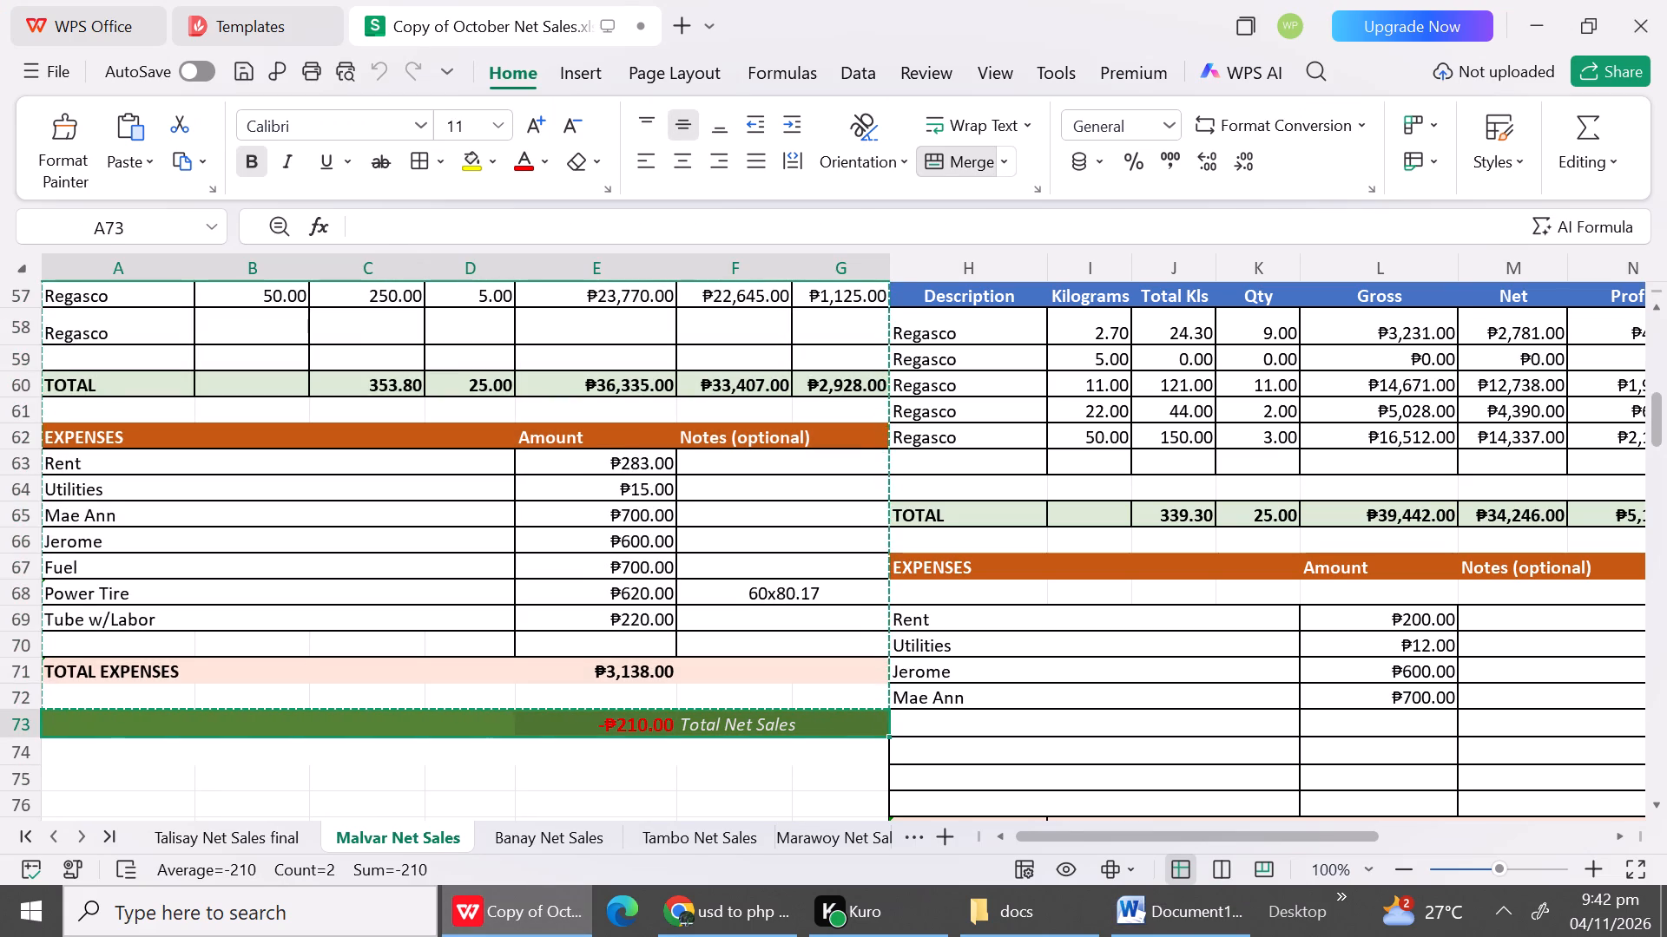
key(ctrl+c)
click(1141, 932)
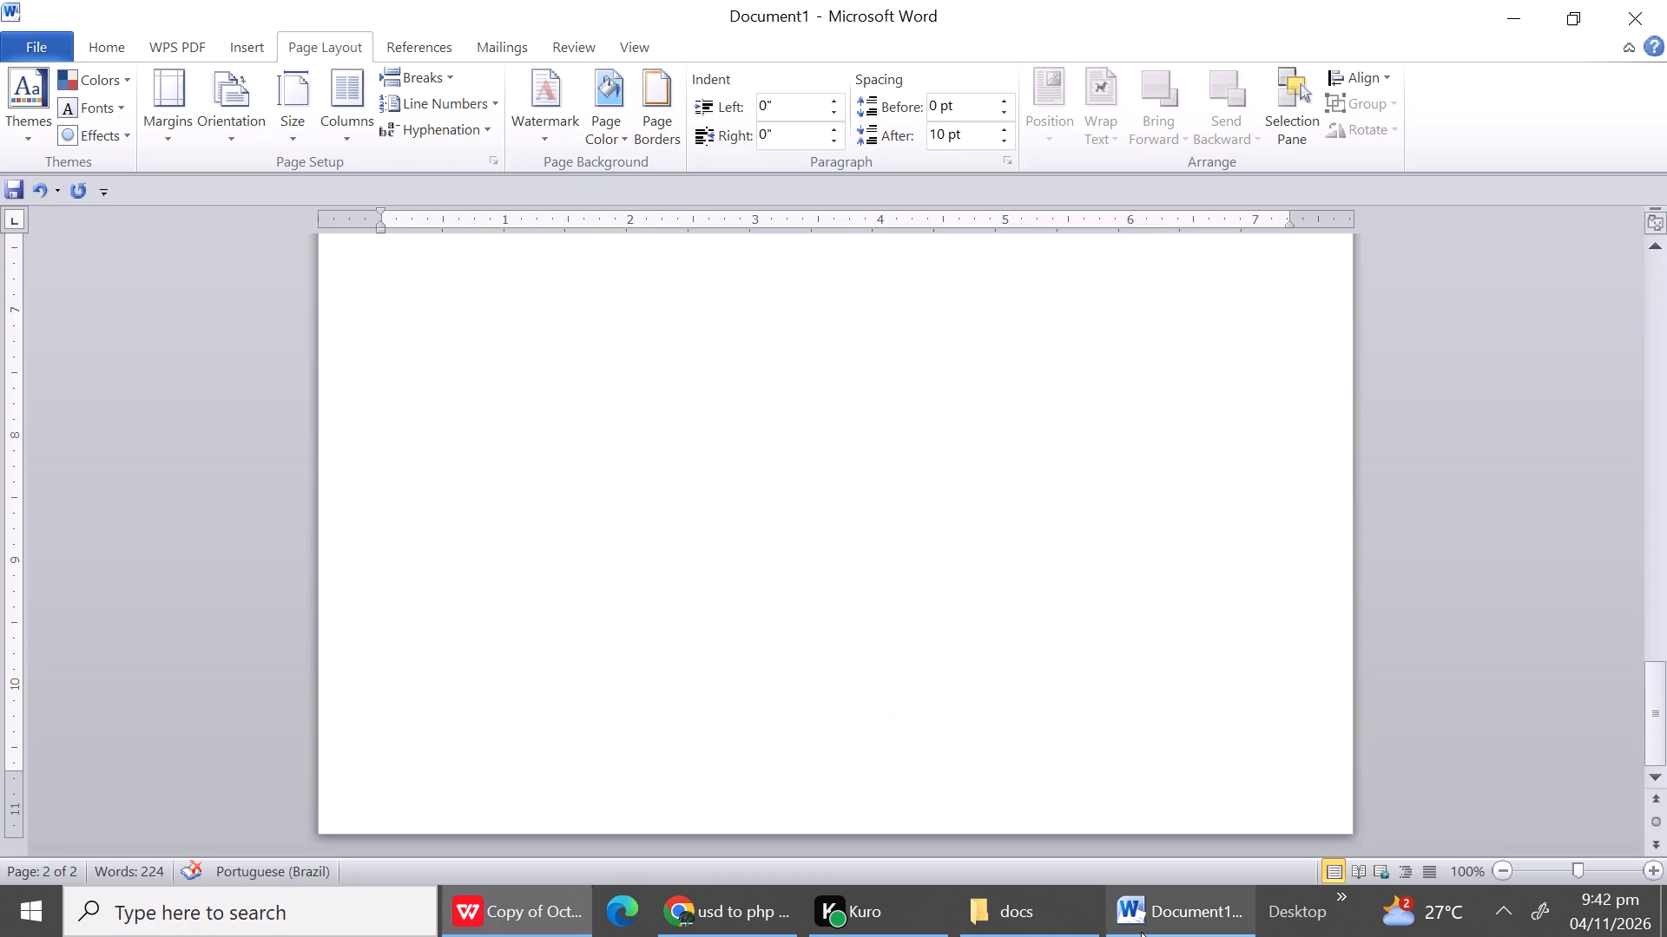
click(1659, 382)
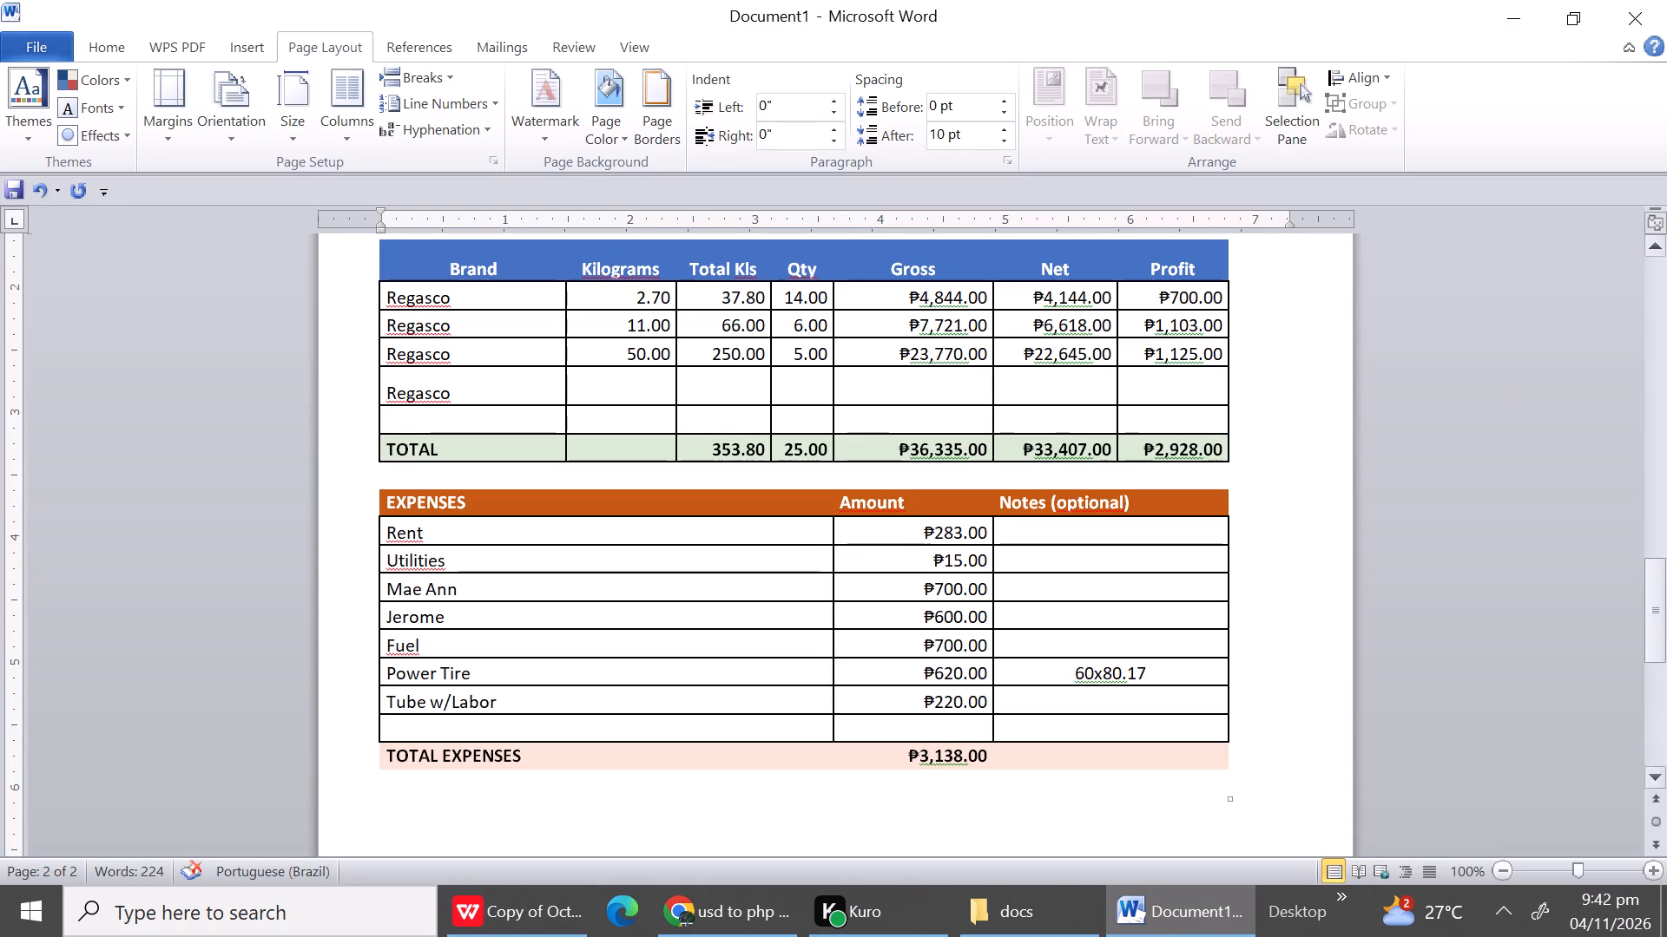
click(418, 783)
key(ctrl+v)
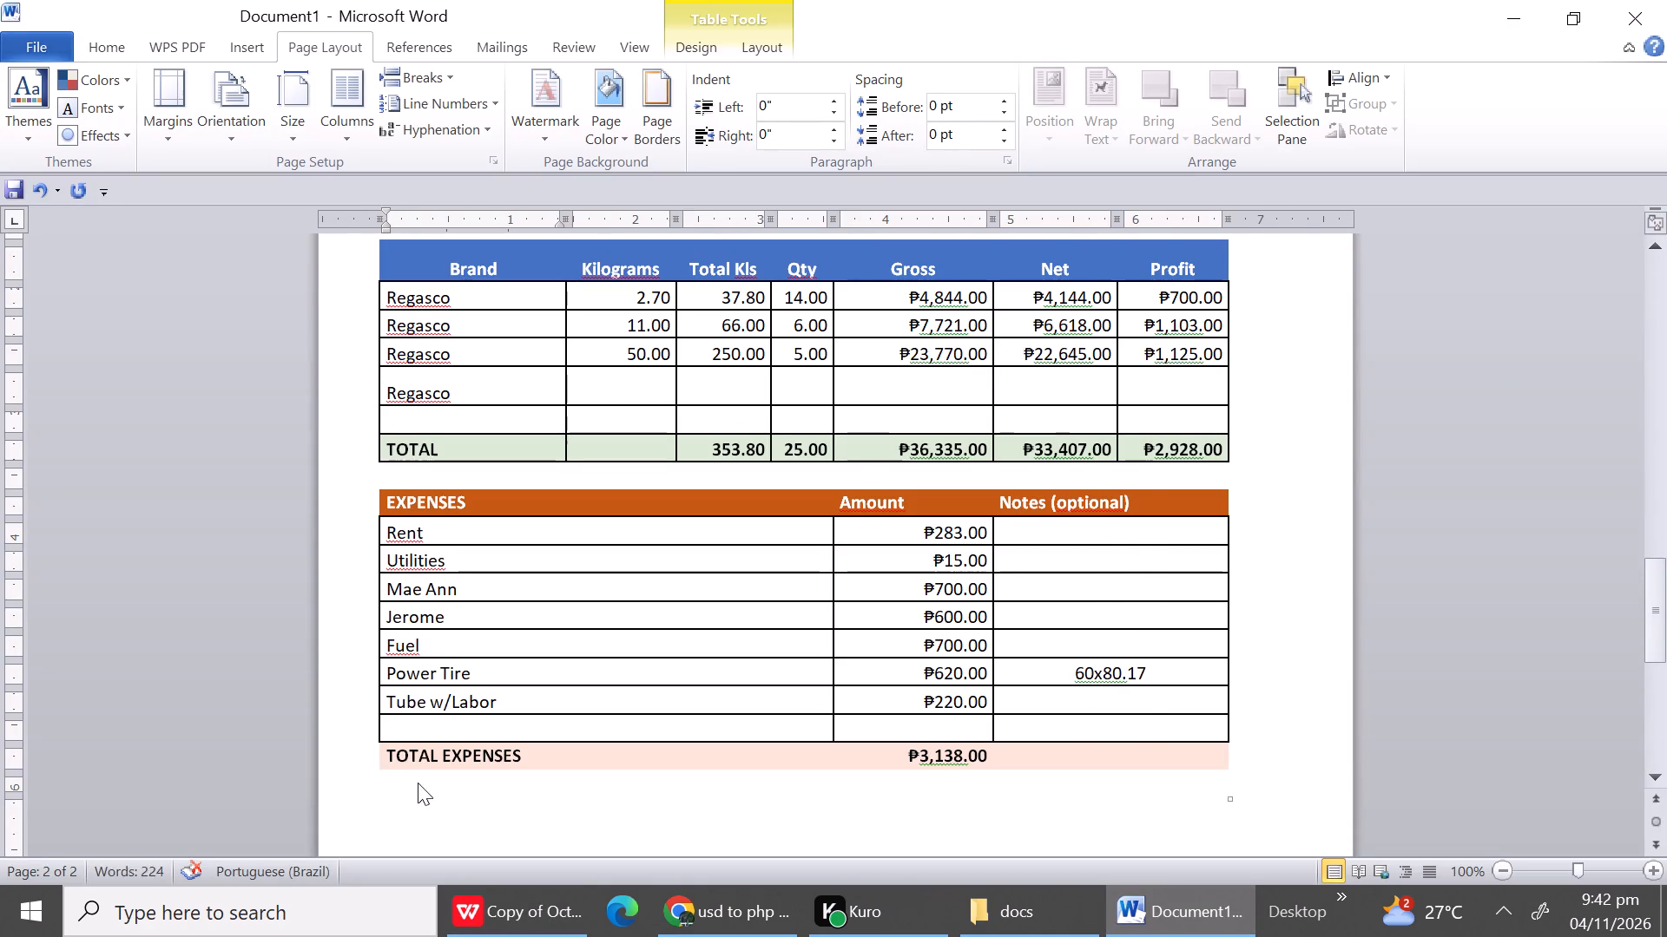
Undo the Total Net Sales row paste, the 0.5 inch margin change and the original report paste in the Word document.
key(ctrl+z)
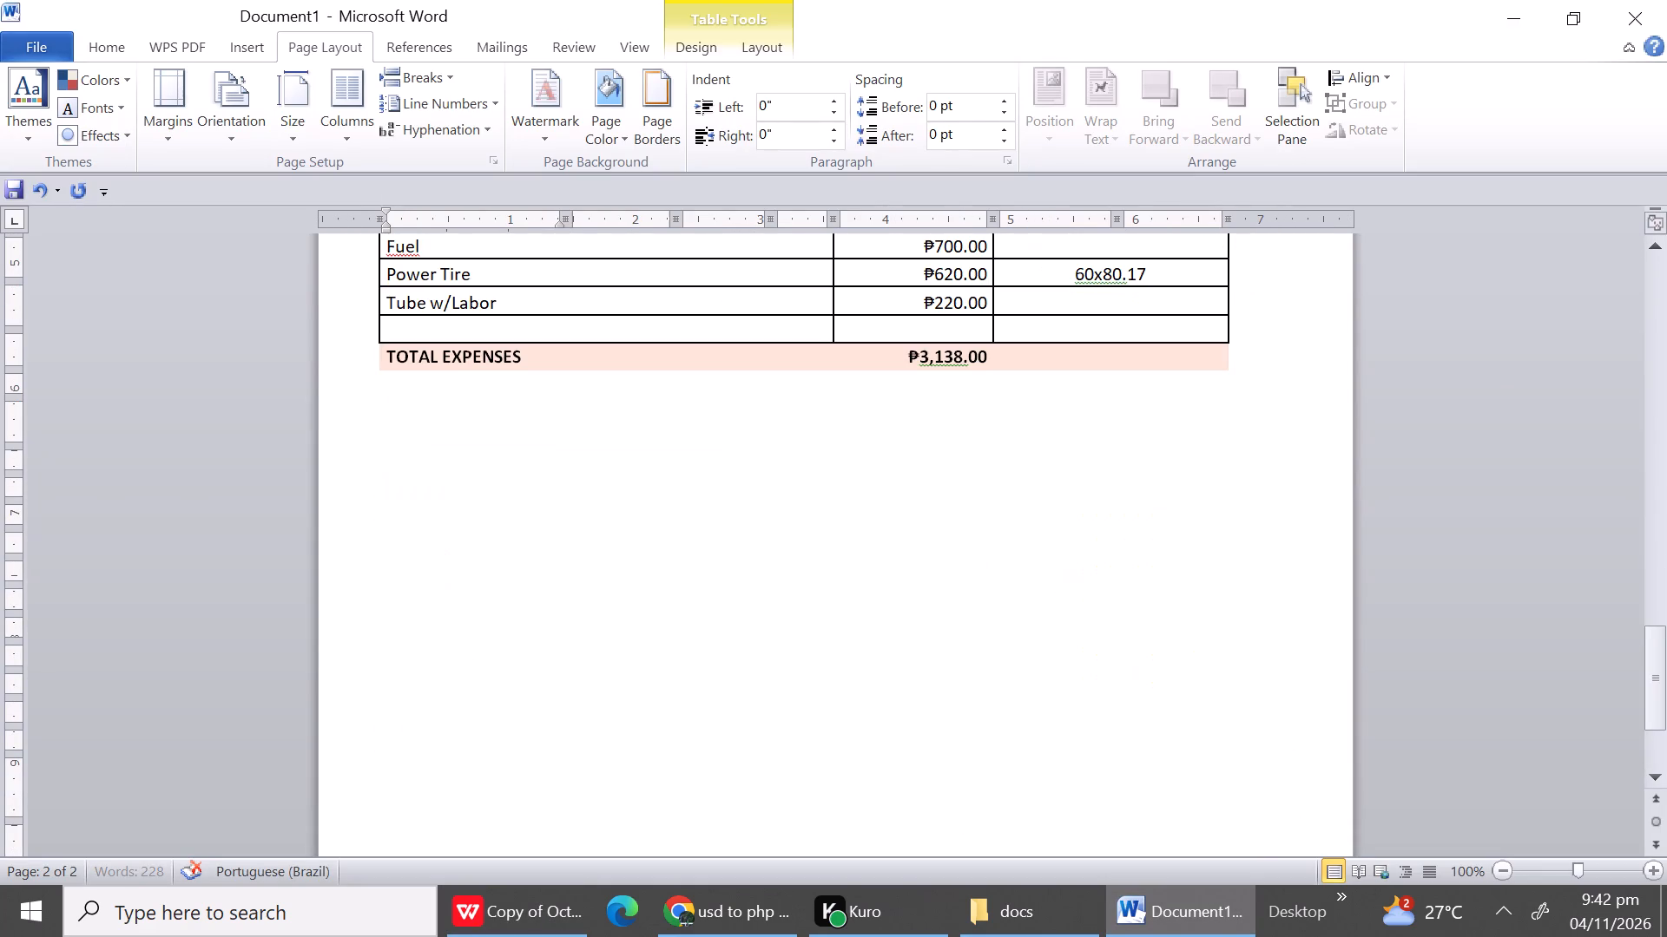
key(ctrl+z)
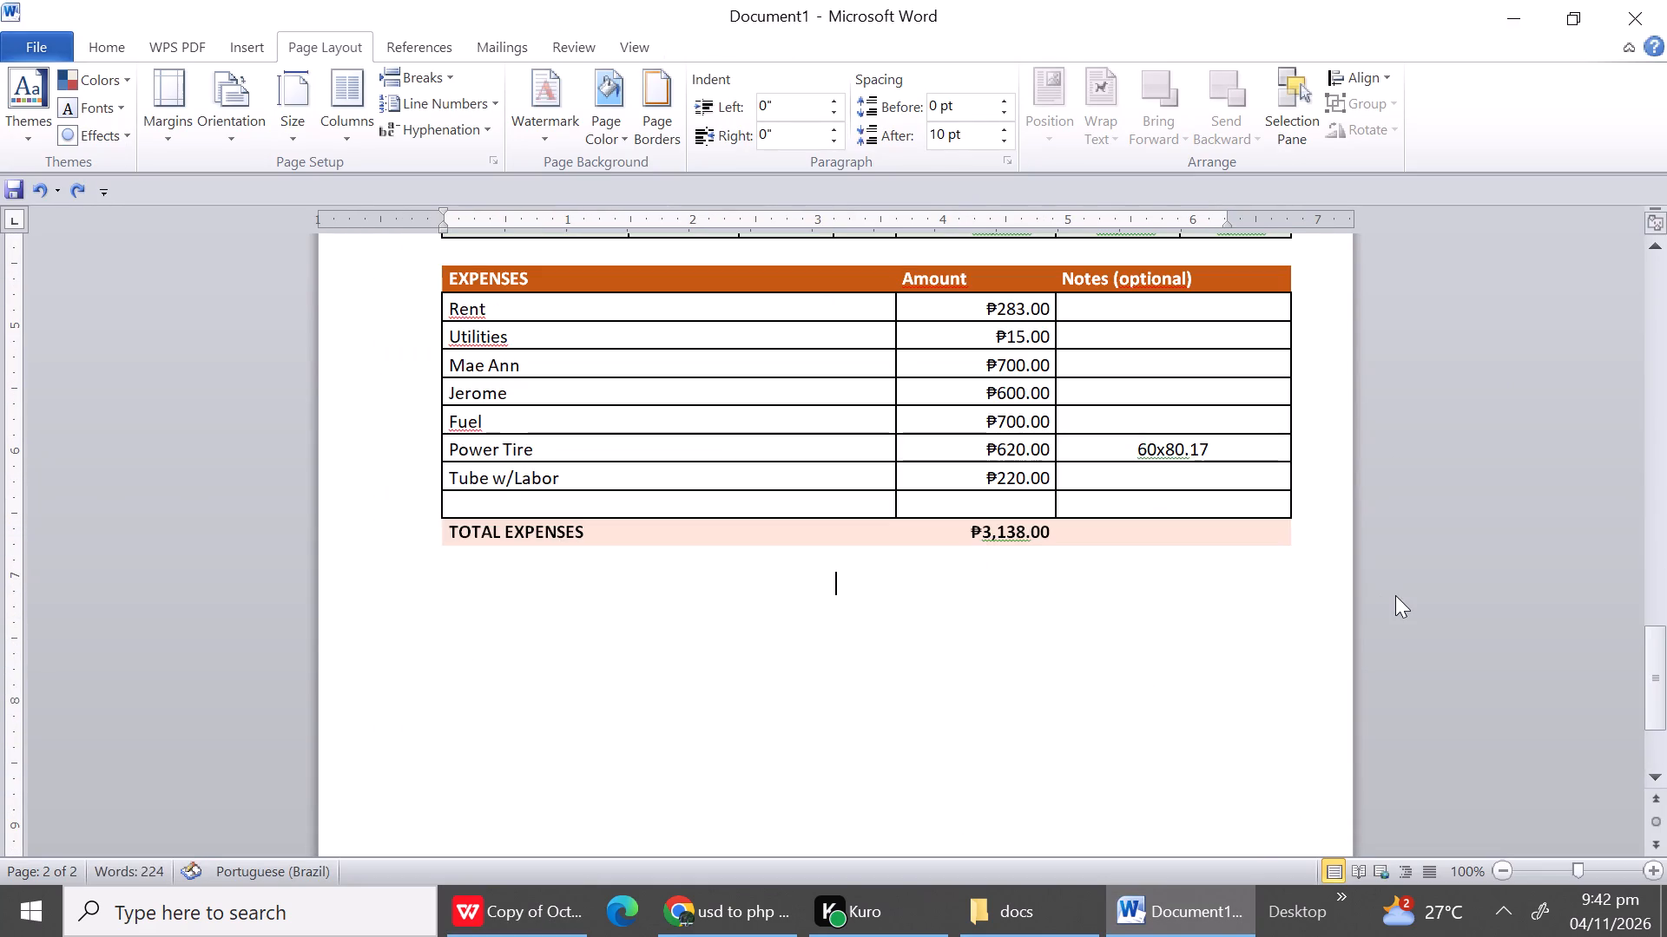
key(ctrl+z)
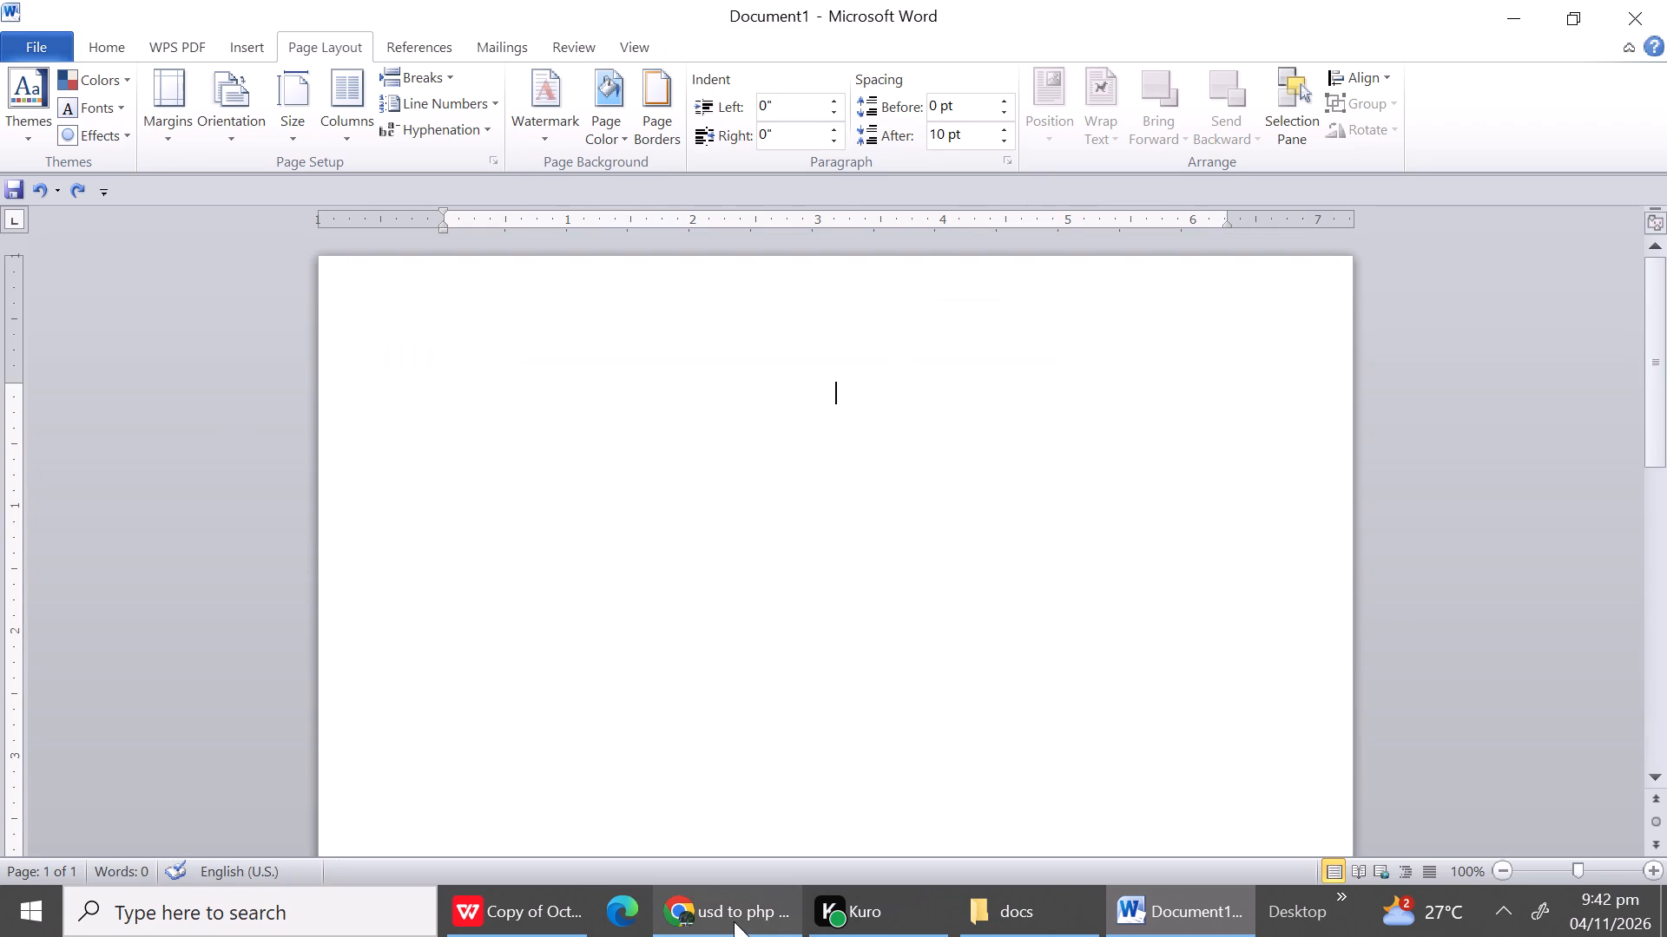
Switch to the Malvar Net Sales sheet and copy the October 1 to 3 reports, cells A1 through G73.
click(529, 936)
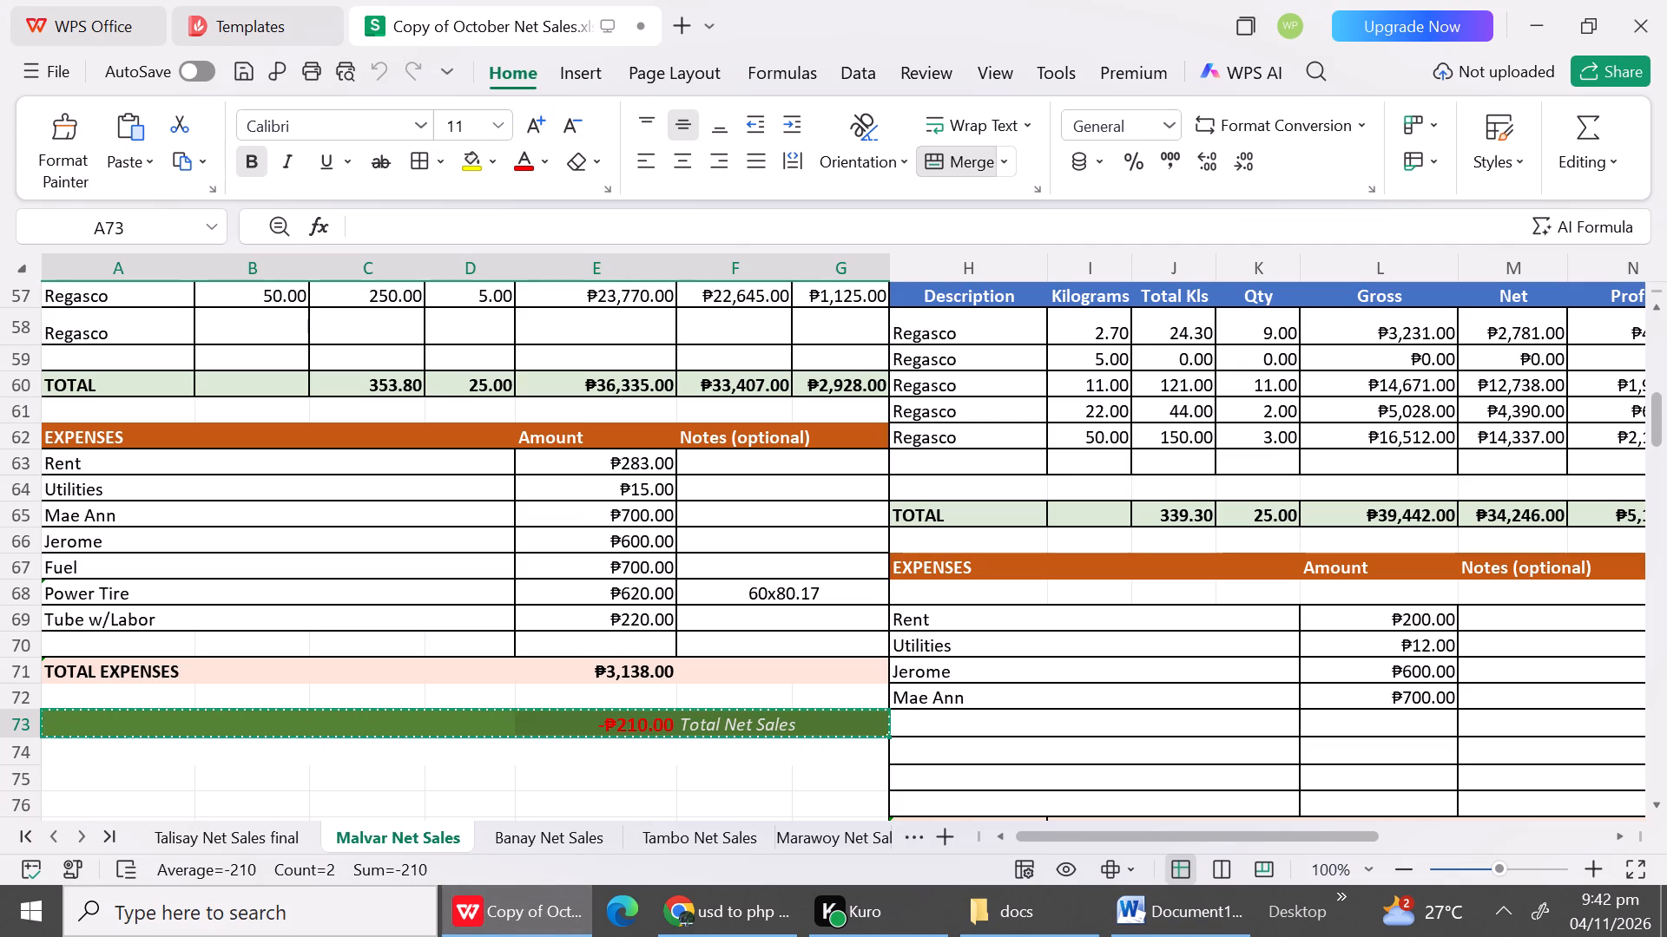
click(853, 775)
triple_click(1652, 333)
triple_click(1652, 333)
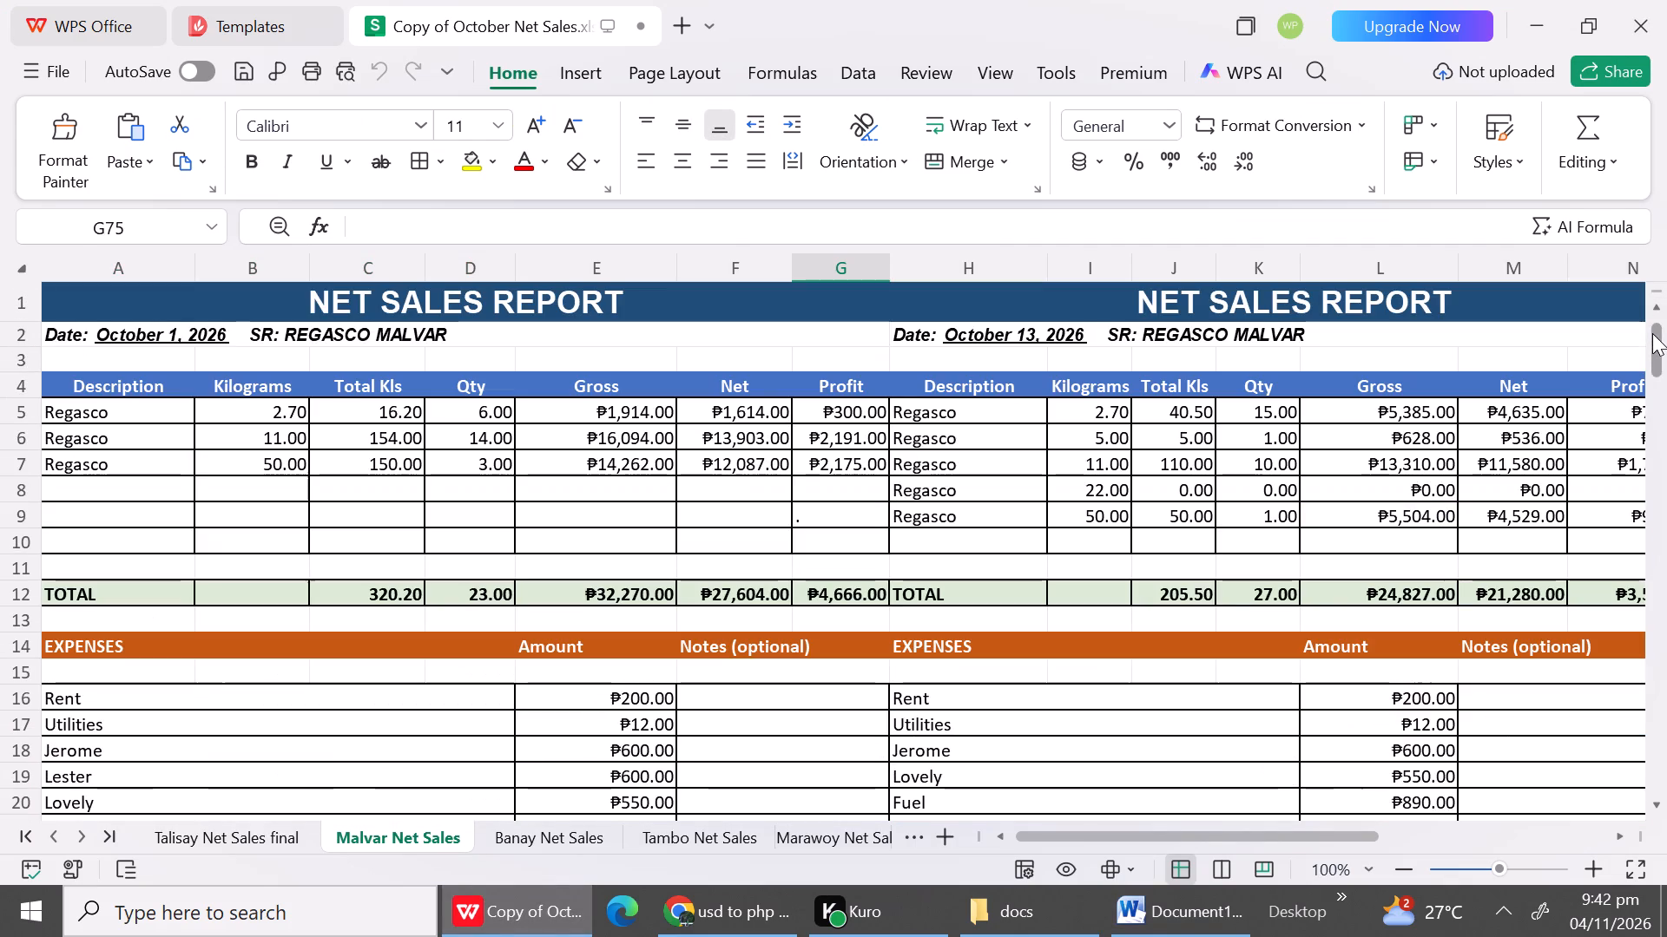
drag(1652, 333, 315, 287)
drag(75, 316, 454, 625)
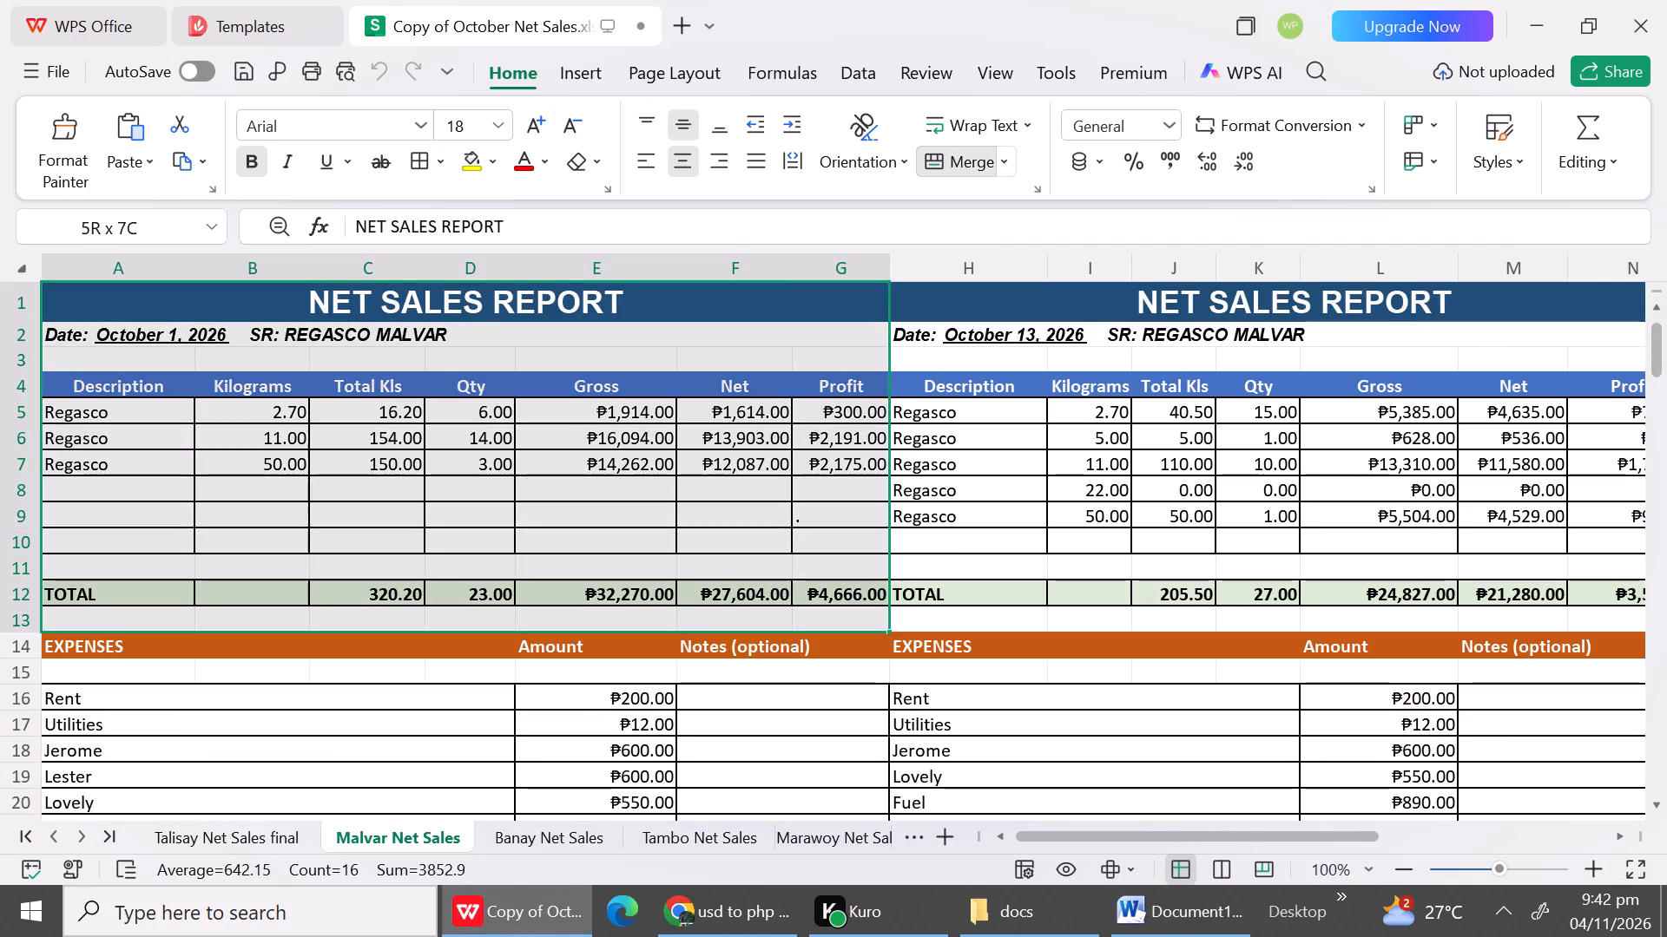
drag(454, 625, 530, 936)
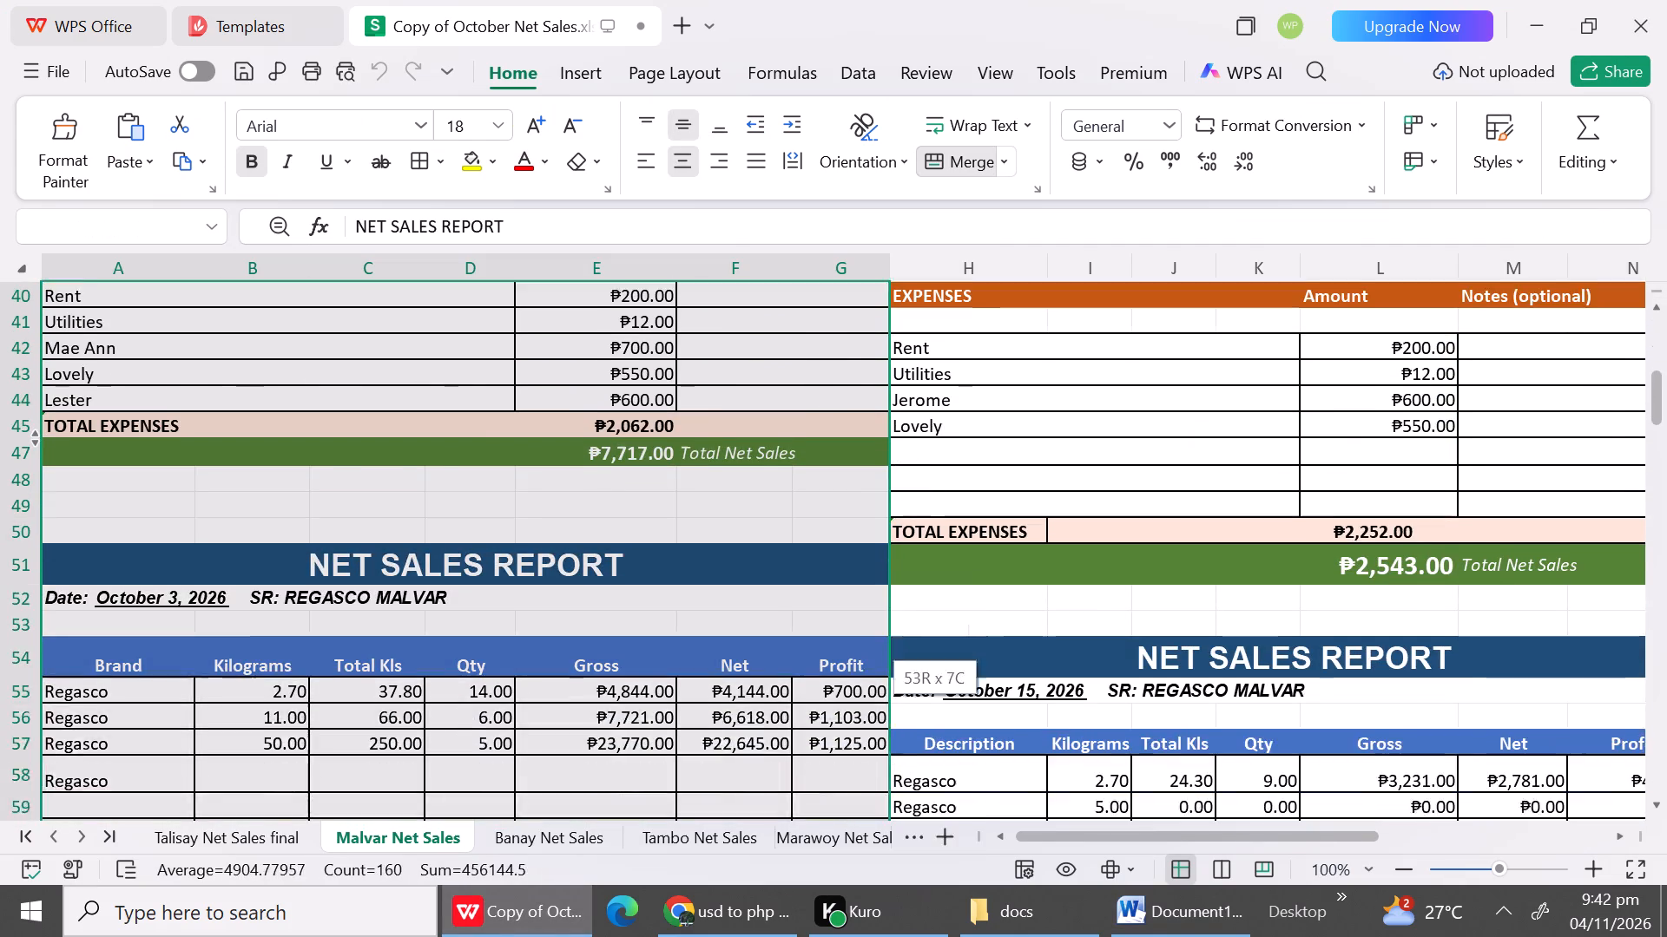
drag(530, 936, 549, 751)
key(ctrl+c)
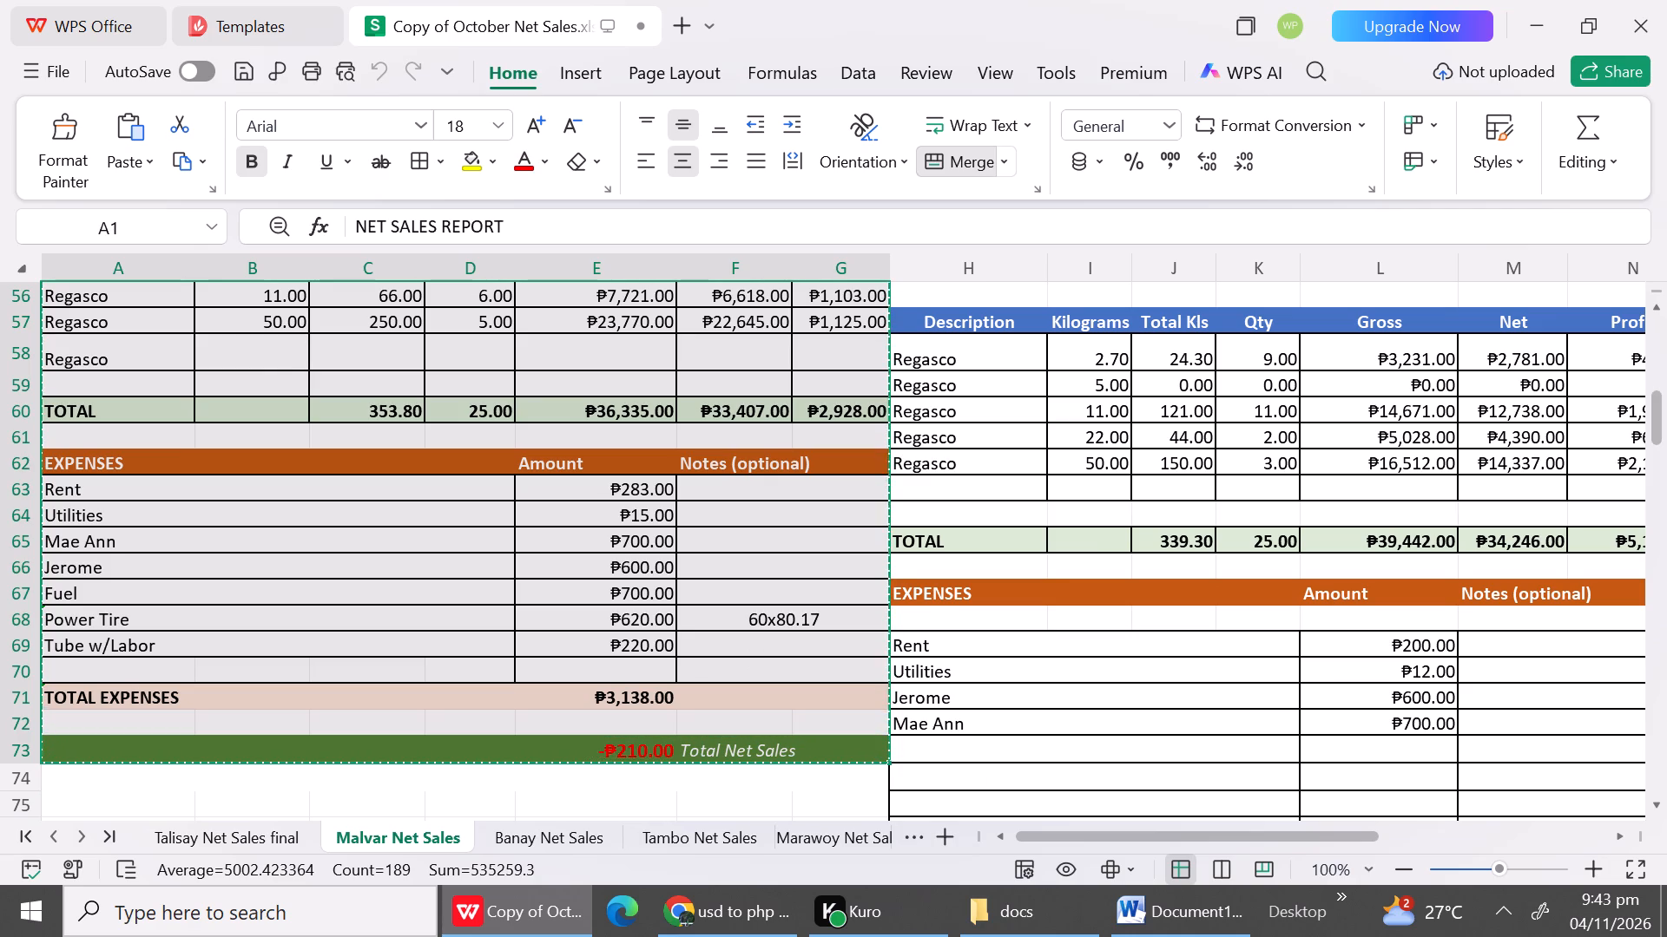
key(ctrl+c)
Switch to the empty Word document and paste the copied October 1 to 3 Malvar reports.
double_click(1127, 921)
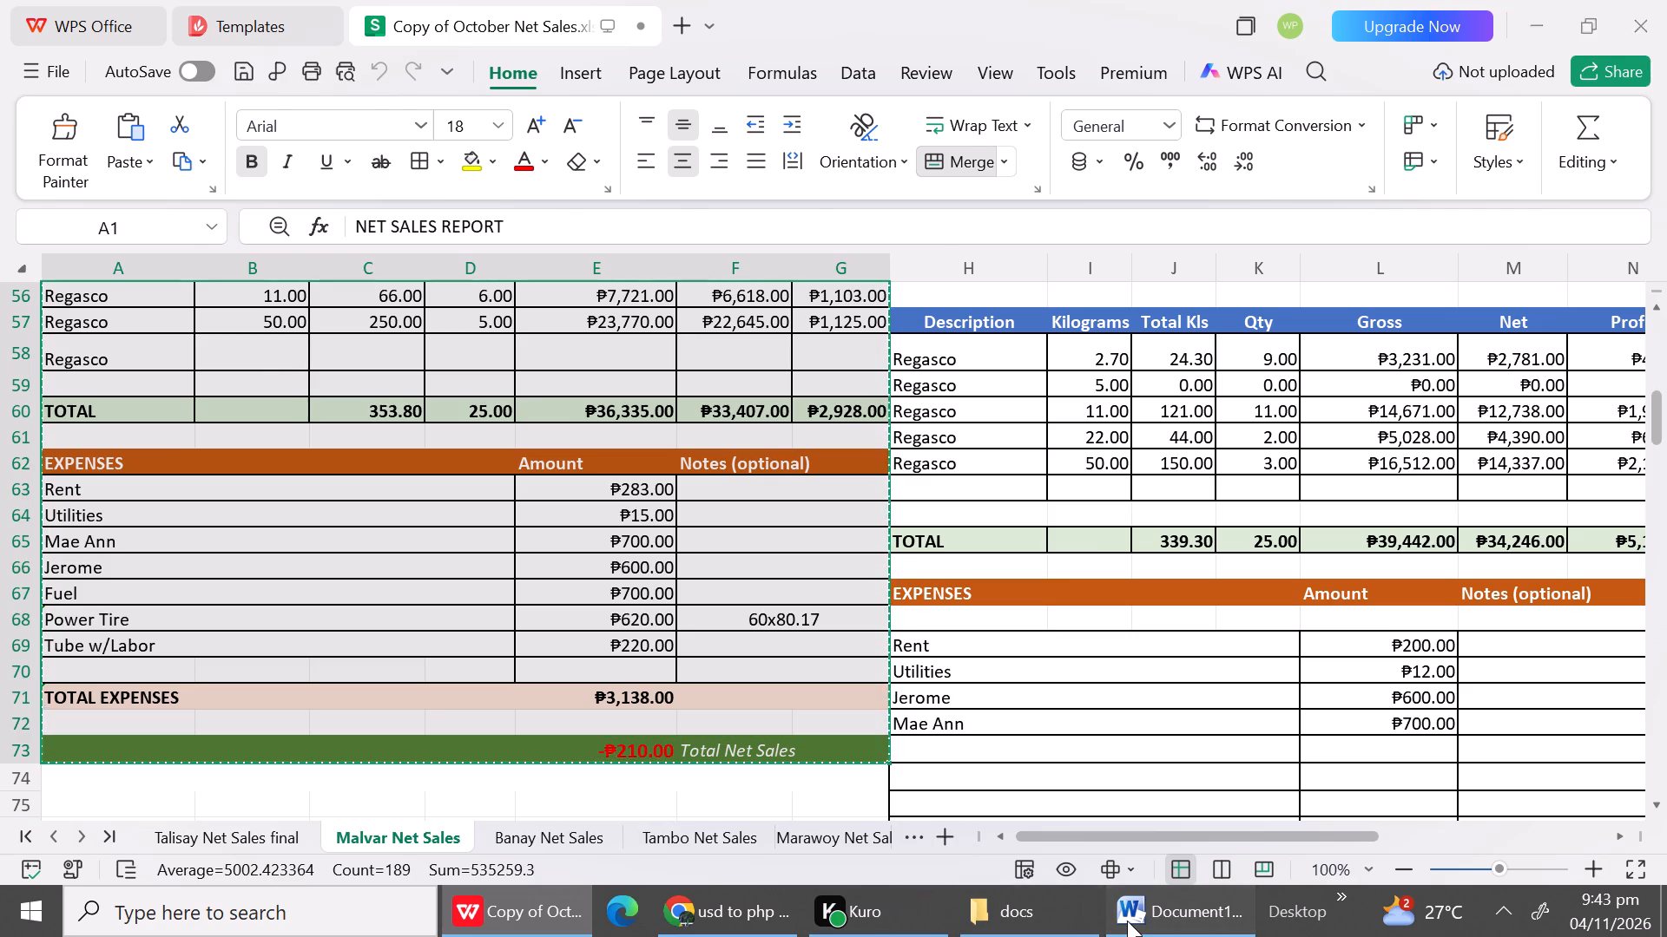
key(ctrl+v)
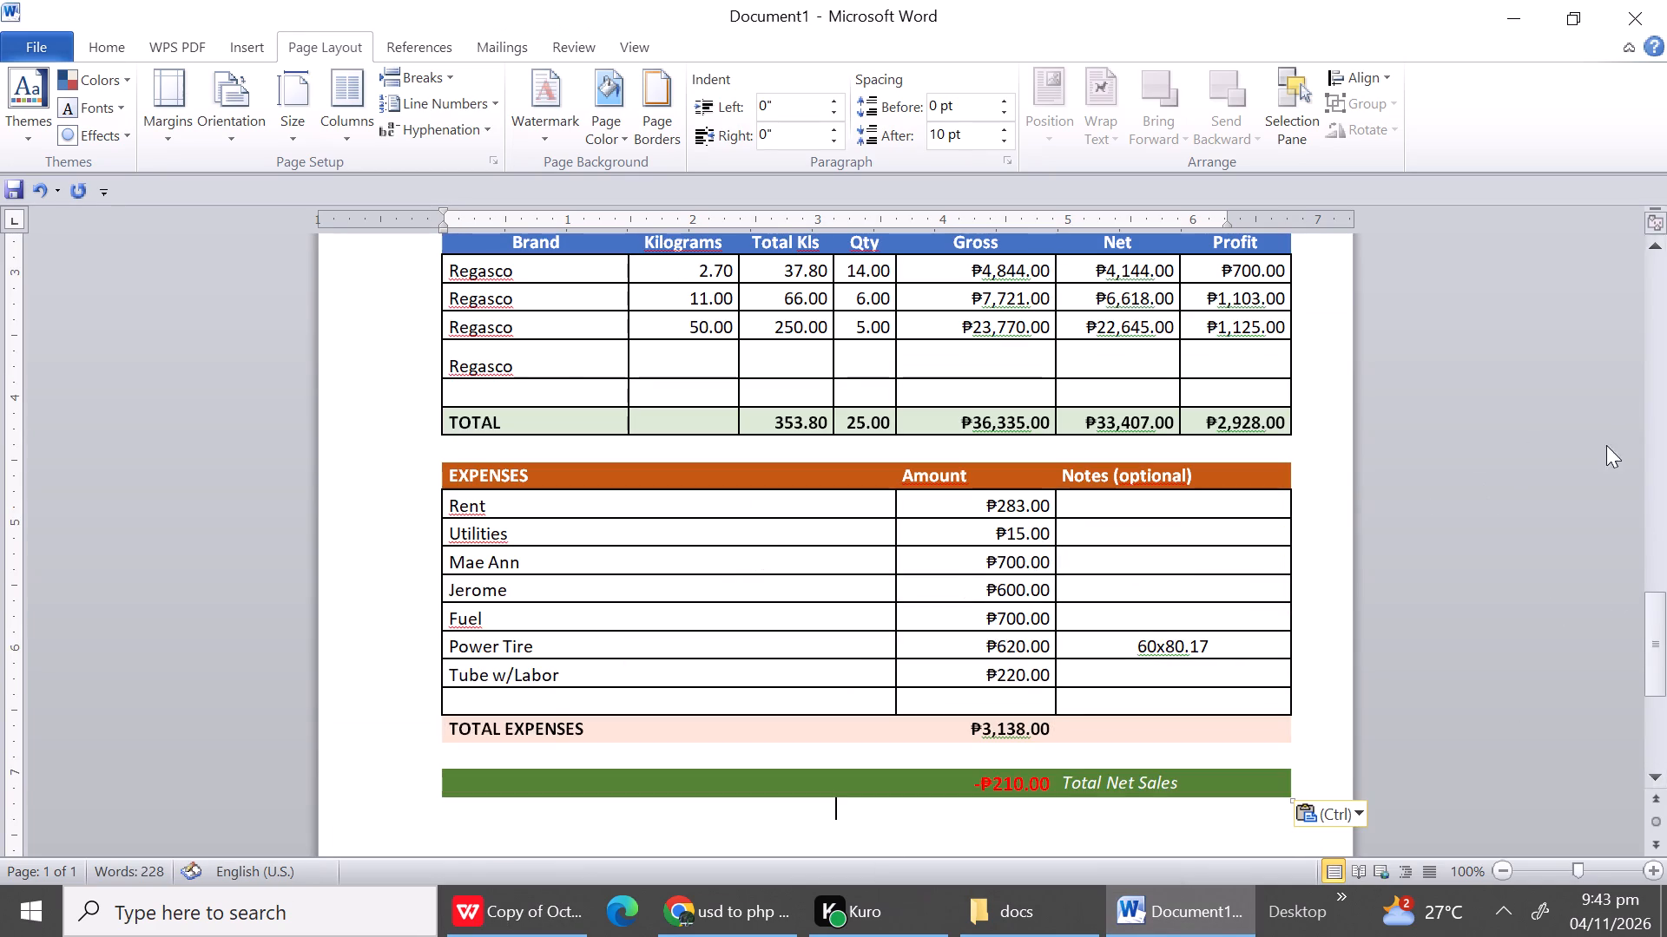
Delete the entire blank row between the date line and the column headings of the October 1 report.
click(1666, 302)
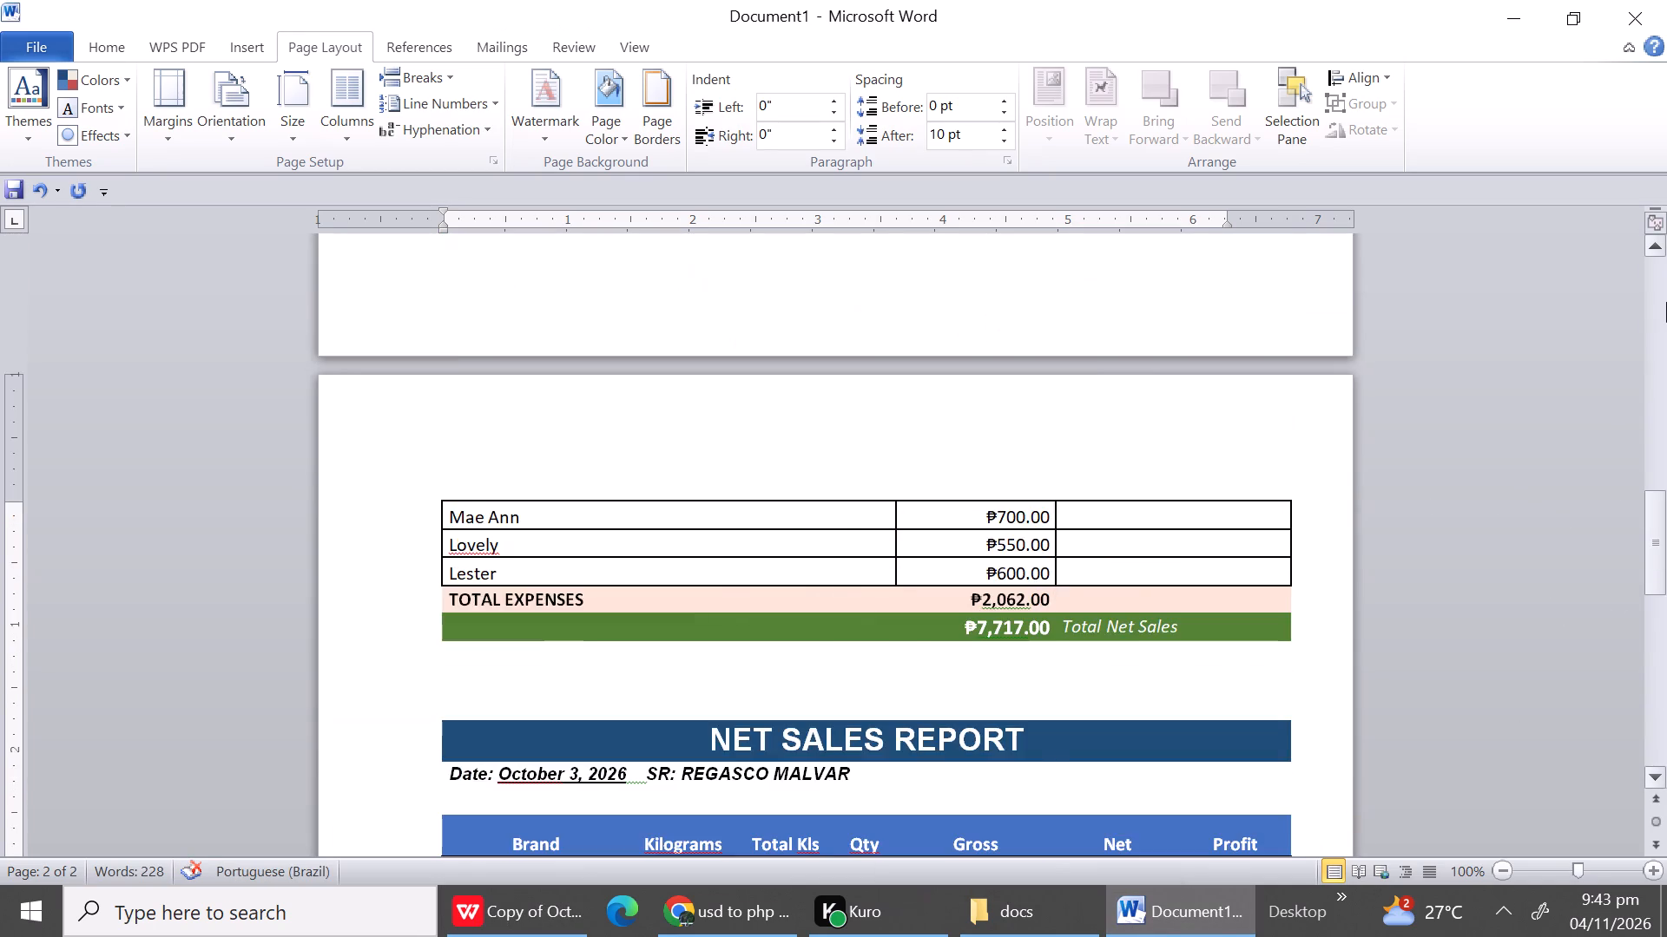
triple_click(1666, 302)
double_click(1666, 302)
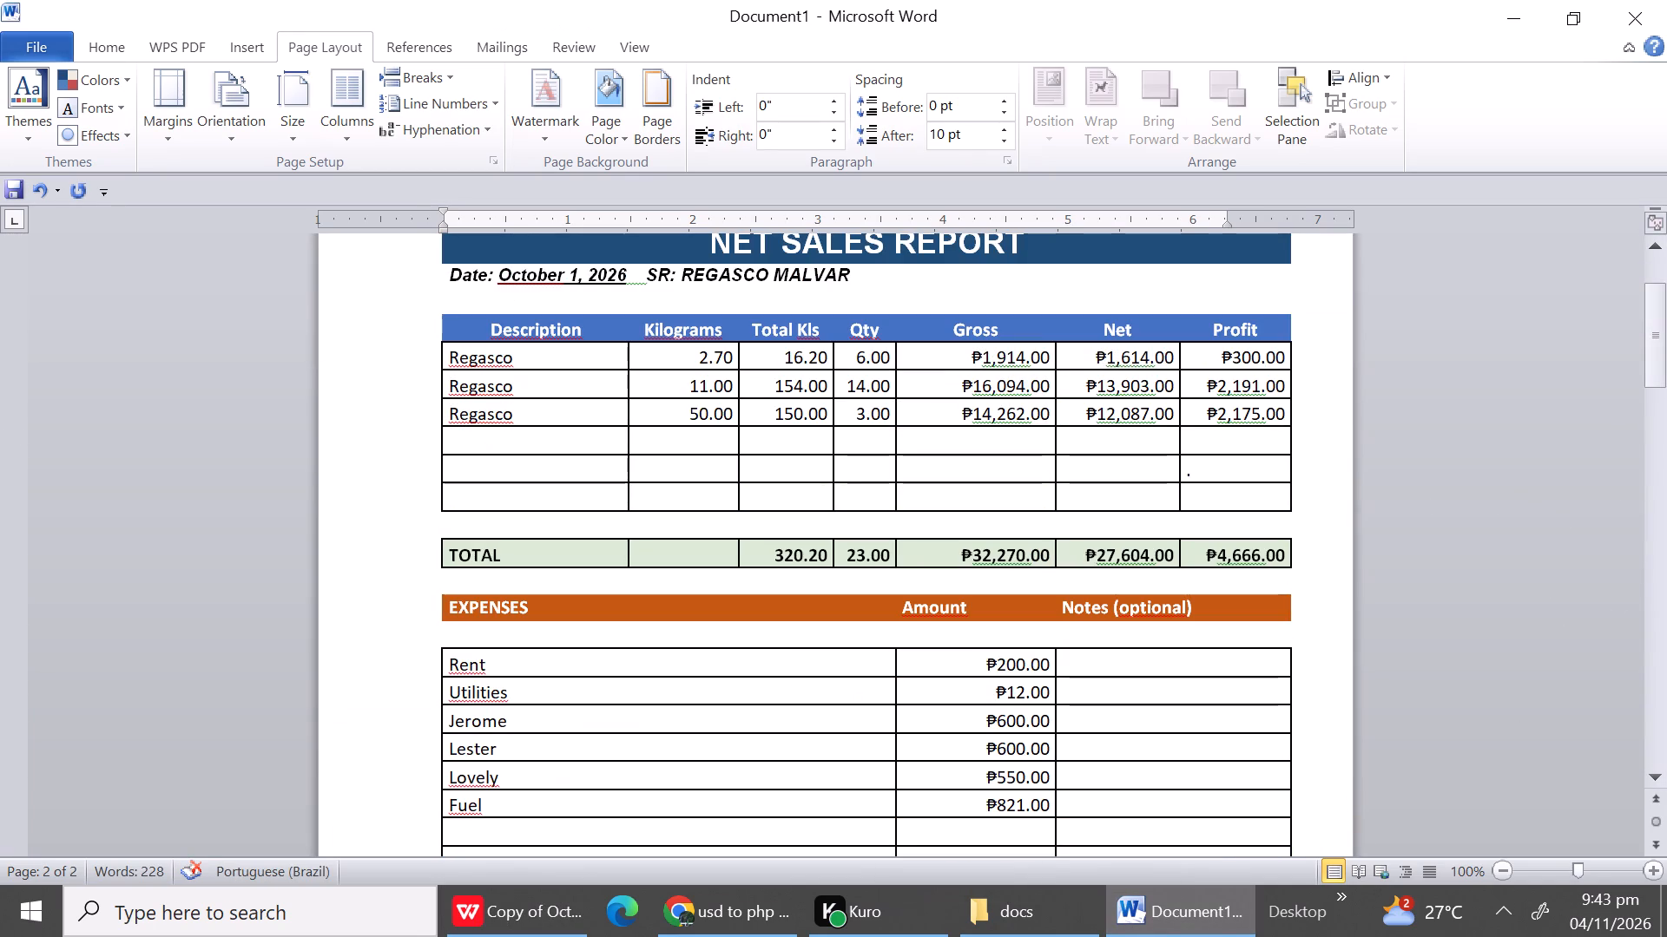
click(471, 292)
click(471, 292)
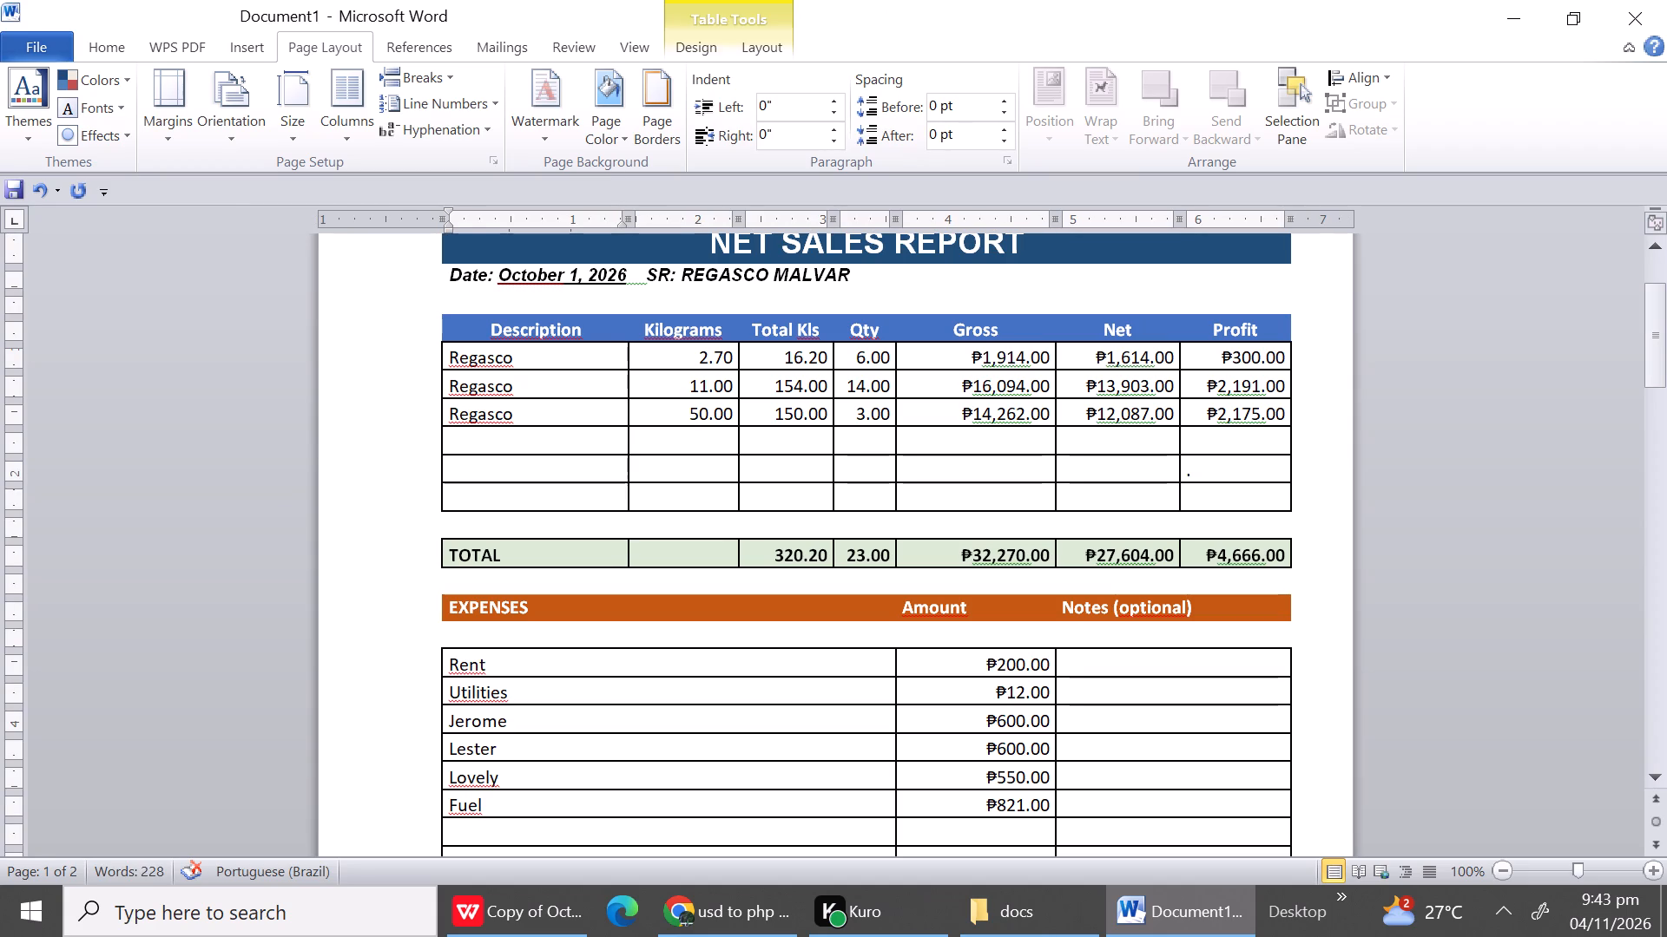
right_click(449, 296)
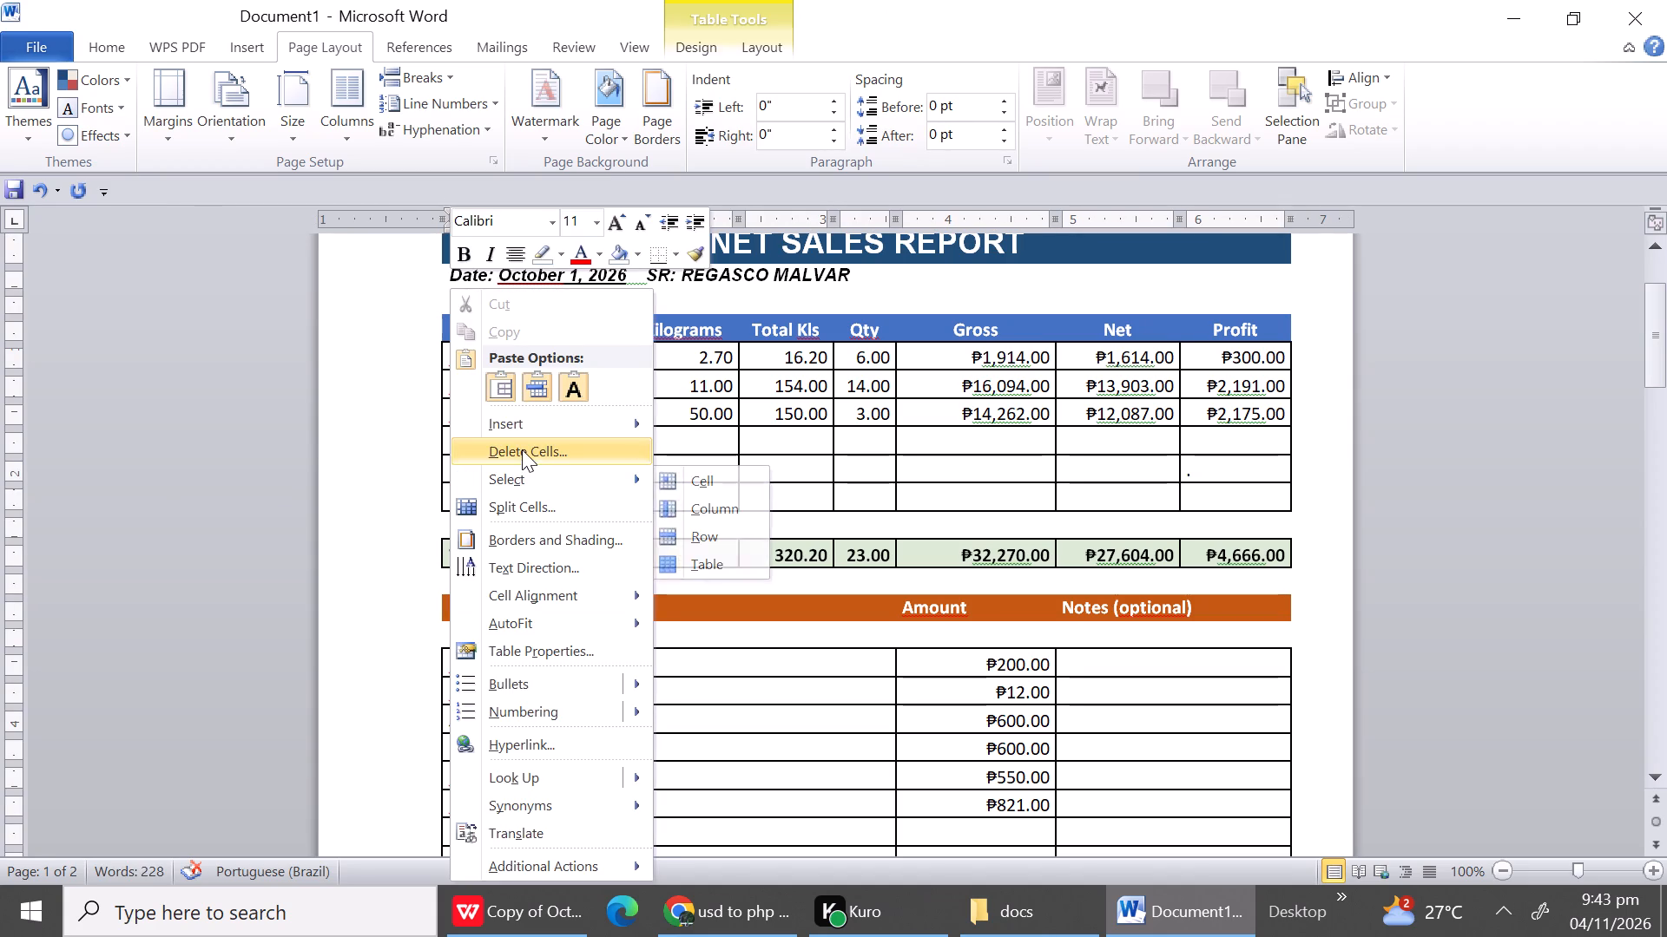
click(522, 449)
click(803, 428)
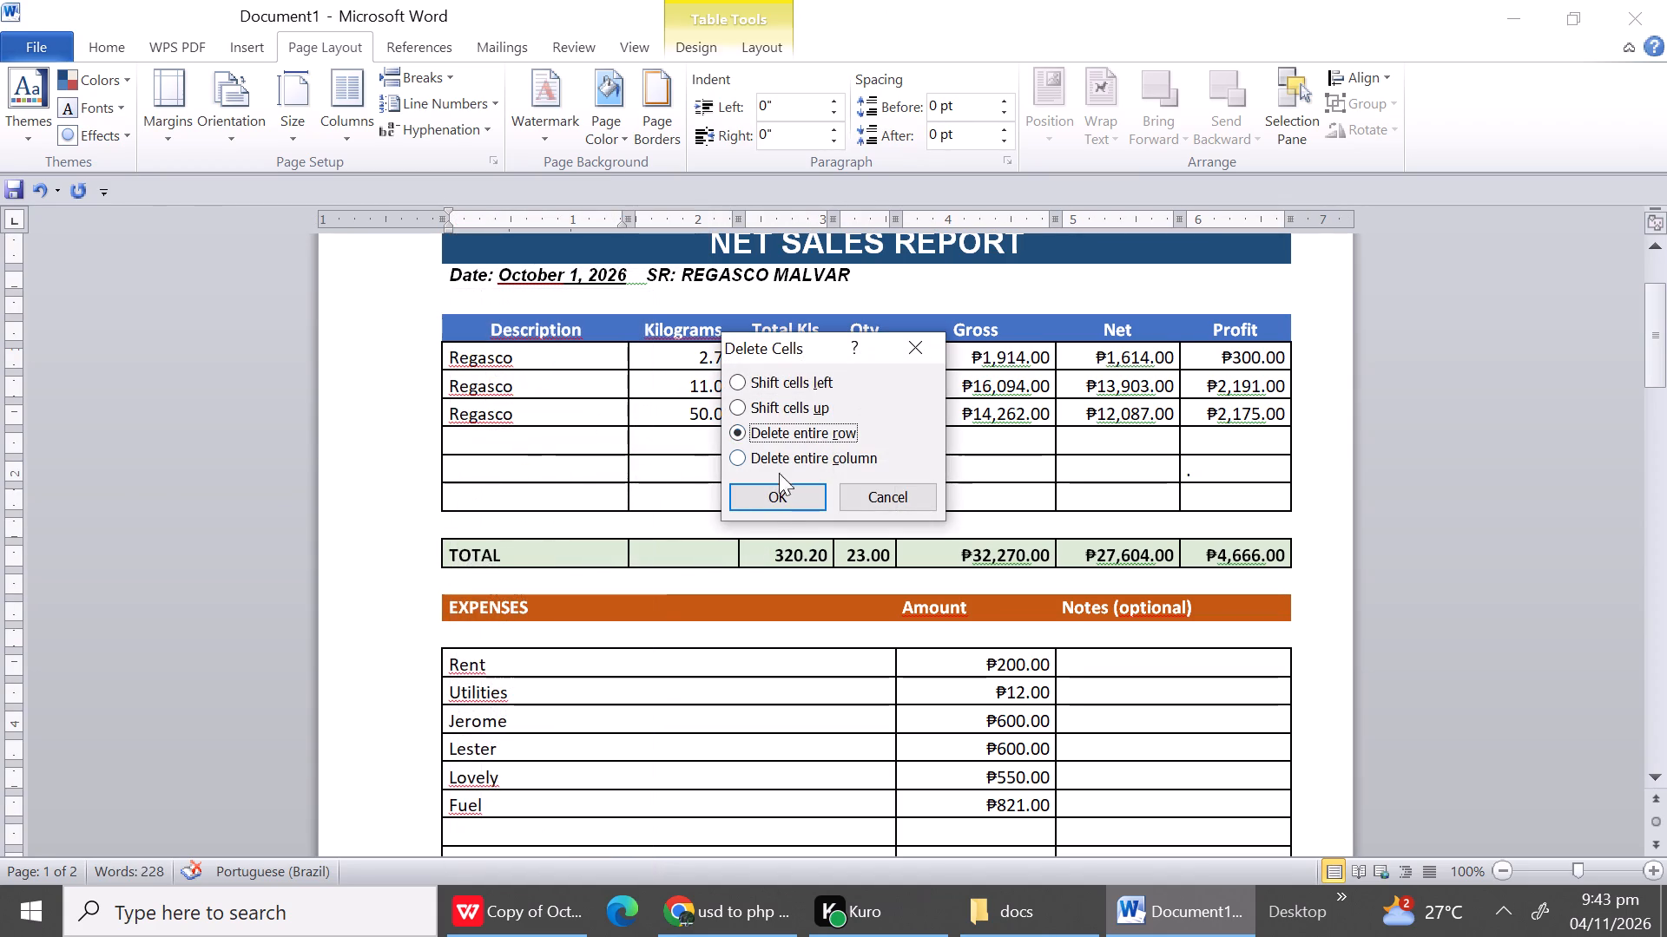
click(764, 500)
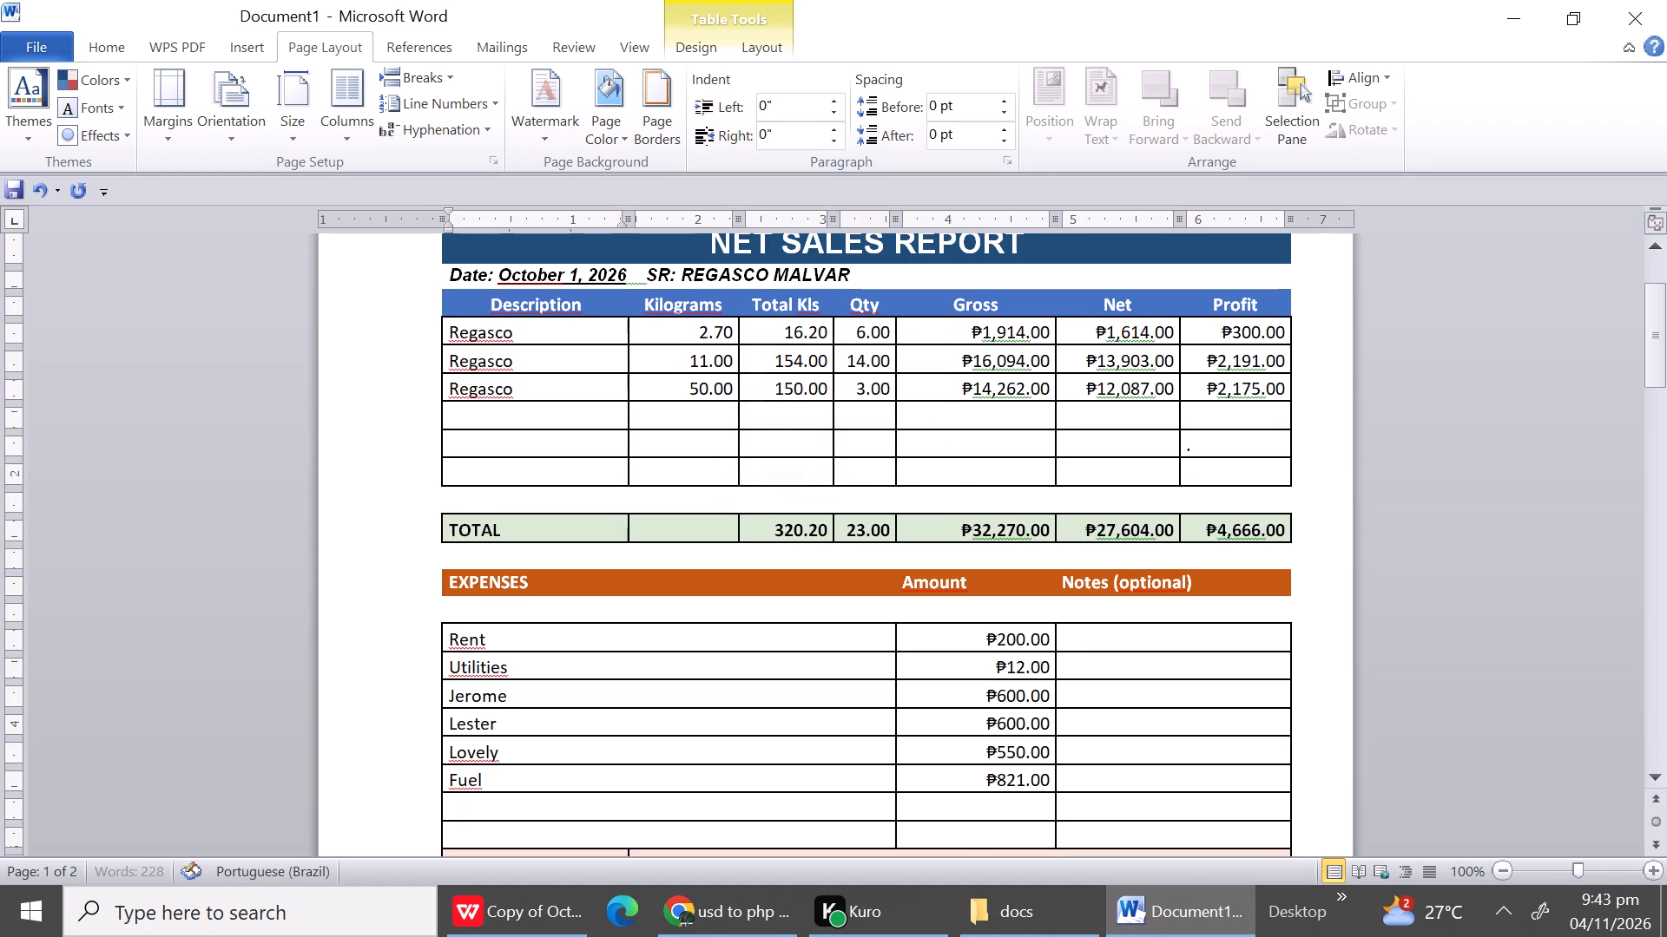
Delete the four entire blank rows between the last Regasco row and the TOTAL row of the October 1 report.
drag(528, 416, 520, 488)
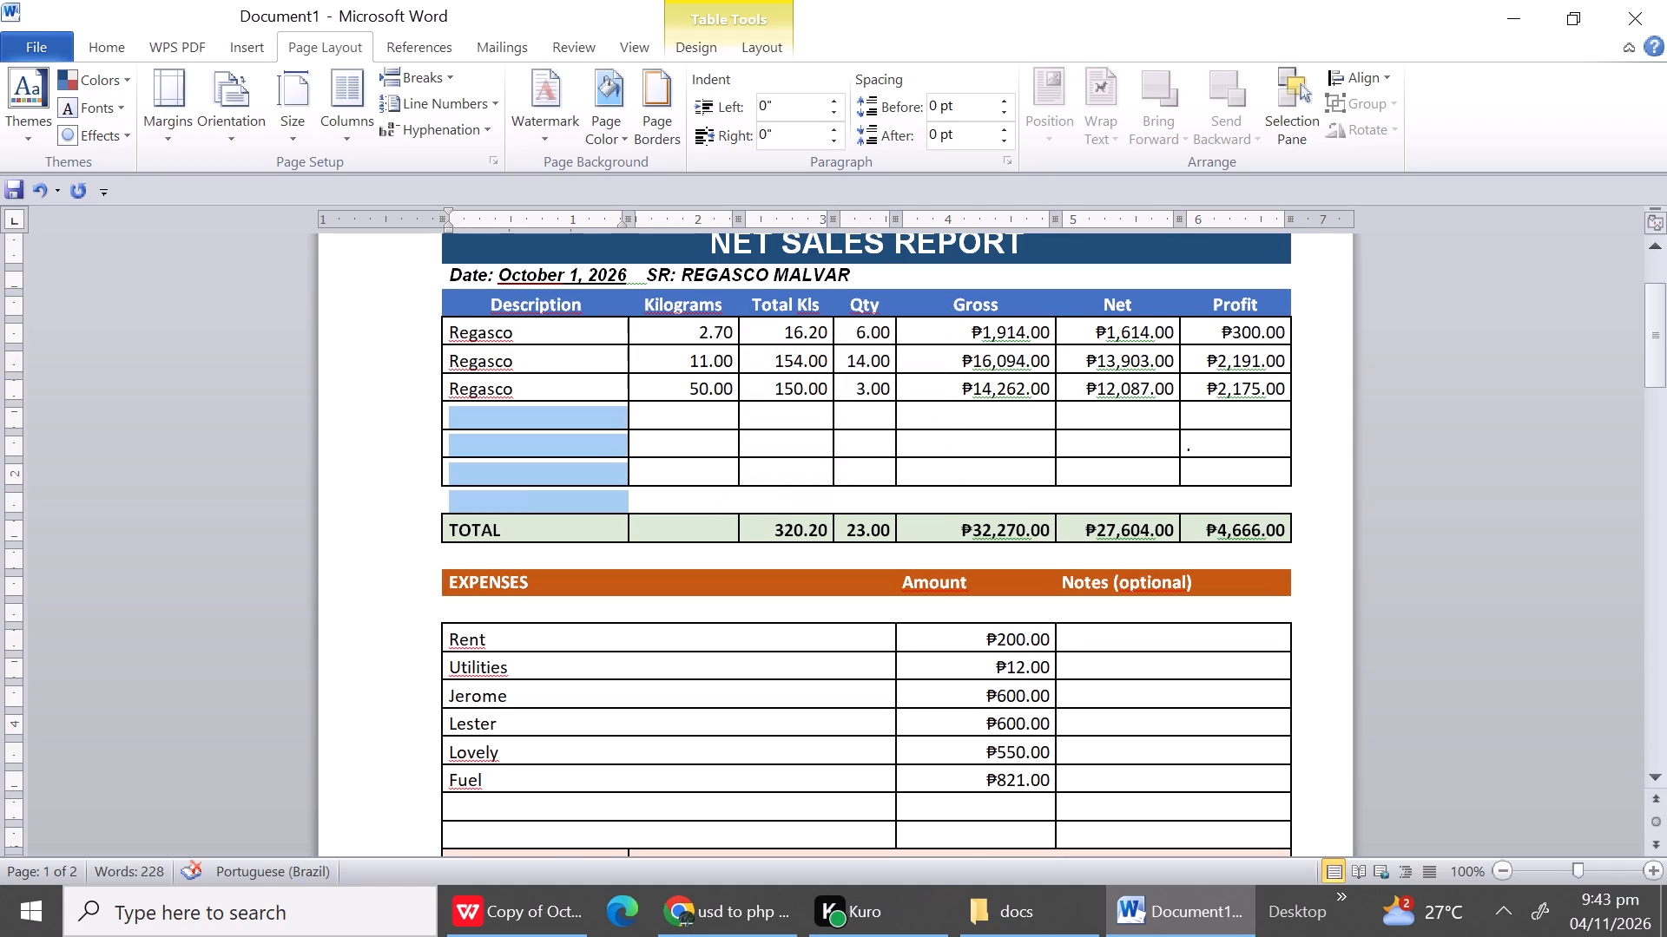
drag(520, 488, 520, 492)
right_click(520, 492)
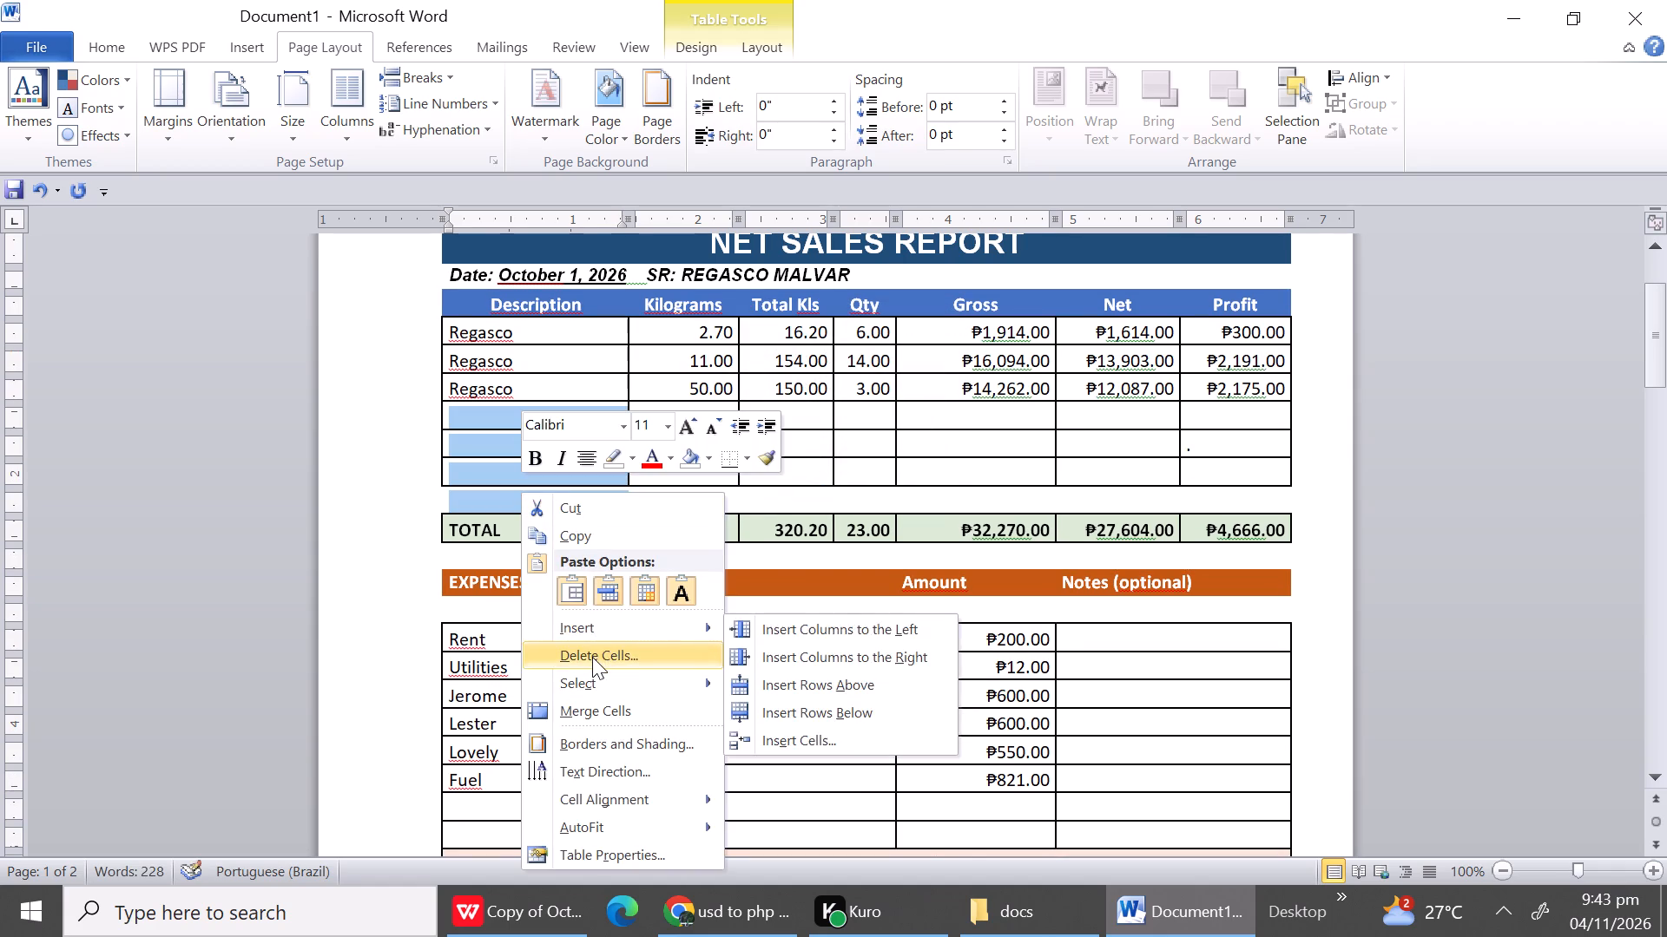
click(592, 657)
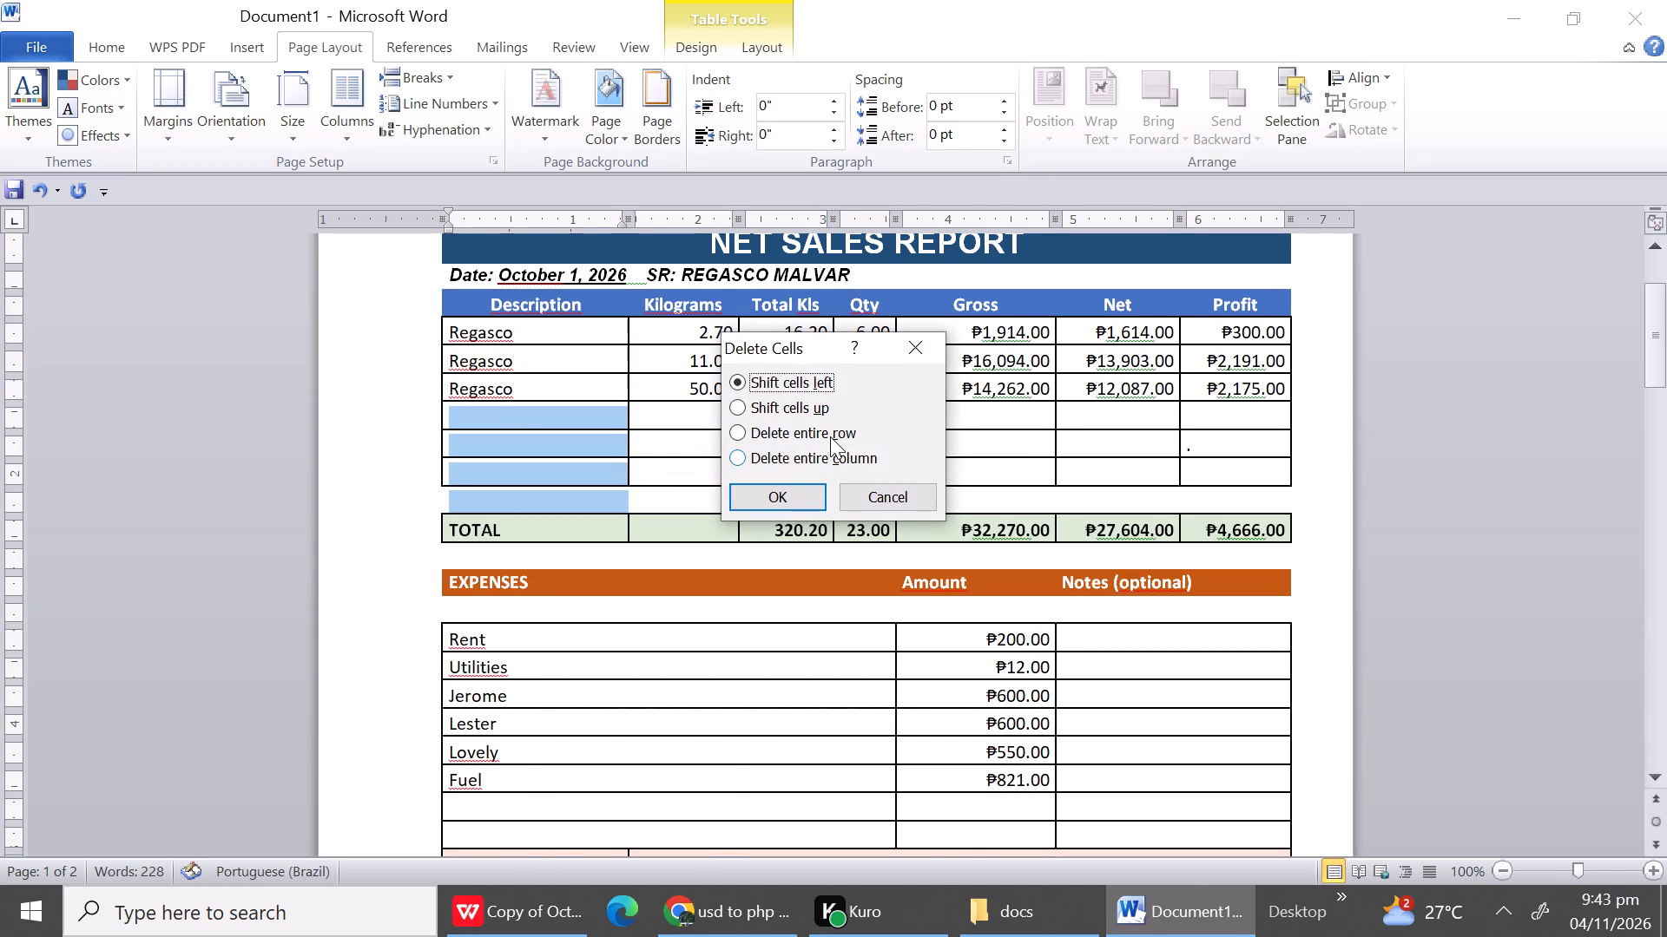
click(830, 436)
click(780, 492)
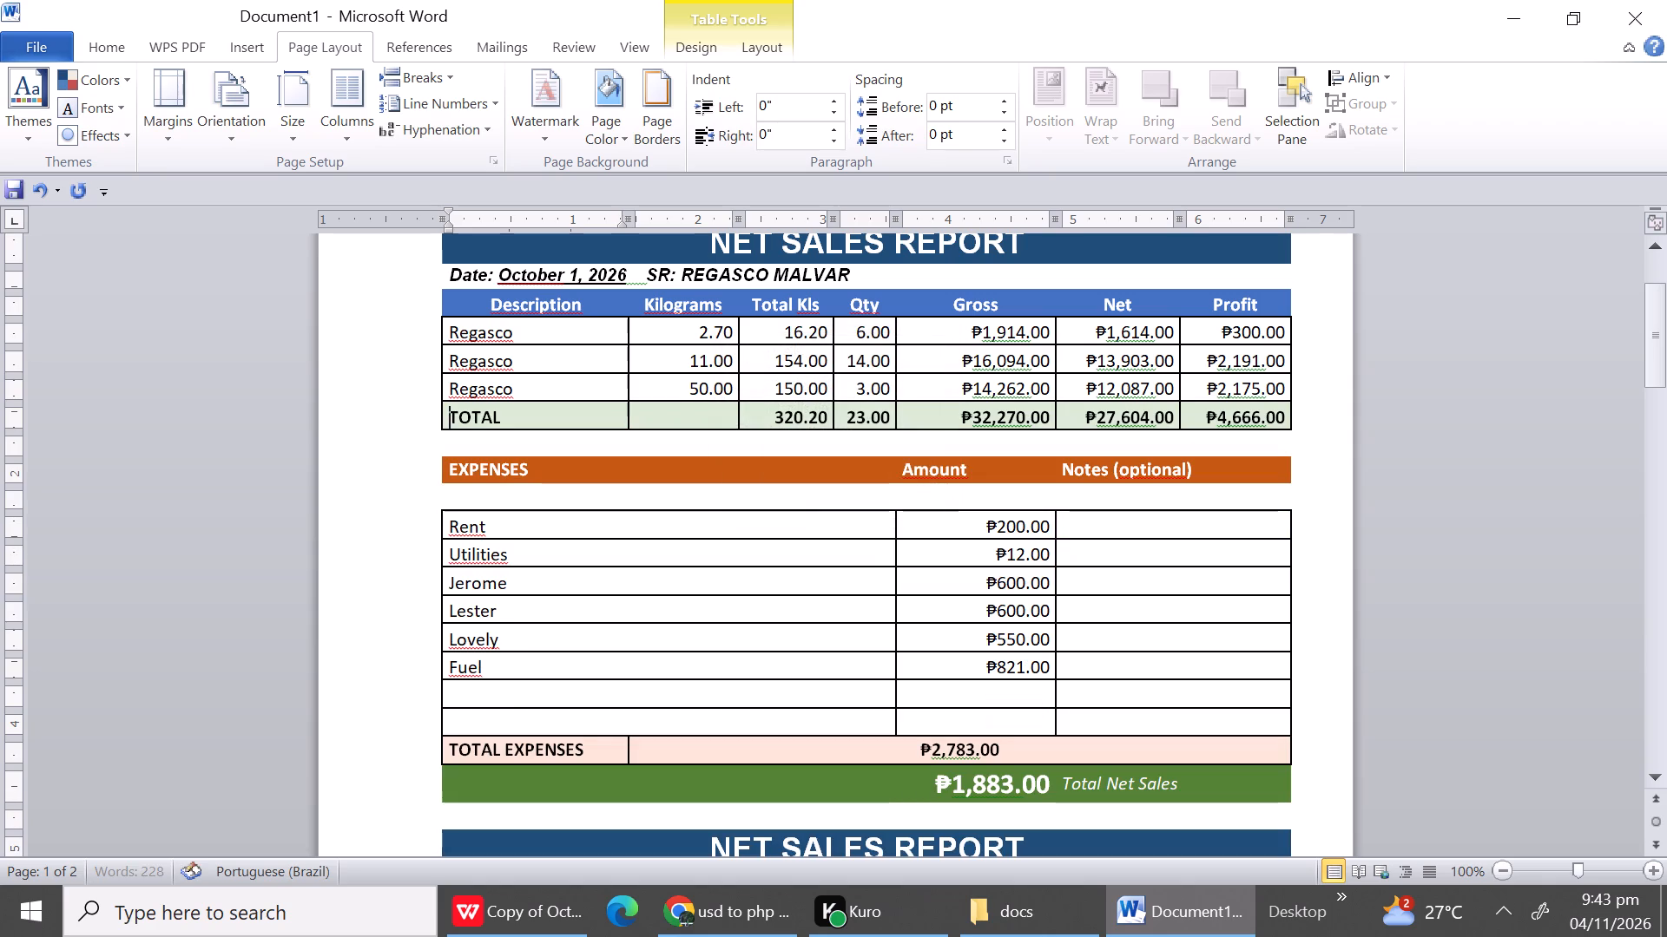
Delete the entire blank row between the EXPENSES heading and the Rent row in the October 1 report.
click(518, 491)
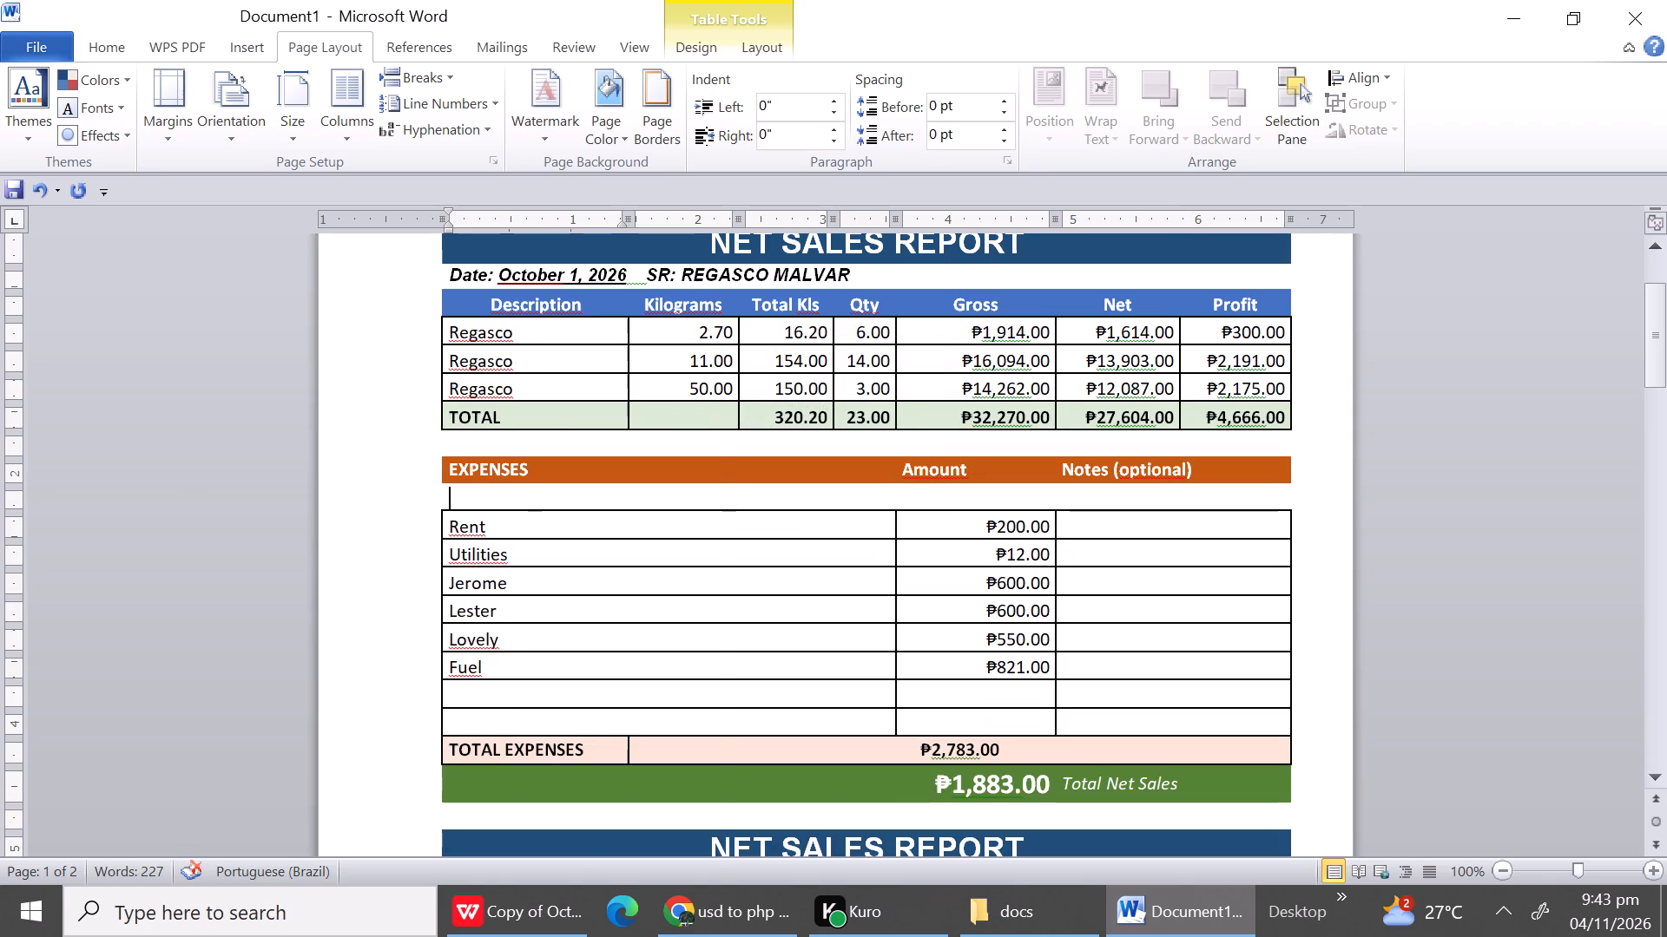
right_click(518, 491)
click(617, 449)
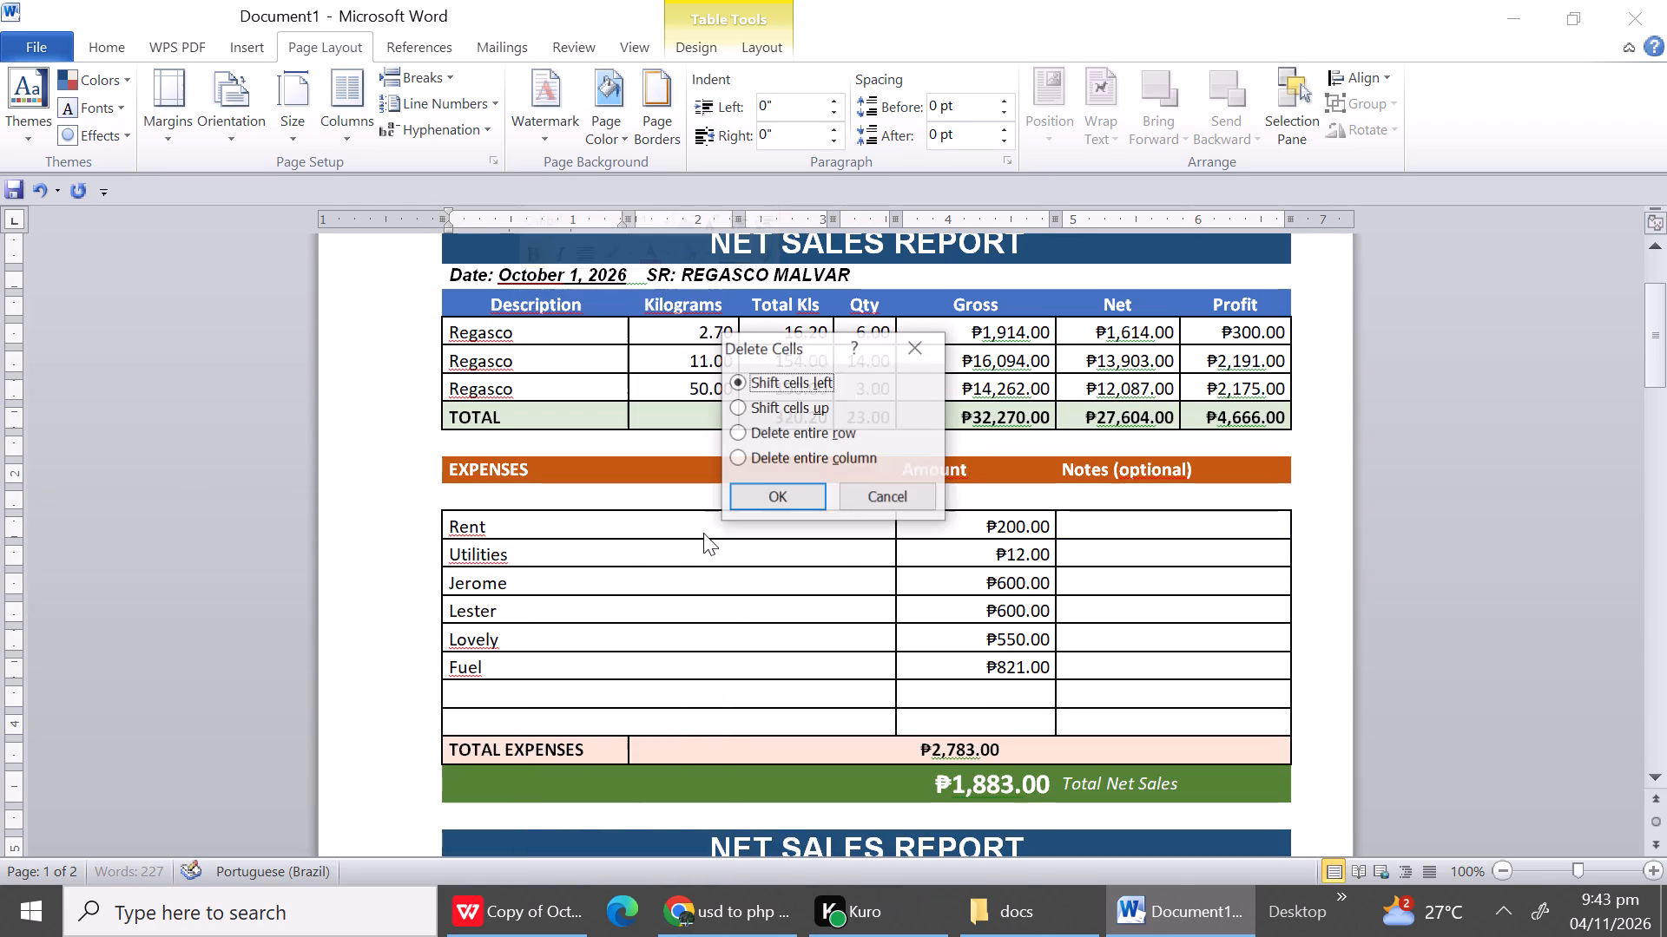
click(796, 436)
click(780, 503)
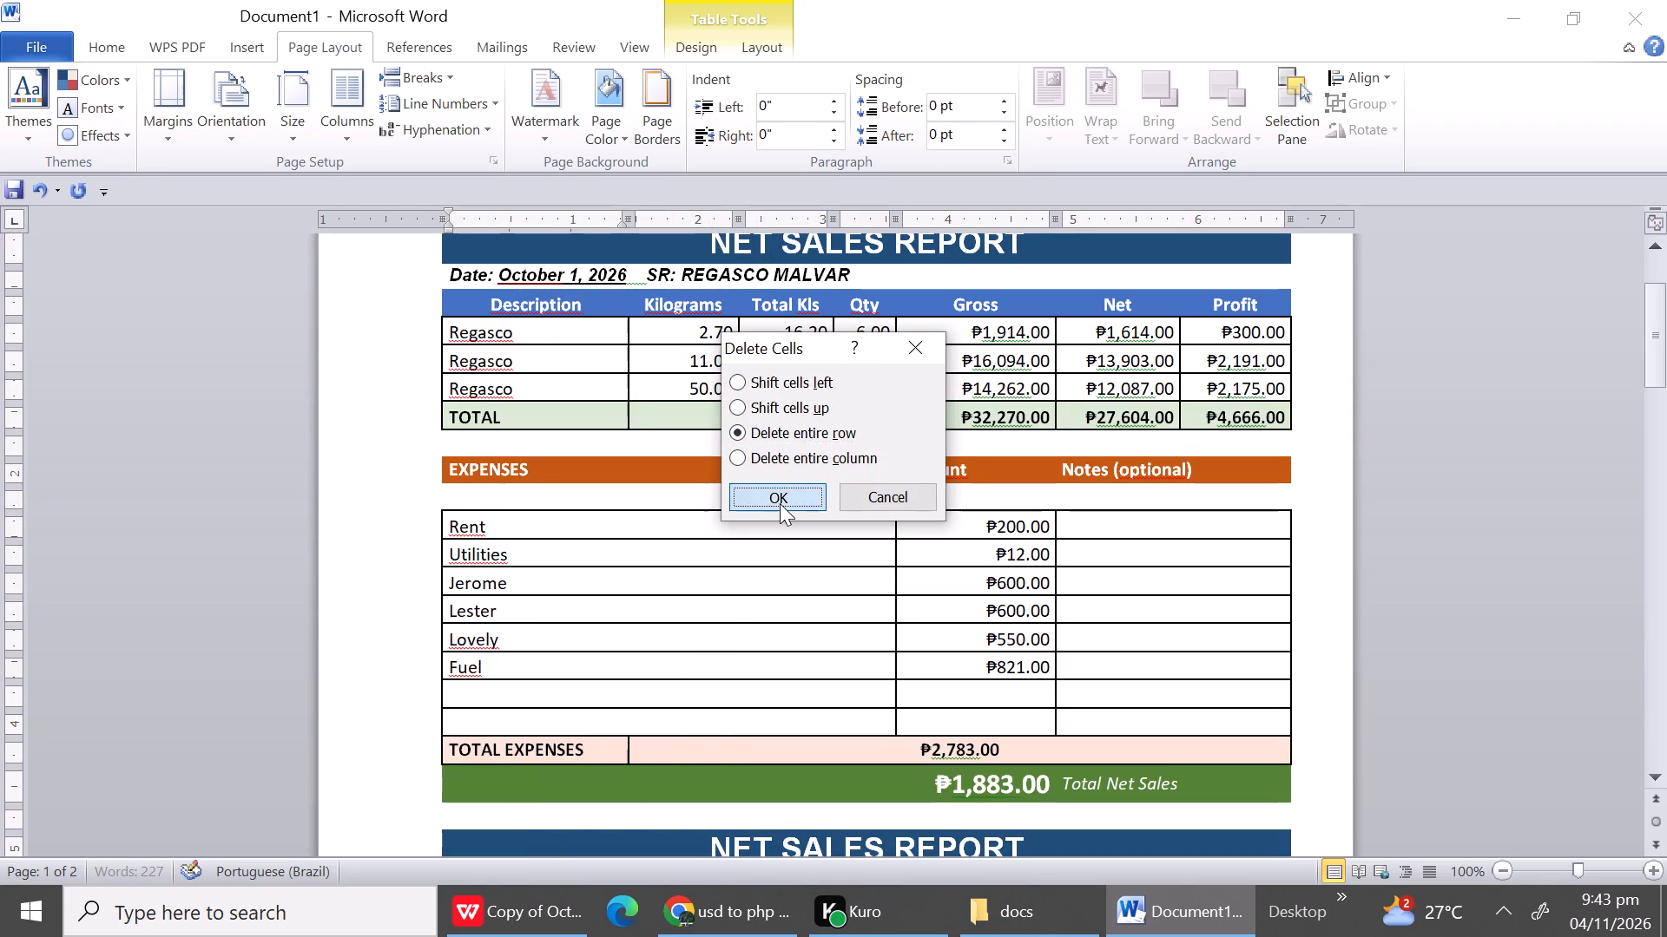
Delete the two entire blank rows between Fuel and TOTAL EXPENSES in the October 1 report.
drag(539, 658, 525, 688)
right_click(525, 688)
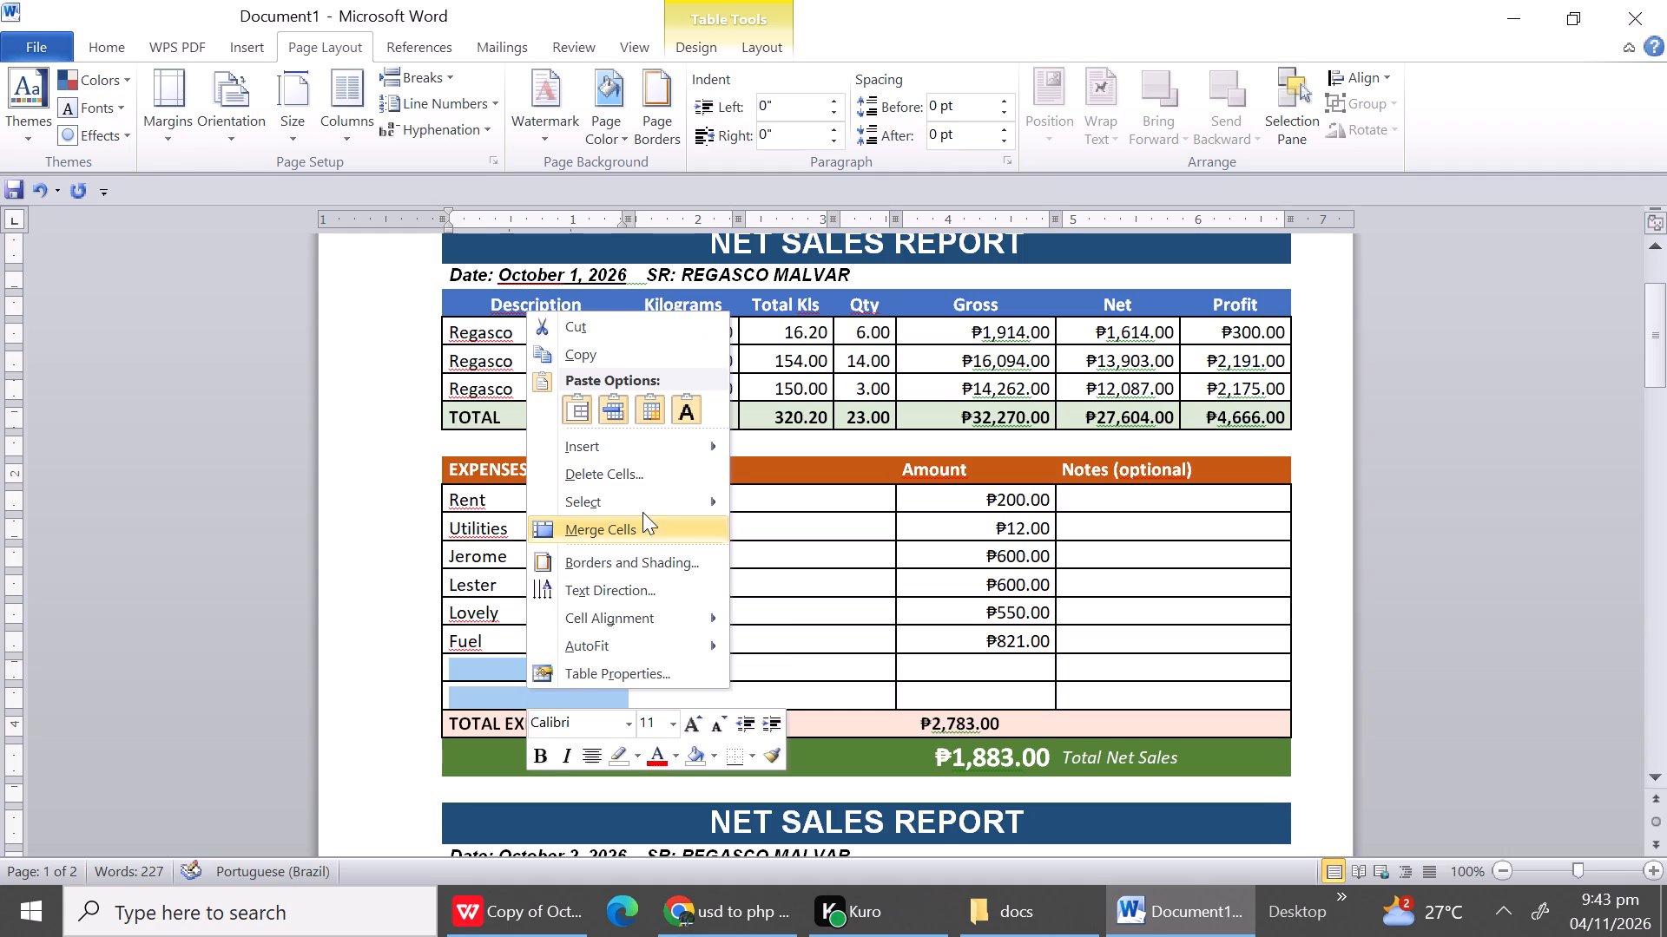
click(634, 474)
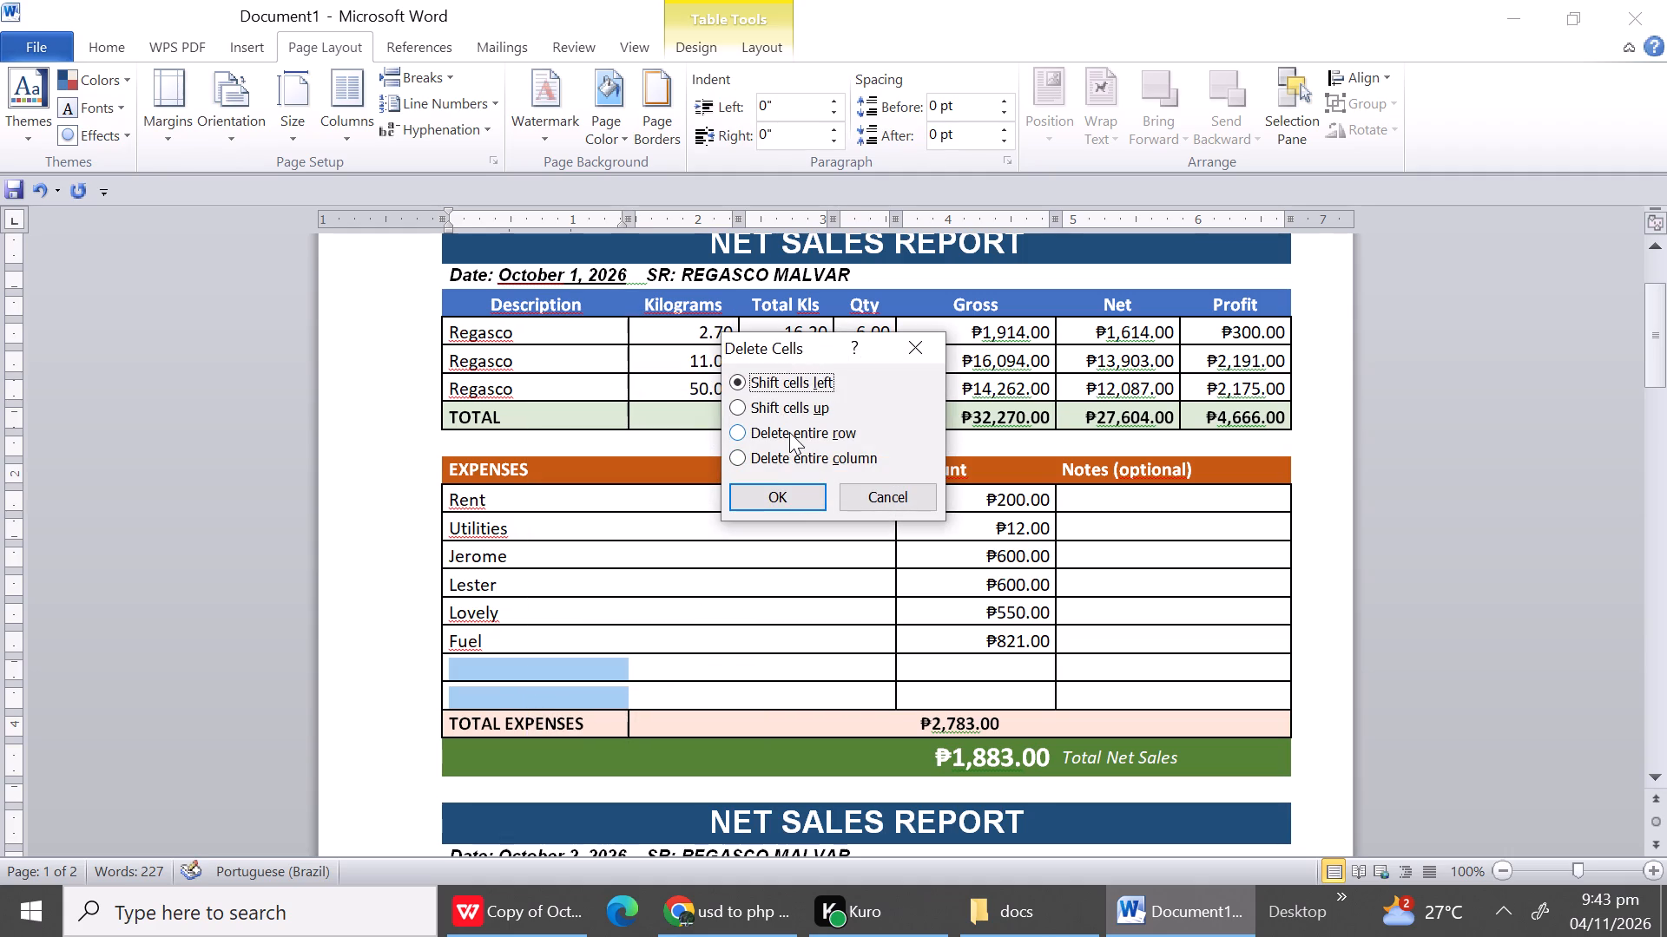
click(789, 432)
click(769, 493)
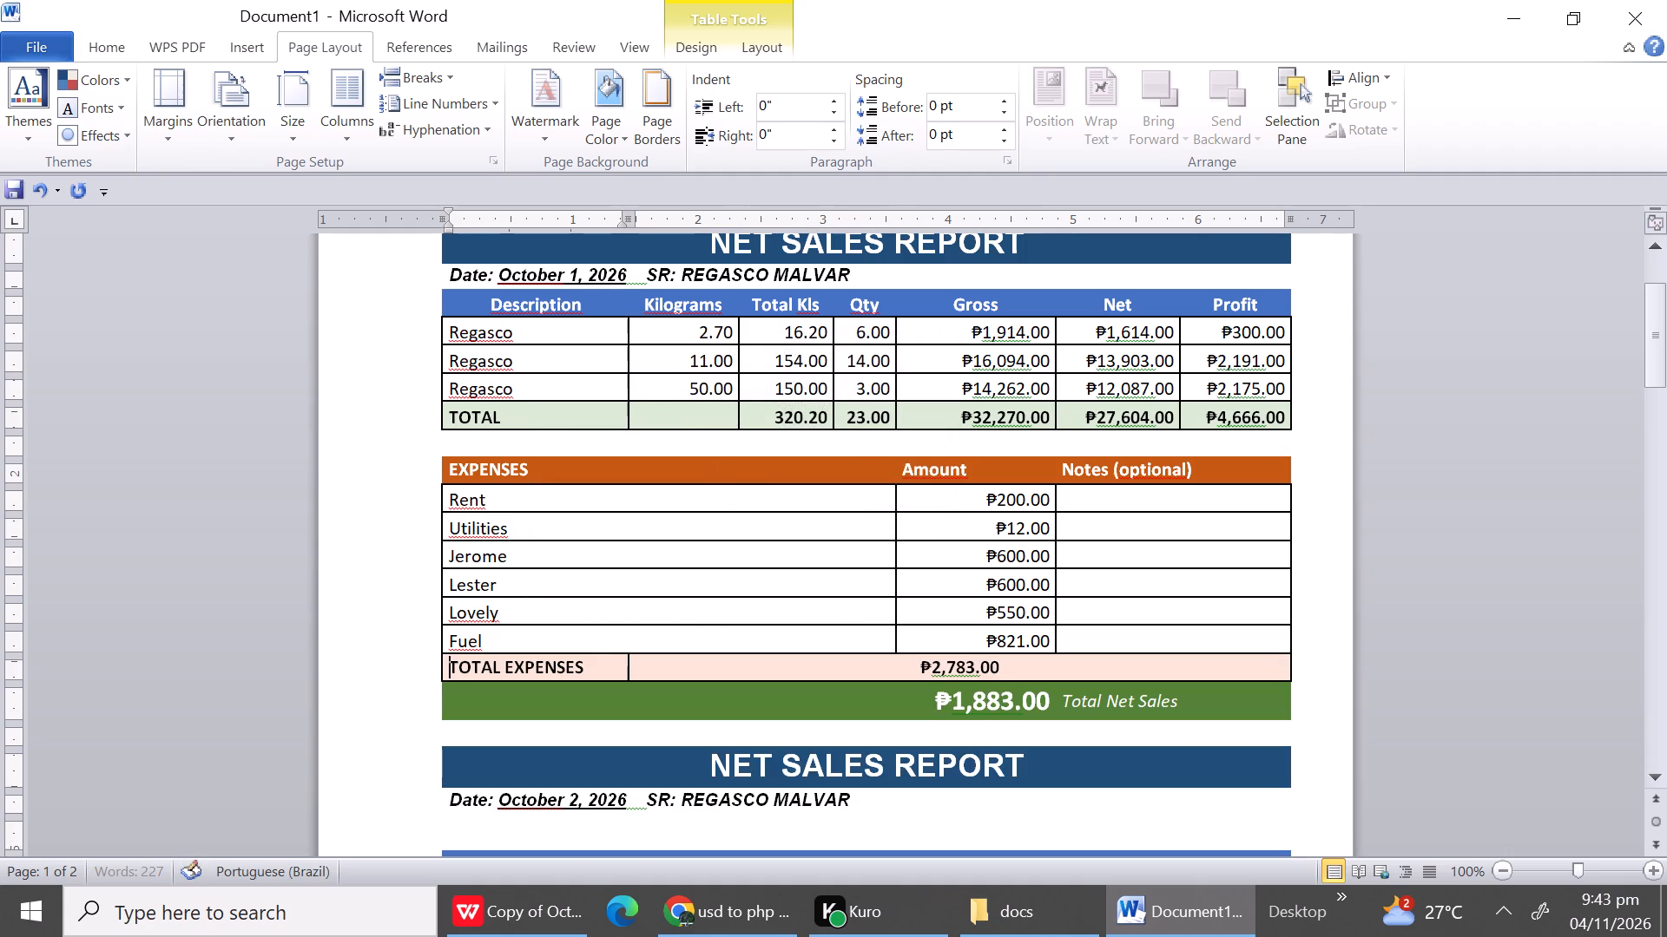
Delete the entire blank row between the date line and the column headings of the October 2 report.
triple_click(1658, 770)
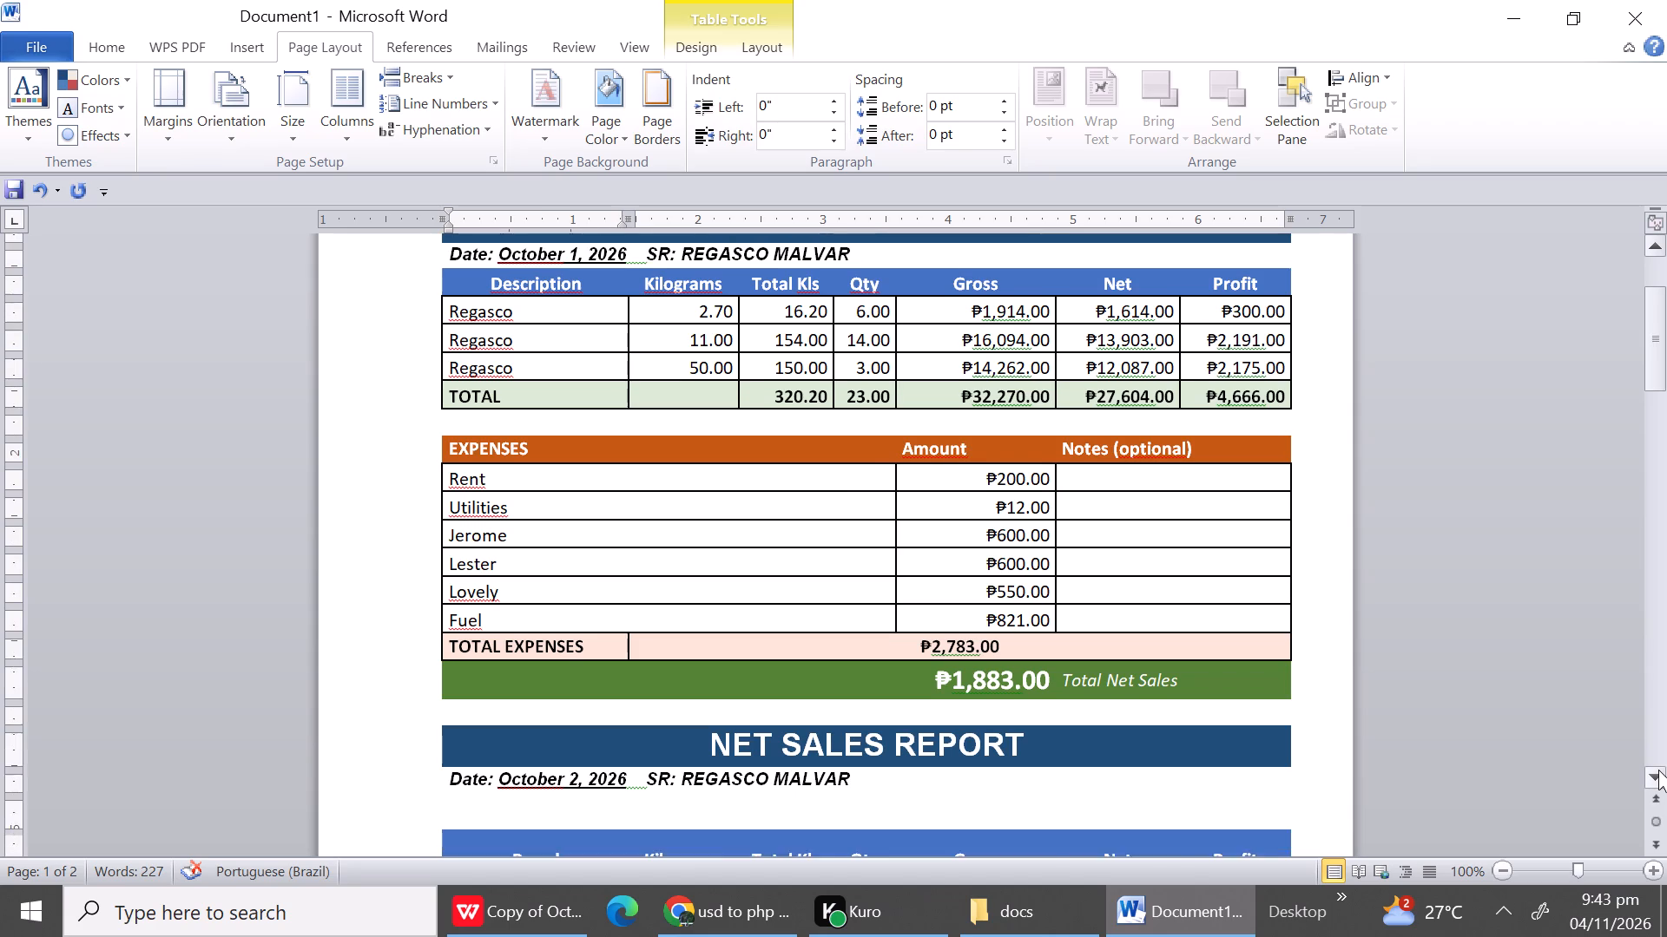
triple_click(1658, 770)
triple_click(1658, 770)
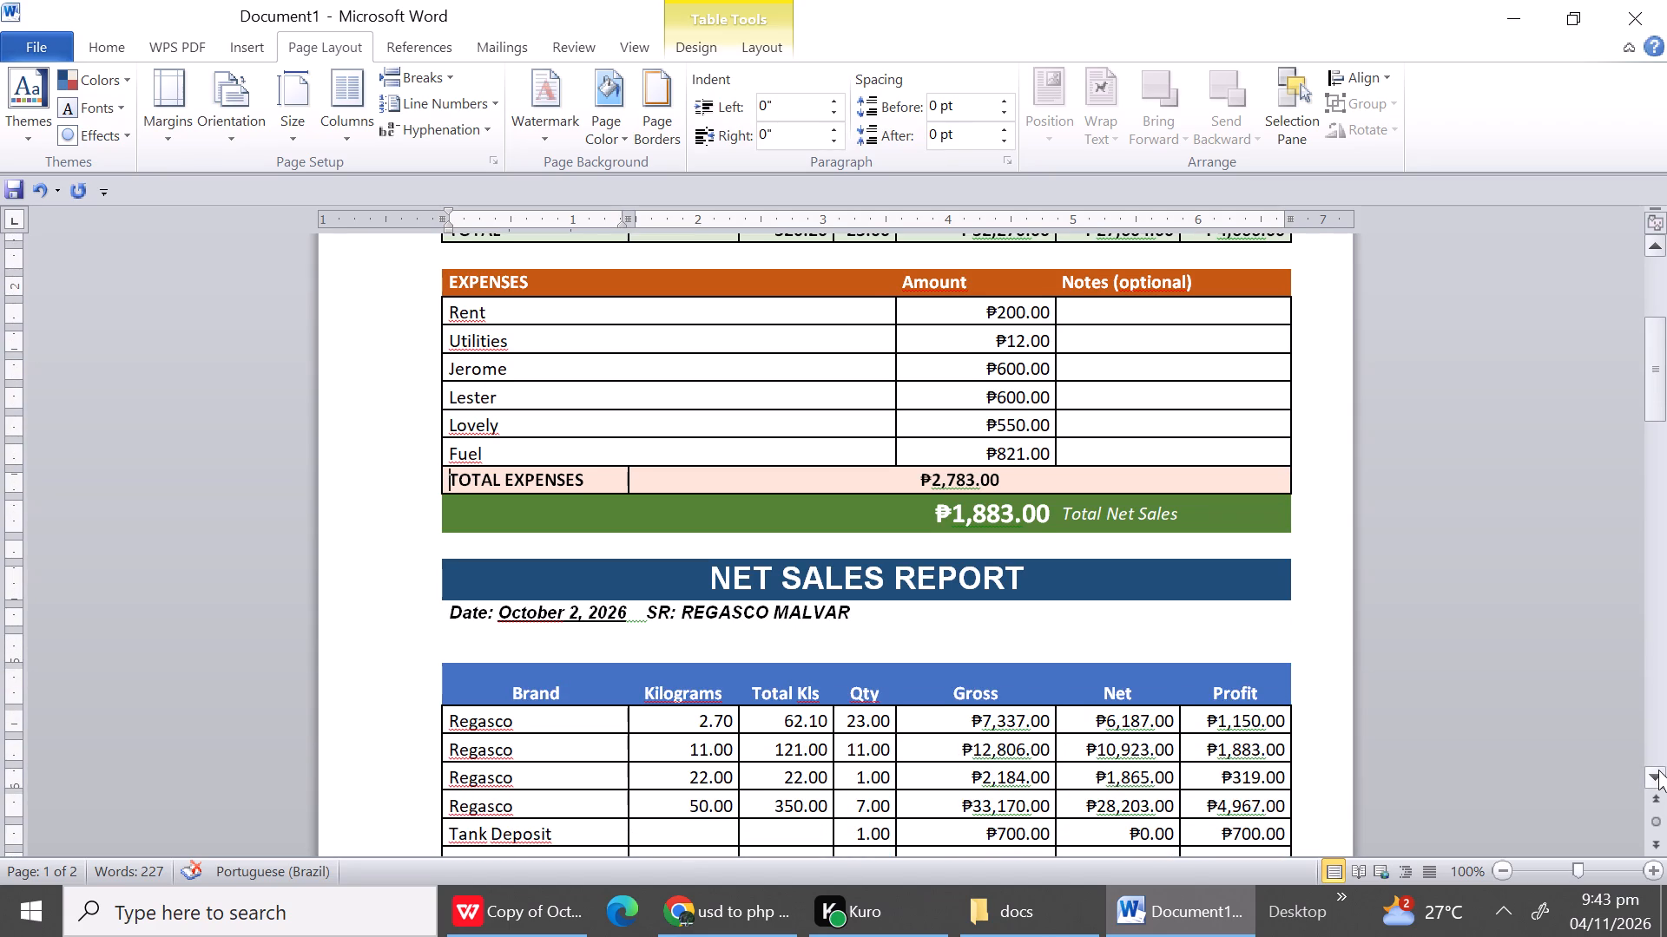
click(484, 645)
right_click(484, 645)
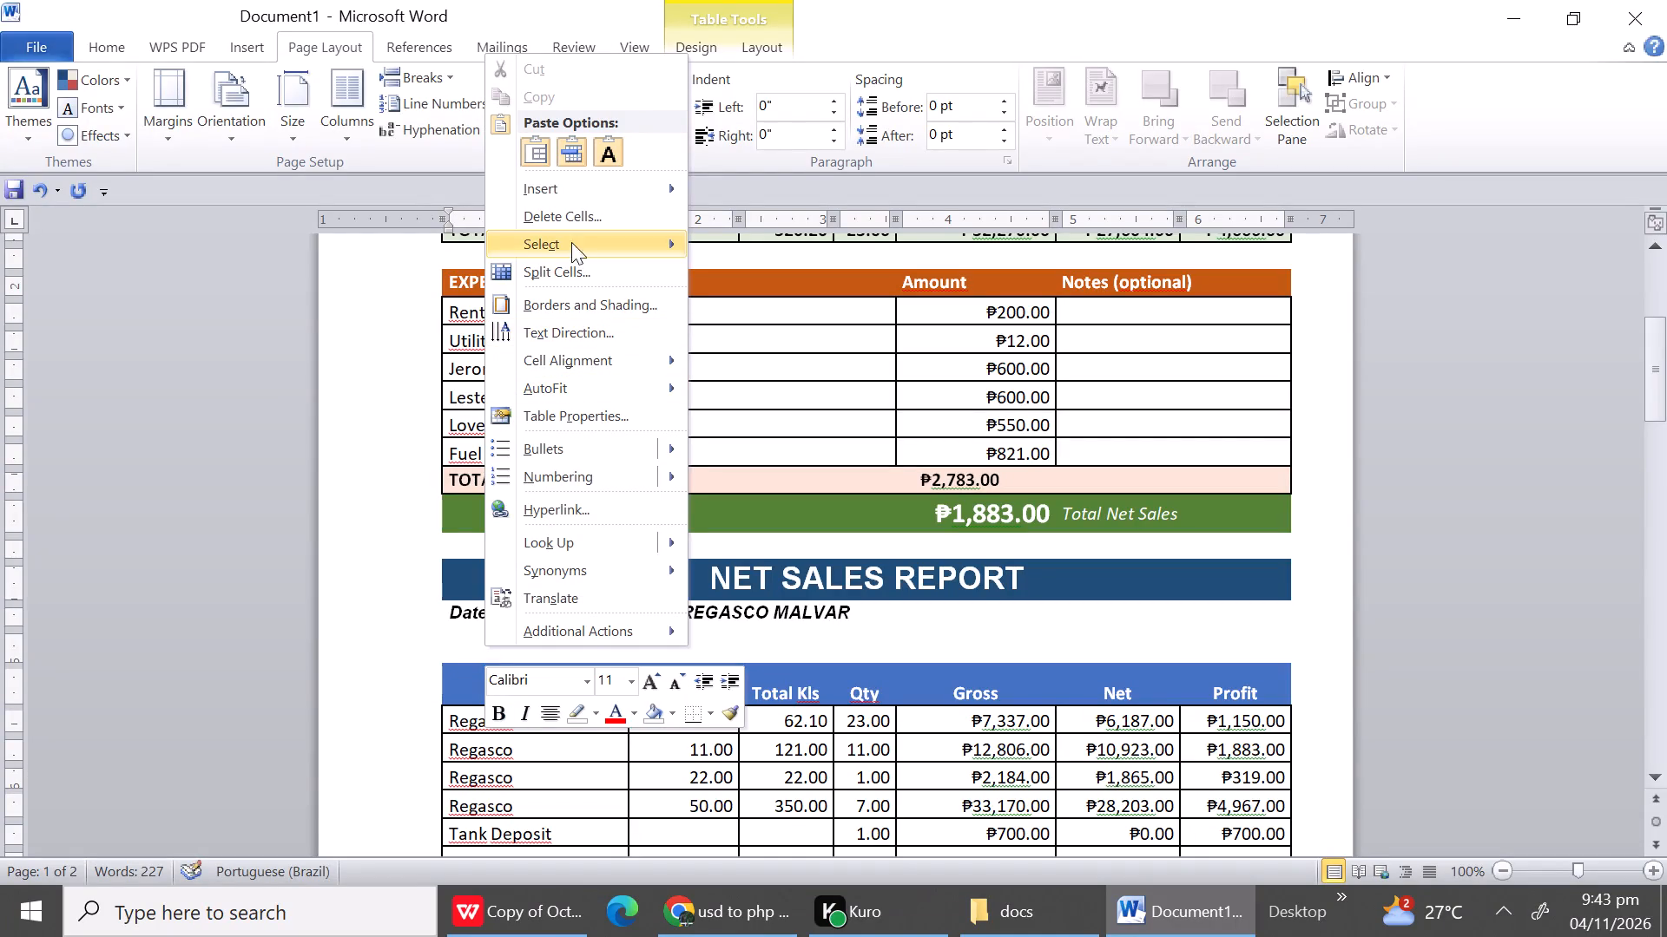
click(571, 216)
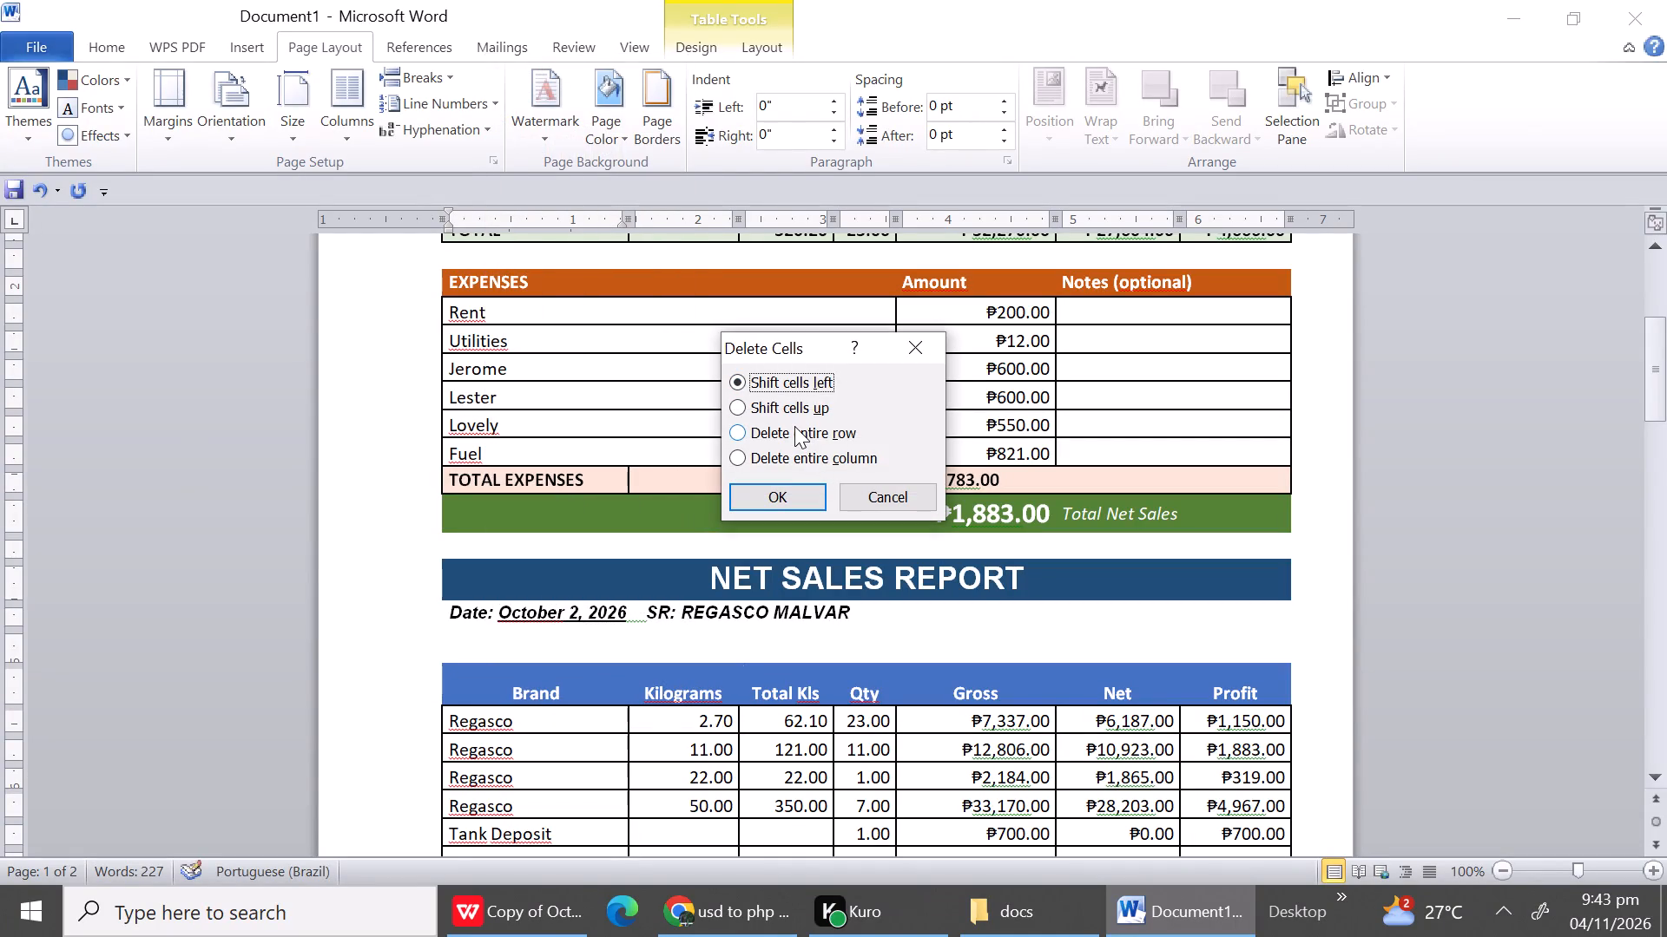
click(794, 426)
click(767, 503)
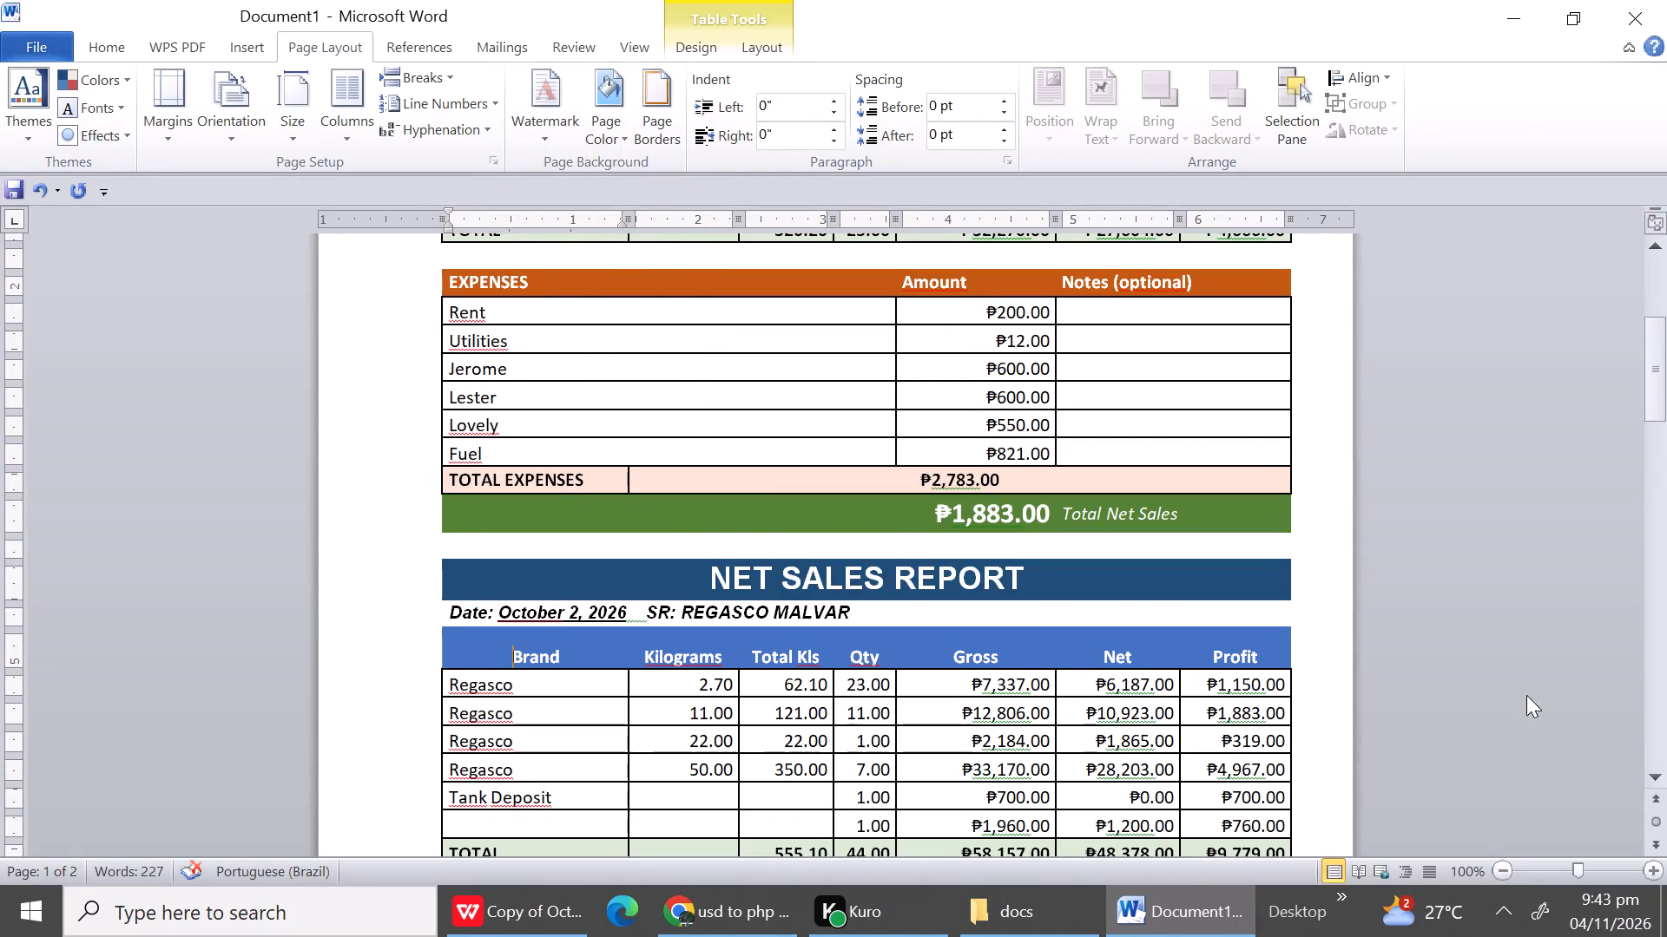
Delete two entire blank rows between the October 2 Total Net Sales row and the October 3 NET SALES REPORT title.
triple_click(1653, 778)
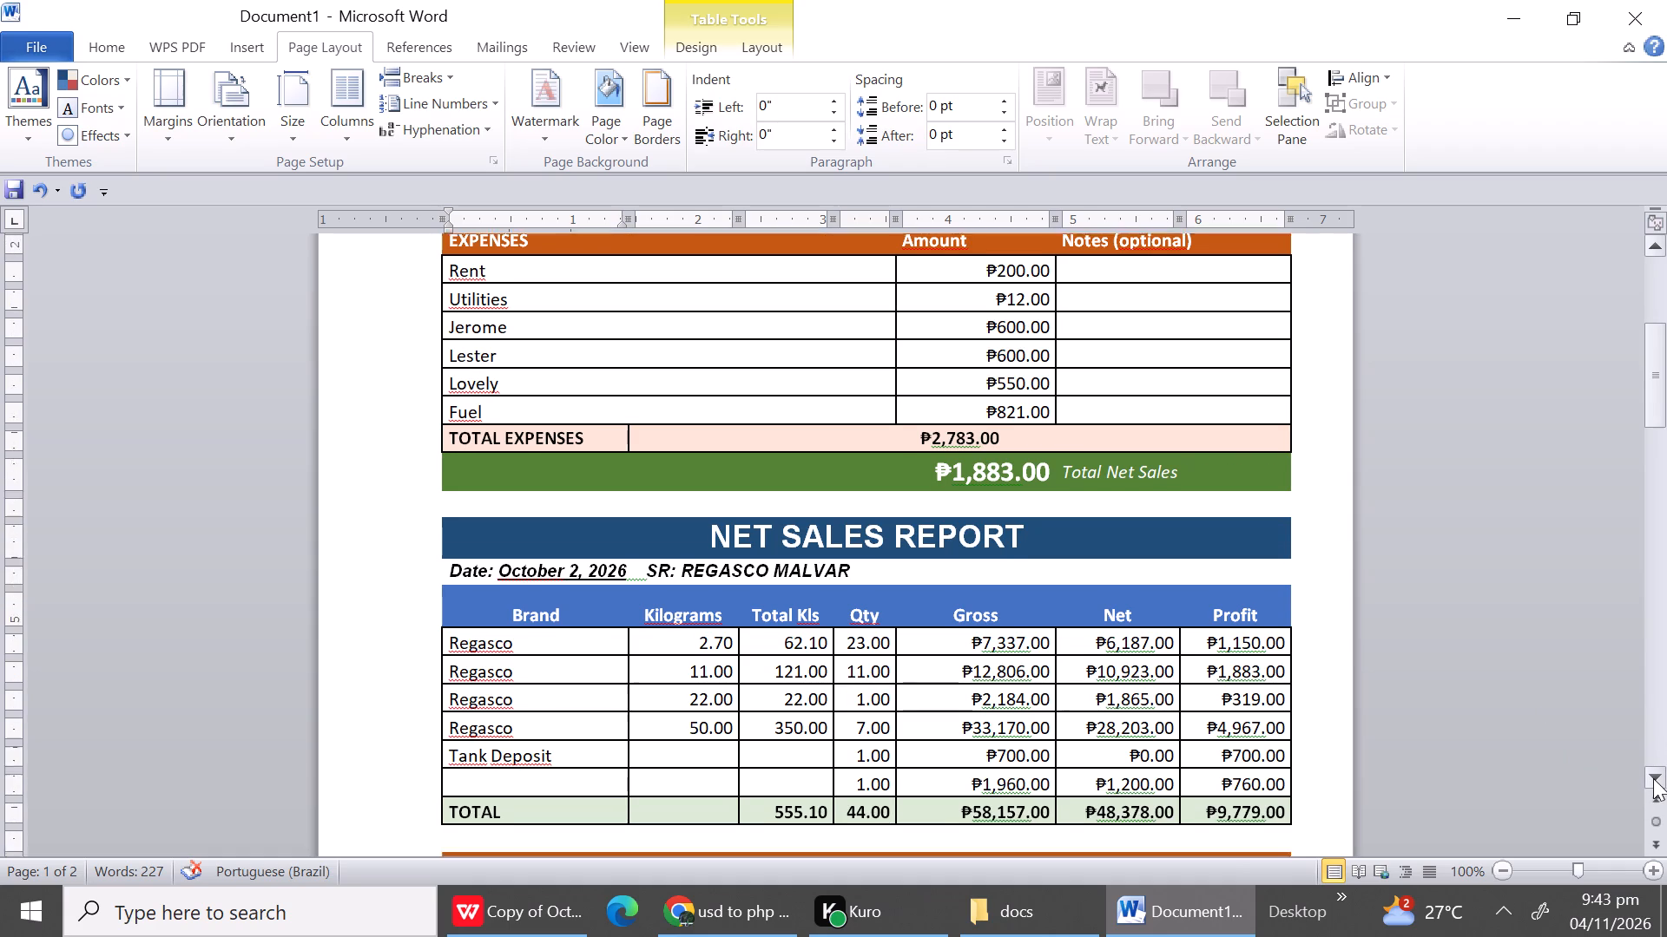
triple_click(1653, 778)
triple_click(1653, 778)
triple_click(1653, 778)
click(1653, 778)
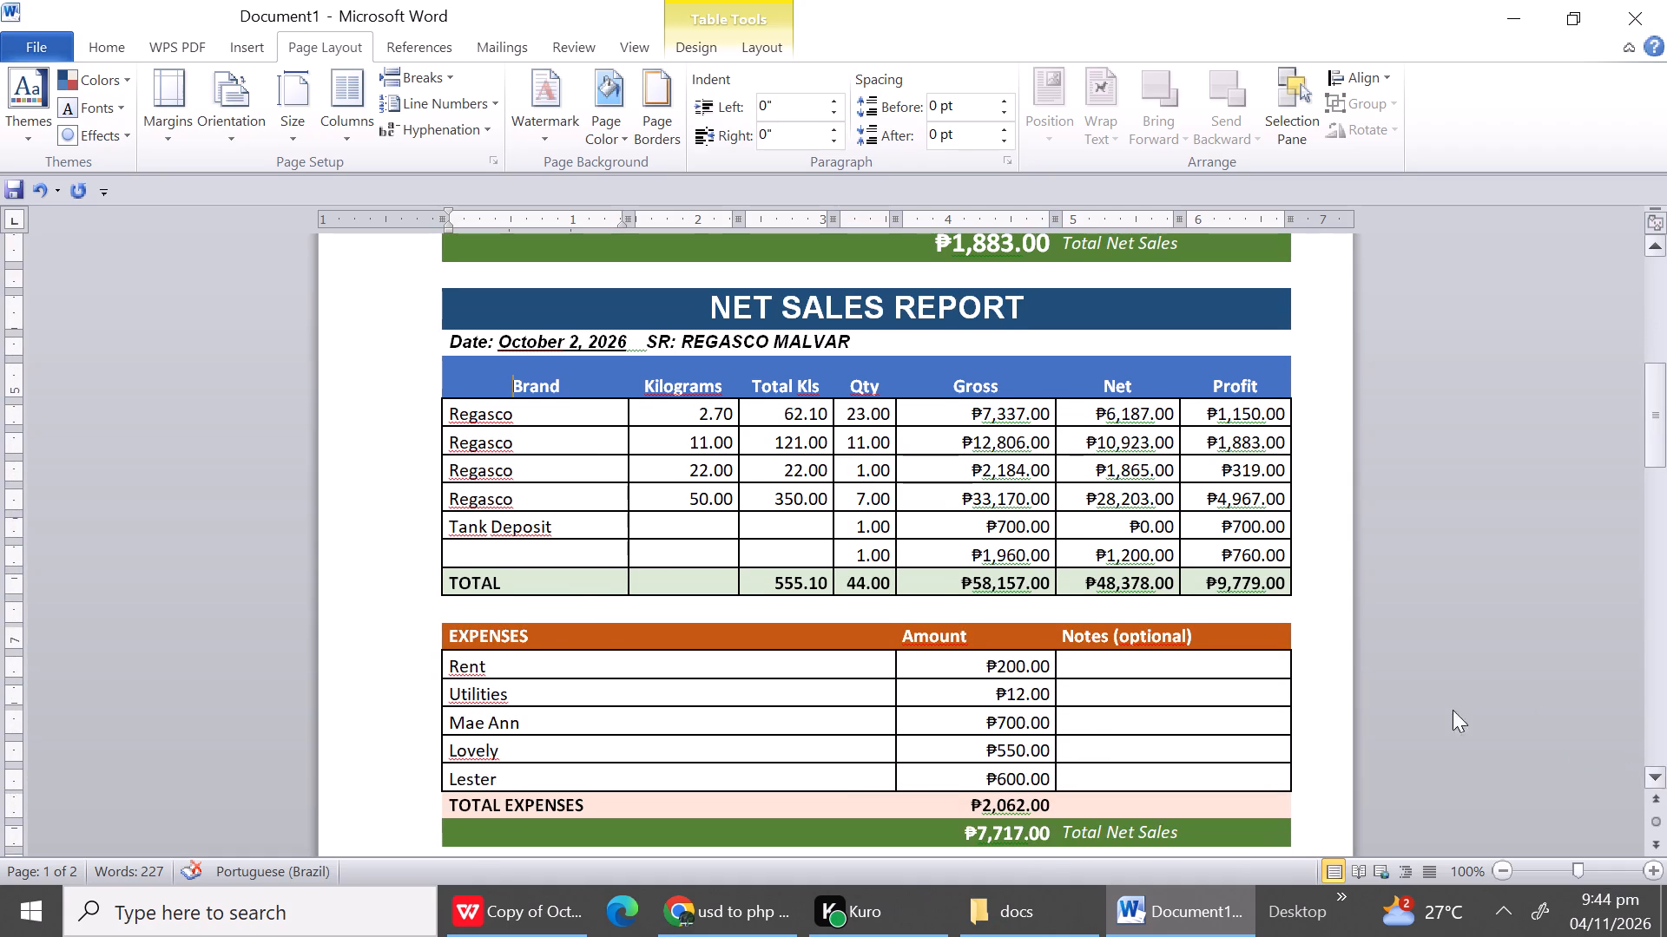
click(565, 560)
triple_click(1665, 776)
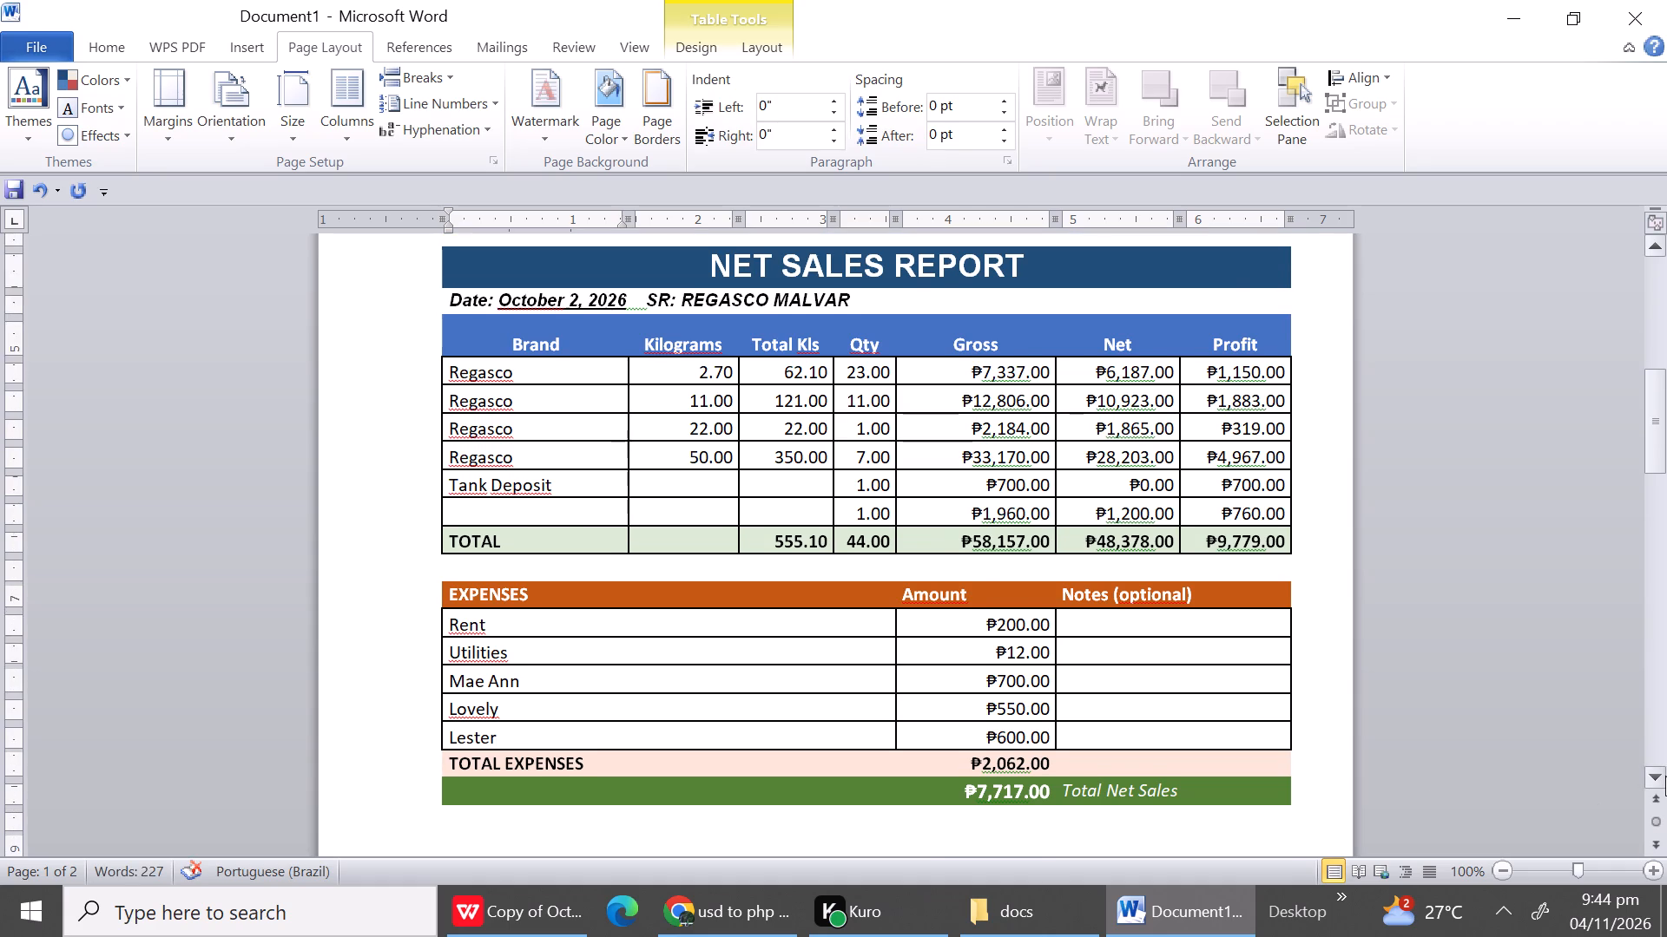
triple_click(1665, 776)
triple_click(1665, 776)
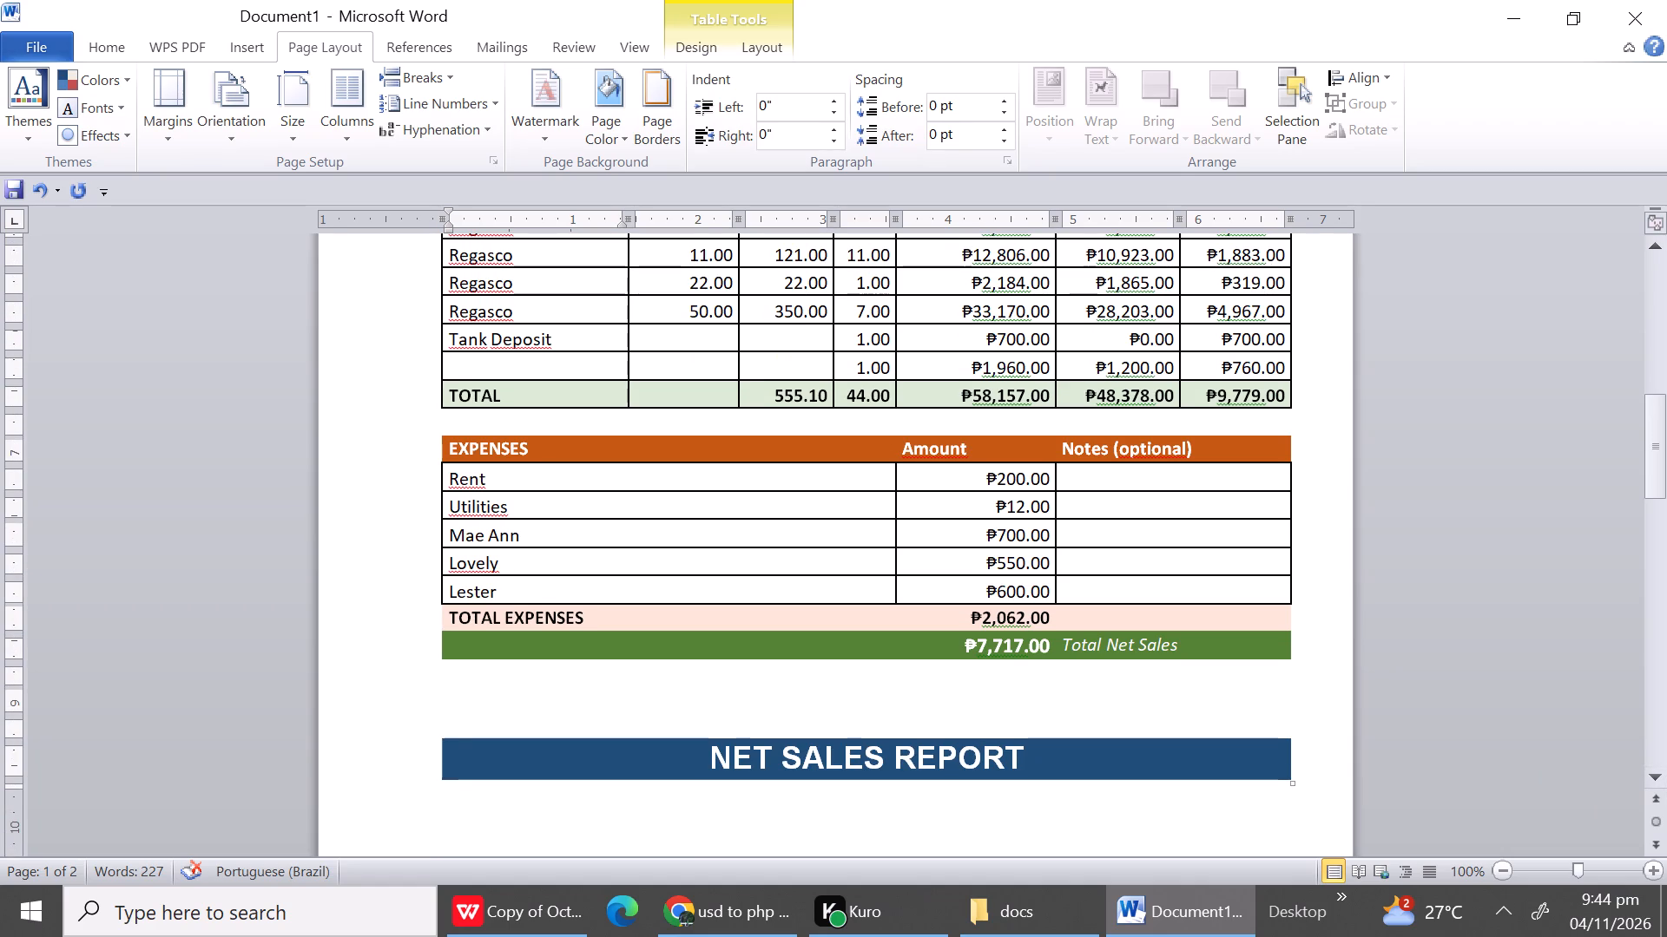
click(473, 720)
right_click(468, 711)
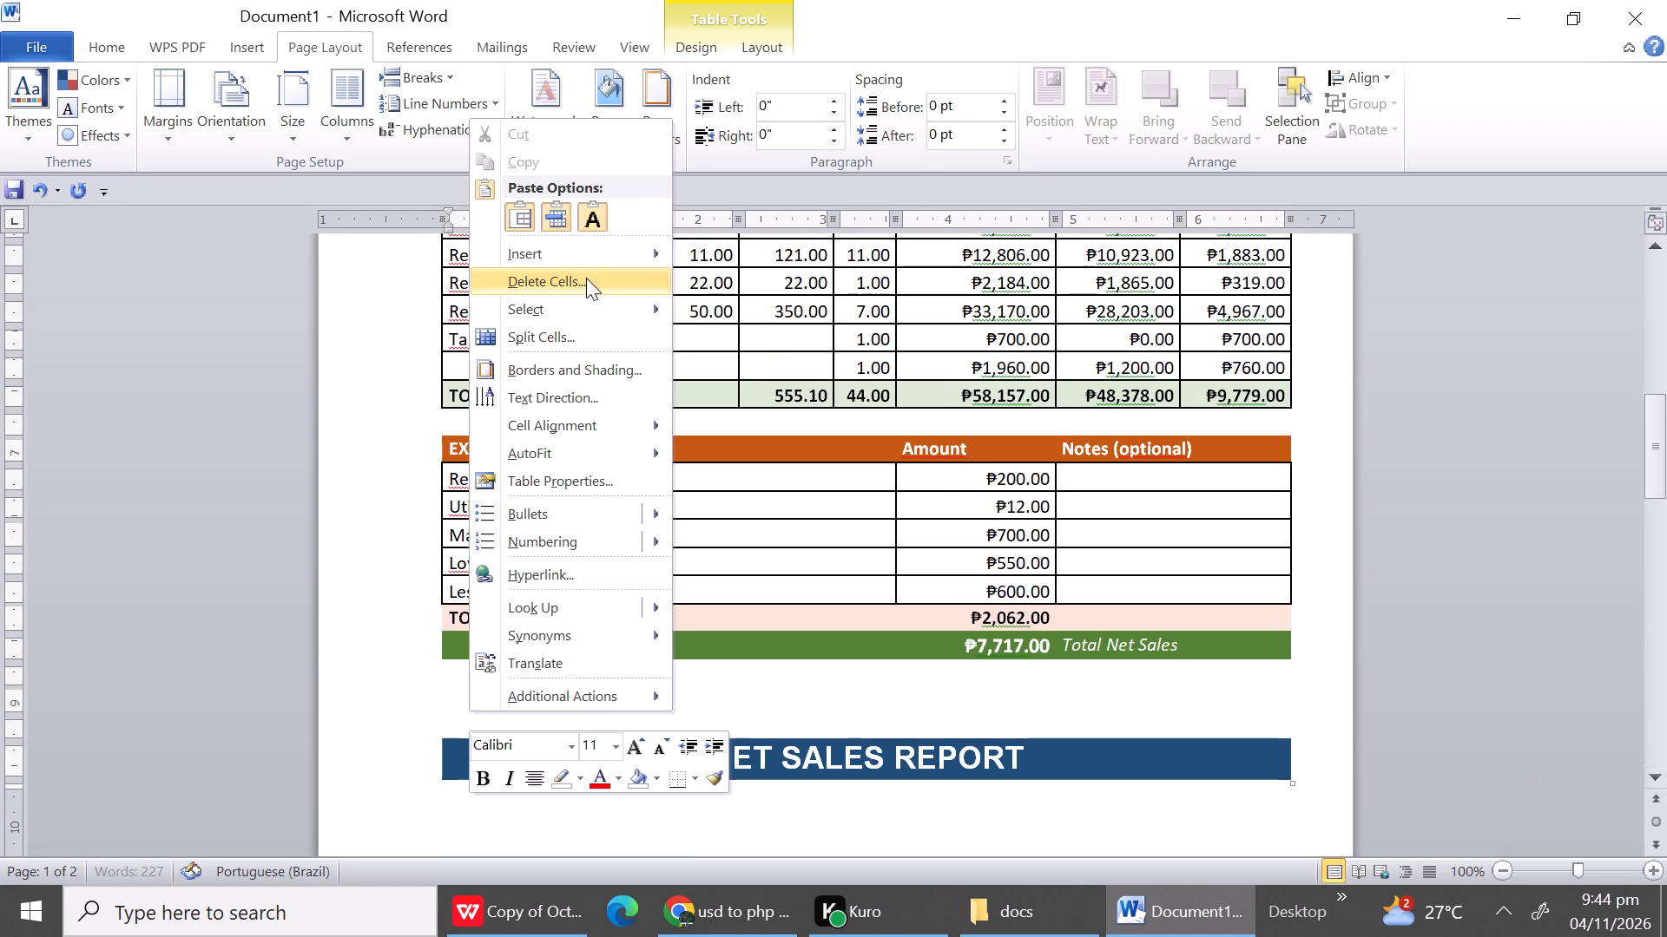
click(586, 278)
click(764, 440)
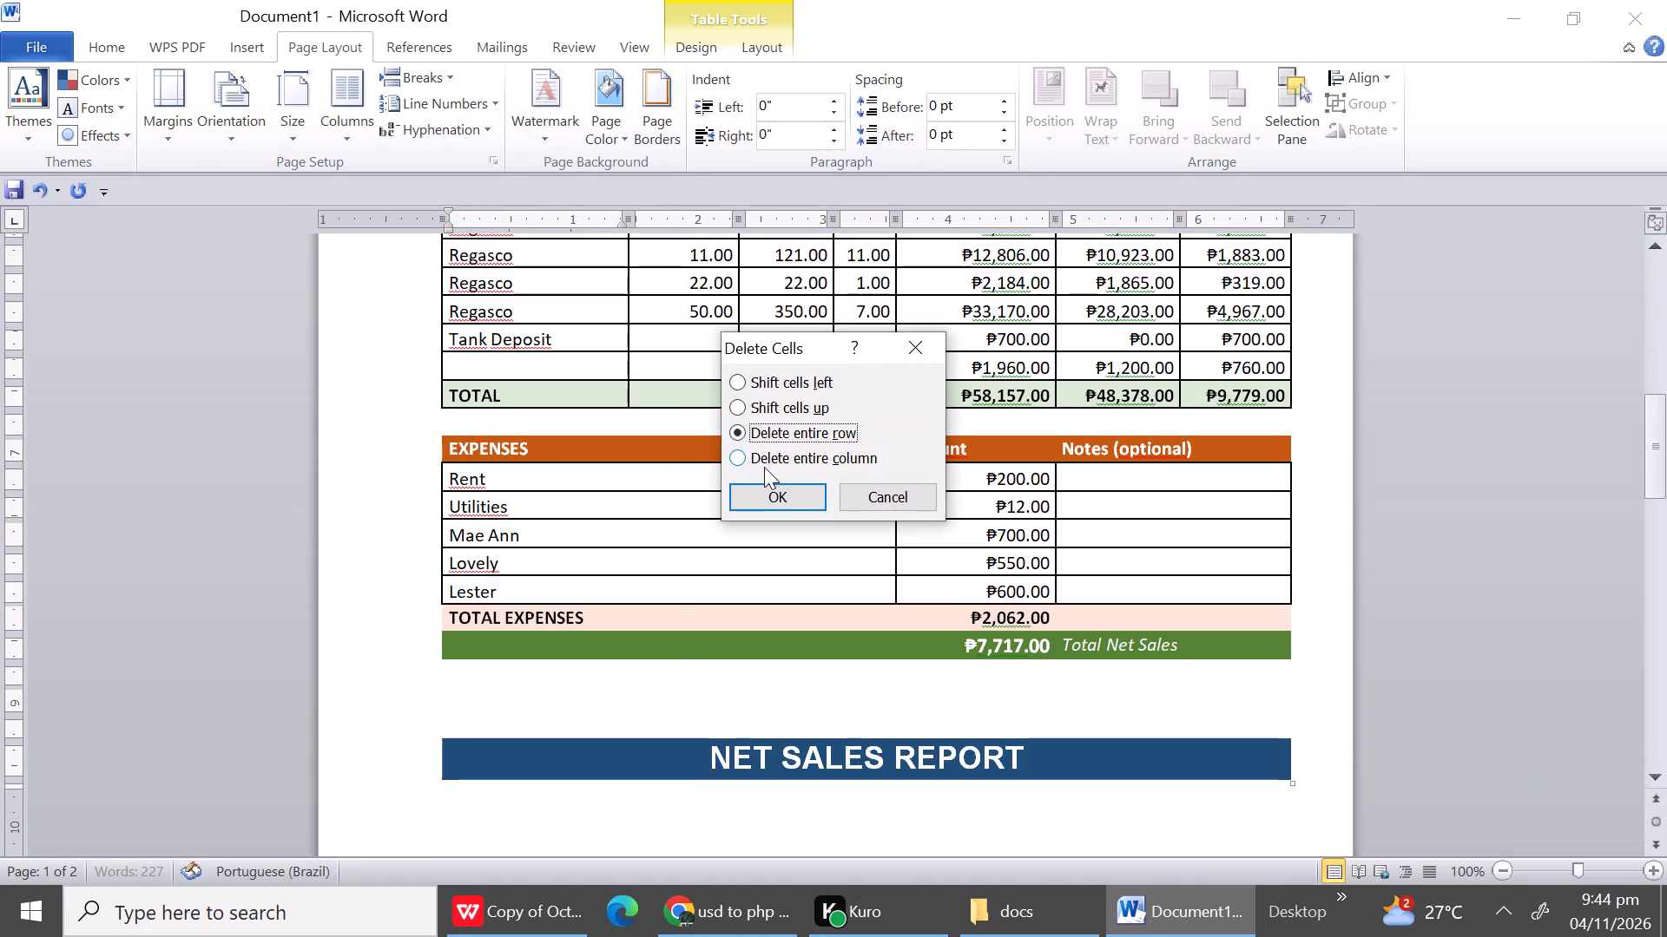
click(764, 482)
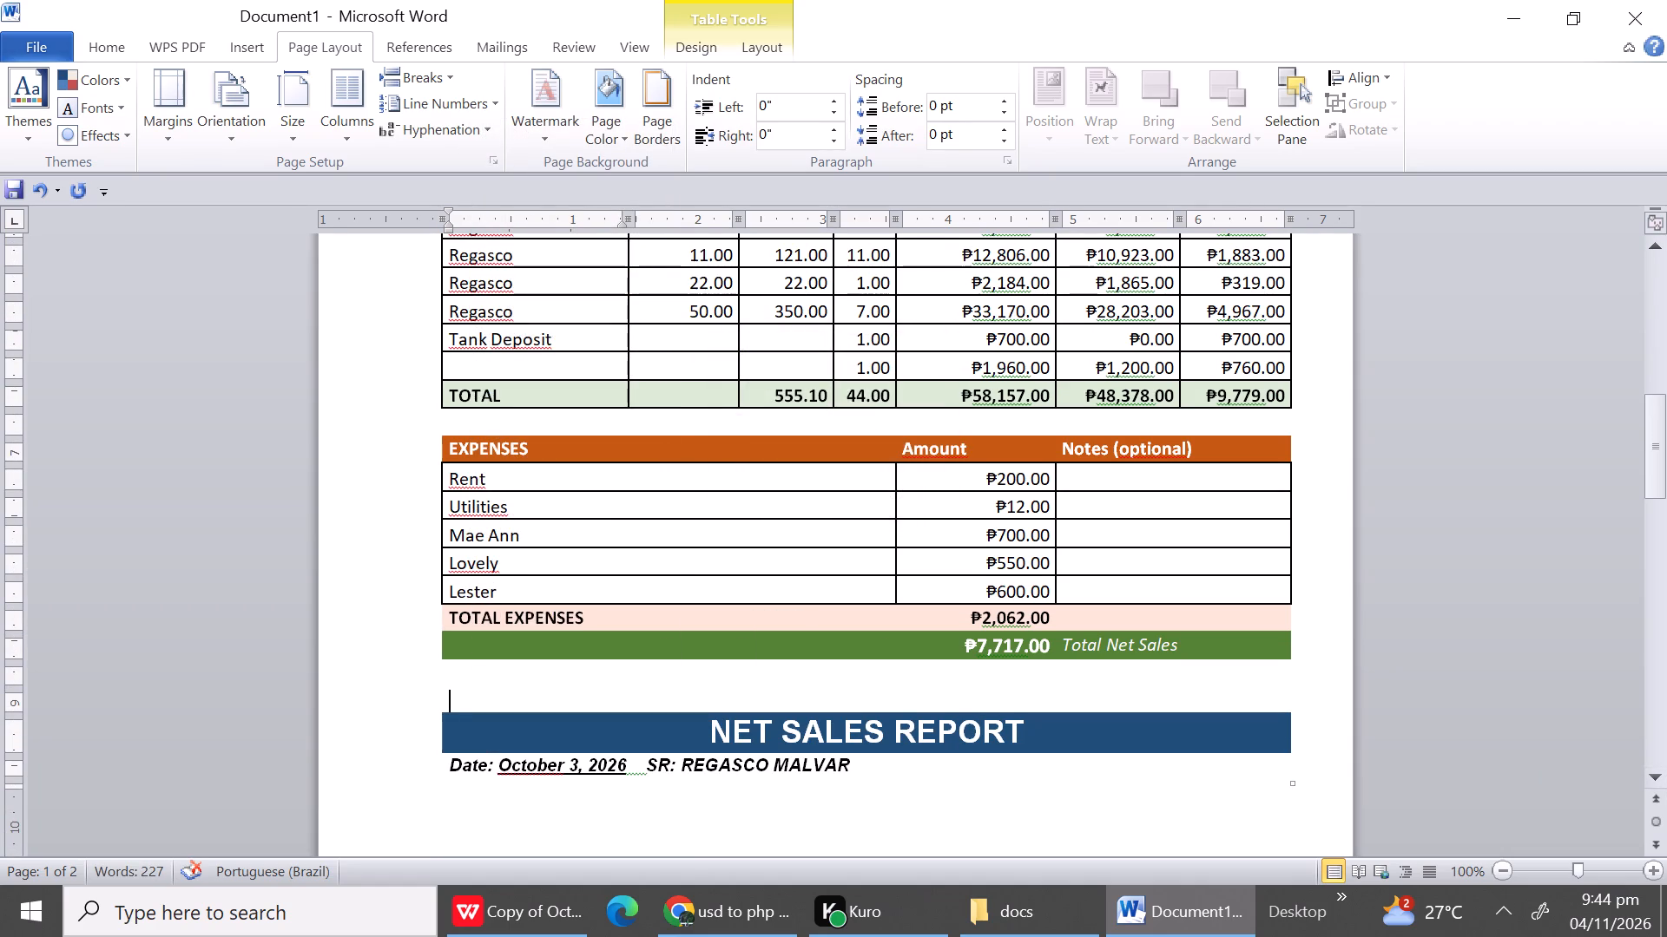
right_click(489, 683)
click(597, 255)
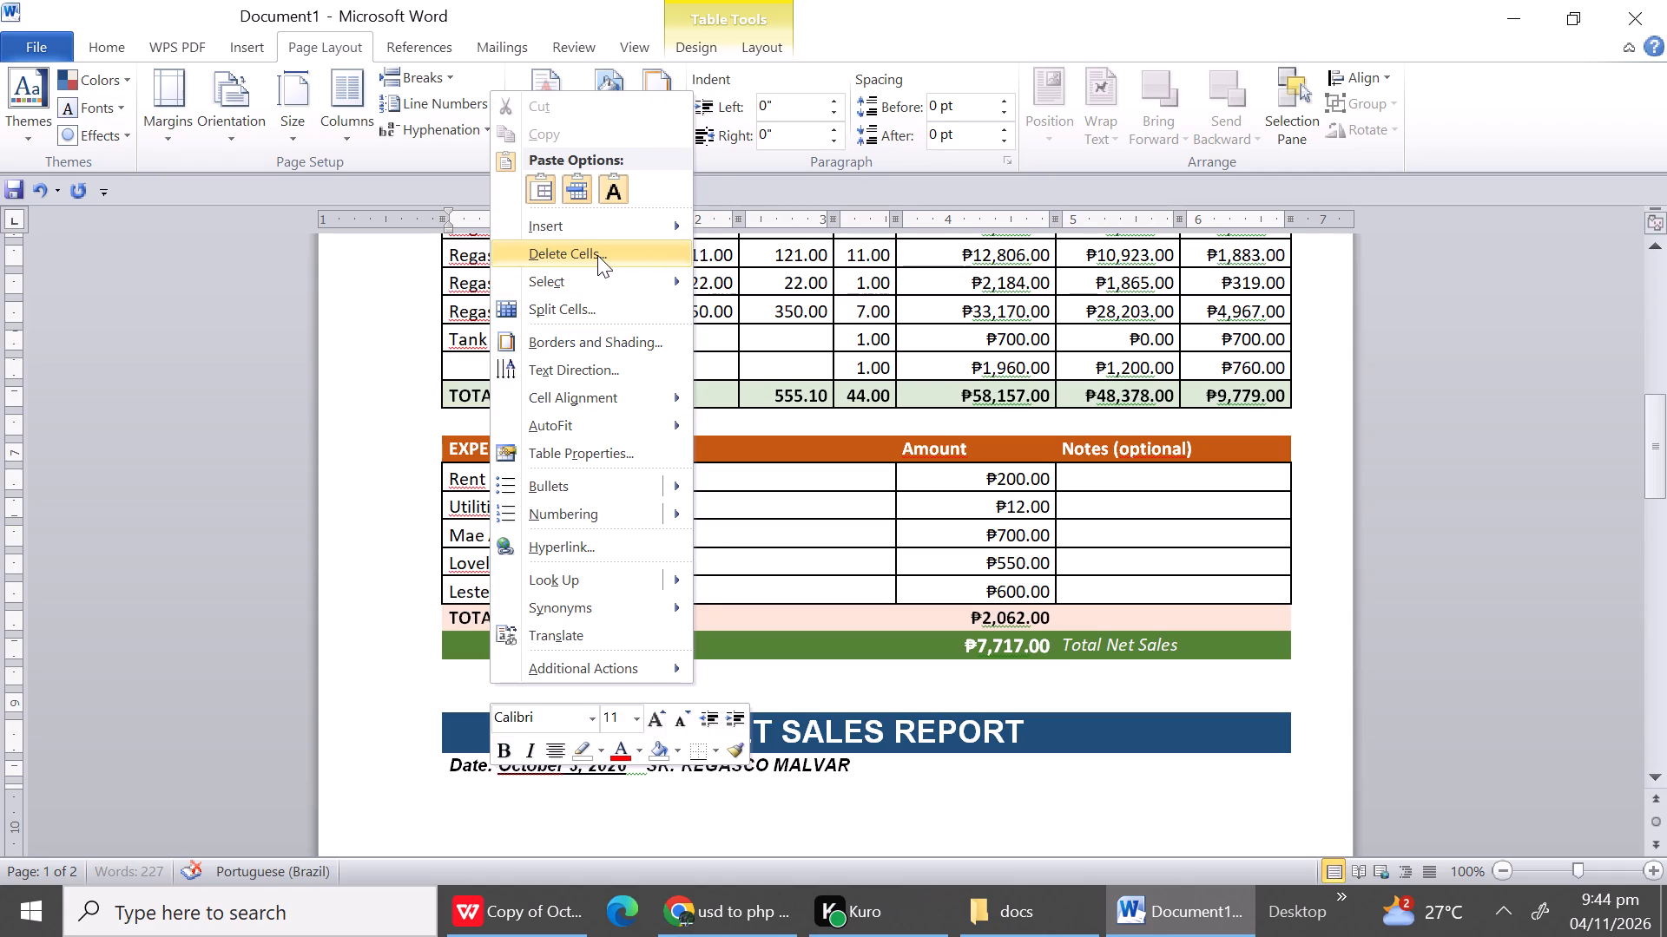
drag(768, 436, 763, 486)
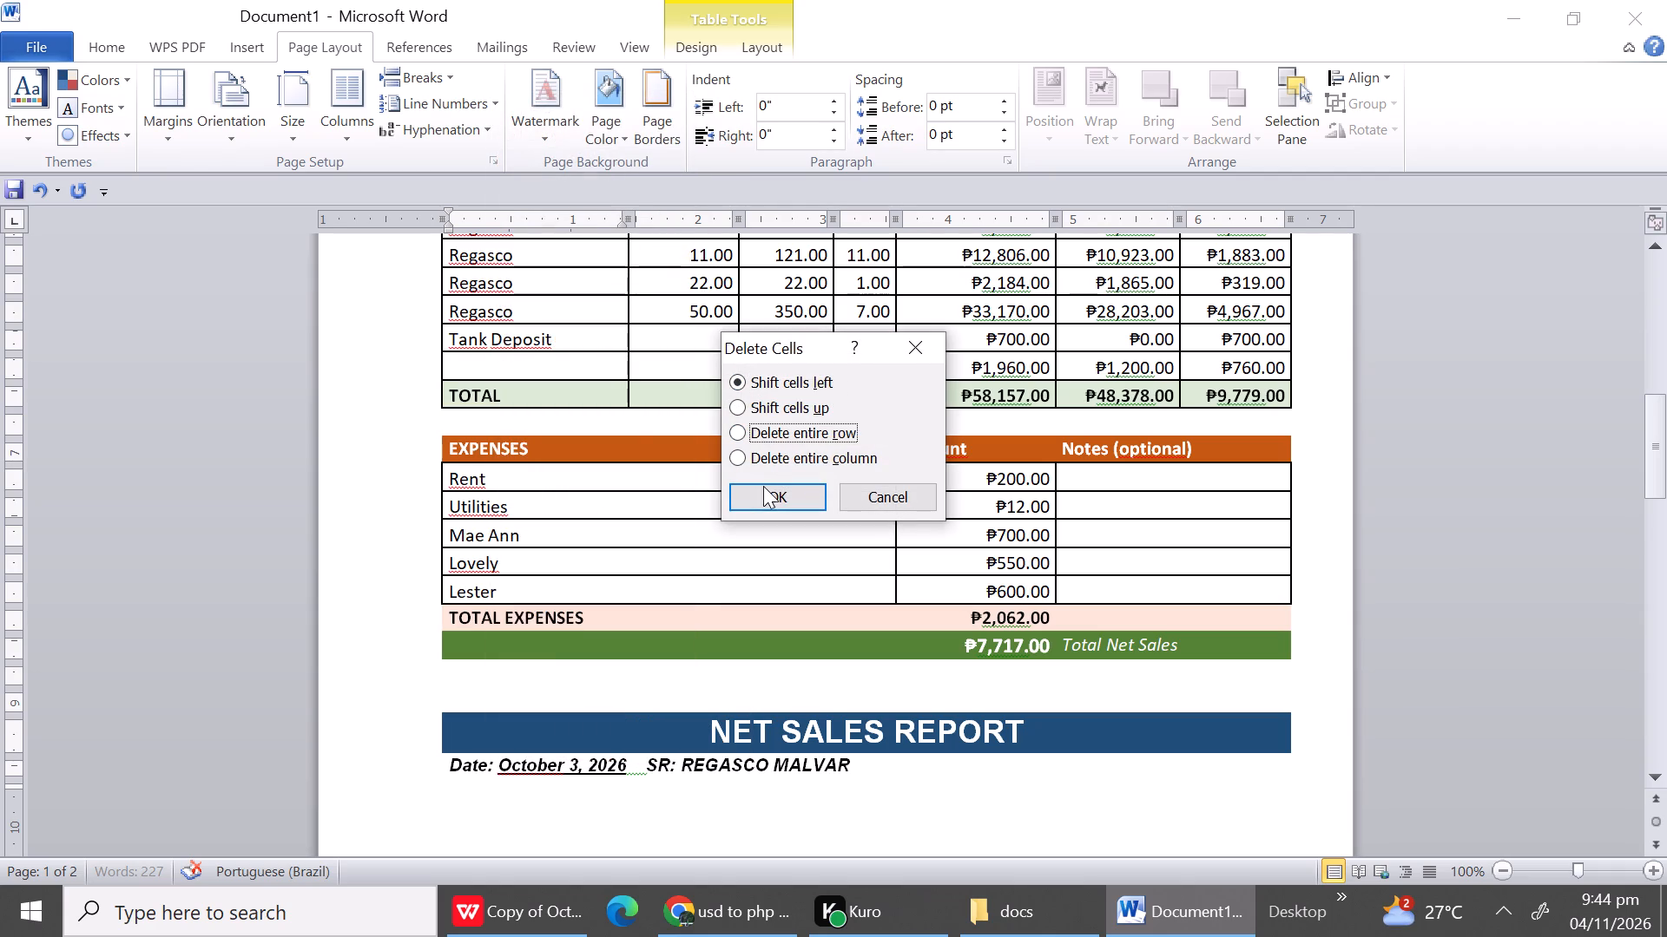
drag(763, 486, 757, 428)
click(757, 428)
click(769, 502)
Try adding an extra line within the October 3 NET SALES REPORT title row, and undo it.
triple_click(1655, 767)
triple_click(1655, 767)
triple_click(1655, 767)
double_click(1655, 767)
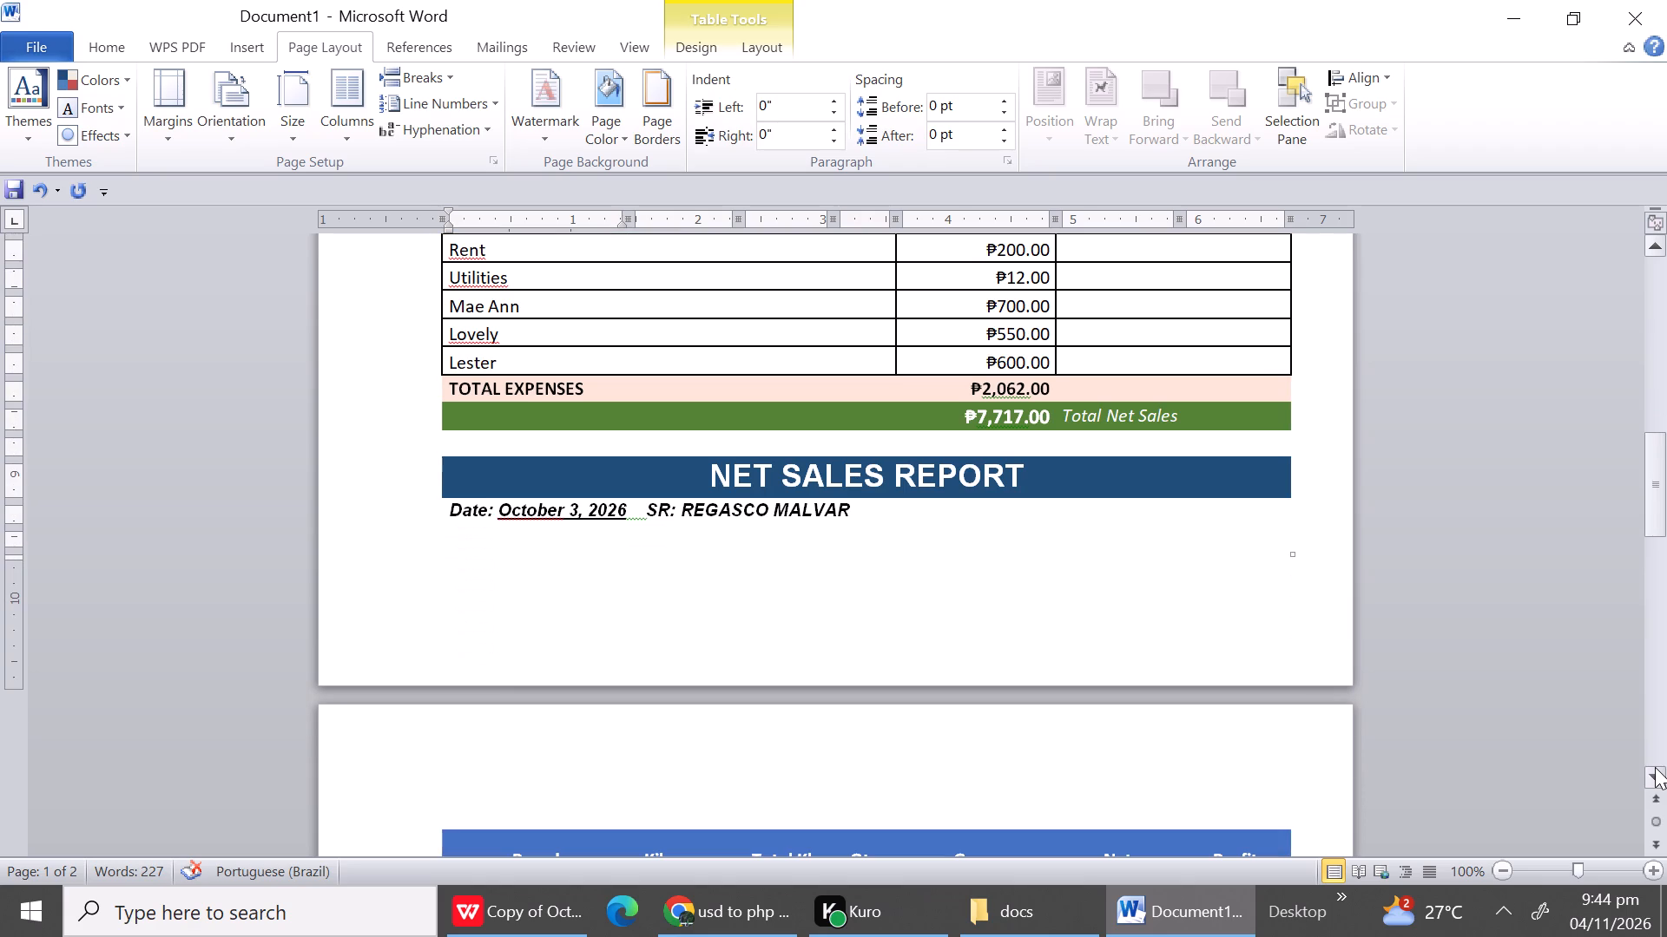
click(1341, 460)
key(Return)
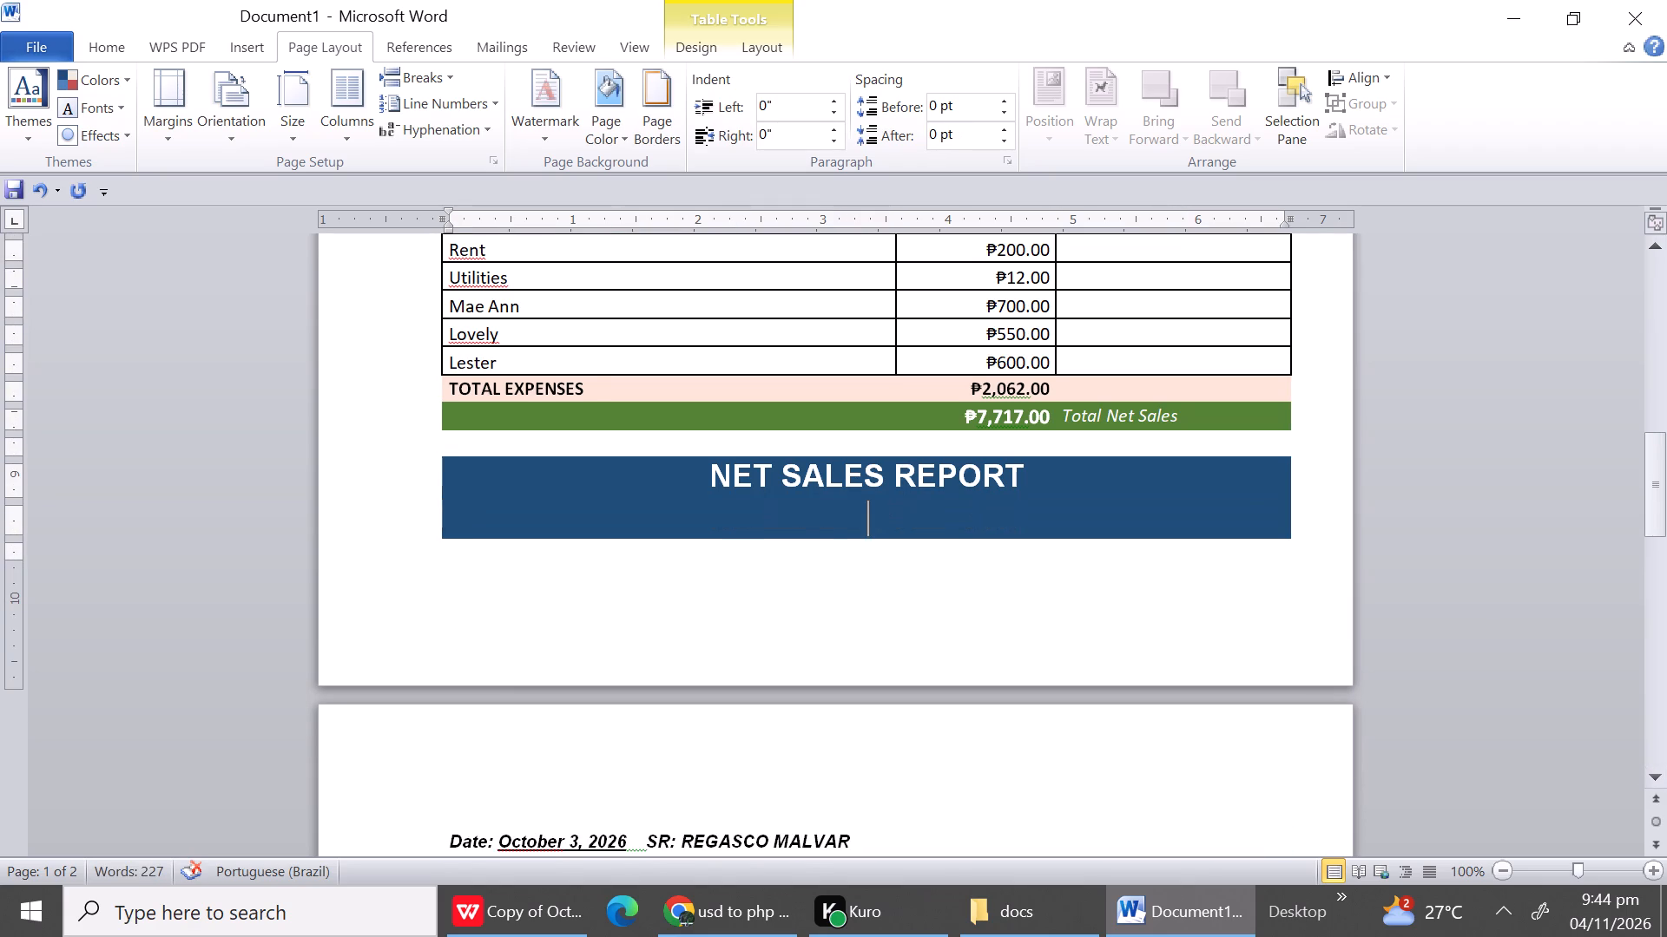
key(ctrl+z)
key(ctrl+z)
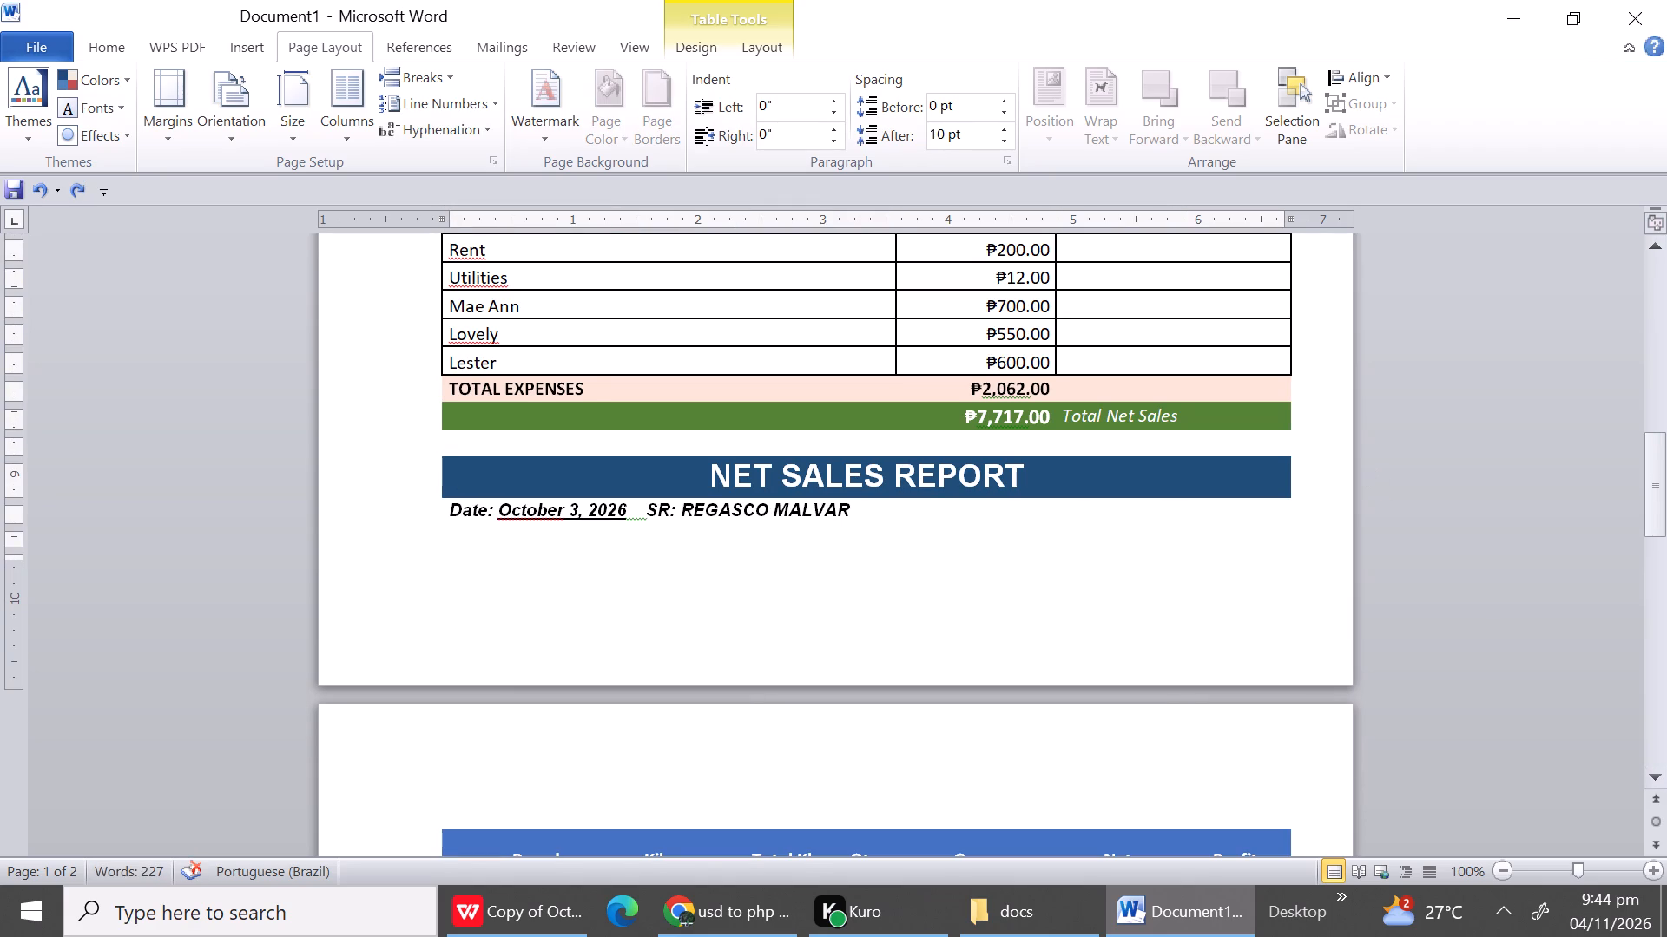
Insert blank lines above the October 3 NET SALES REPORT title to push that report onto the second page.
click(1318, 443)
key(Return)
key(Return)
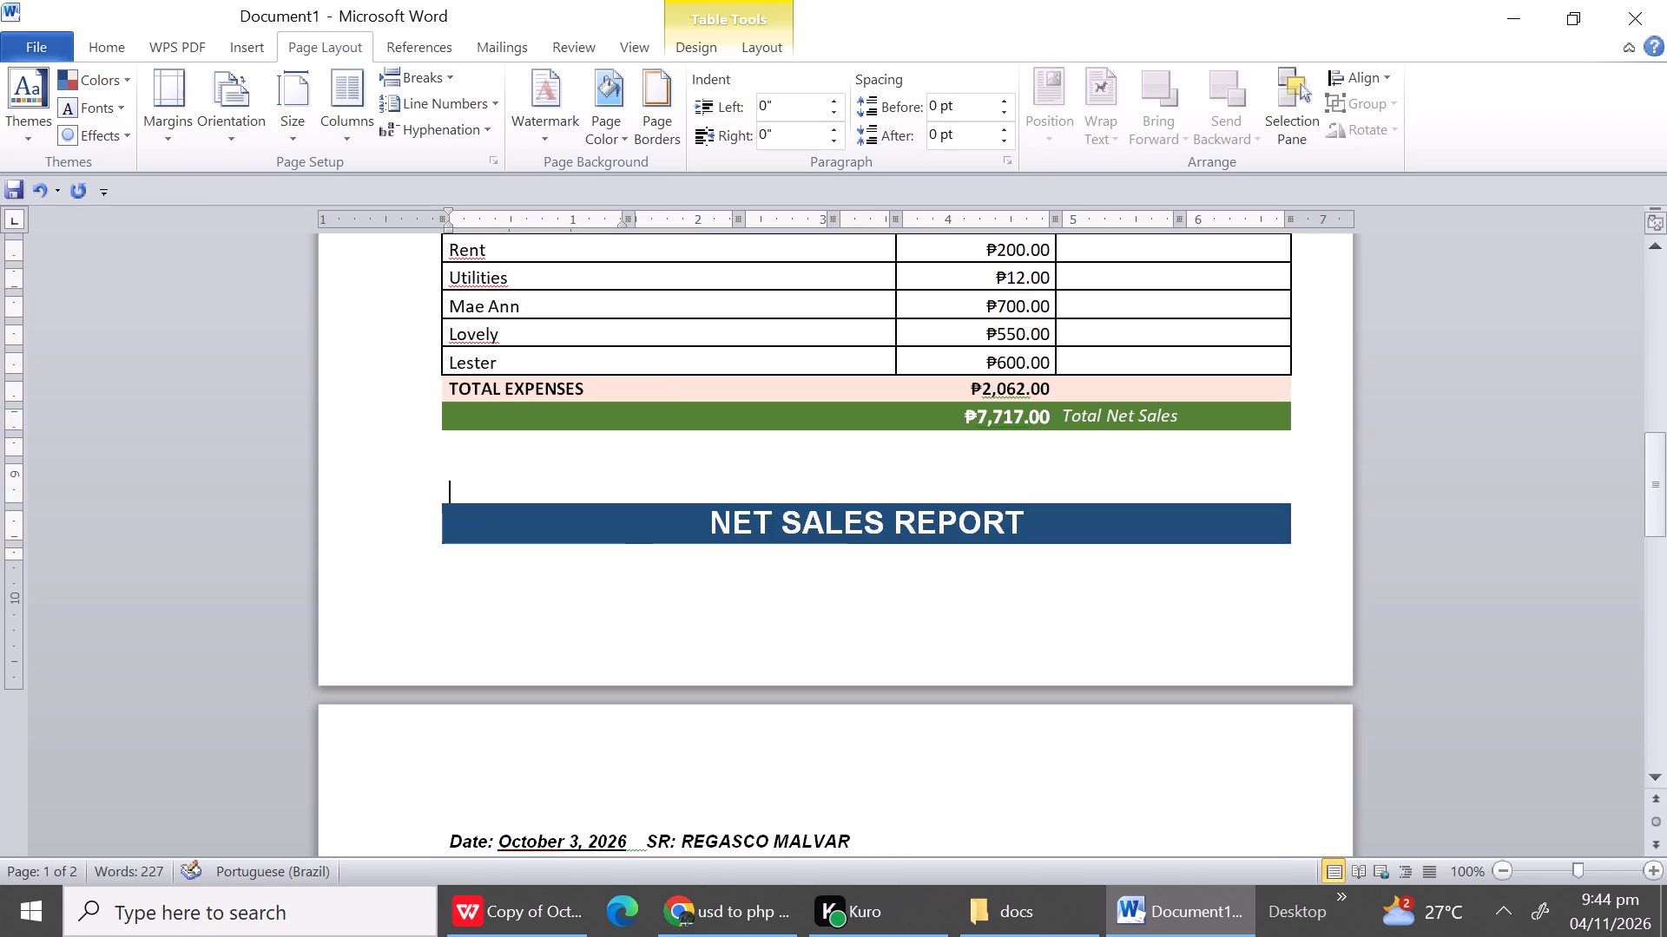
key(Return)
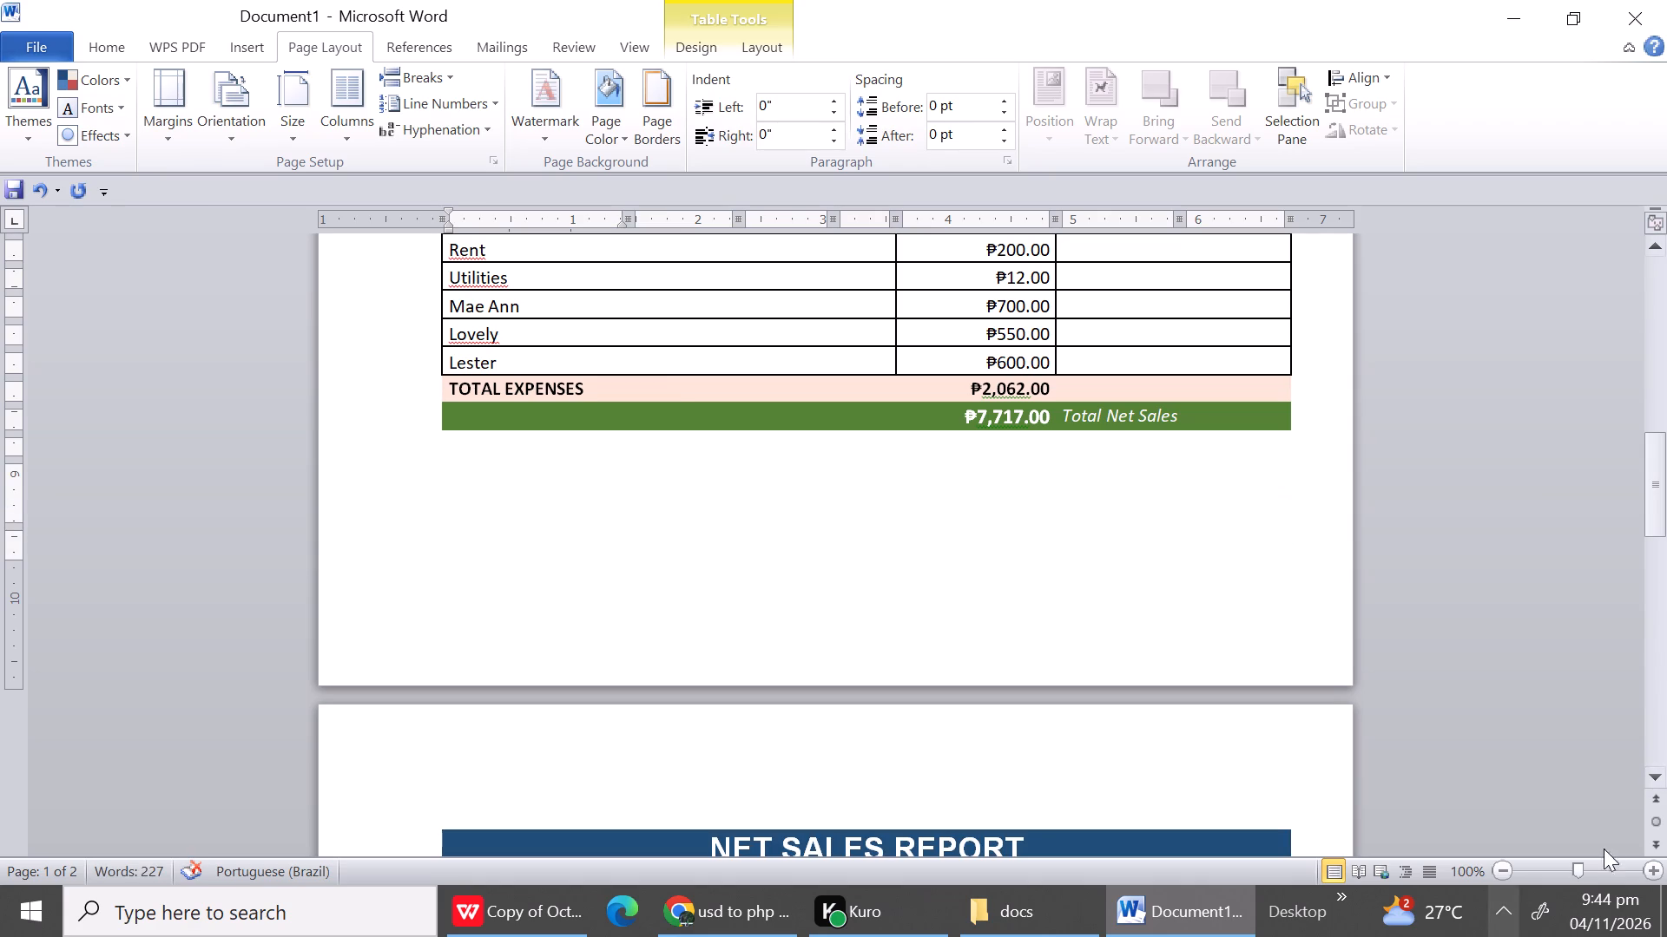
Delete the entire blank row between the date line and the column headings of the October 3 report.
triple_click(1657, 770)
triple_click(1657, 770)
triple_click(1657, 770)
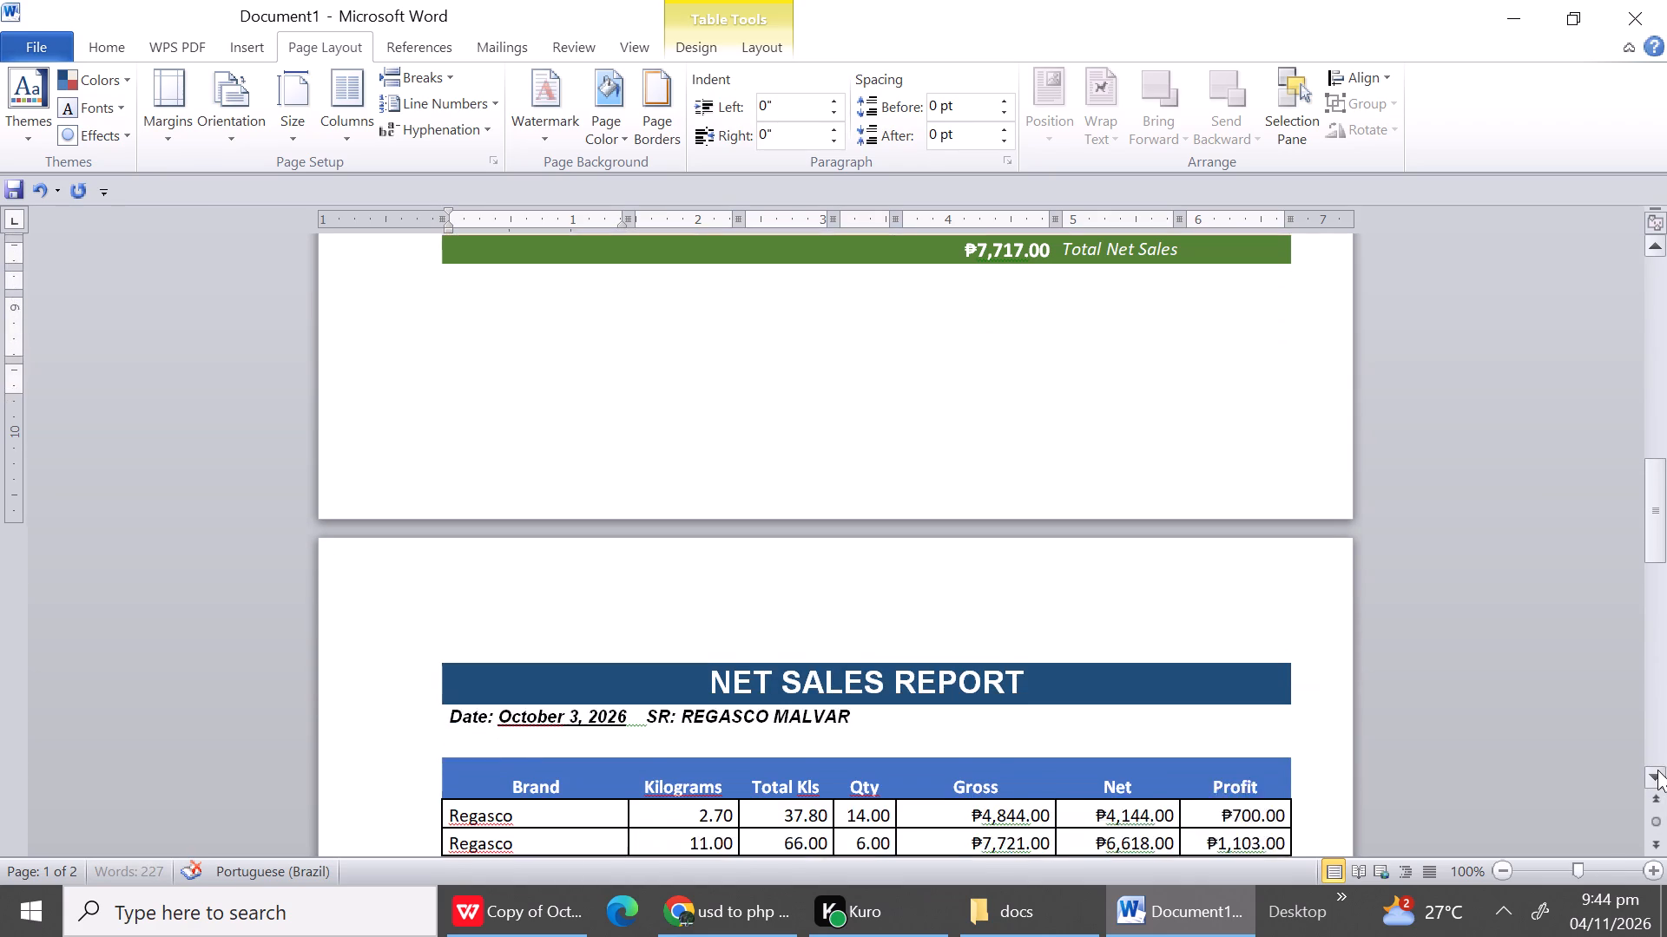
triple_click(1657, 770)
triple_click(1657, 770)
click(1657, 770)
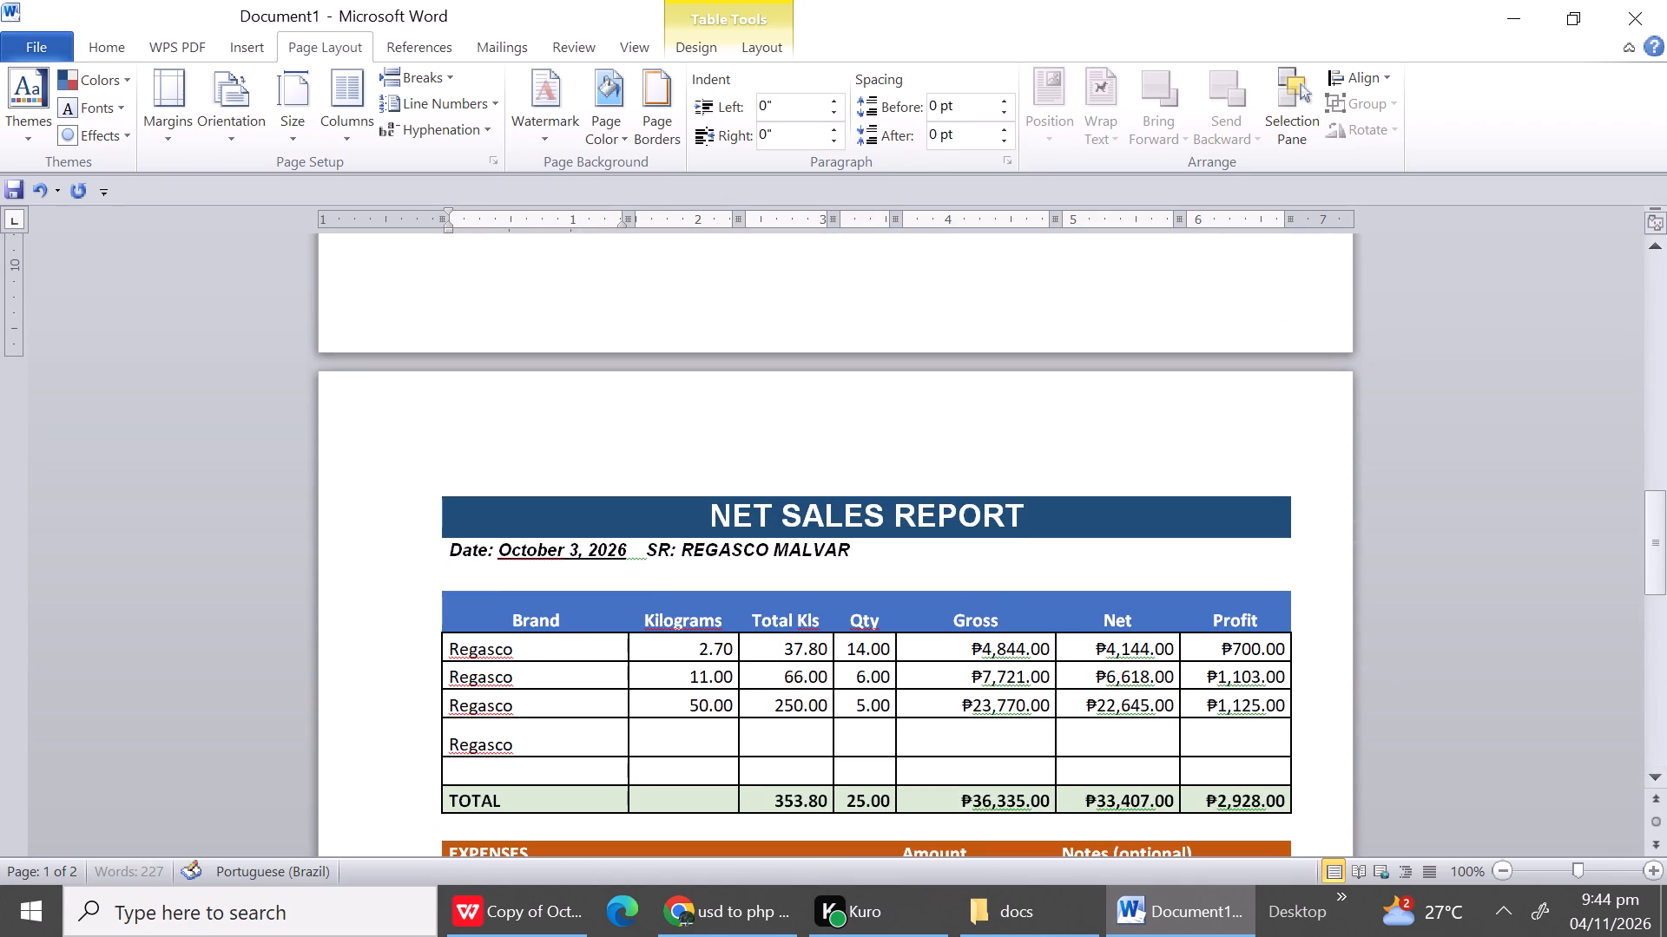
click(484, 577)
right_click(484, 577)
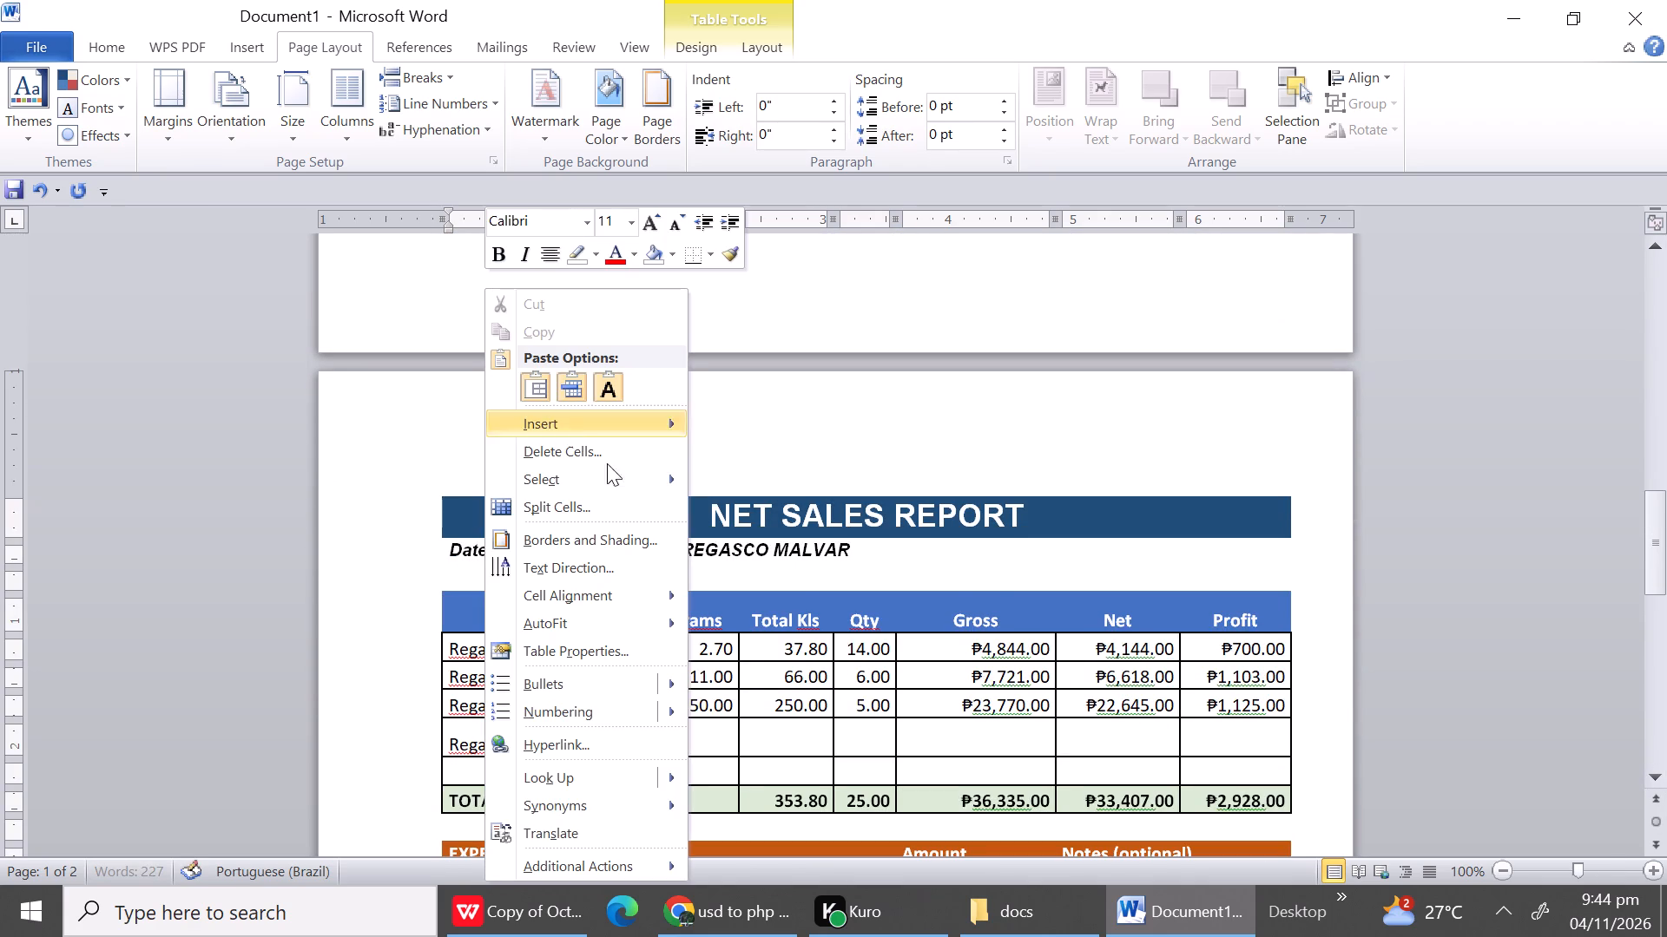
click(583, 451)
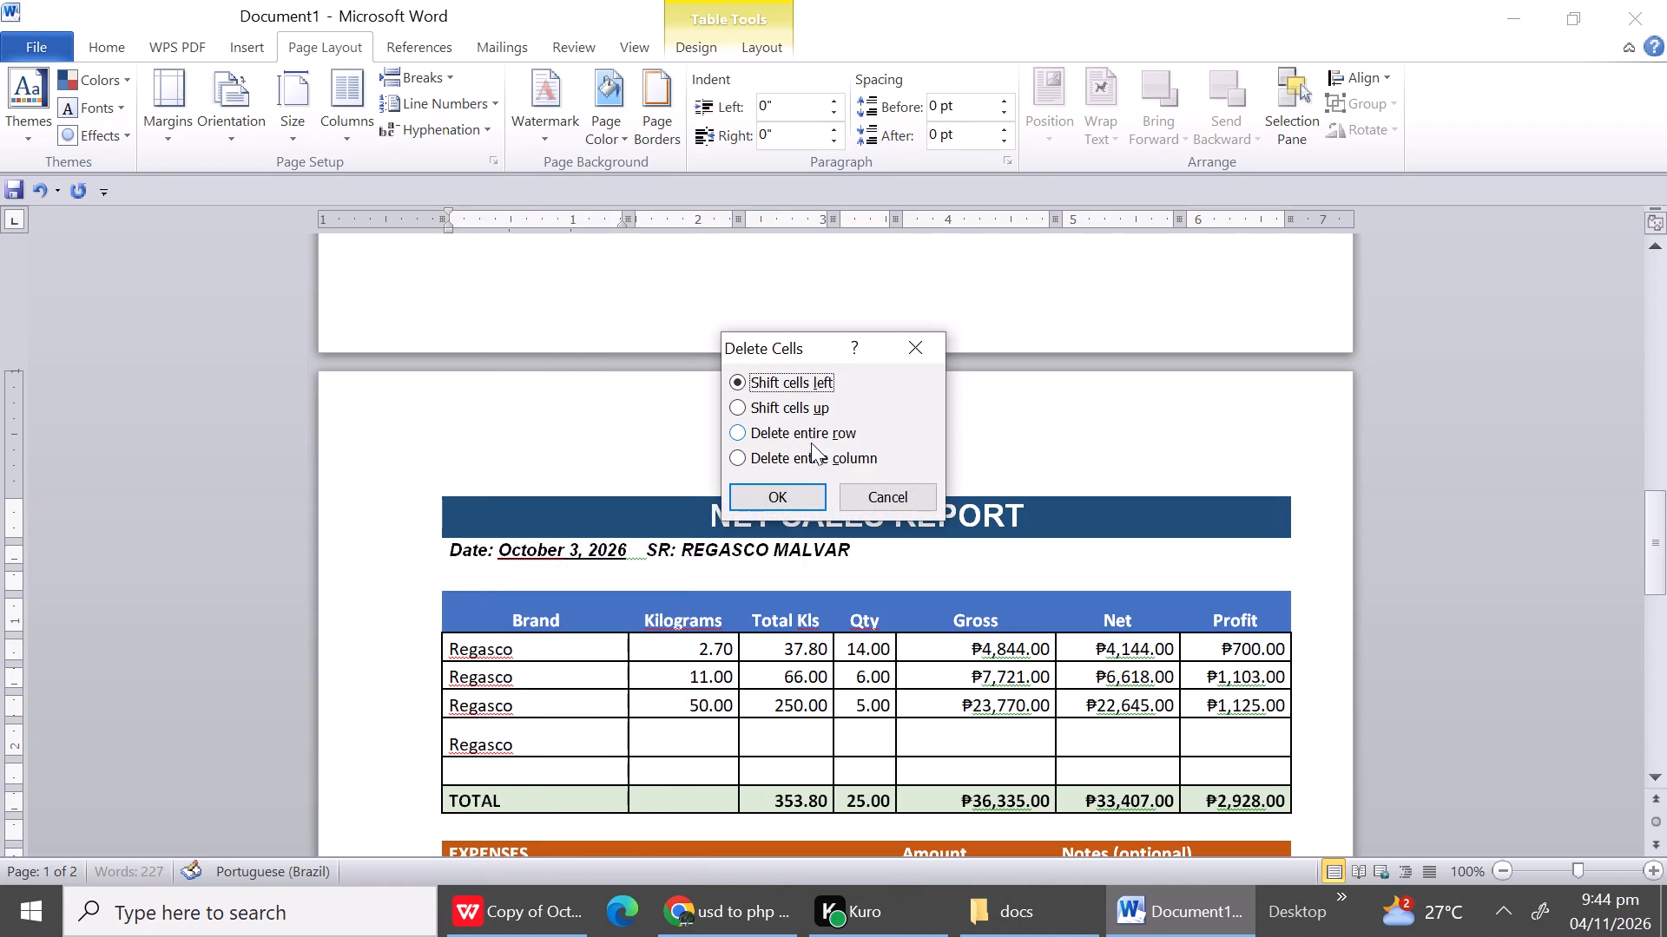
click(806, 435)
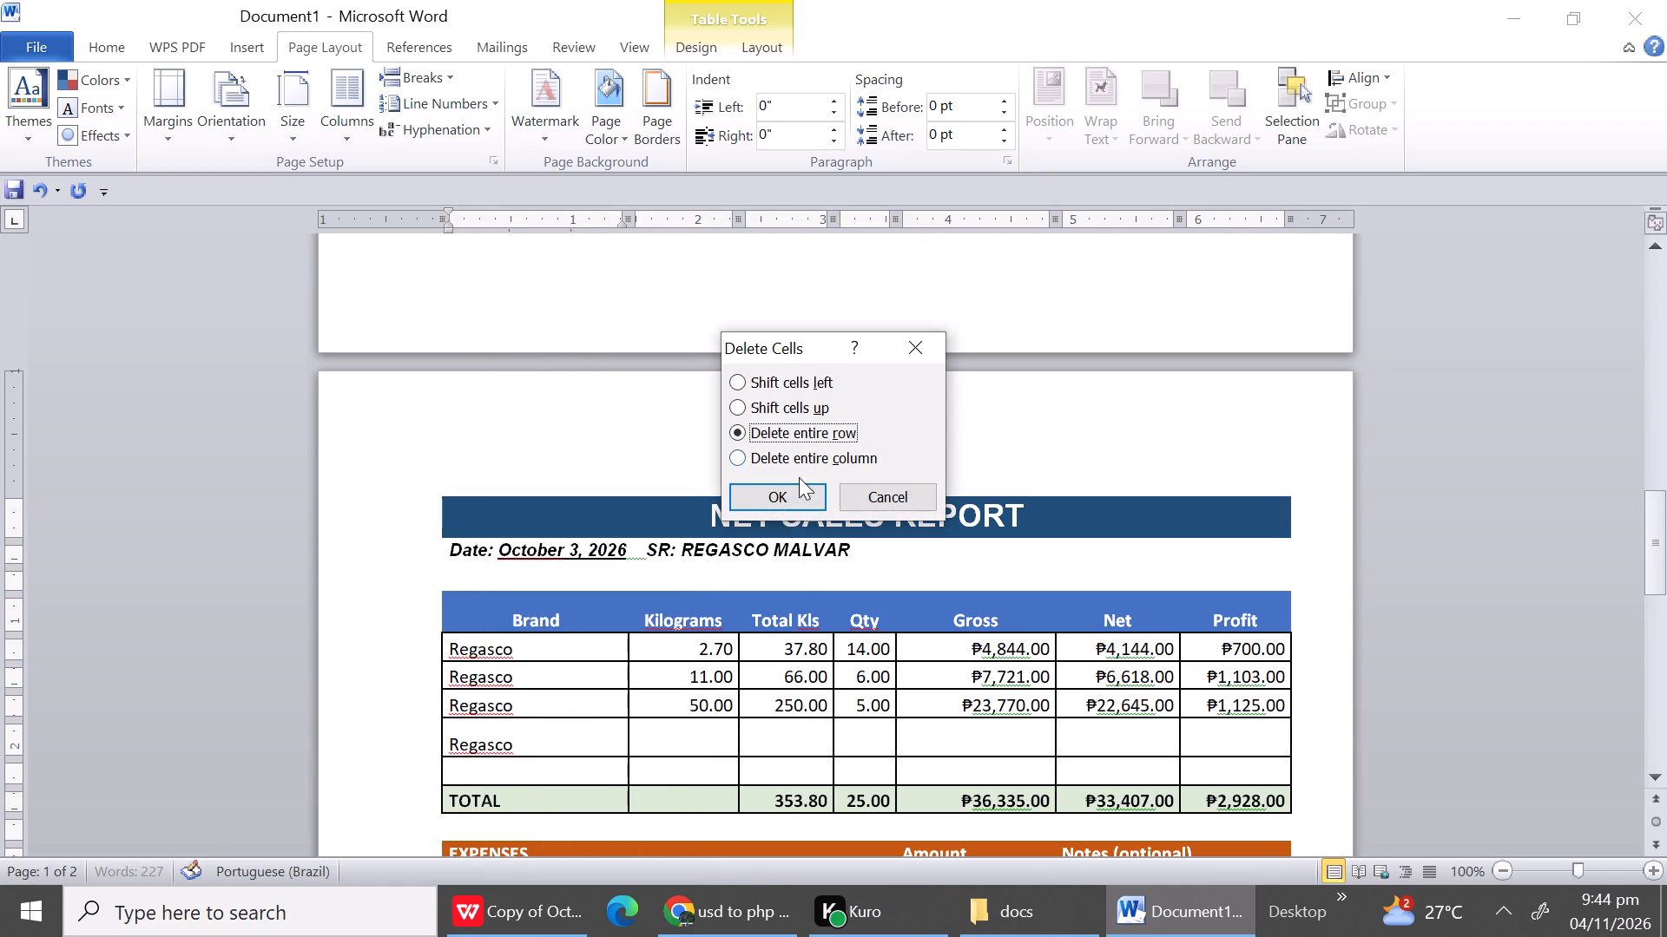
click(794, 486)
Delete the entire unfilled Regasco row and the blank row below it, just above TOTAL in the October 3 report.
drag(534, 715, 529, 752)
right_click(529, 752)
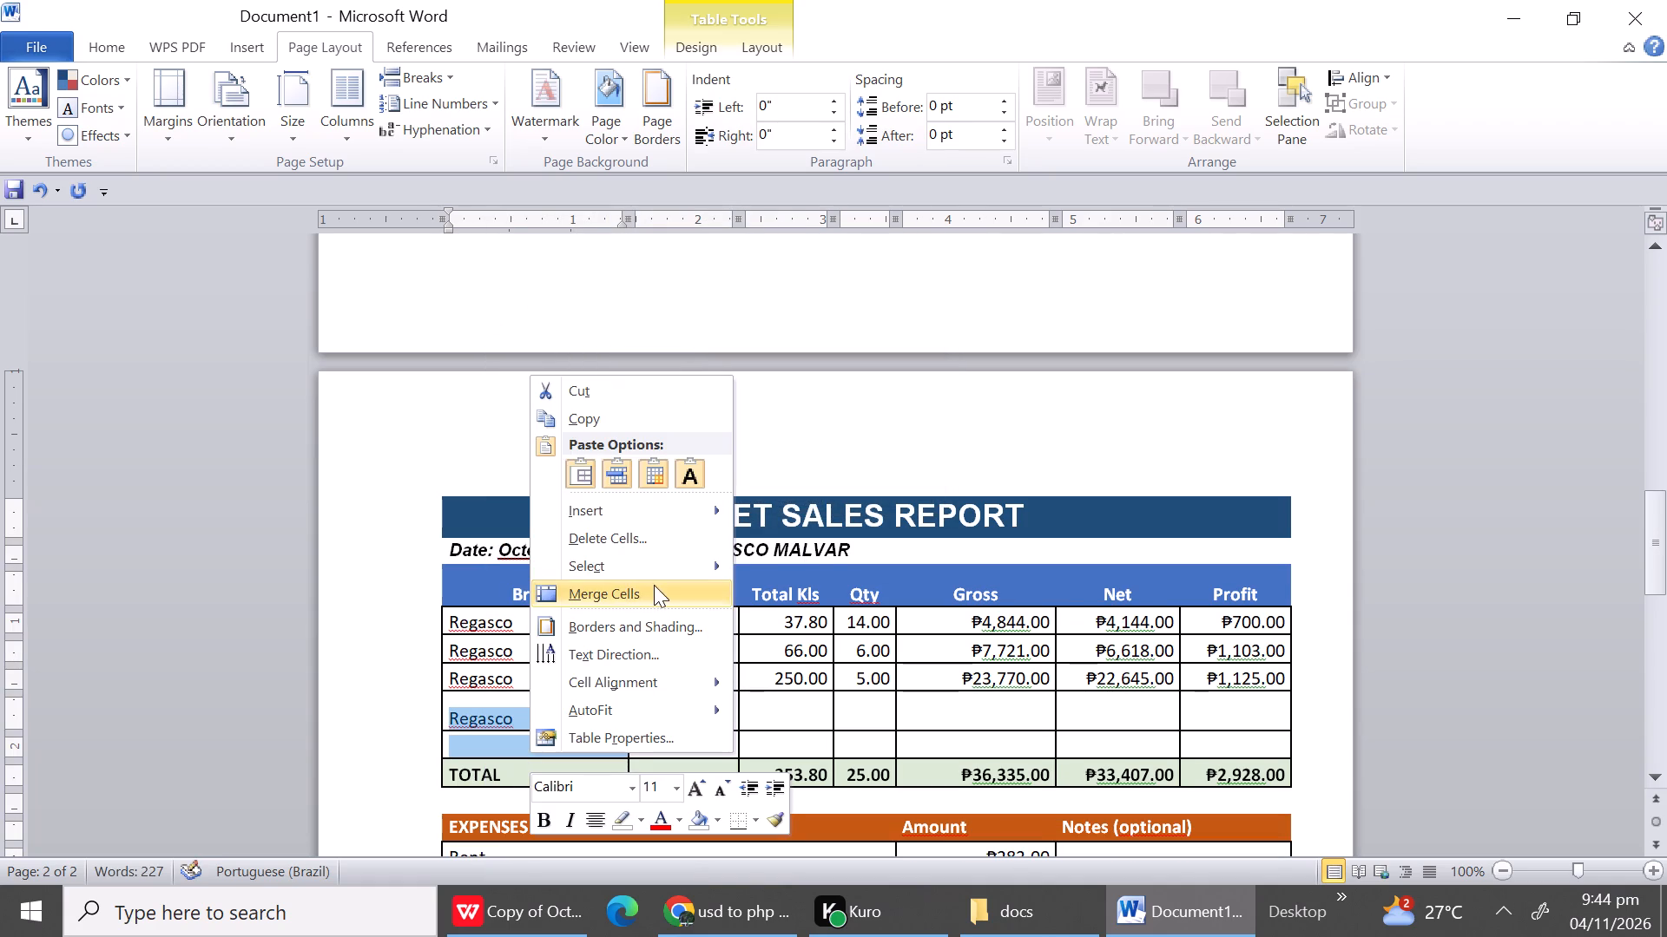
click(635, 546)
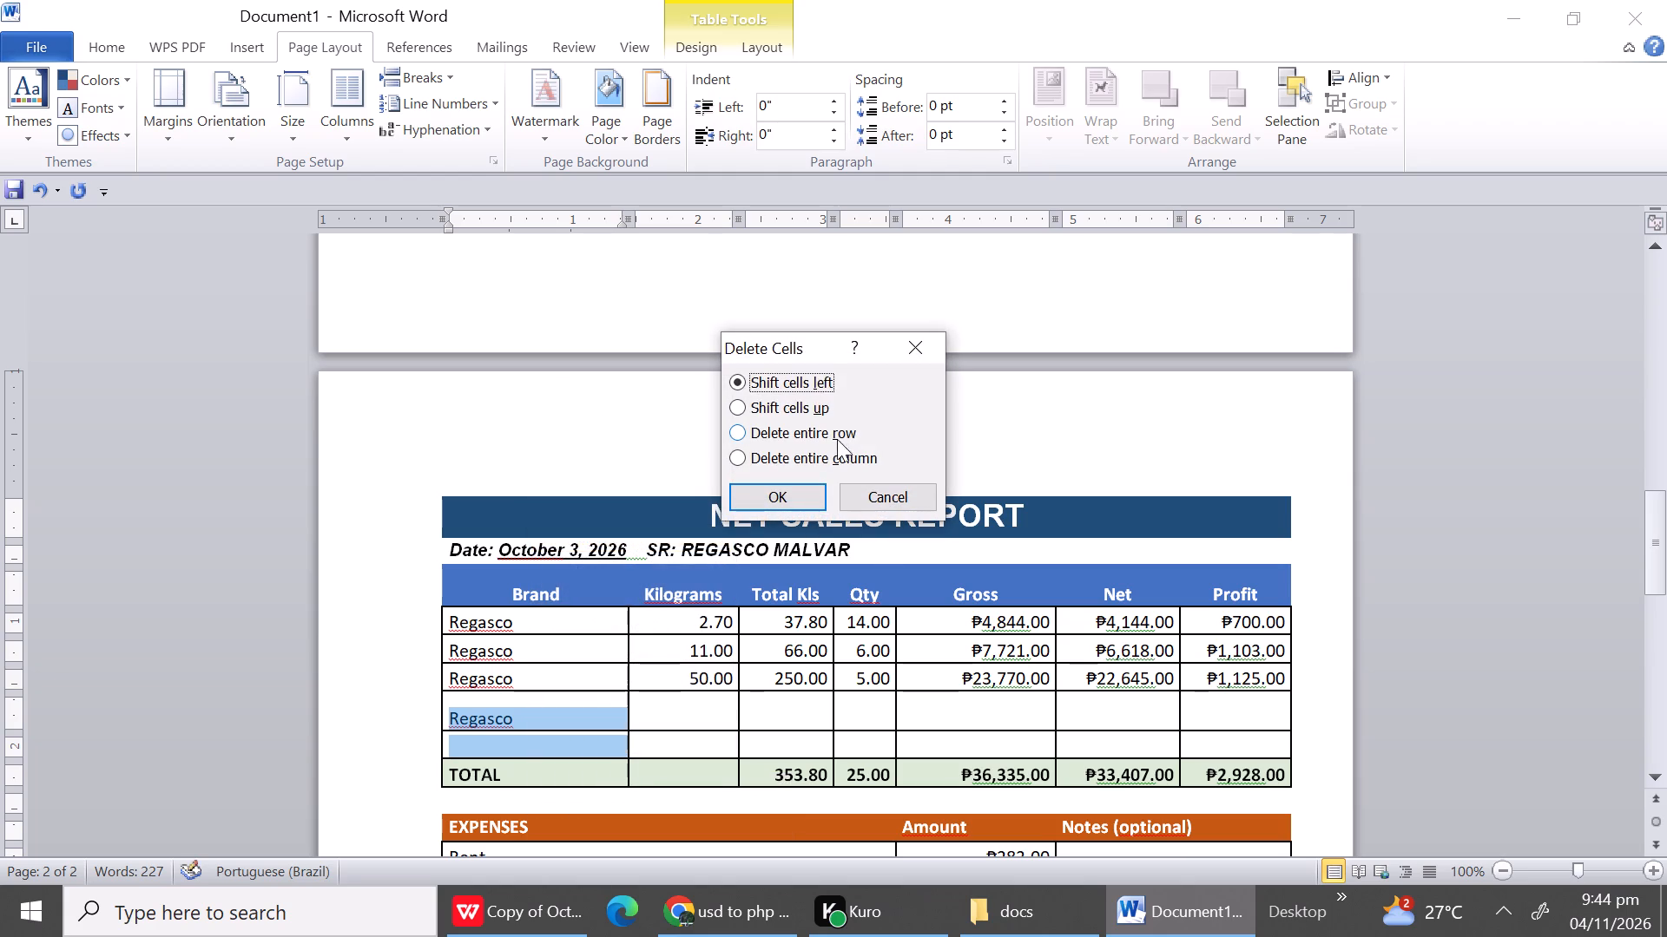
click(833, 429)
click(833, 429)
click(814, 485)
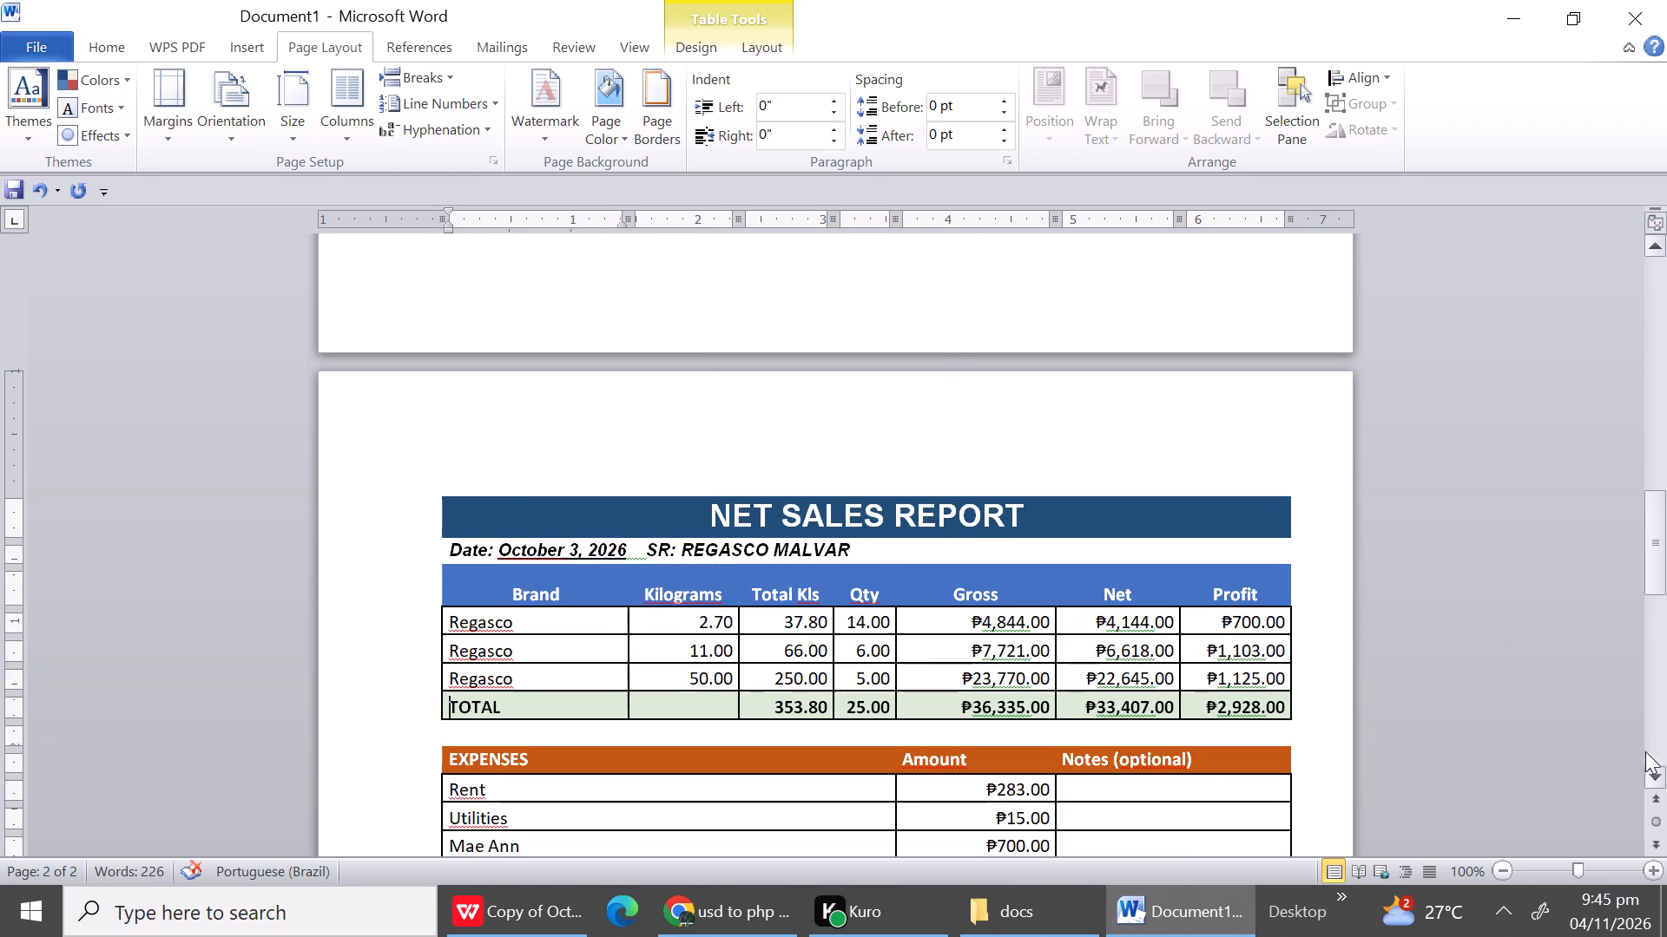
Delete the entire blank row between Tube w/Labor and TOTAL EXPENSES in the October 3 report.
triple_click(1652, 776)
click(1652, 776)
triple_click(1652, 776)
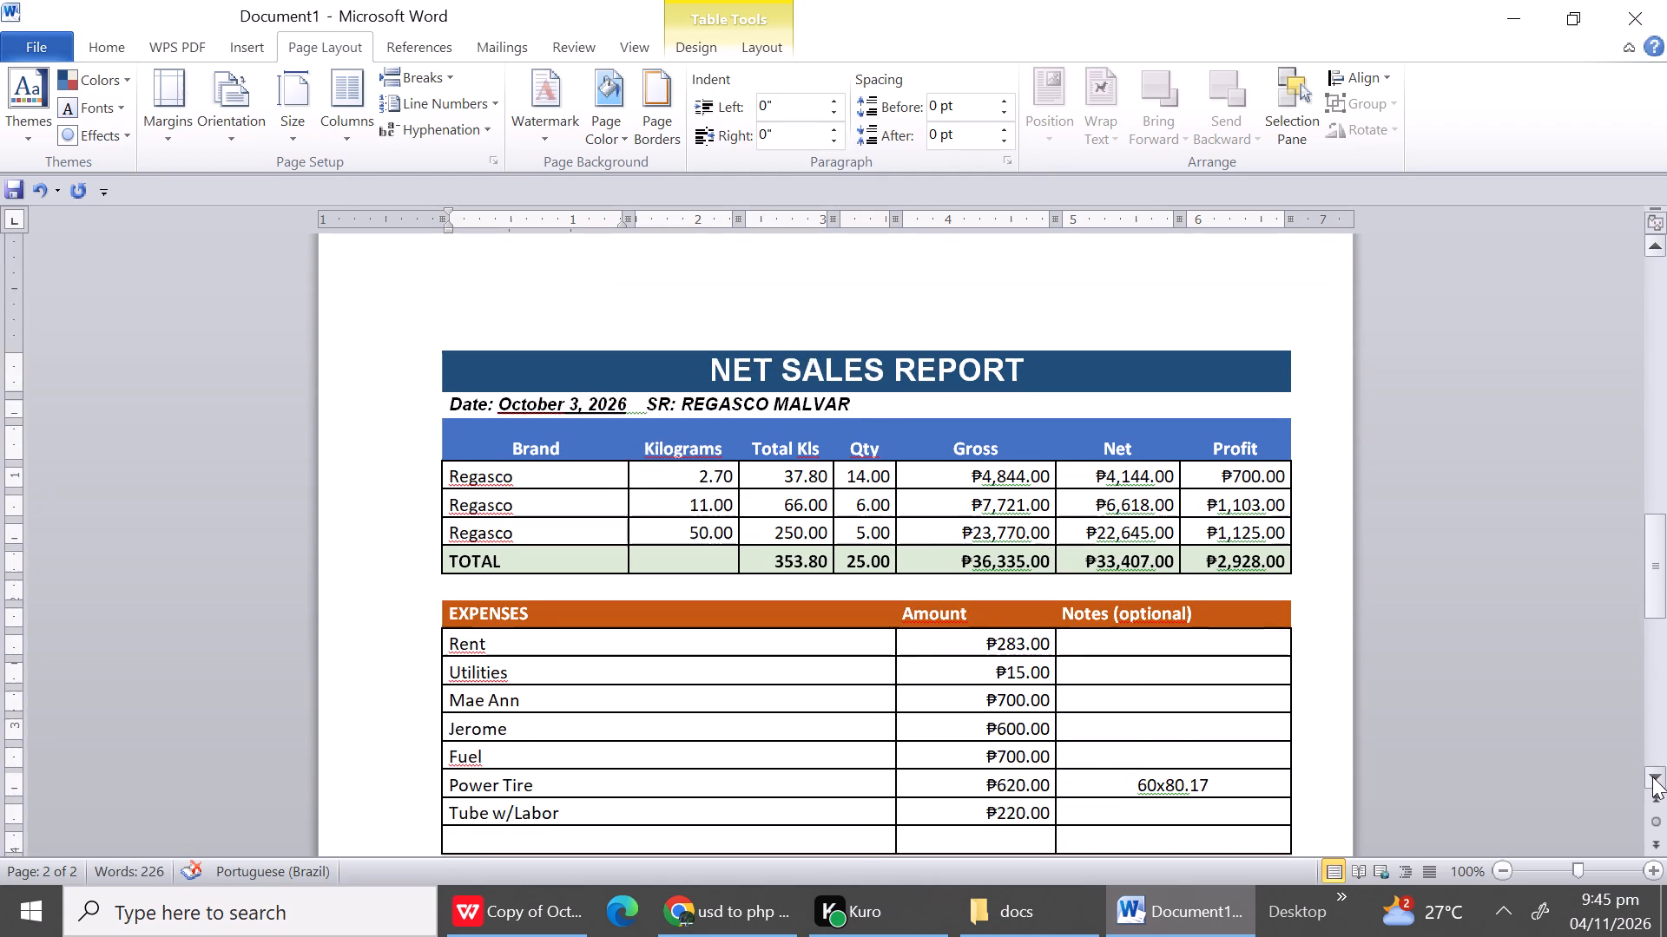
triple_click(1652, 776)
triple_click(1652, 776)
triple_click(1652, 776)
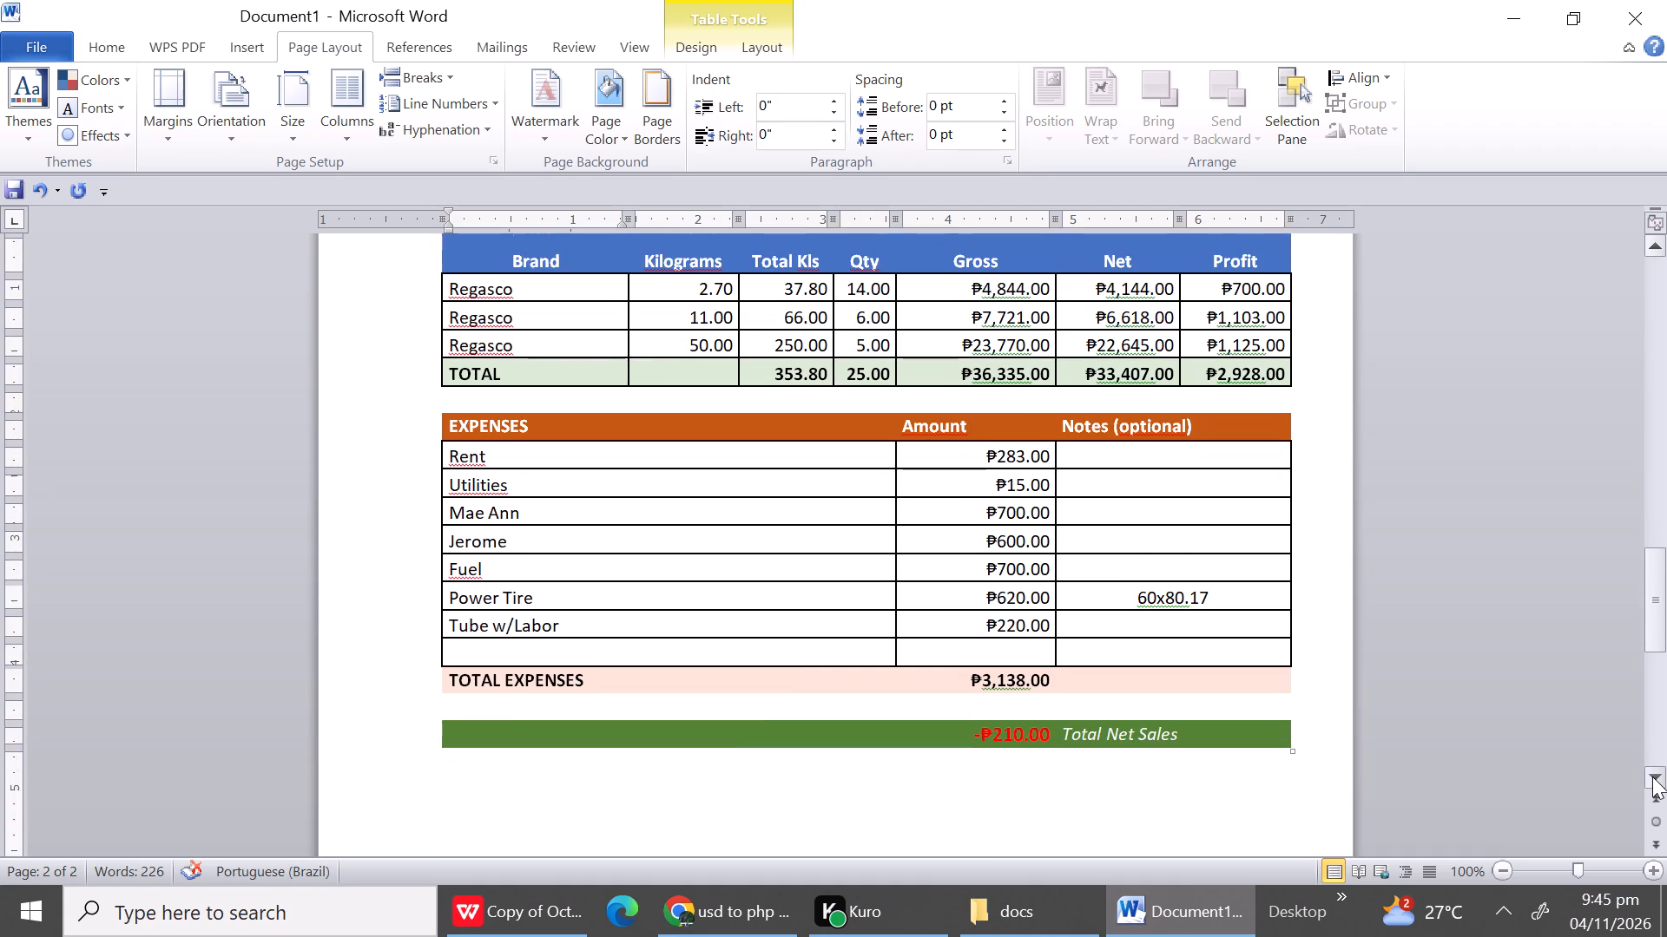
double_click(1652, 776)
click(616, 611)
right_click(616, 611)
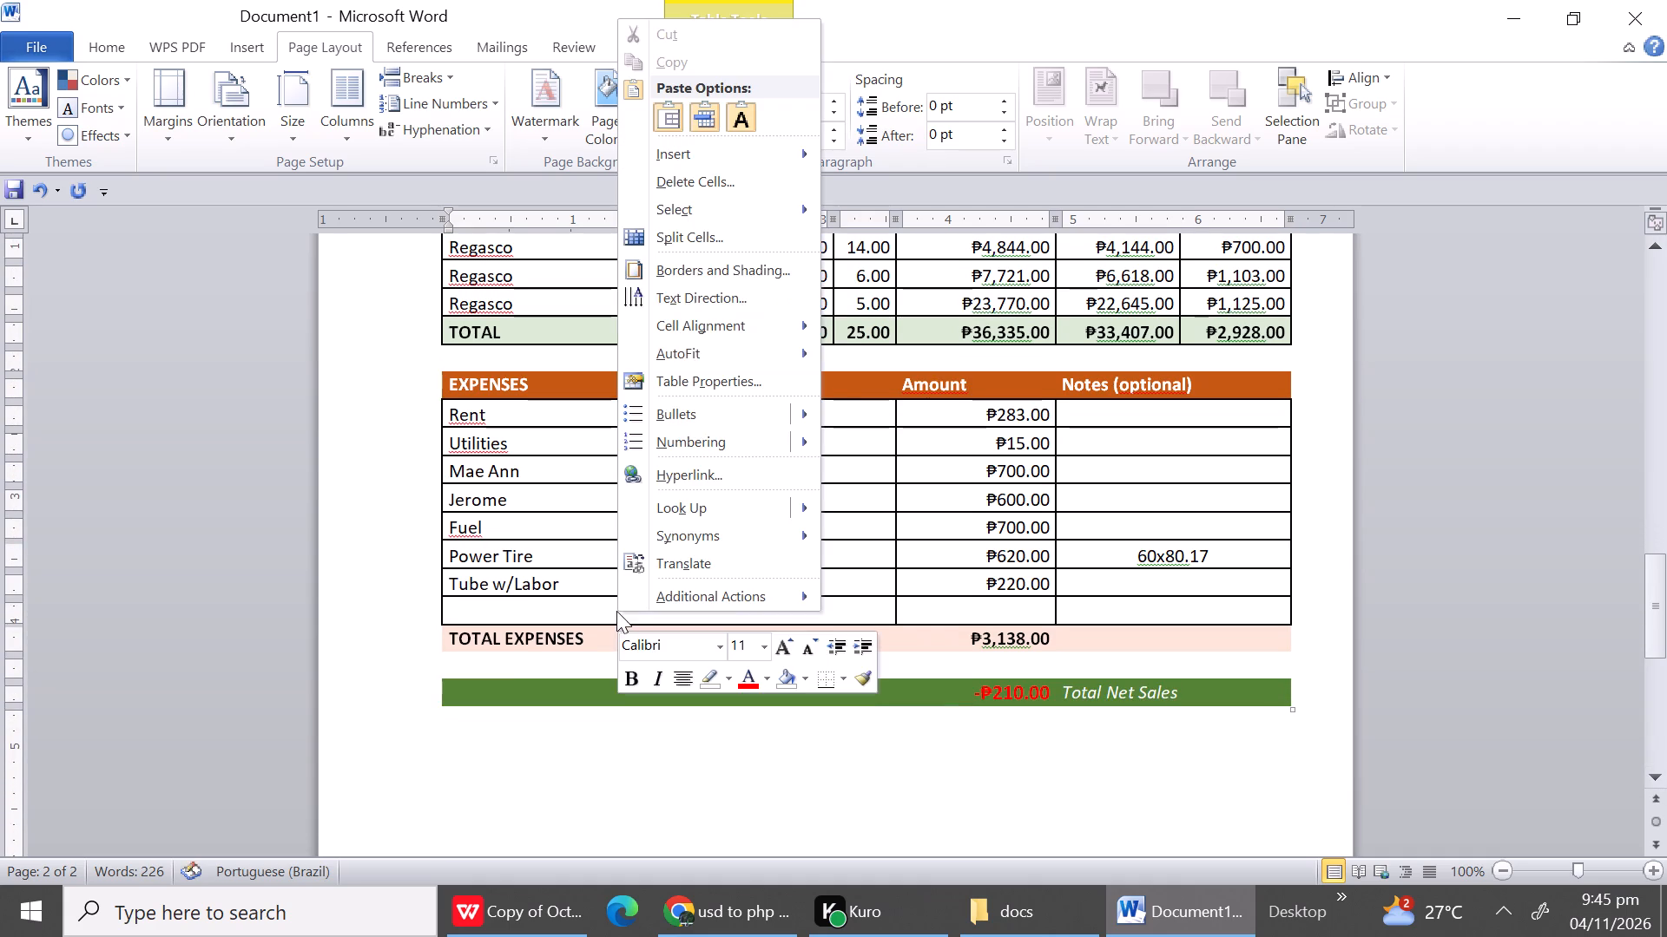
click(721, 192)
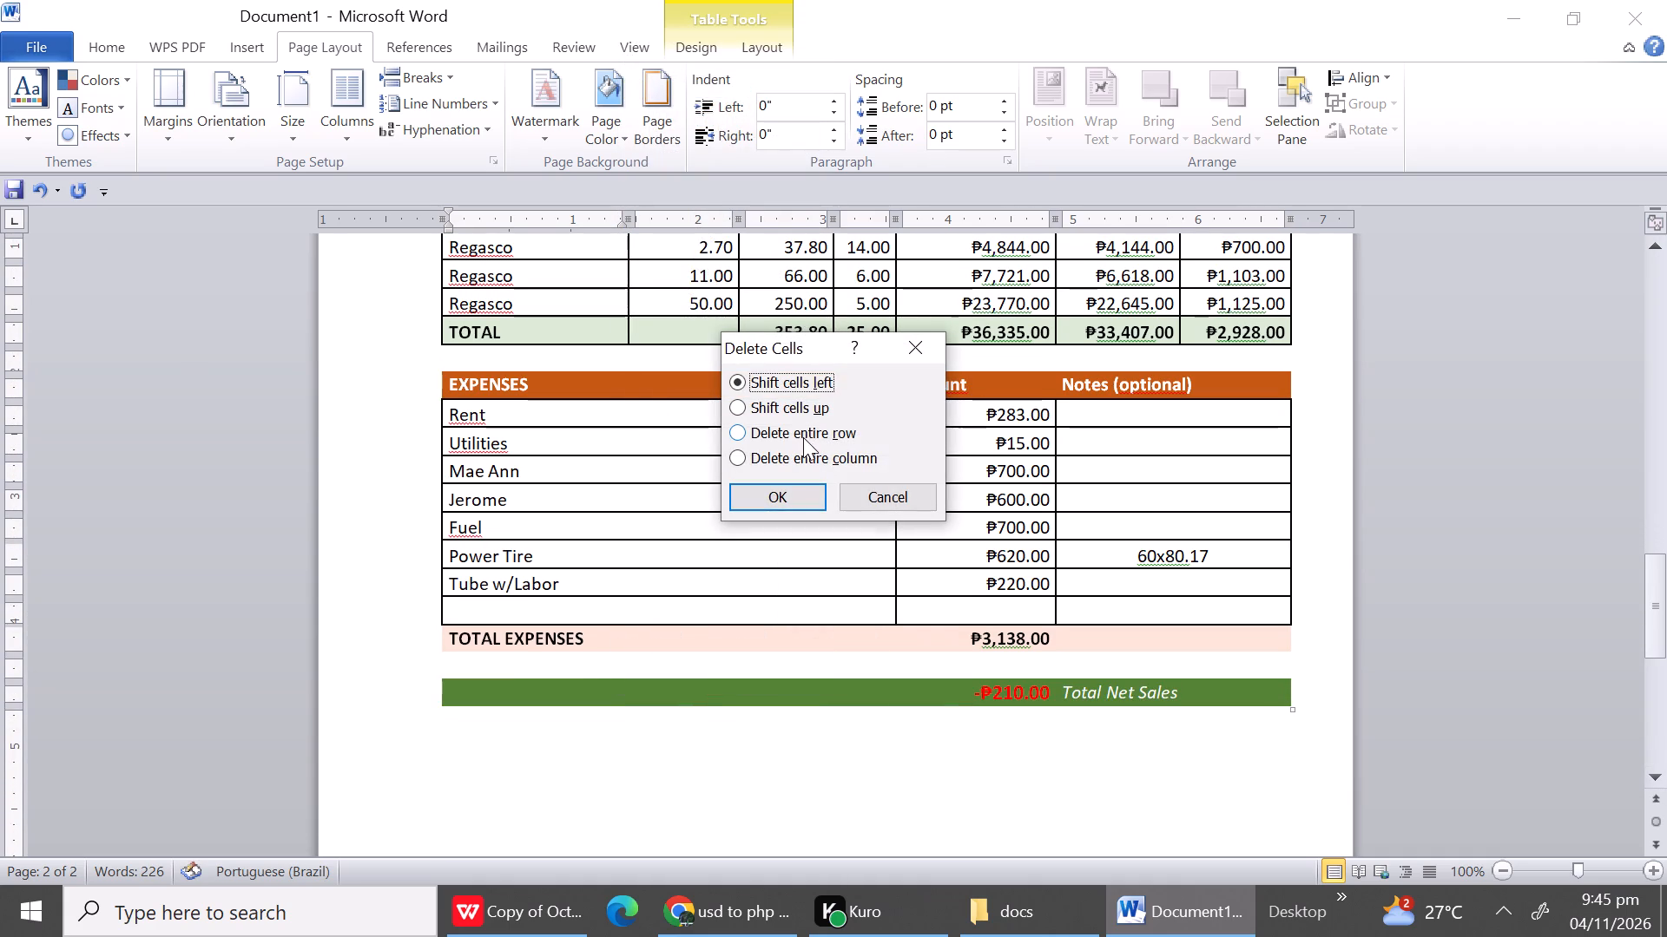
click(801, 432)
click(794, 486)
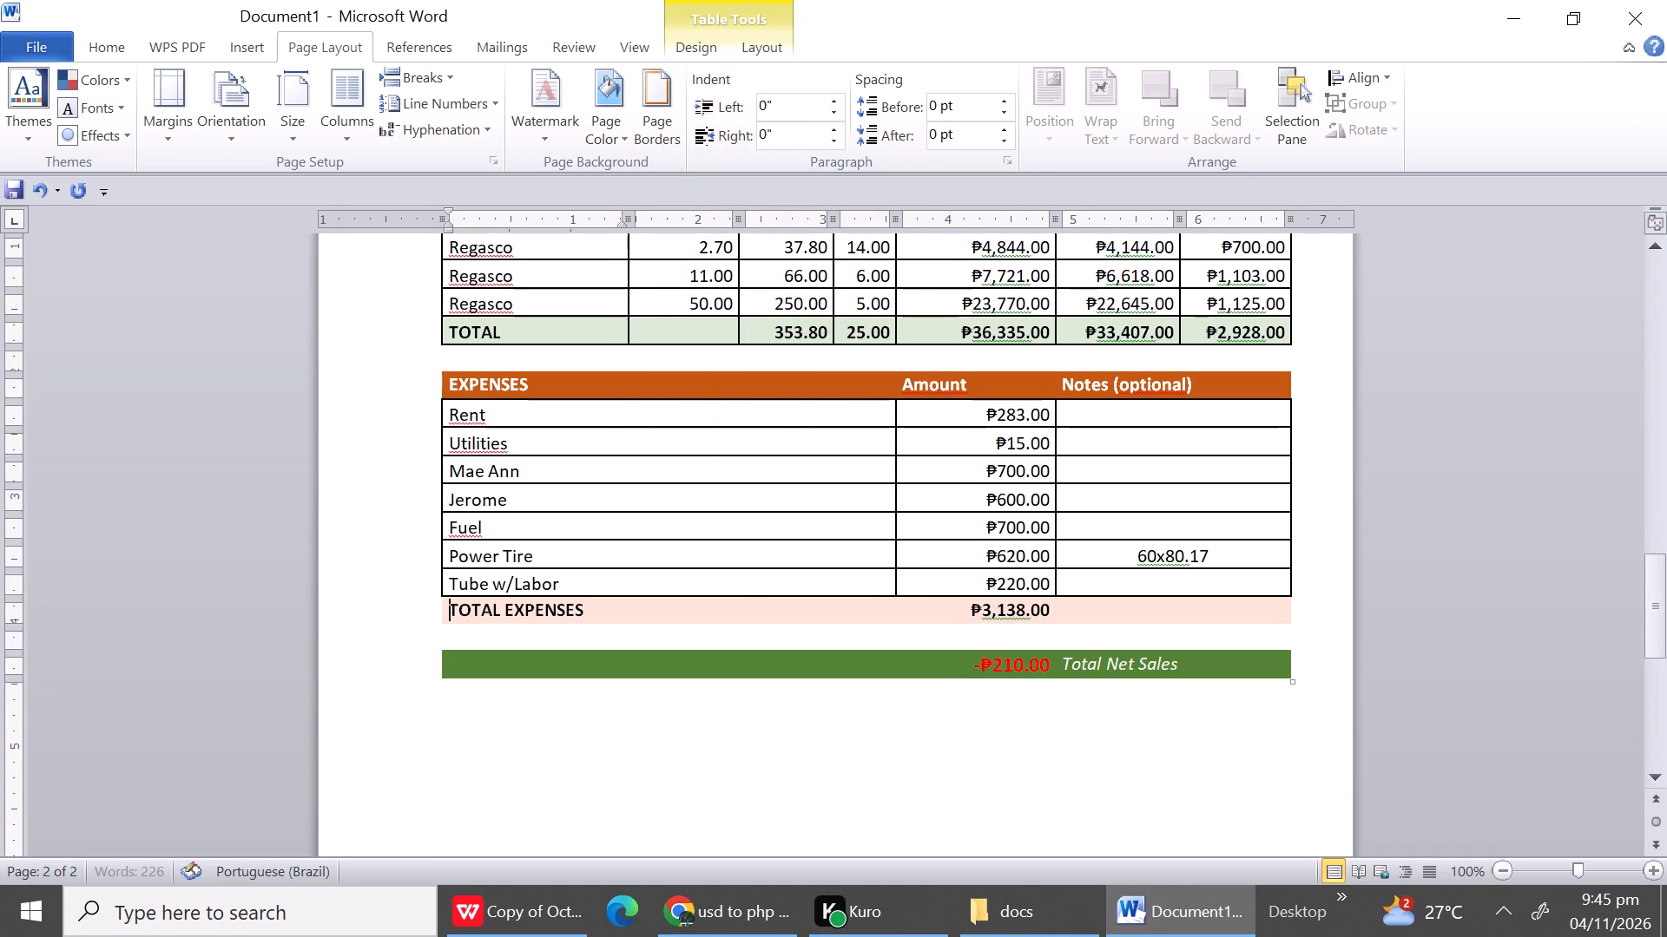
Delete the entire blank row between TOTAL EXPENSES and Total Net Sales in the October 3 report.
click(545, 629)
right_click(545, 629)
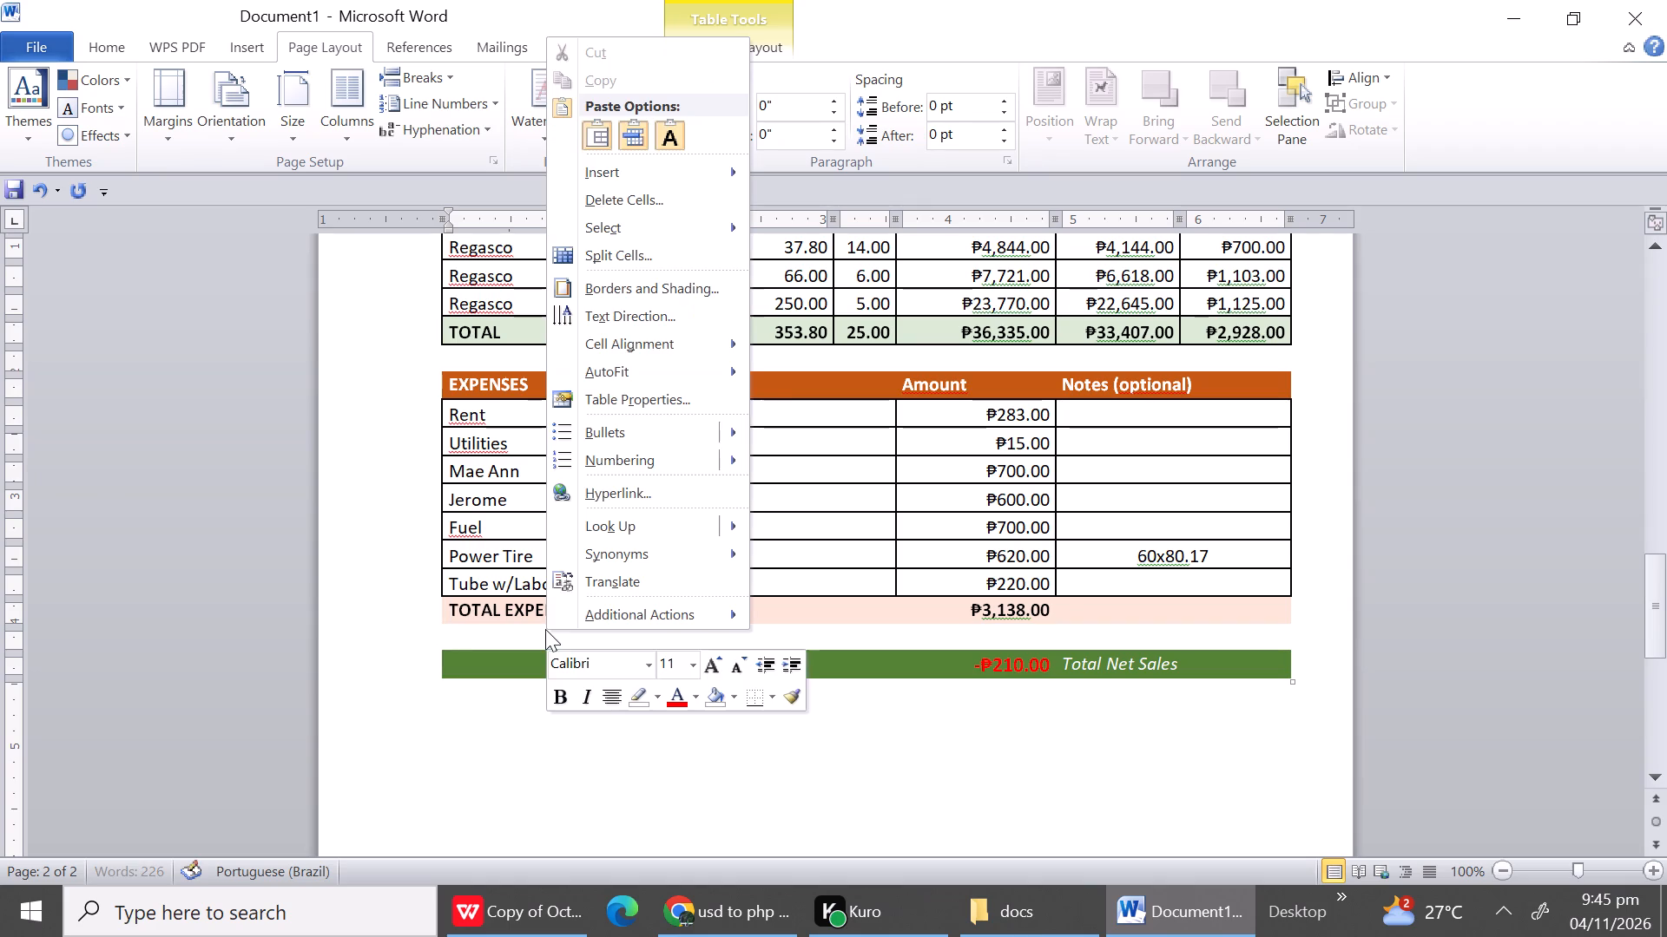
click(627, 207)
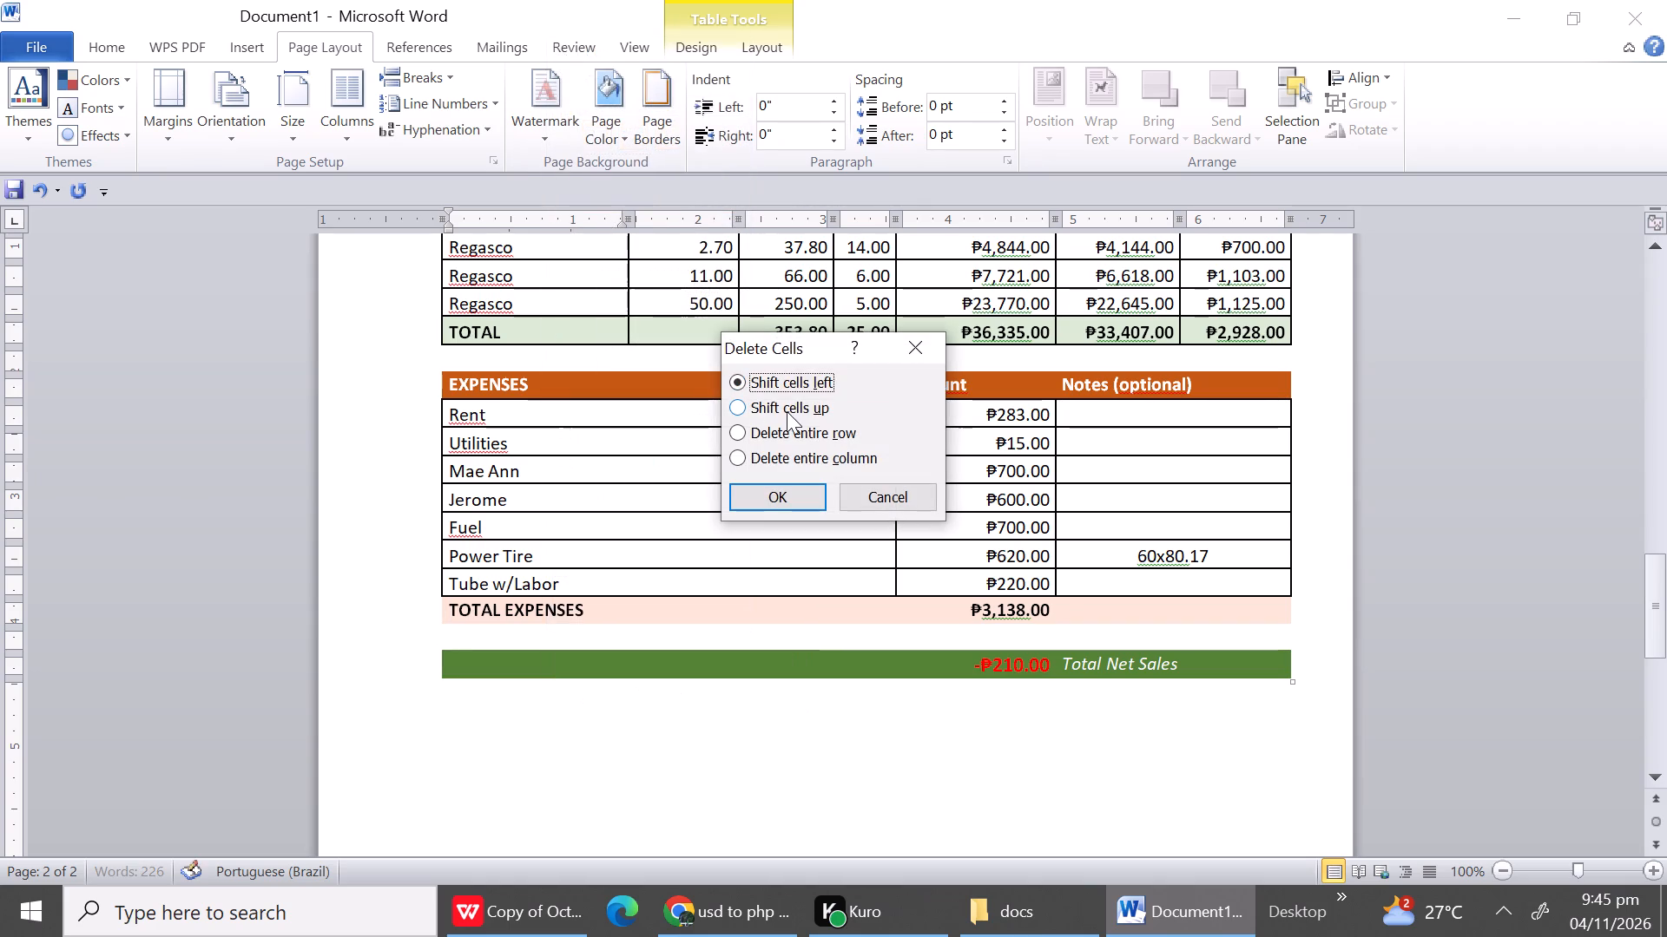
click(787, 436)
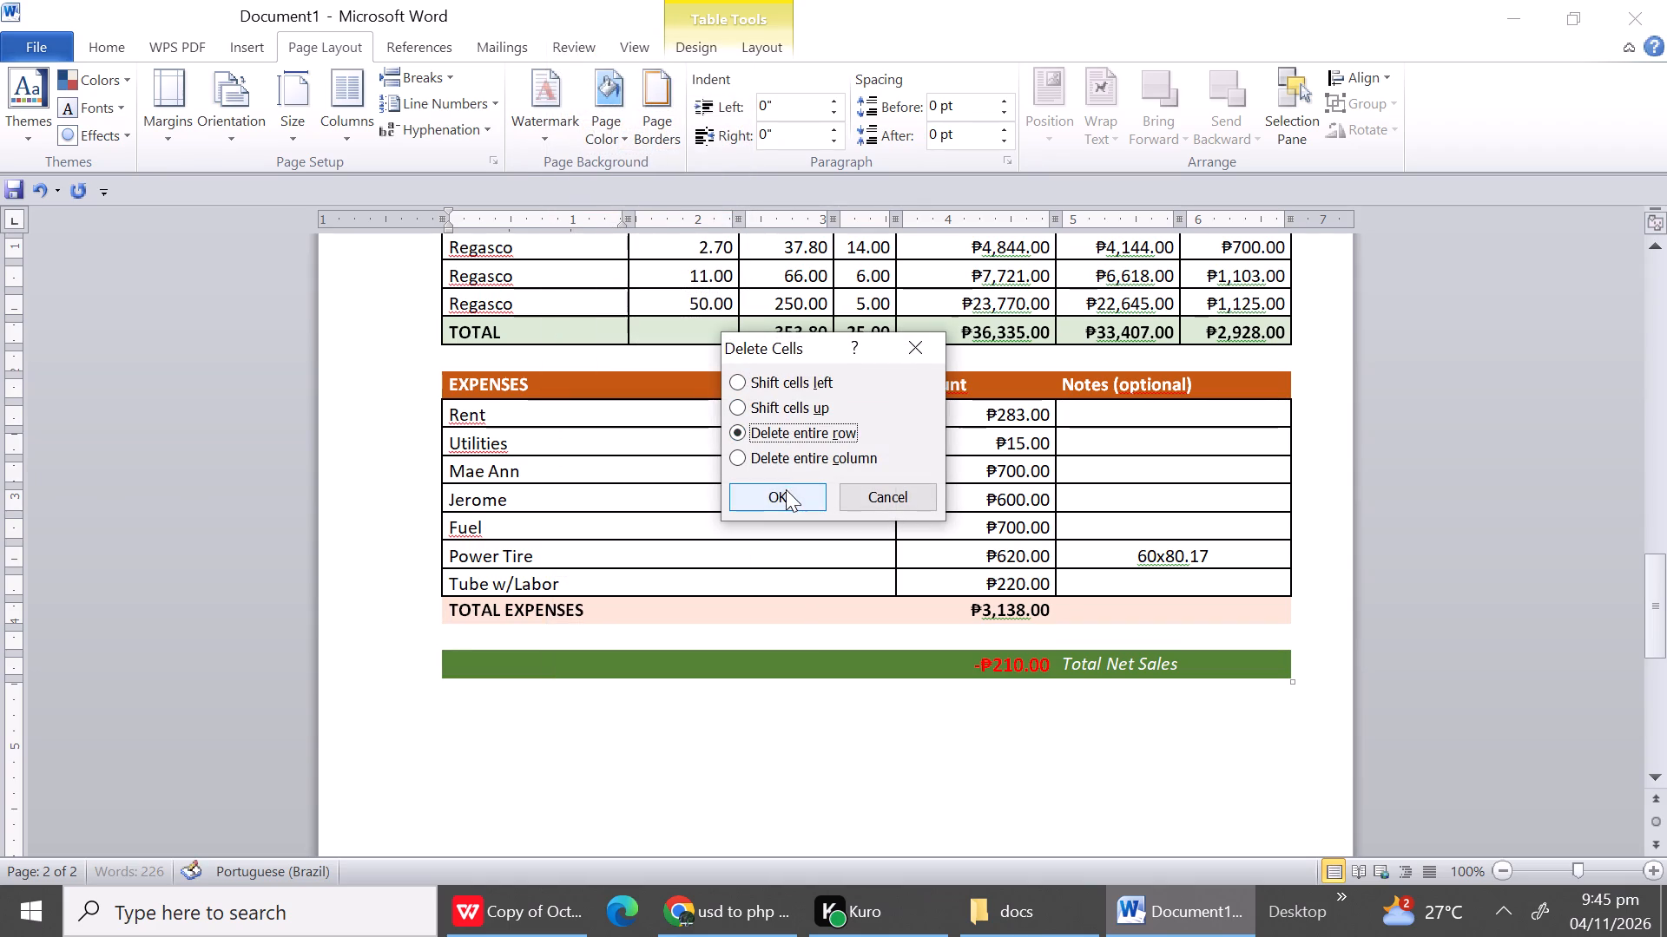
click(786, 489)
Add a blank line below the October 3 report's table.
click(1221, 714)
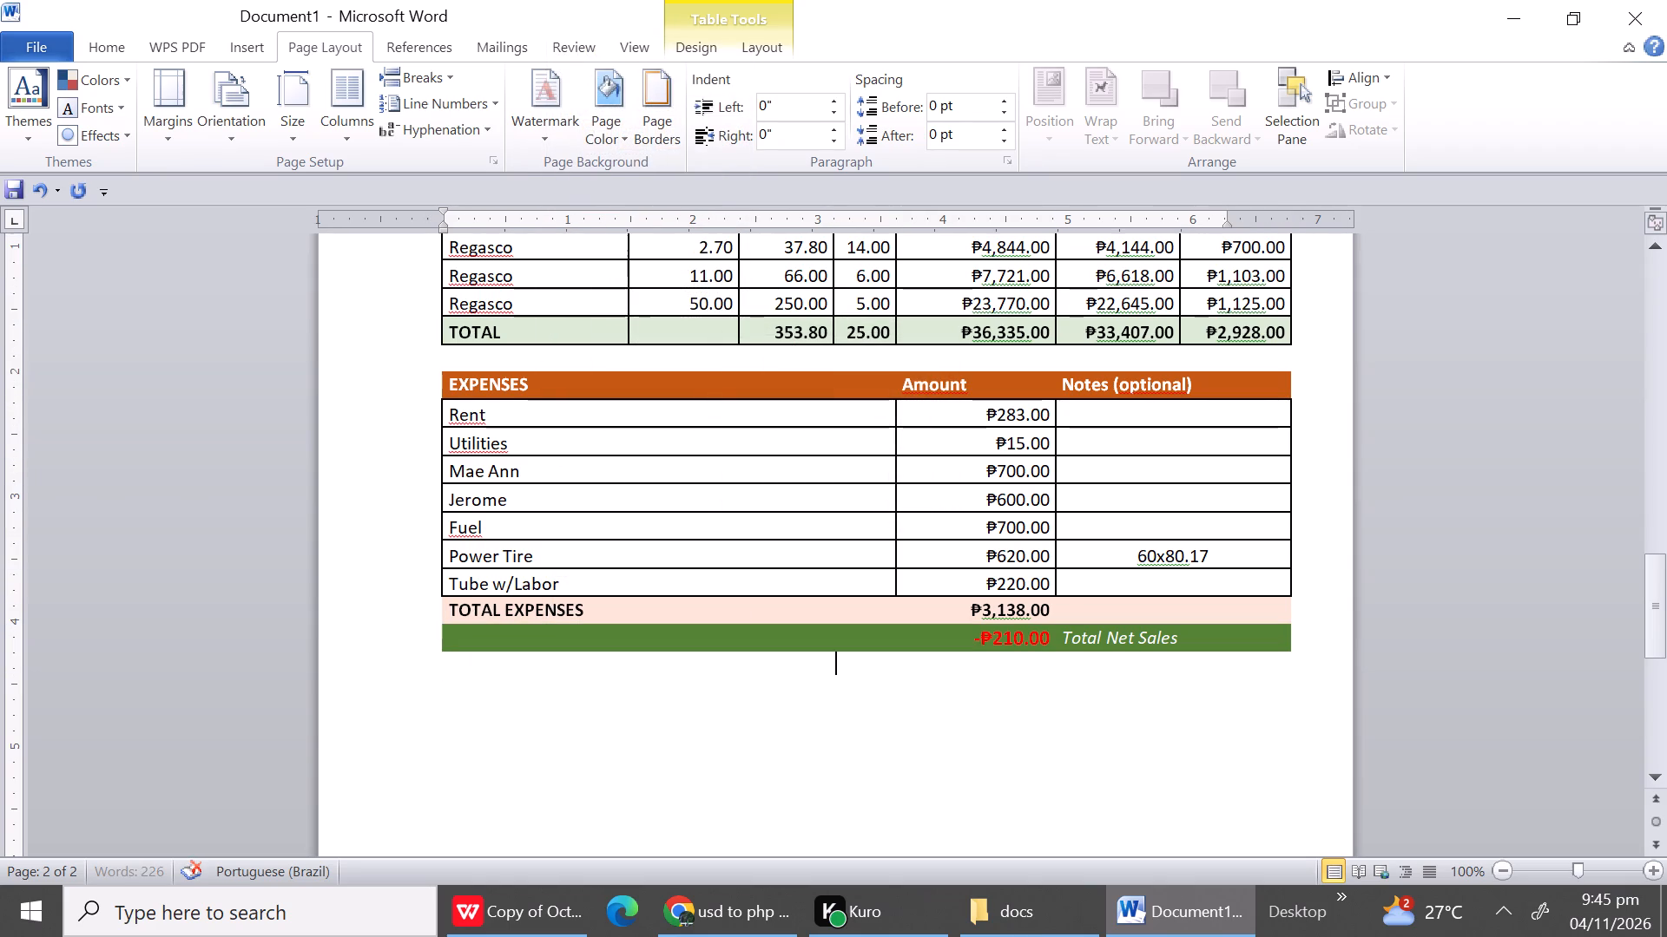
key(Return)
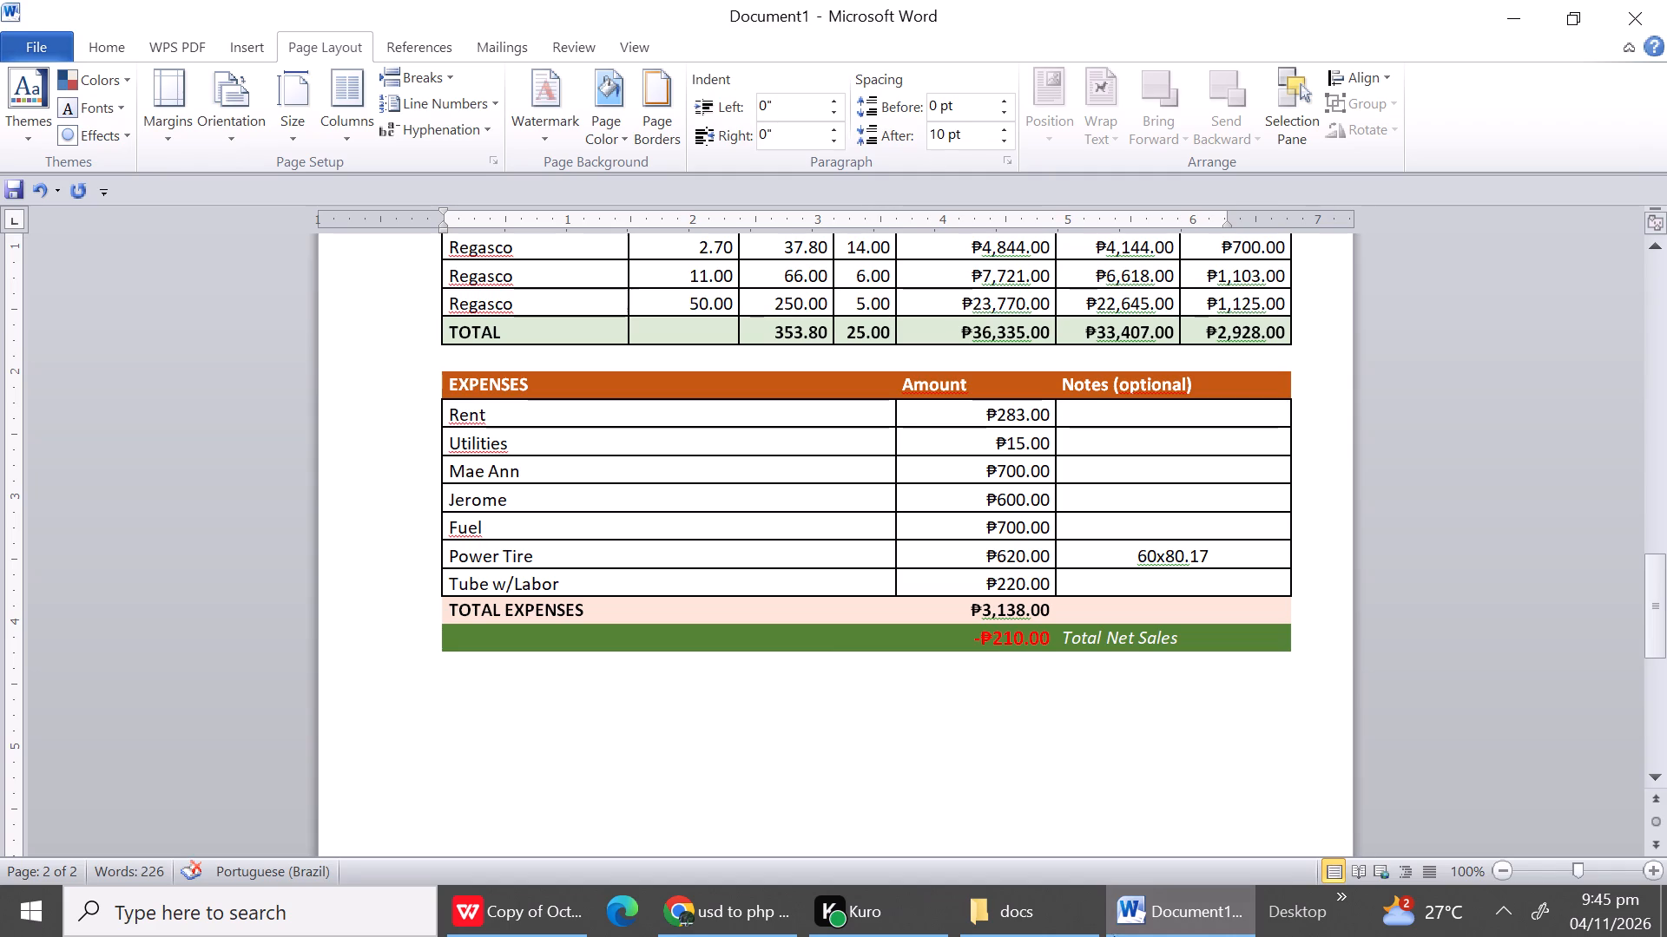
Switch to the WPS workbook and copy A118:G359 of the Malvar Net Sales sheet, starting with the October 4 NET SALES REPORT.
click(530, 931)
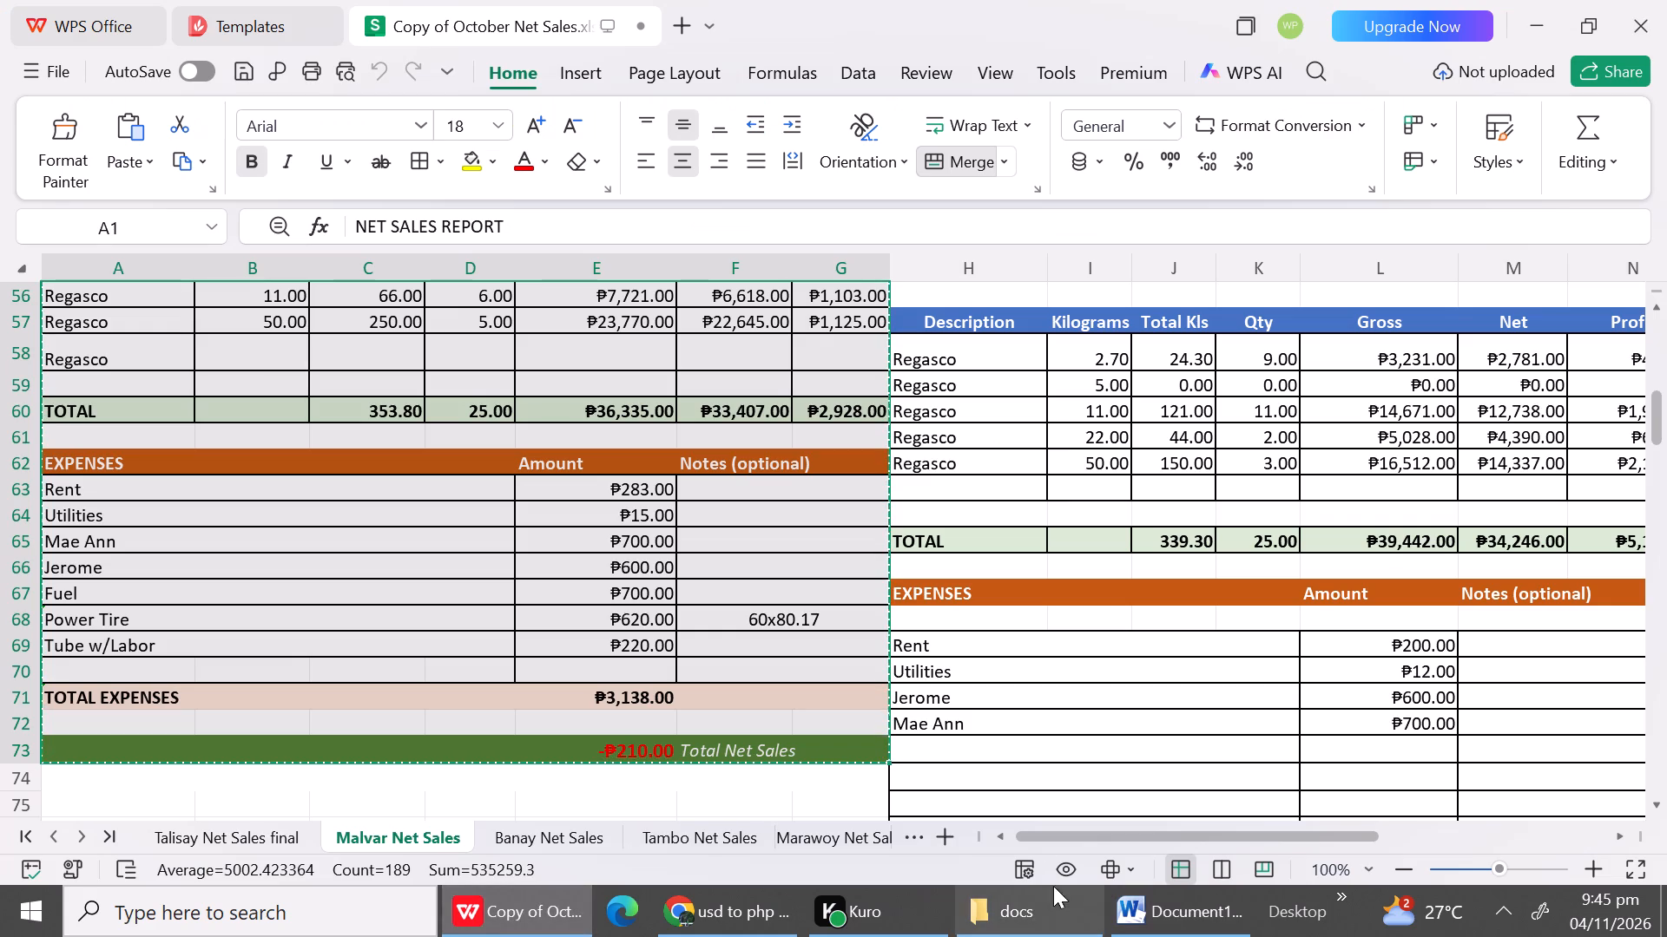
triple_click(1662, 804)
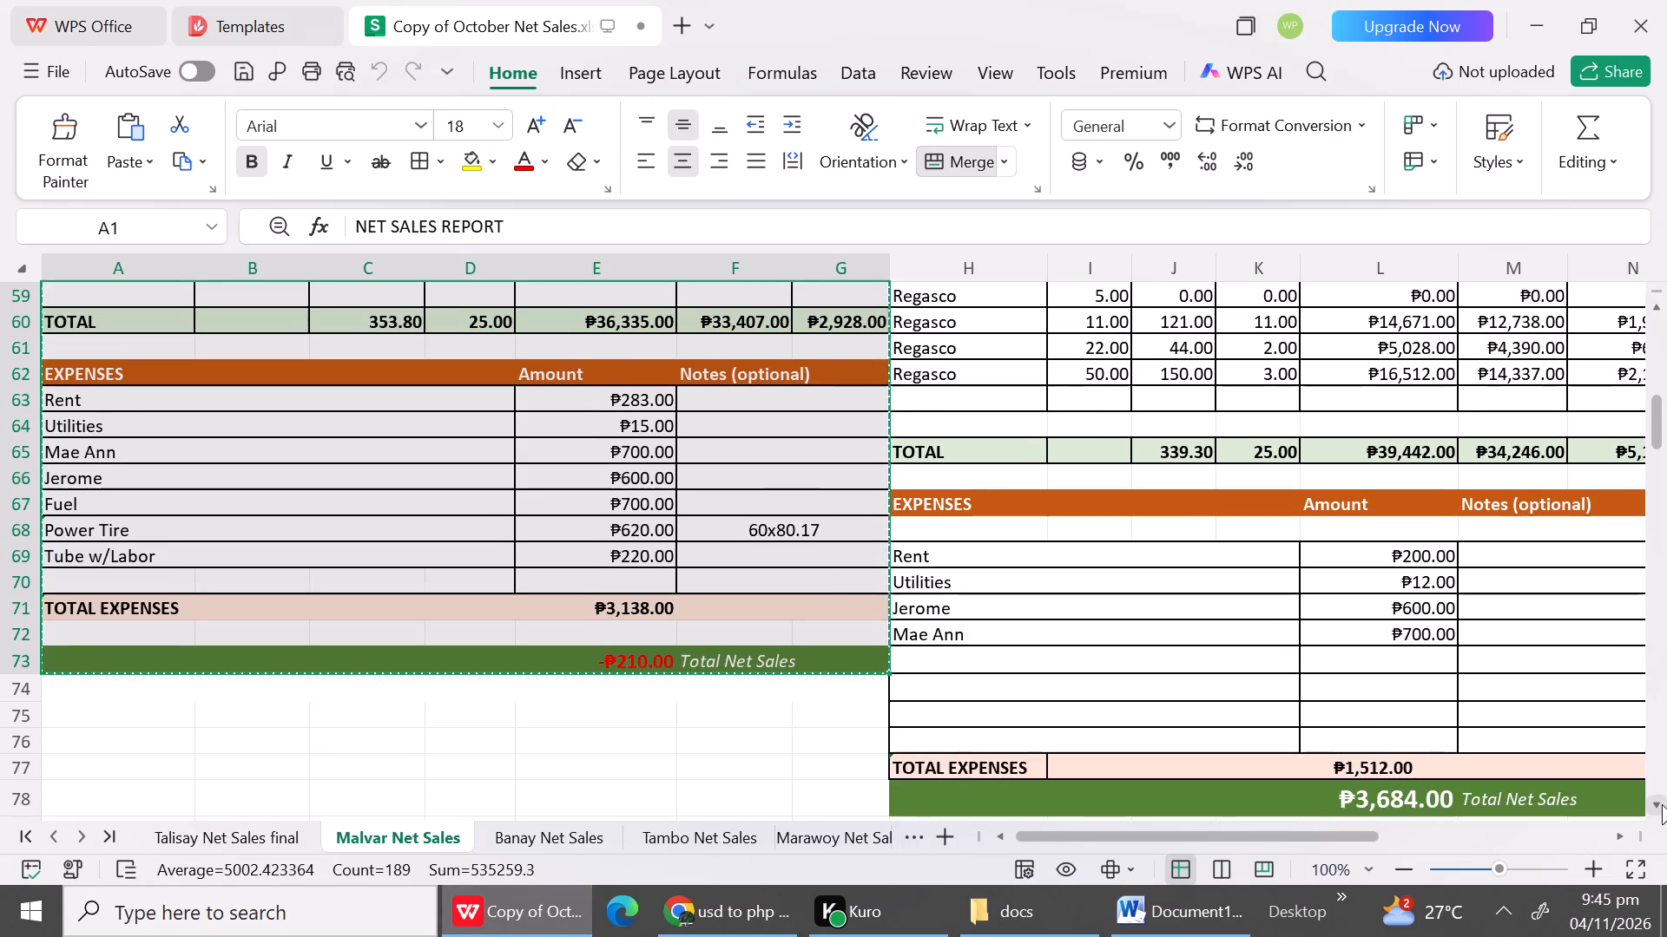
triple_click(1662, 804)
triple_click(1662, 804)
click(1662, 804)
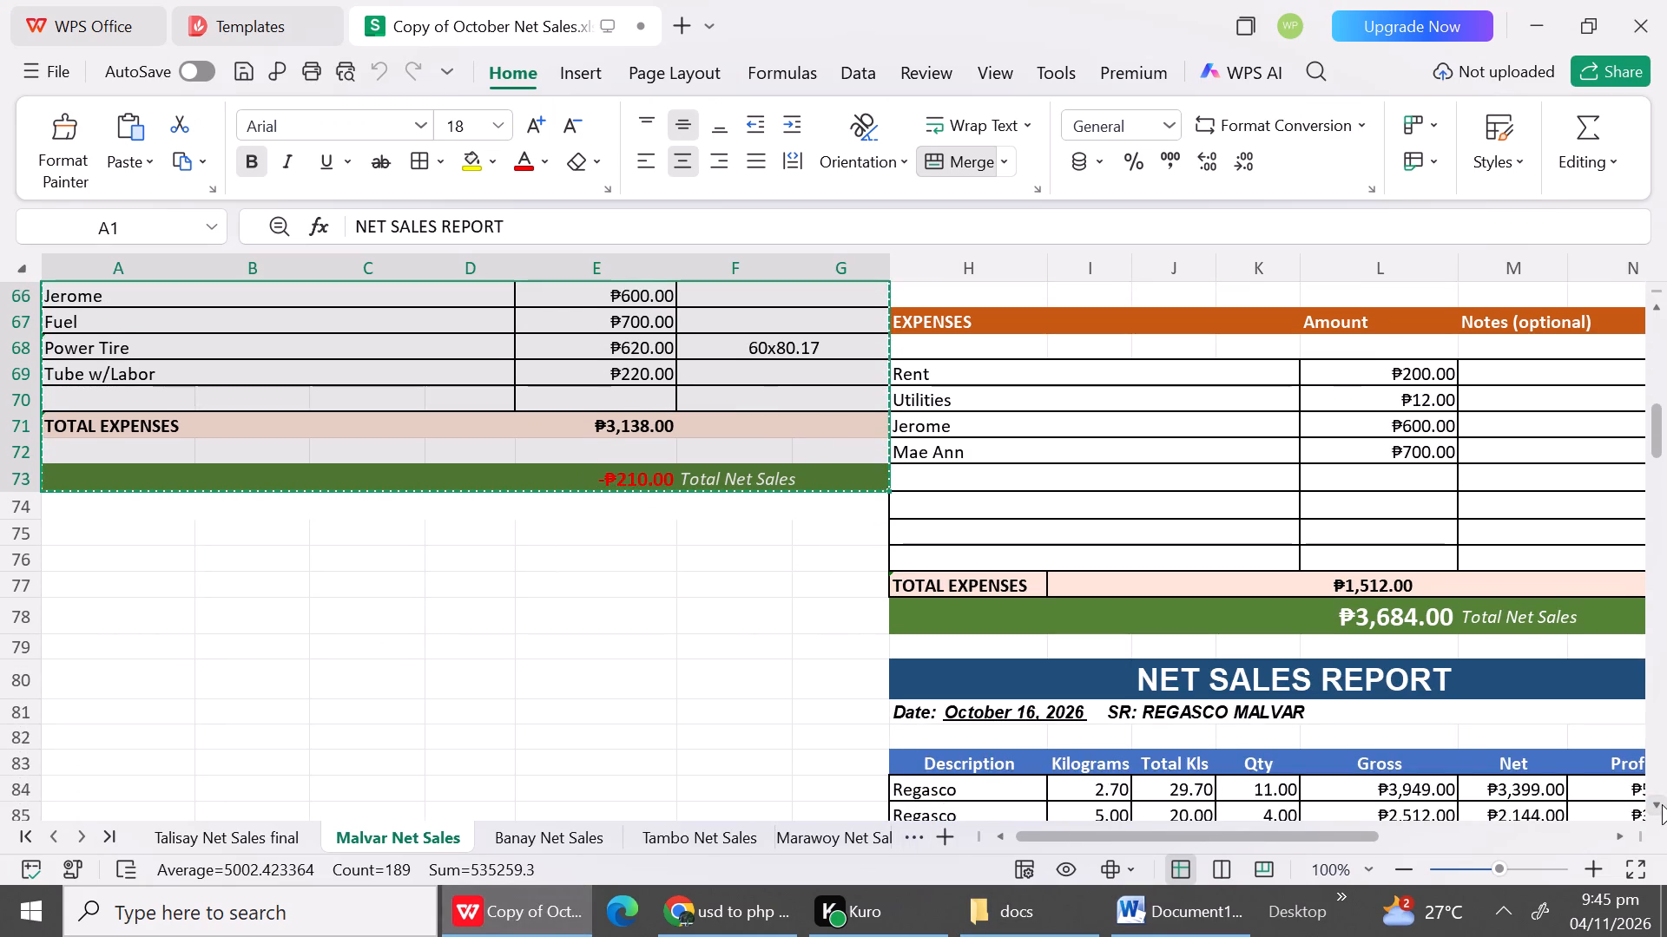
triple_click(1662, 804)
triple_click(1662, 804)
triple_click(1662, 804)
triple_click(1662, 804)
triple_click(1662, 804)
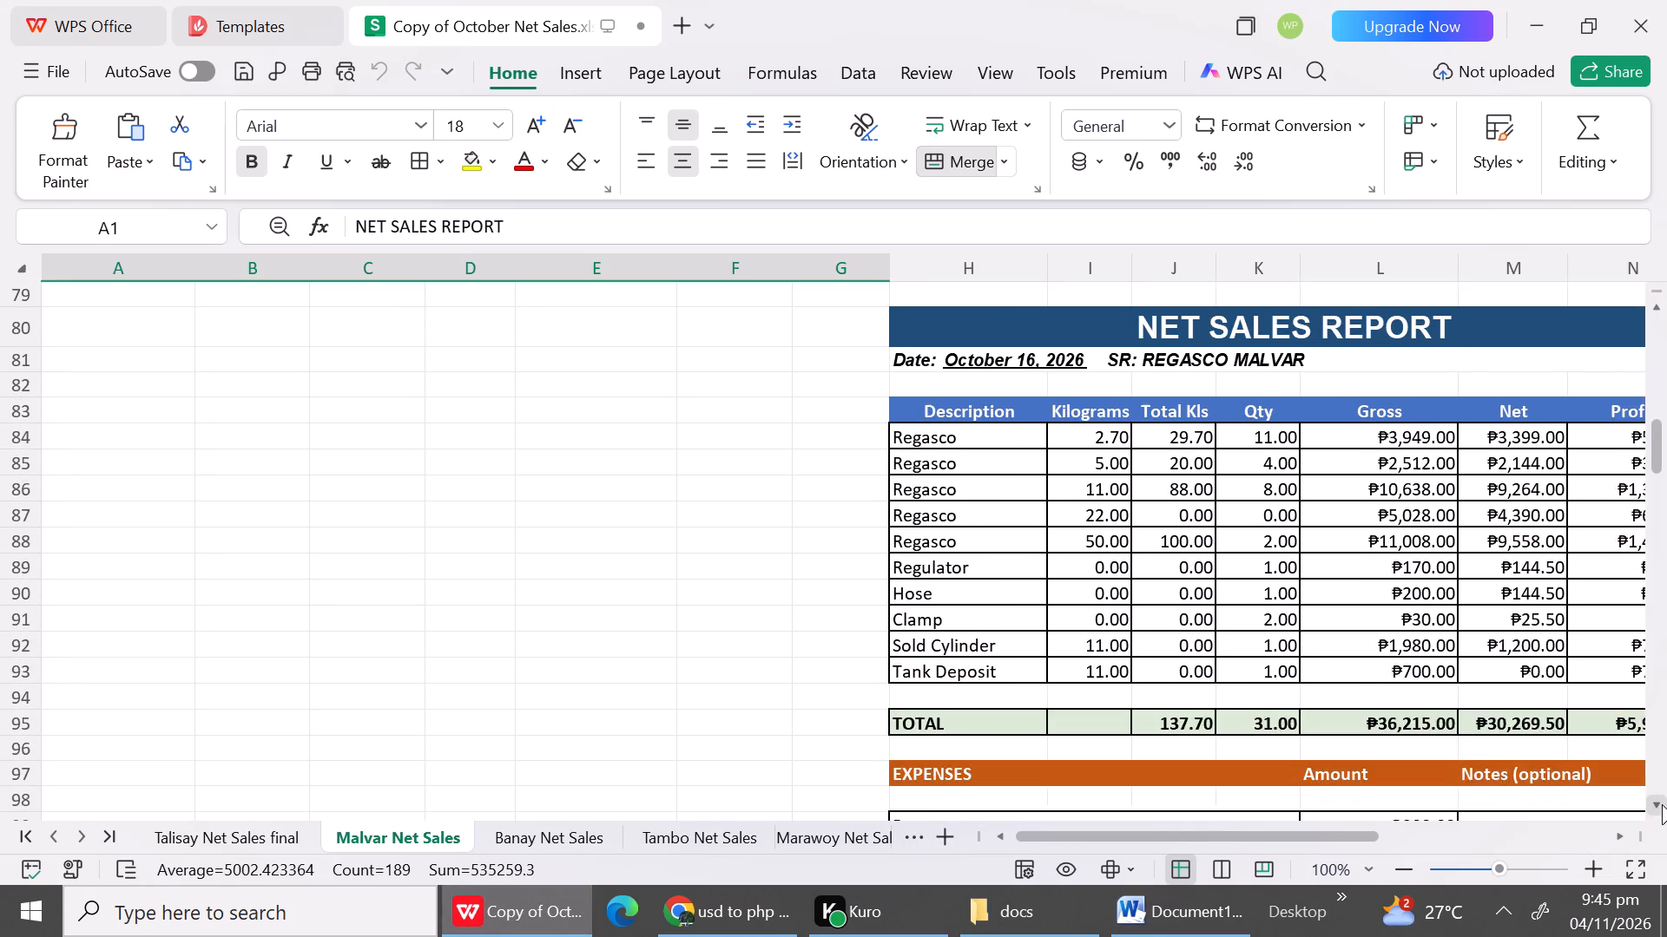
triple_click(1662, 804)
triple_click(1662, 804)
triple_click(1662, 804)
triple_click(1662, 804)
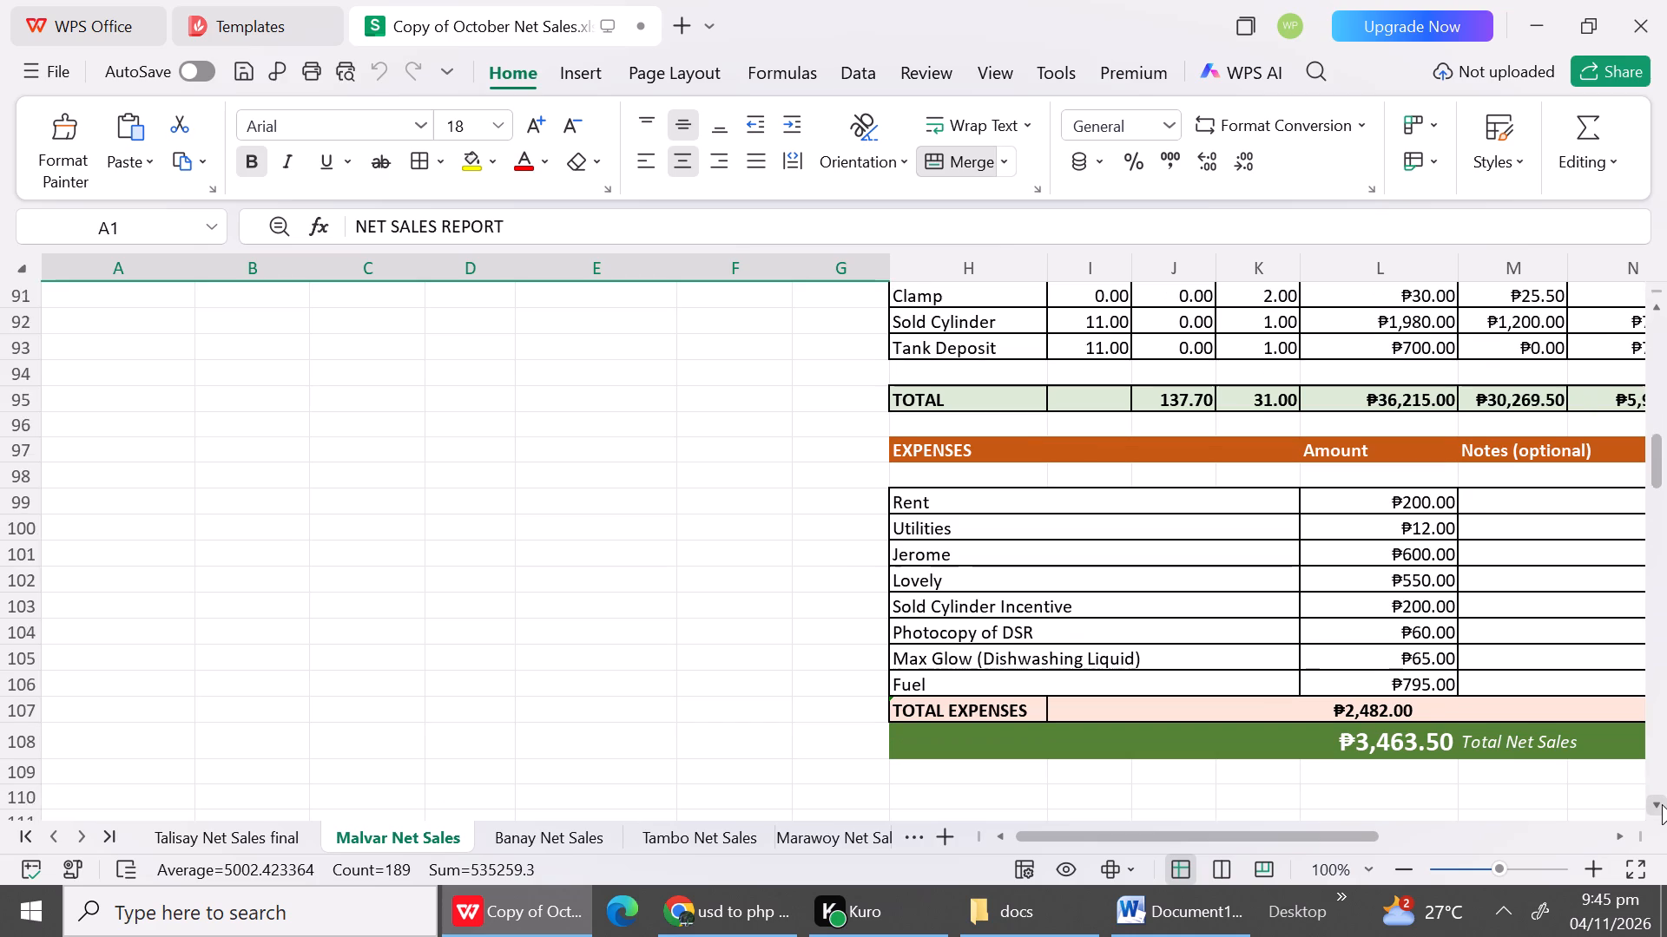
triple_click(1662, 804)
triple_click(1662, 804)
triple_click(1662, 804)
triple_click(1662, 804)
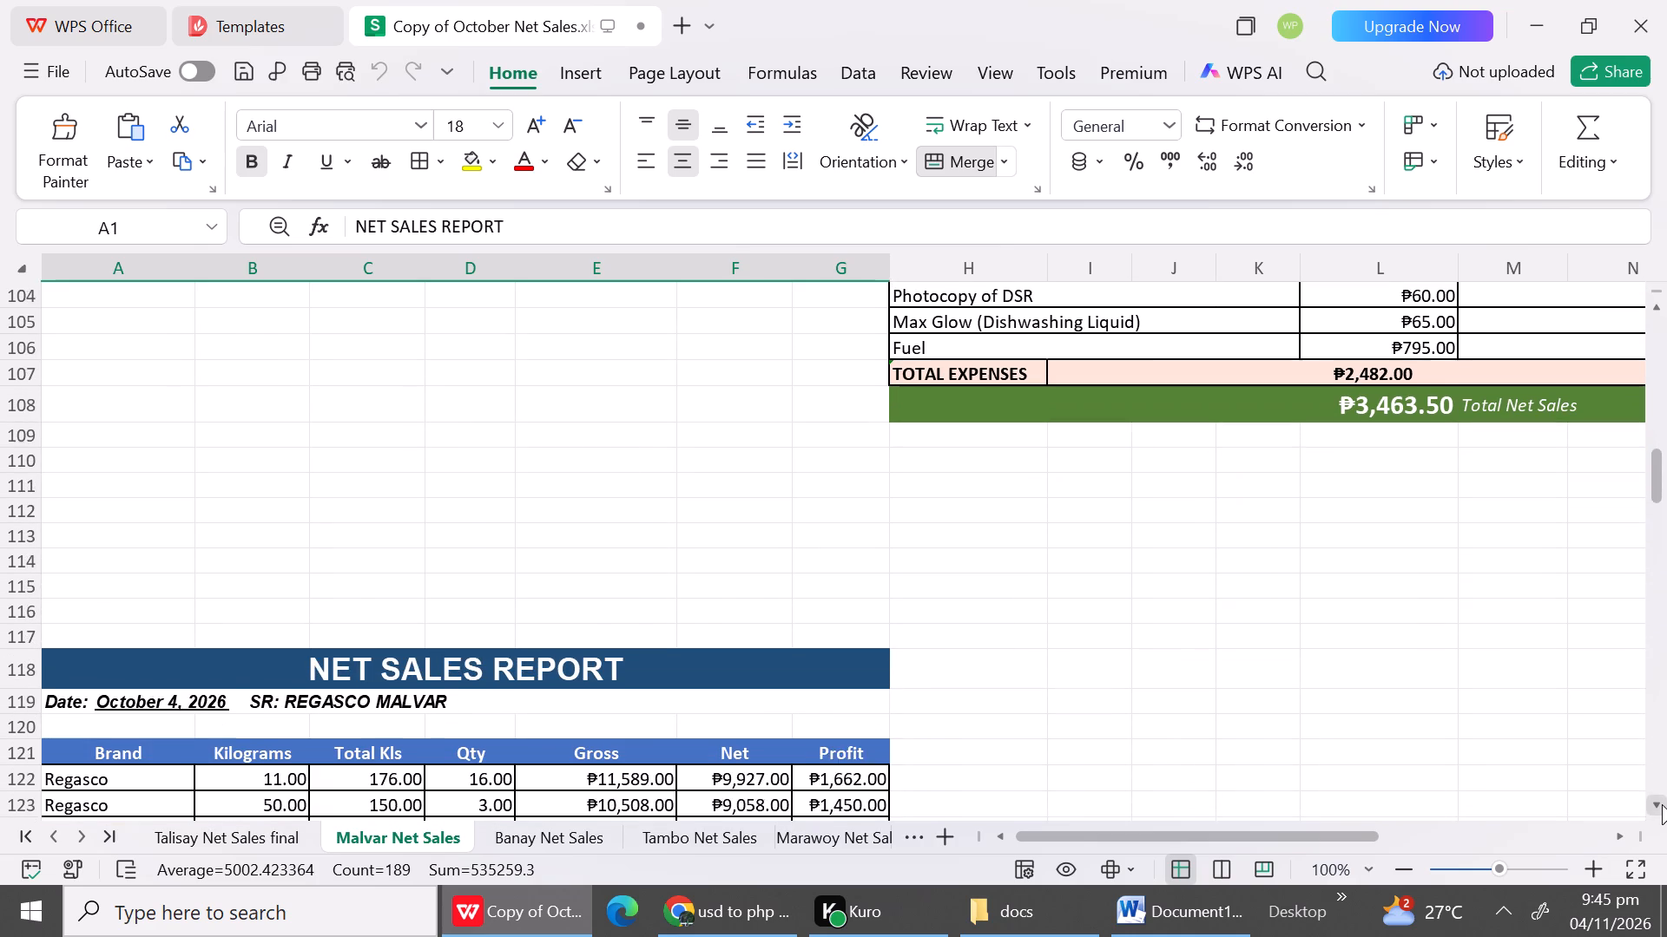
drag(105, 642, 647, 921)
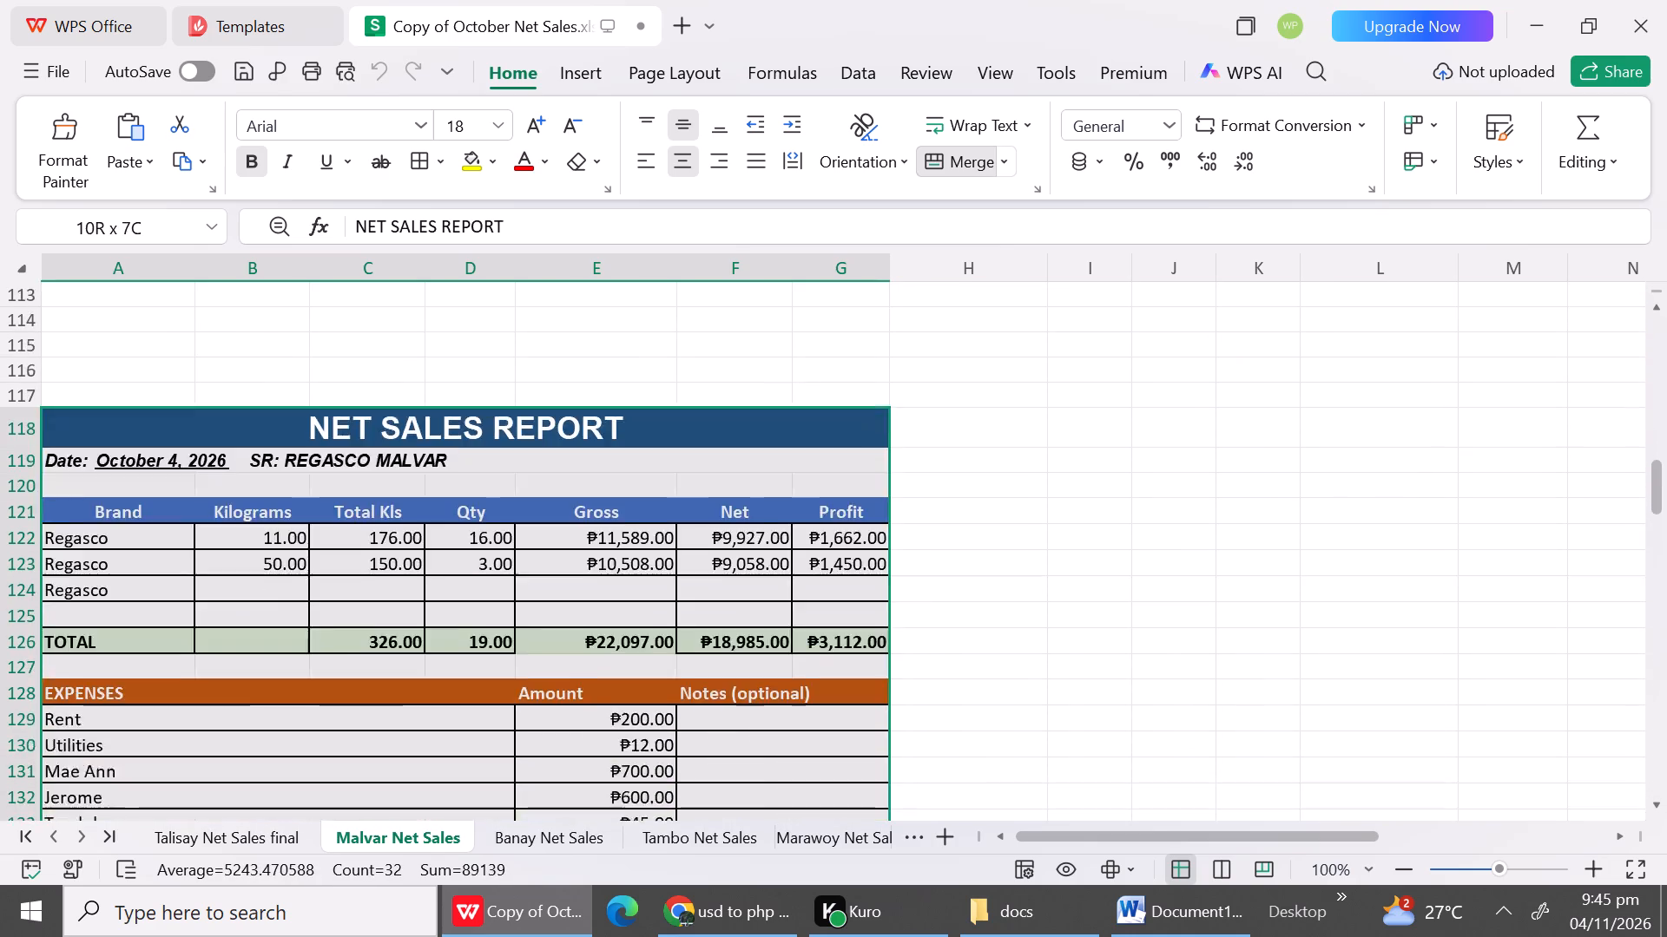
drag(647, 921, 675, 933)
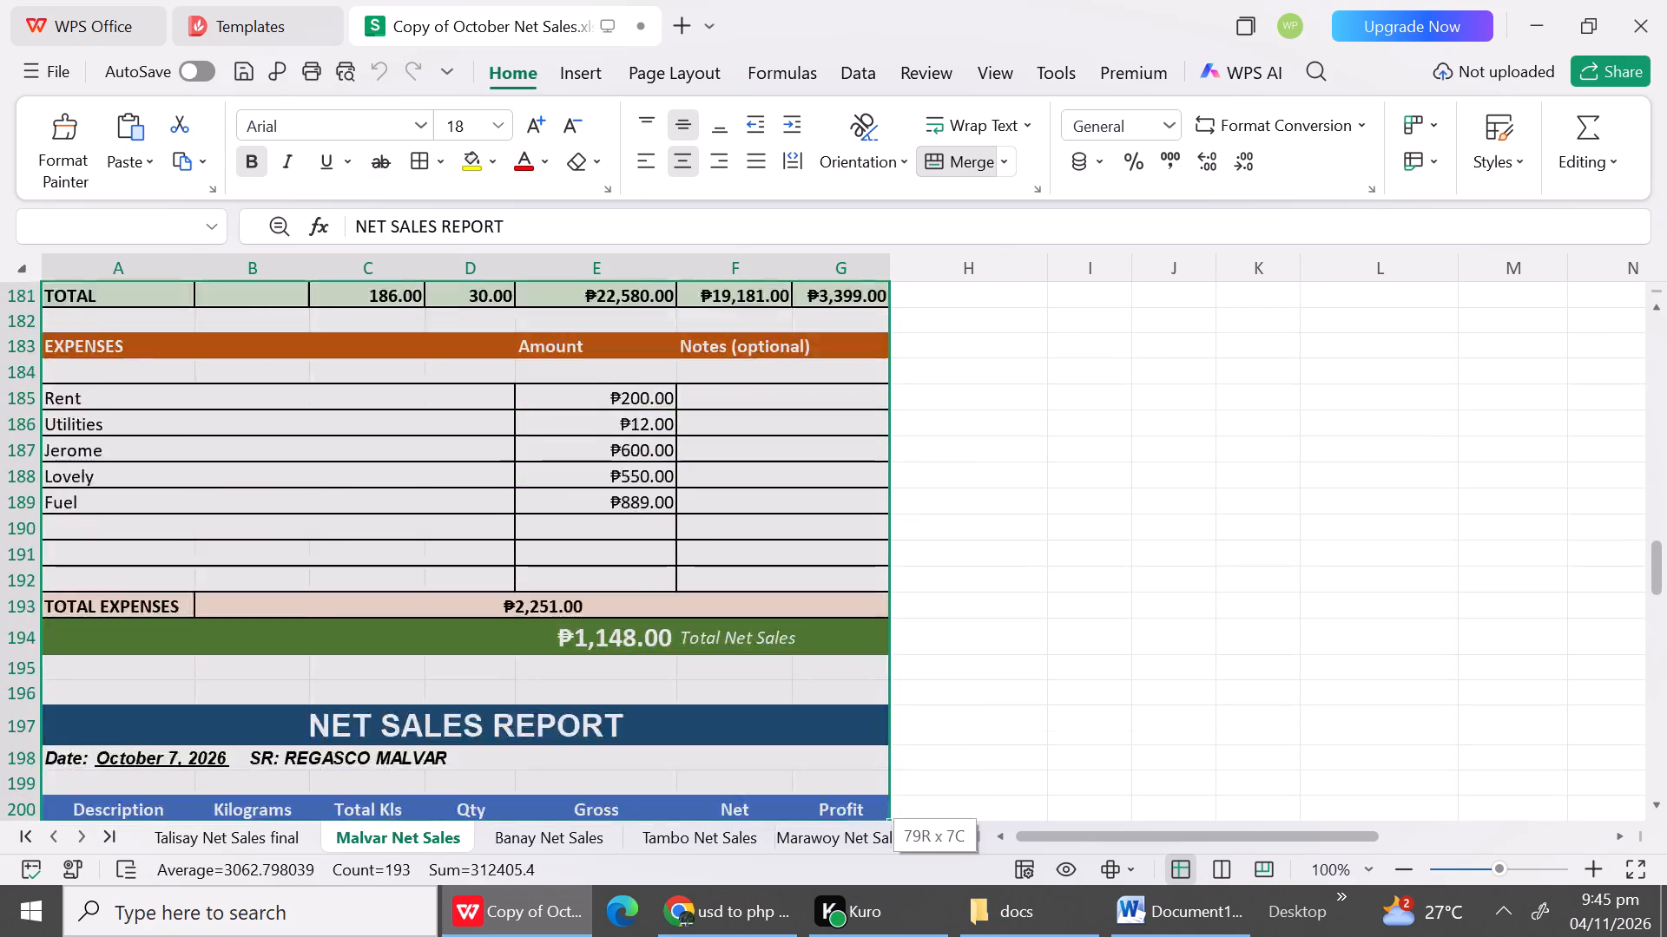
drag(675, 933, 699, 757)
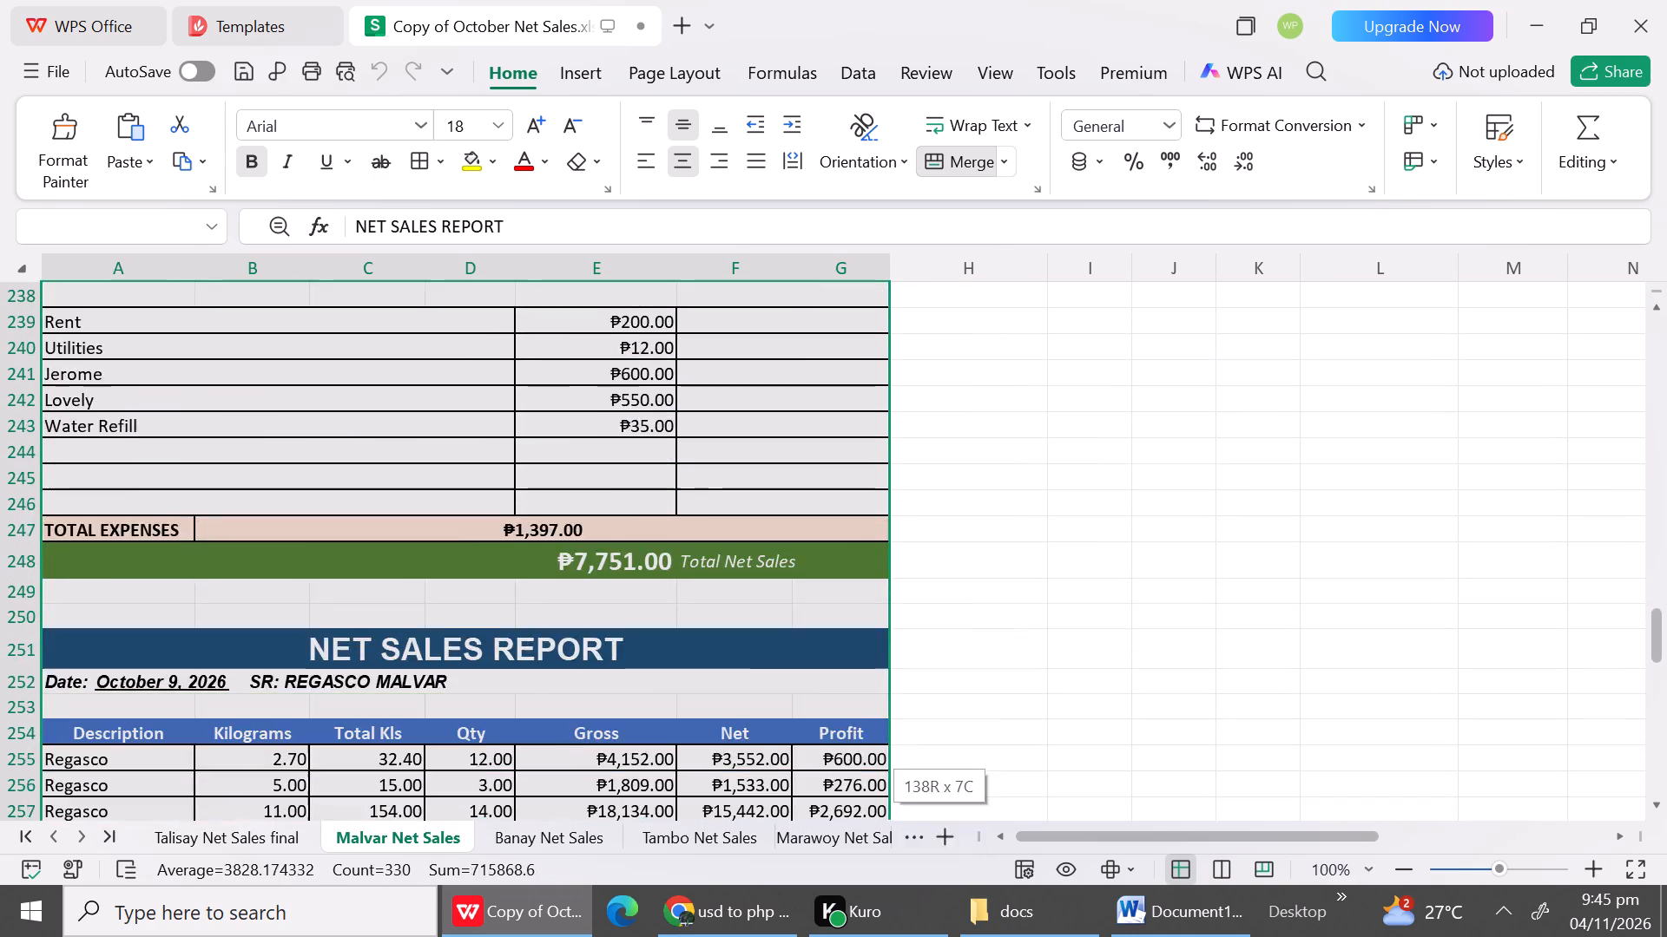
drag(699, 757, 682, 936)
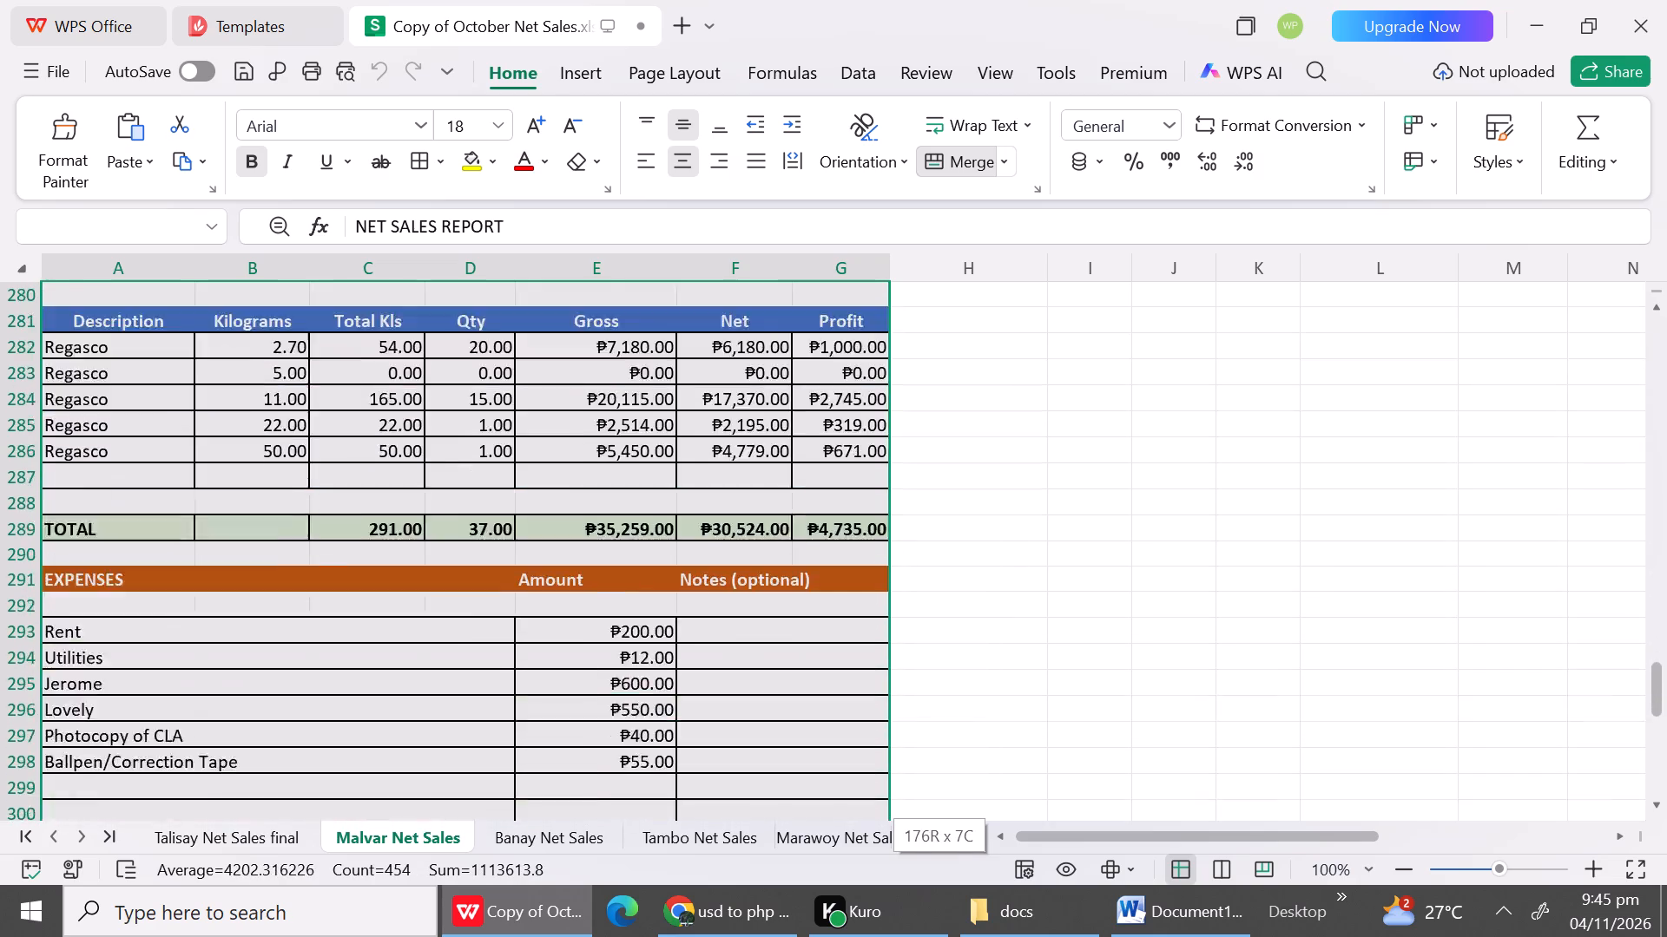
drag(682, 936, 672, 896)
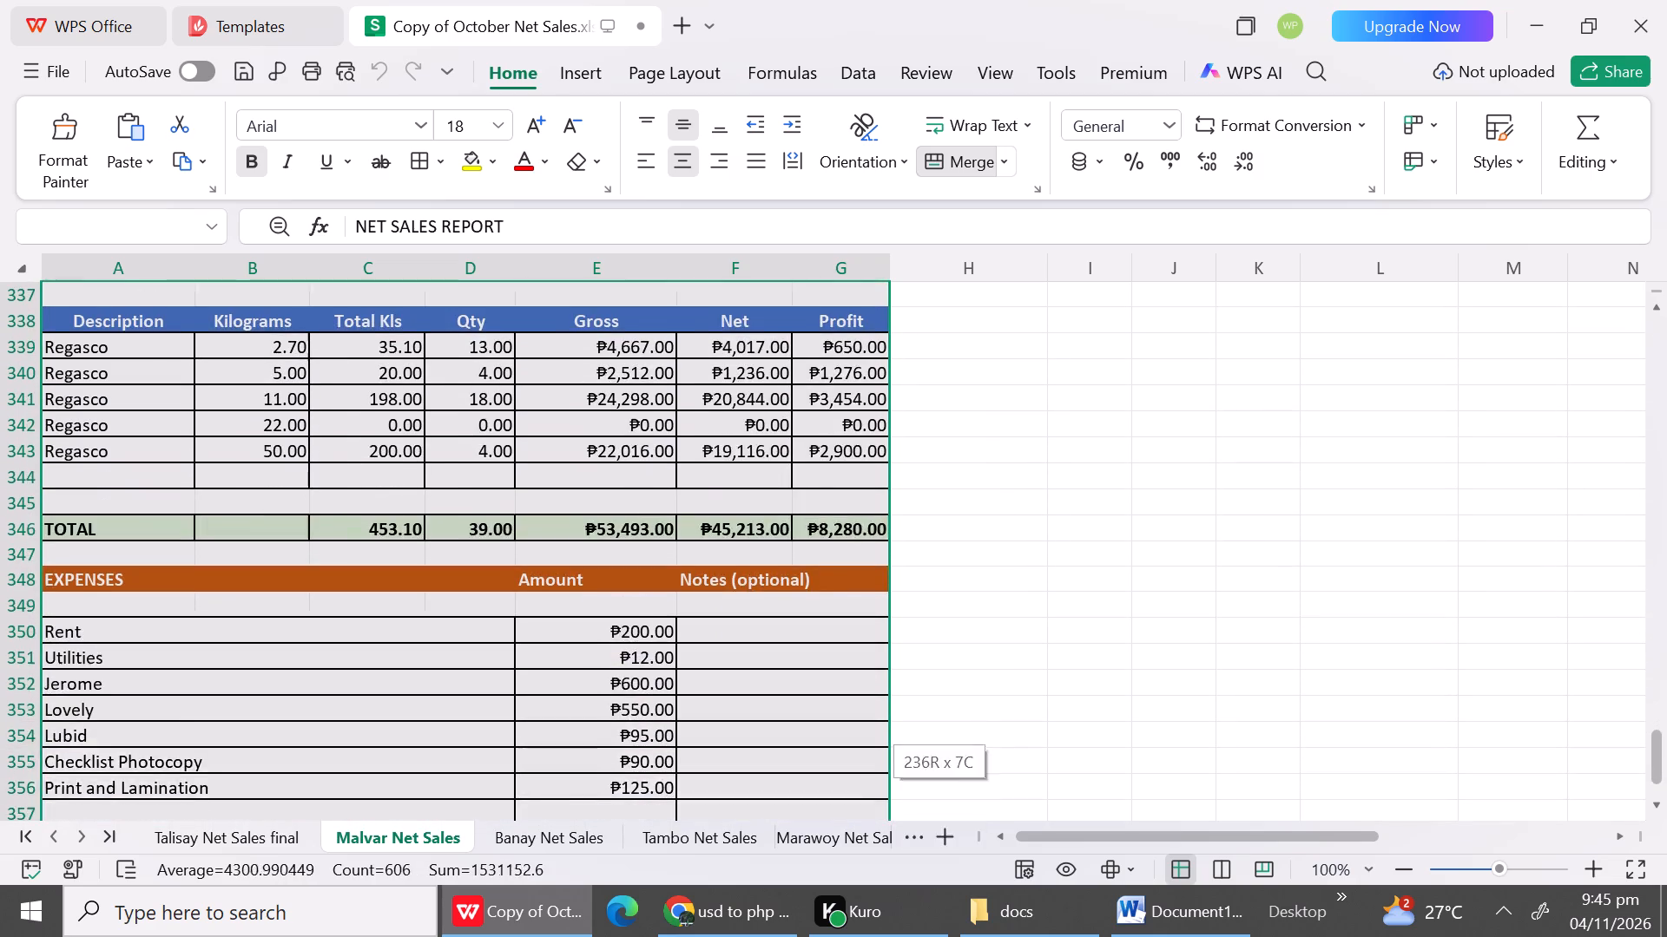
drag(672, 896, 689, 850)
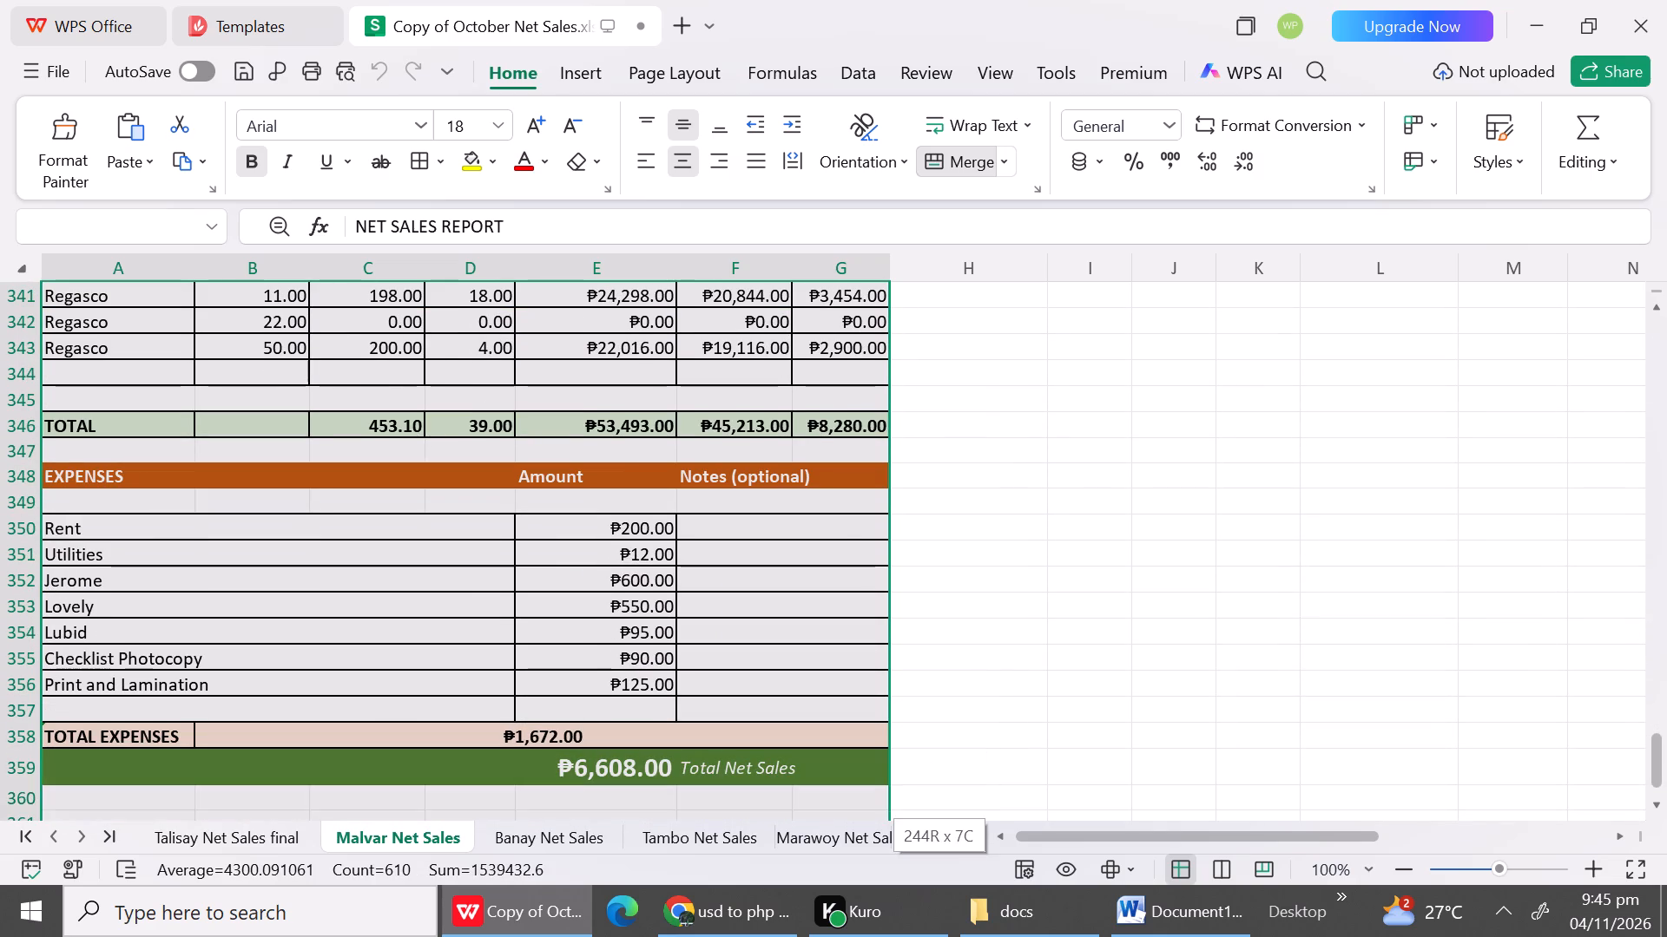
drag(689, 850, 690, 765)
key(ctrl+c)
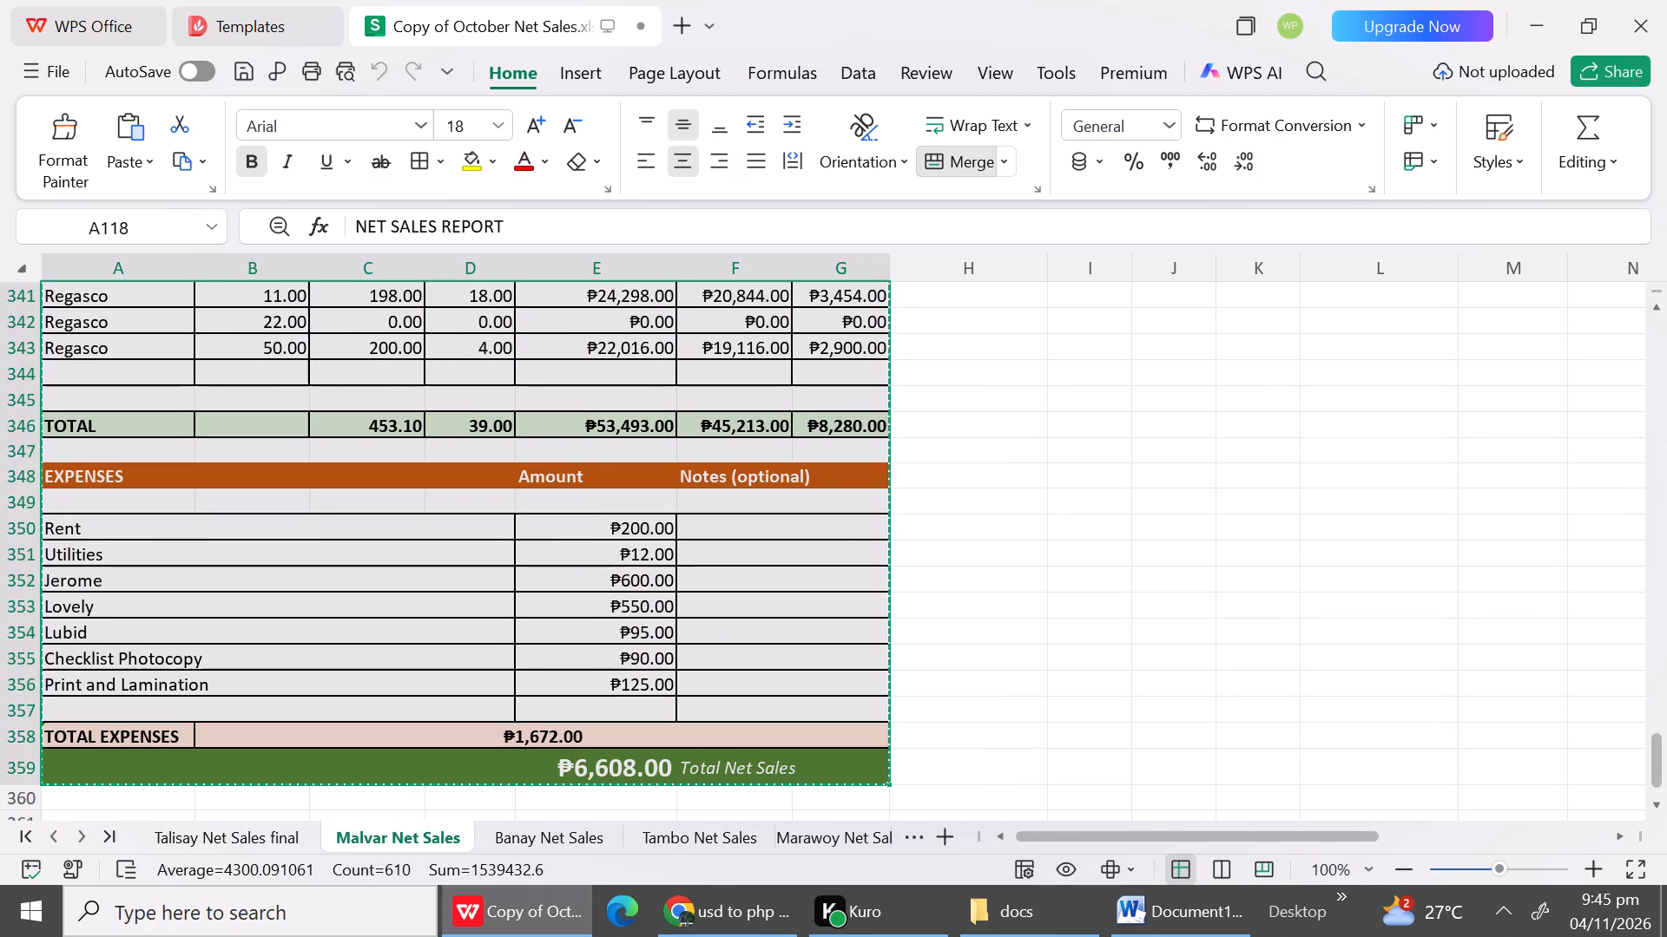
Switch to the Word document and paste the copied reports below the October 3 report.
click(1167, 936)
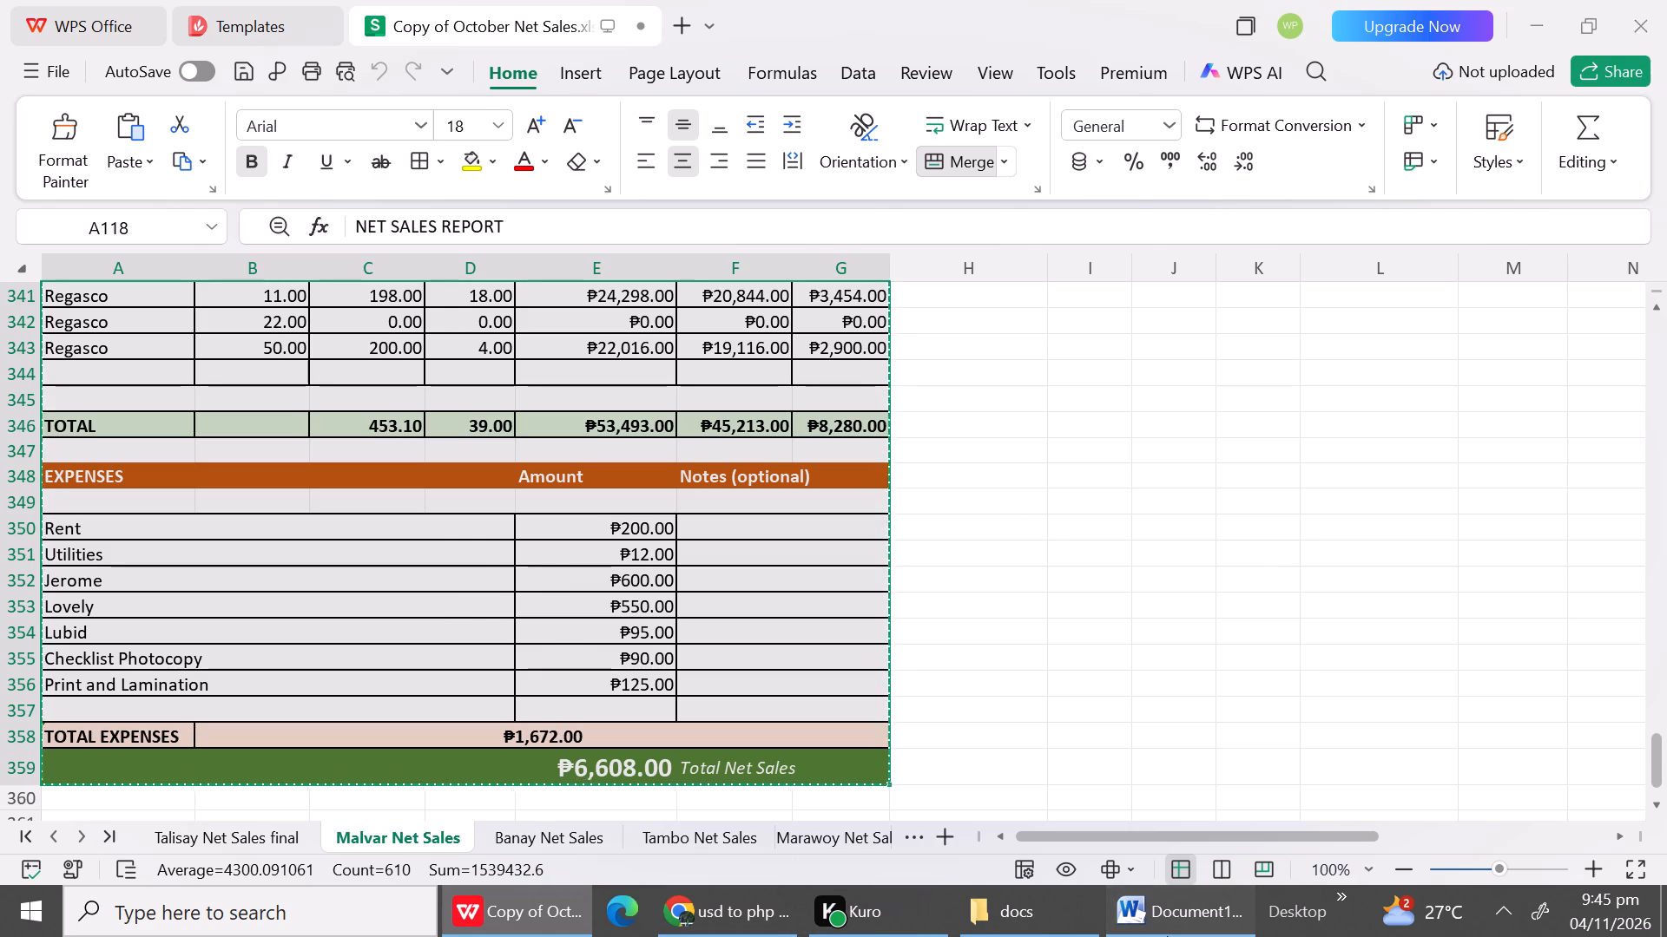
key(ctrl+v)
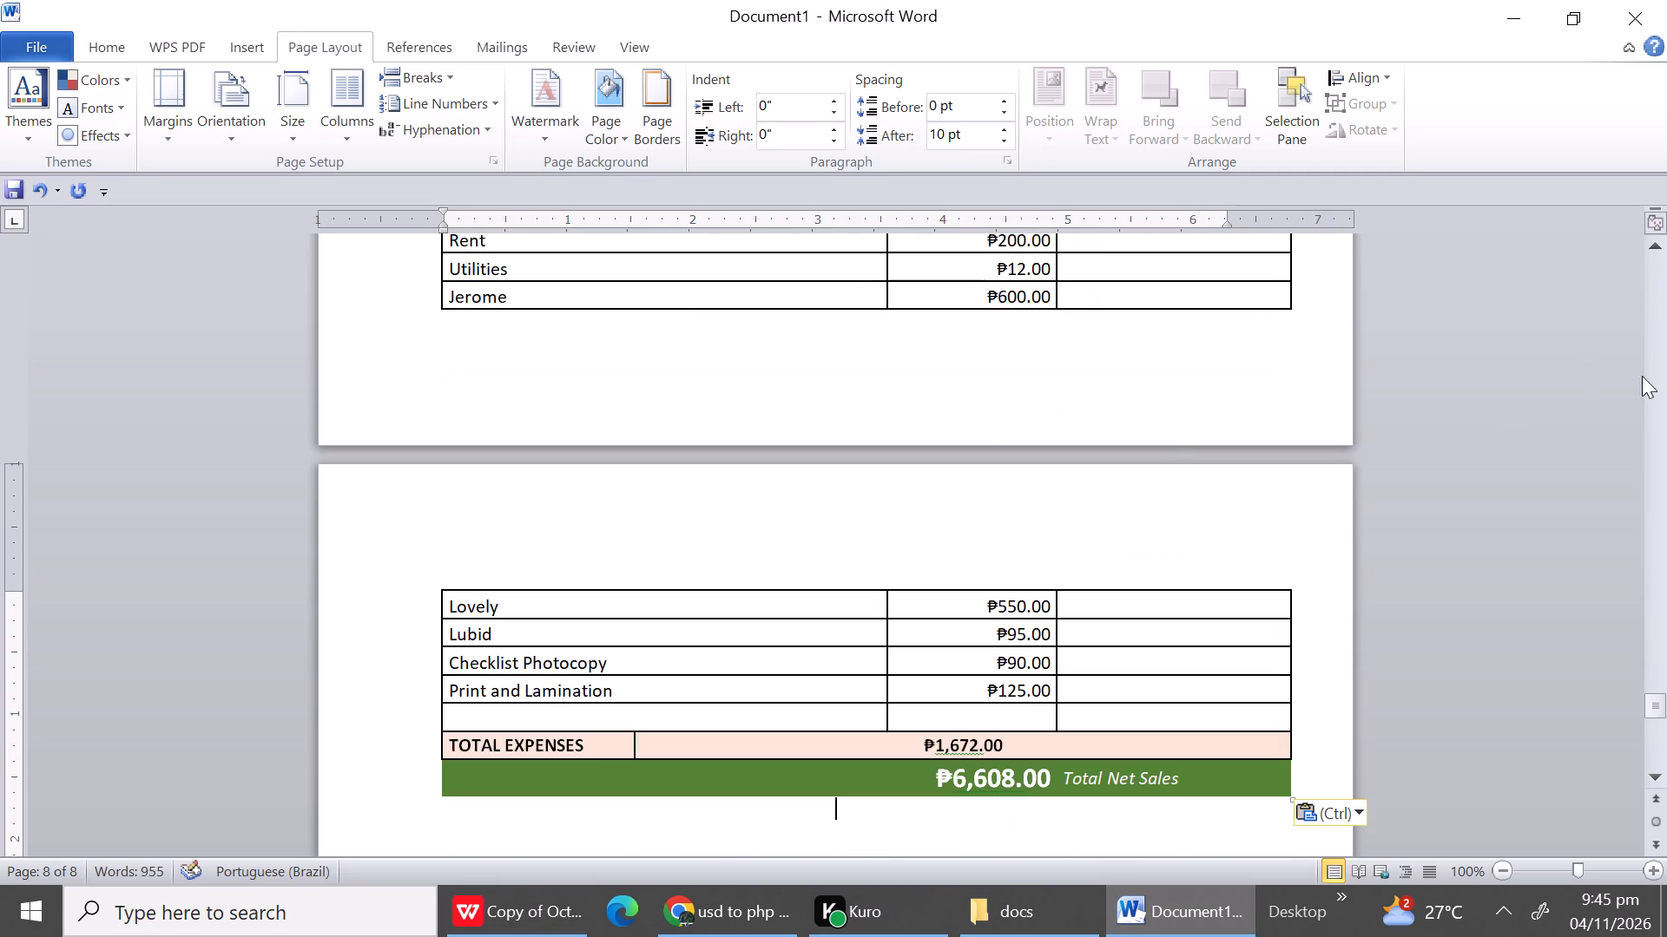
Delete the stray text "Ma" between TOTAL EXPENSES and Total Net Sales in the October 4 report.
click(1666, 361)
click(1666, 361)
click(1666, 361)
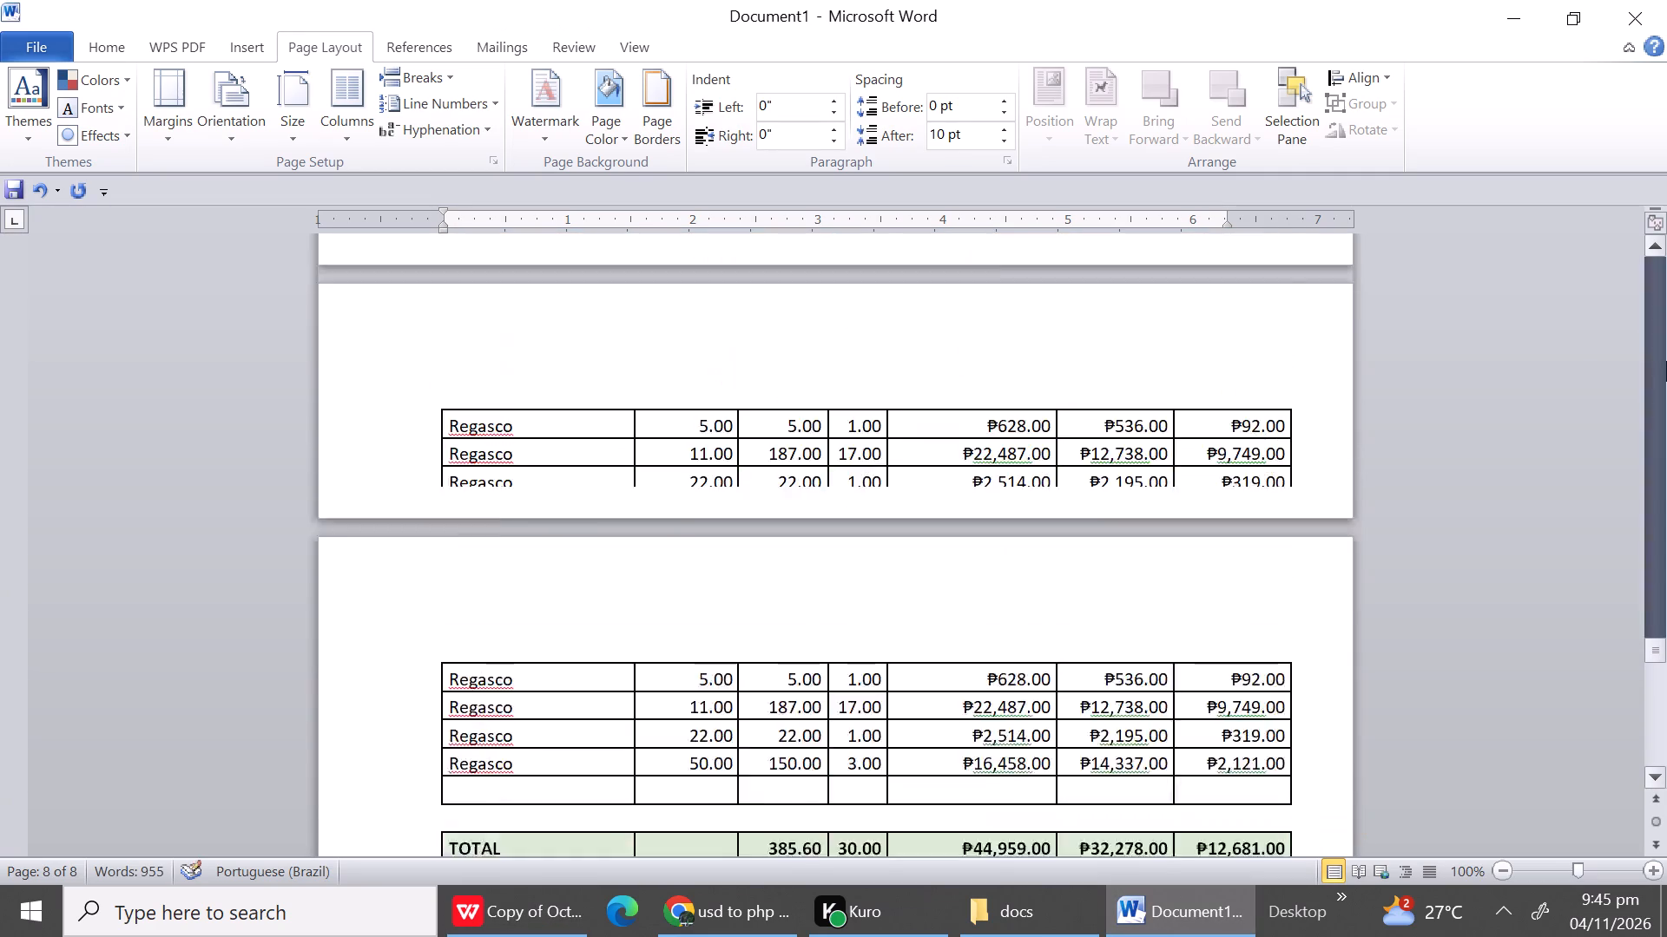
click(1666, 361)
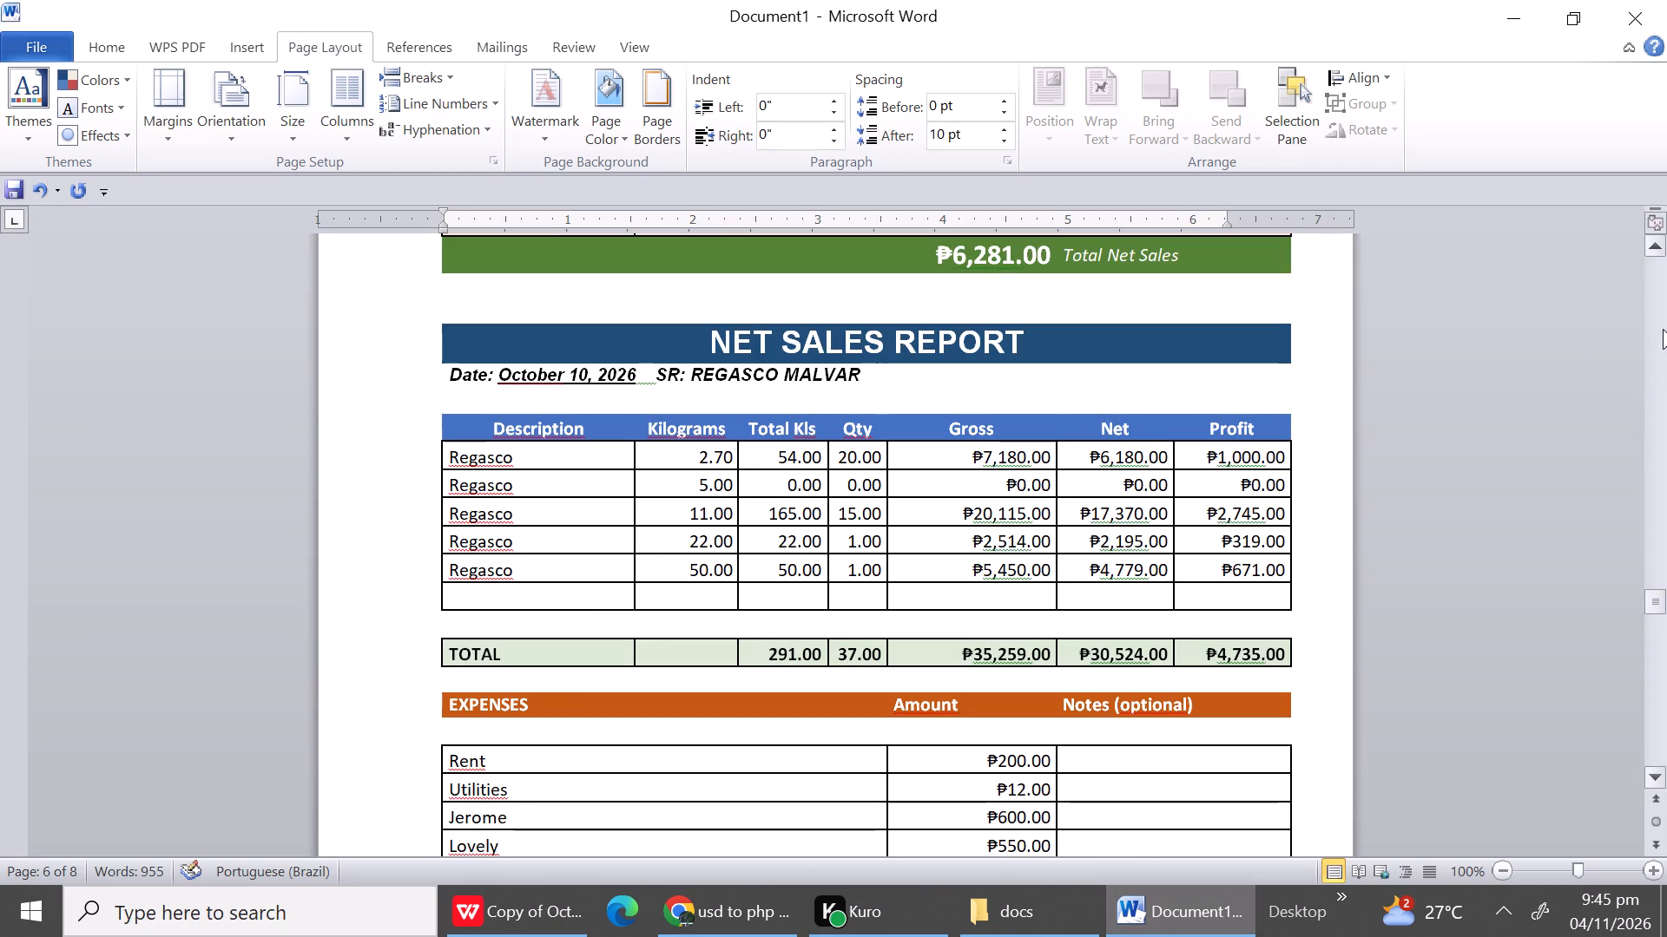
click(1657, 304)
click(1657, 304)
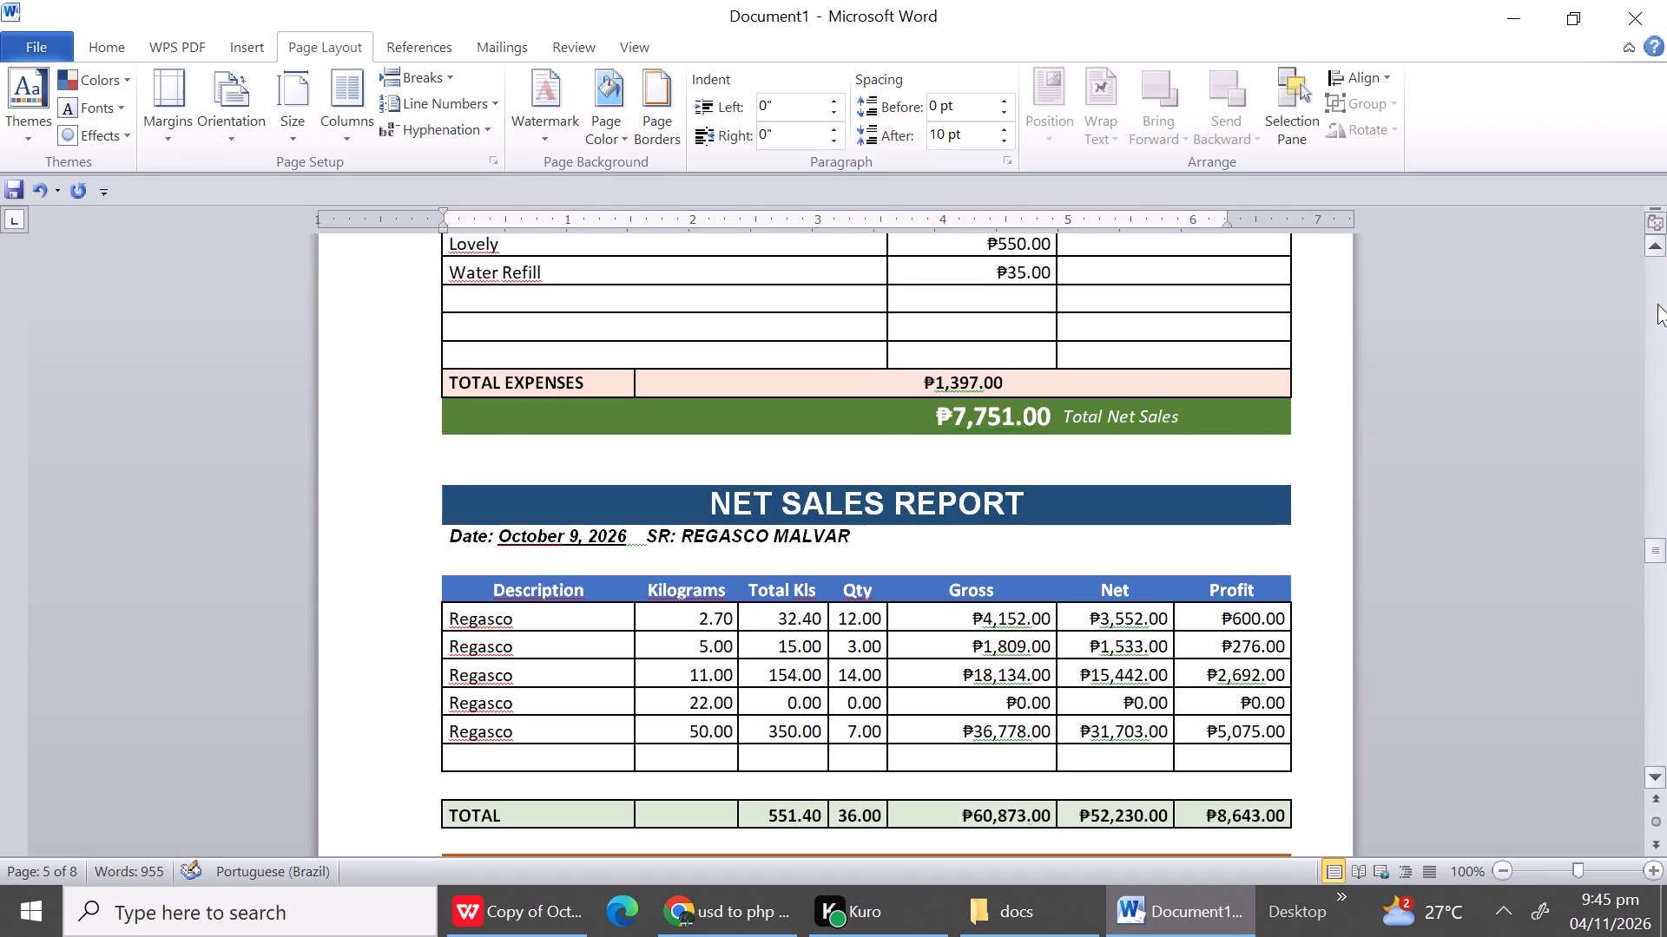
click(1657, 304)
click(1657, 304)
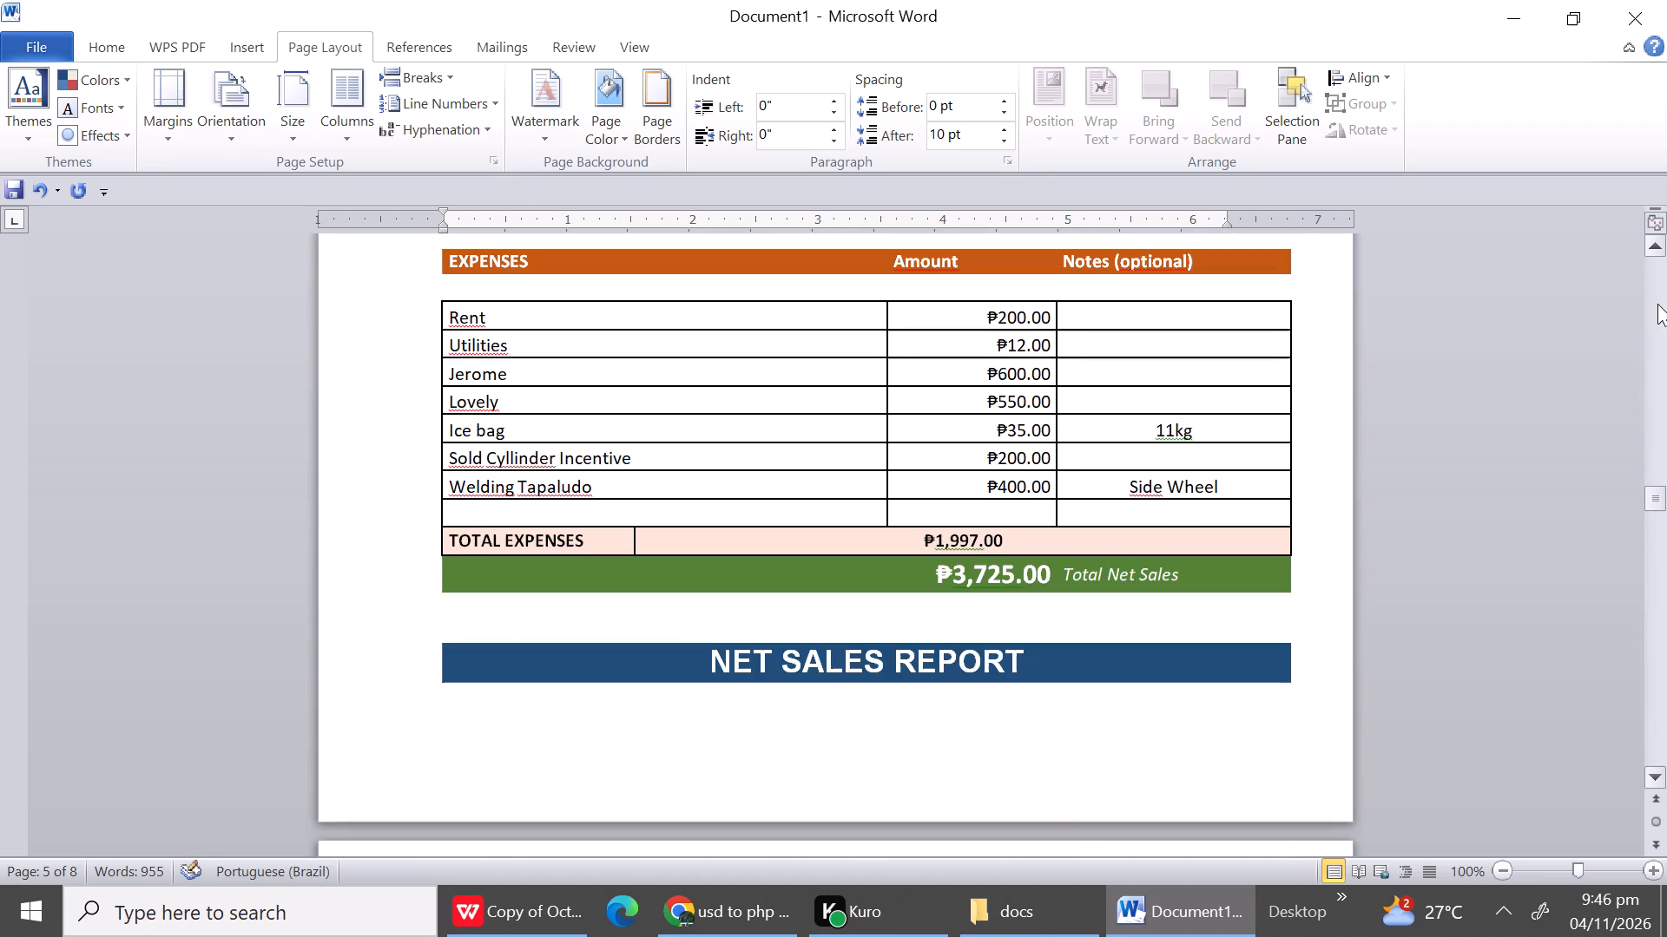
click(1657, 304)
click(1657, 304)
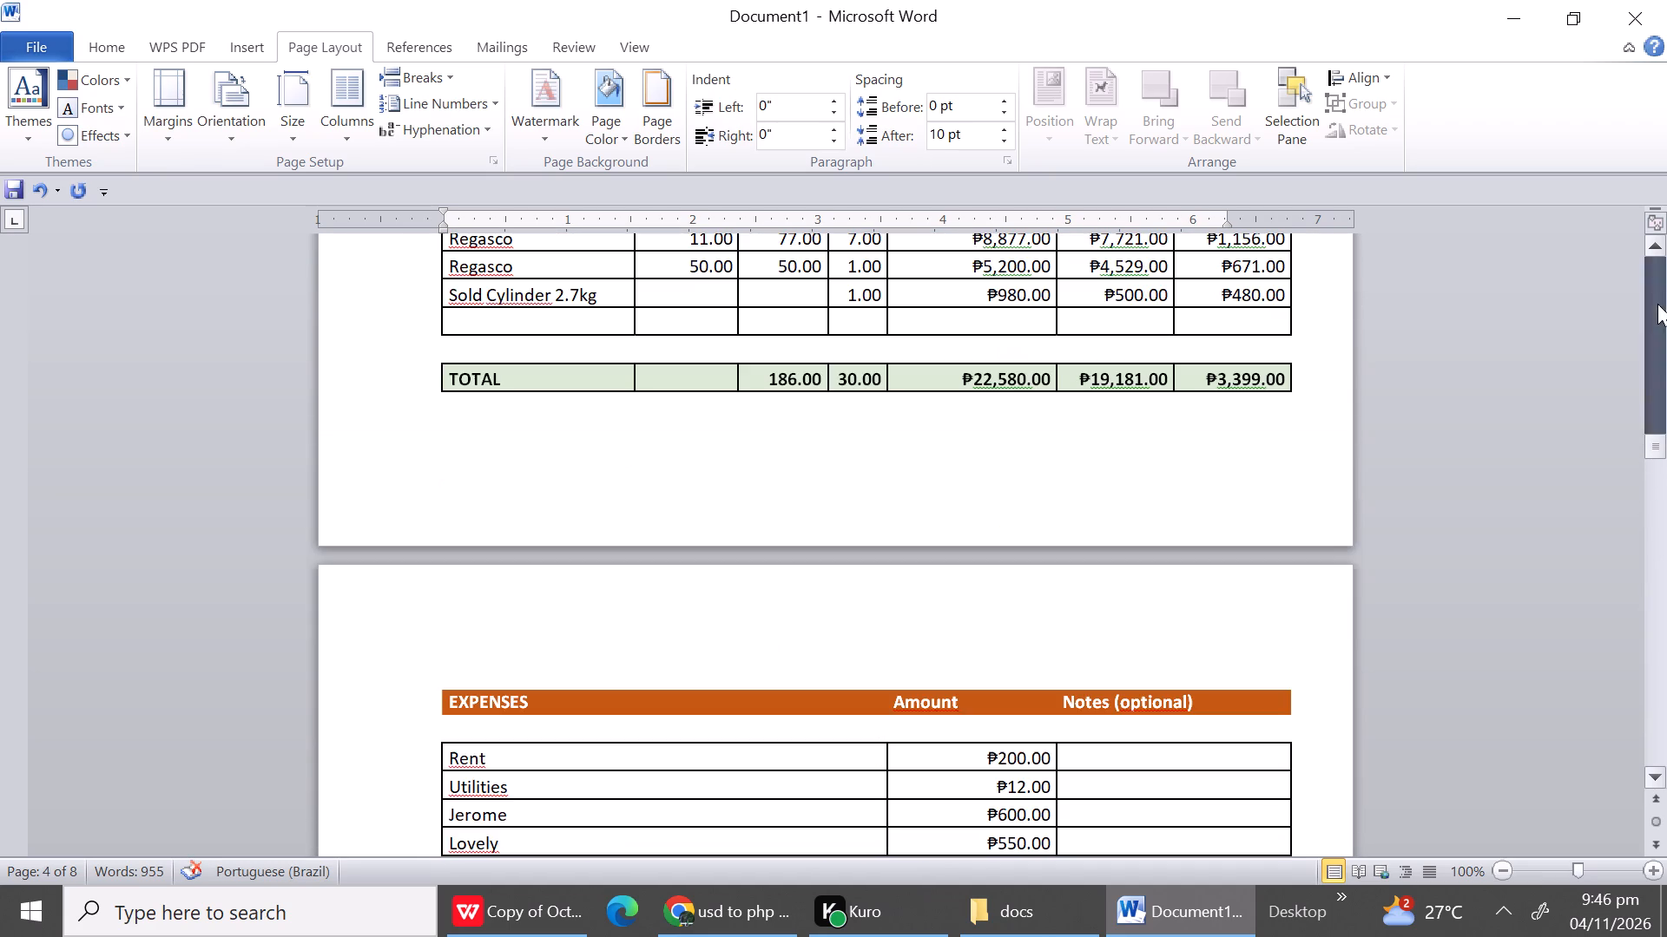
click(1657, 304)
click(1657, 304)
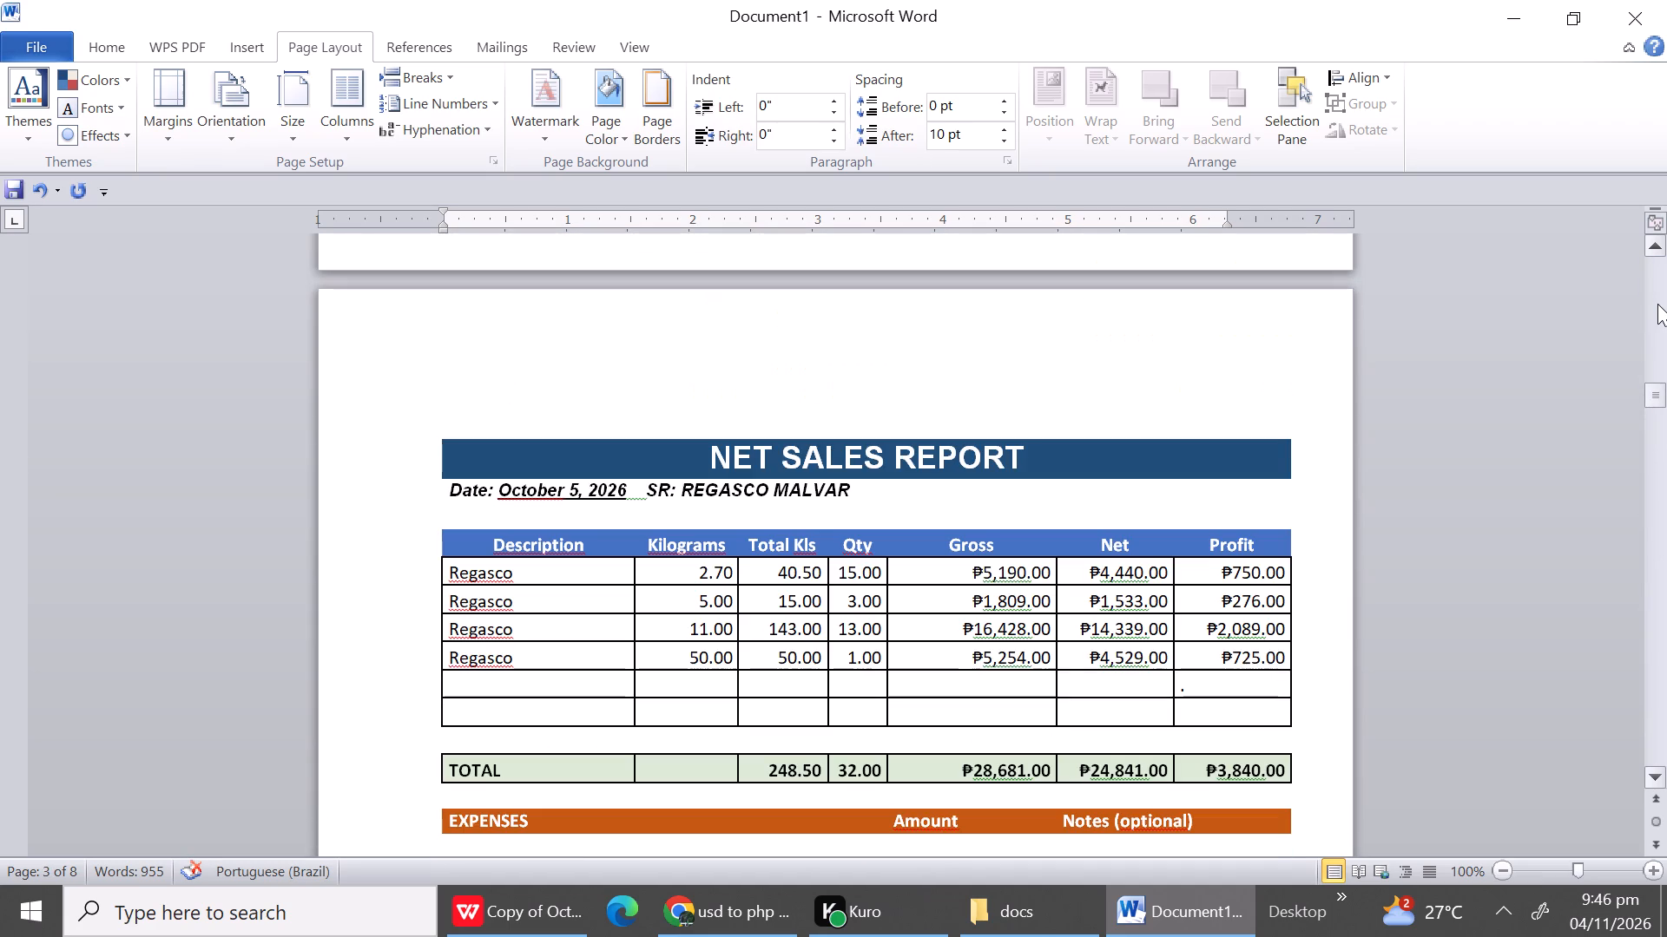
click(1657, 304)
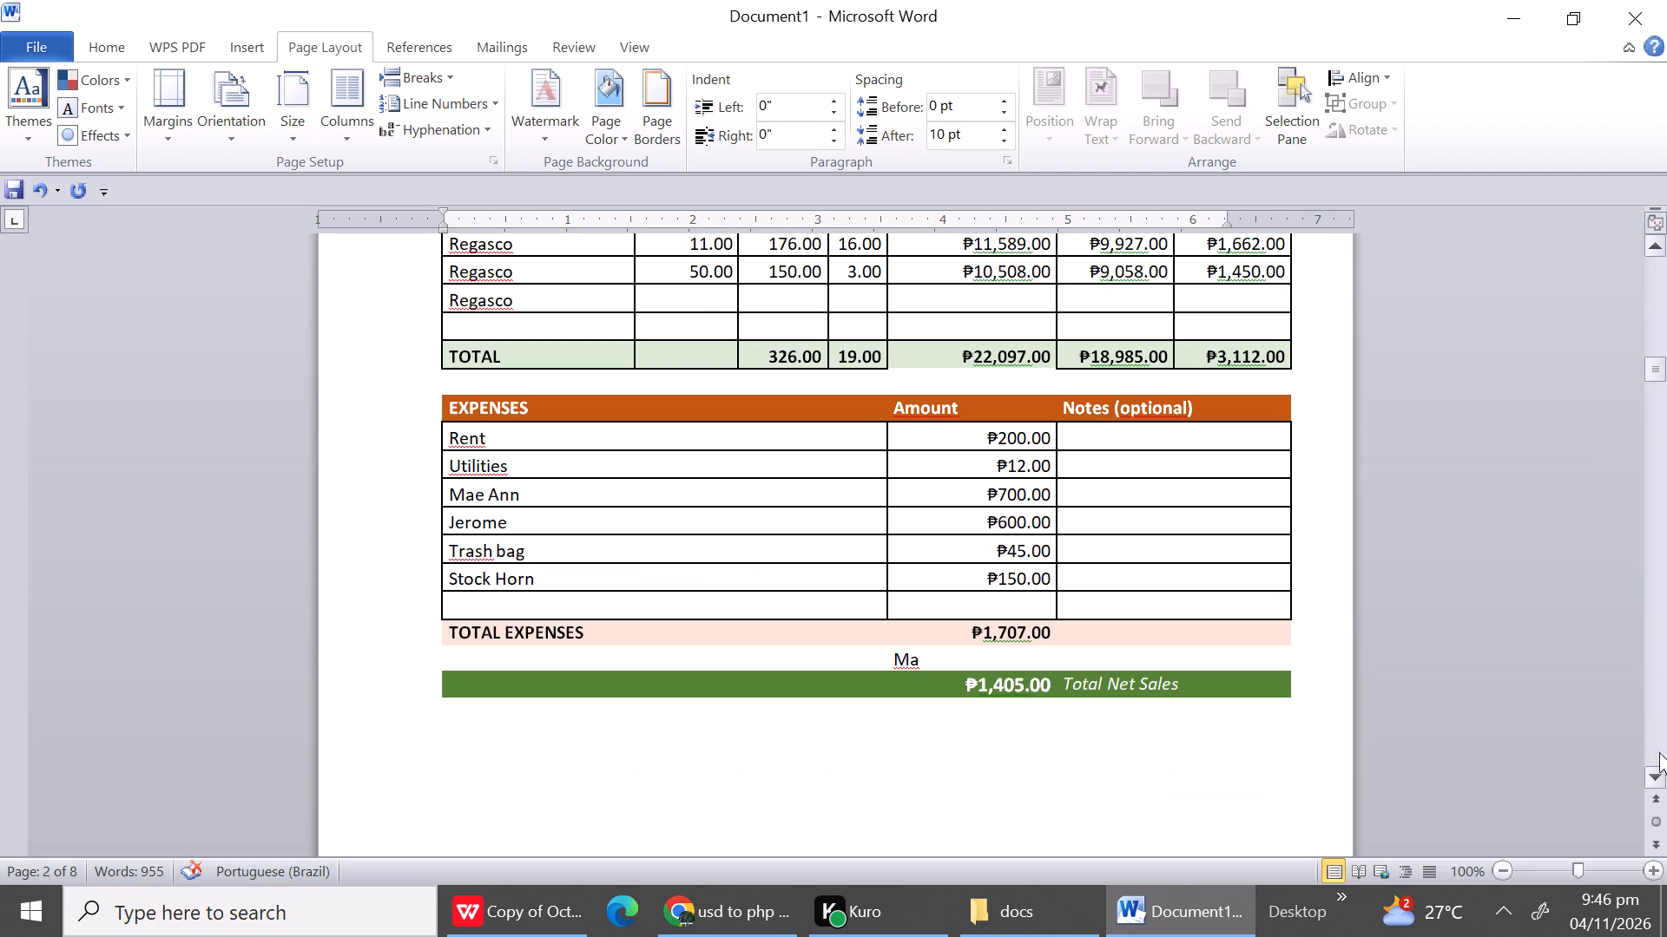
click(1660, 787)
double_click(1660, 787)
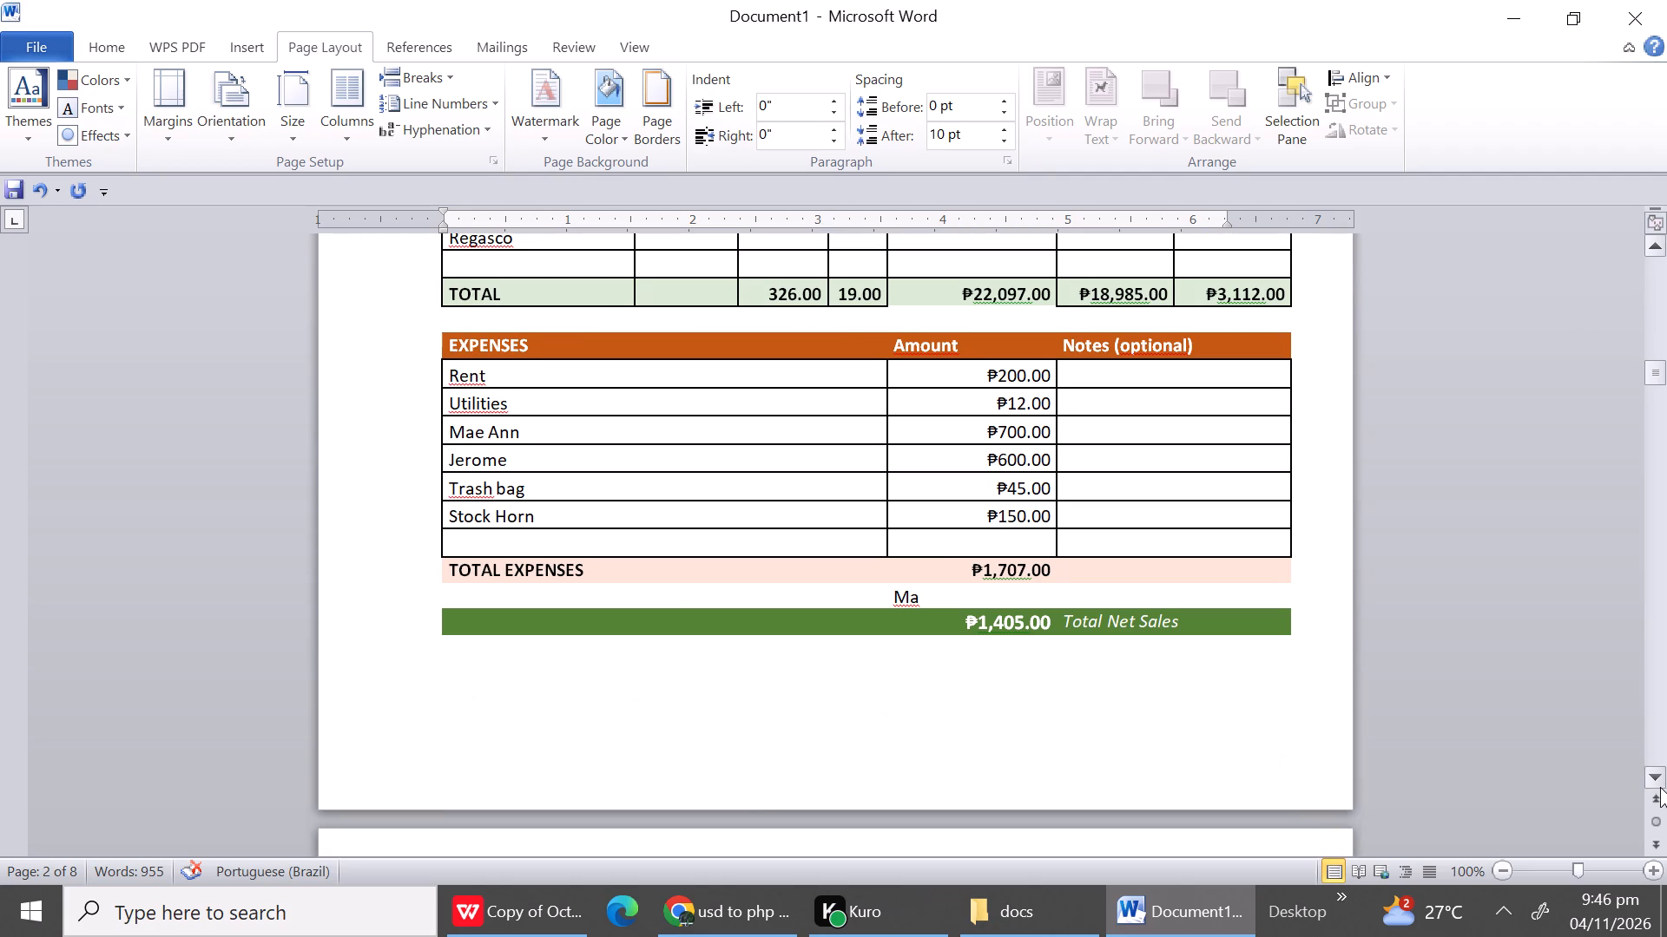
click(995, 591)
key(BackSpace)
key(BackSpace)
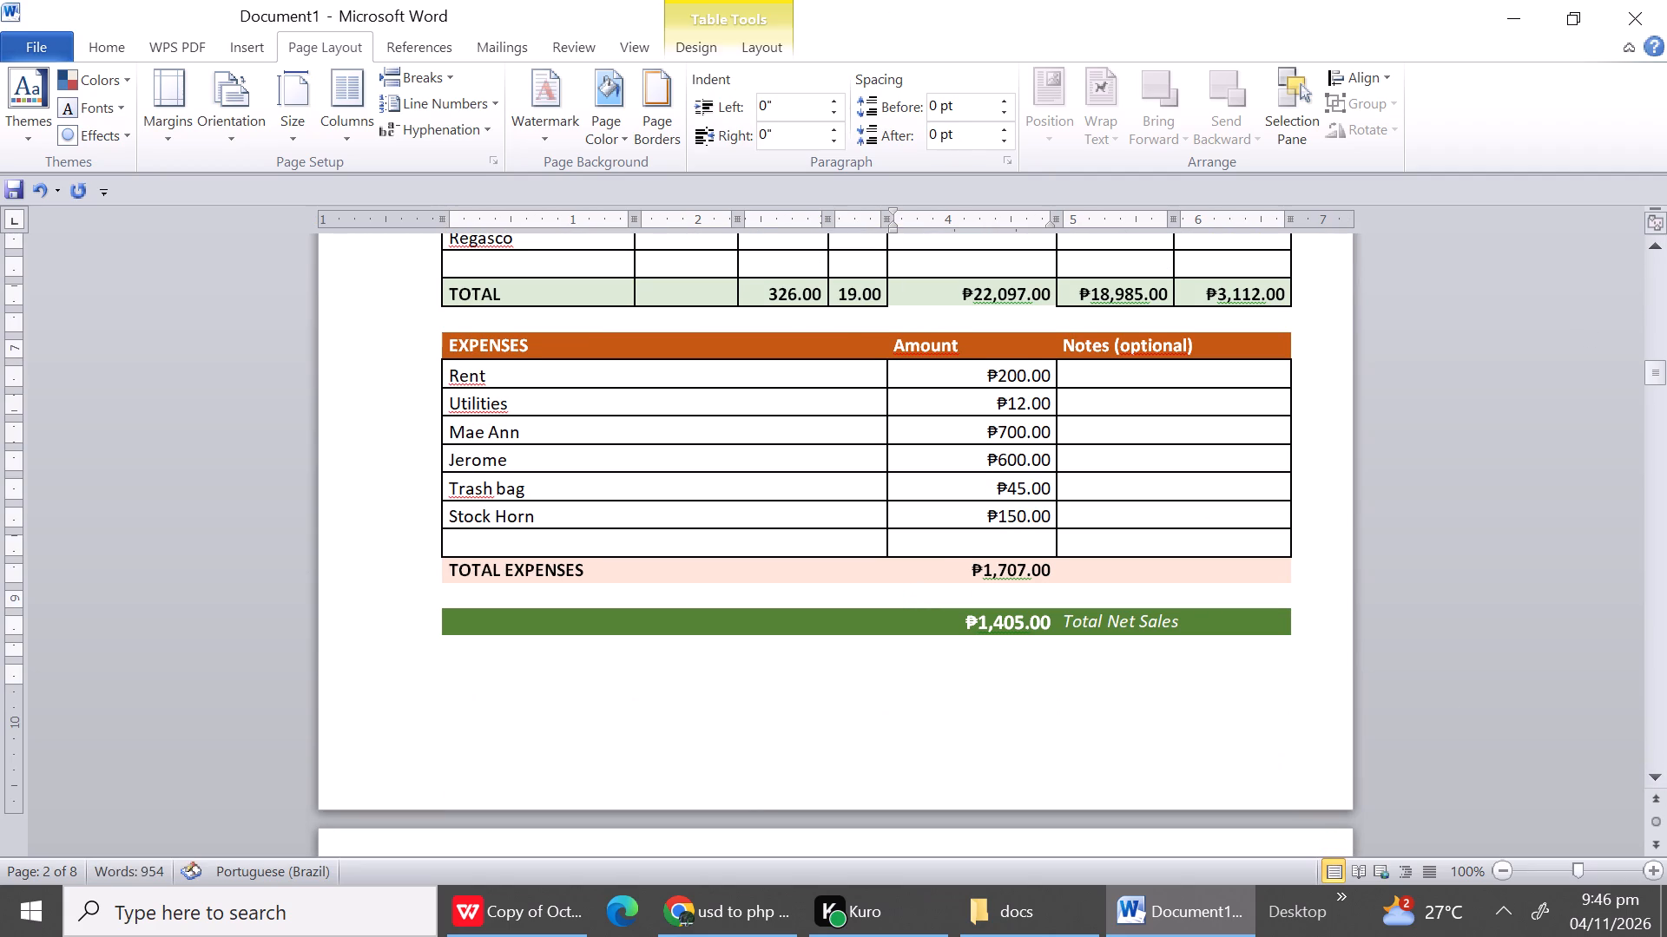
Delete the entire blank row between the date line and the Brand header in the October 4 report.
click(1666, 311)
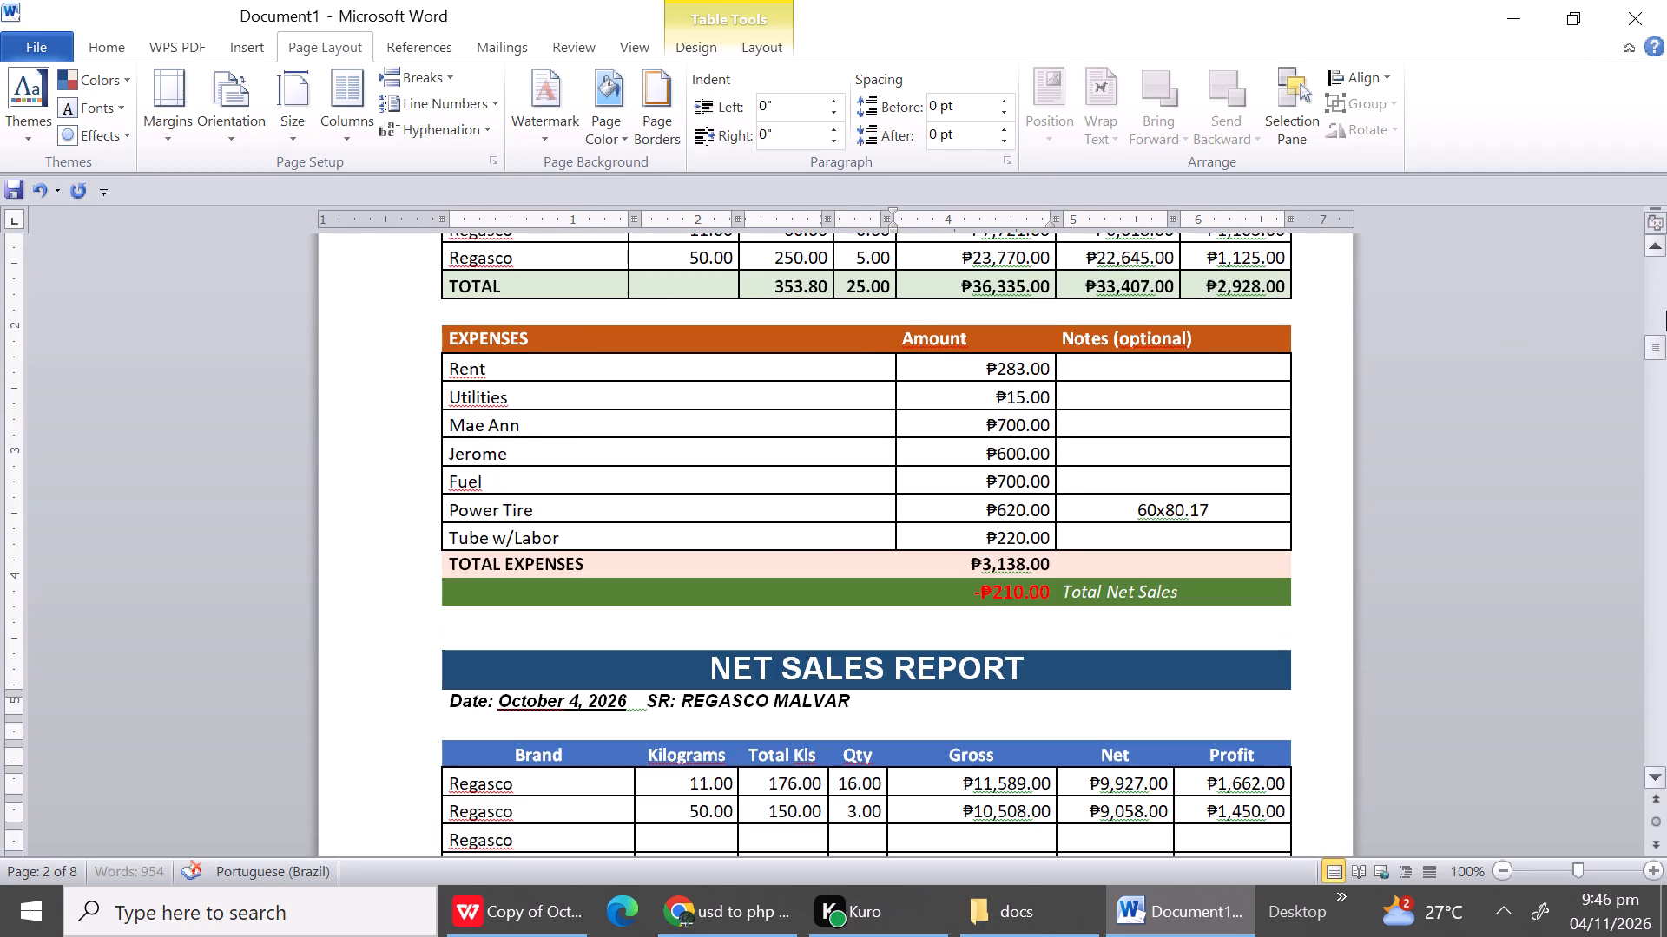
click(1666, 311)
click(1666, 311)
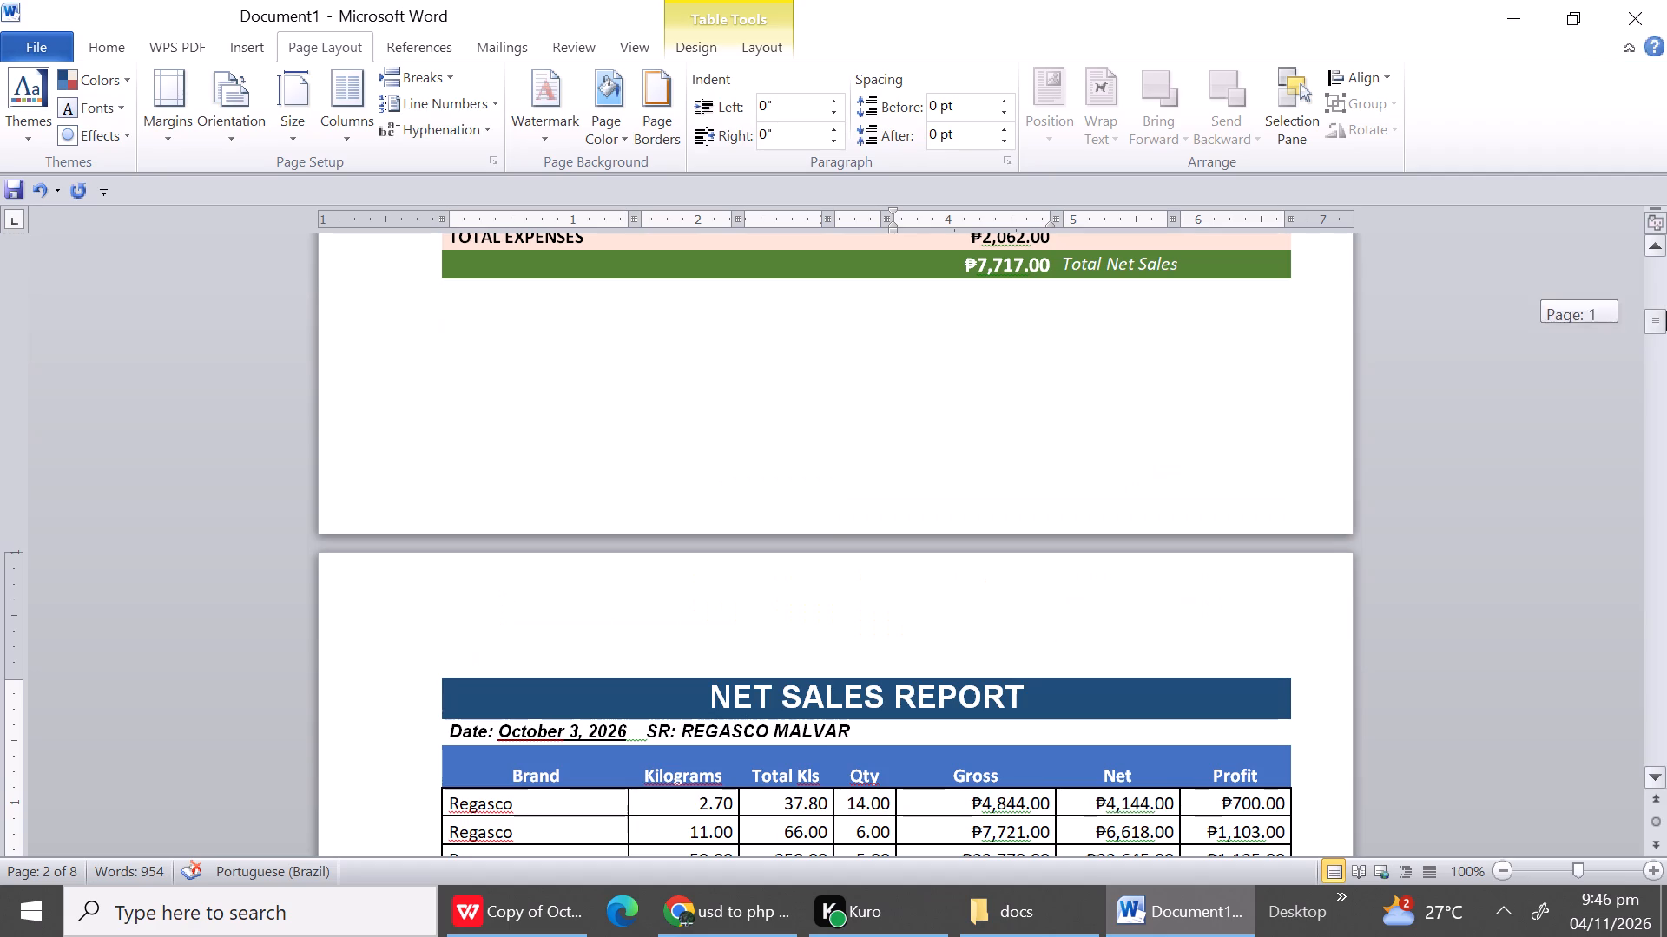
click(1661, 599)
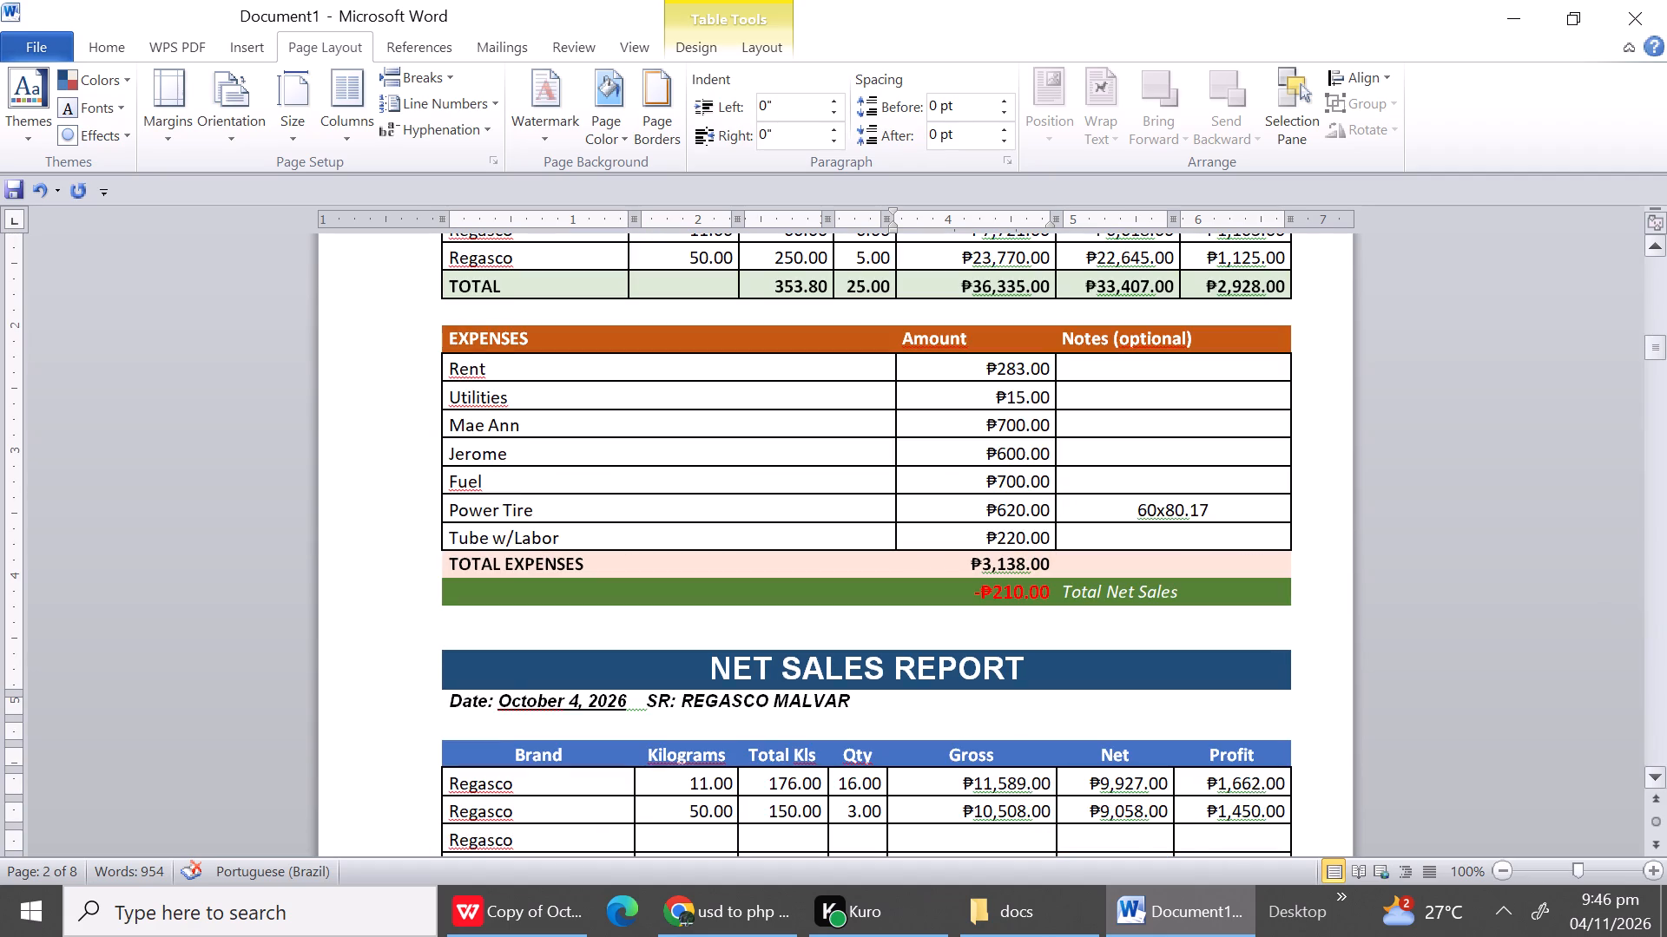
click(452, 722)
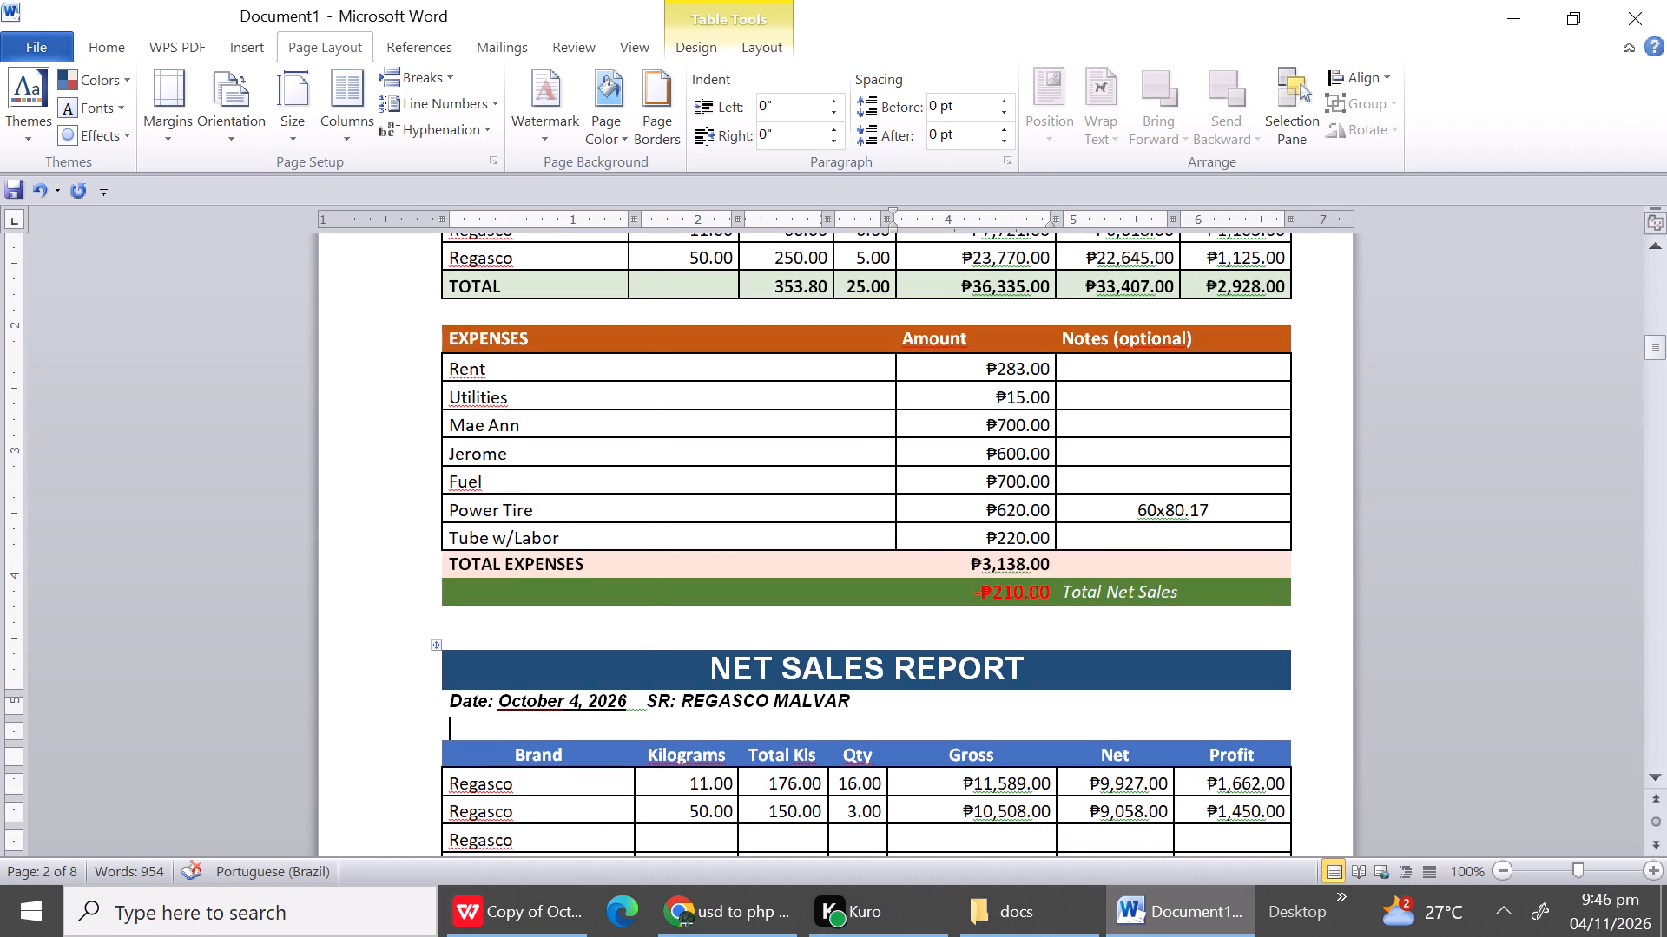
right_click(452, 722)
click(535, 280)
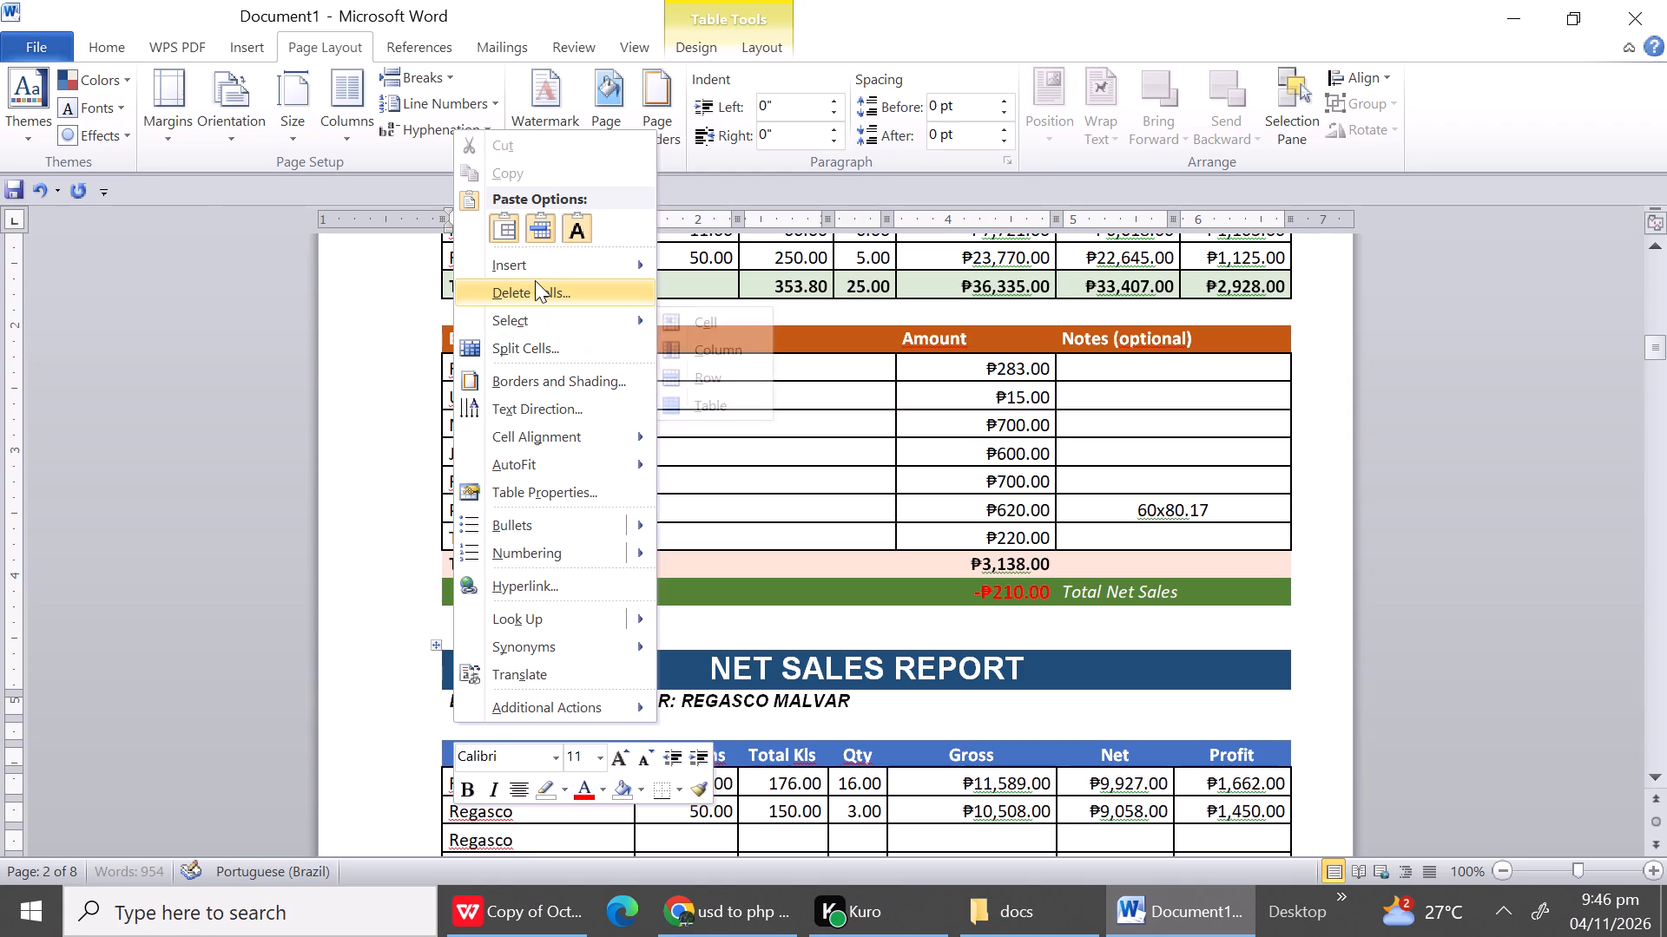
click(748, 438)
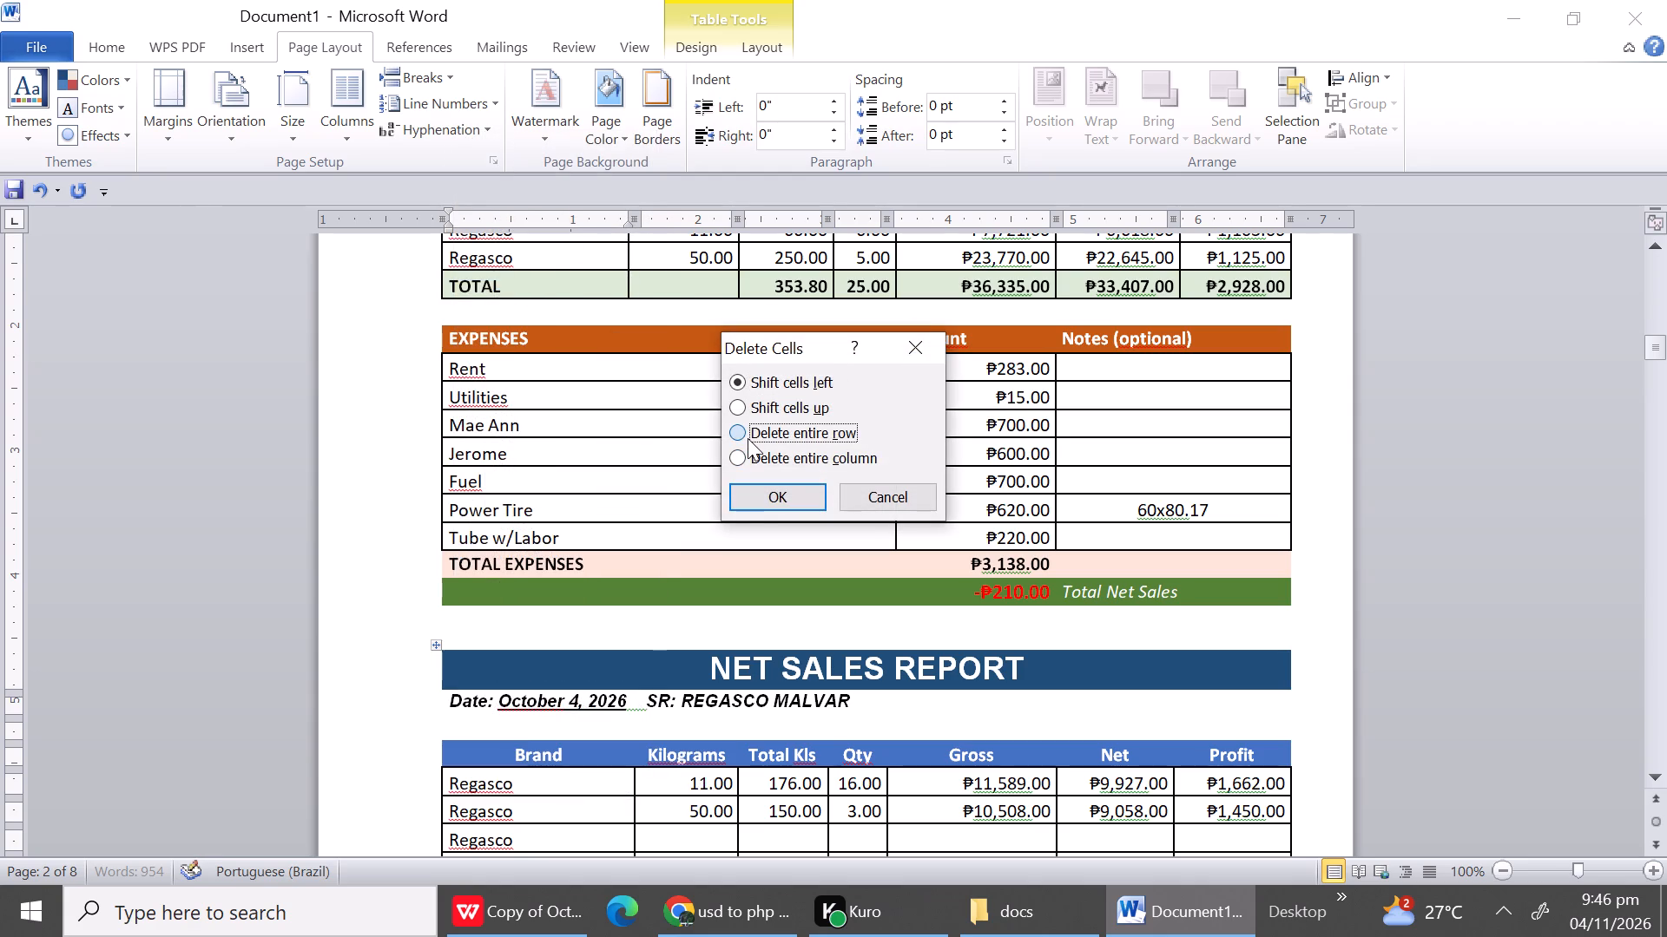
click(755, 502)
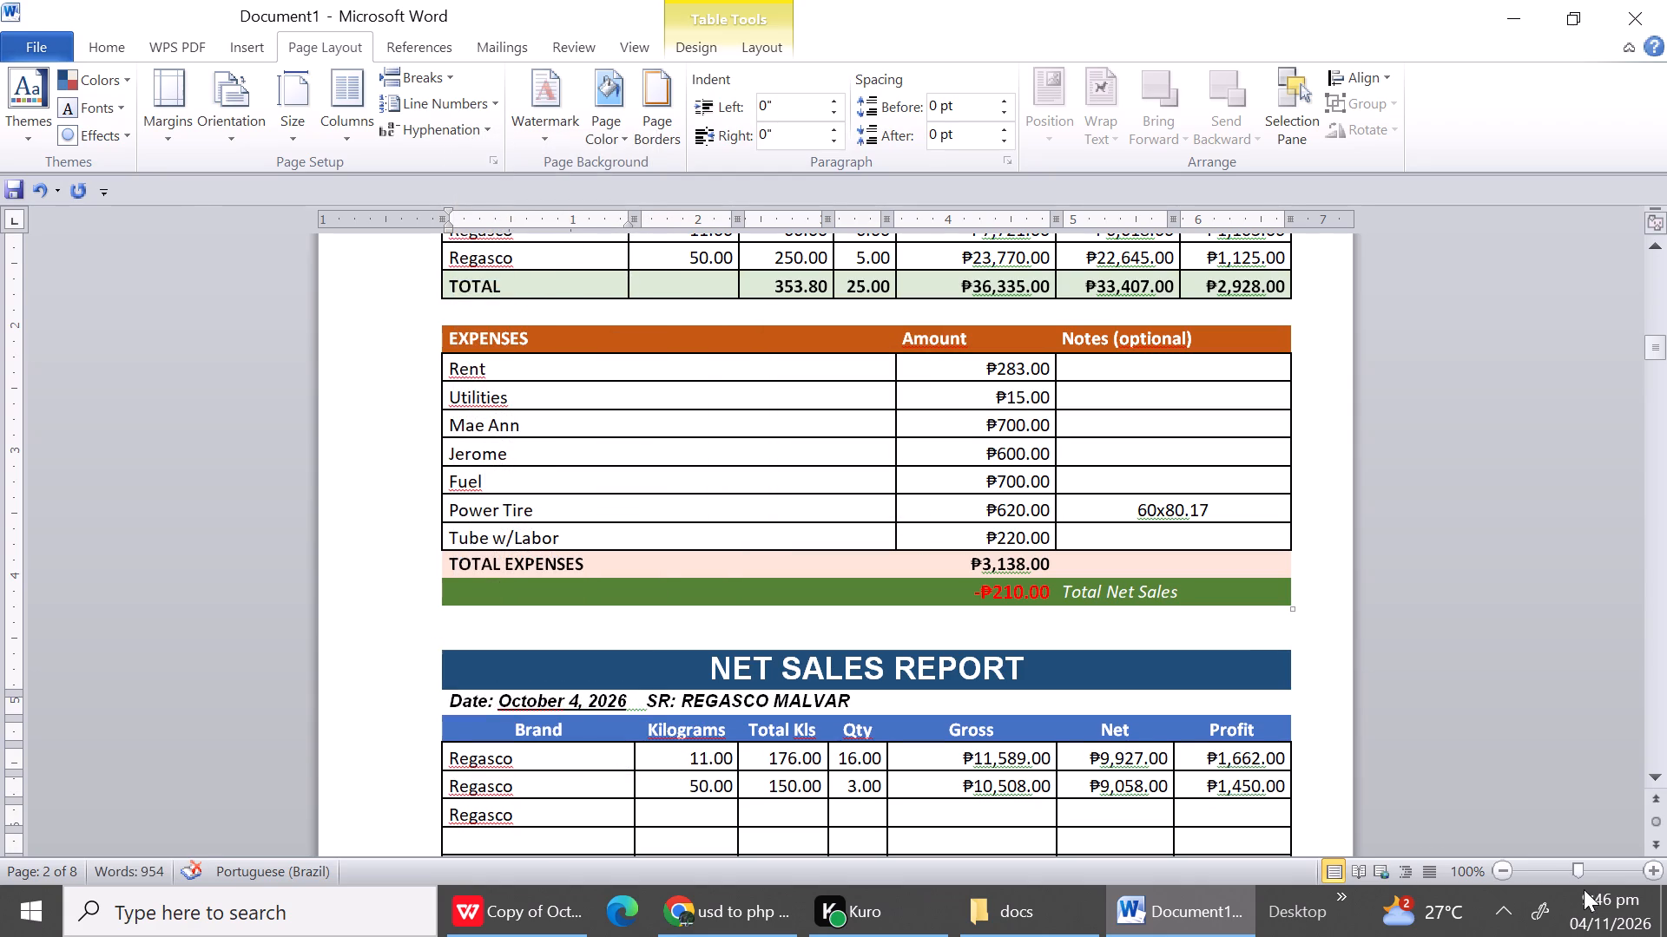
Add the missing border to the Gross cell of the TOTAL row in the October 4 sales table.
triple_click(1653, 769)
triple_click(1653, 769)
triple_click(1653, 769)
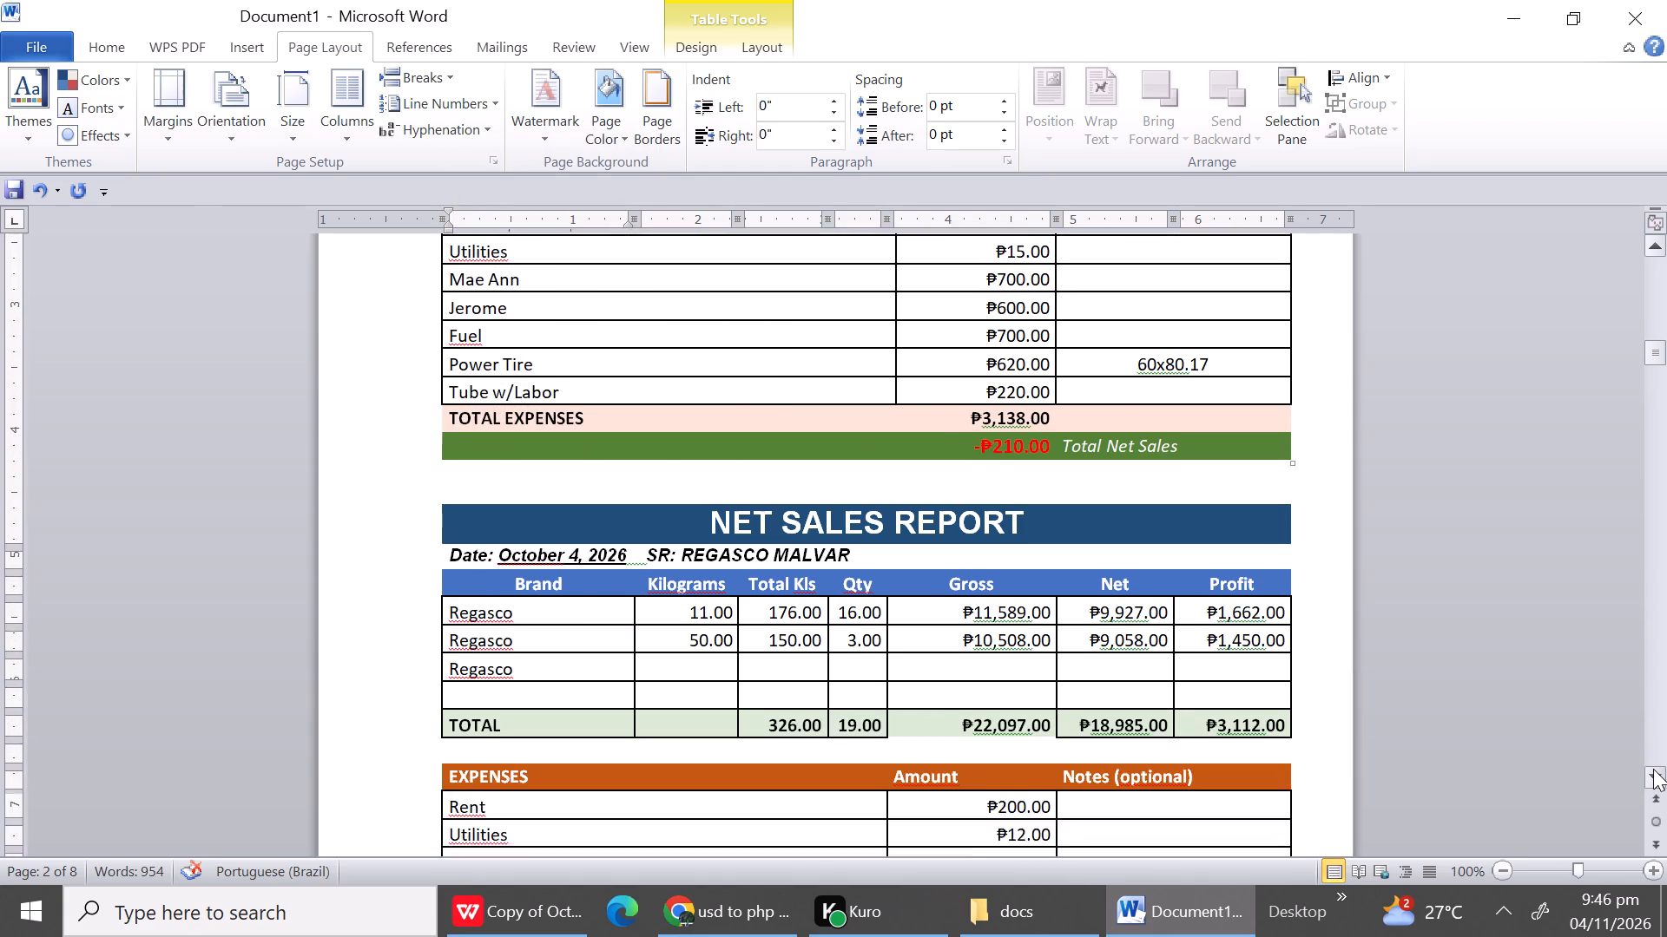
double_click(1653, 769)
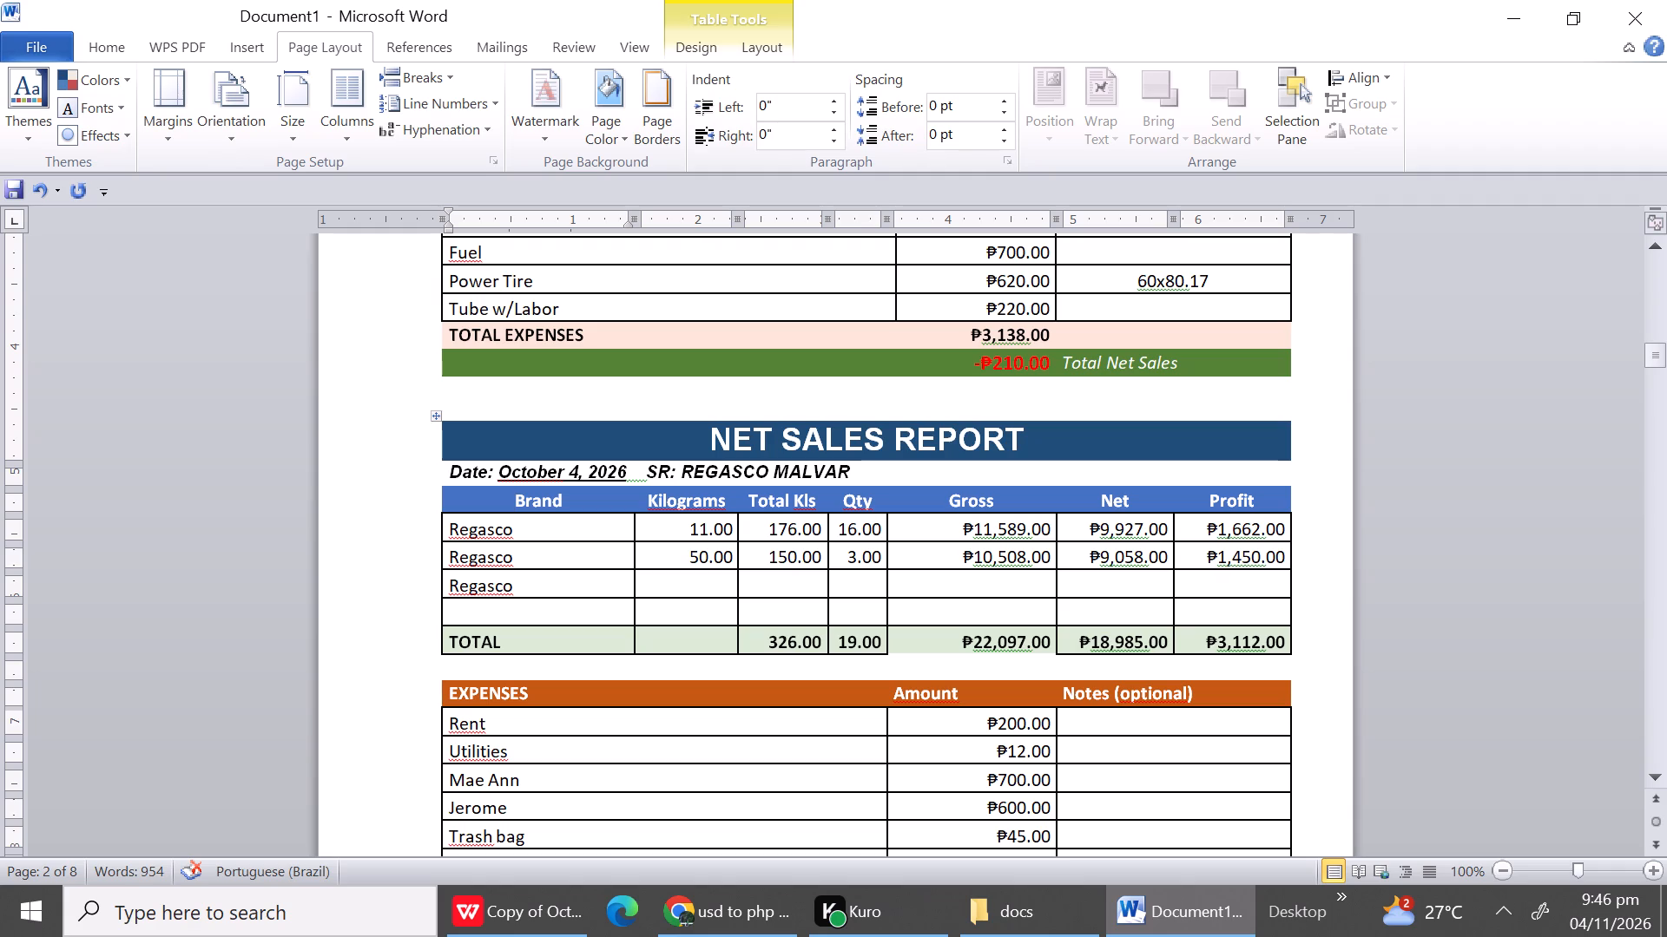
click(550, 567)
click(976, 635)
click(109, 50)
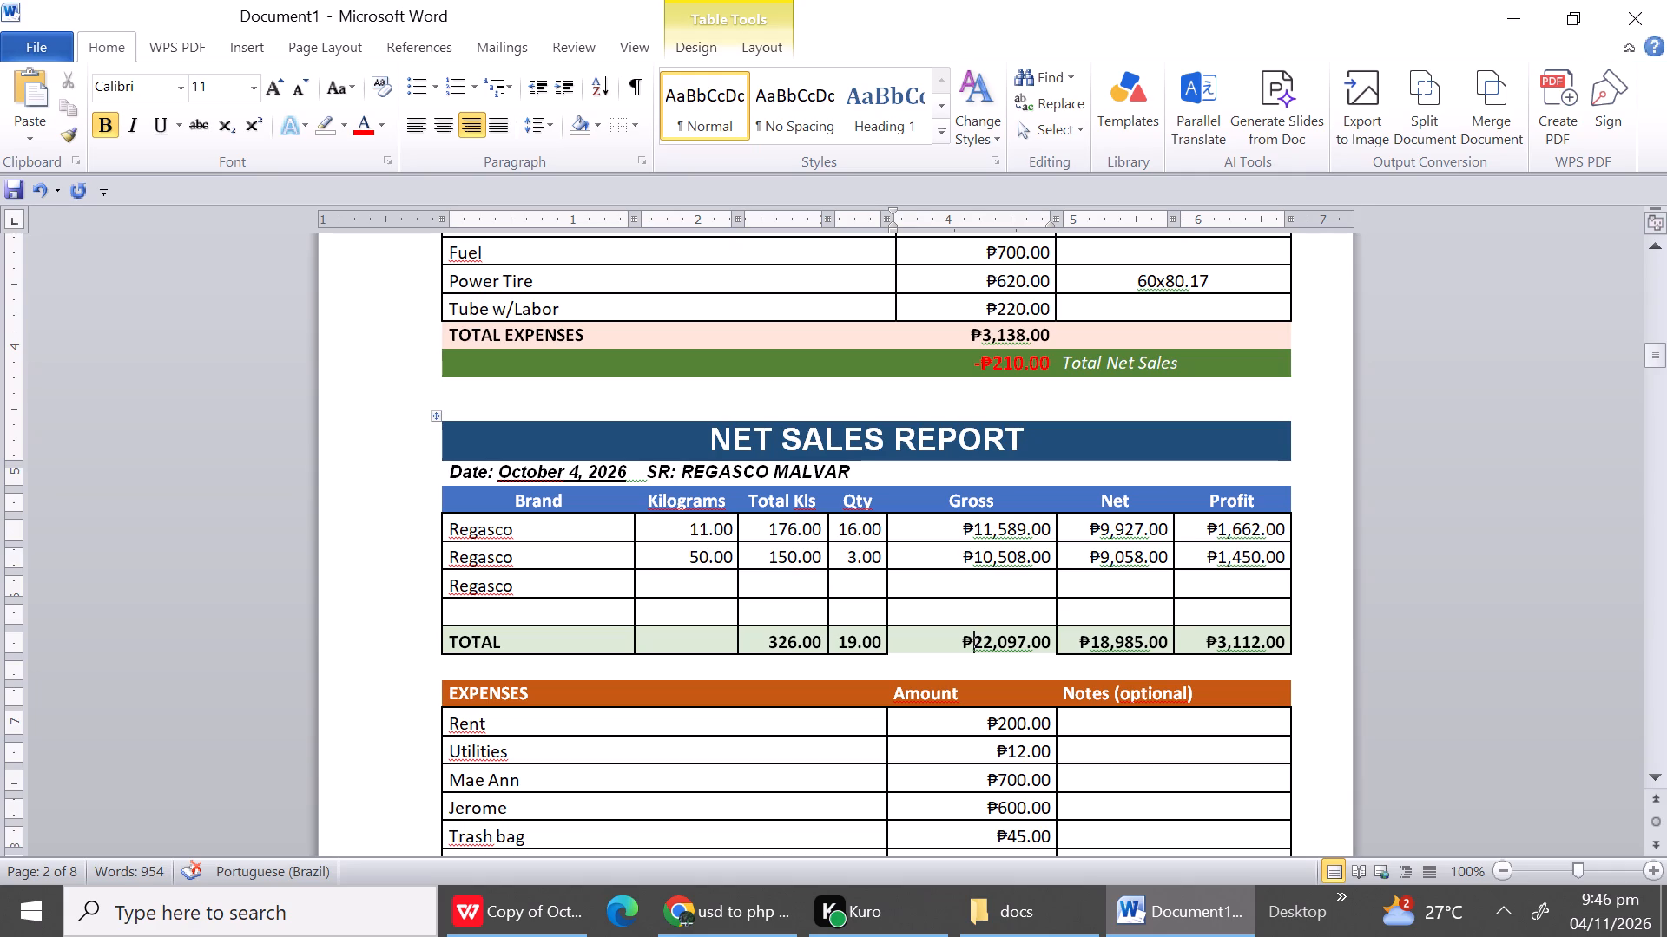
drag(890, 639, 956, 641)
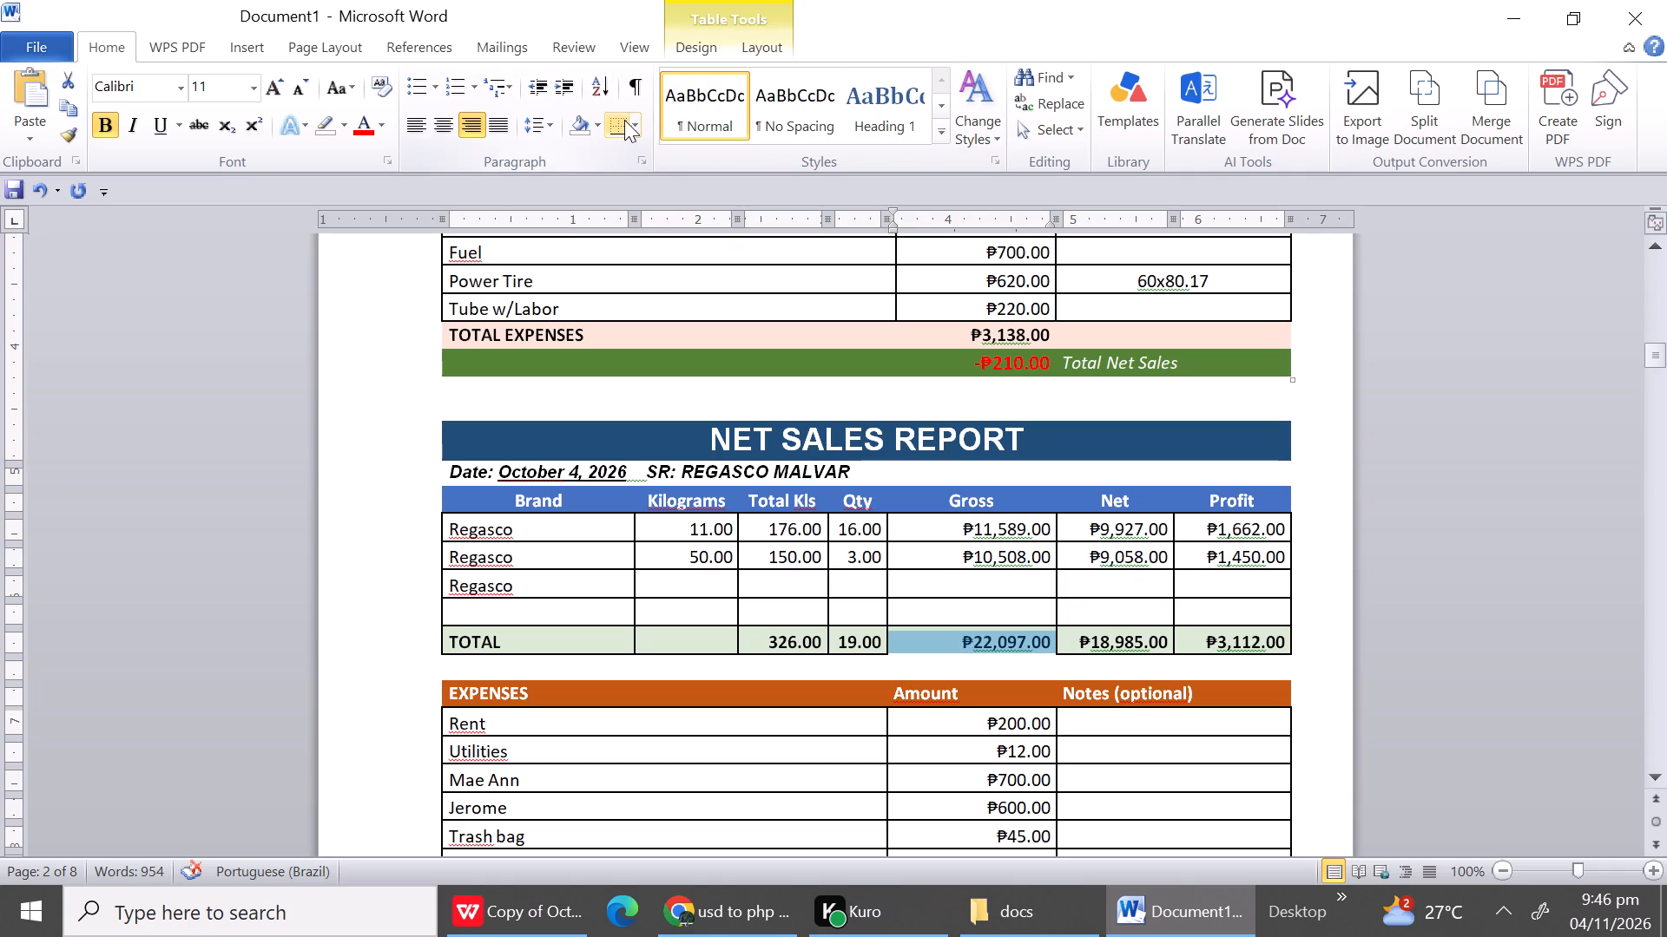
click(622, 121)
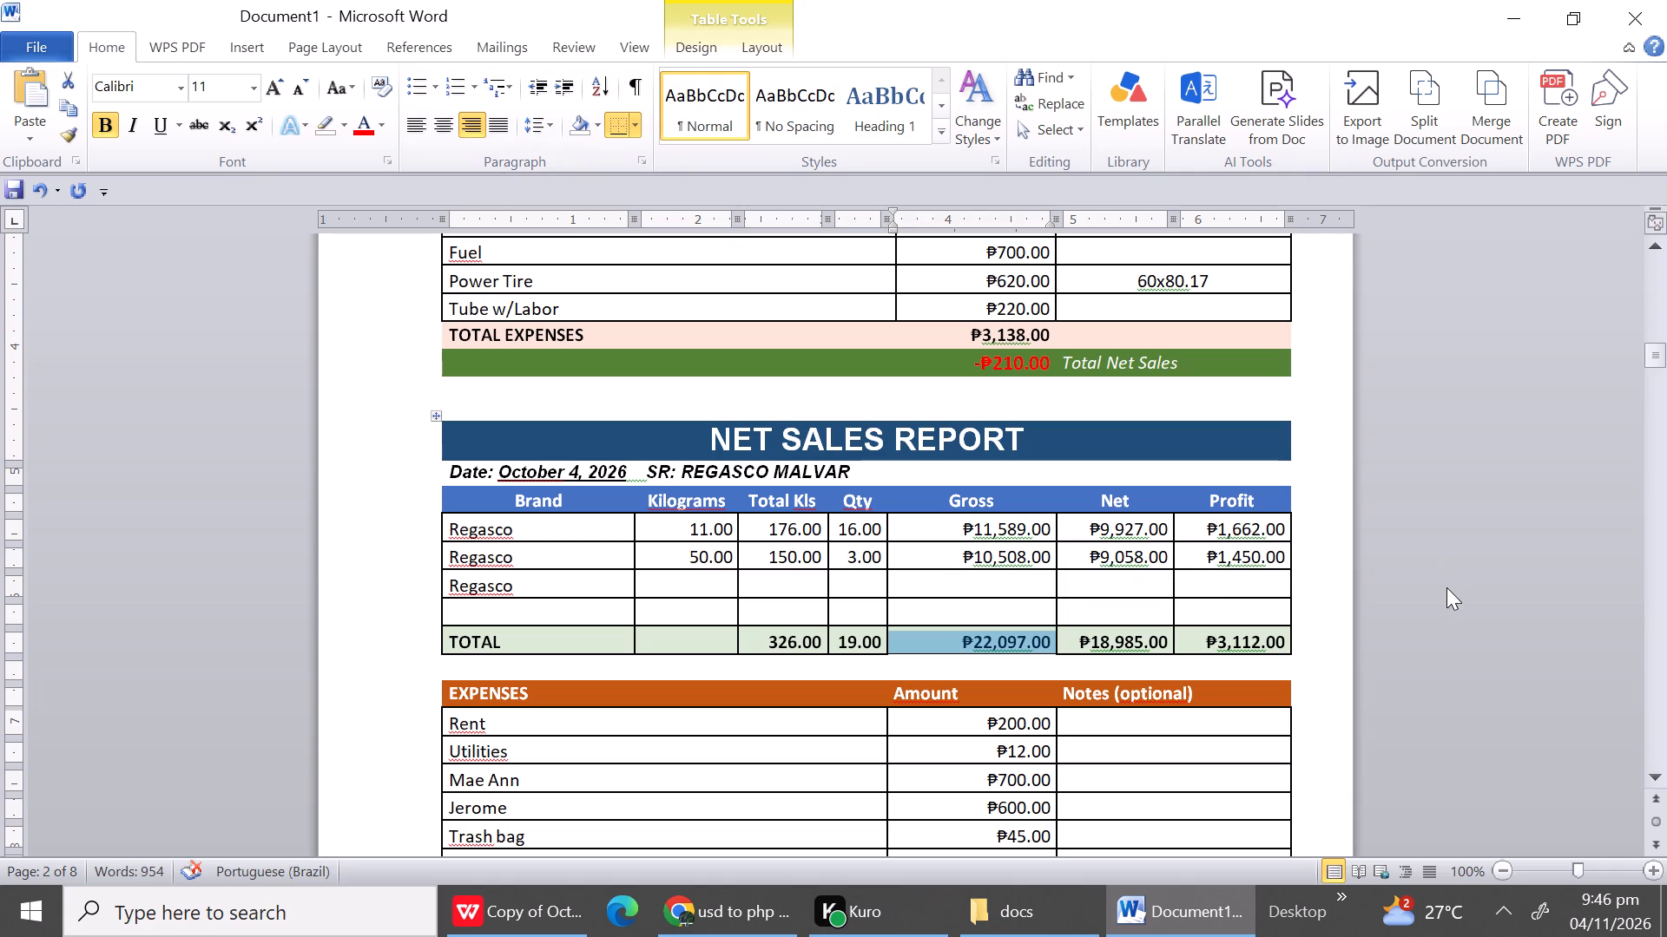
click(1446, 587)
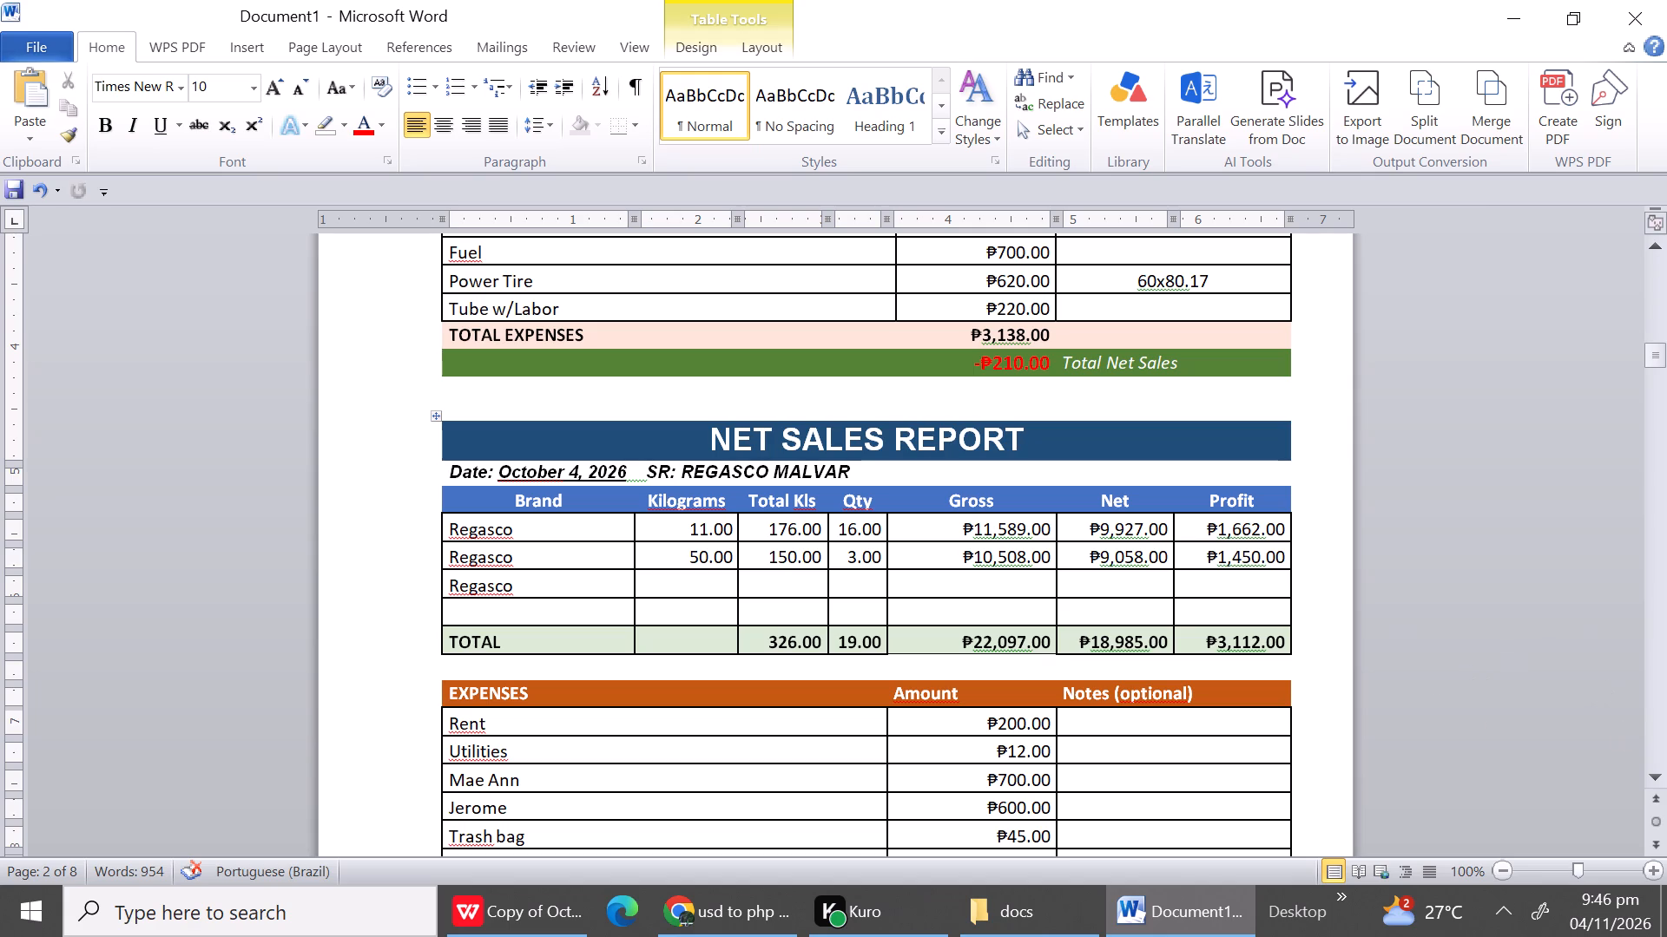
Delete the unused Regasco row and the blank row above TOTAL in the October 4 sales table.
drag(528, 584, 527, 613)
right_click(527, 613)
click(628, 394)
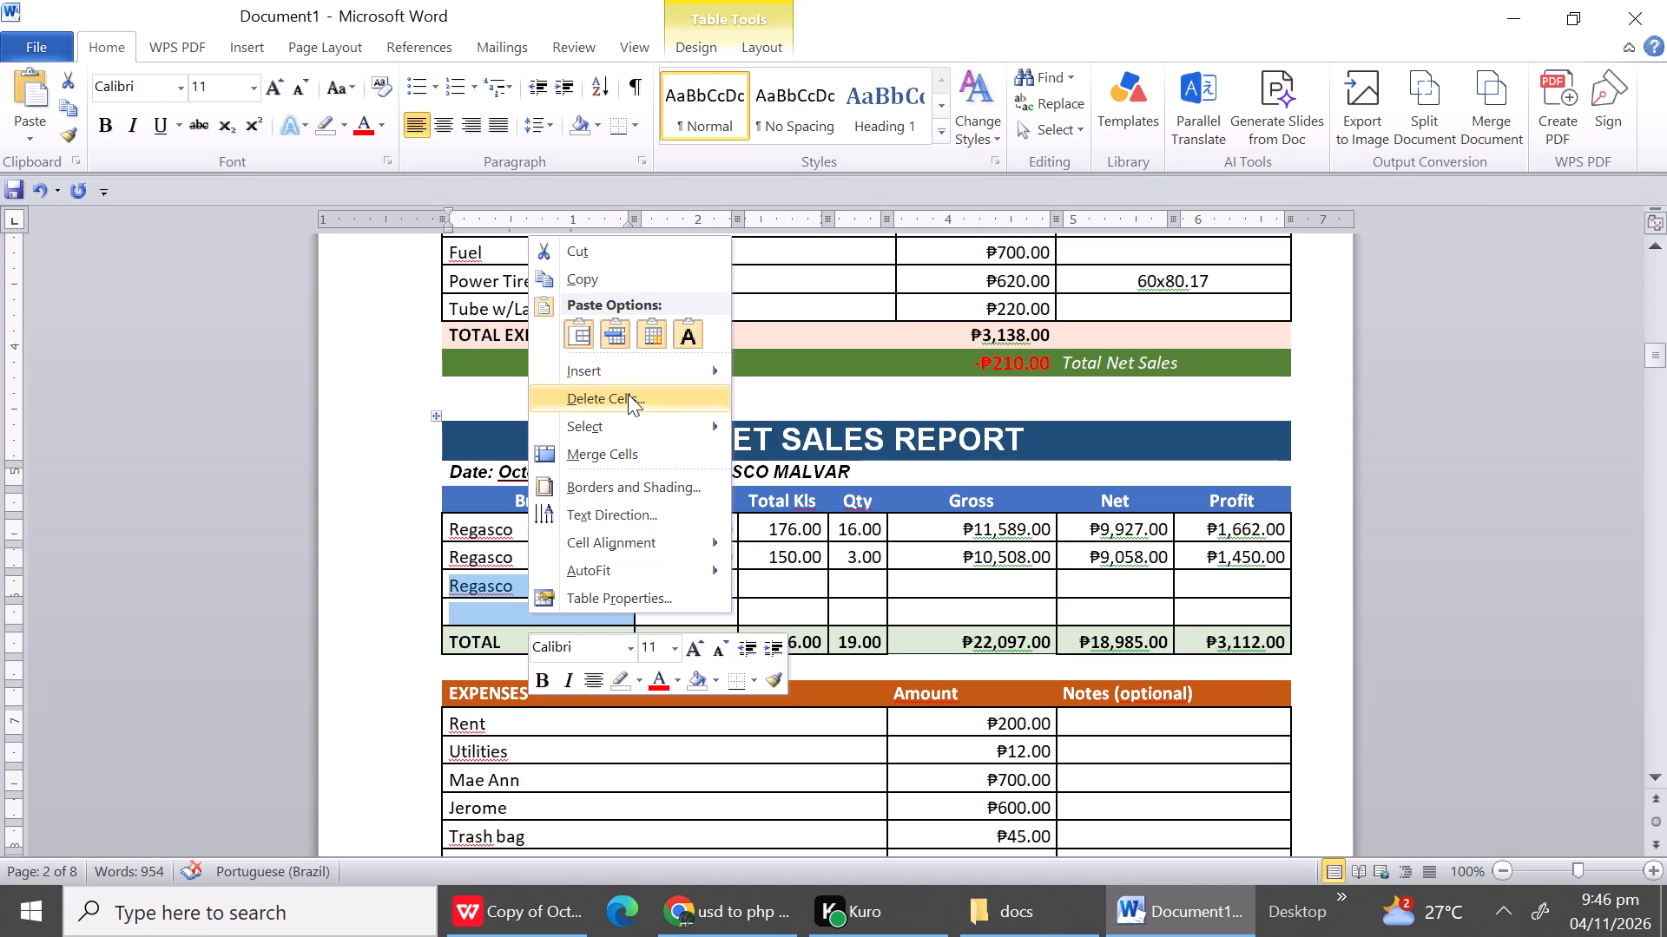
click(791, 431)
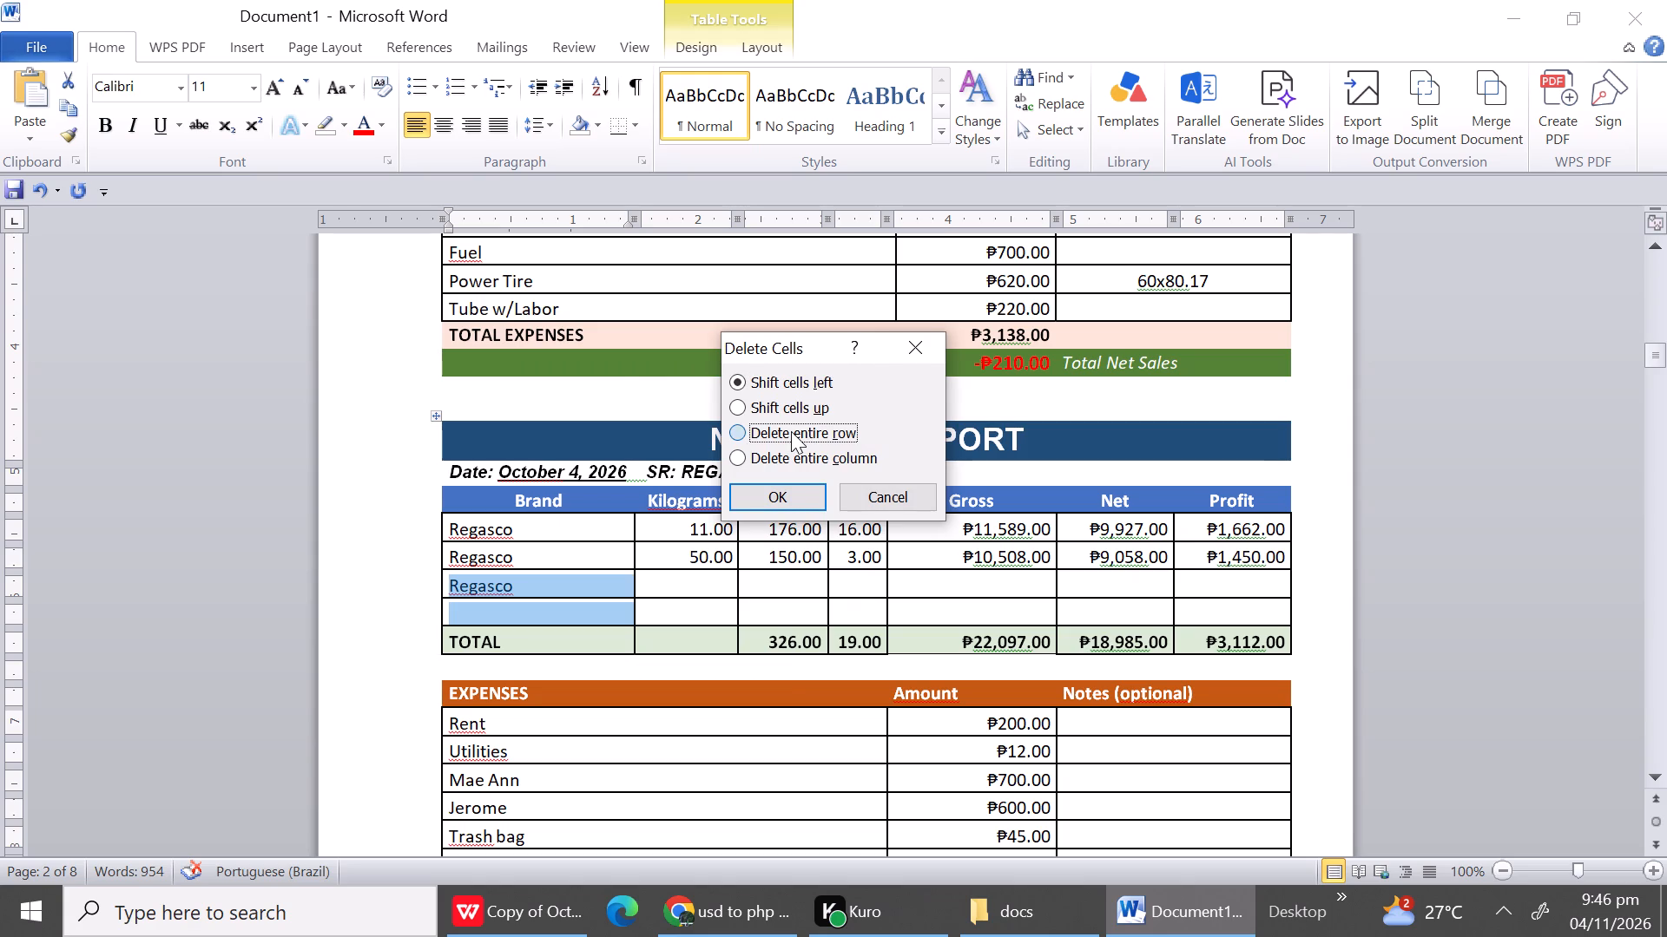
click(783, 494)
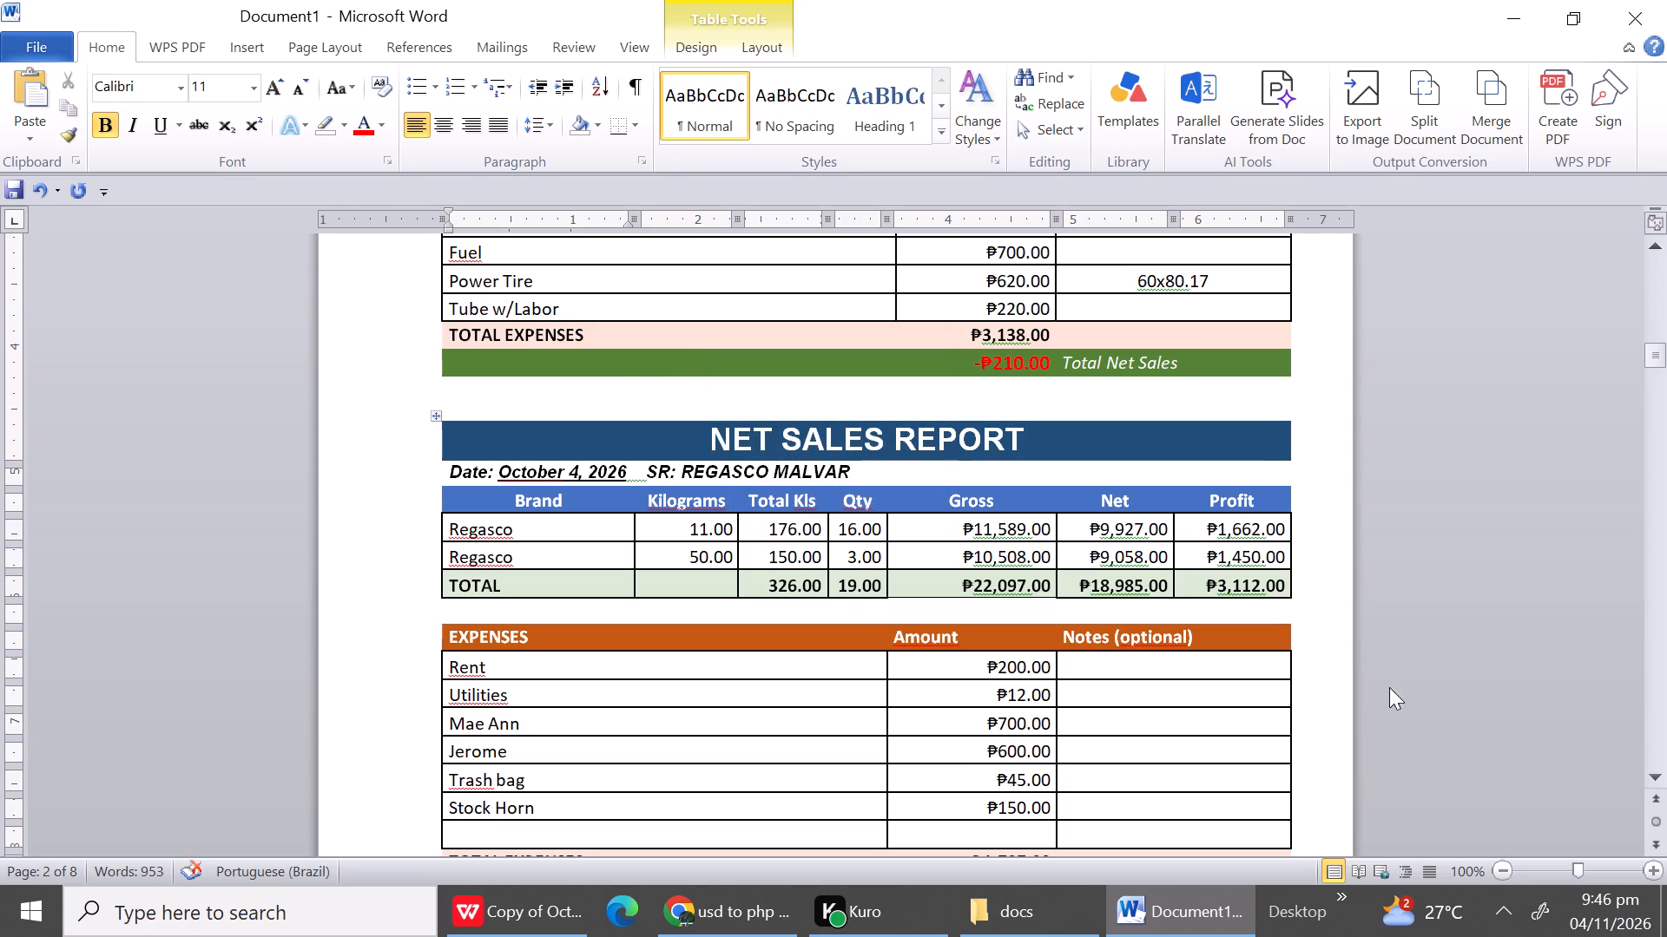
click(1400, 713)
Delete the entire blank row between TOTAL EXPENSES and Total Net Sales in the October 4 report.
triple_click(1657, 773)
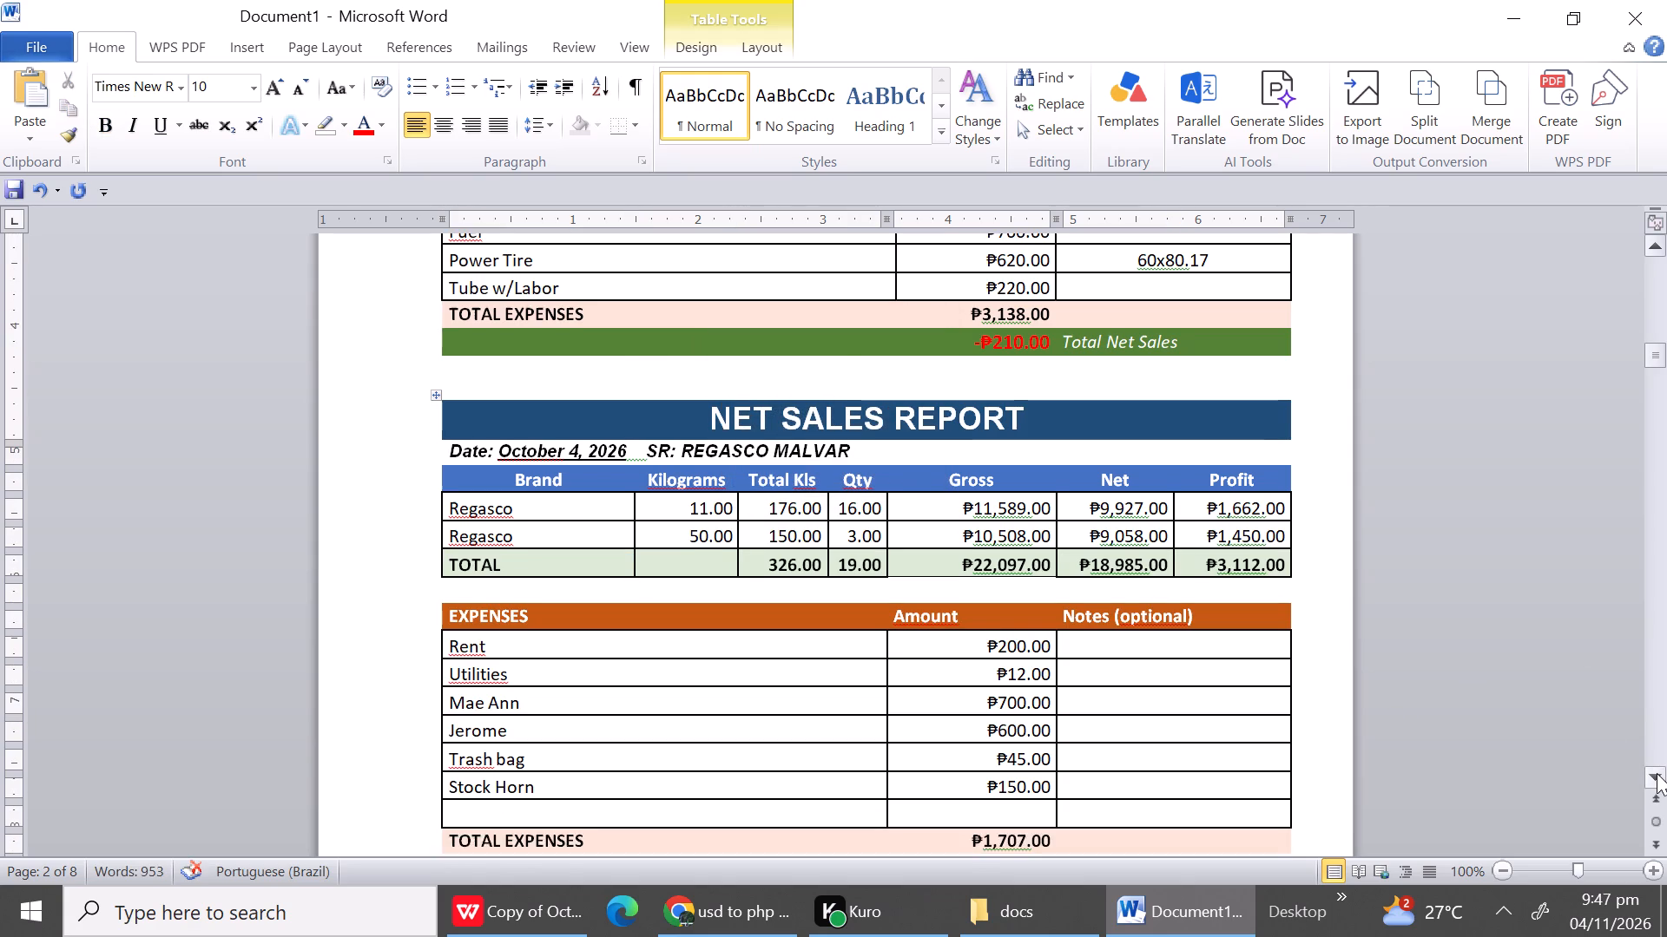
triple_click(1657, 773)
triple_click(1657, 773)
double_click(1657, 773)
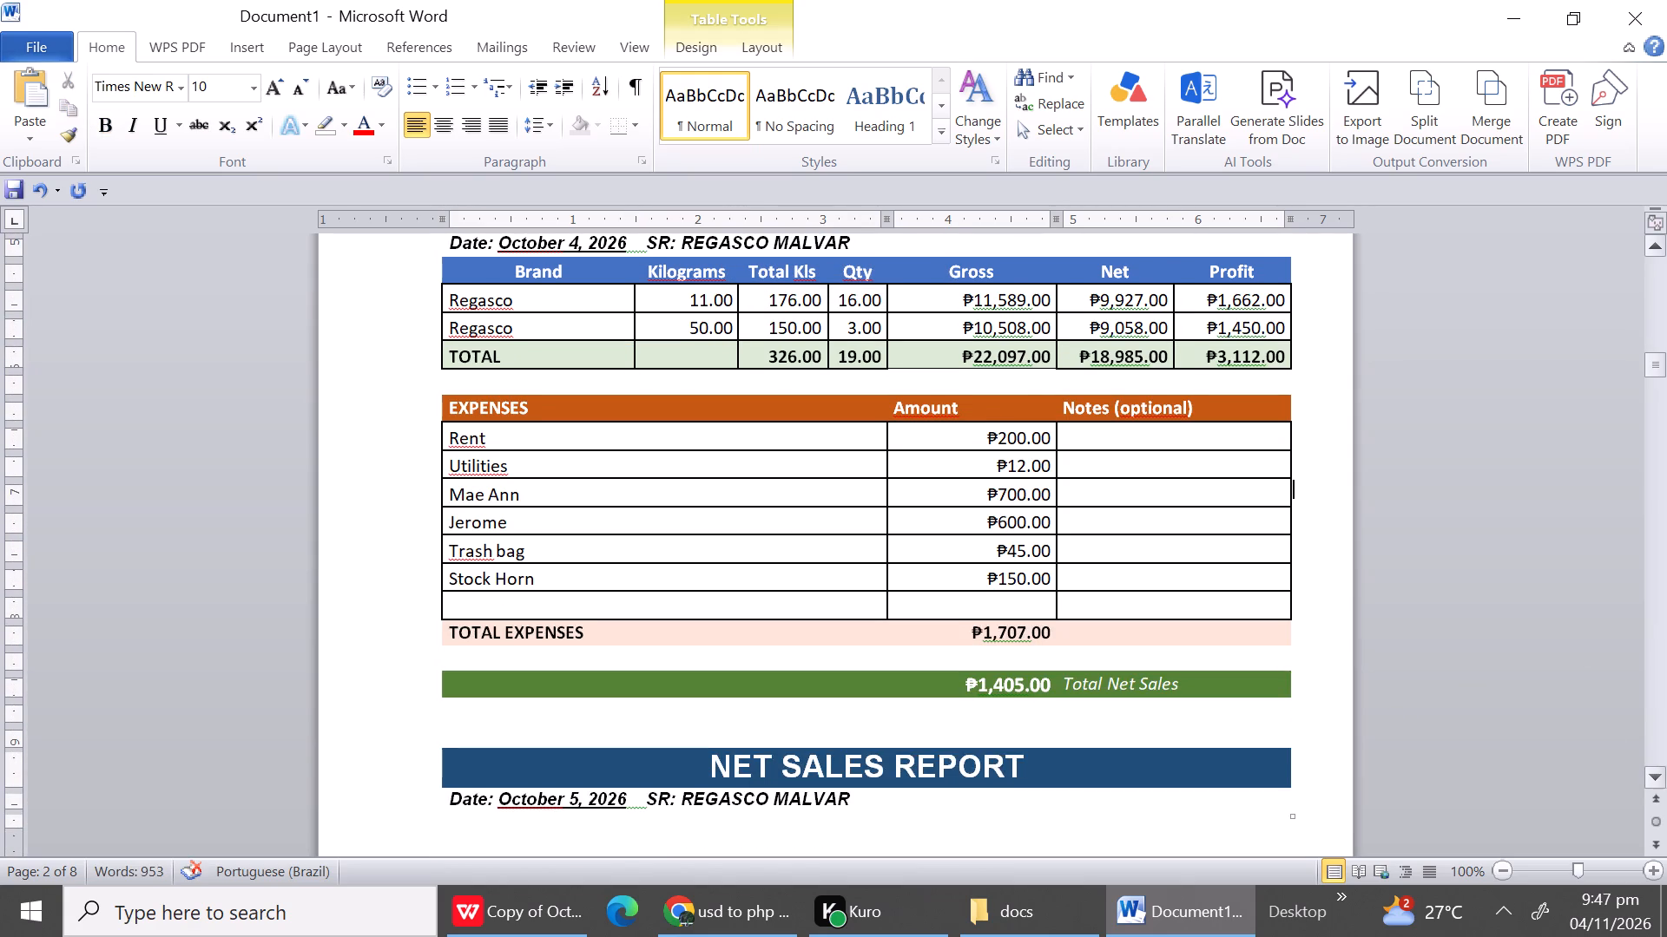
click(511, 664)
right_click(511, 664)
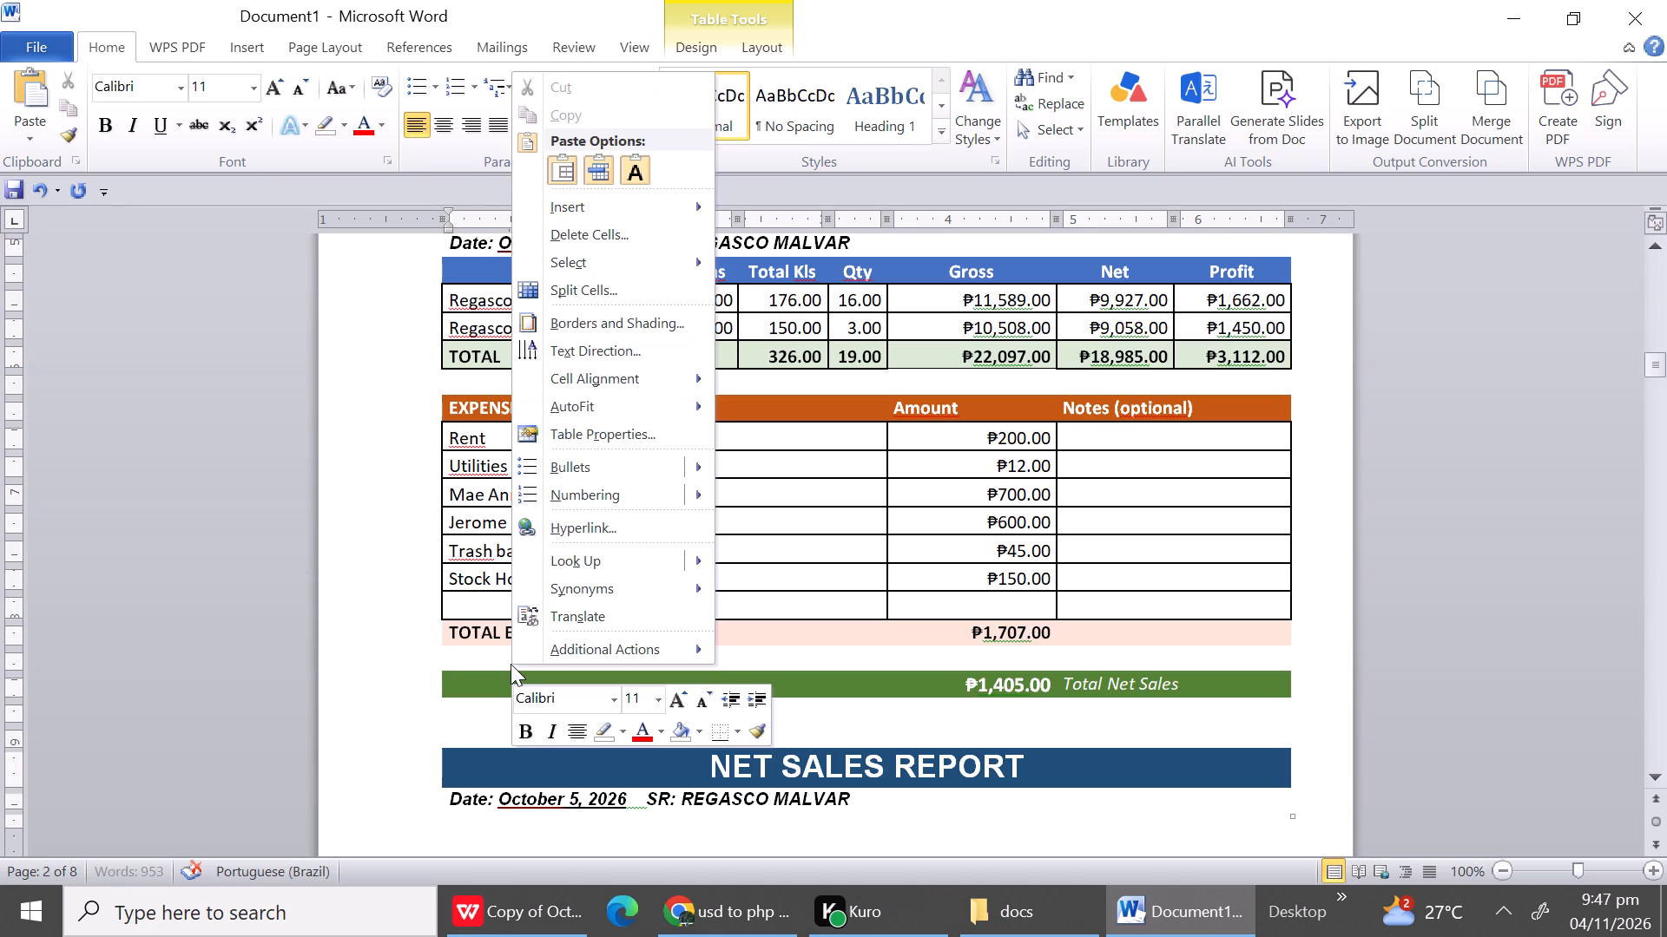
click(588, 239)
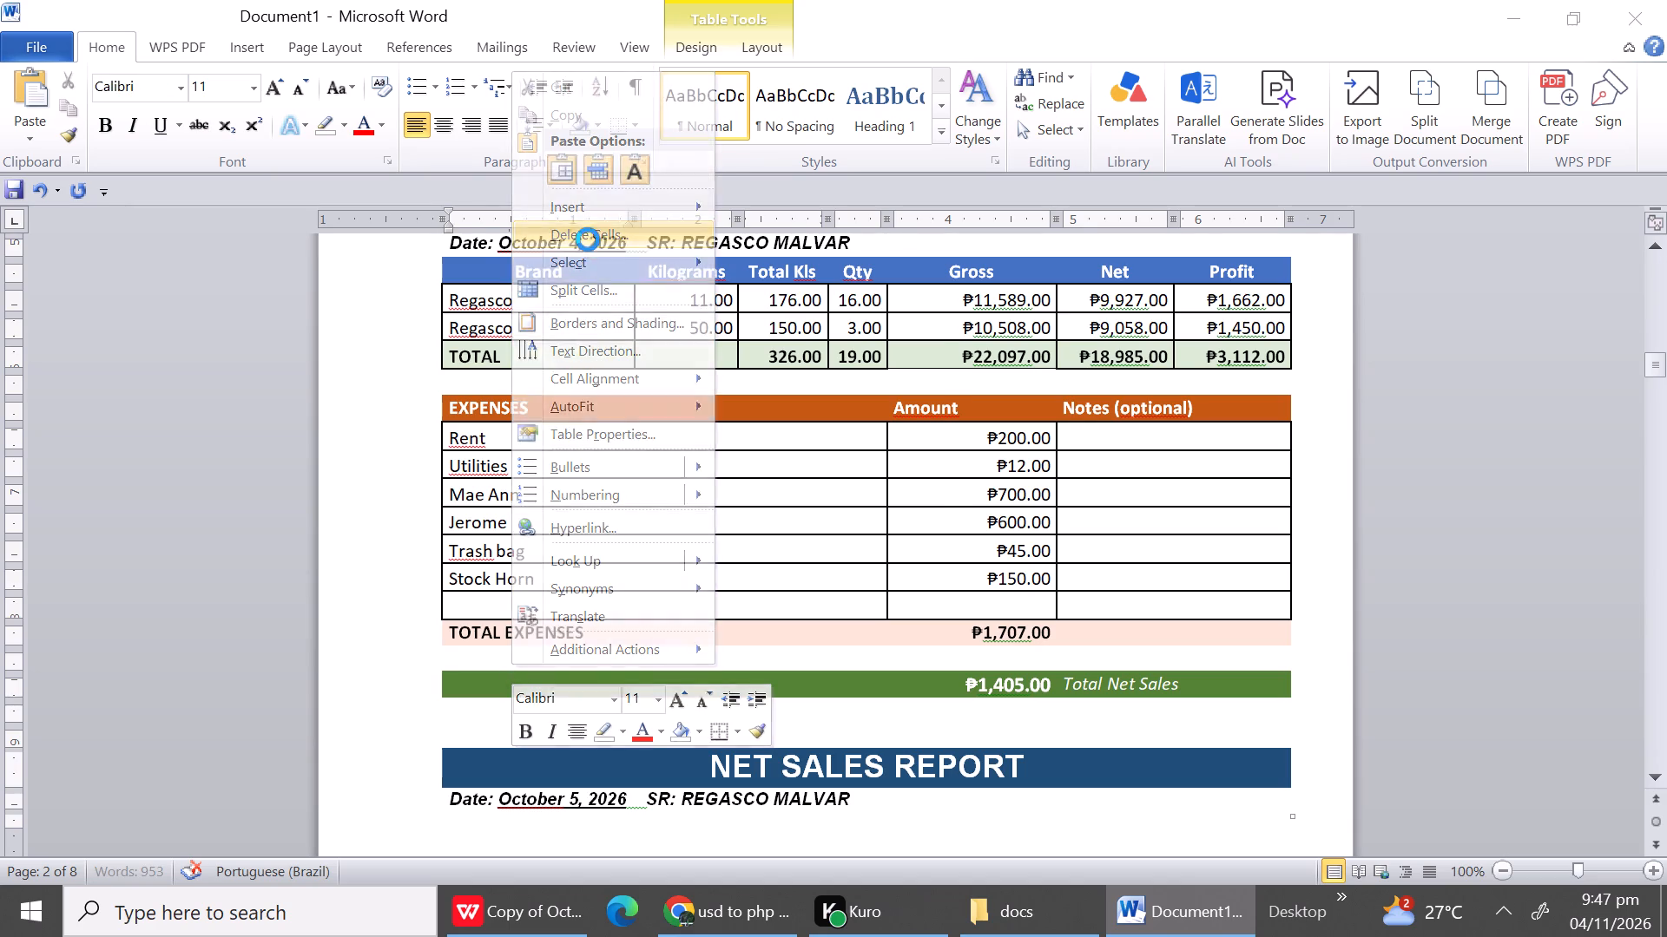
click(763, 435)
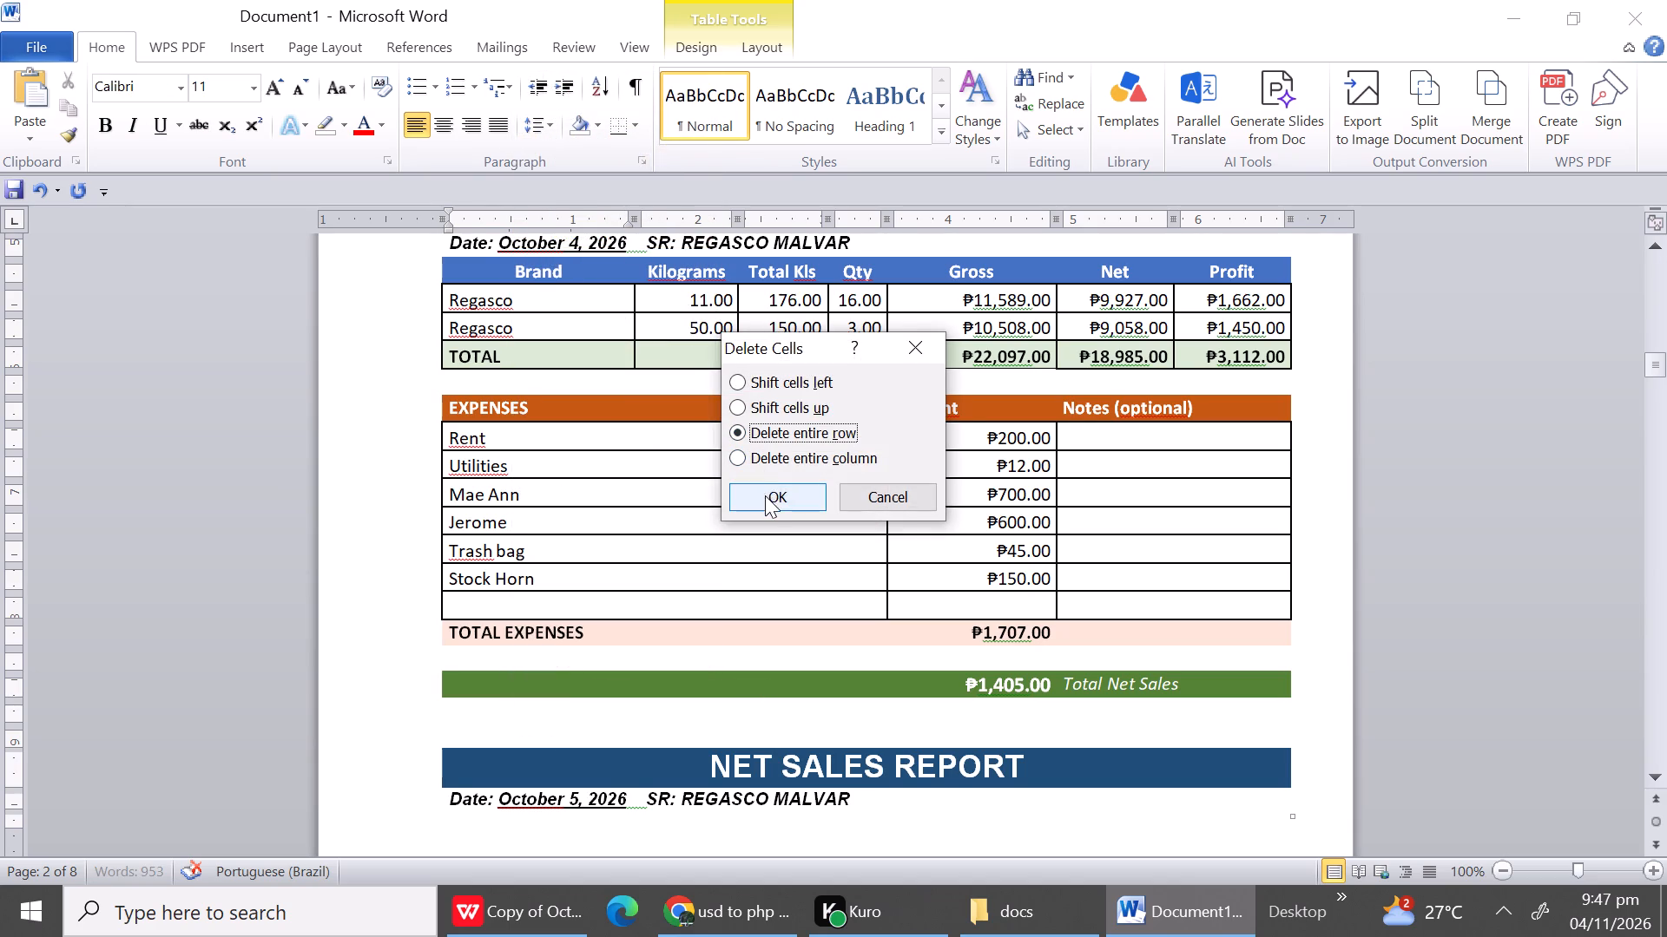
click(765, 495)
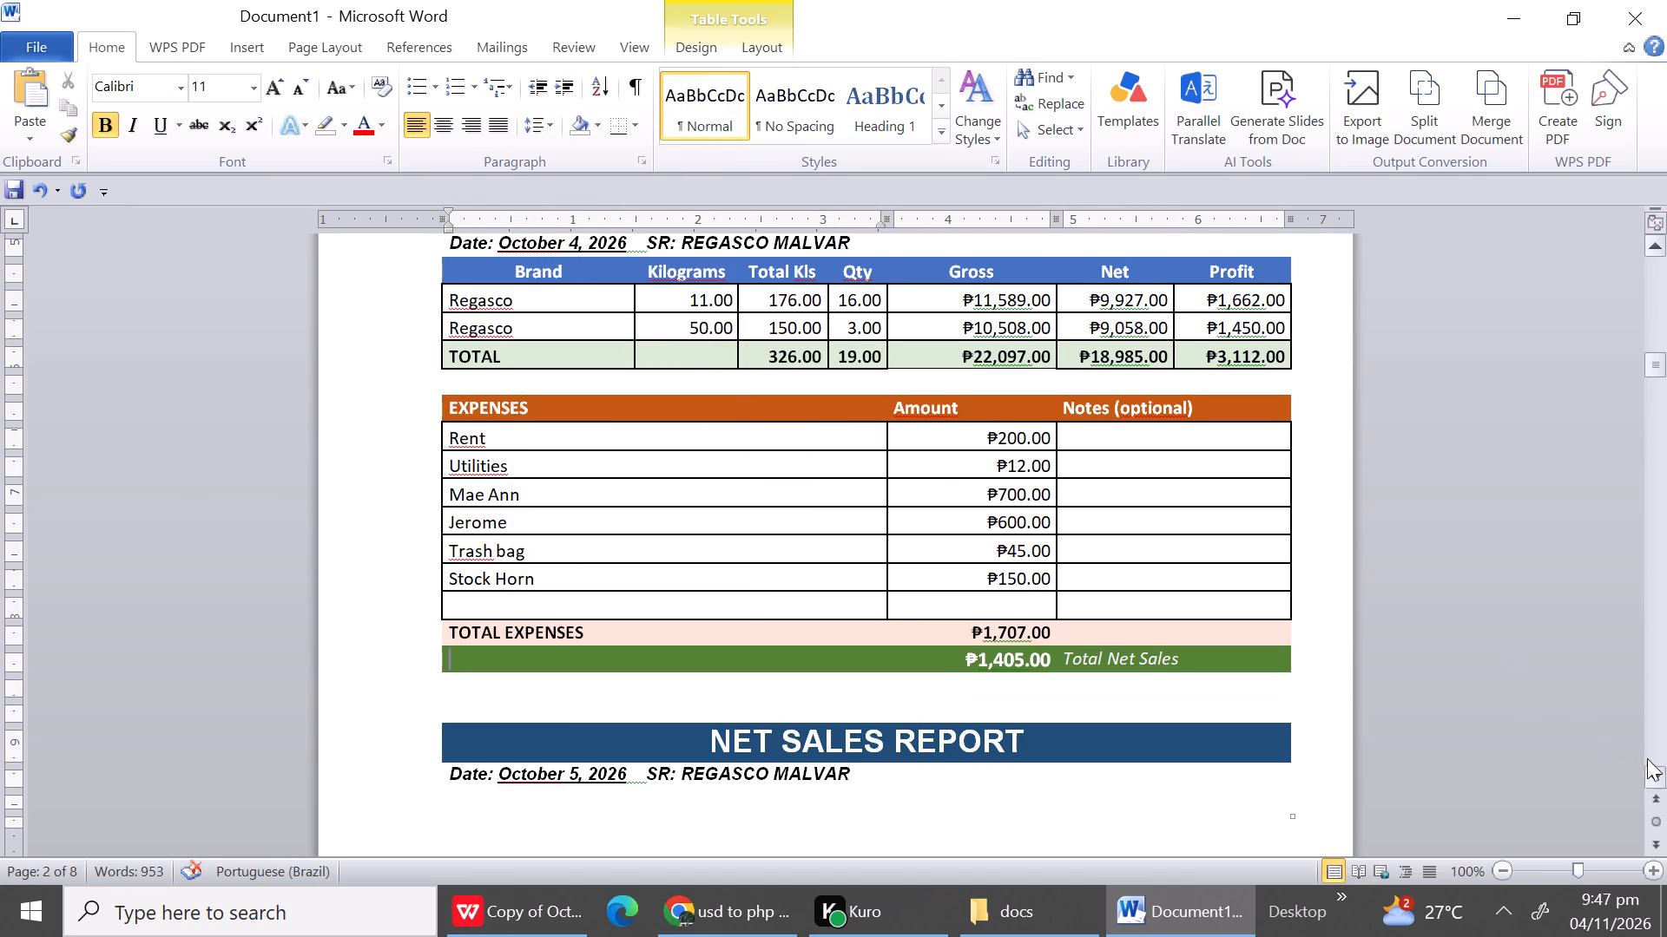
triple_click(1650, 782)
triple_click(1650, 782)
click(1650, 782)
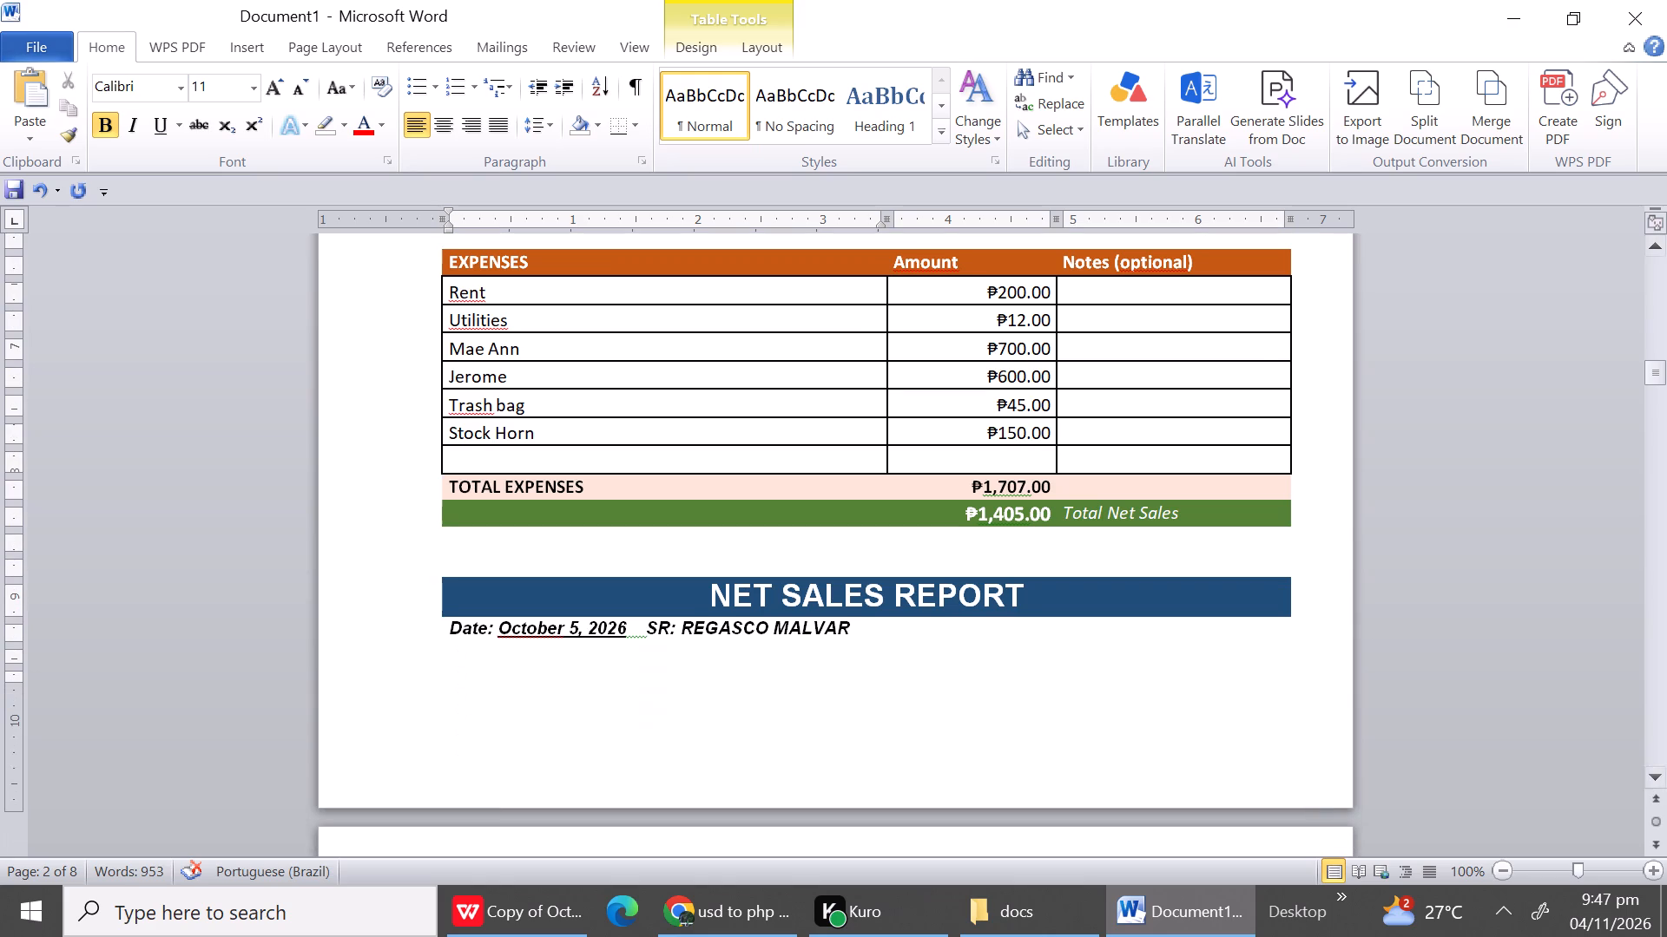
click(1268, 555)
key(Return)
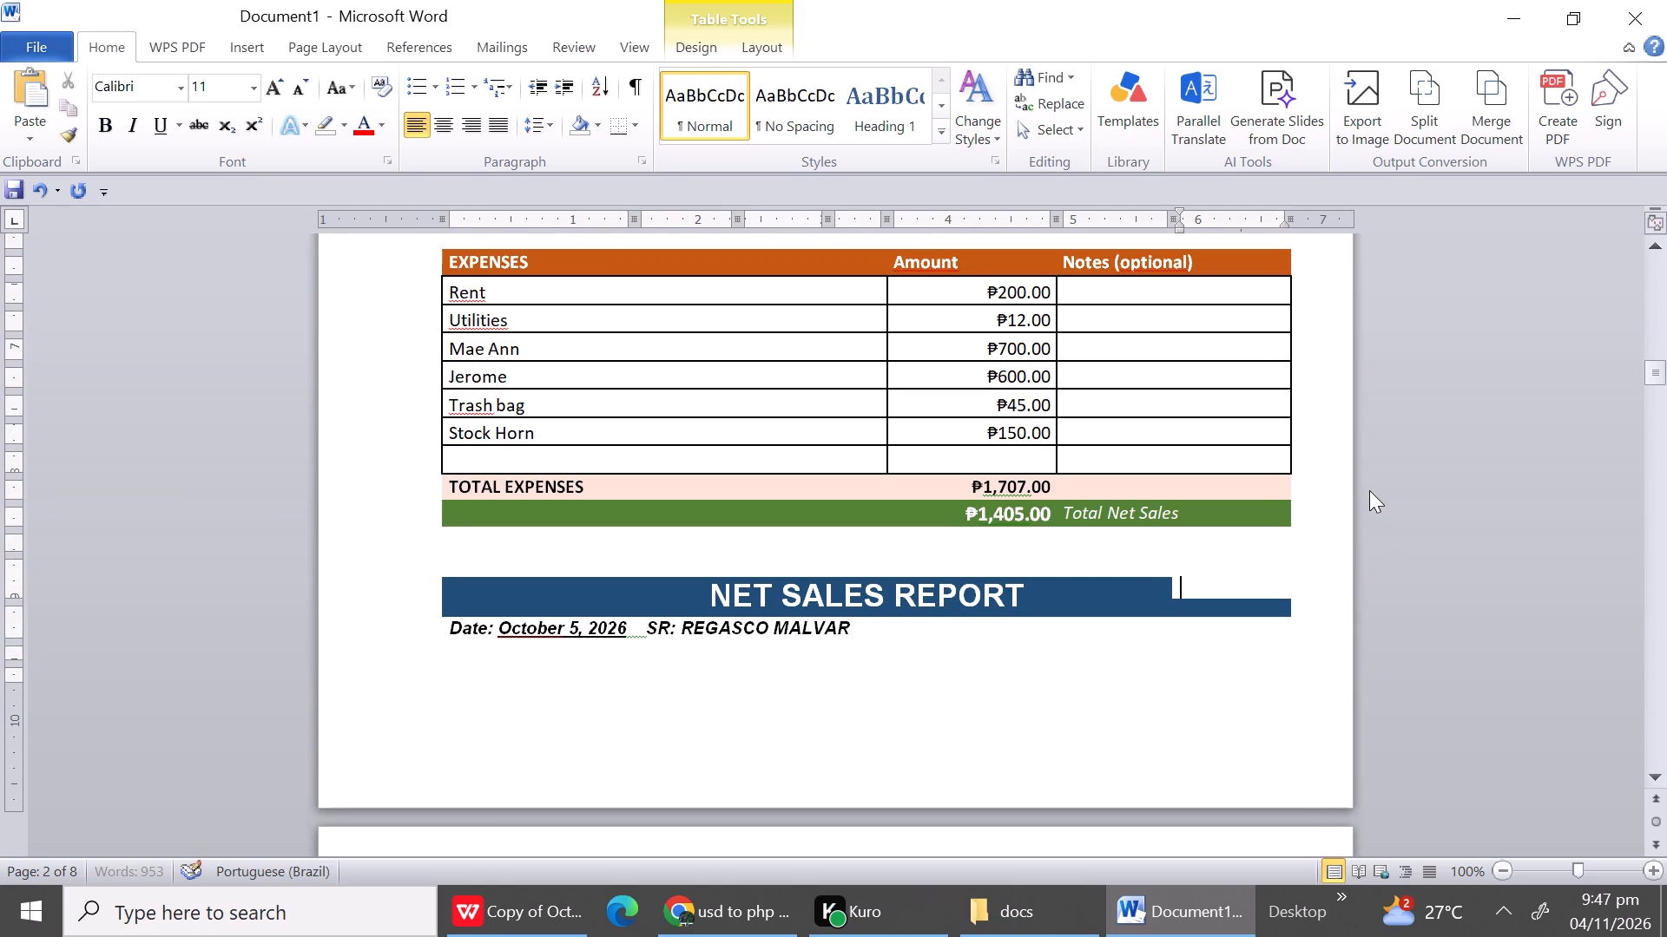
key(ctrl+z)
Insert three blank lines below the October 4 report's Total Net Sales row to push the October 5 report onto the next page.
click(1307, 529)
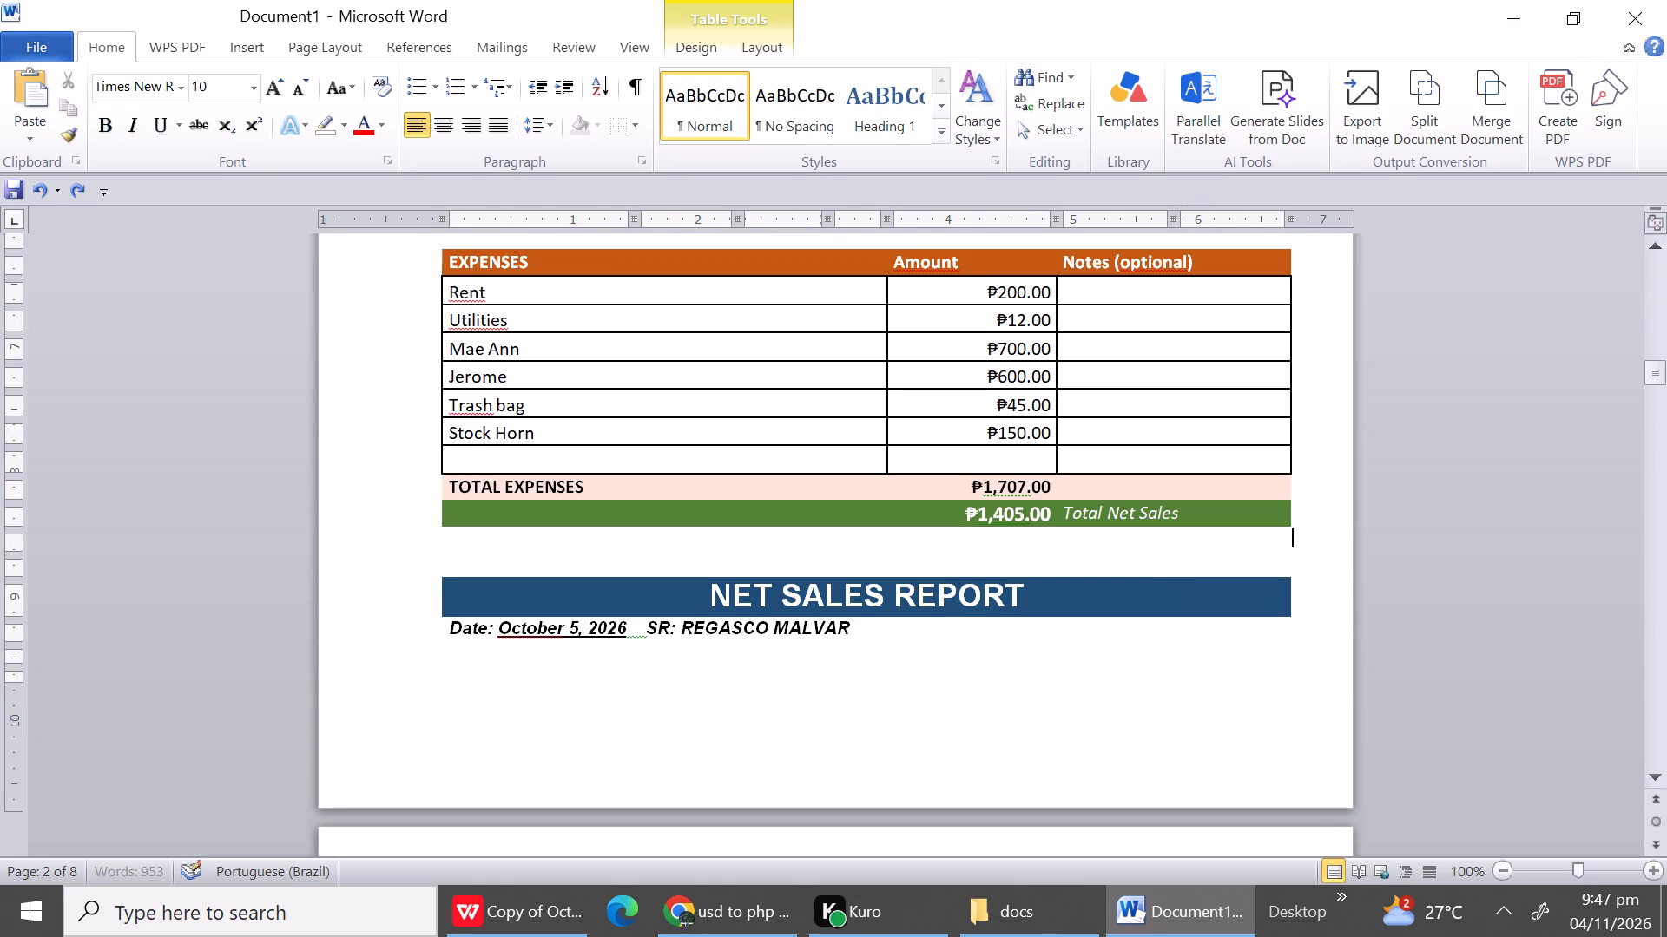
key(Return)
key(Return)
key(Return)
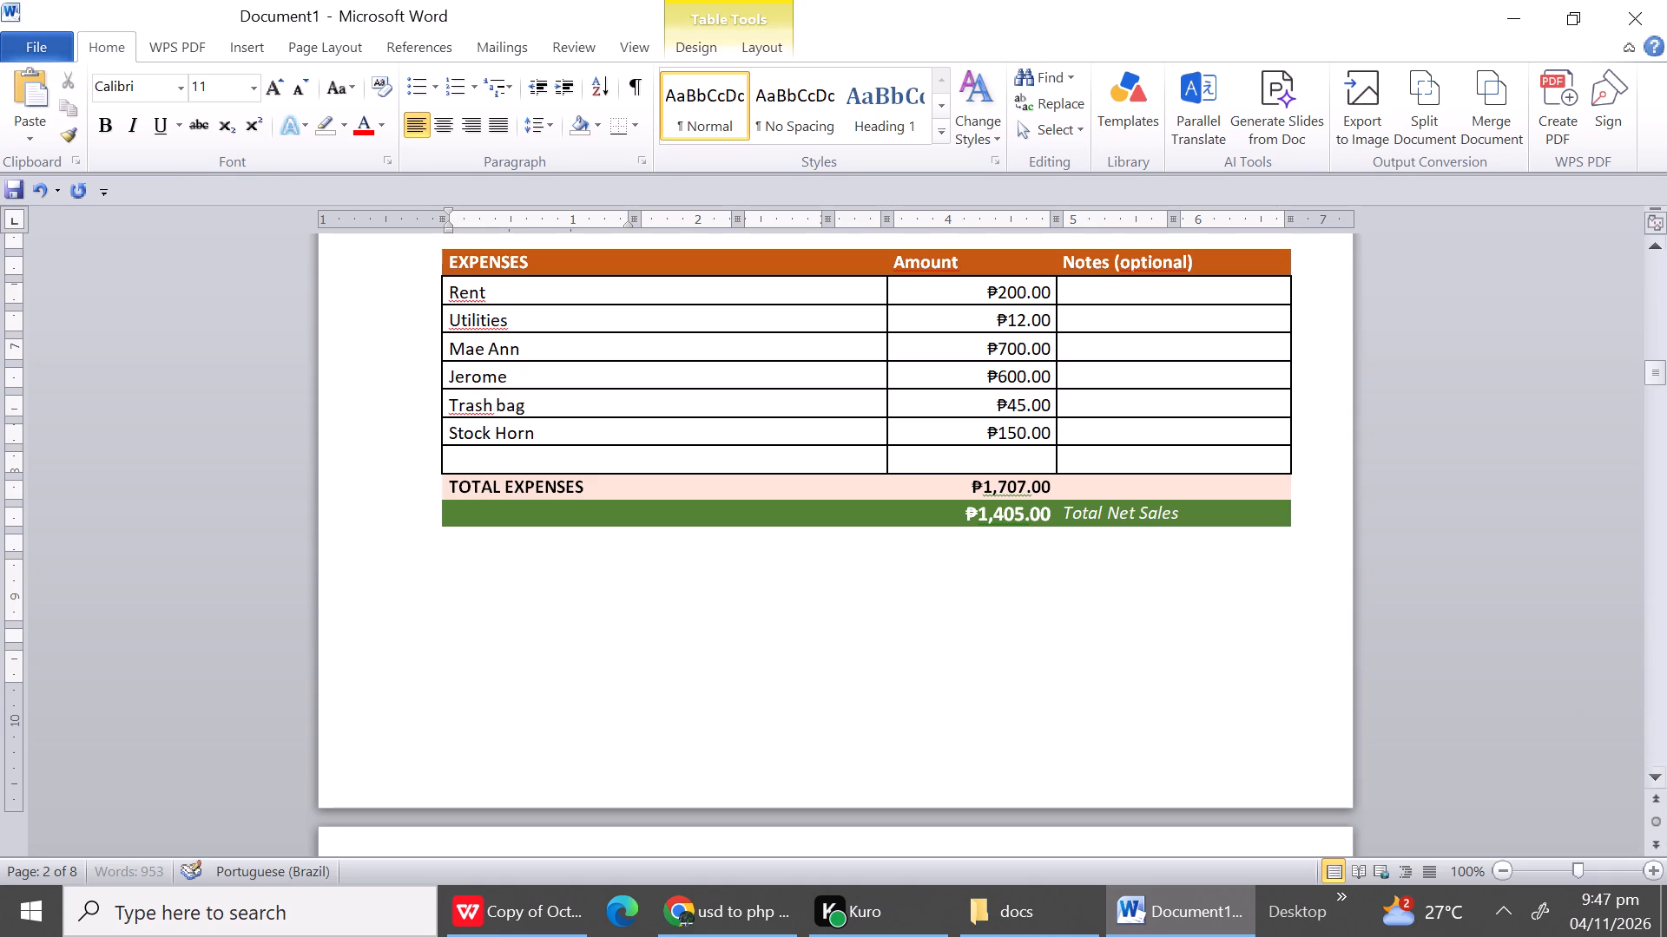
Delete the entire blank row between the date line and the Description header in the October 5 report.
triple_click(1653, 772)
triple_click(1653, 772)
triple_click(1653, 772)
triple_click(1653, 772)
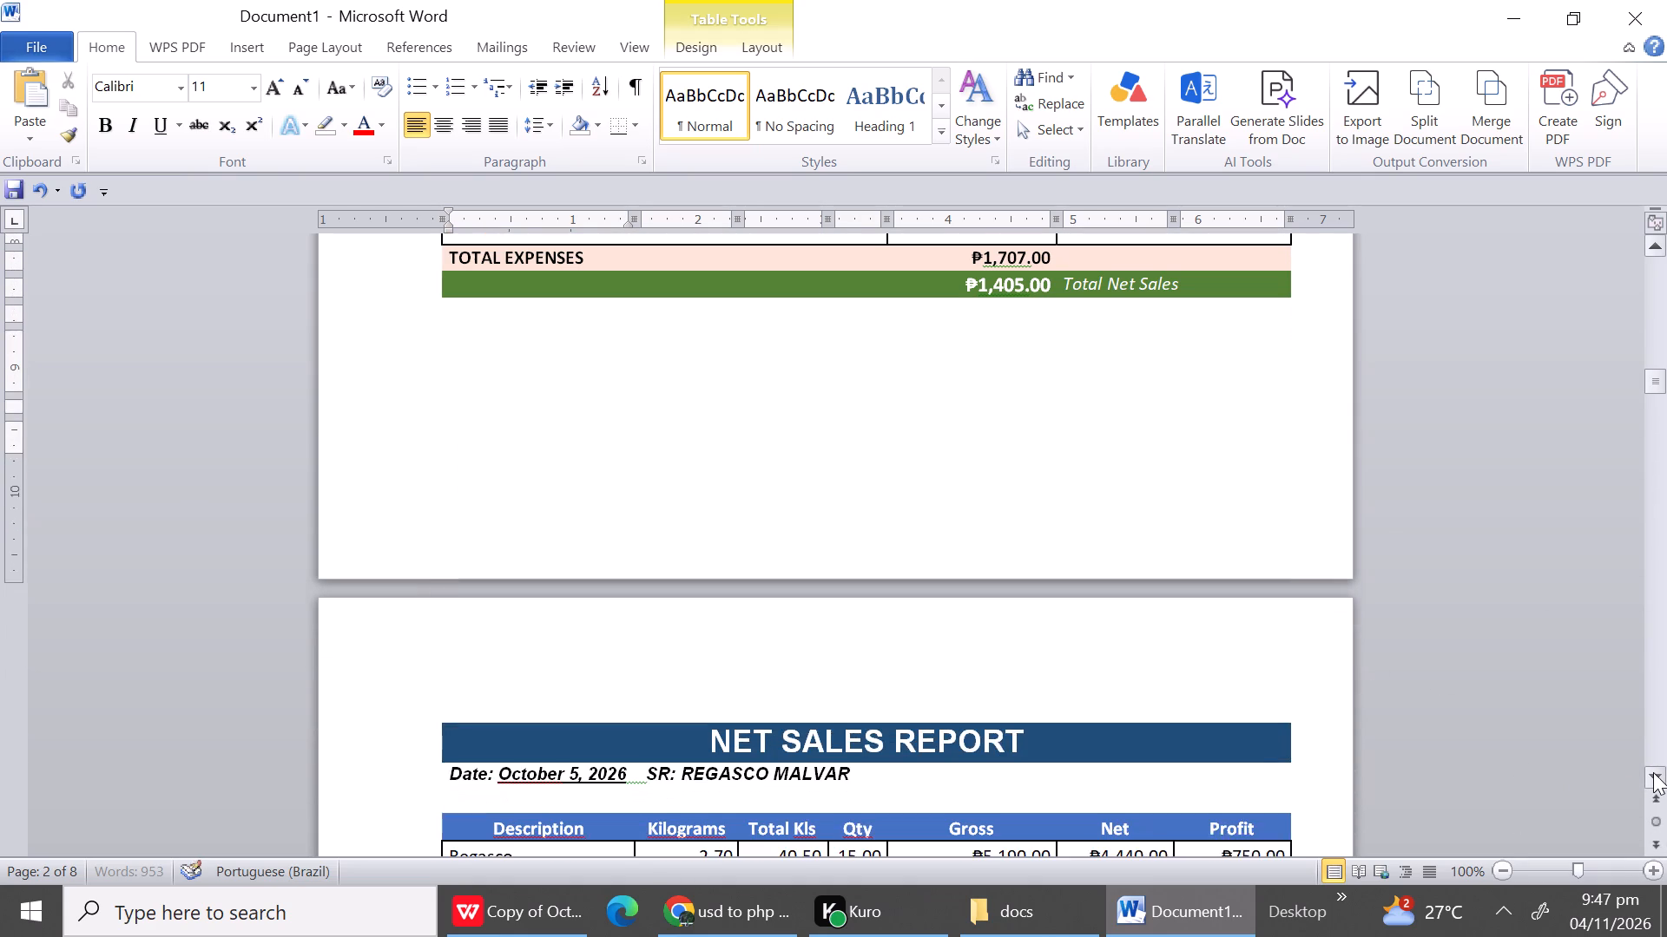
triple_click(1653, 772)
triple_click(1653, 772)
triple_click(1653, 772)
triple_click(1653, 772)
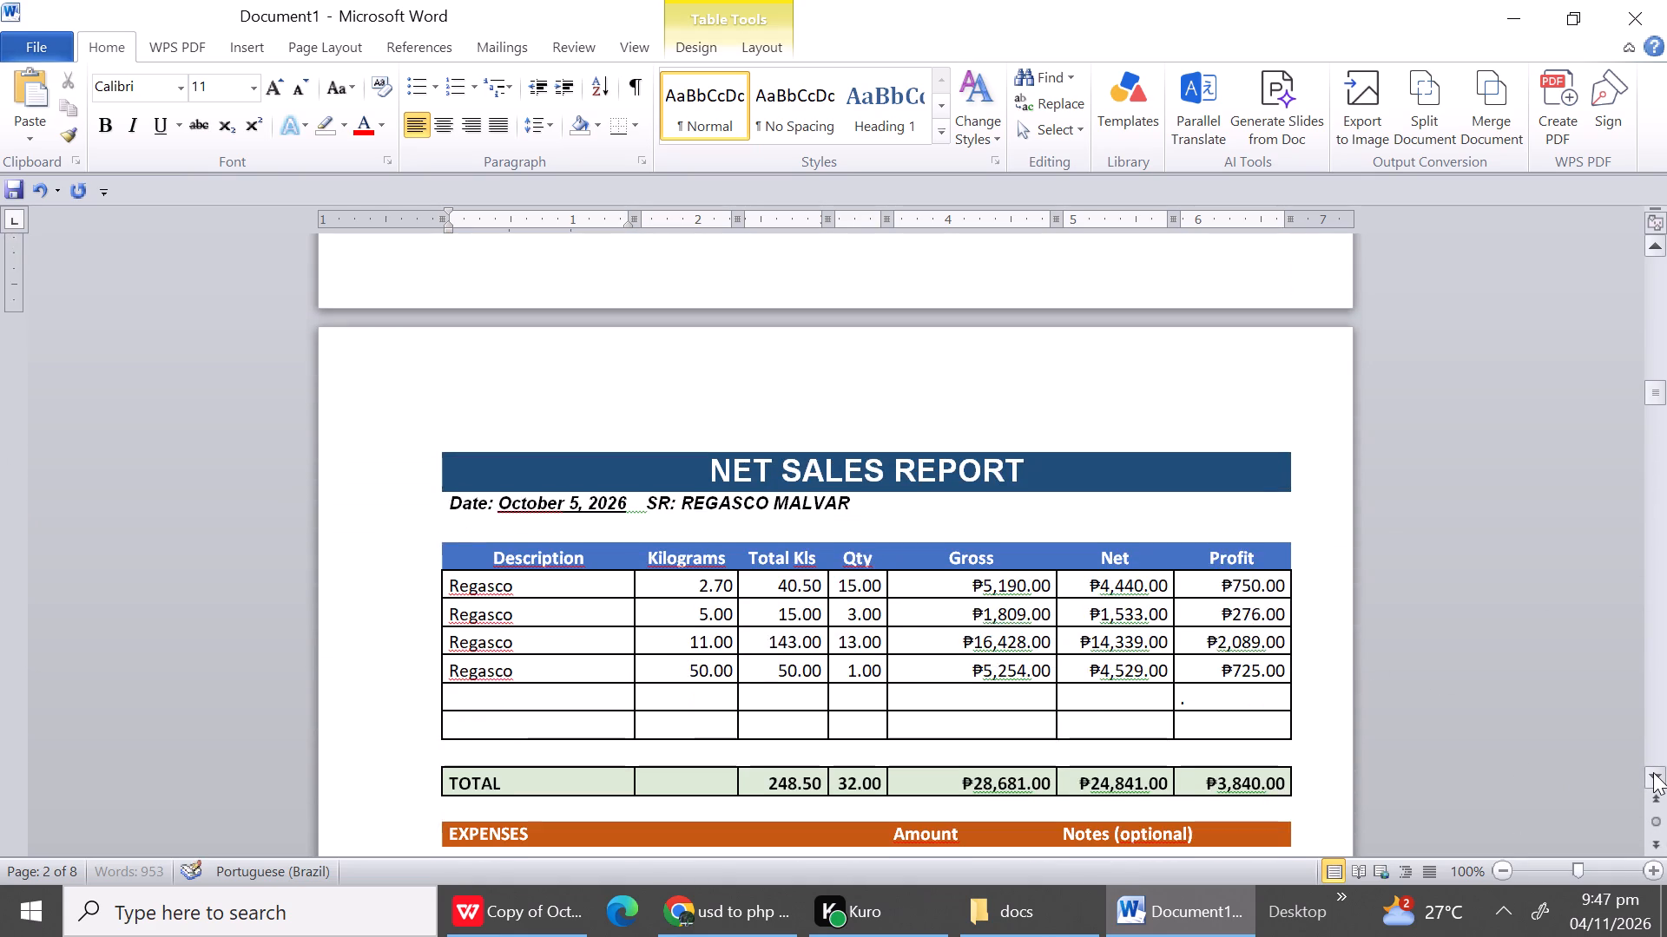
triple_click(1653, 772)
double_click(1653, 772)
click(503, 436)
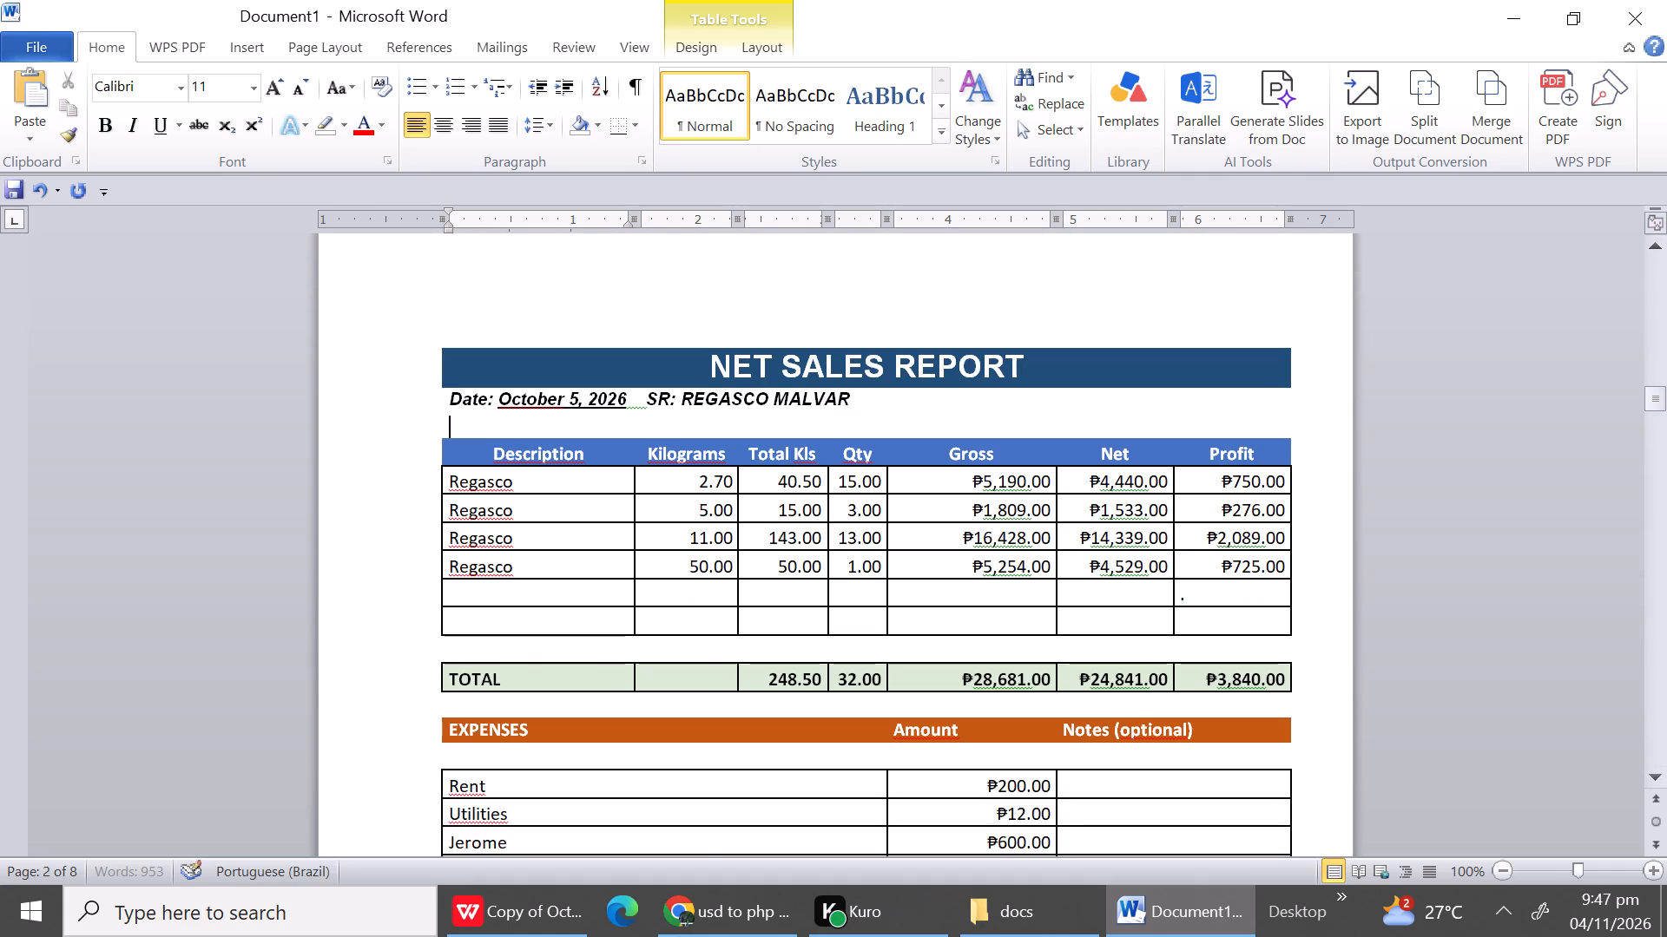
right_click(503, 436)
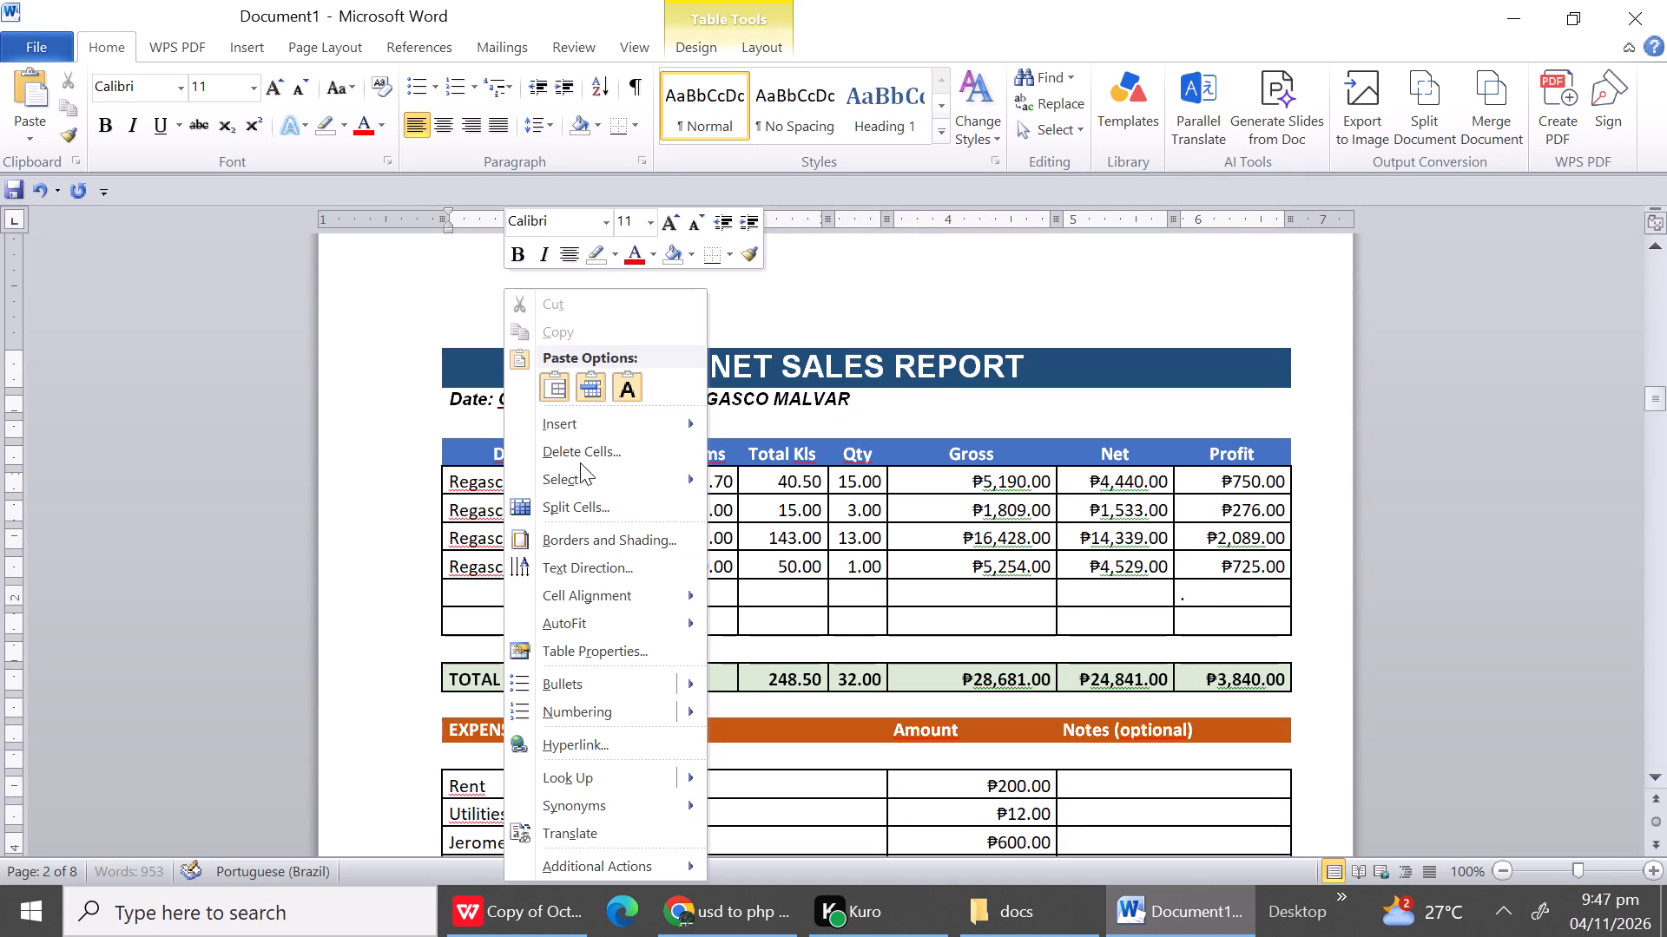
click(578, 462)
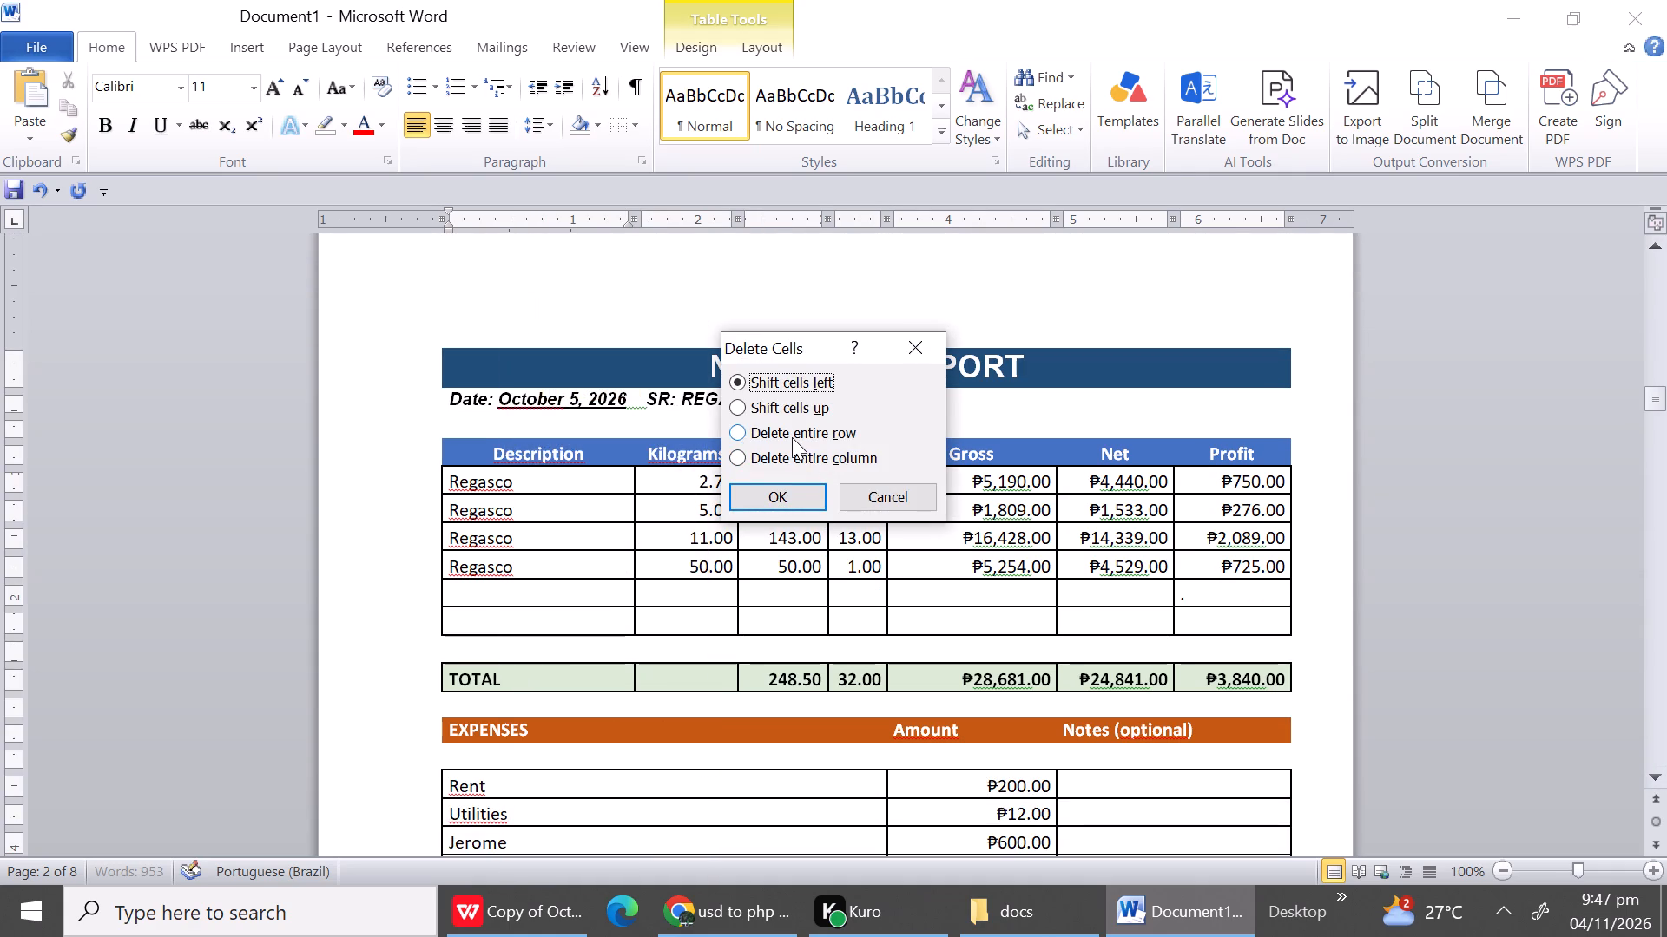
click(792, 437)
click(794, 499)
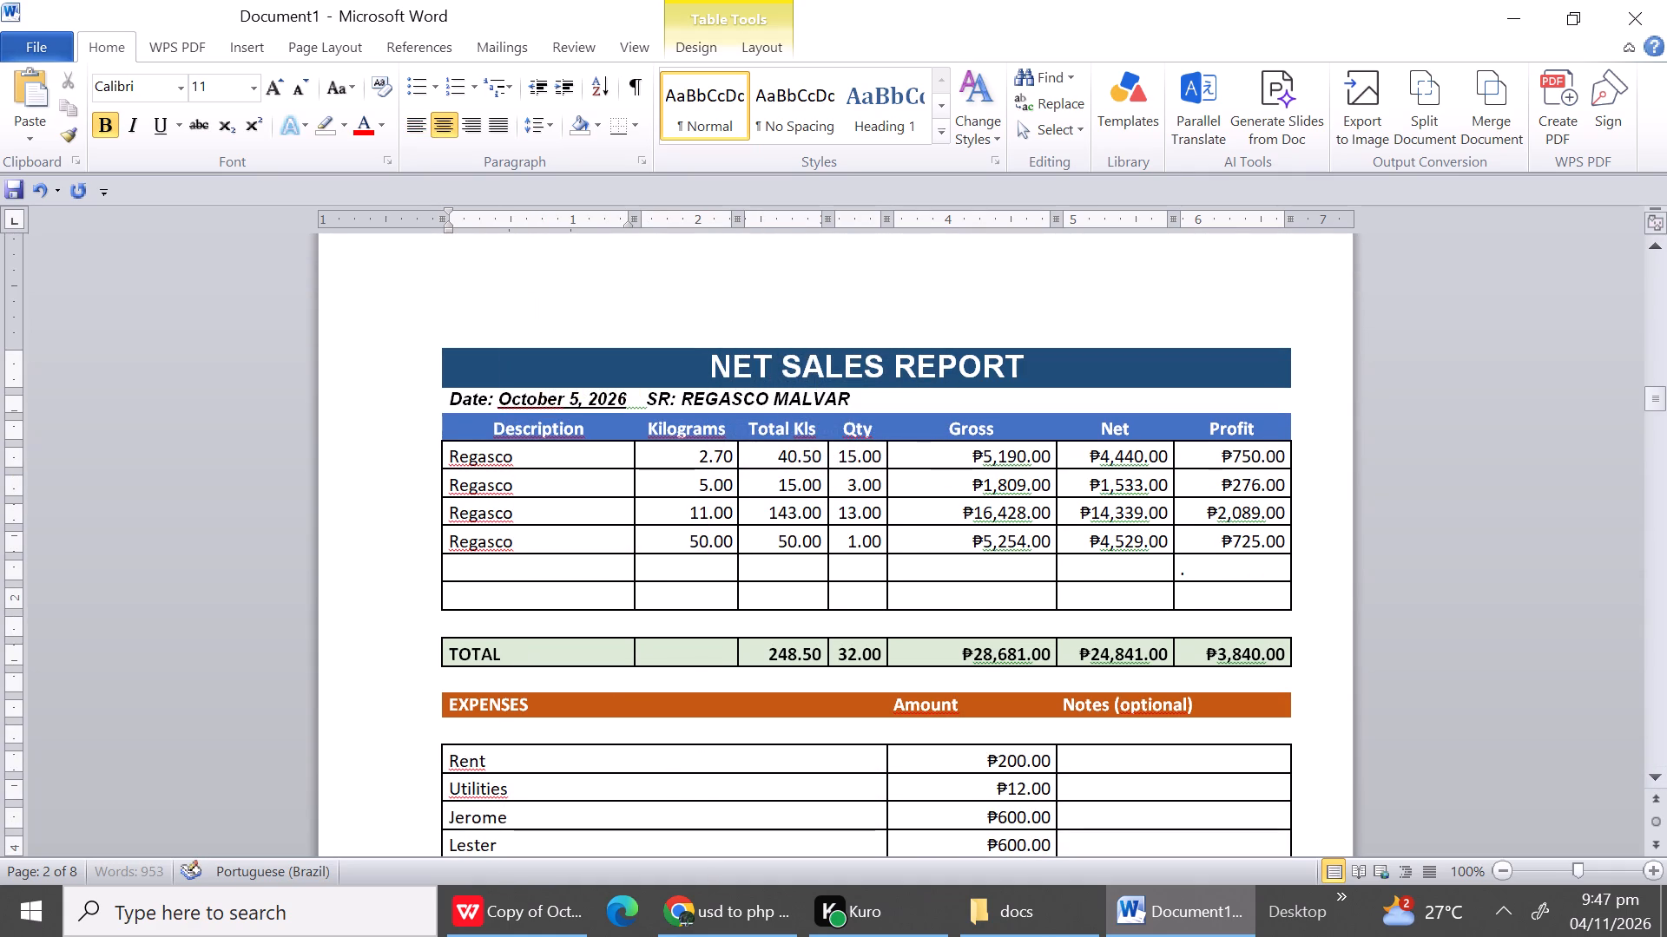
Delete the three entire blank rows between the last Regasco row and TOTAL in the October 5 sales table.
drag(576, 571, 567, 615)
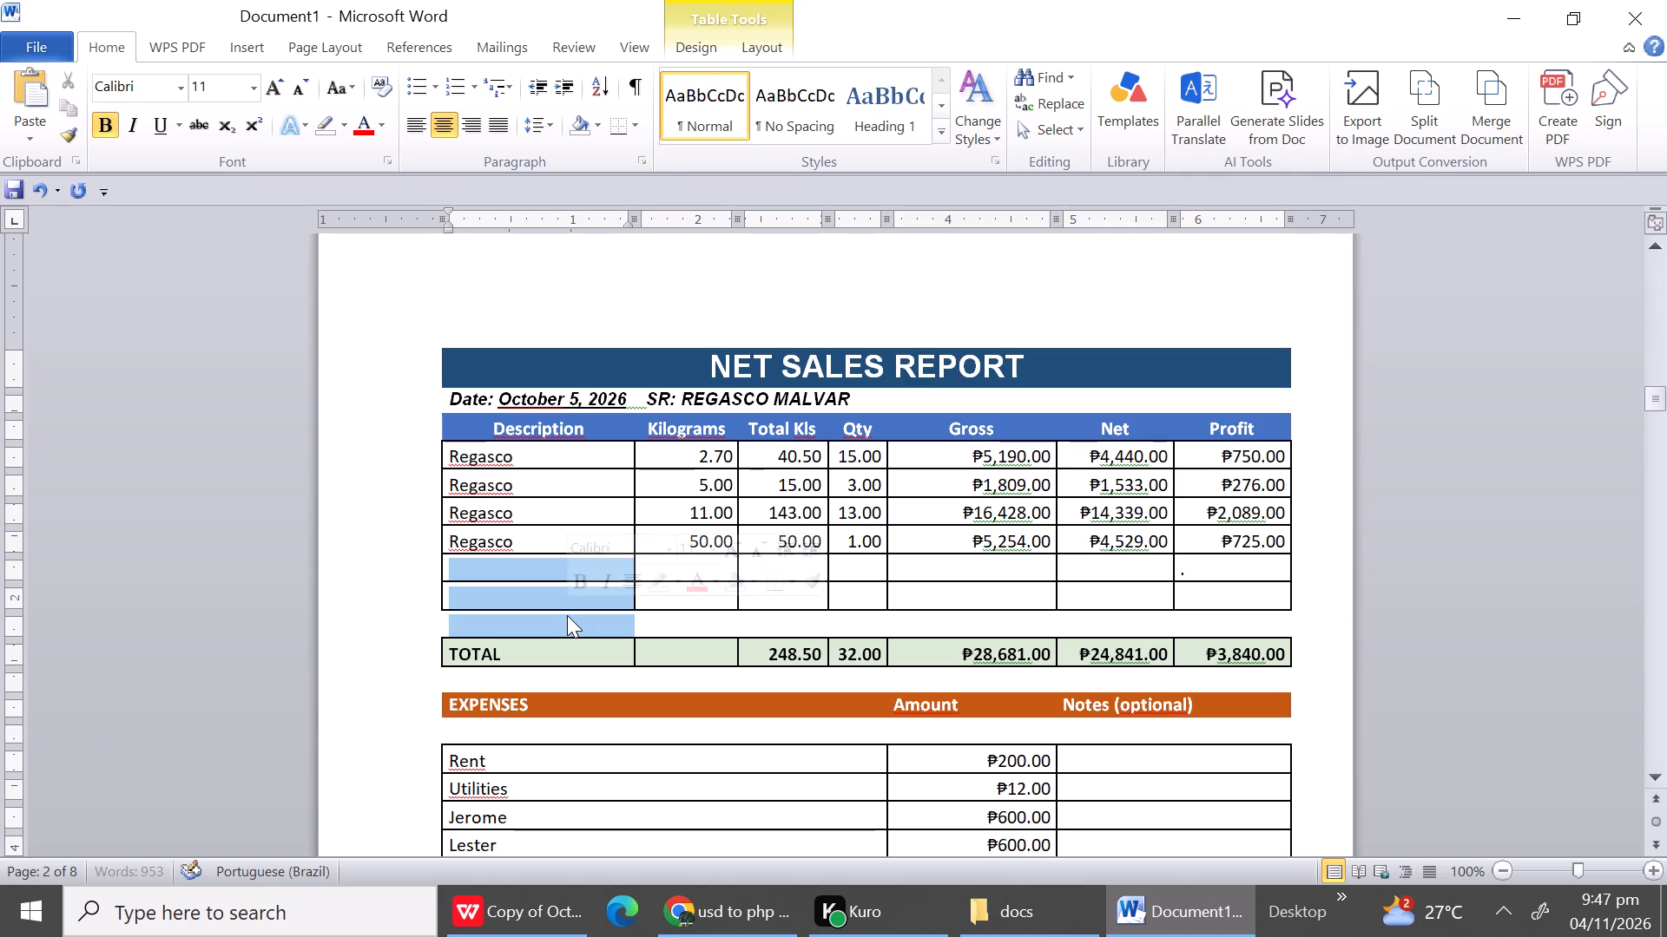
right_click(567, 615)
click(632, 407)
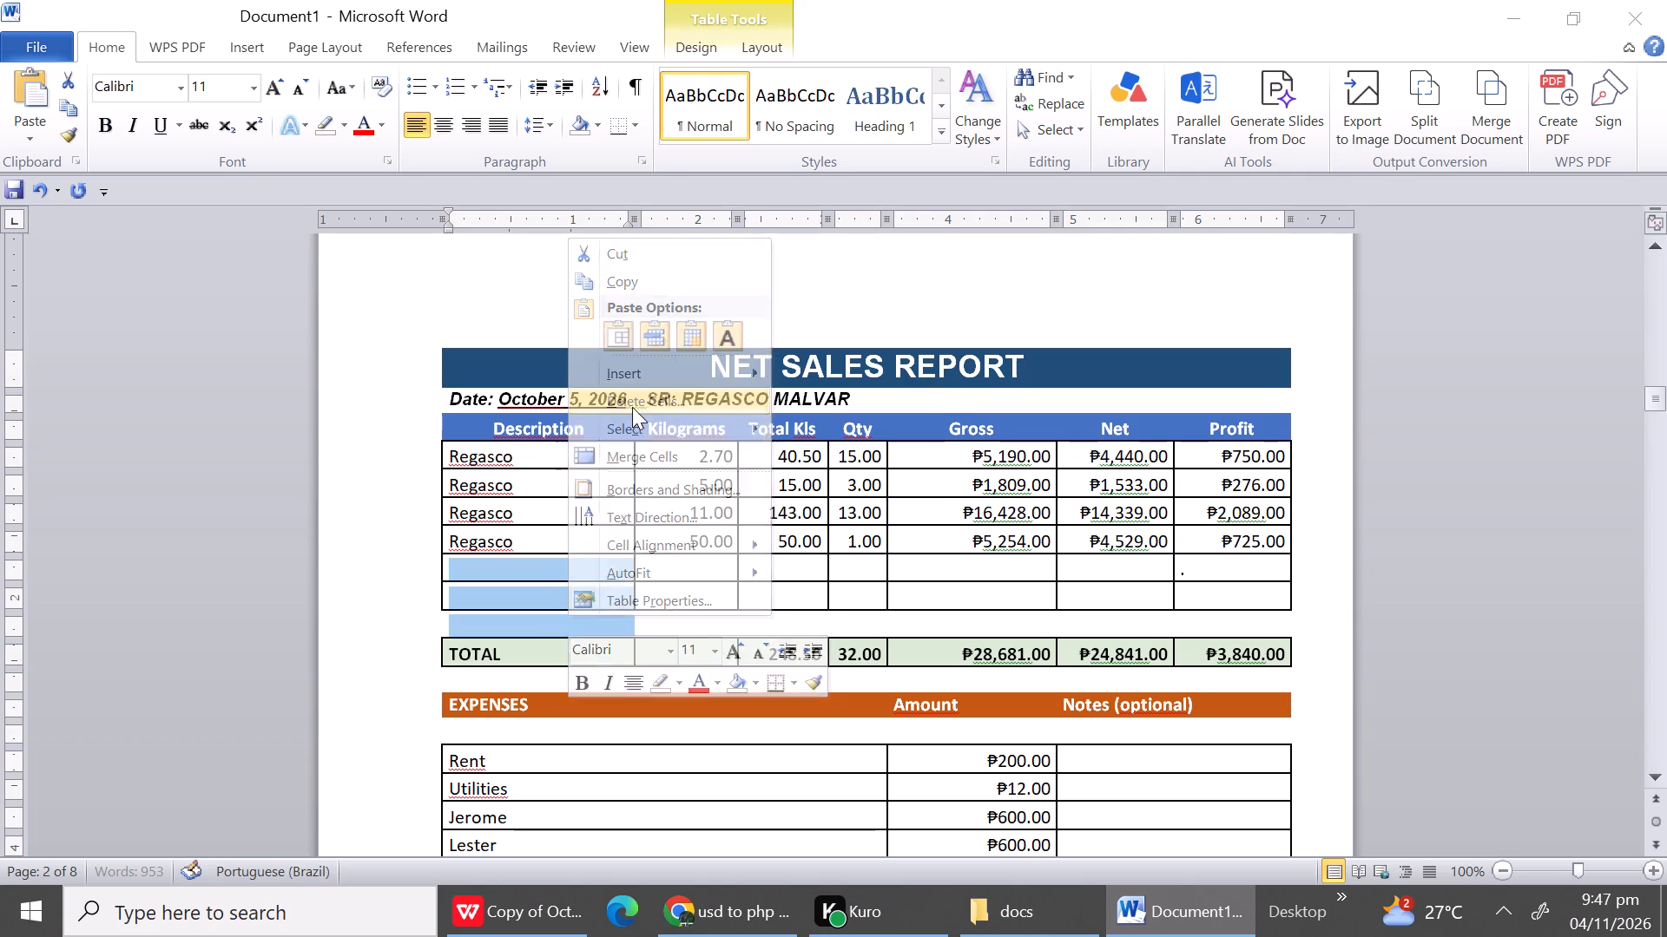
click(774, 429)
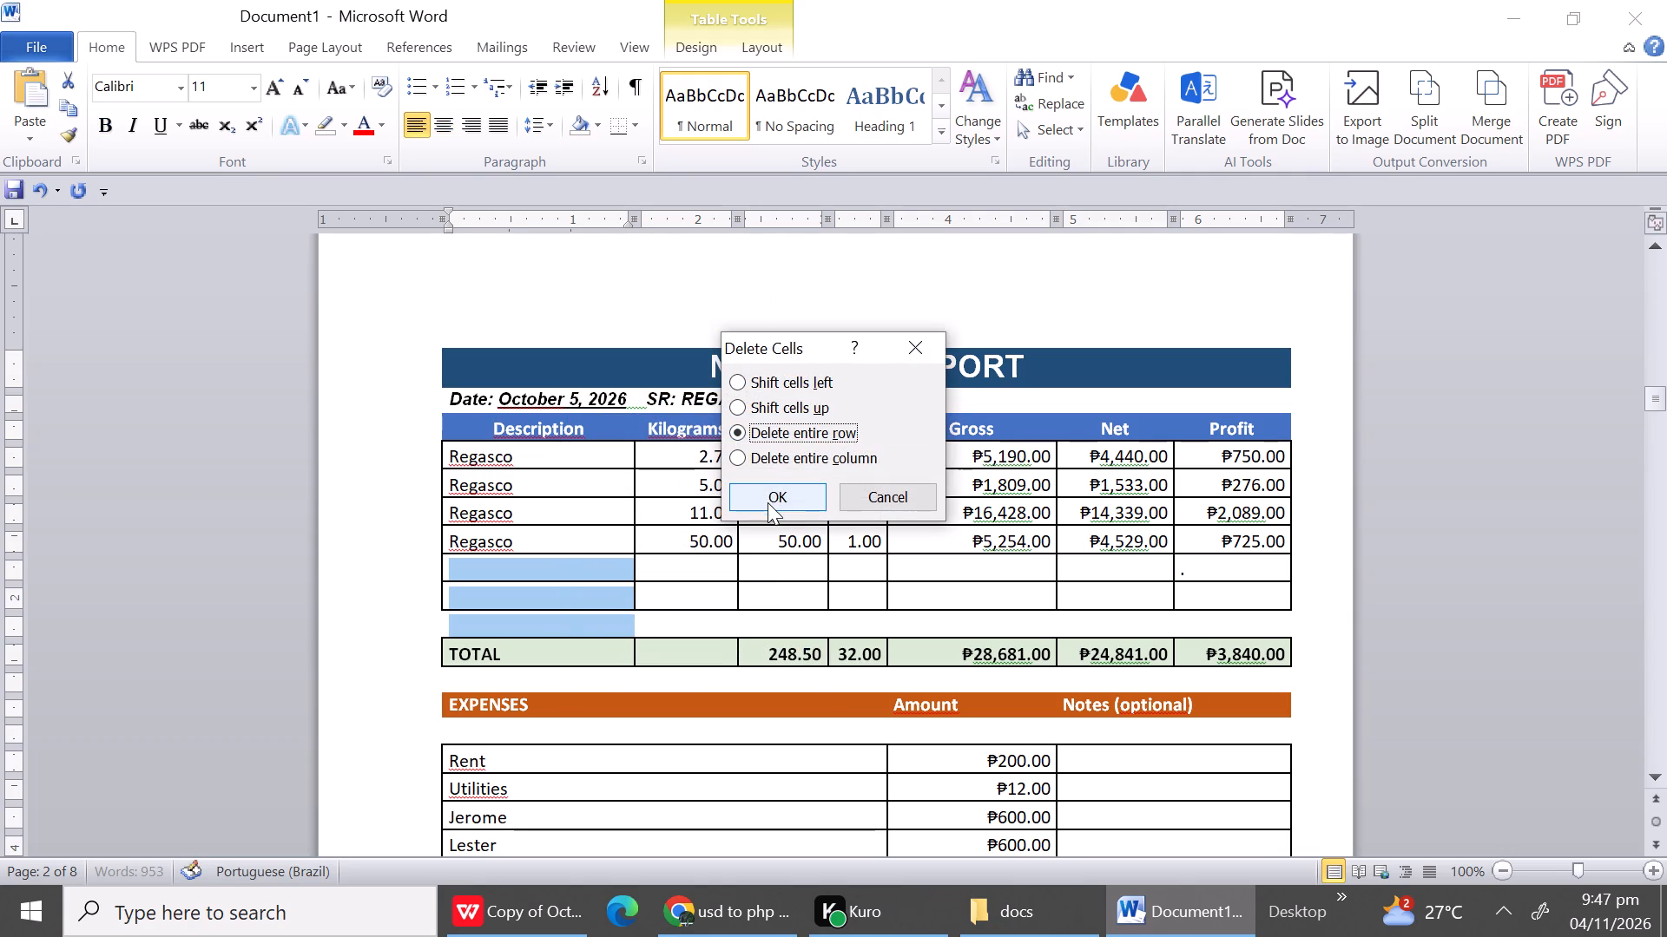
click(768, 502)
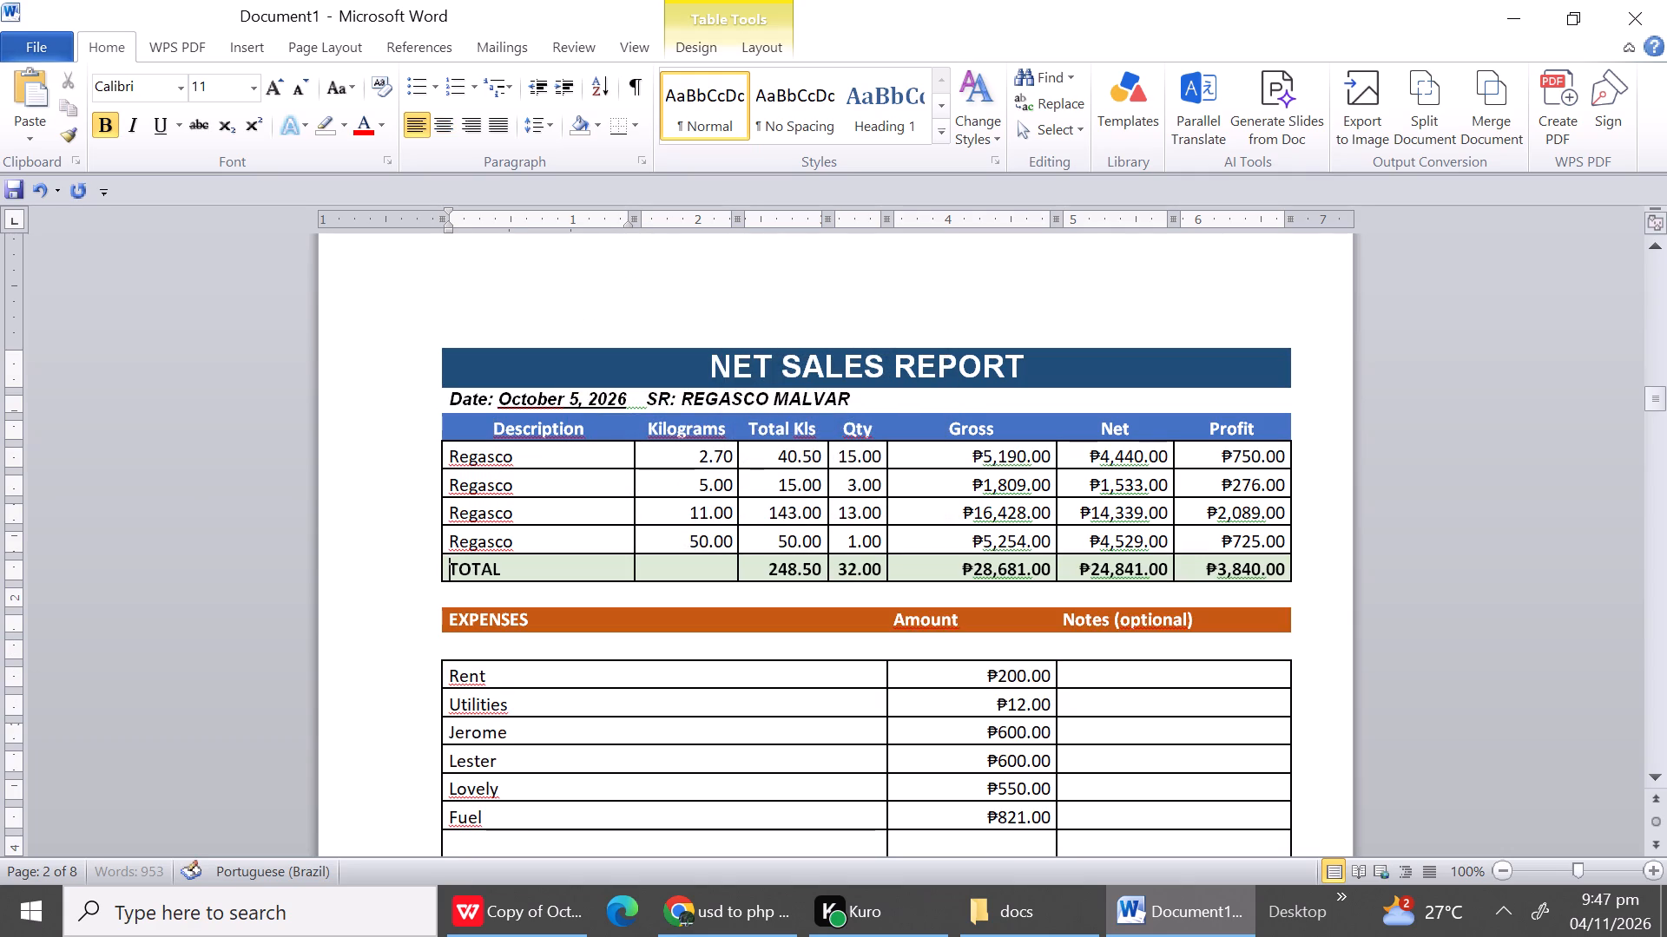
Delete the entire blank row between the EXPENSES header and the Rent row in the October 5 report.
click(523, 645)
right_click(523, 645)
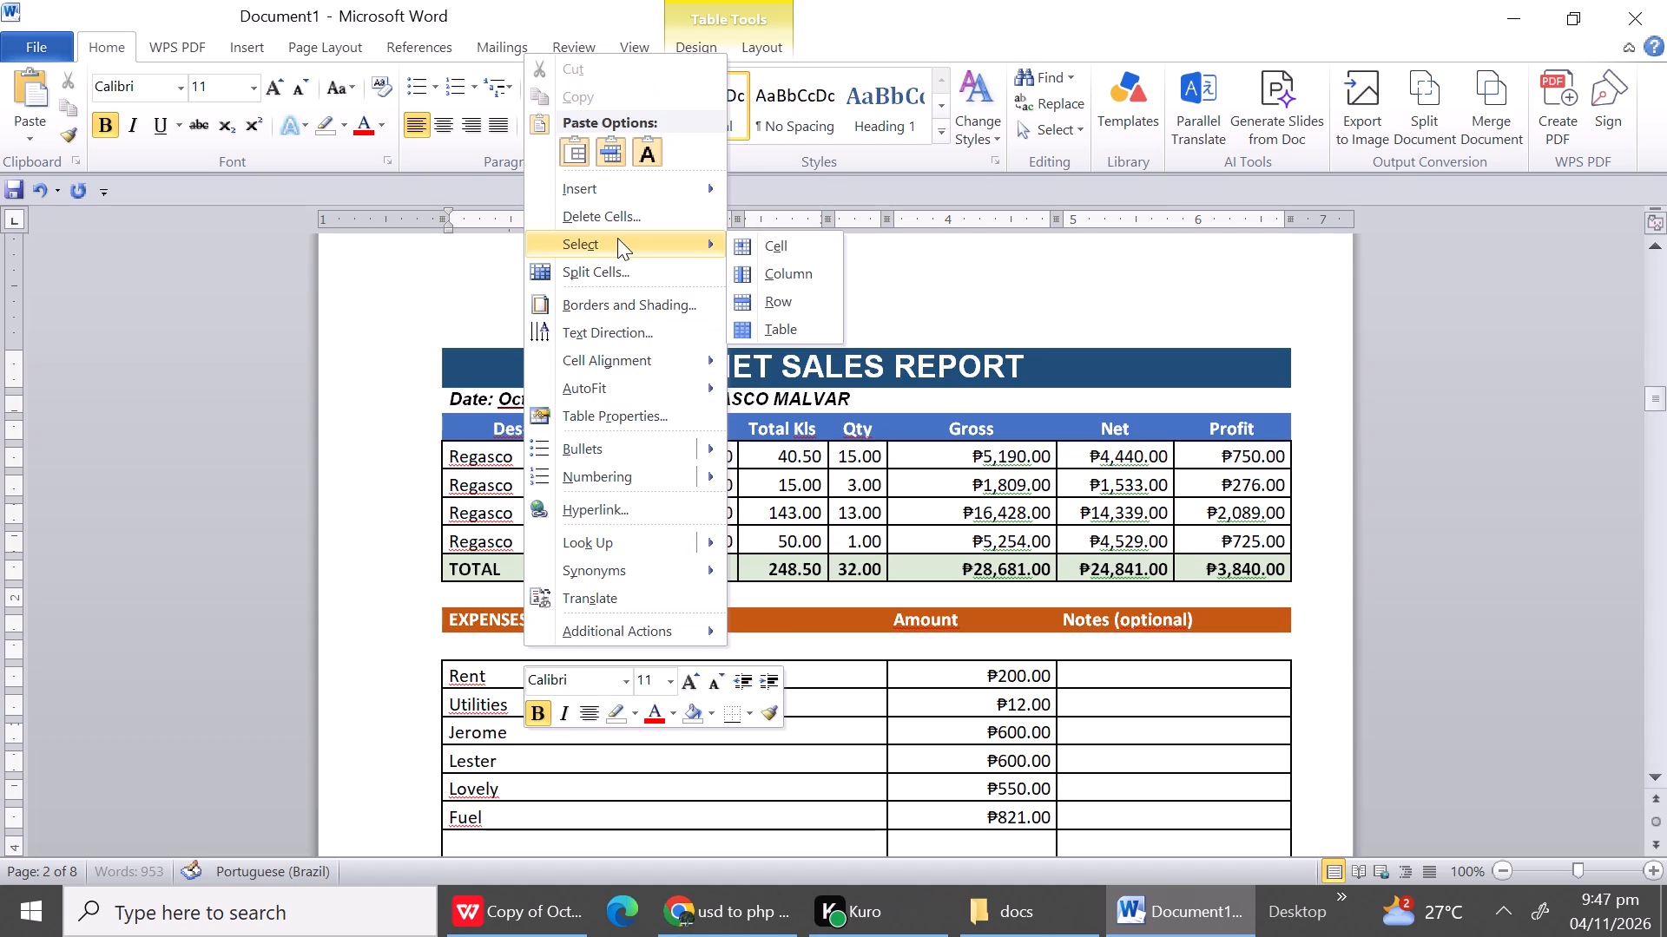
click(610, 215)
click(806, 434)
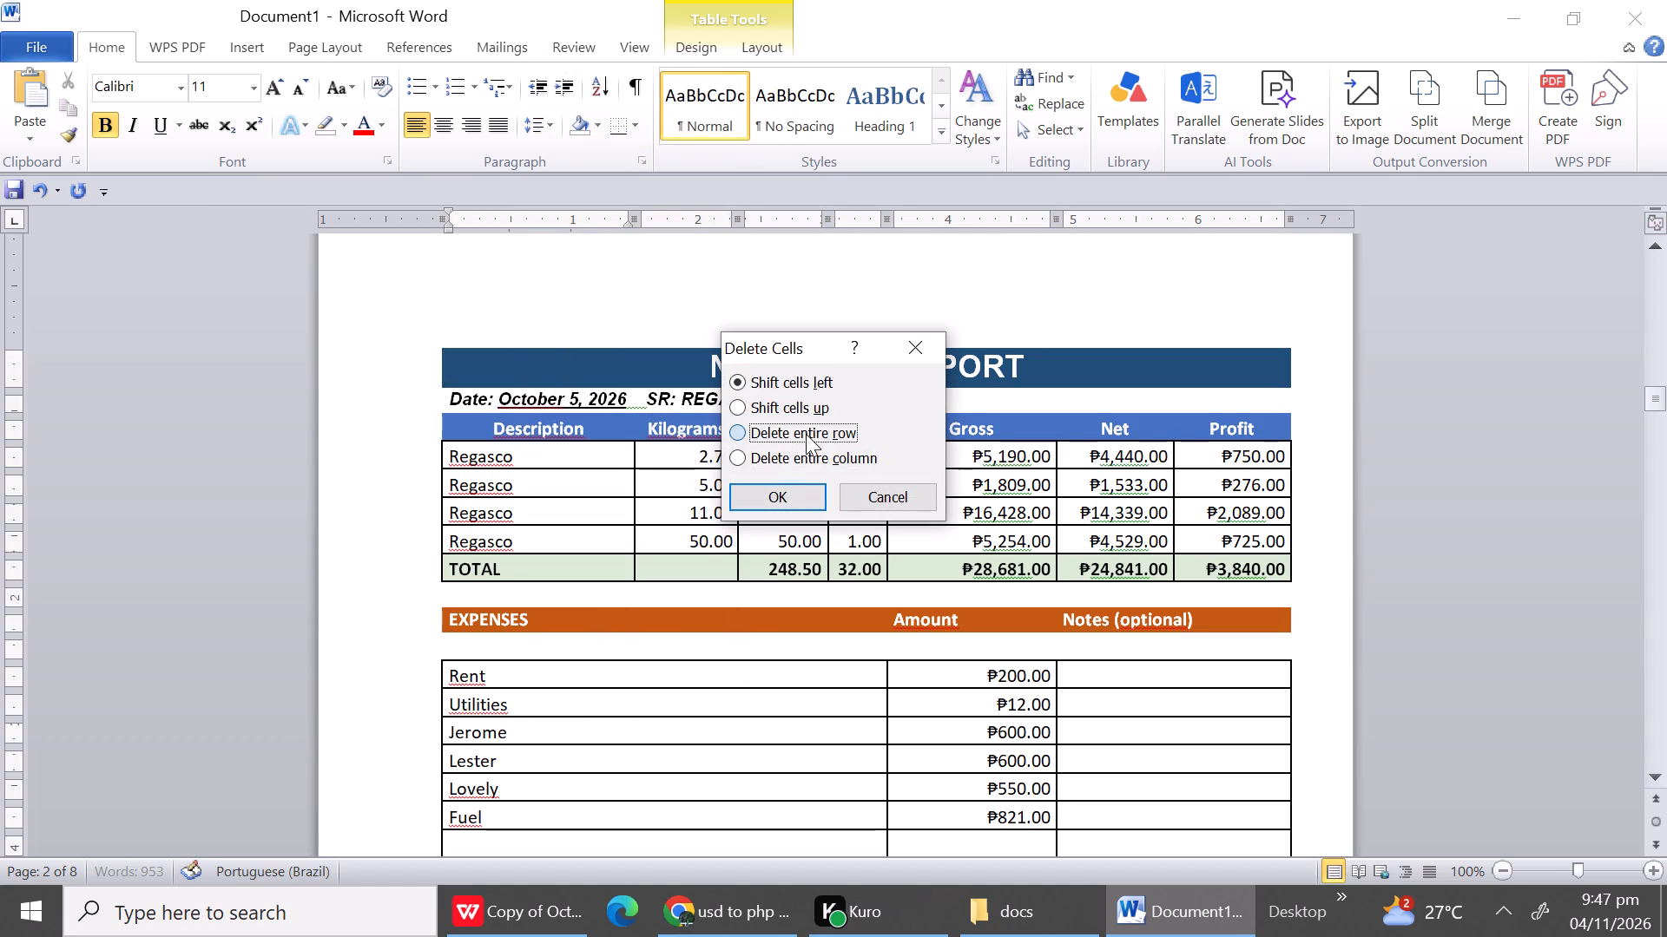
click(787, 493)
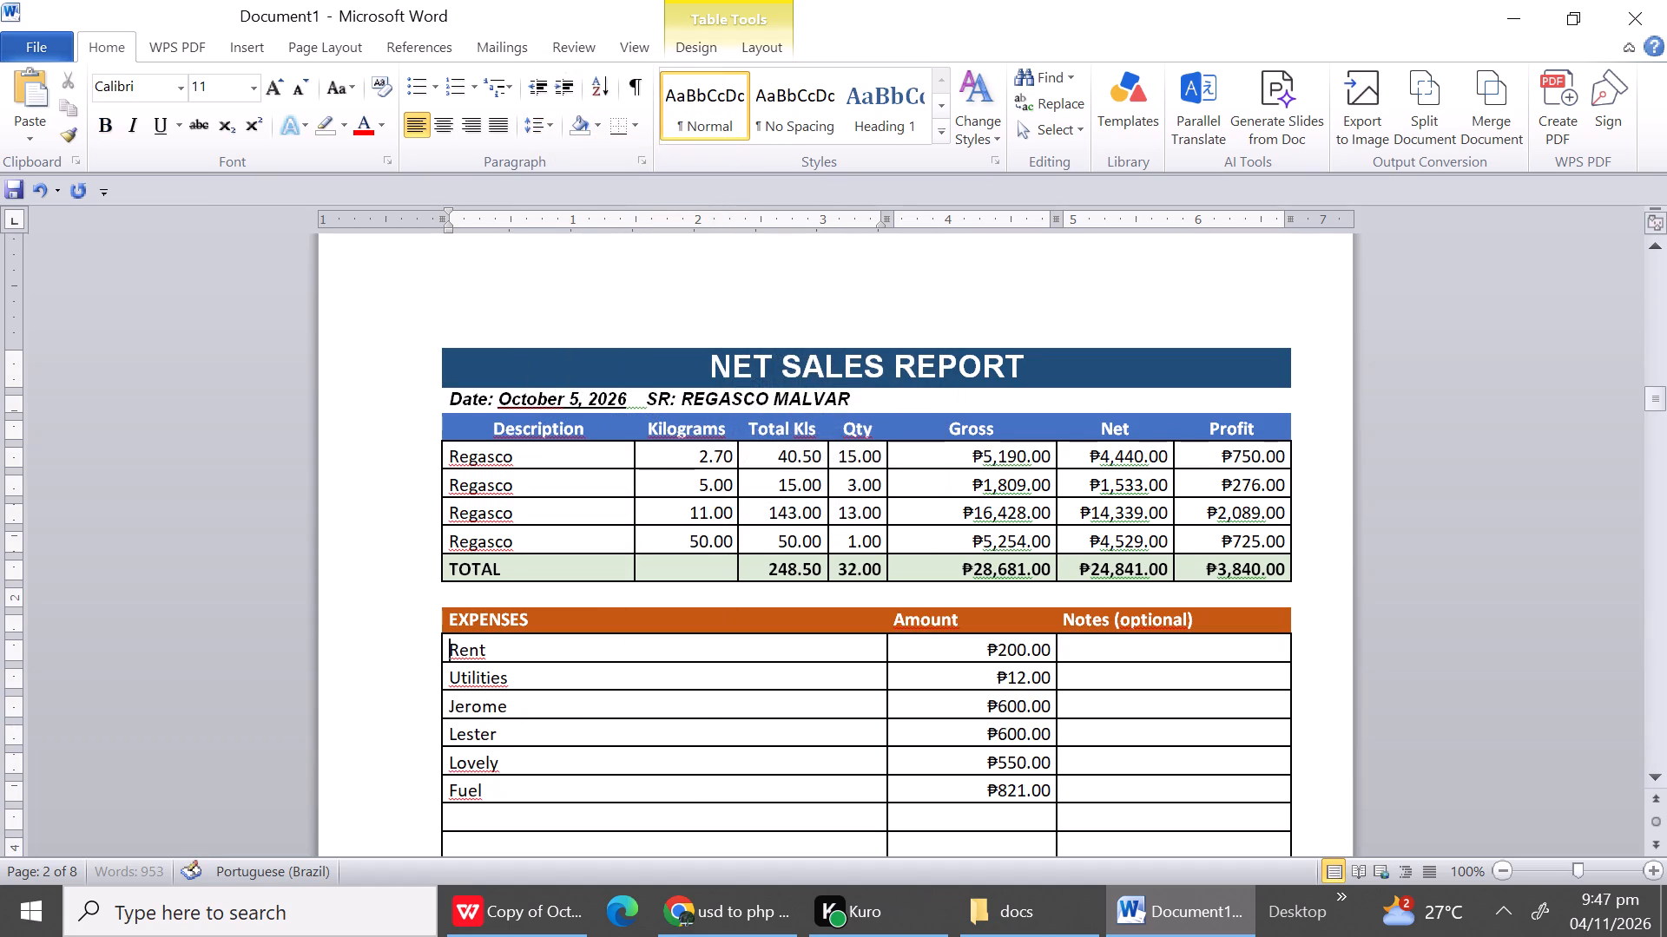
Delete the two entire blank rows between Fuel and TOTAL EXPENSES in the October 5 expenses table.
triple_click(1652, 783)
triple_click(1652, 783)
double_click(1652, 783)
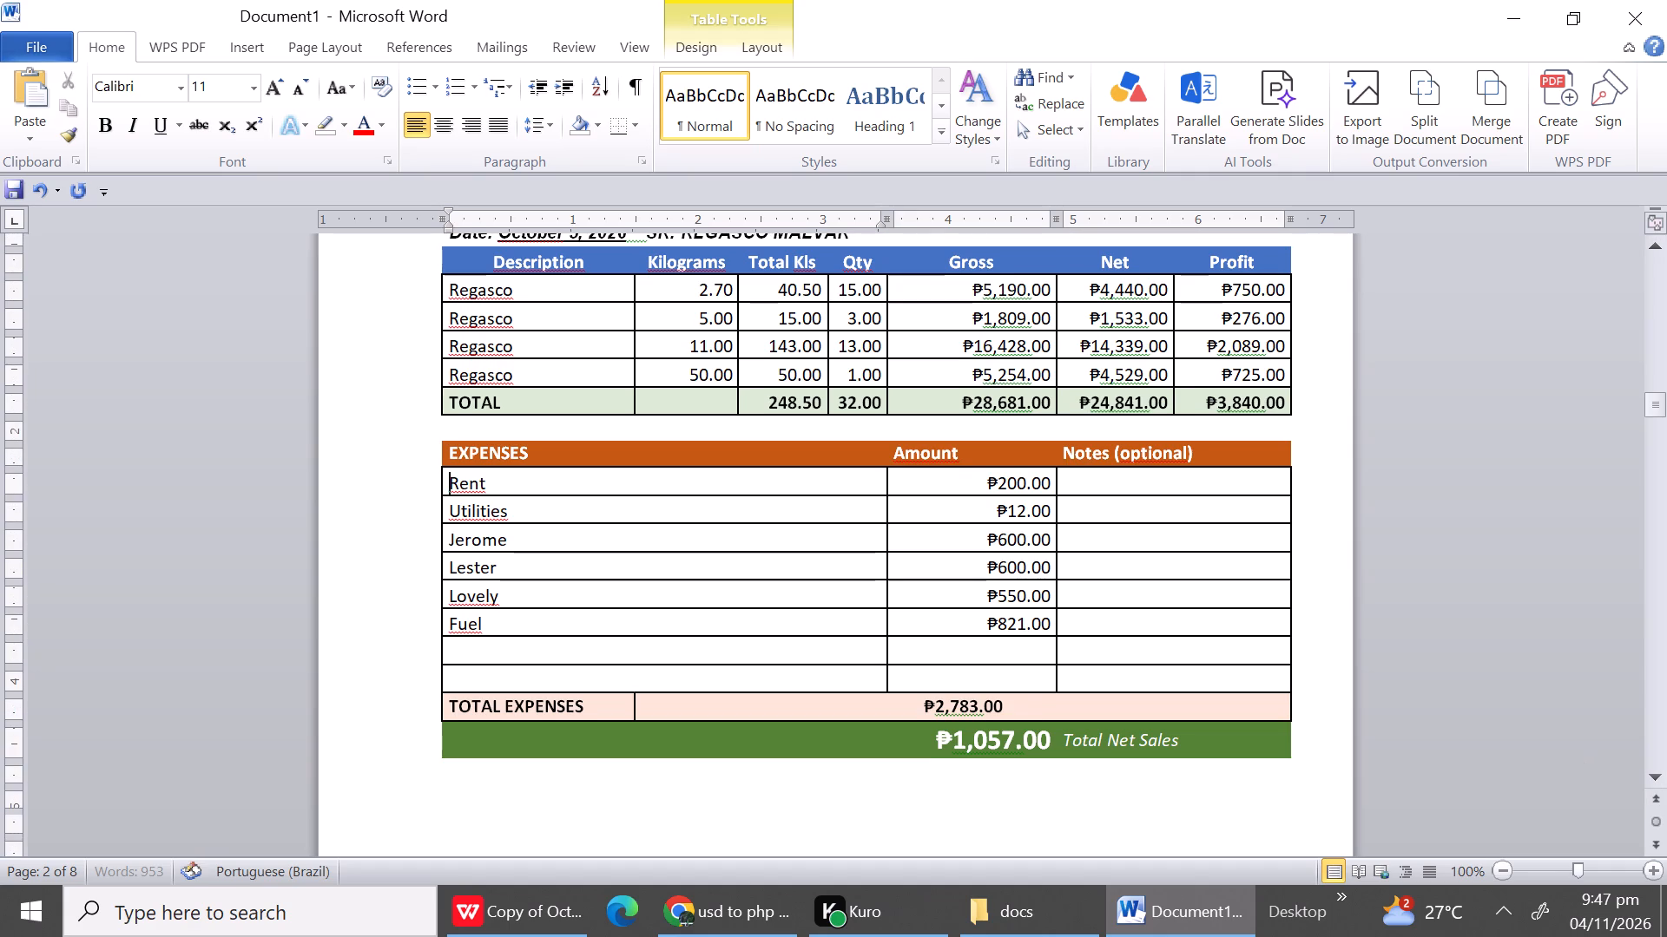
drag(524, 655, 521, 672)
right_click(521, 672)
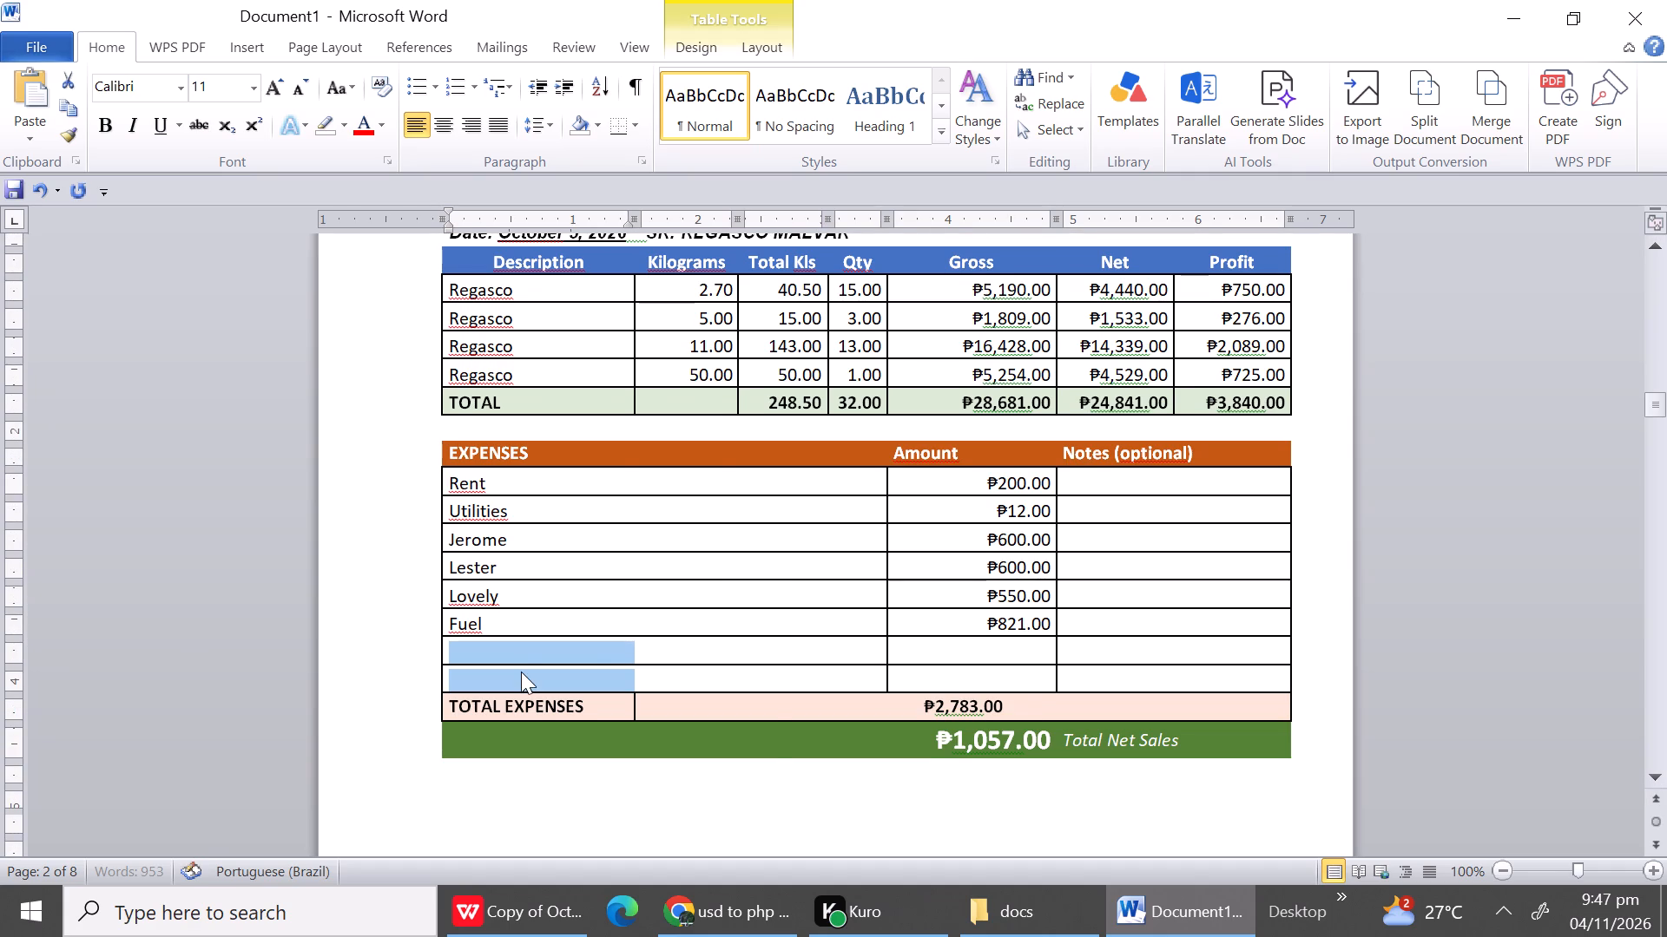
click(586, 451)
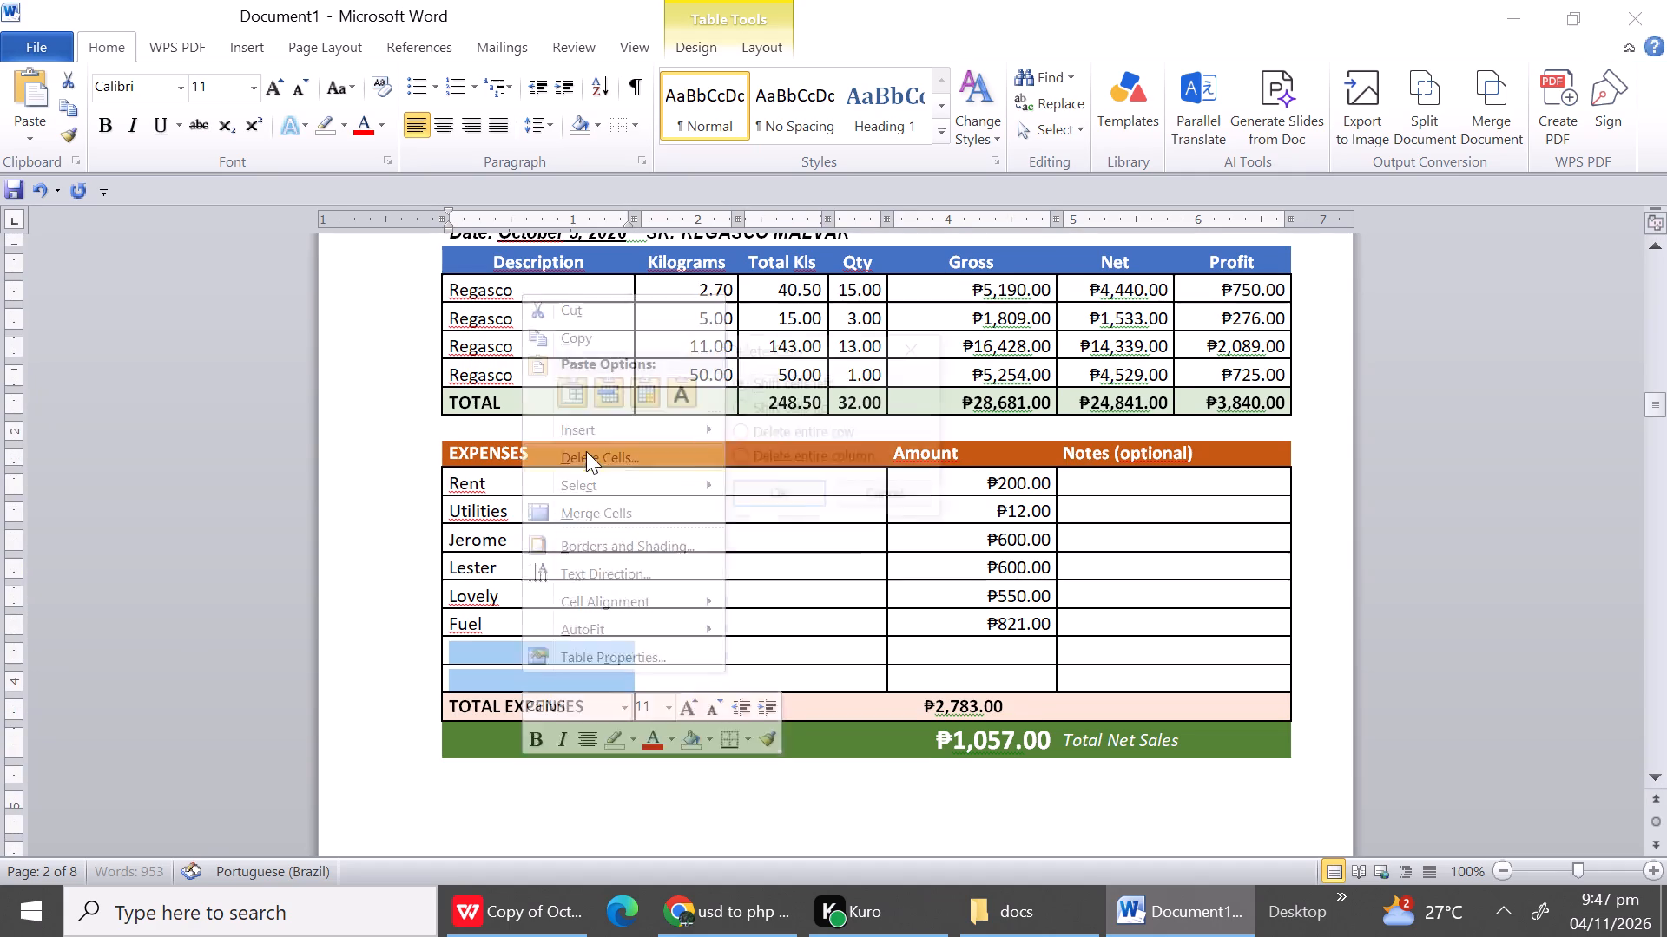
click(845, 443)
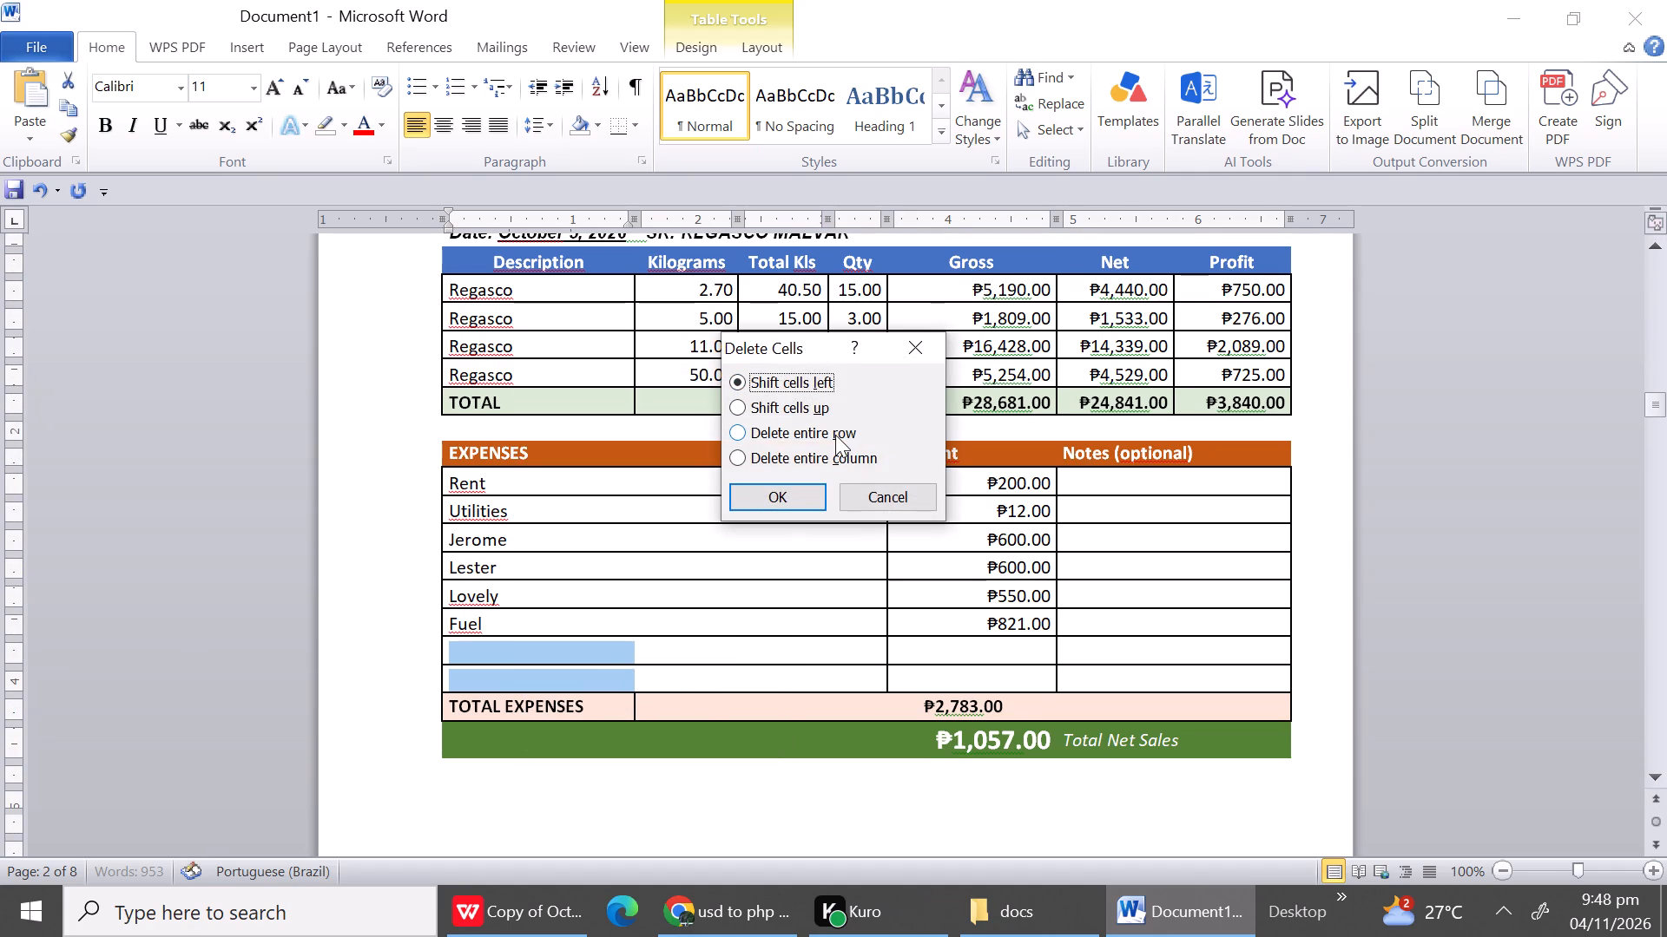
click(835, 435)
click(779, 507)
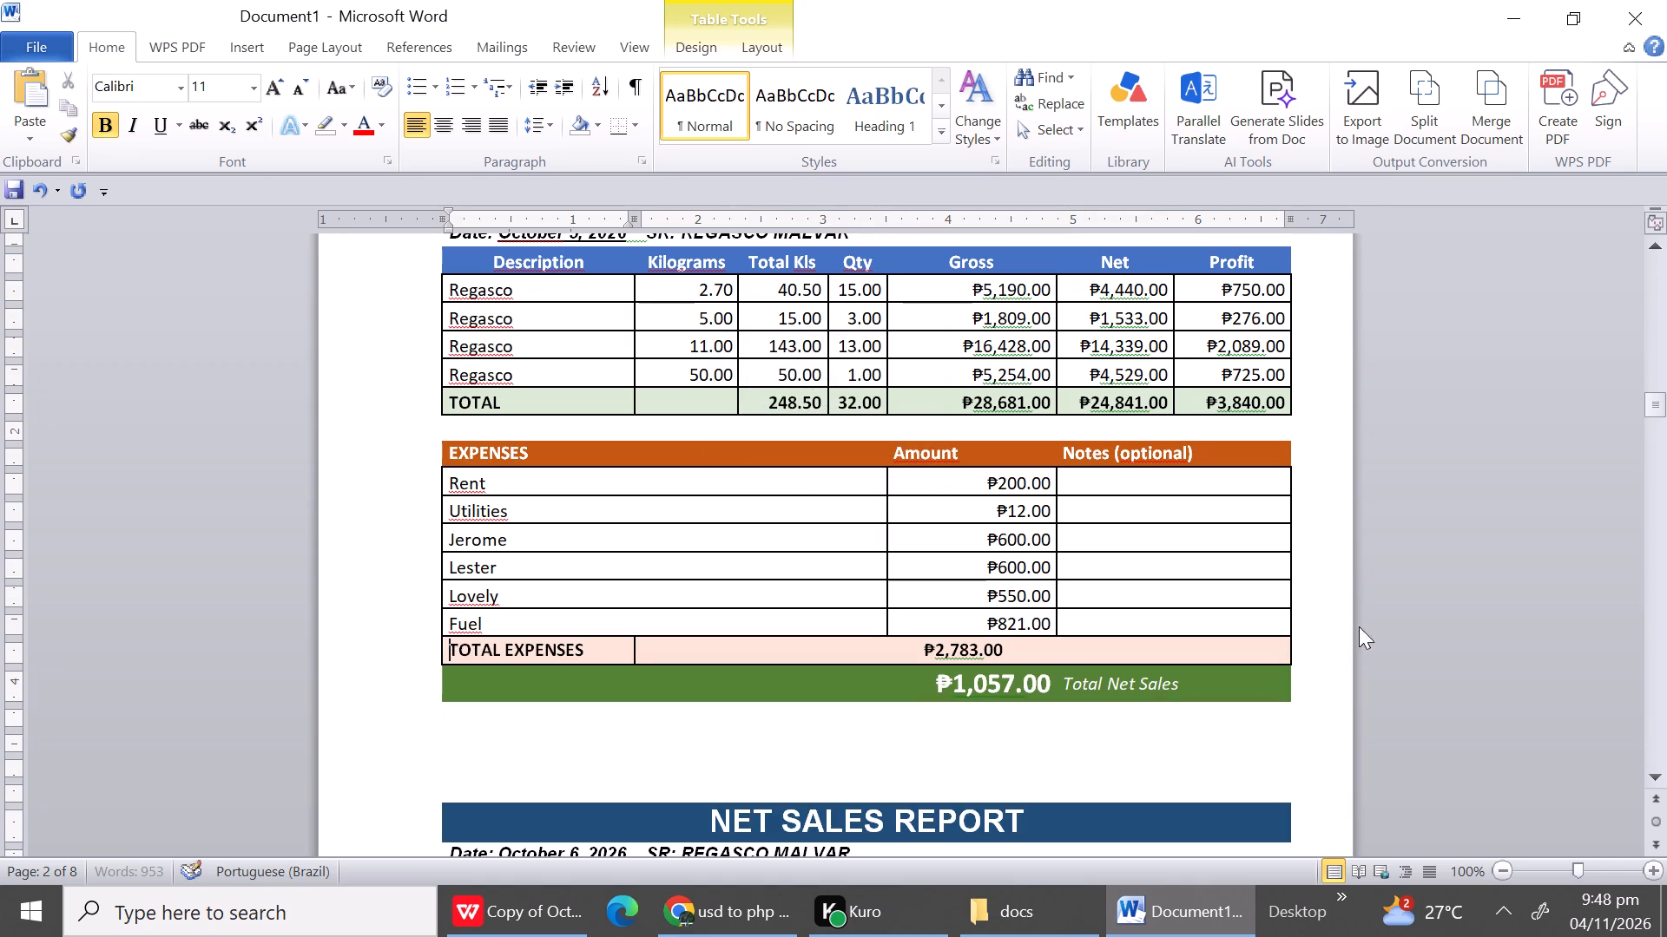
Delete three entire blank rows between the October 5 Total Net Sales row and the October 6 report title, keeping one blank row.
triple_click(1651, 770)
triple_click(1651, 770)
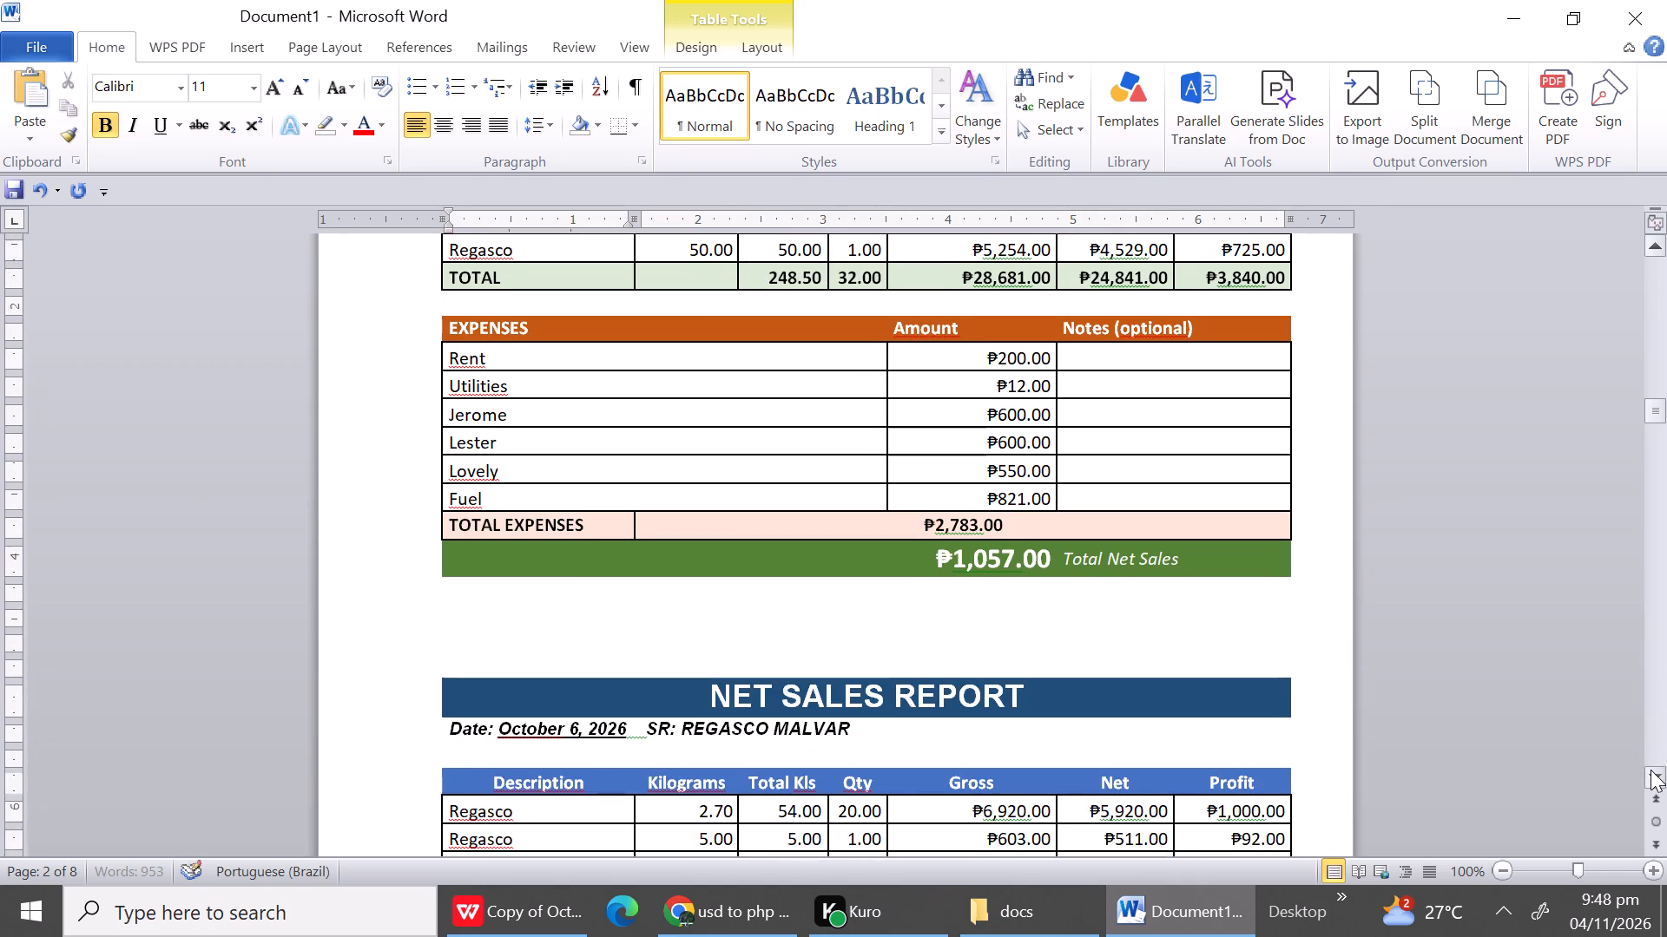
triple_click(1651, 770)
triple_click(1651, 770)
double_click(1651, 770)
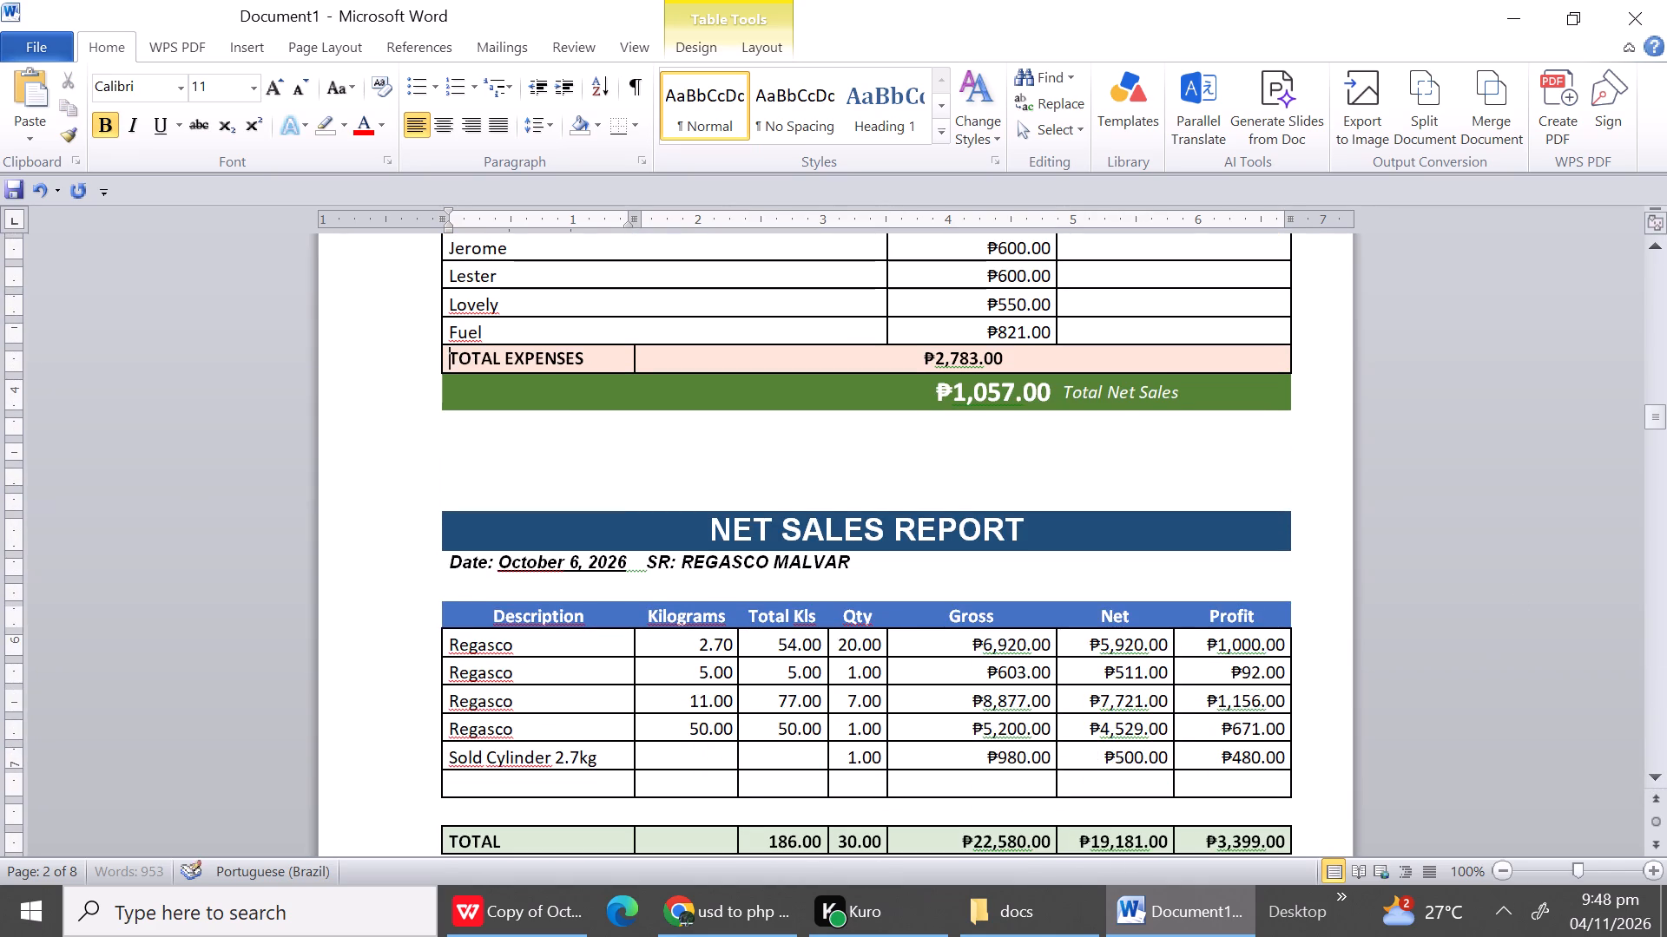
drag(485, 442, 488, 492)
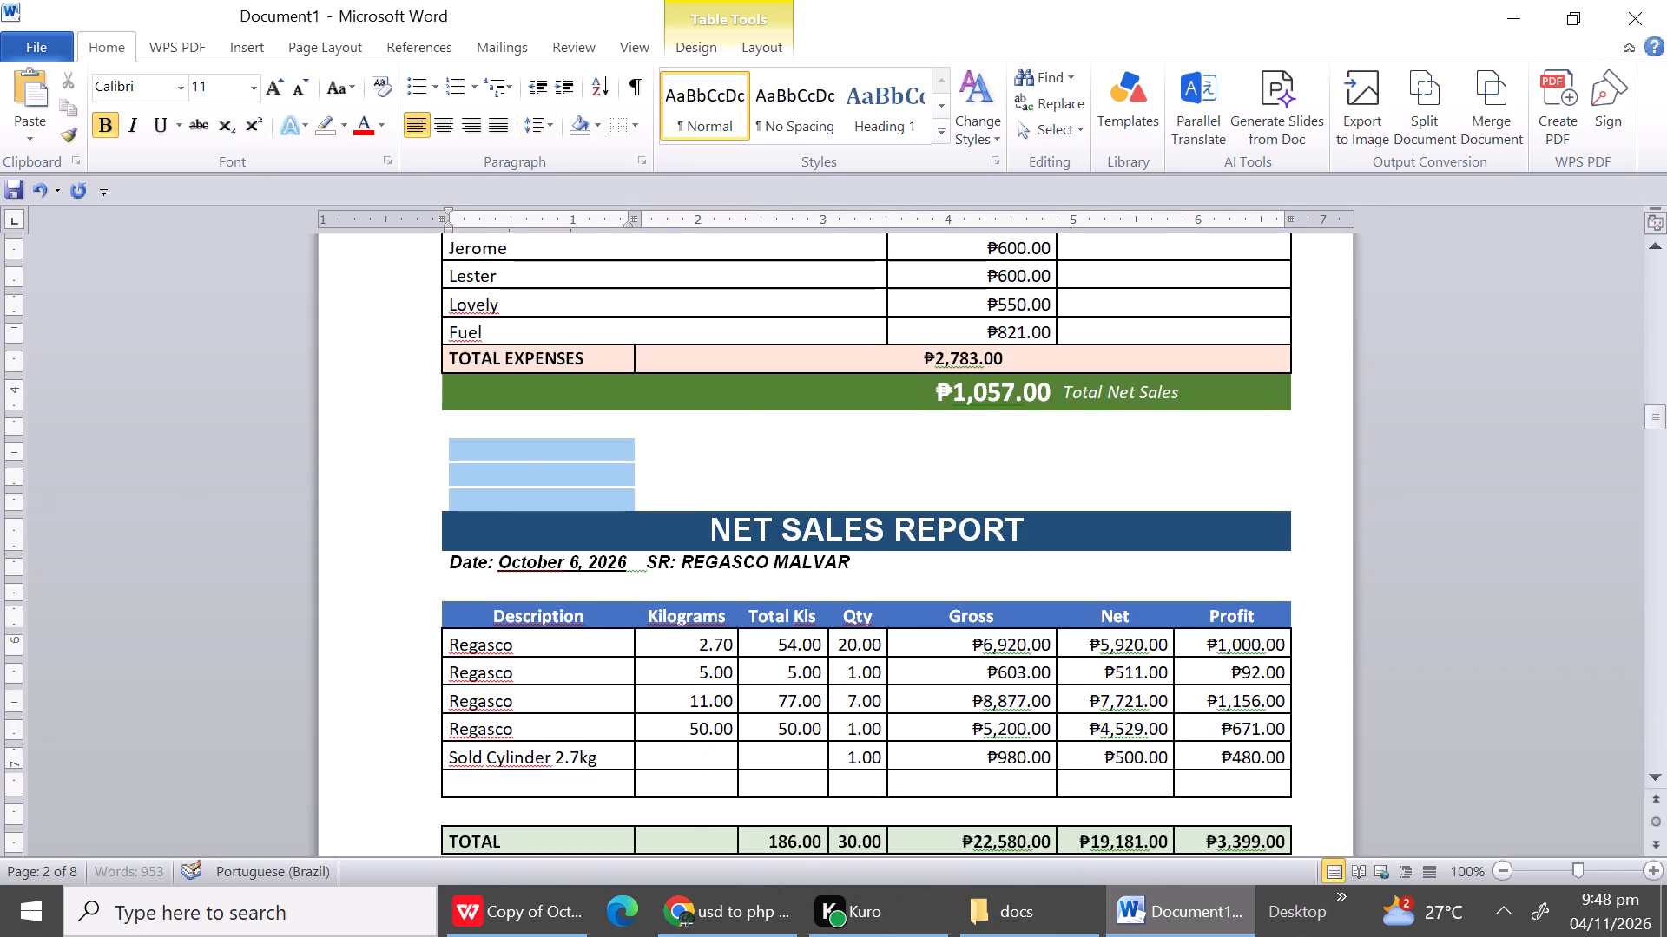
right_click(488, 492)
click(598, 648)
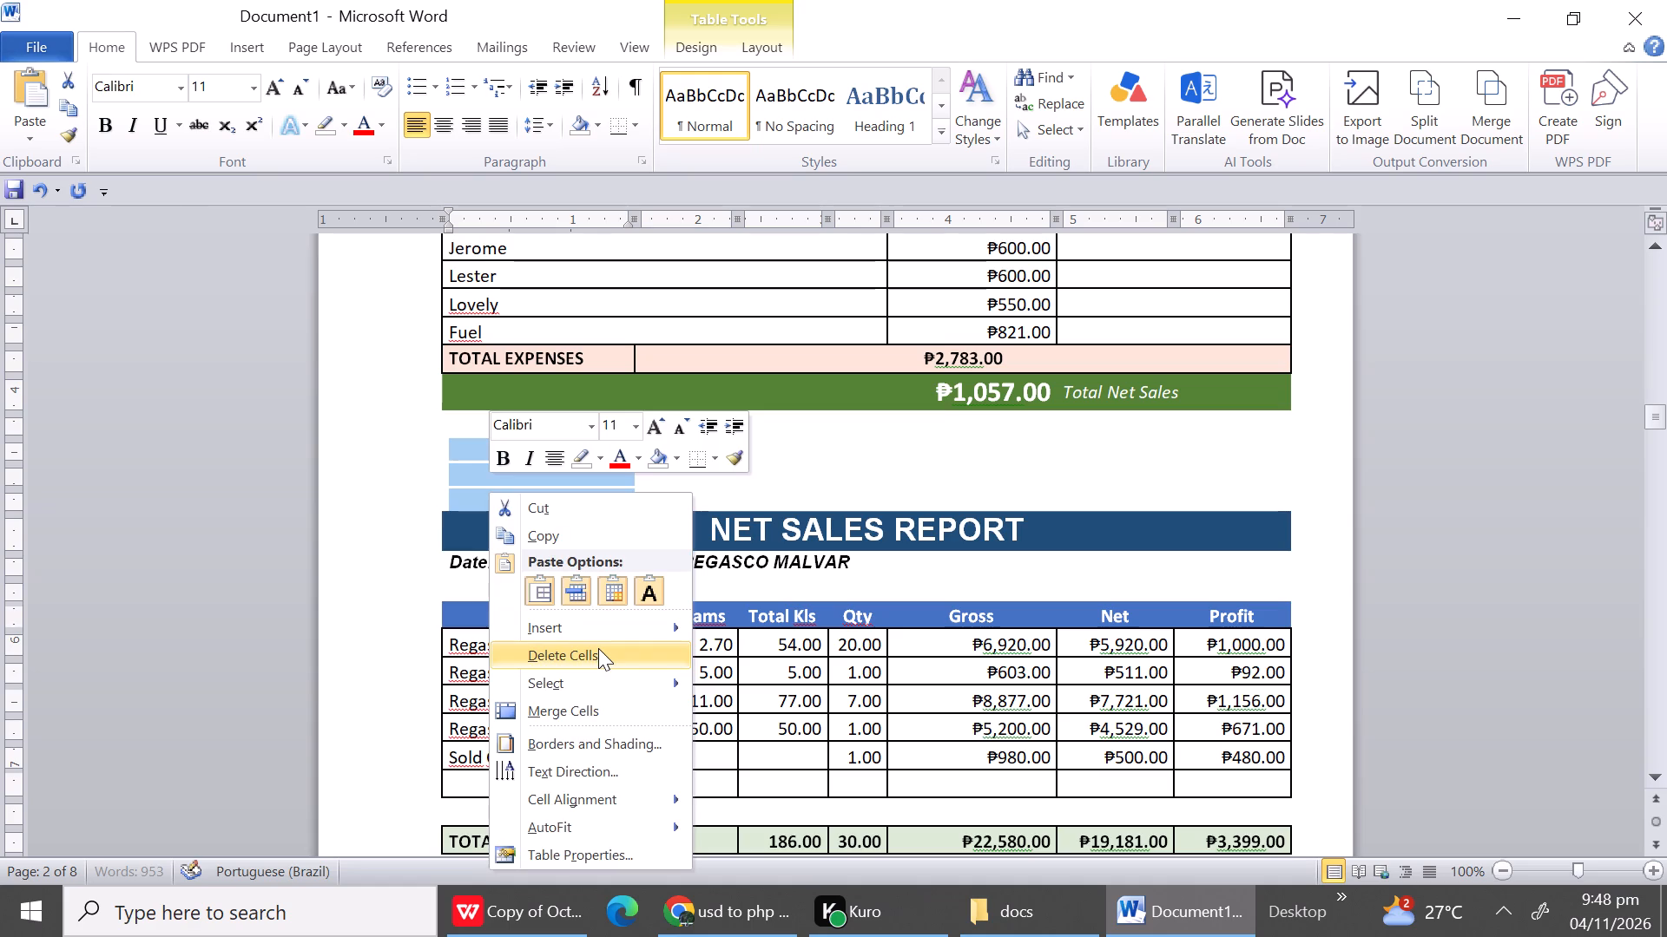
click(805, 438)
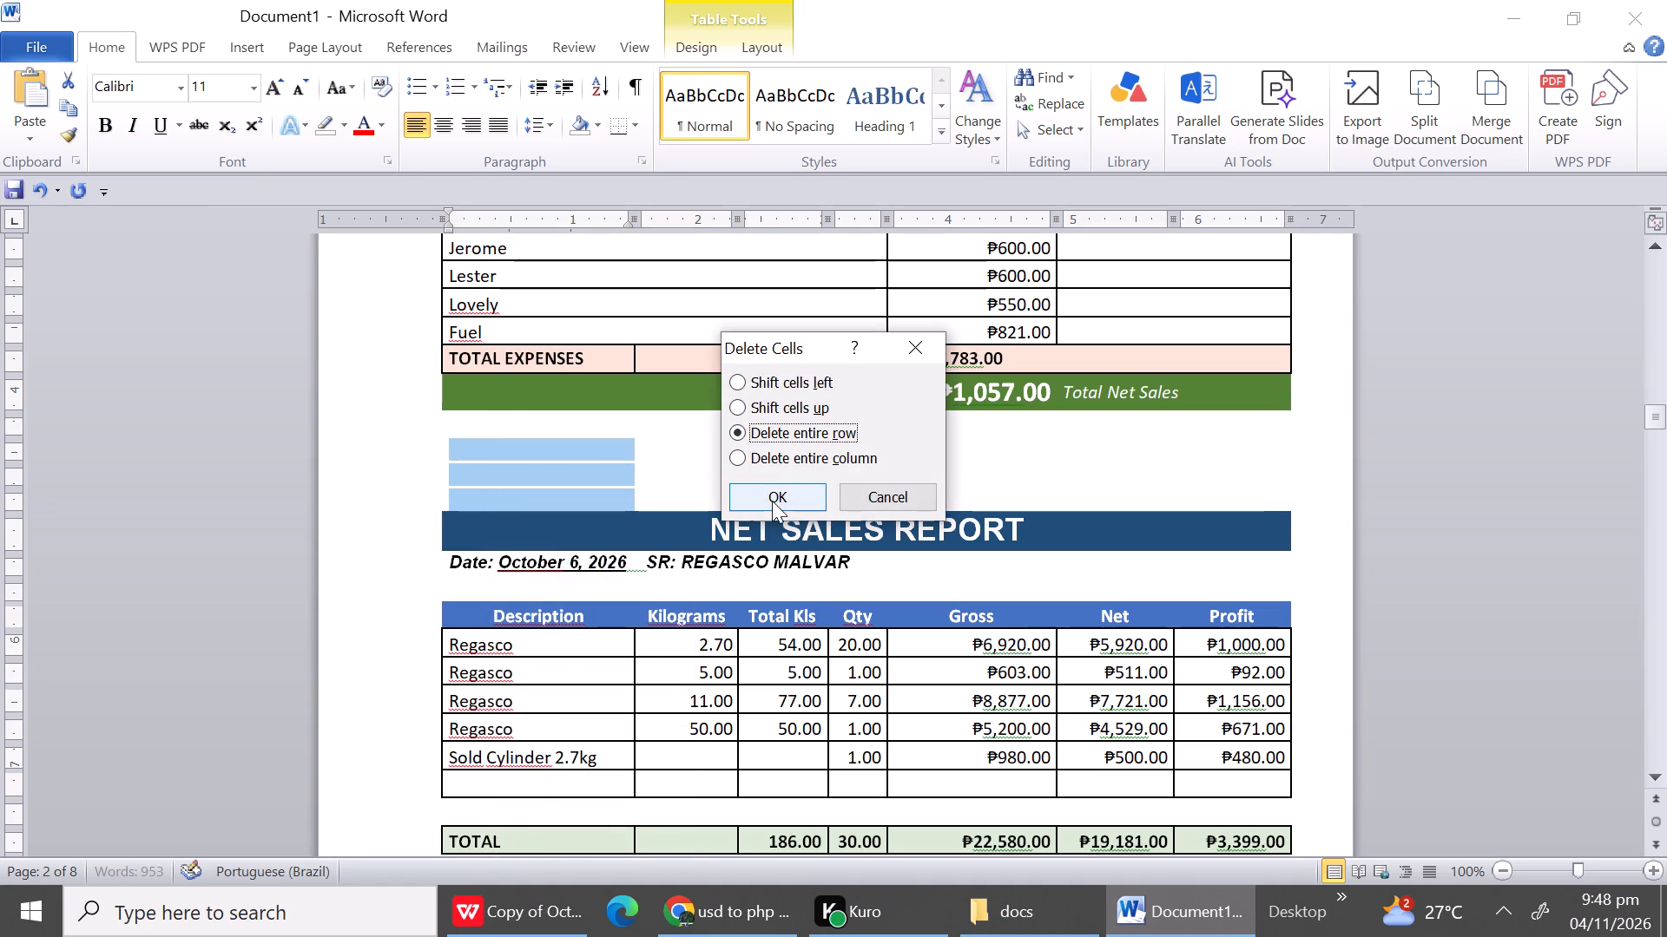
click(774, 496)
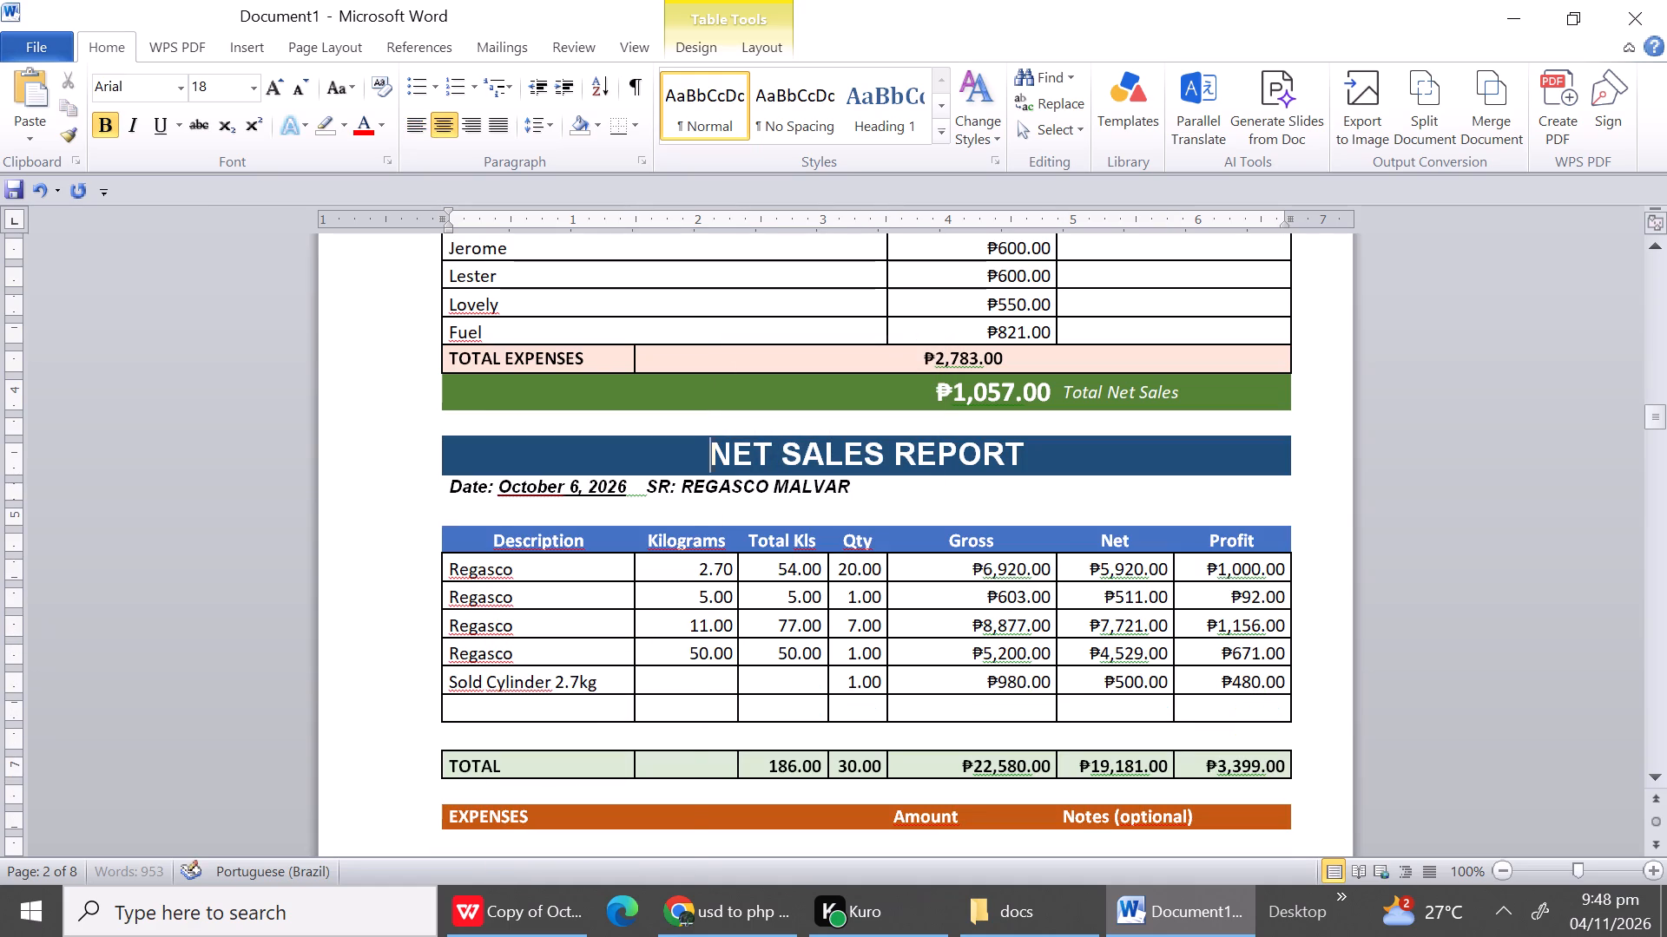
Delete the entire blank row between the date line and the Description header in the October 6 report.
click(490, 514)
right_click(490, 514)
click(570, 452)
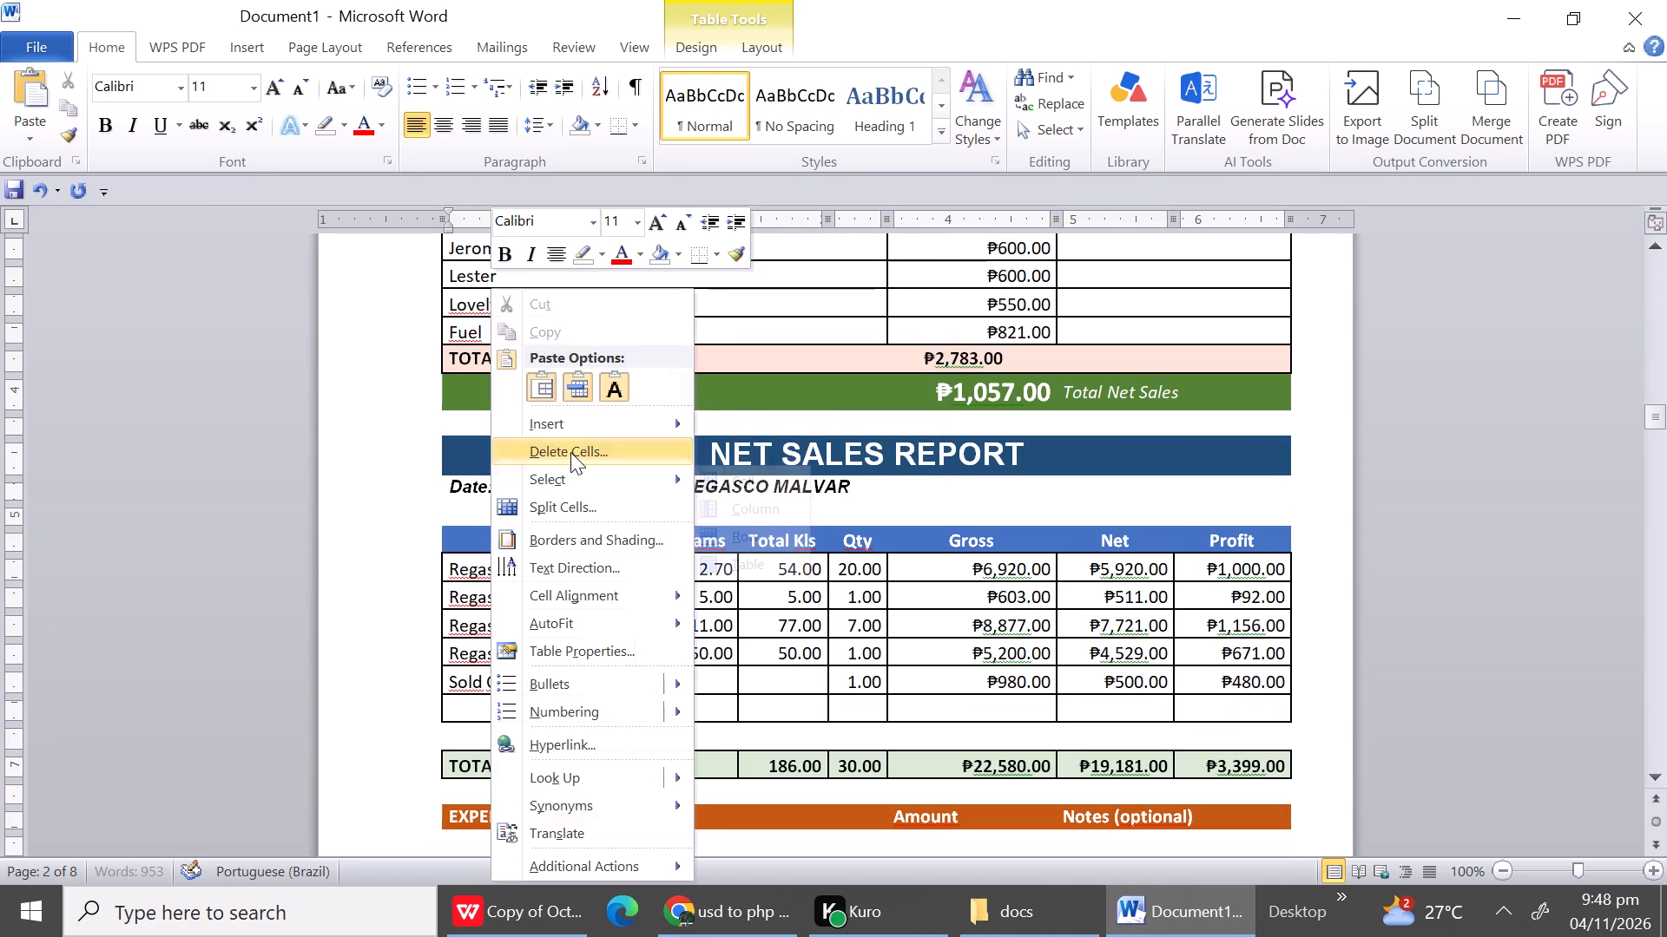
click(760, 441)
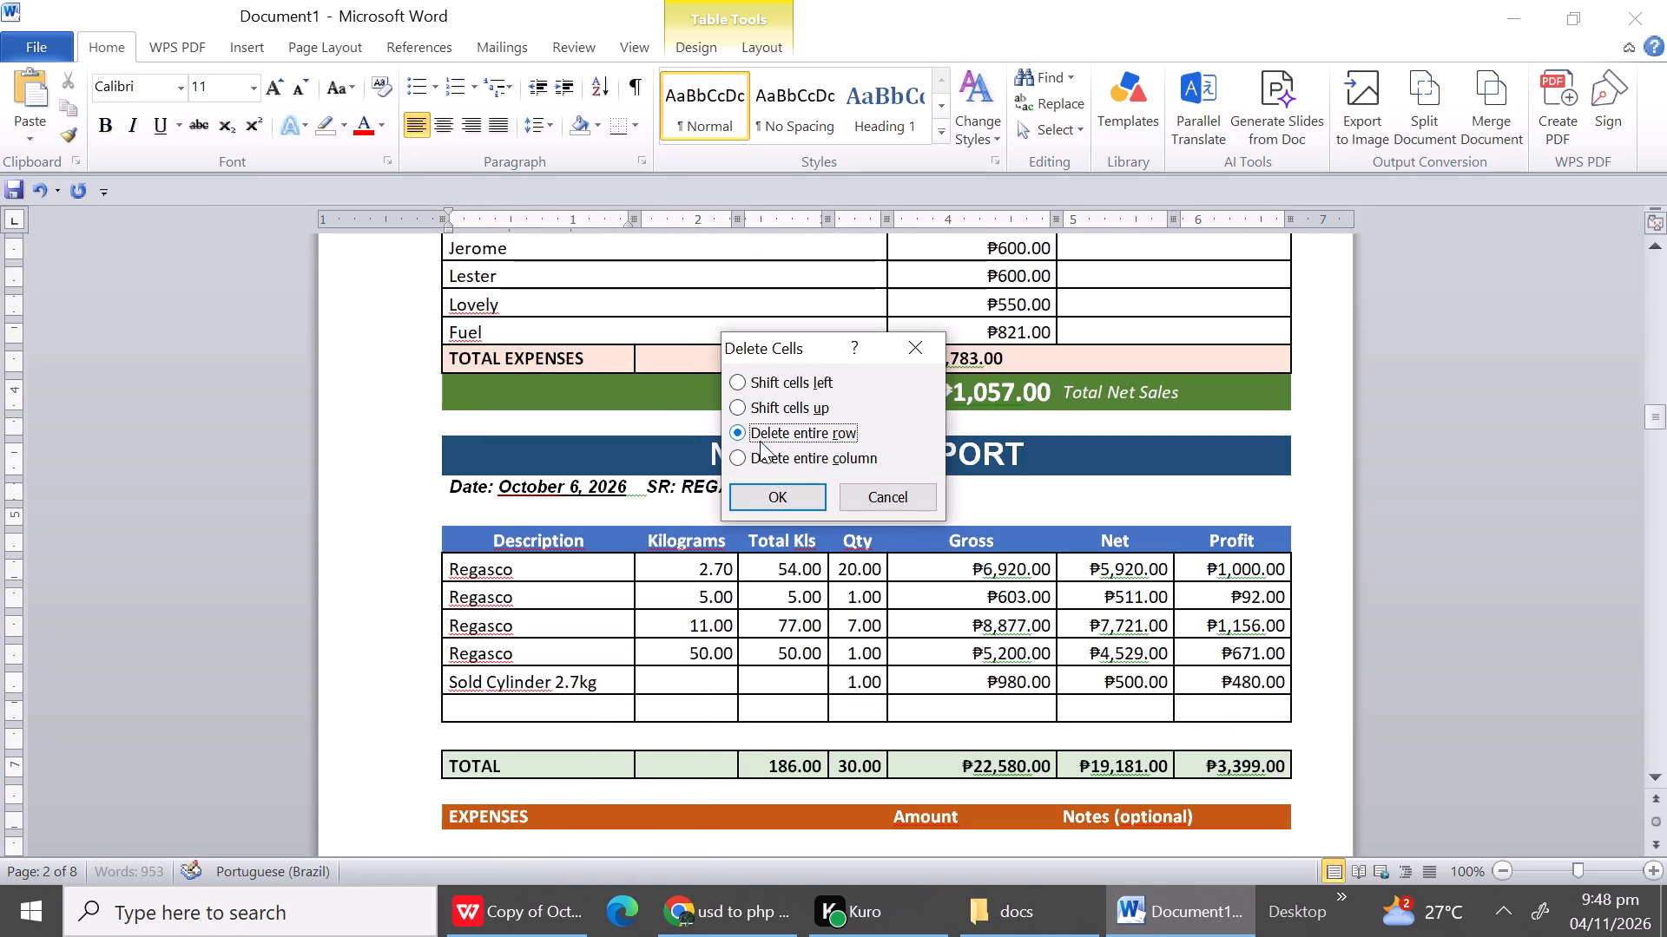
click(765, 495)
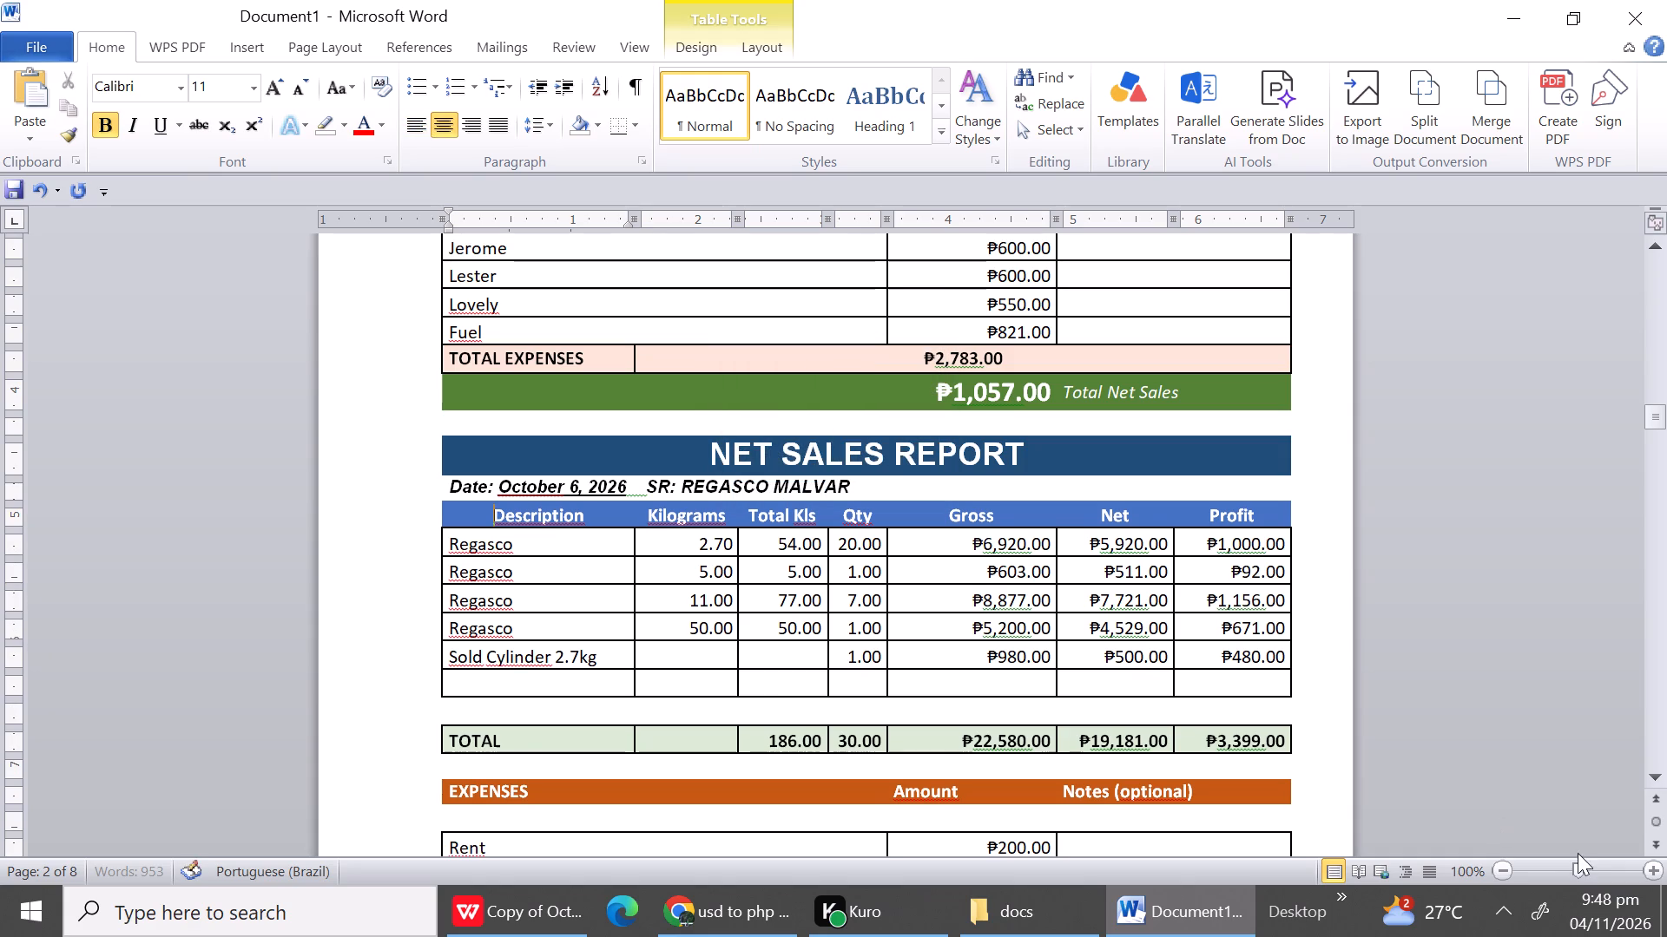
Delete the two entire blank rows between Sold Cylinder 2.7kg and TOTAL in the October 6 sales table.
triple_click(1655, 773)
triple_click(1655, 773)
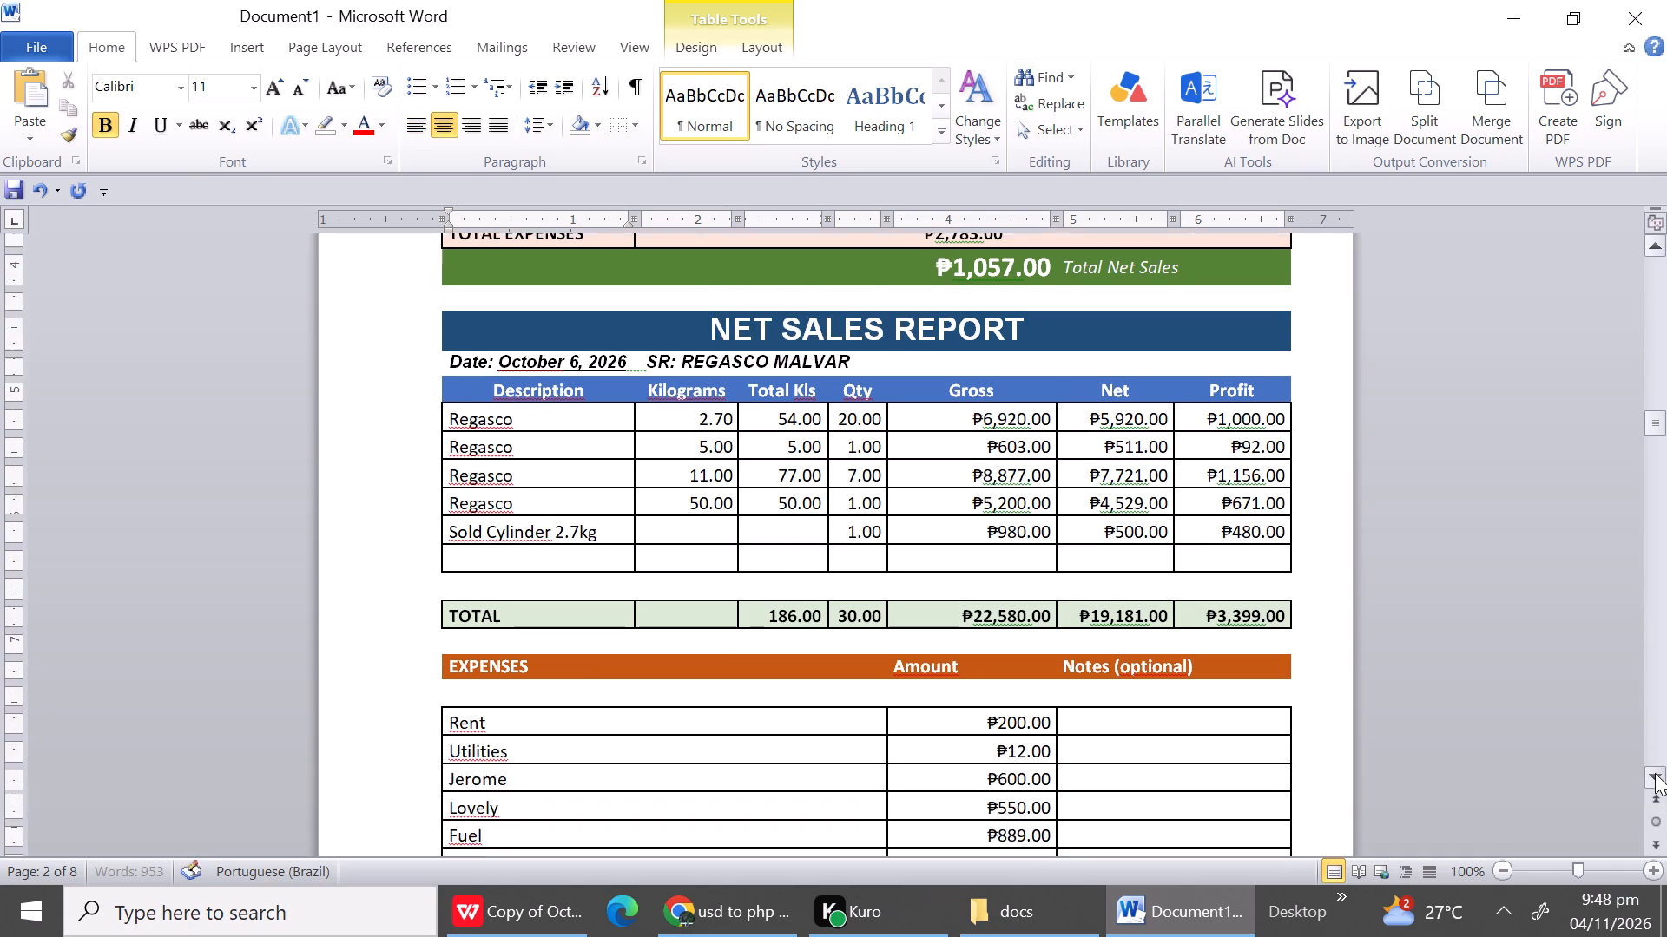
click(1655, 773)
drag(499, 543, 498, 557)
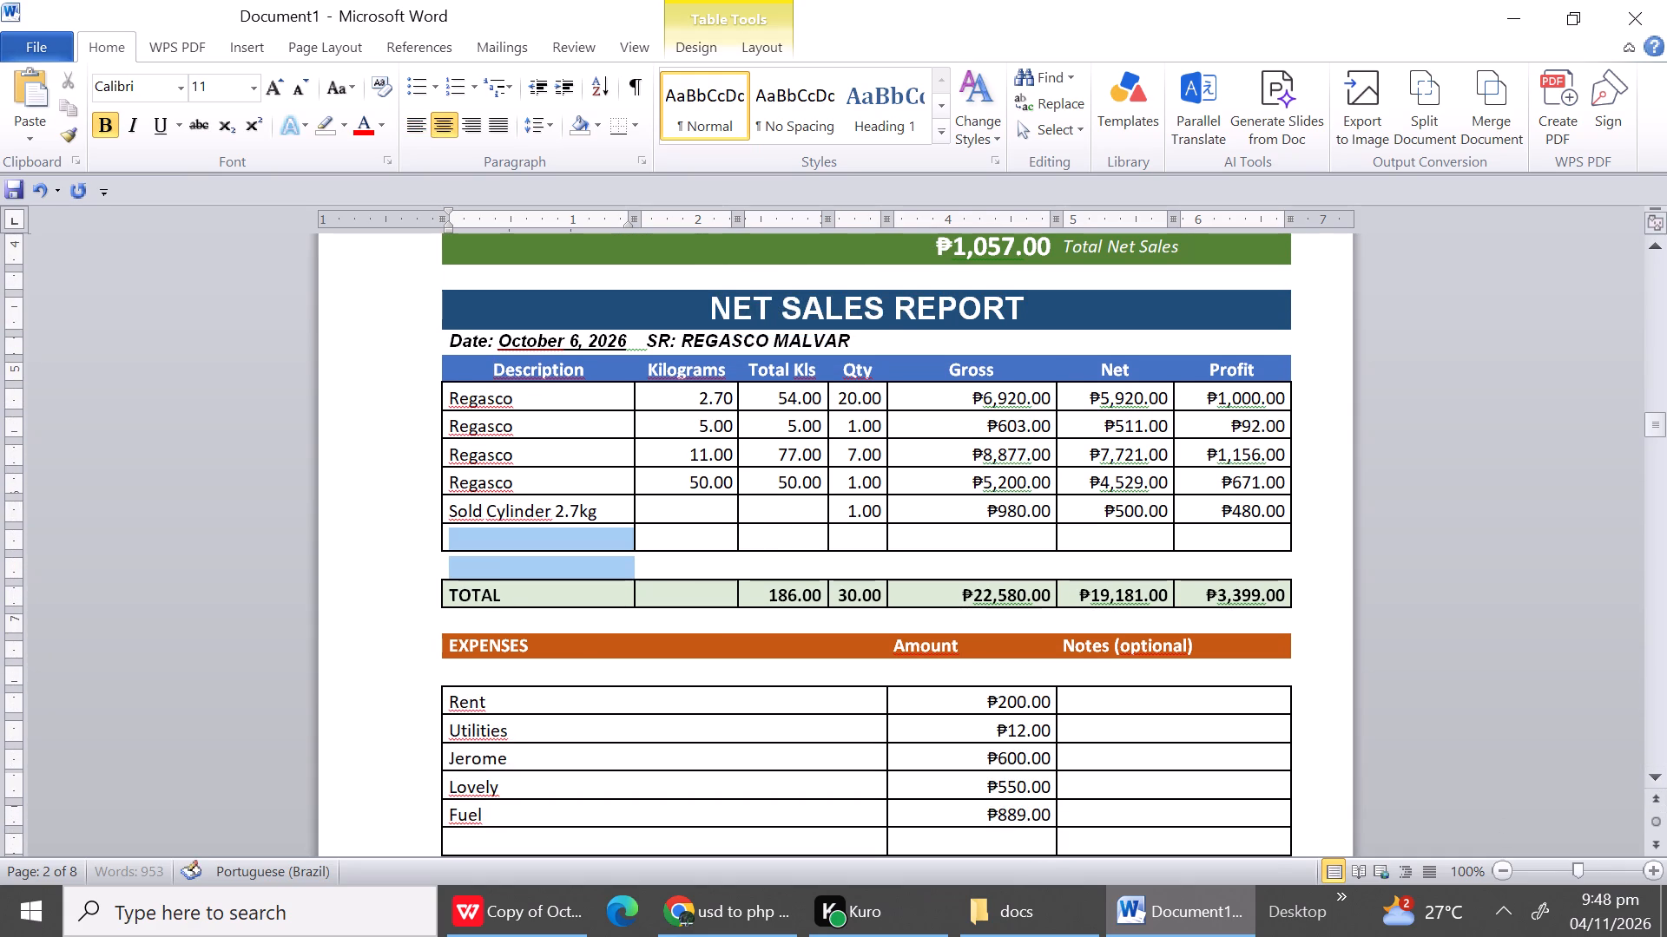
drag(498, 557, 497, 559)
right_click(497, 559)
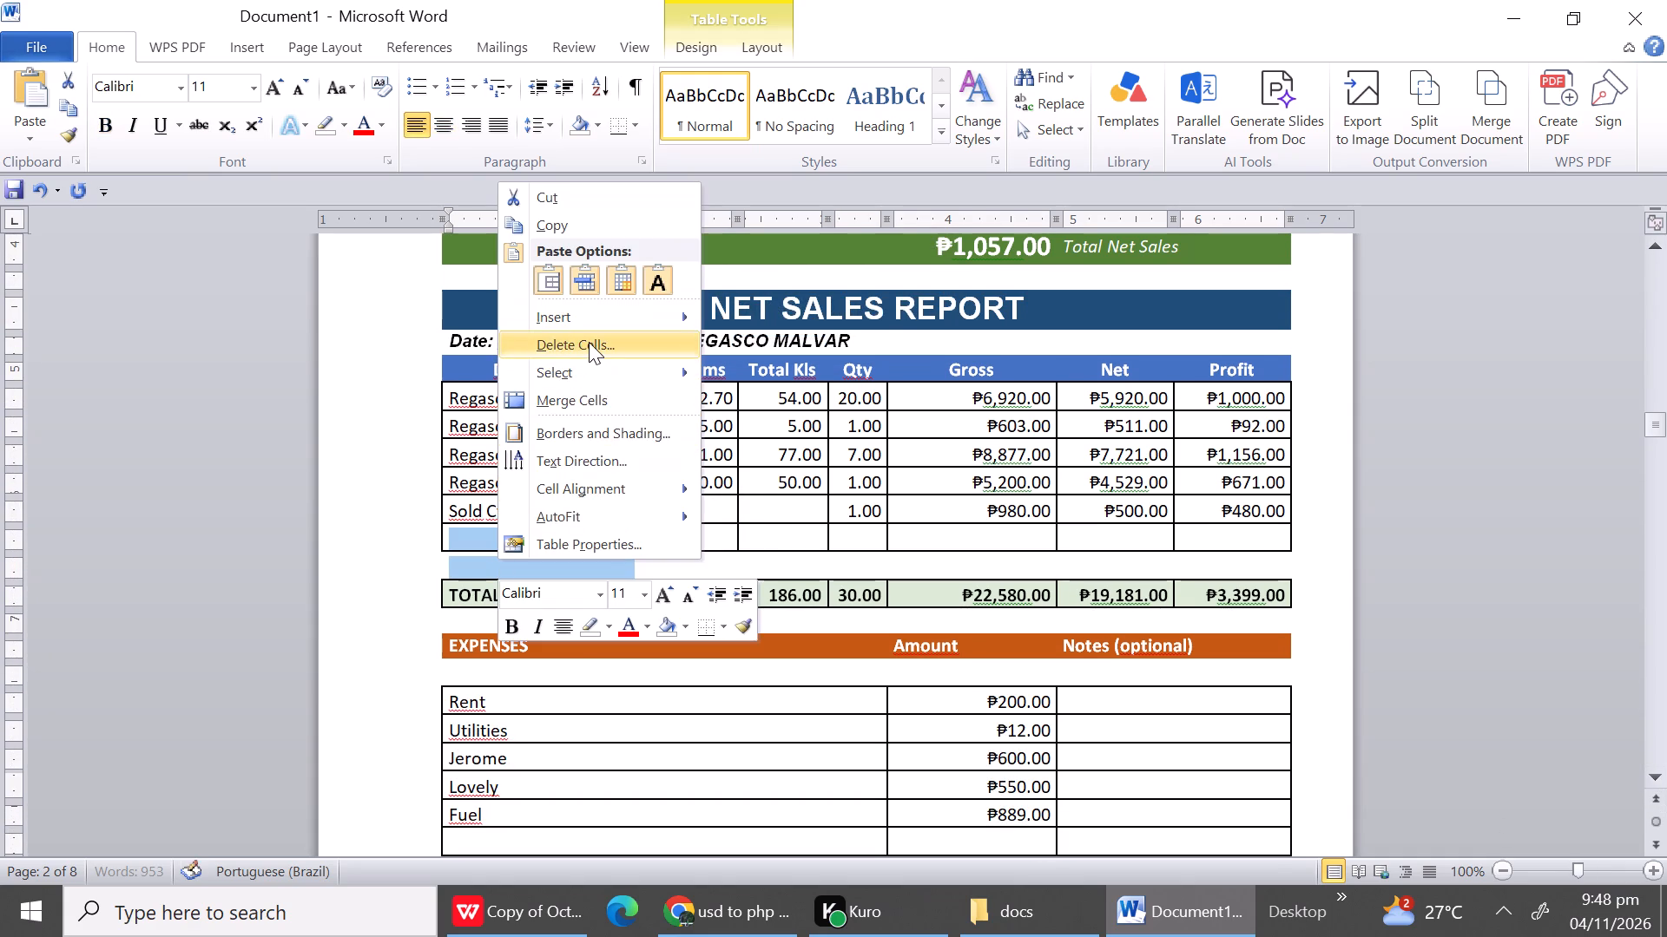
click(589, 342)
click(814, 429)
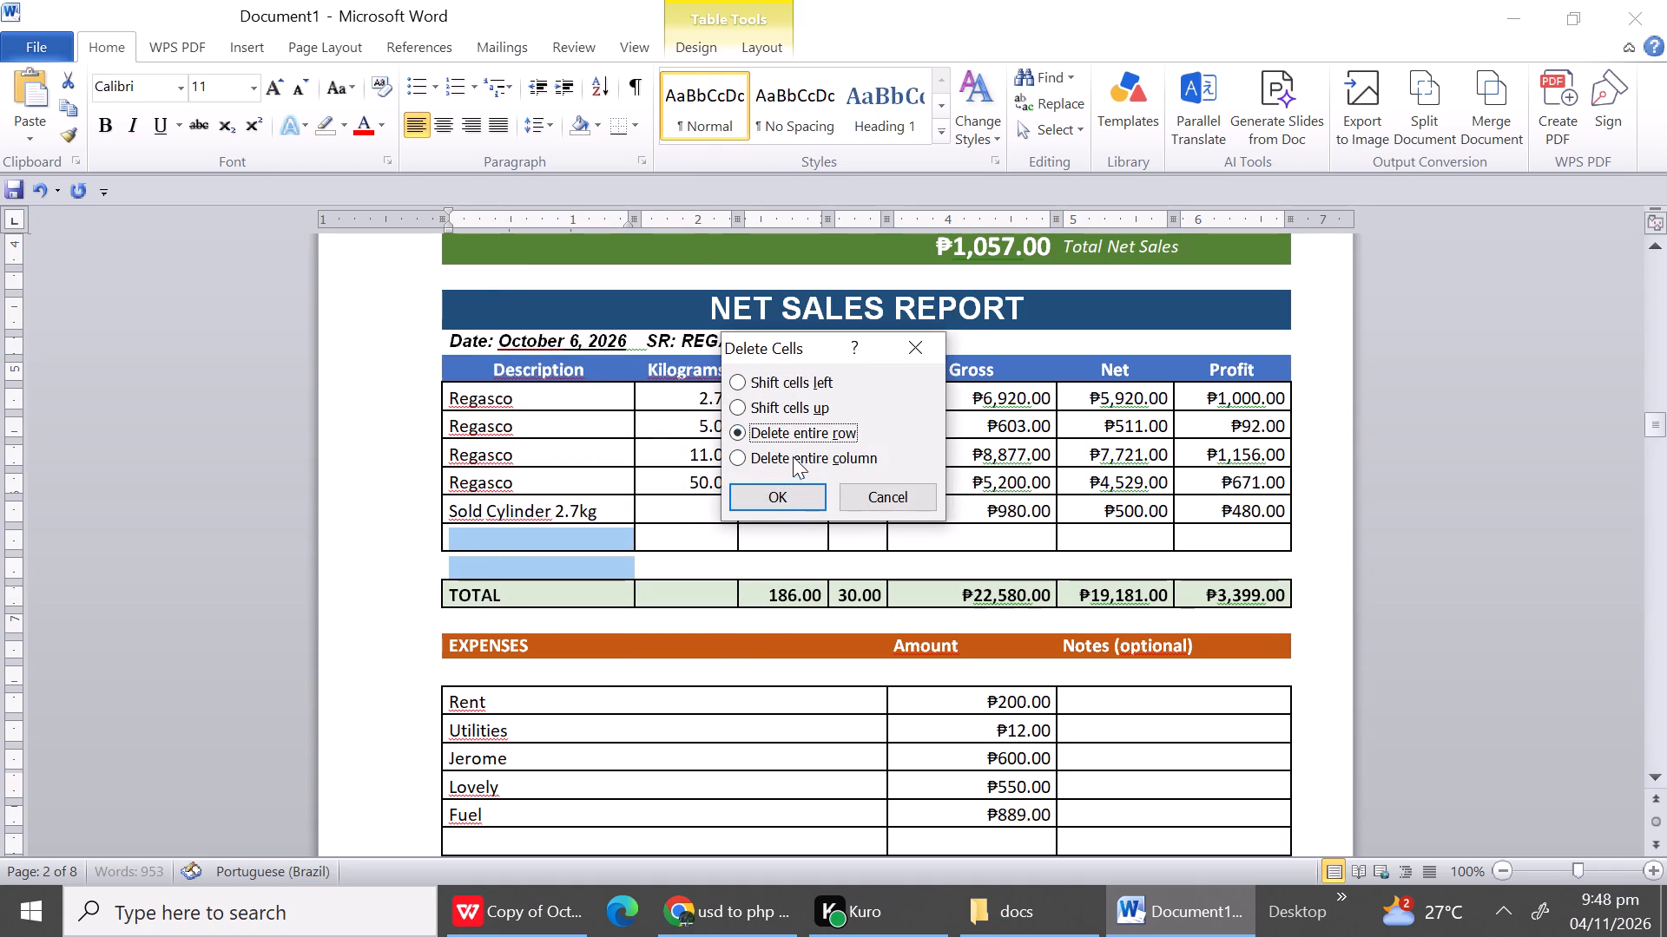
click(792, 488)
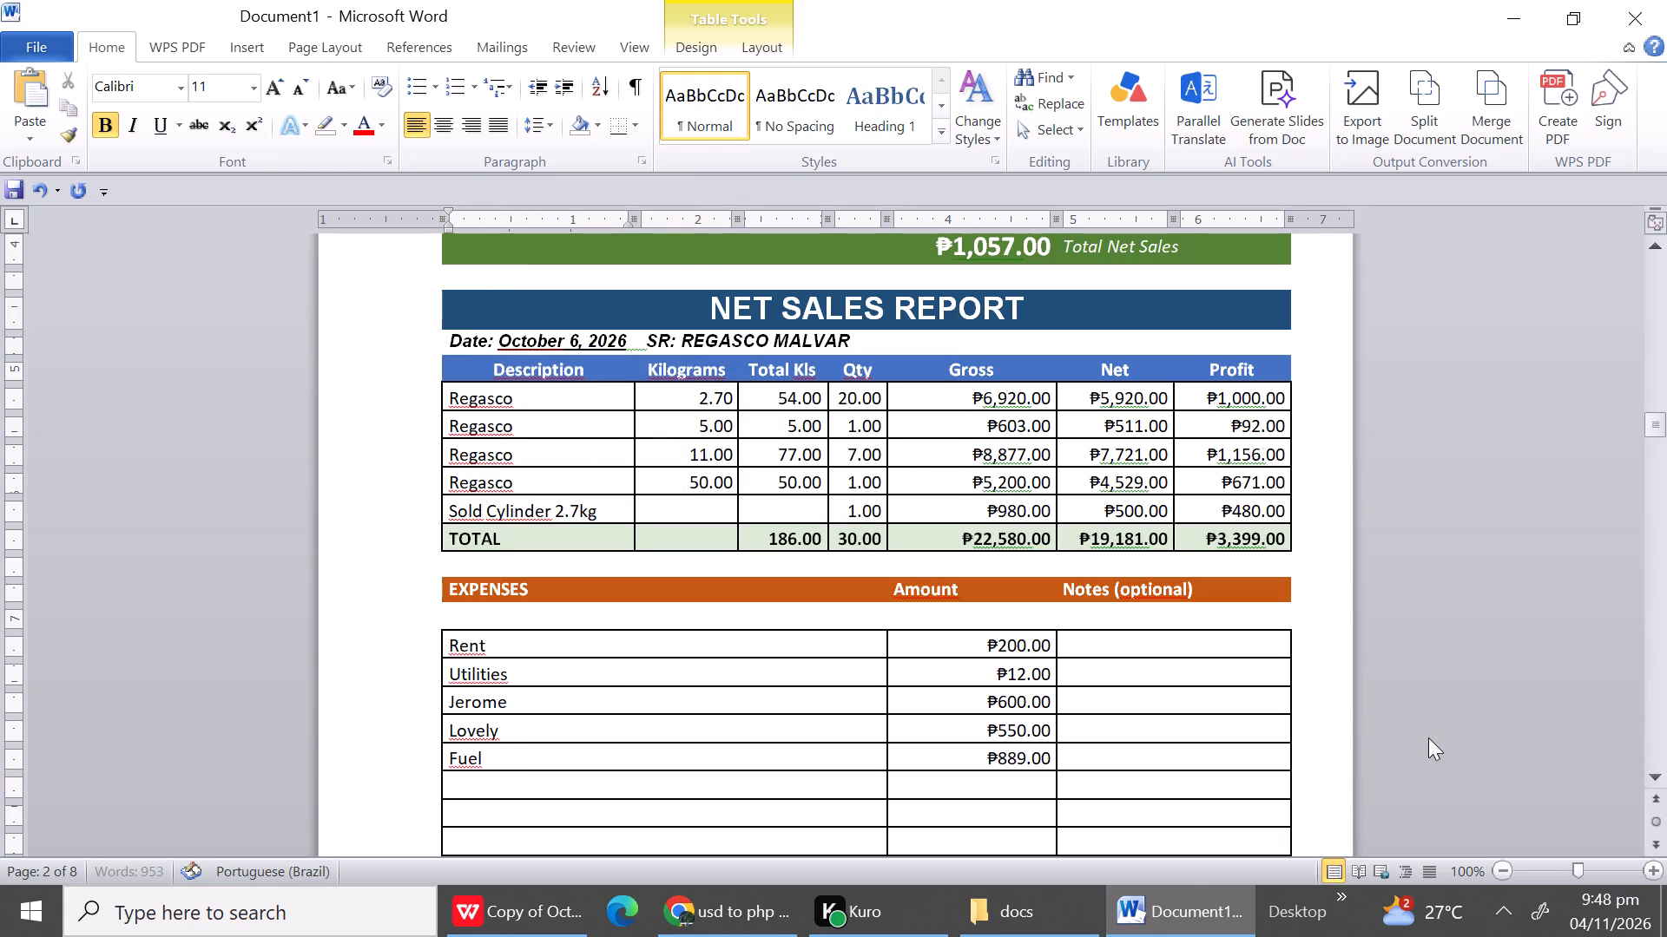
Delete the entire blank row between the EXPENSES header and the Rent row in the October 6 report.
click(1662, 782)
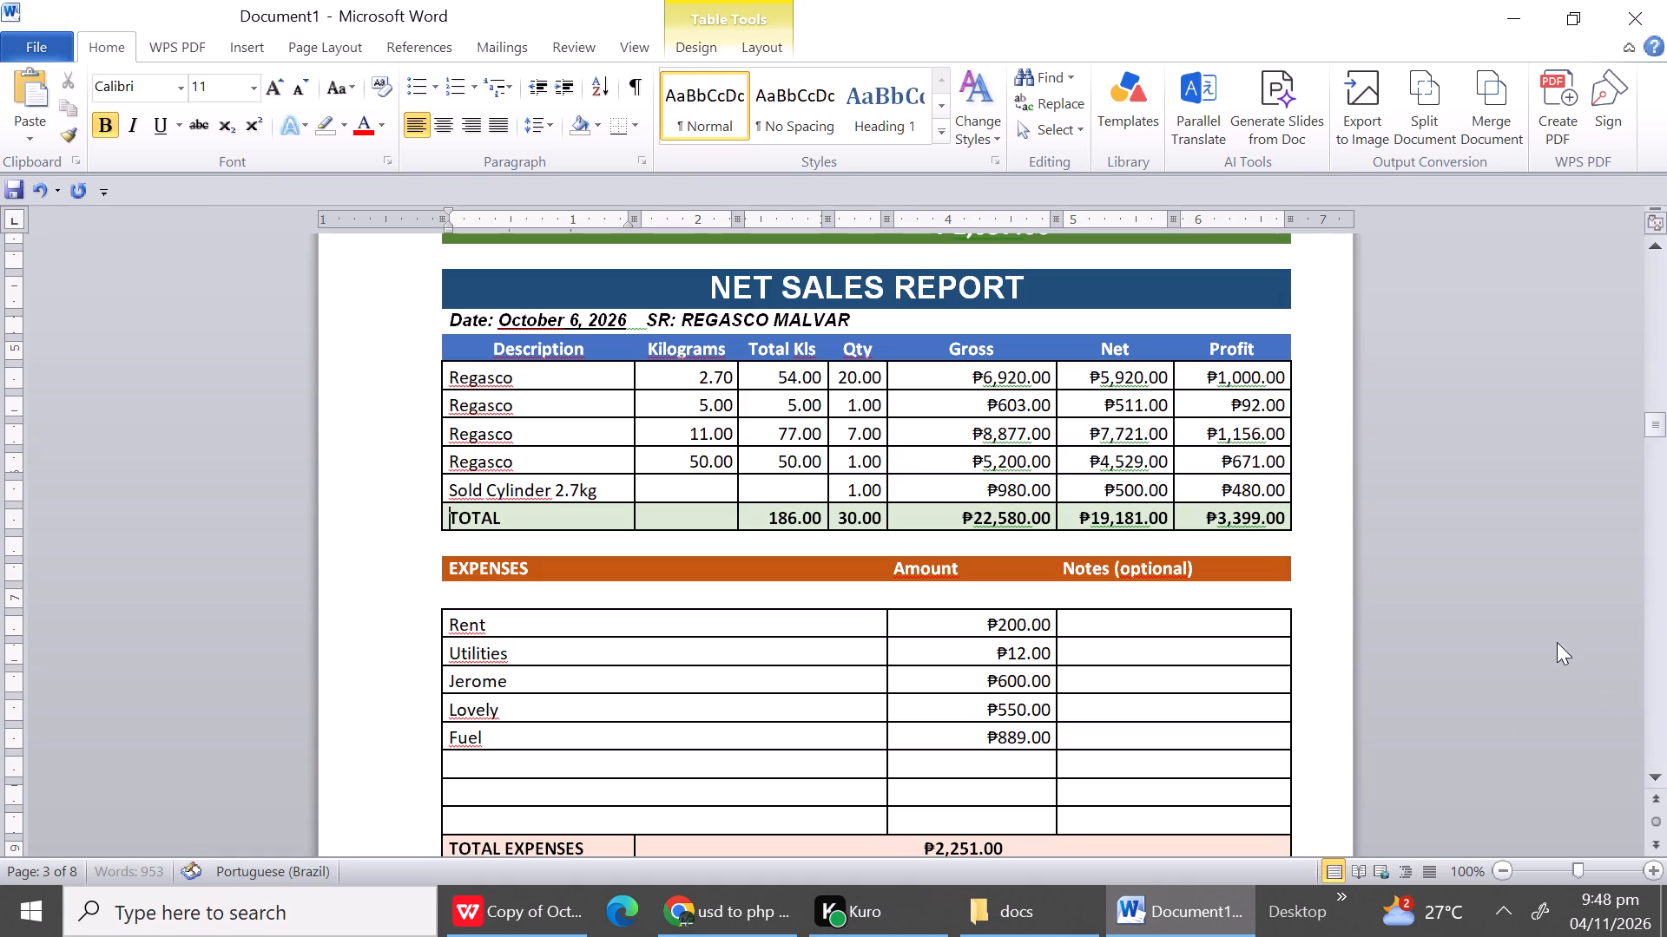
click(509, 599)
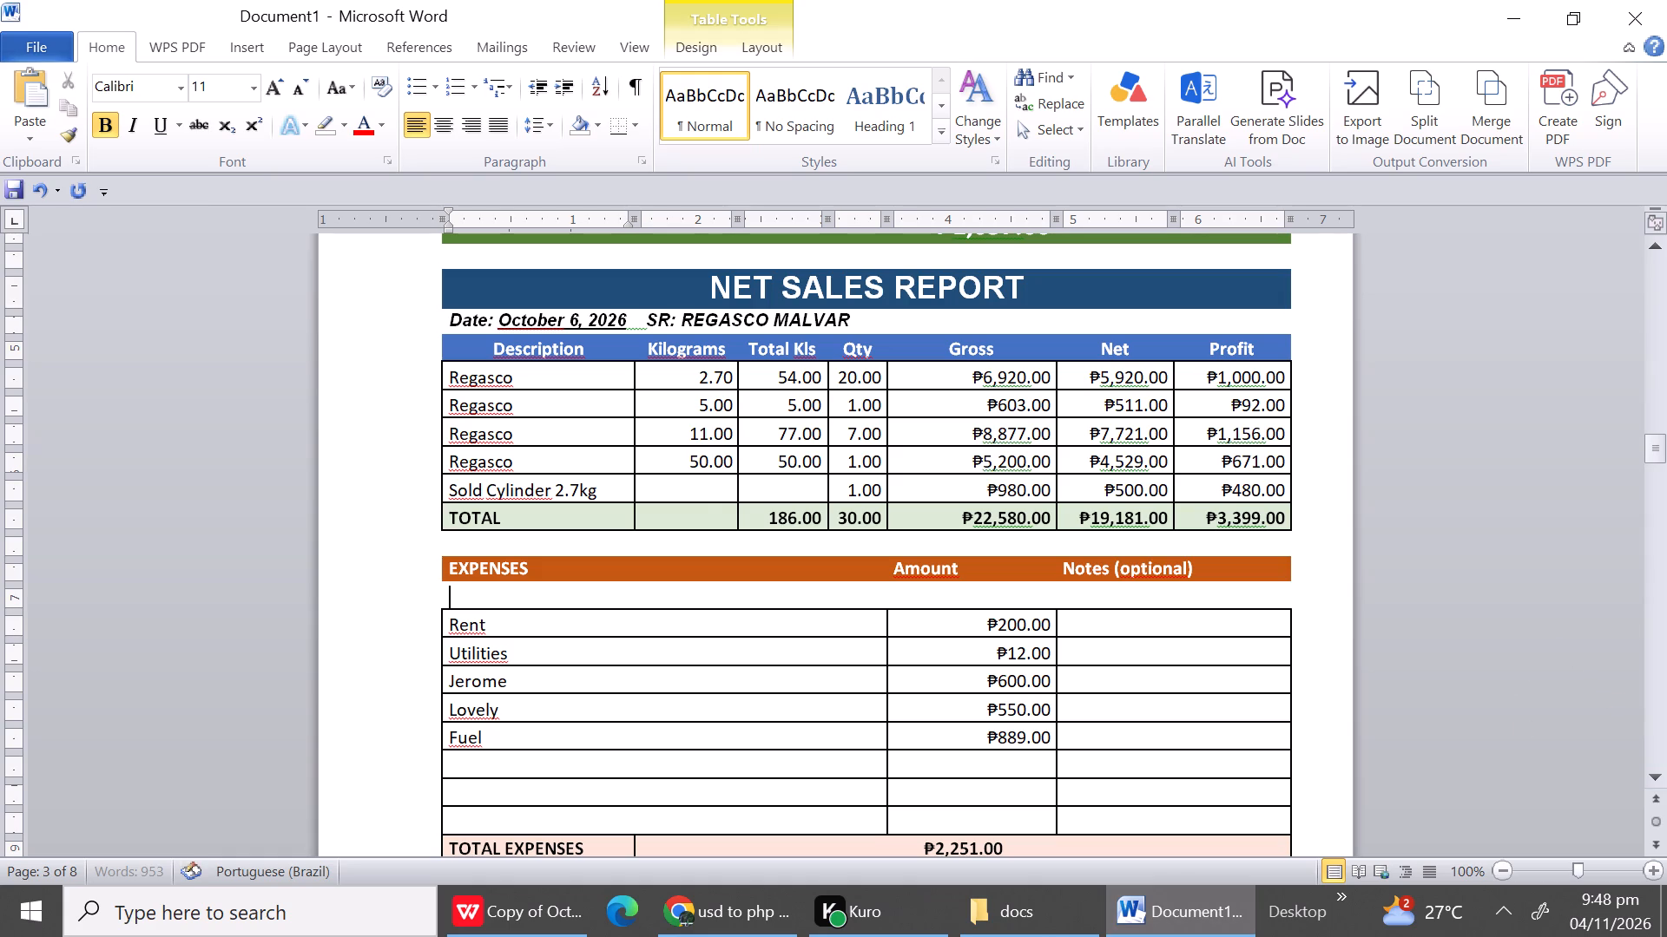
right_click(509, 599)
click(599, 174)
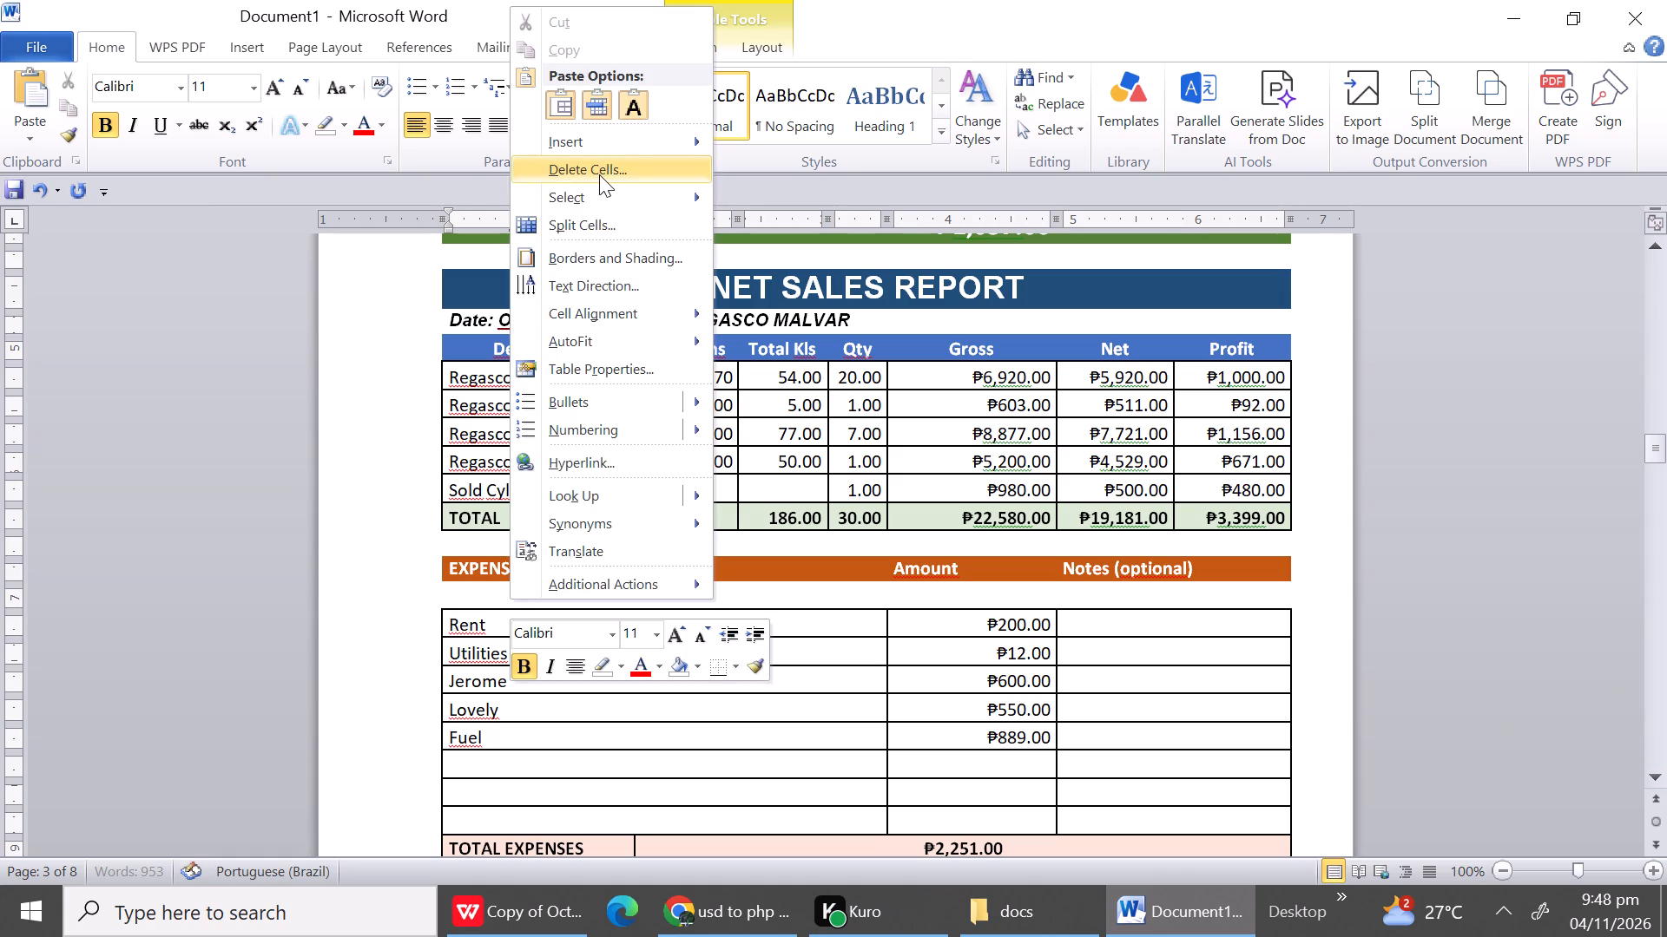
click(777, 439)
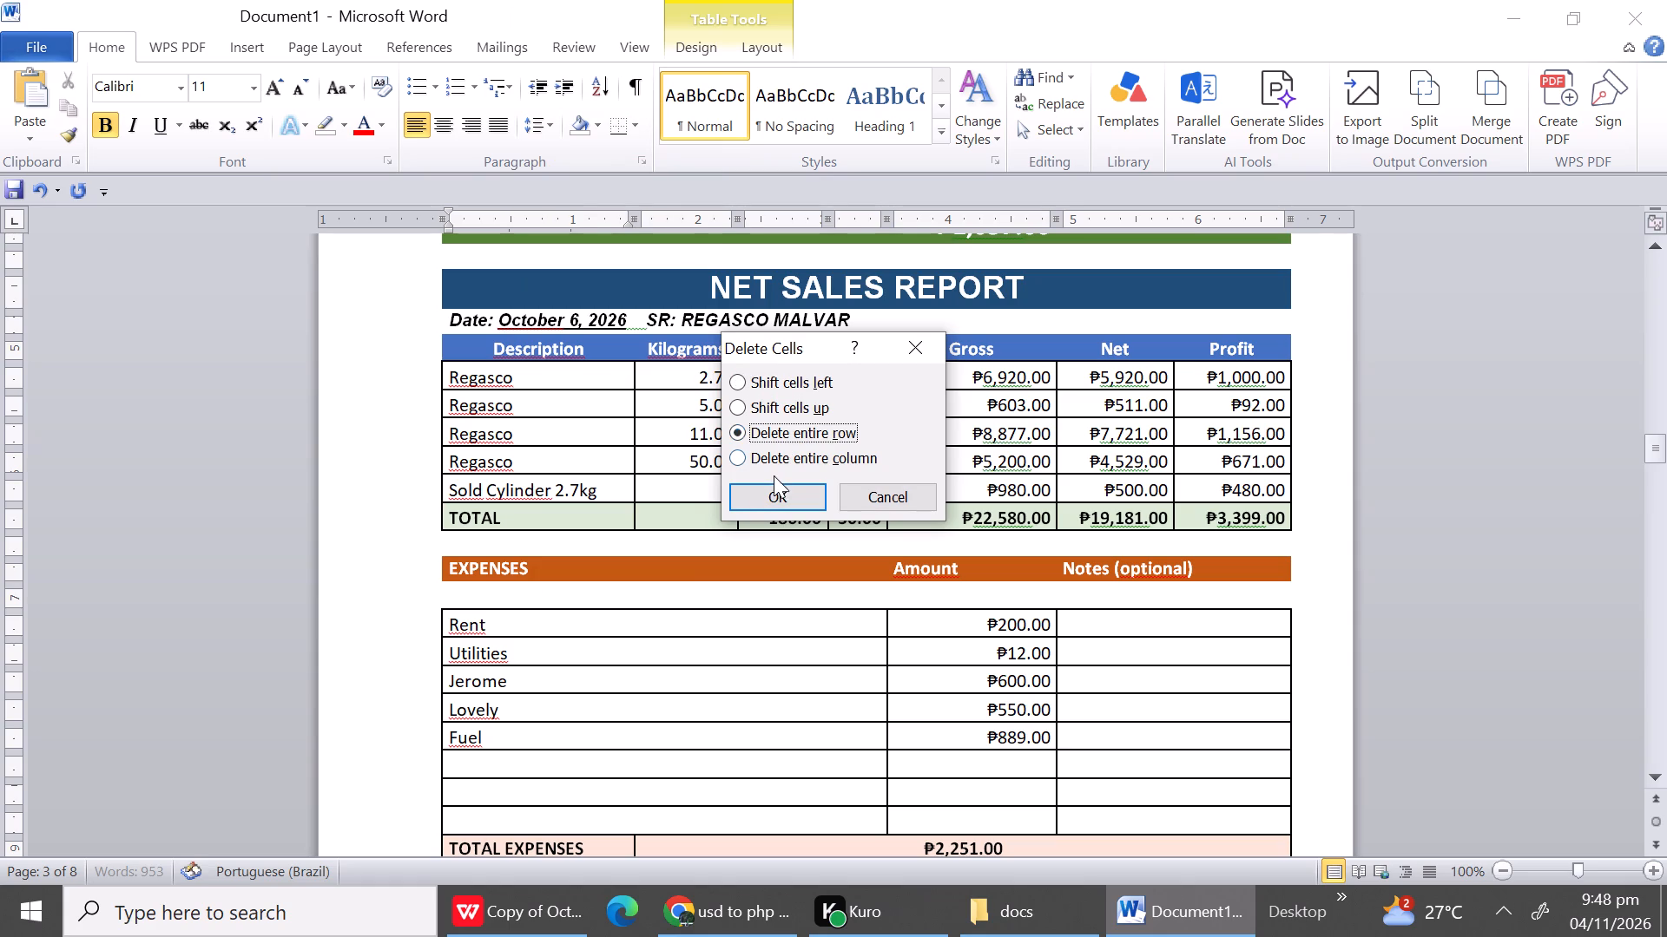
click(774, 508)
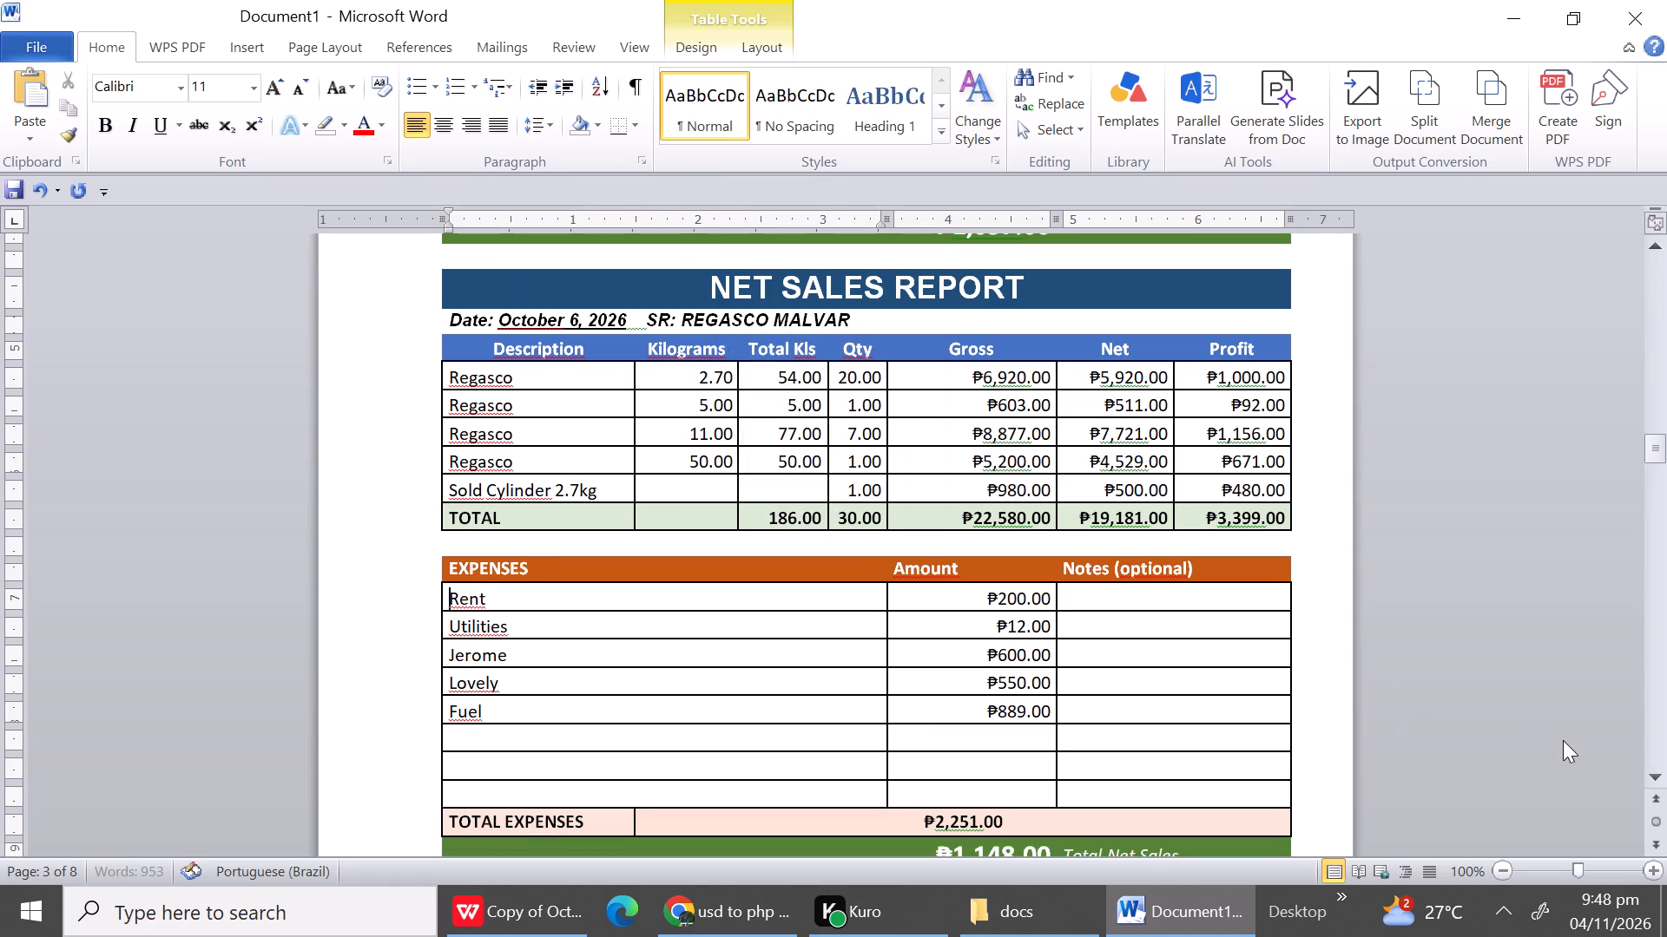
Delete the three entire blank rows between Fuel and TOTAL EXPENSES in the October 6 expenses table.
triple_click(1657, 770)
triple_click(1657, 770)
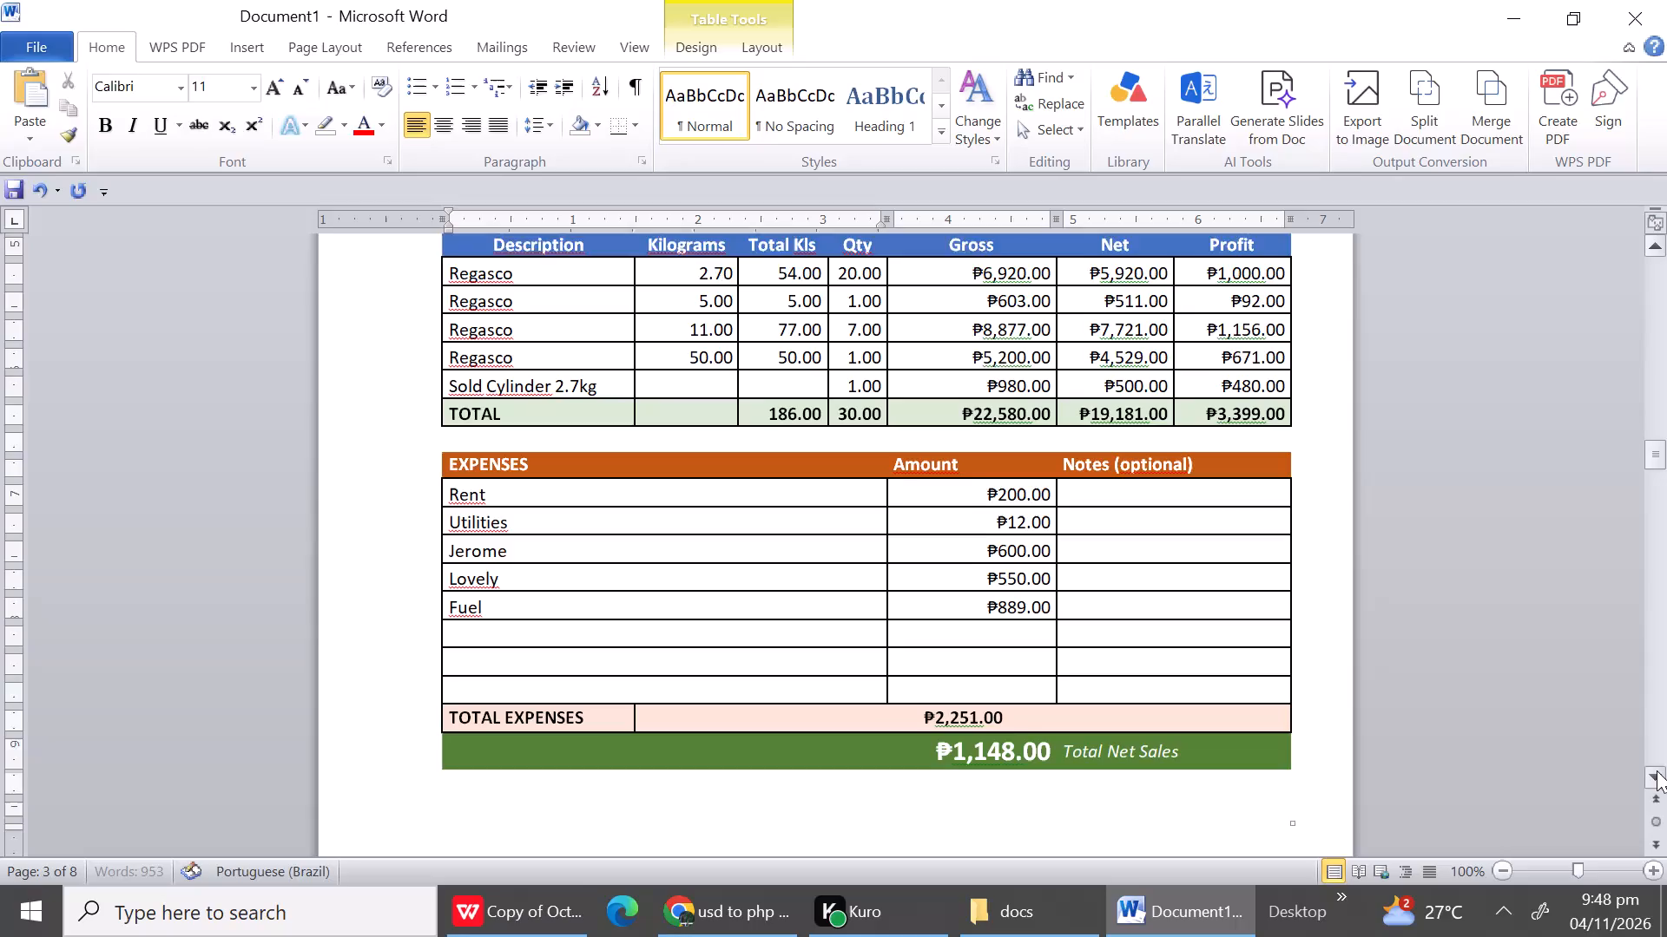
triple_click(1657, 770)
click(1657, 770)
drag(1657, 770, 696, 414)
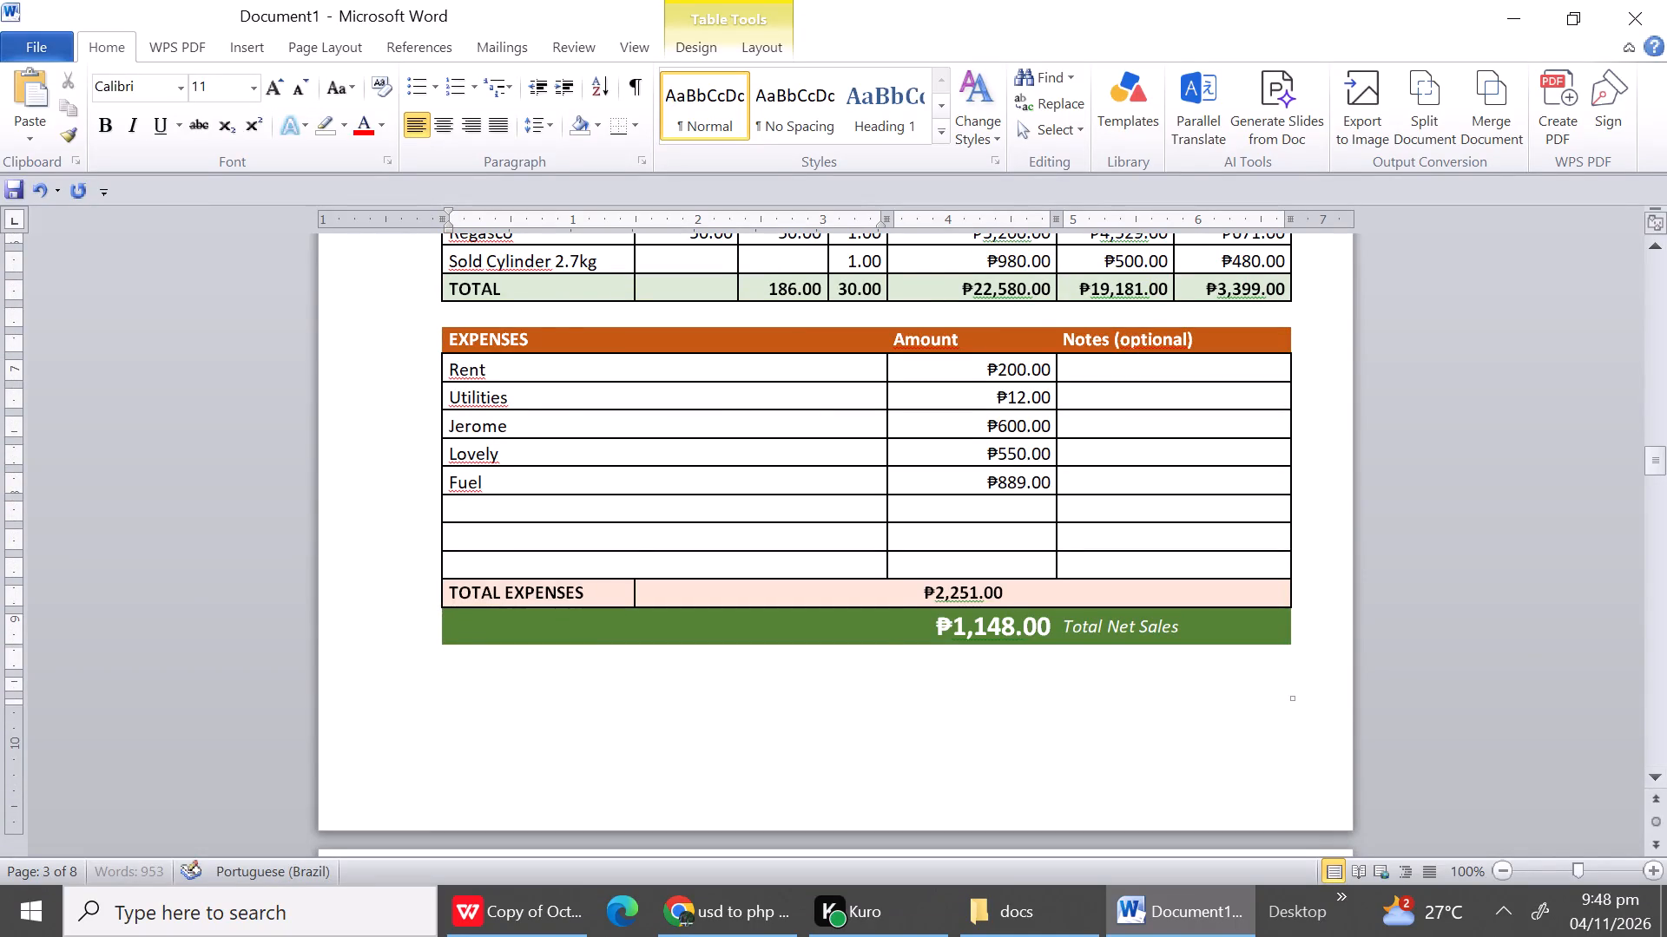
drag(600, 510, 603, 566)
right_click(603, 566)
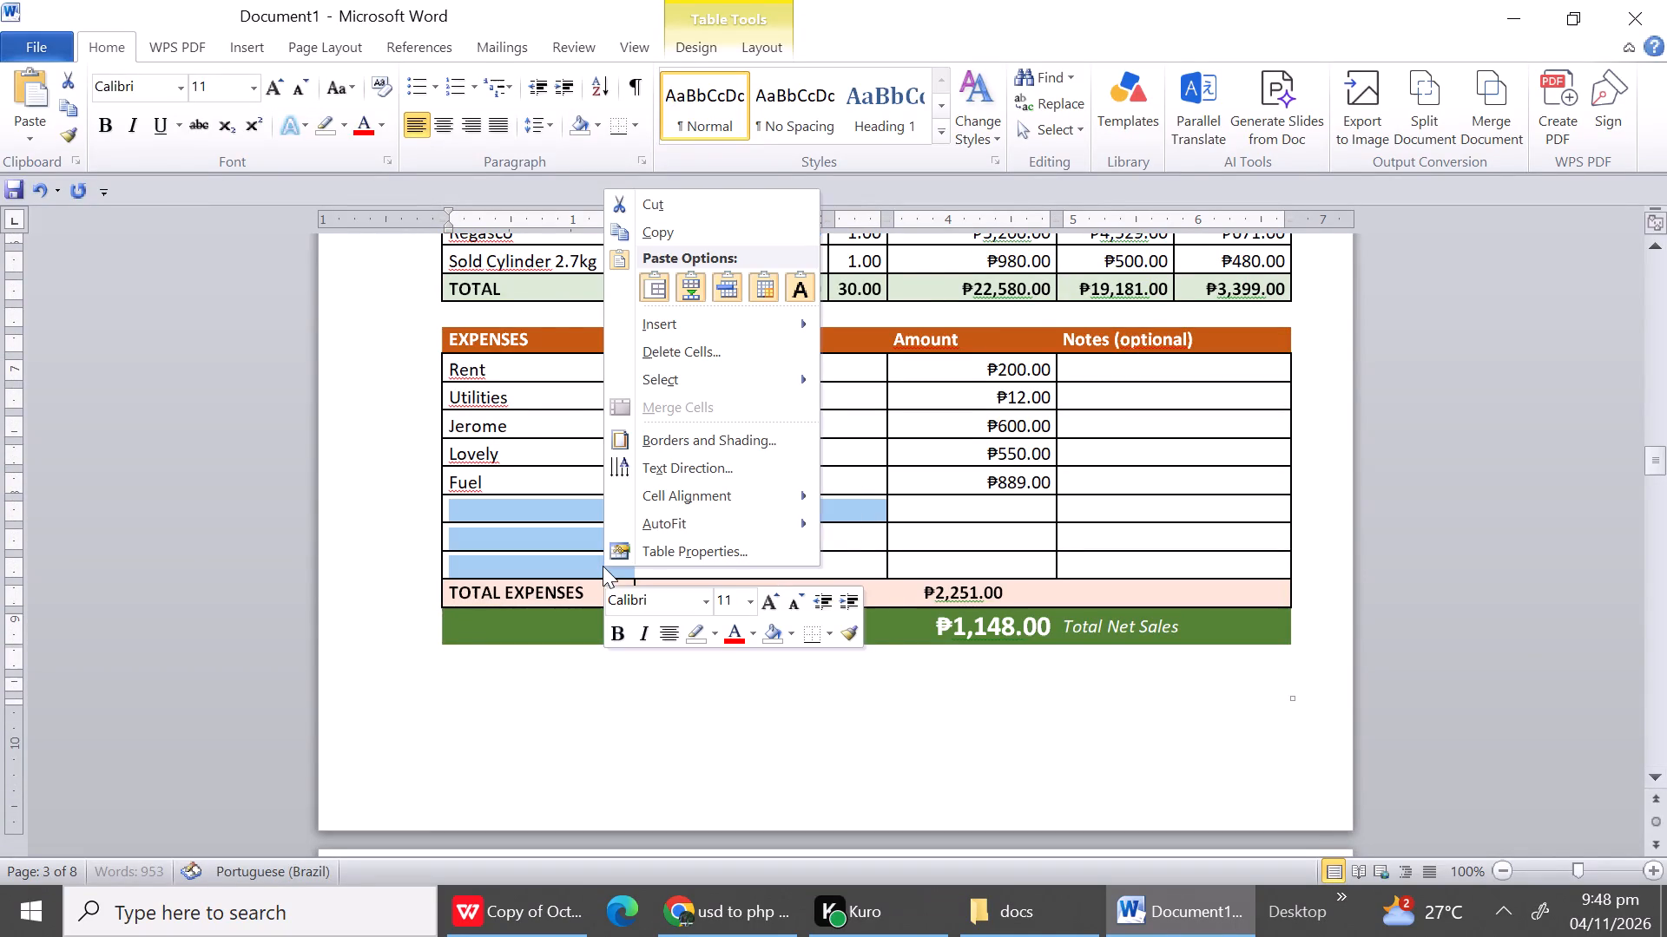
click(714, 360)
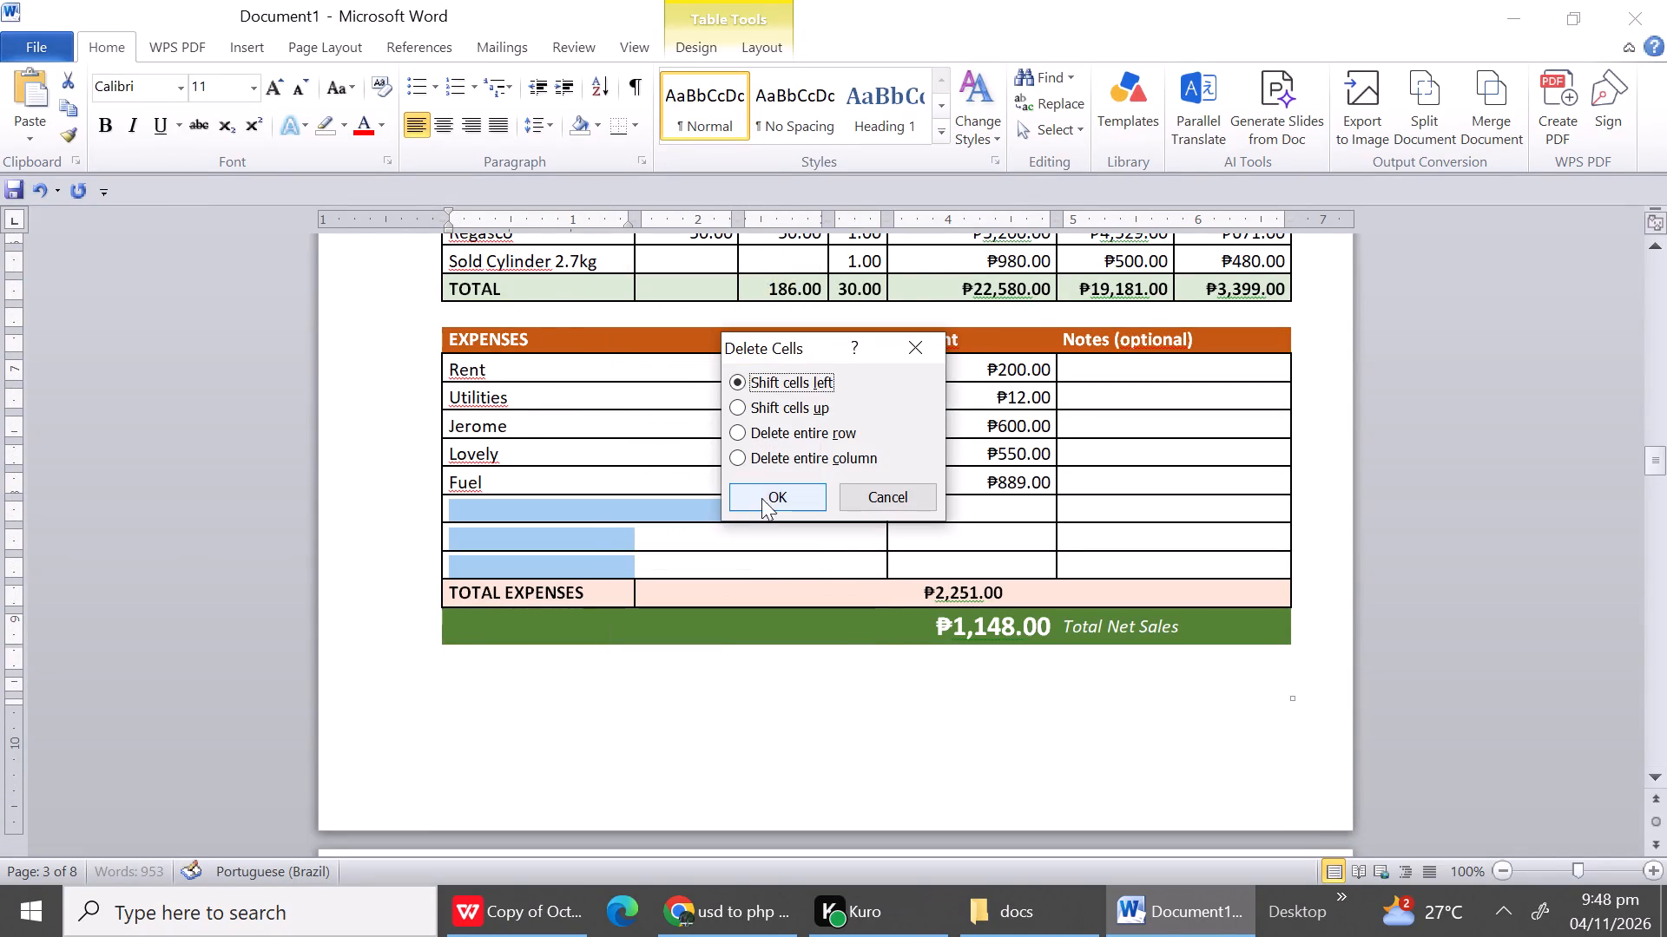
click(761, 438)
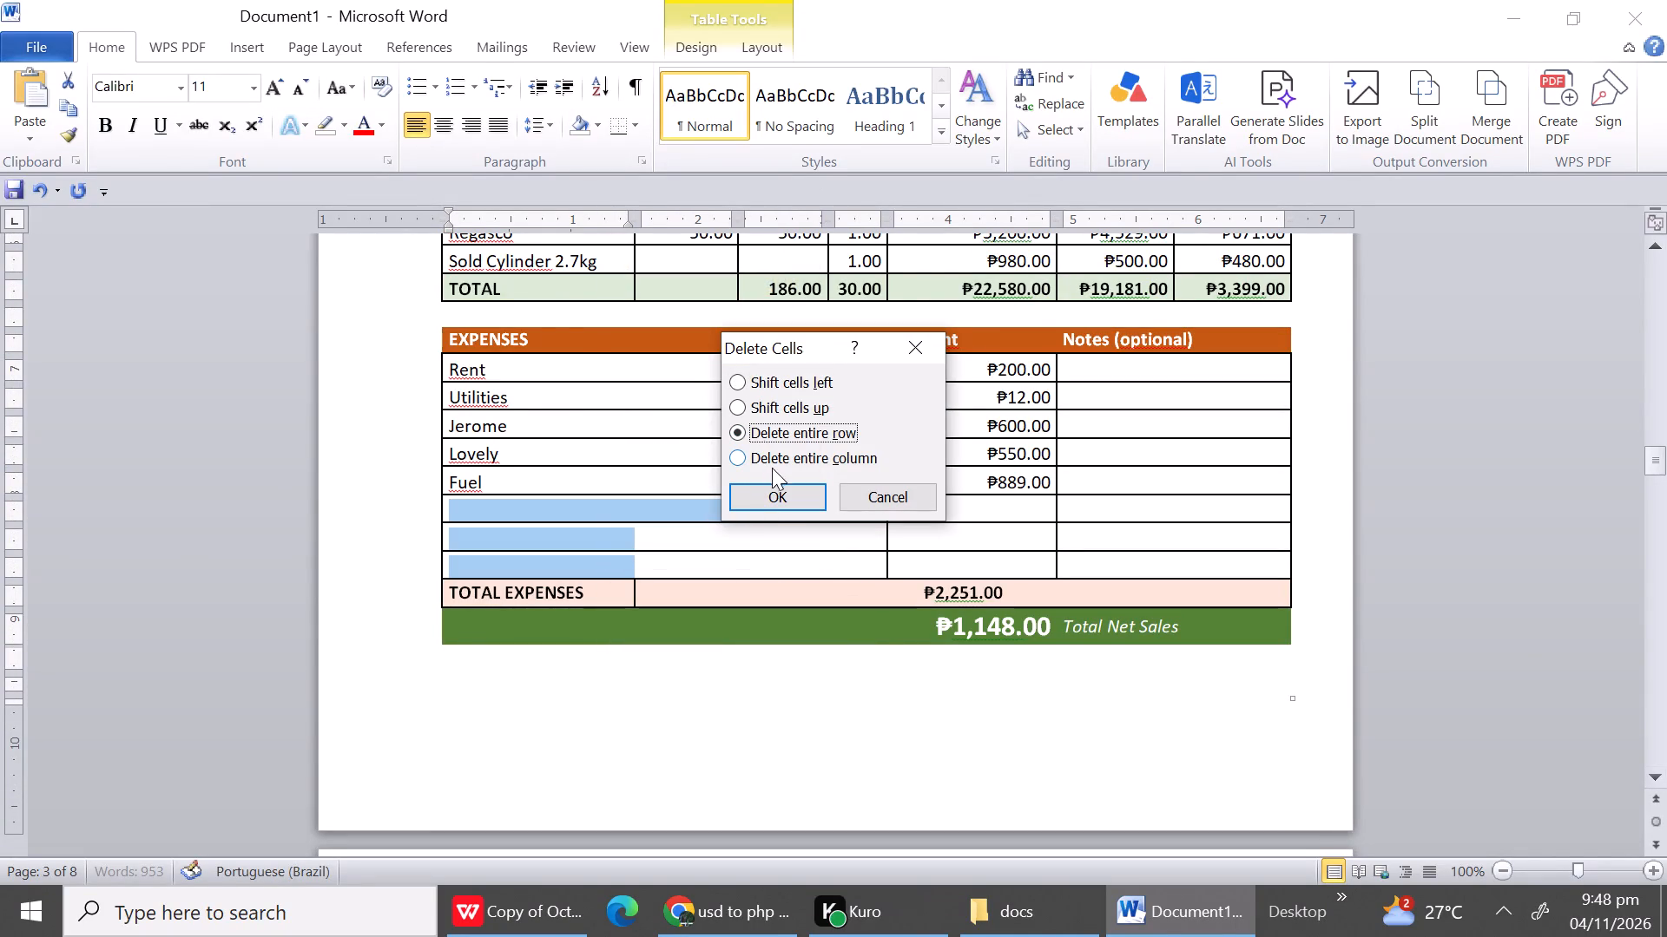
click(775, 499)
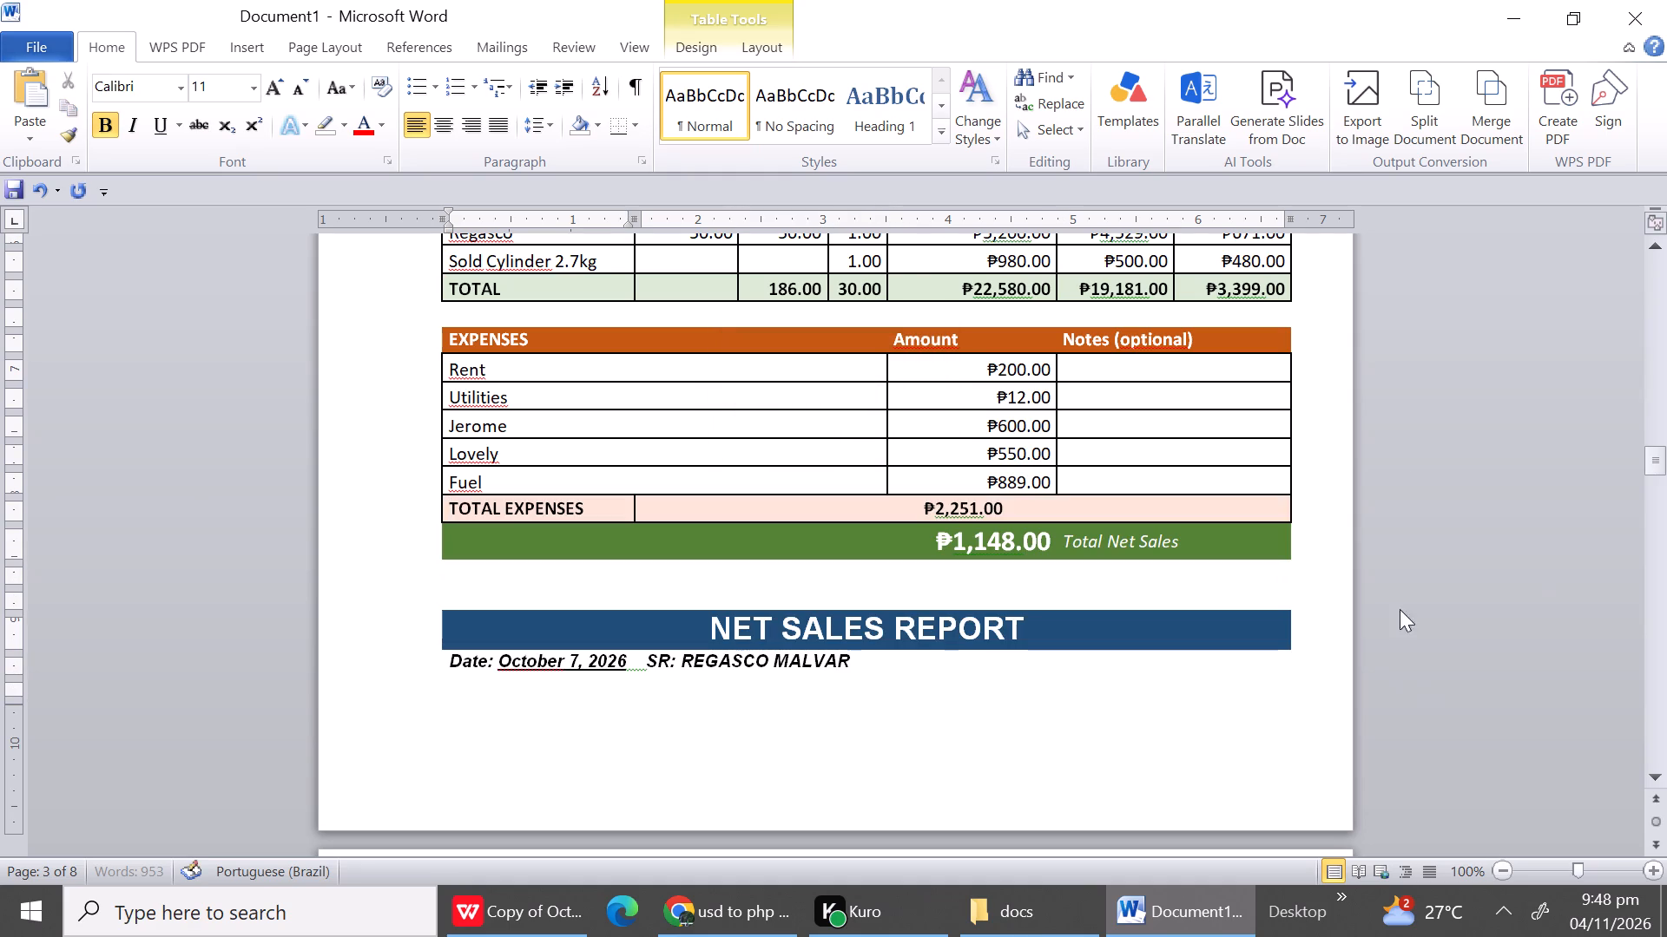
Add four line breaks in the blank row above the October 7 report title to push that report onto the next page.
click(1248, 580)
key(Return)
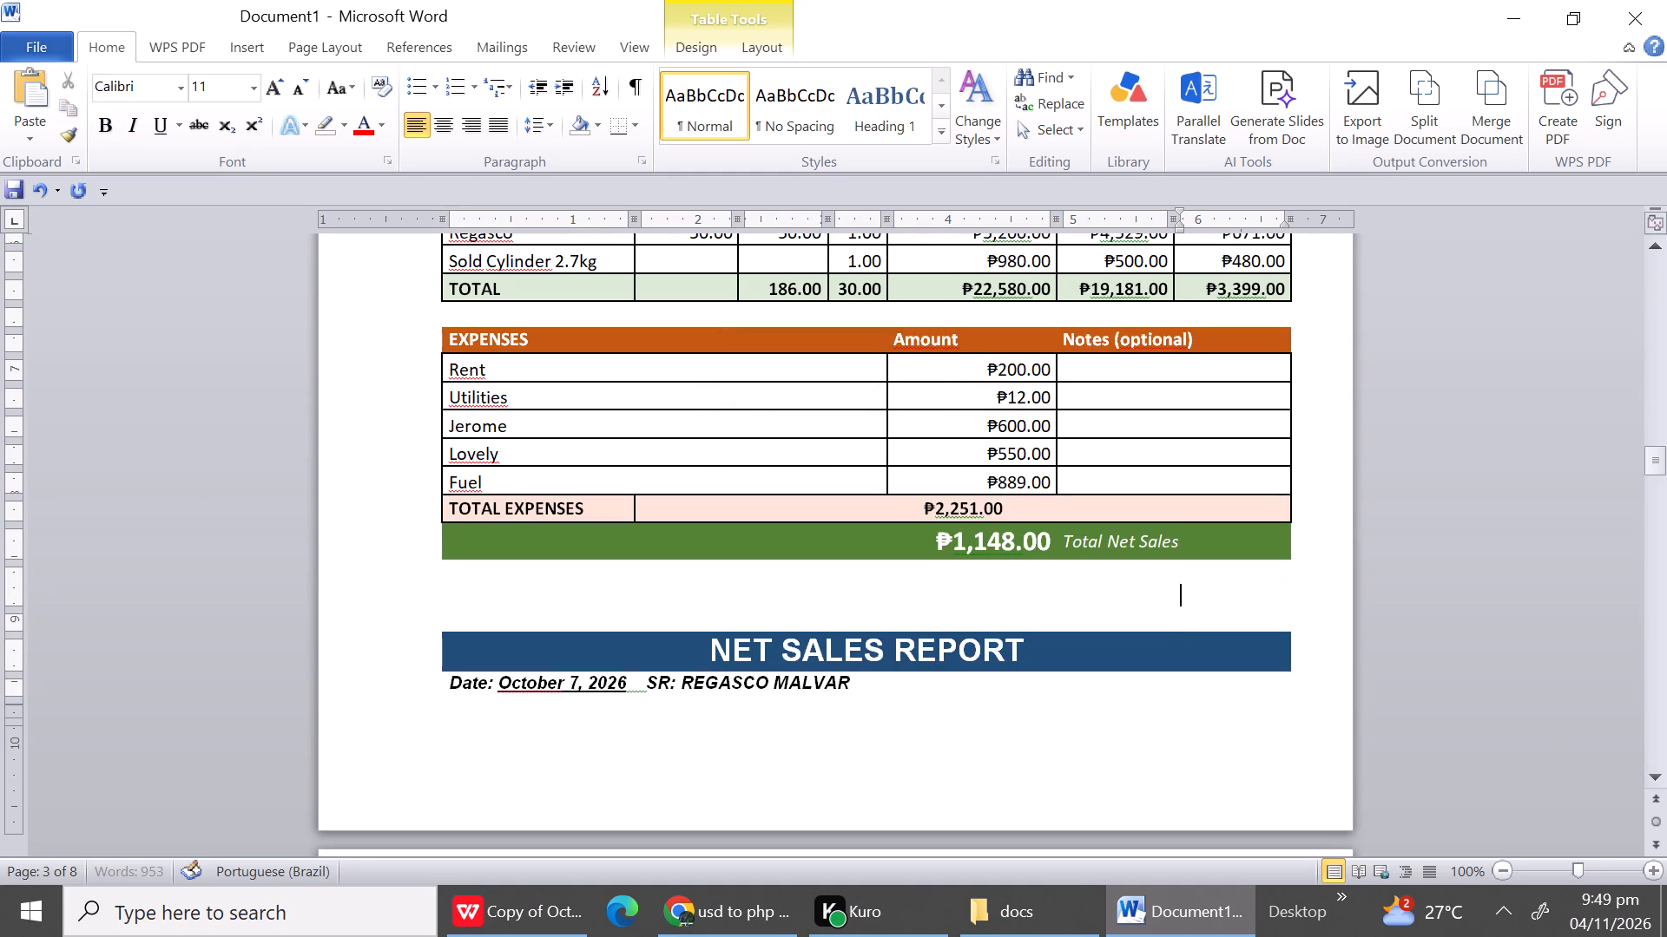
key(Return)
key(Return)
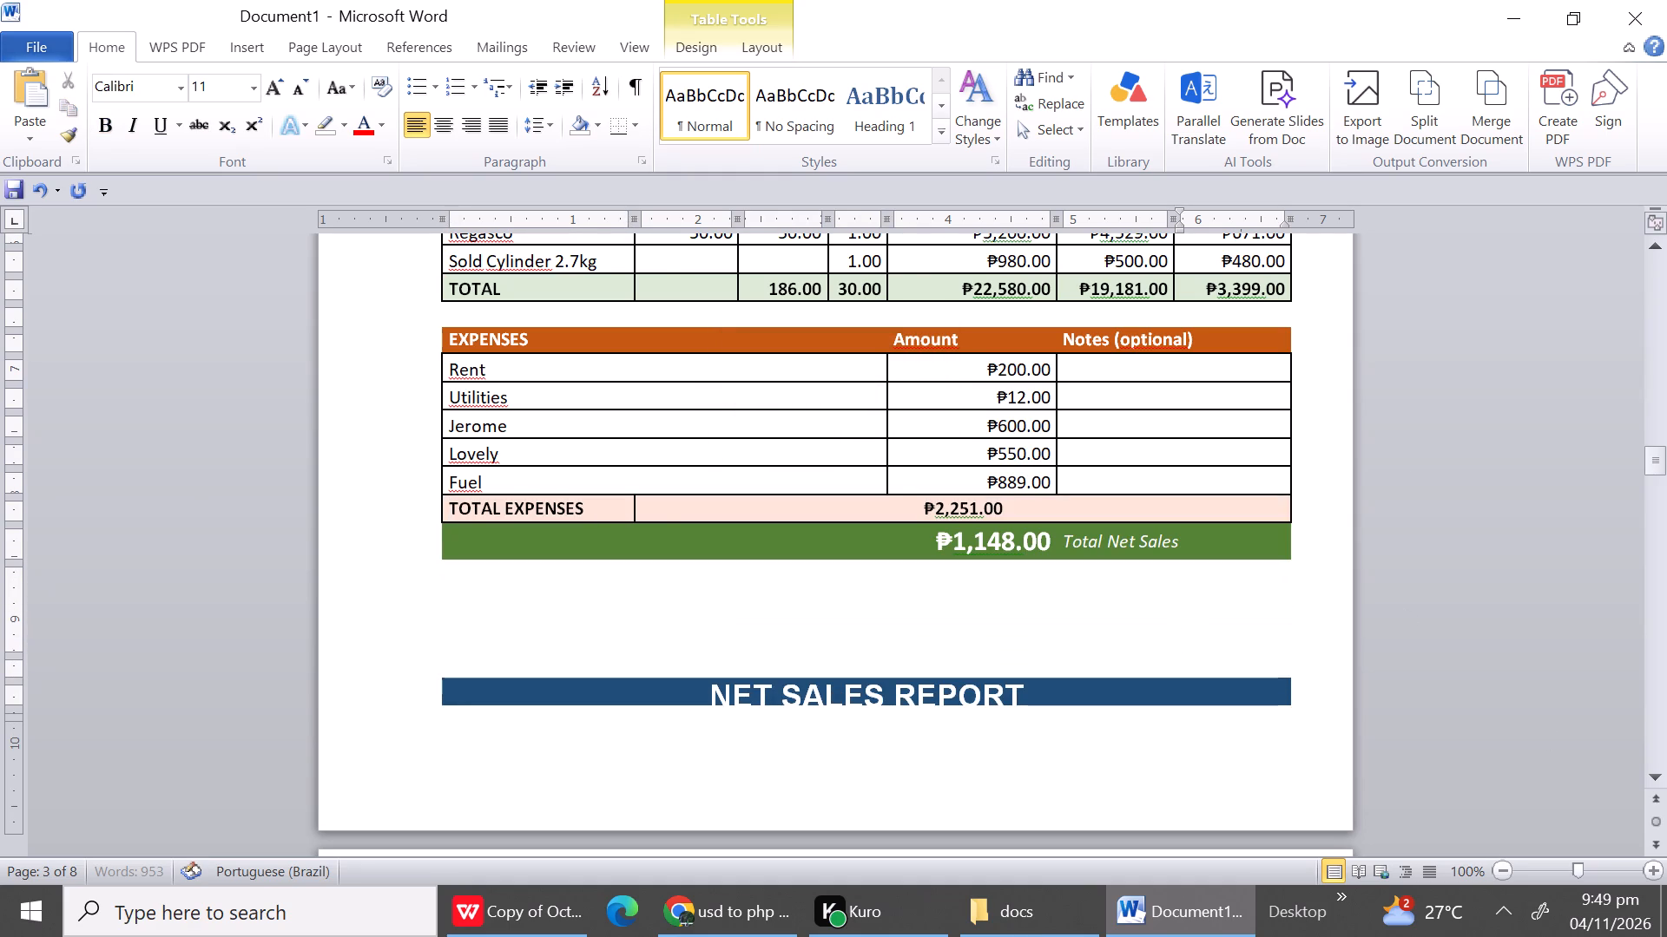
key(Return)
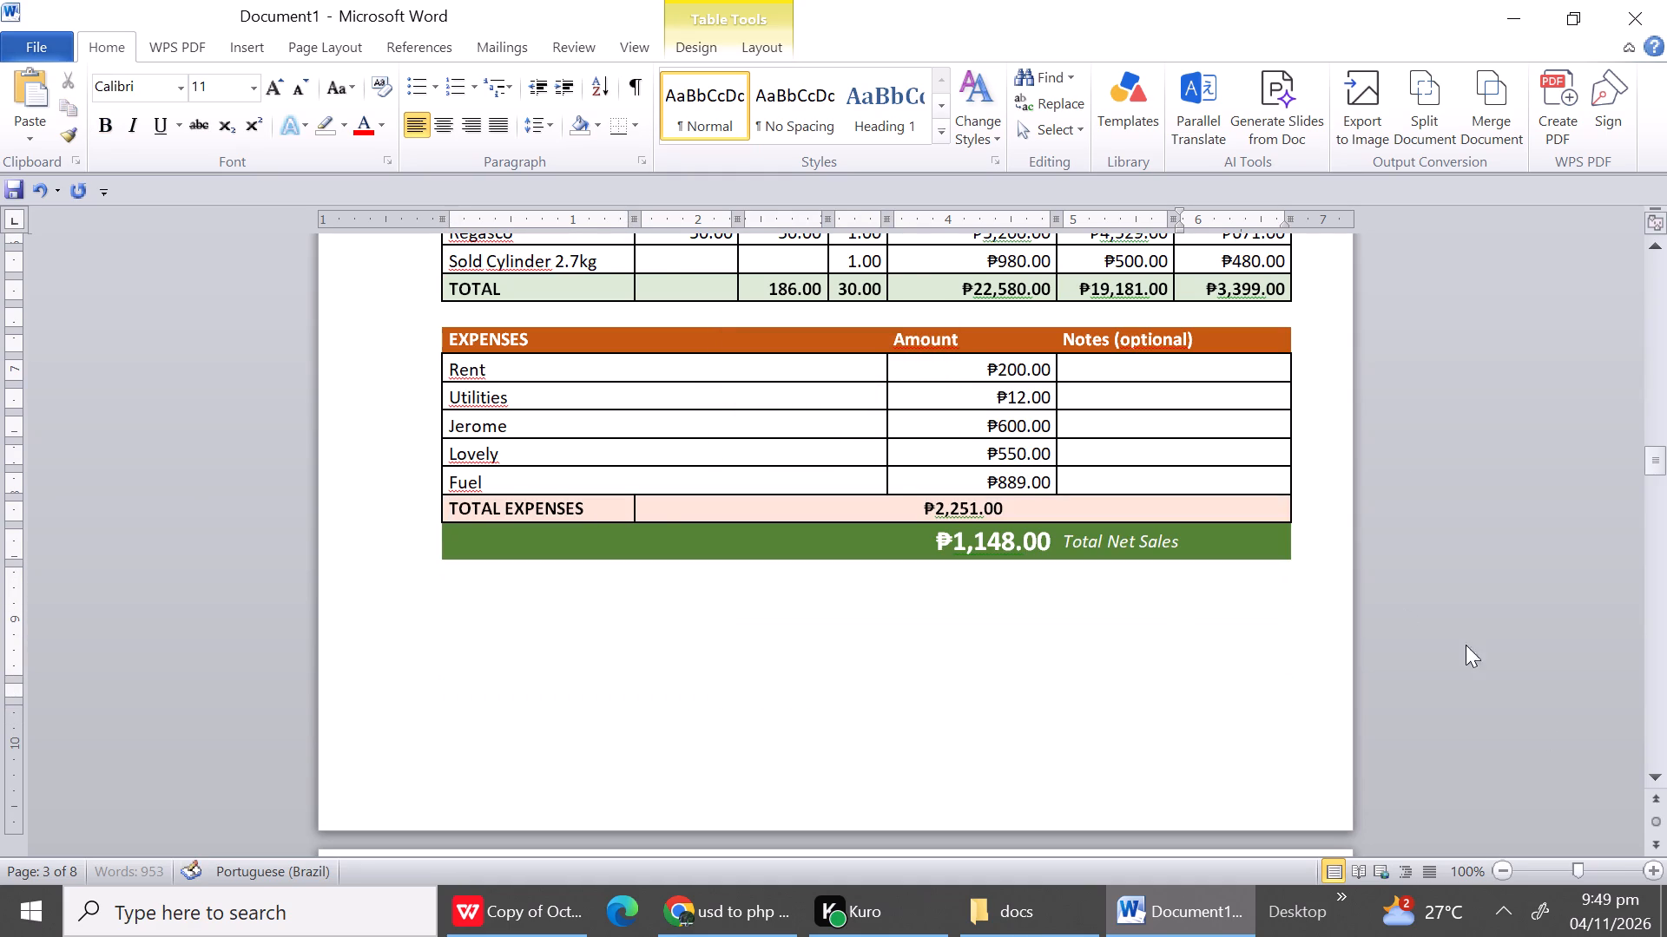
Delete the entire blank row between the date line and the Description header in the October 7 report.
triple_click(1661, 780)
triple_click(1661, 780)
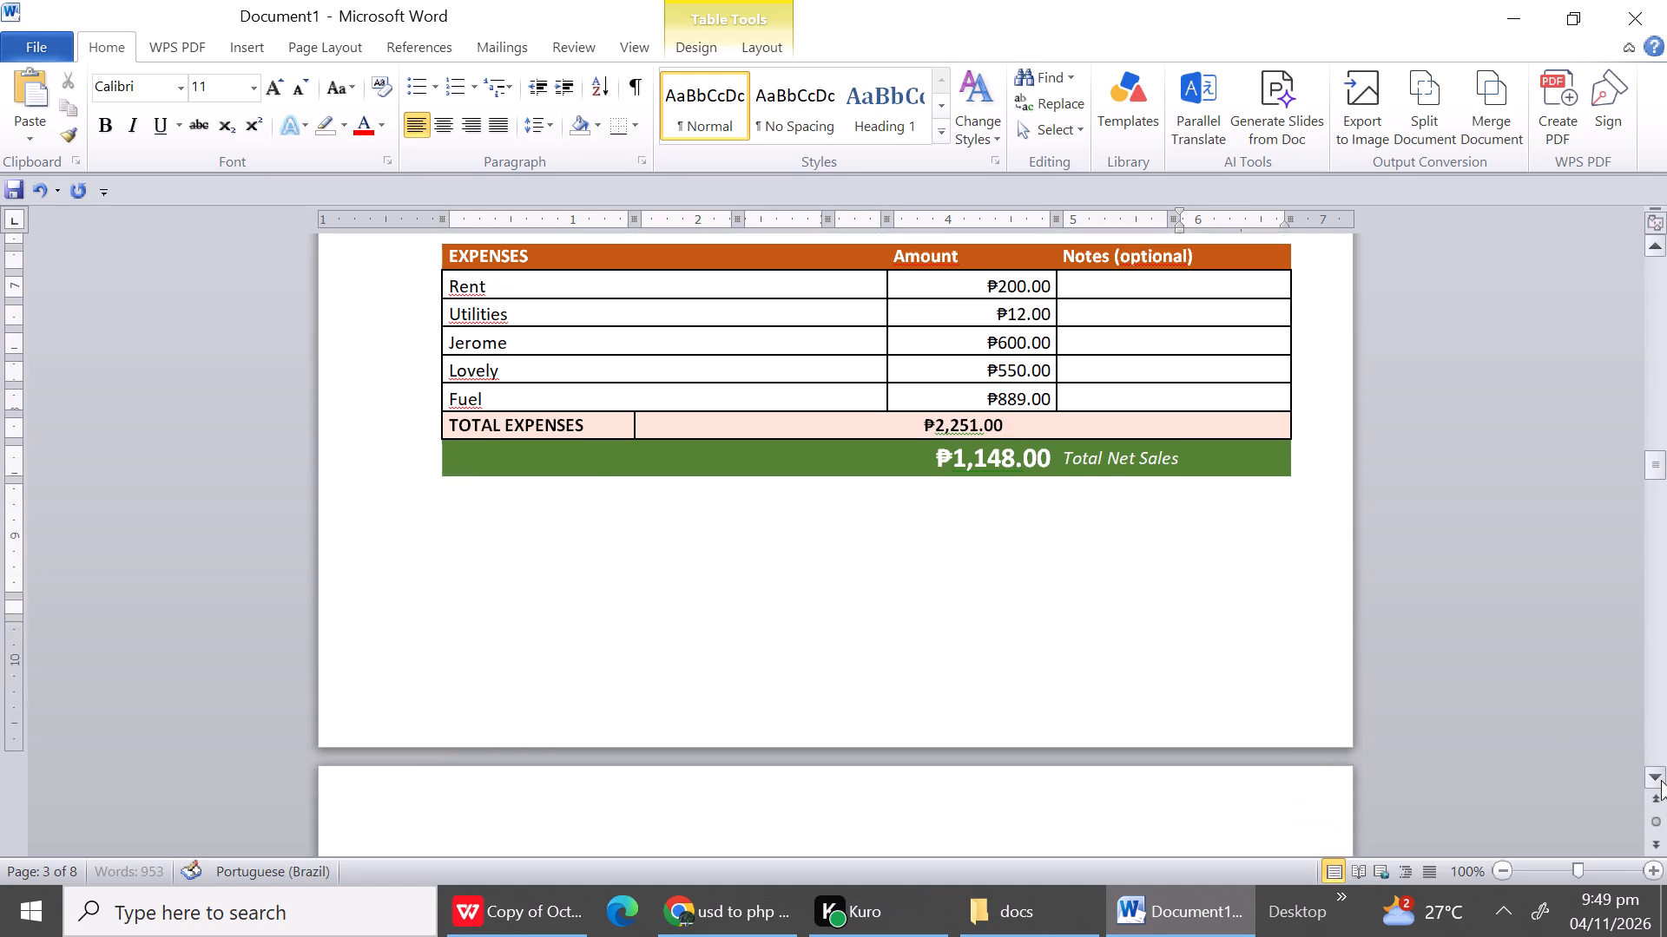
triple_click(1661, 780)
triple_click(1661, 780)
triple_click(1661, 780)
triple_click(1661, 780)
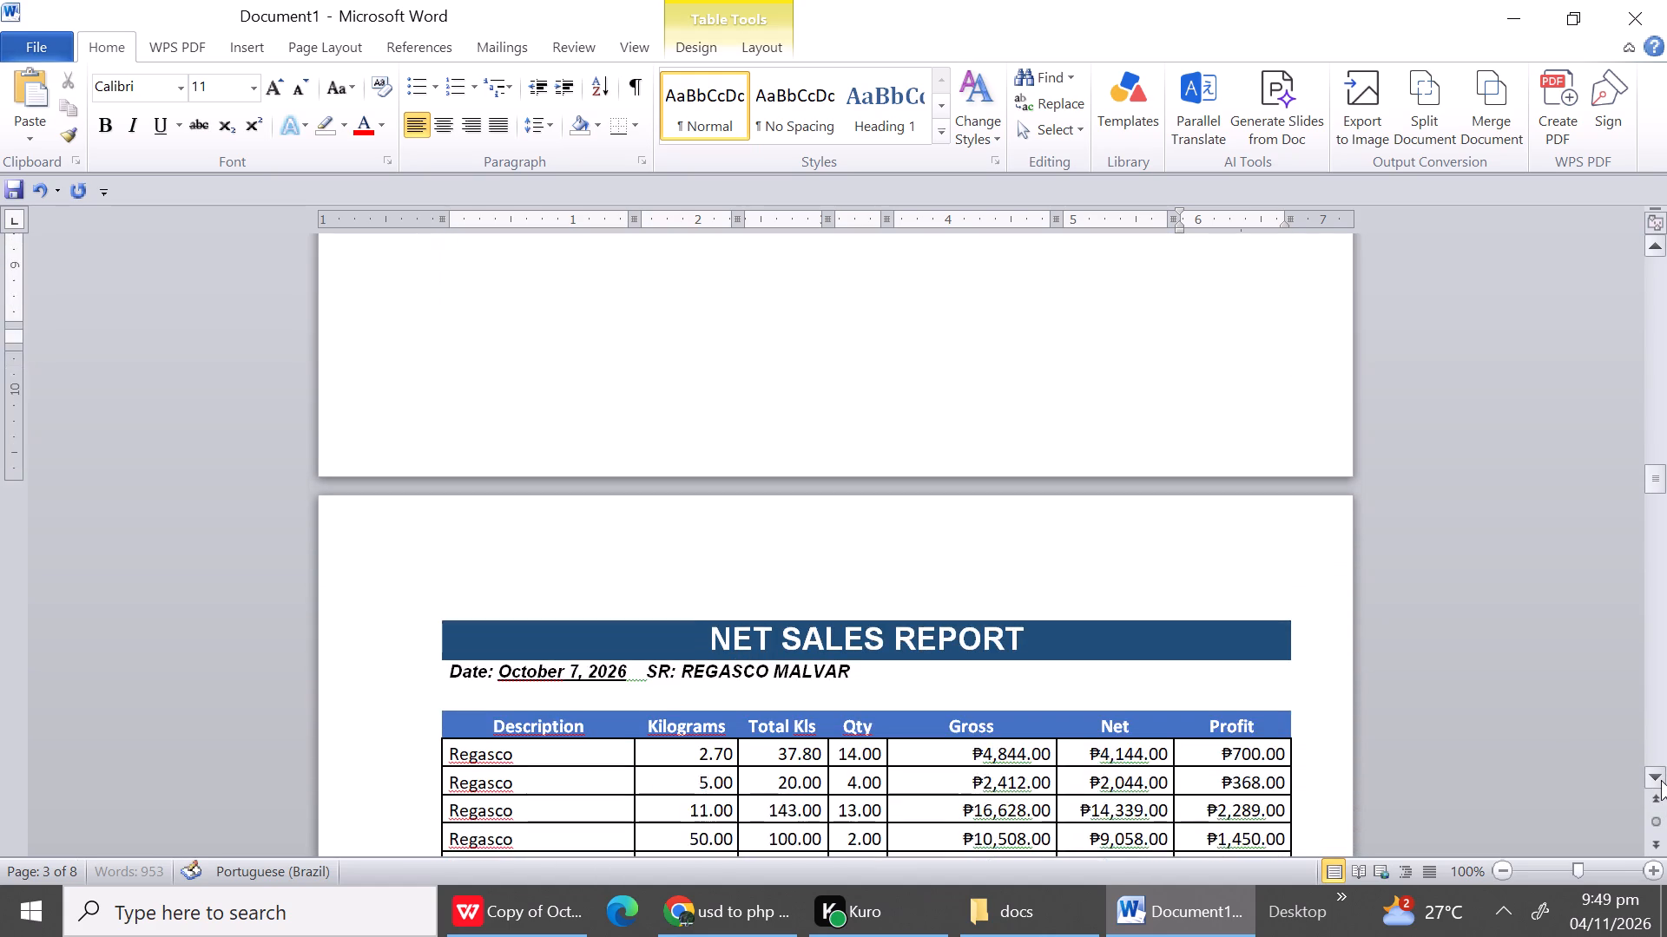
triple_click(1661, 780)
triple_click(1661, 780)
triple_click(1661, 780)
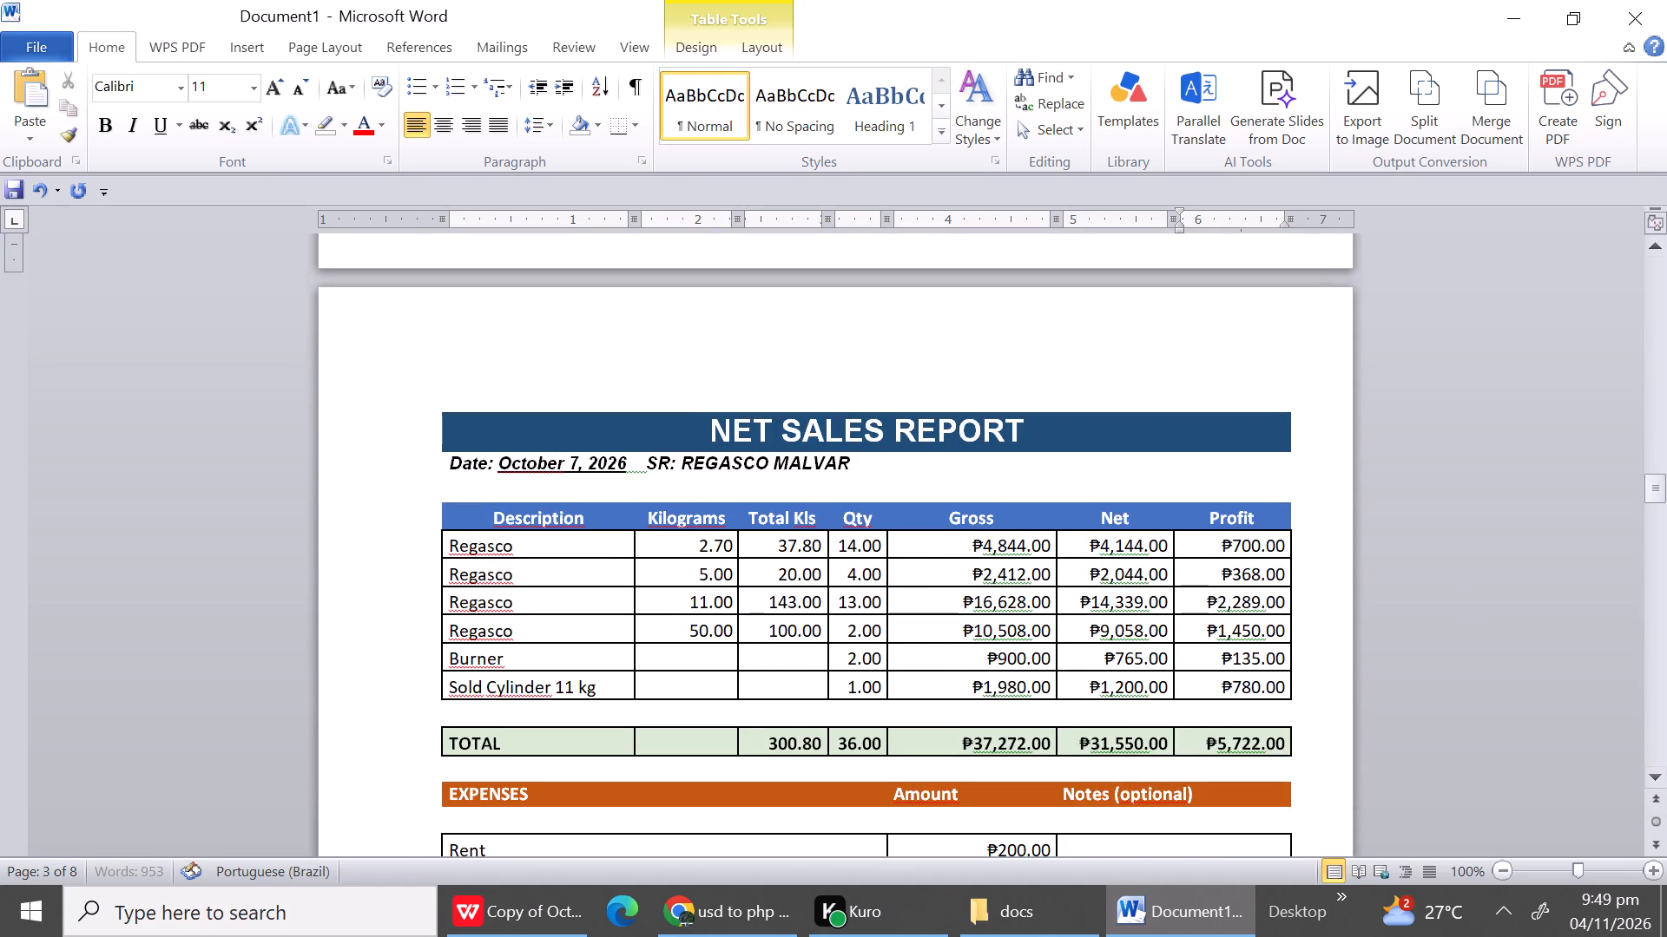
click(530, 480)
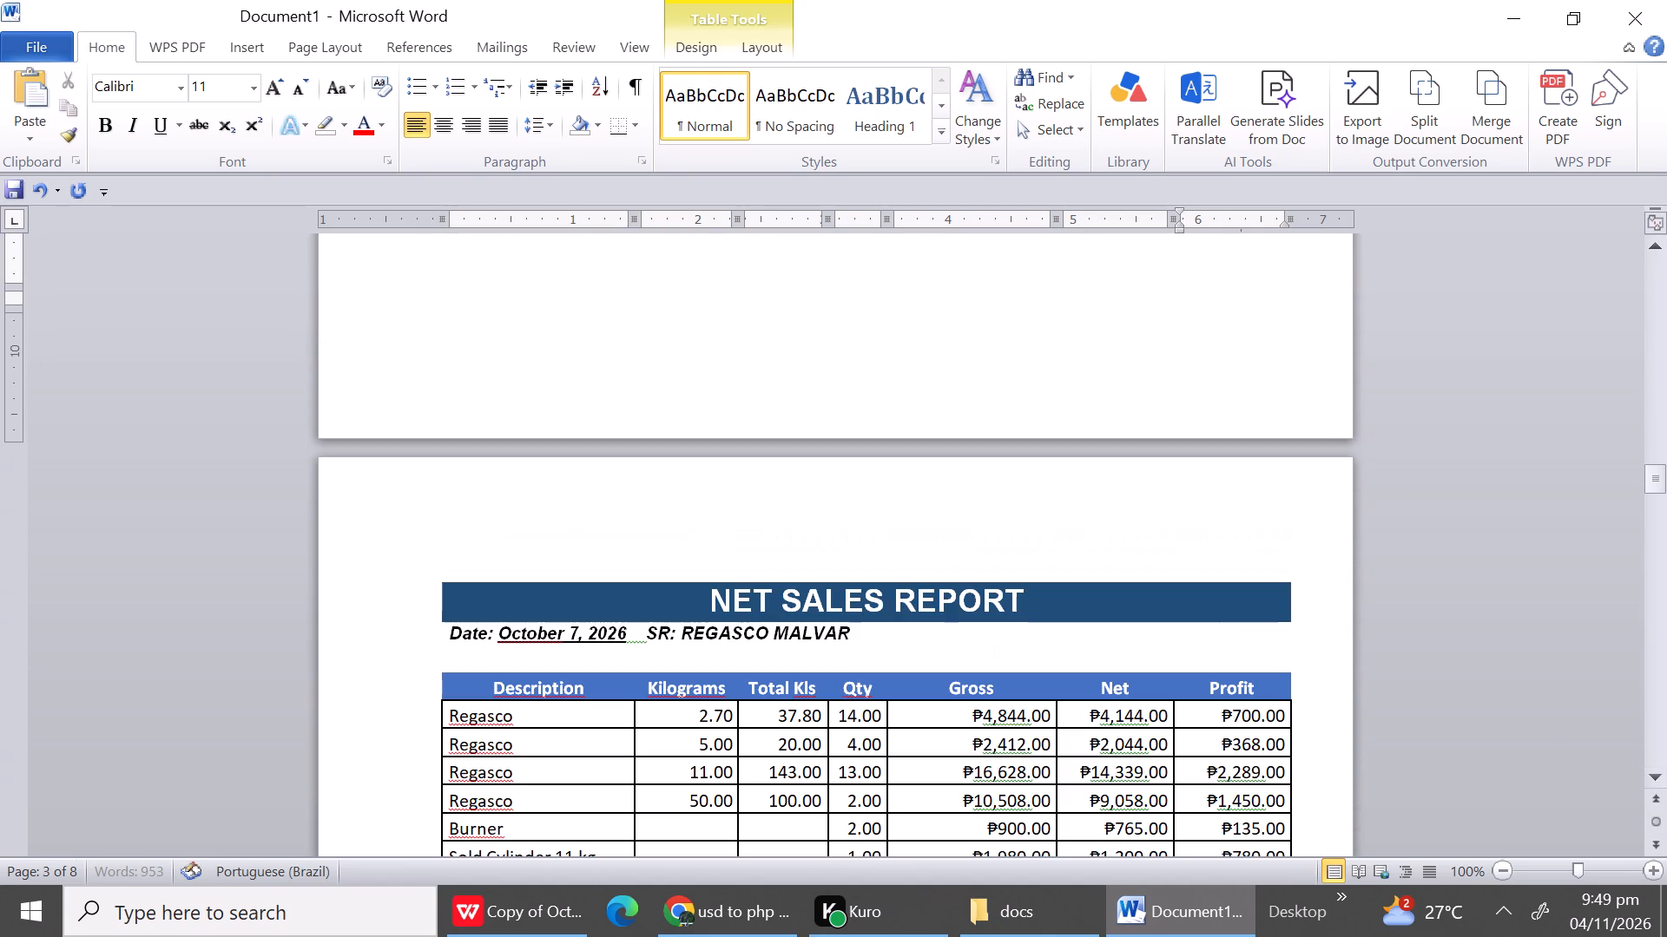
click(496, 659)
right_click(496, 659)
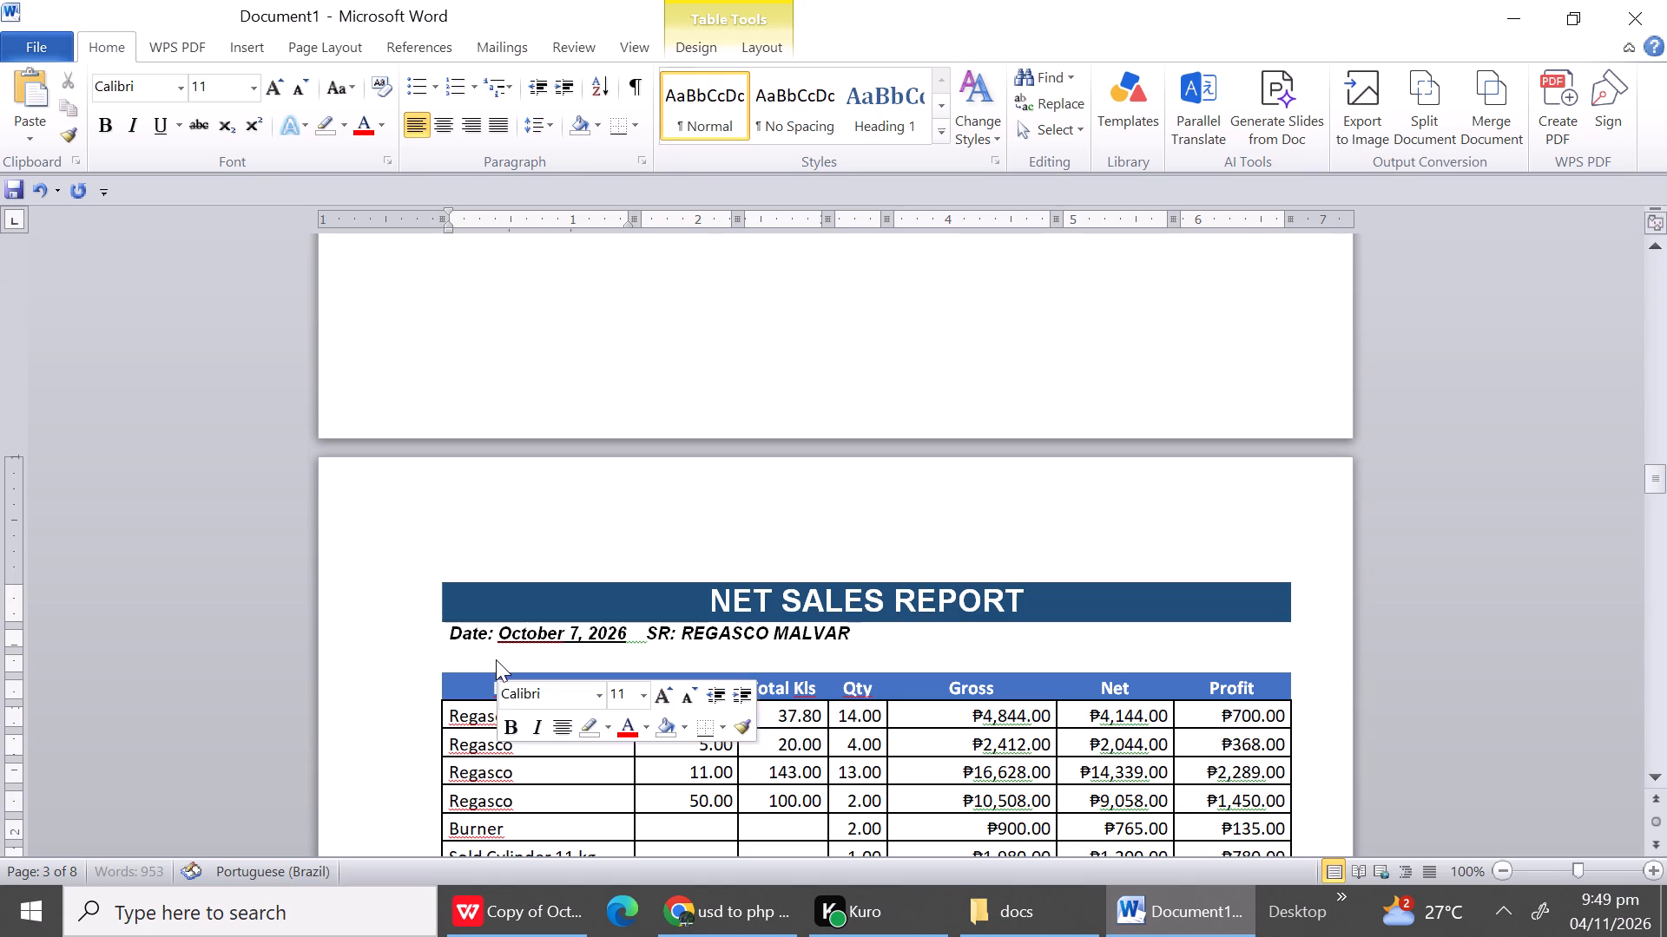
click(573, 222)
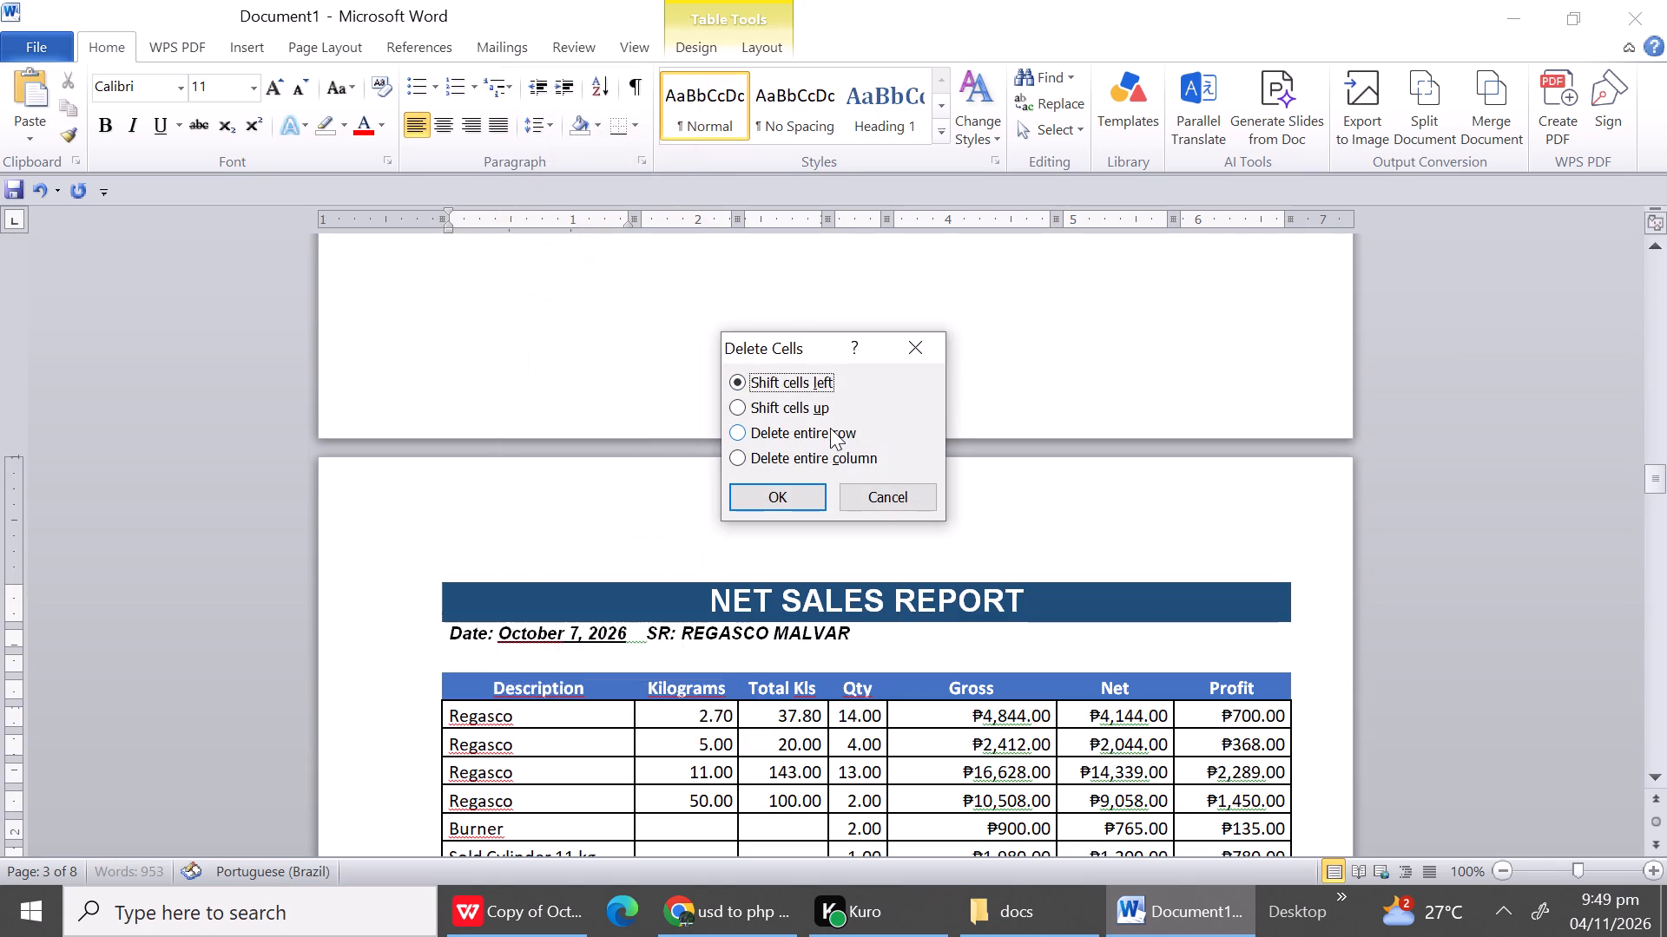
click(820, 426)
click(802, 499)
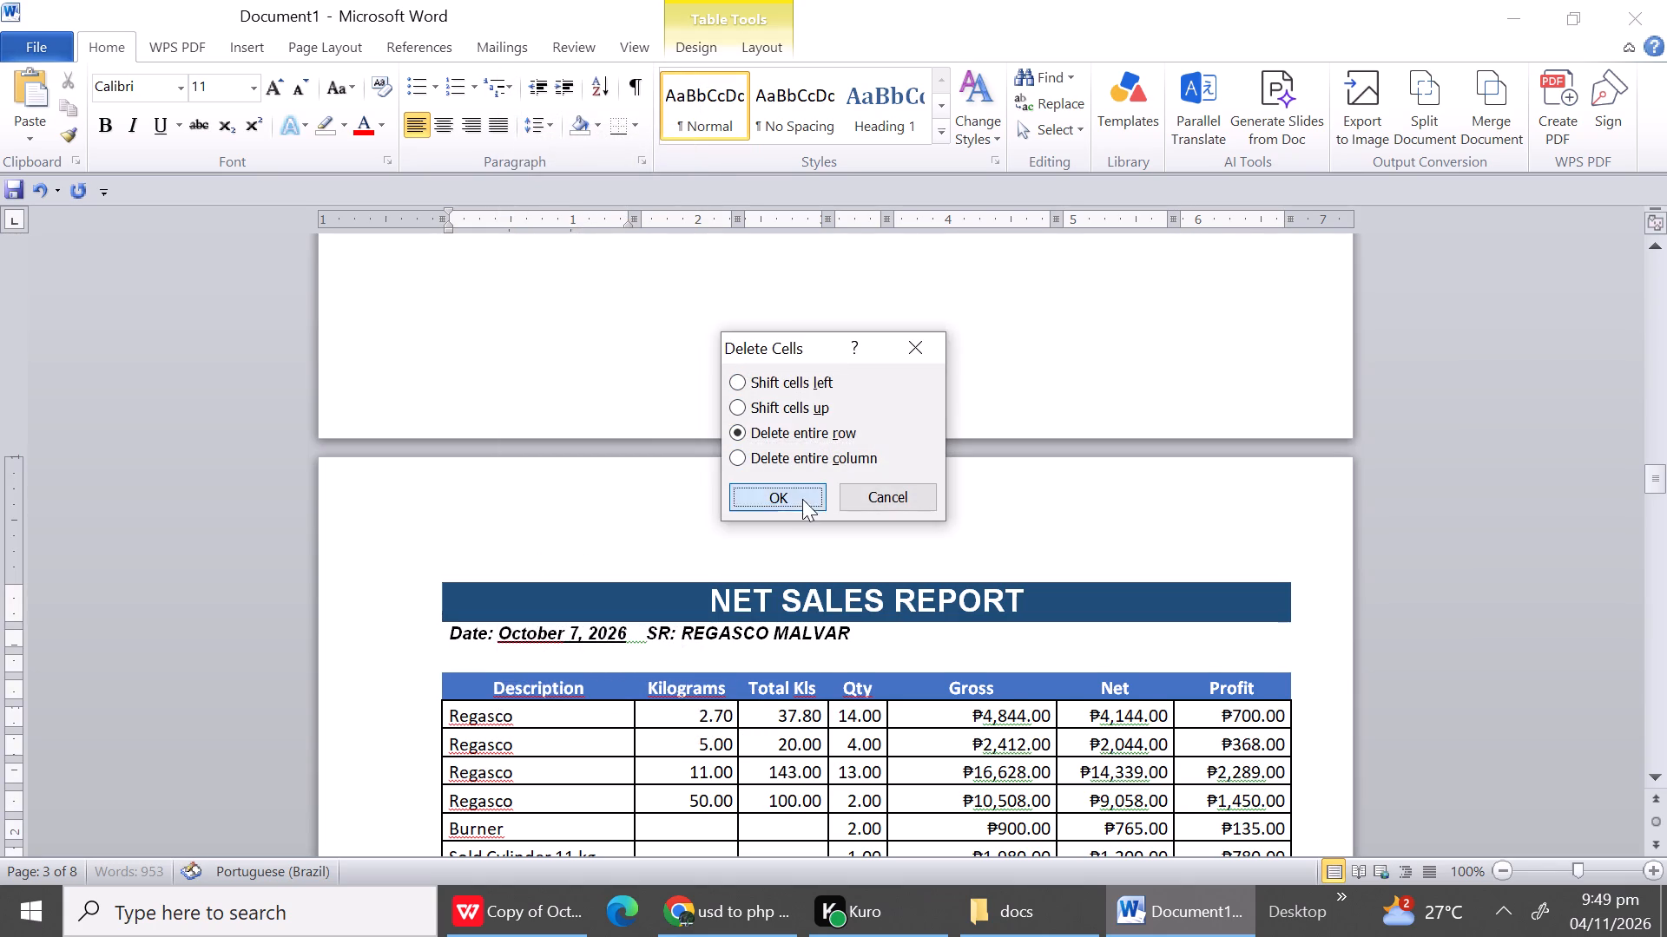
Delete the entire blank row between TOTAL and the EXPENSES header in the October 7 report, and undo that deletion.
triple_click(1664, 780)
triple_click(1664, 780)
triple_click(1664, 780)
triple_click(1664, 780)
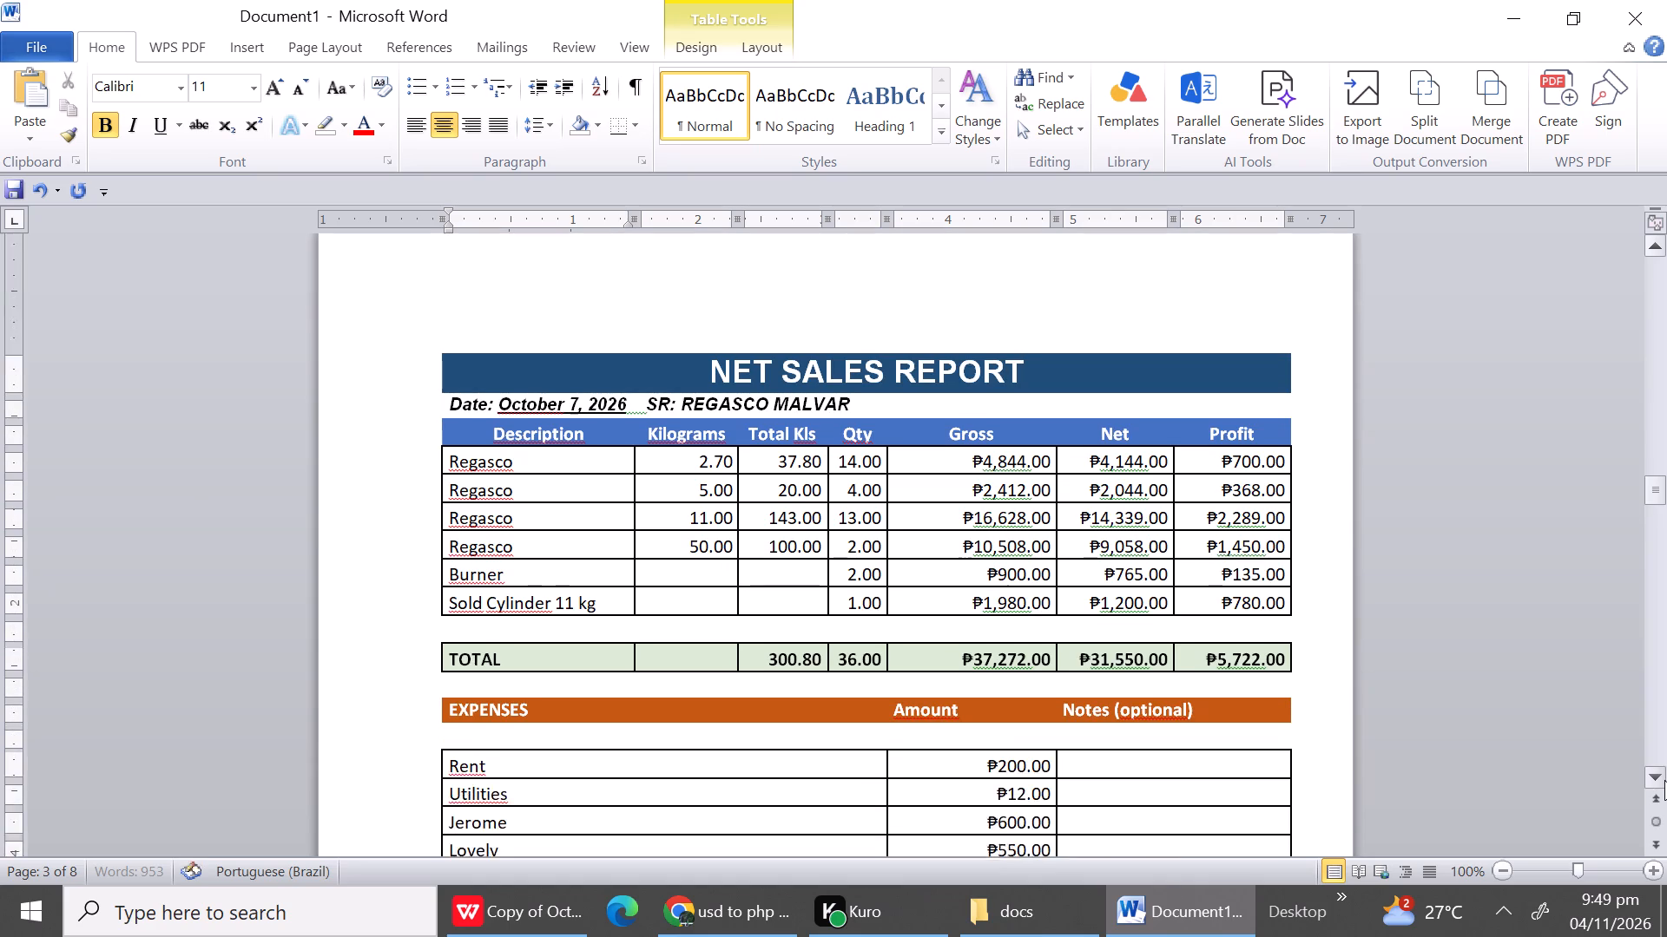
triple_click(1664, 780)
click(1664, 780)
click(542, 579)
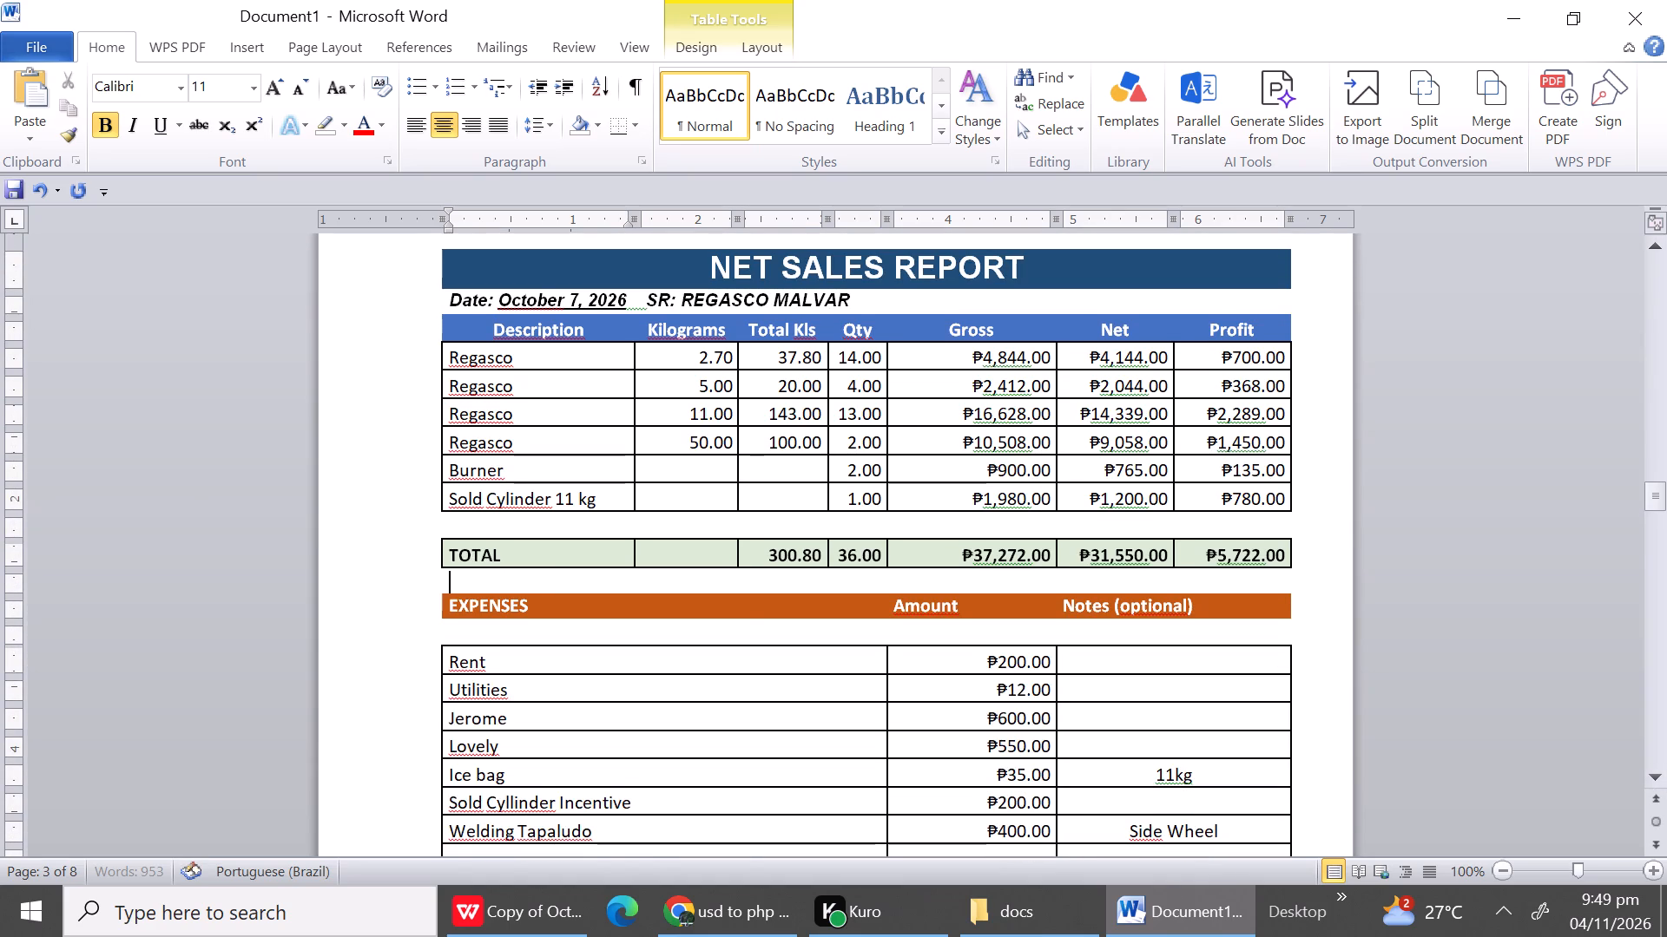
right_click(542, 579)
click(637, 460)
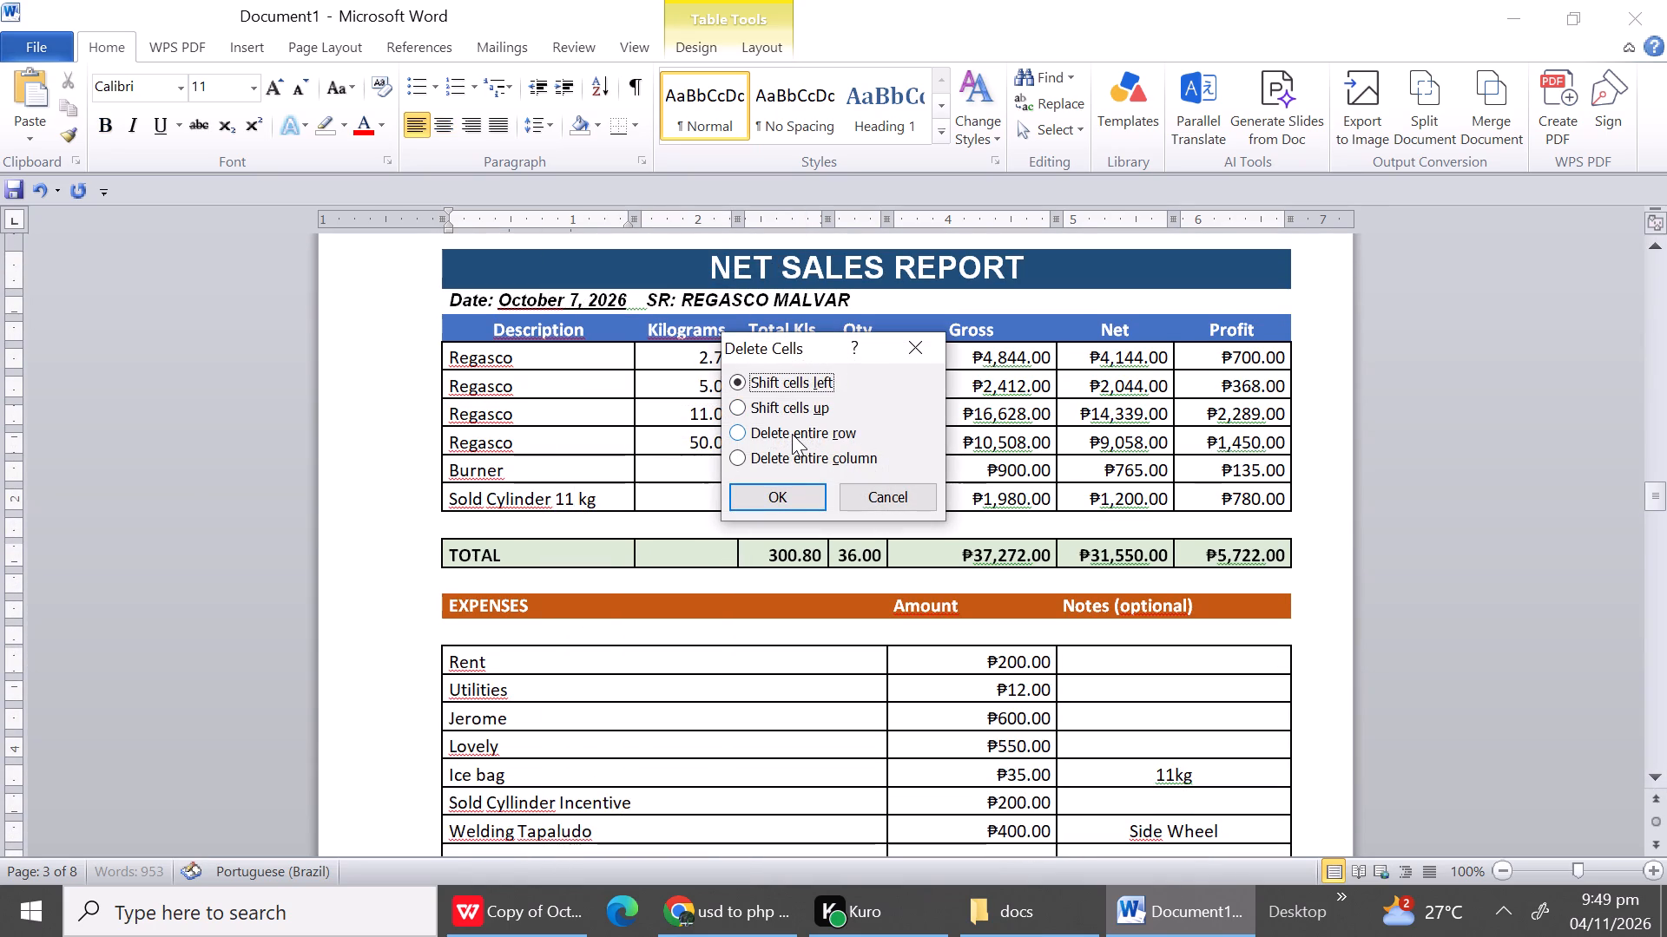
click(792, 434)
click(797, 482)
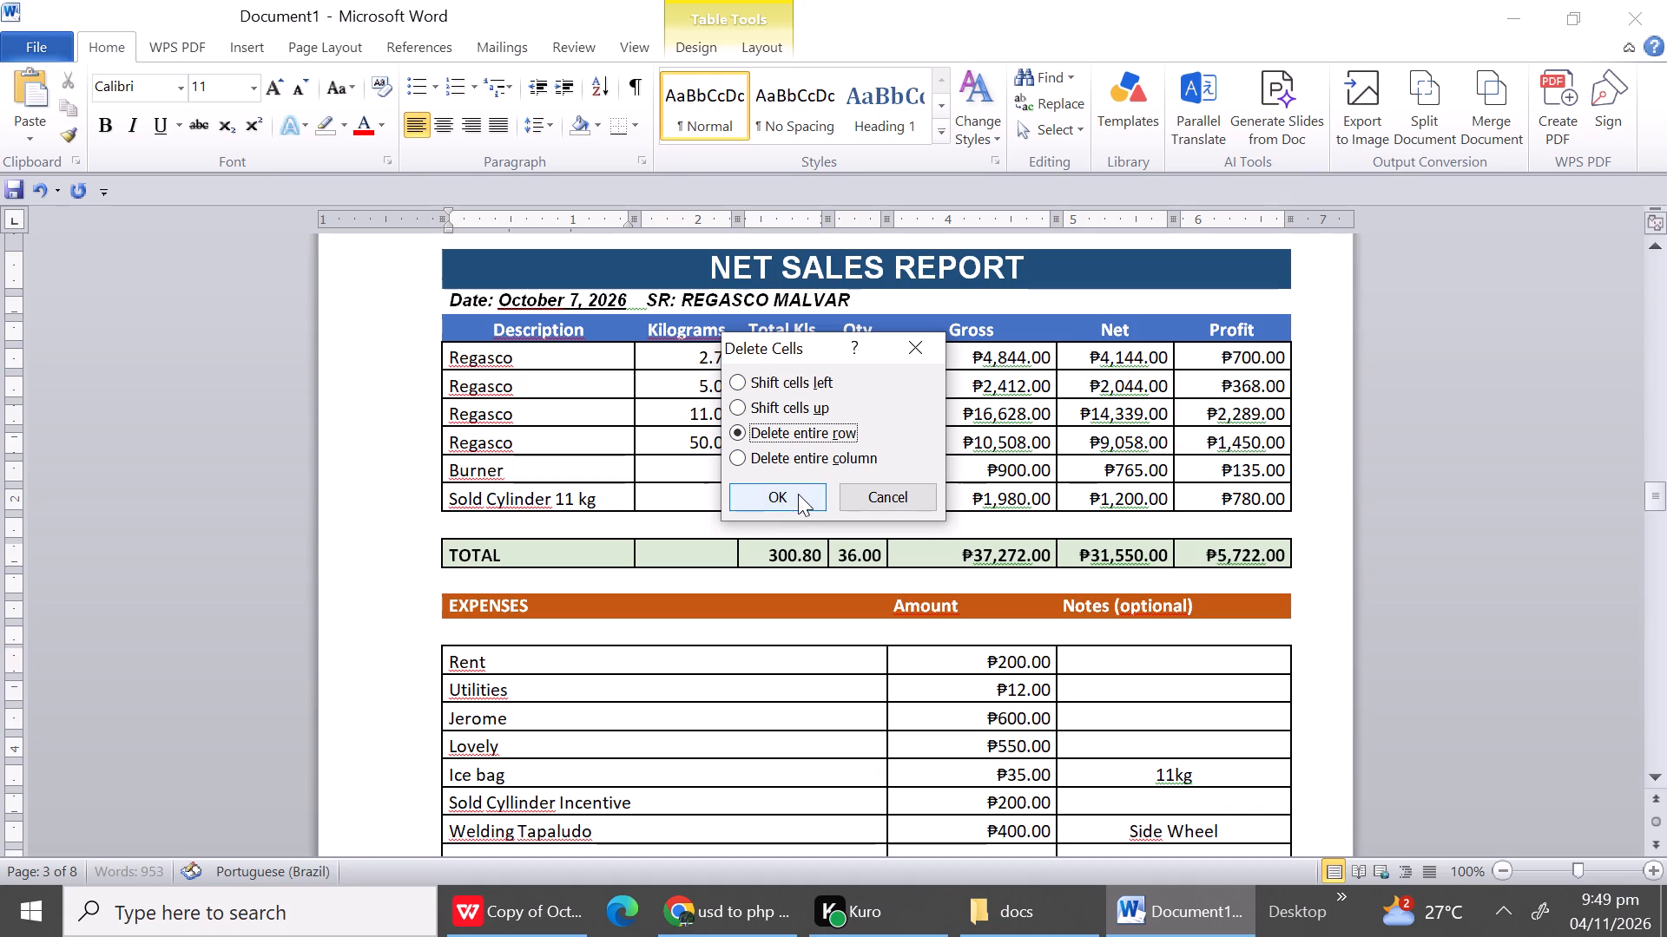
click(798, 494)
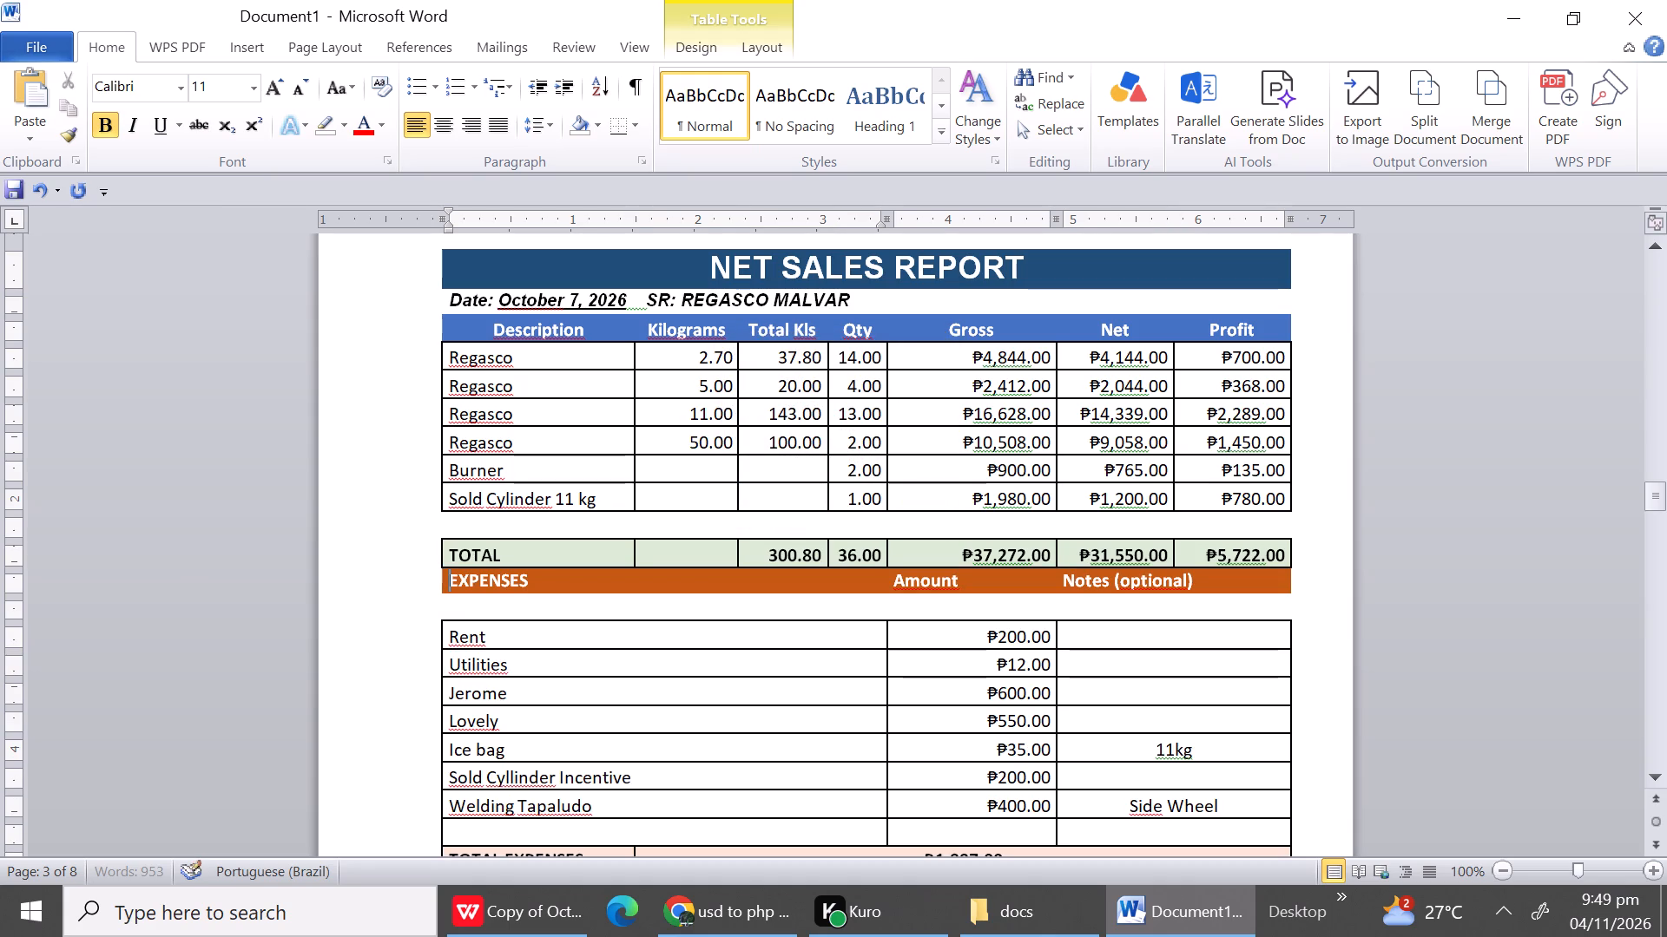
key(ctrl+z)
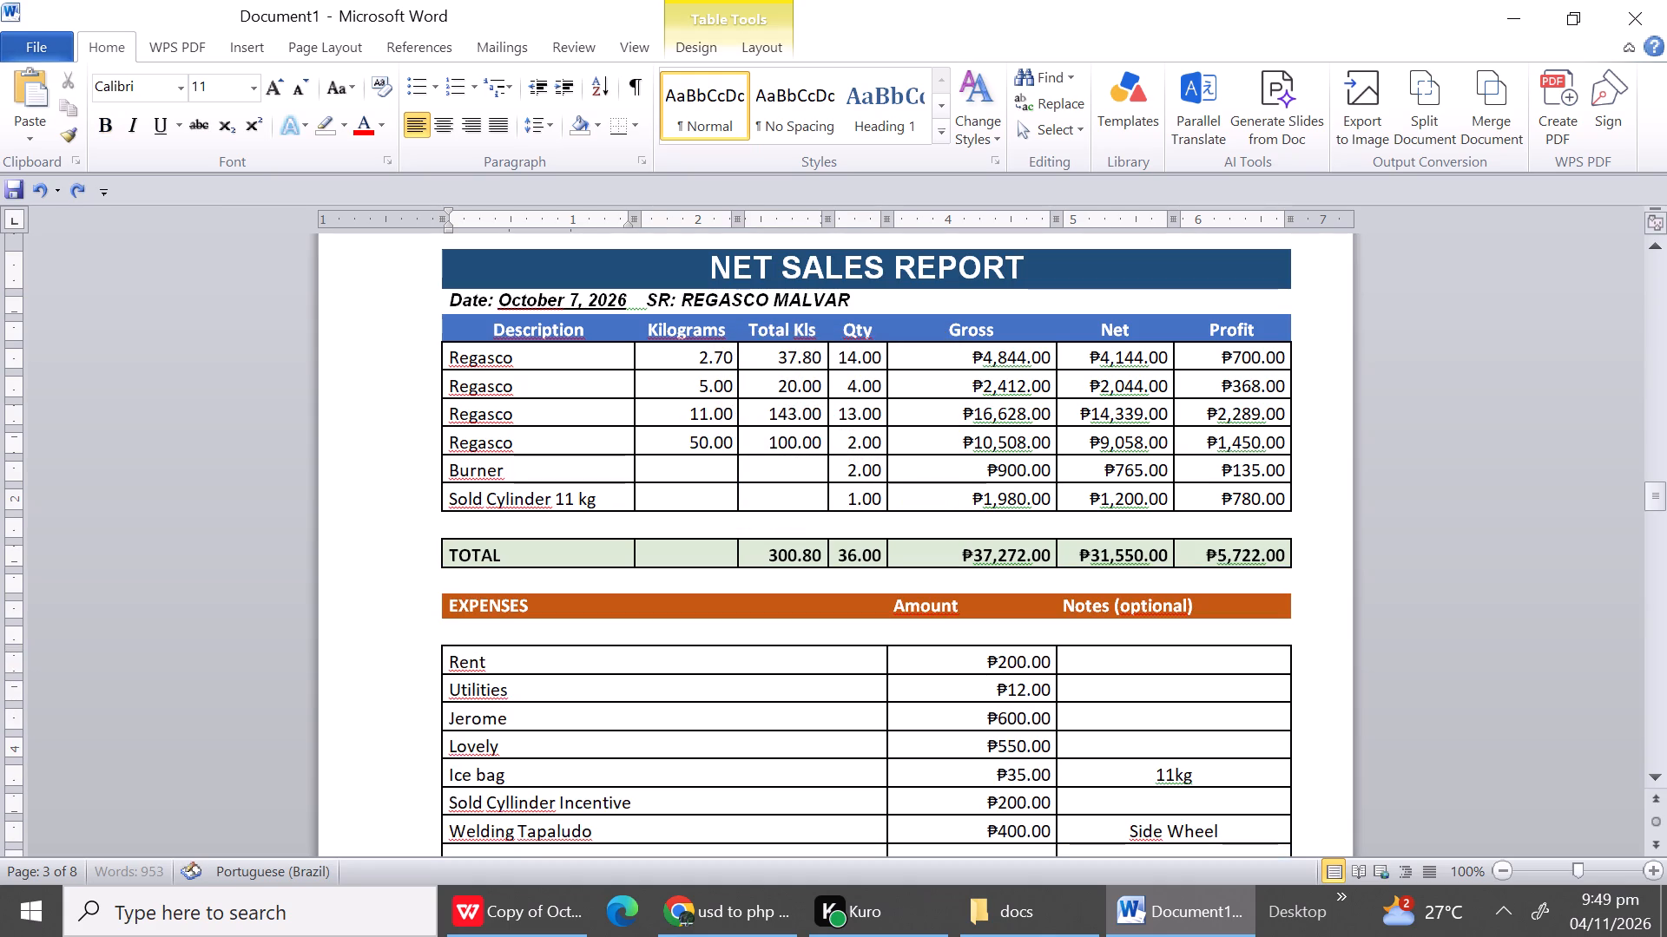
Delete the entire blank row between Sold Cylinder 11 kg and TOTAL in the October 7 sales table.
click(482, 526)
right_click(482, 526)
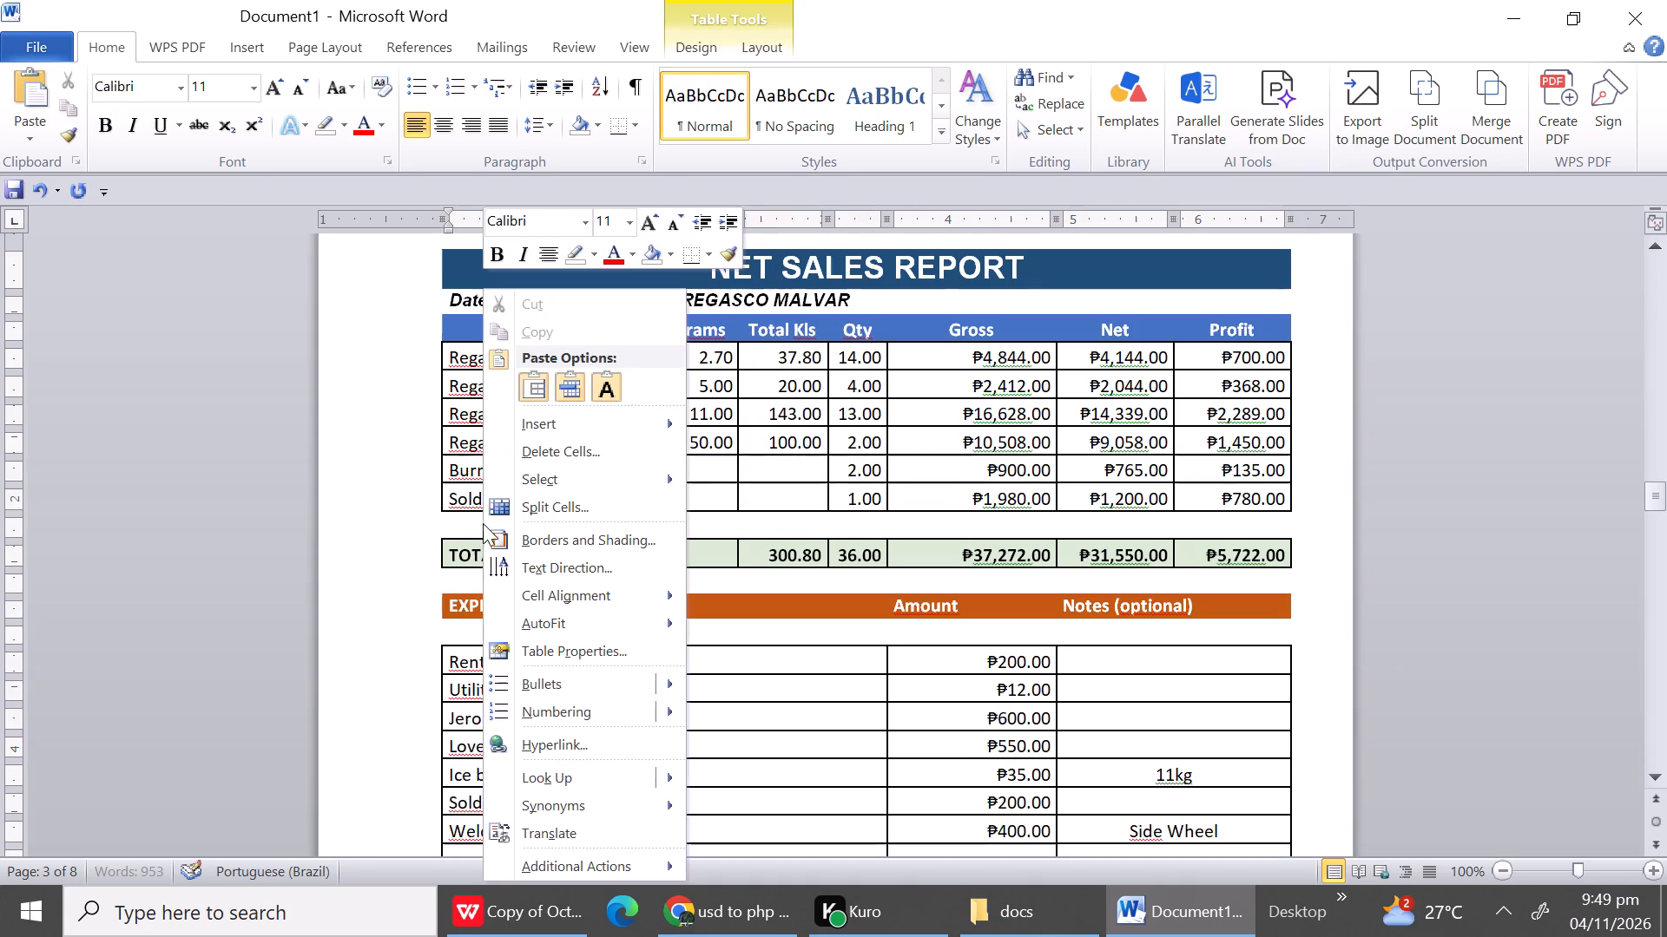
click(574, 450)
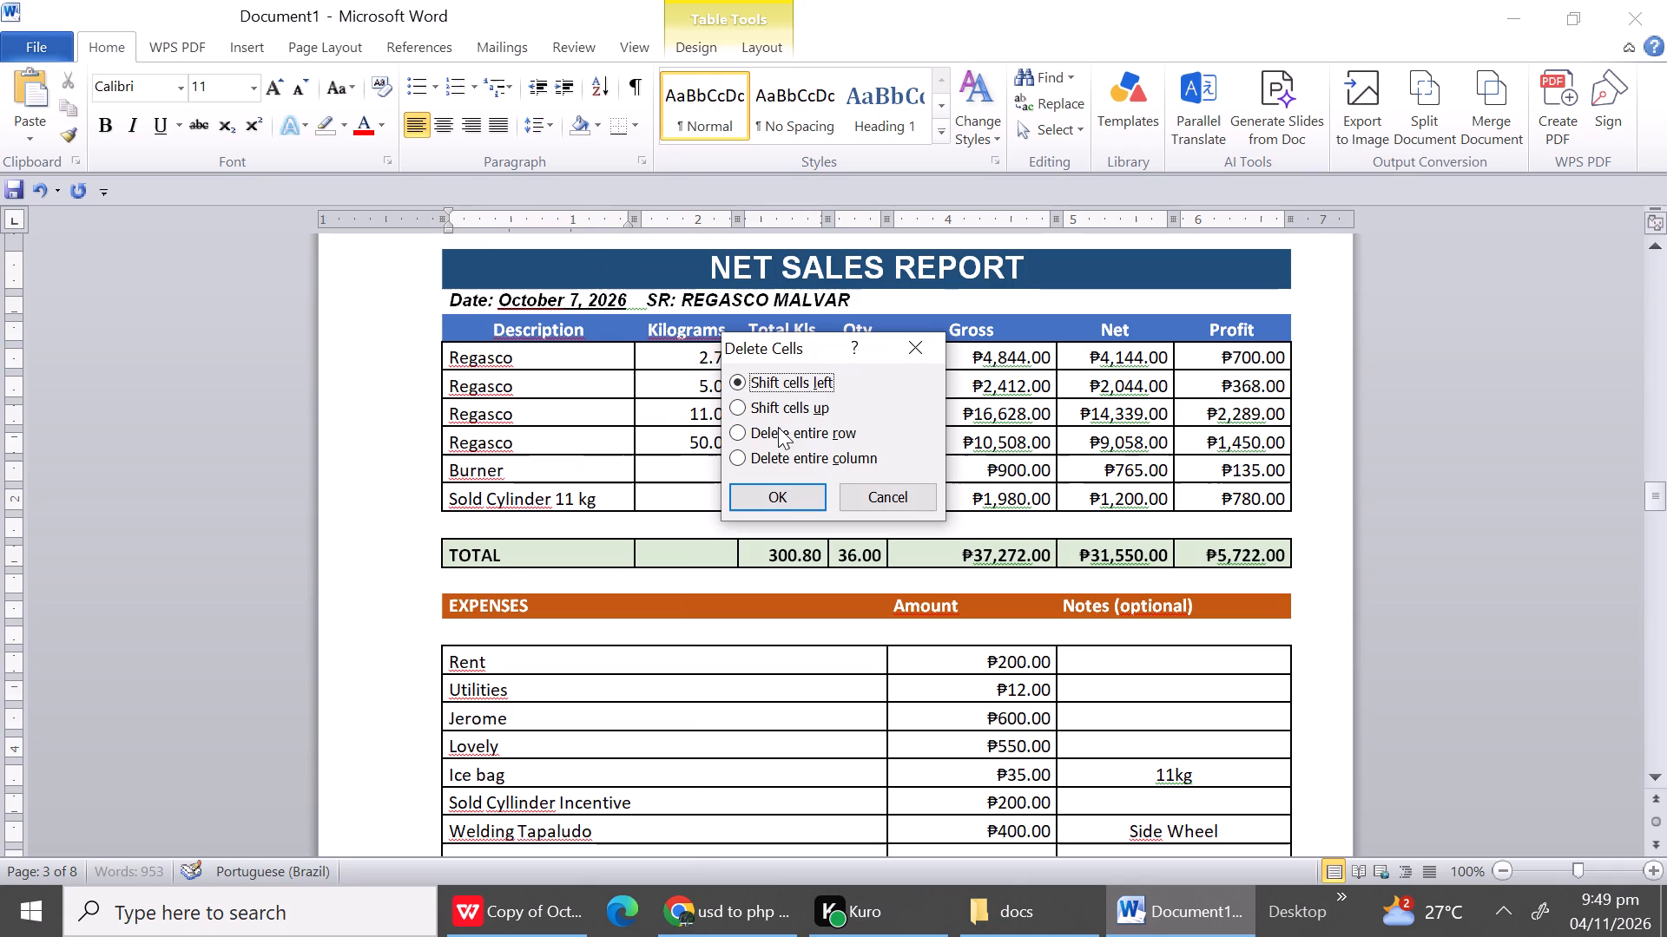
click(803, 440)
click(801, 508)
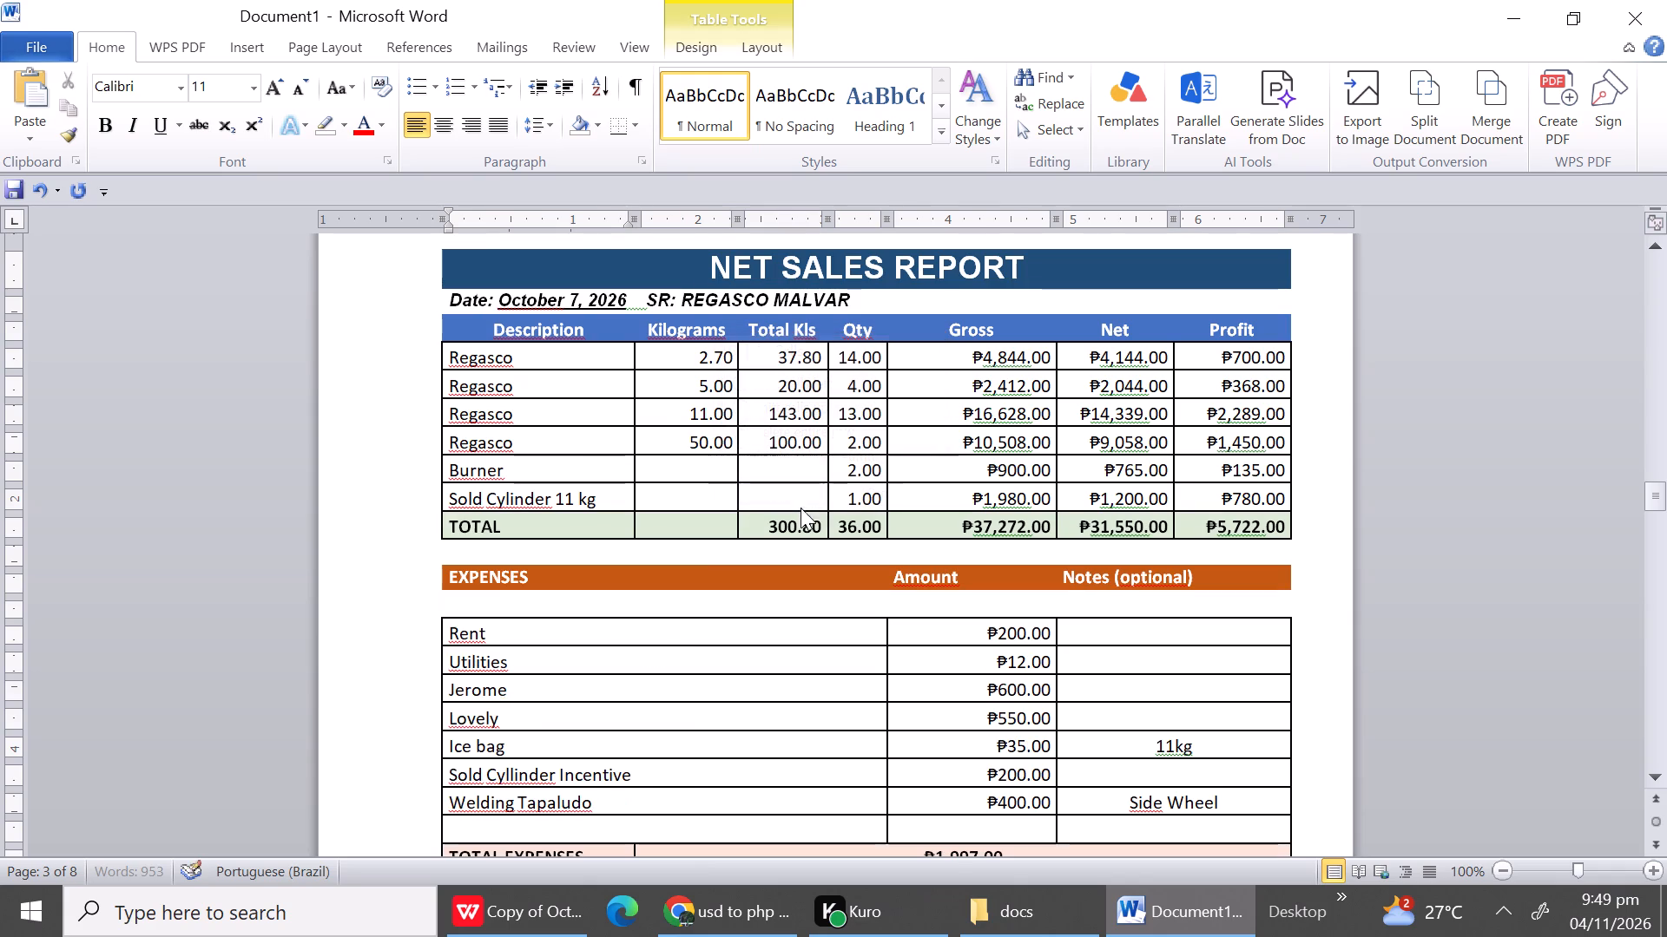
Delete the entire blank row between the EXPENSES header and the Rent row in the October 7 report.
triple_click(1657, 786)
triple_click(1657, 786)
double_click(1657, 786)
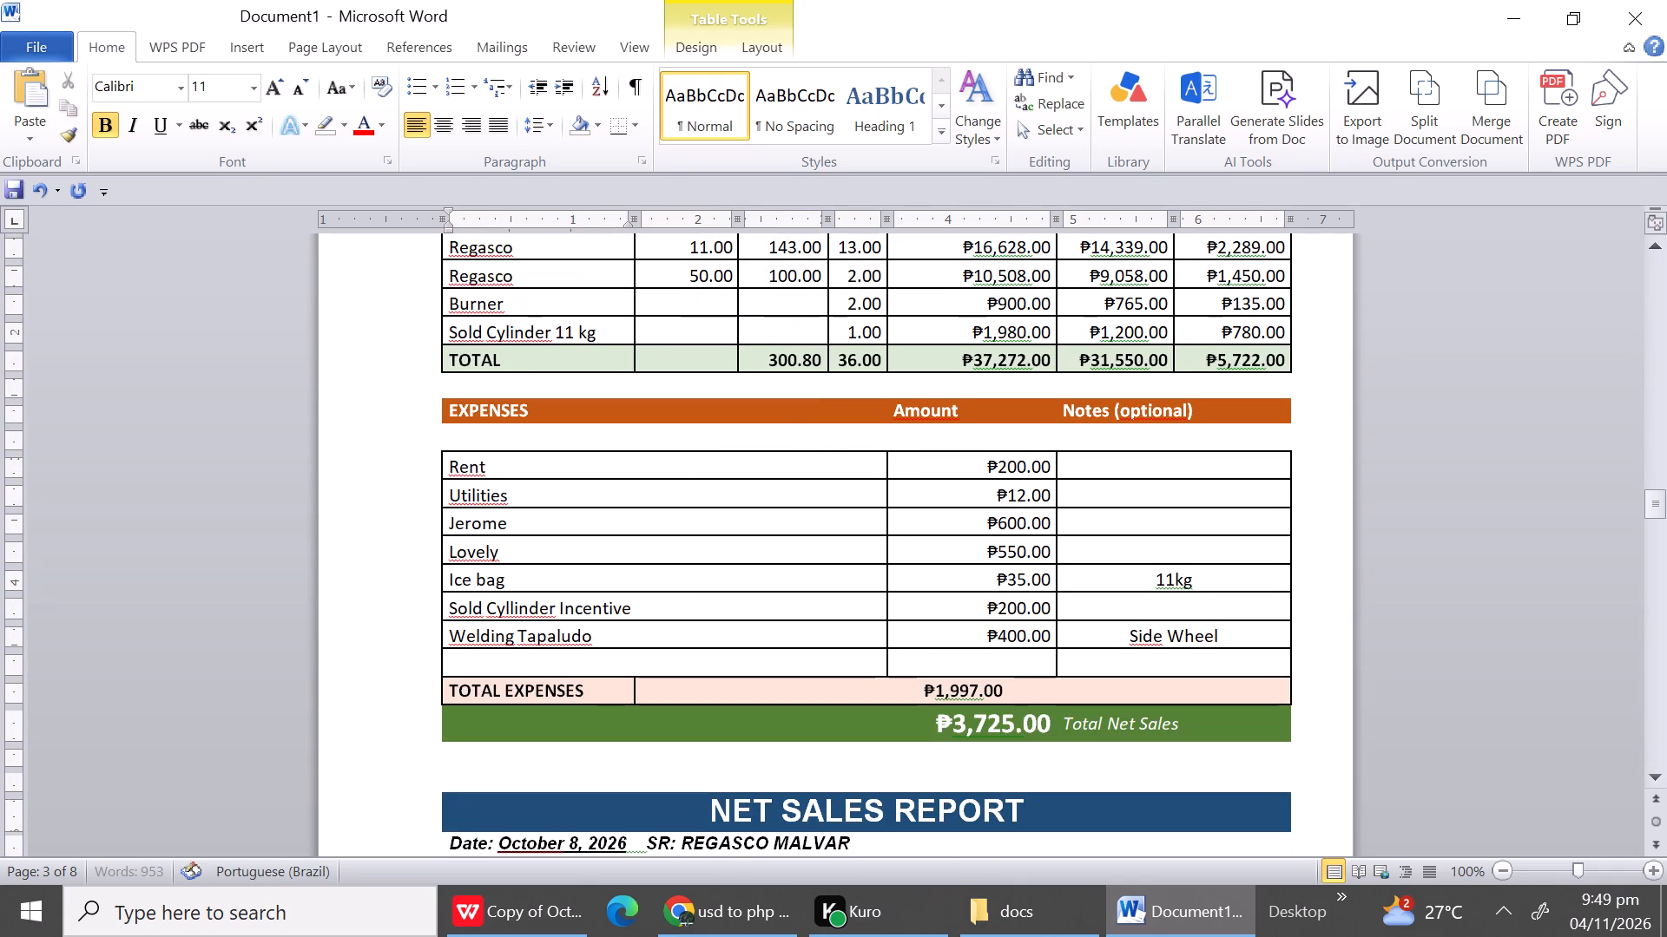
click(588, 442)
right_click(588, 442)
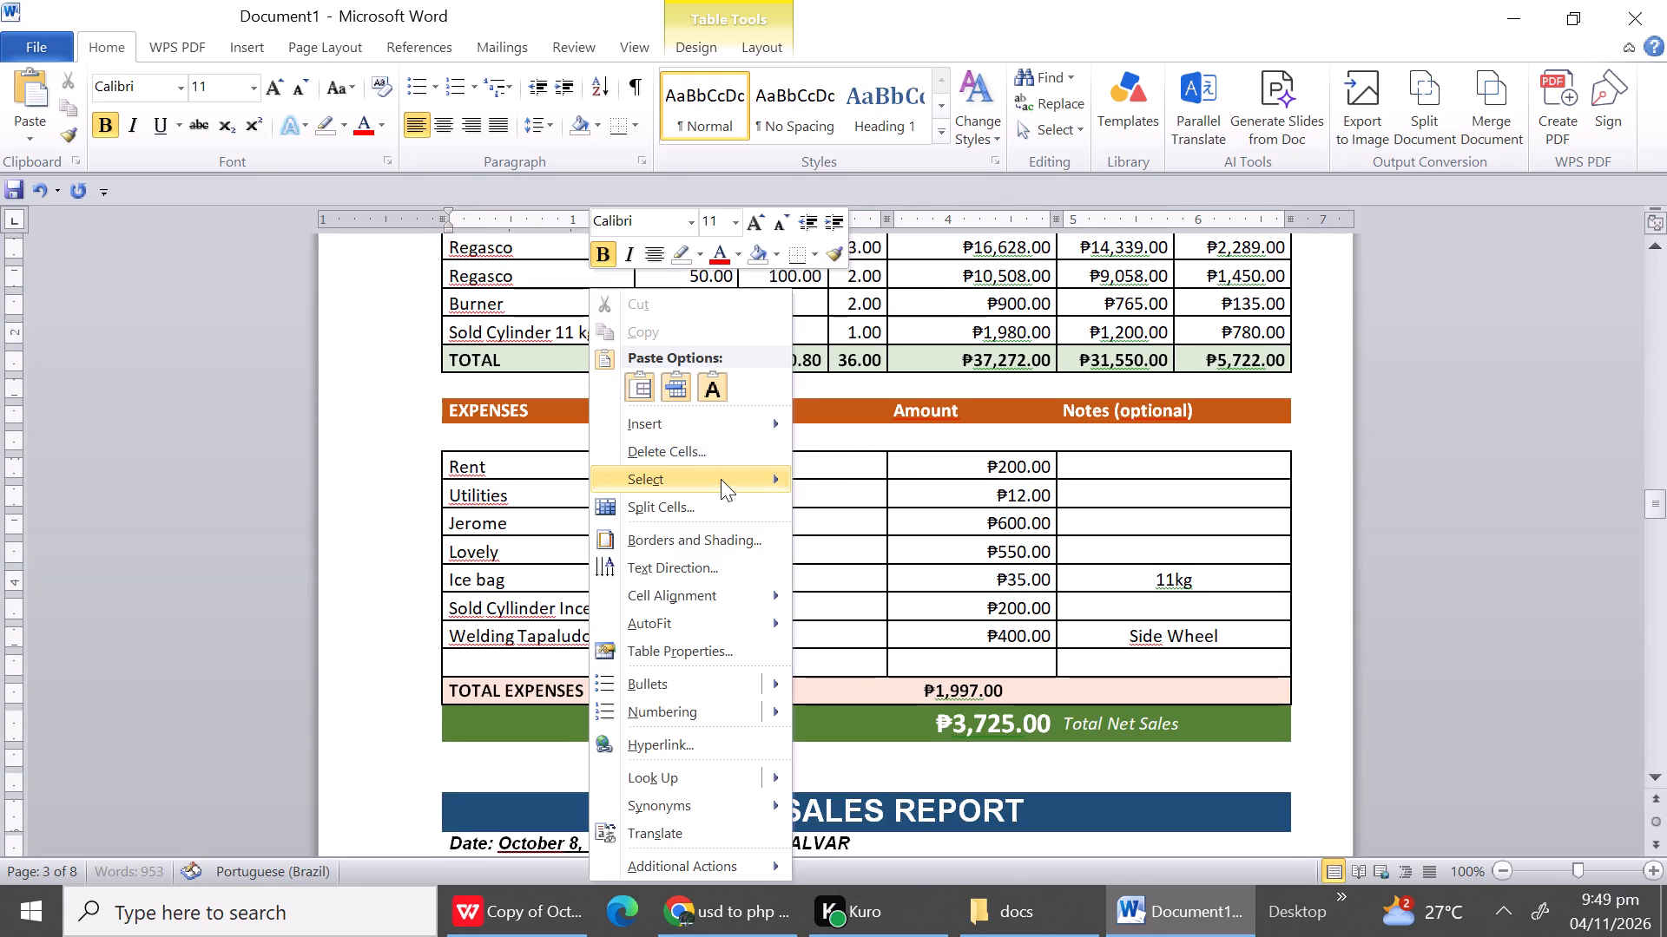
click(707, 451)
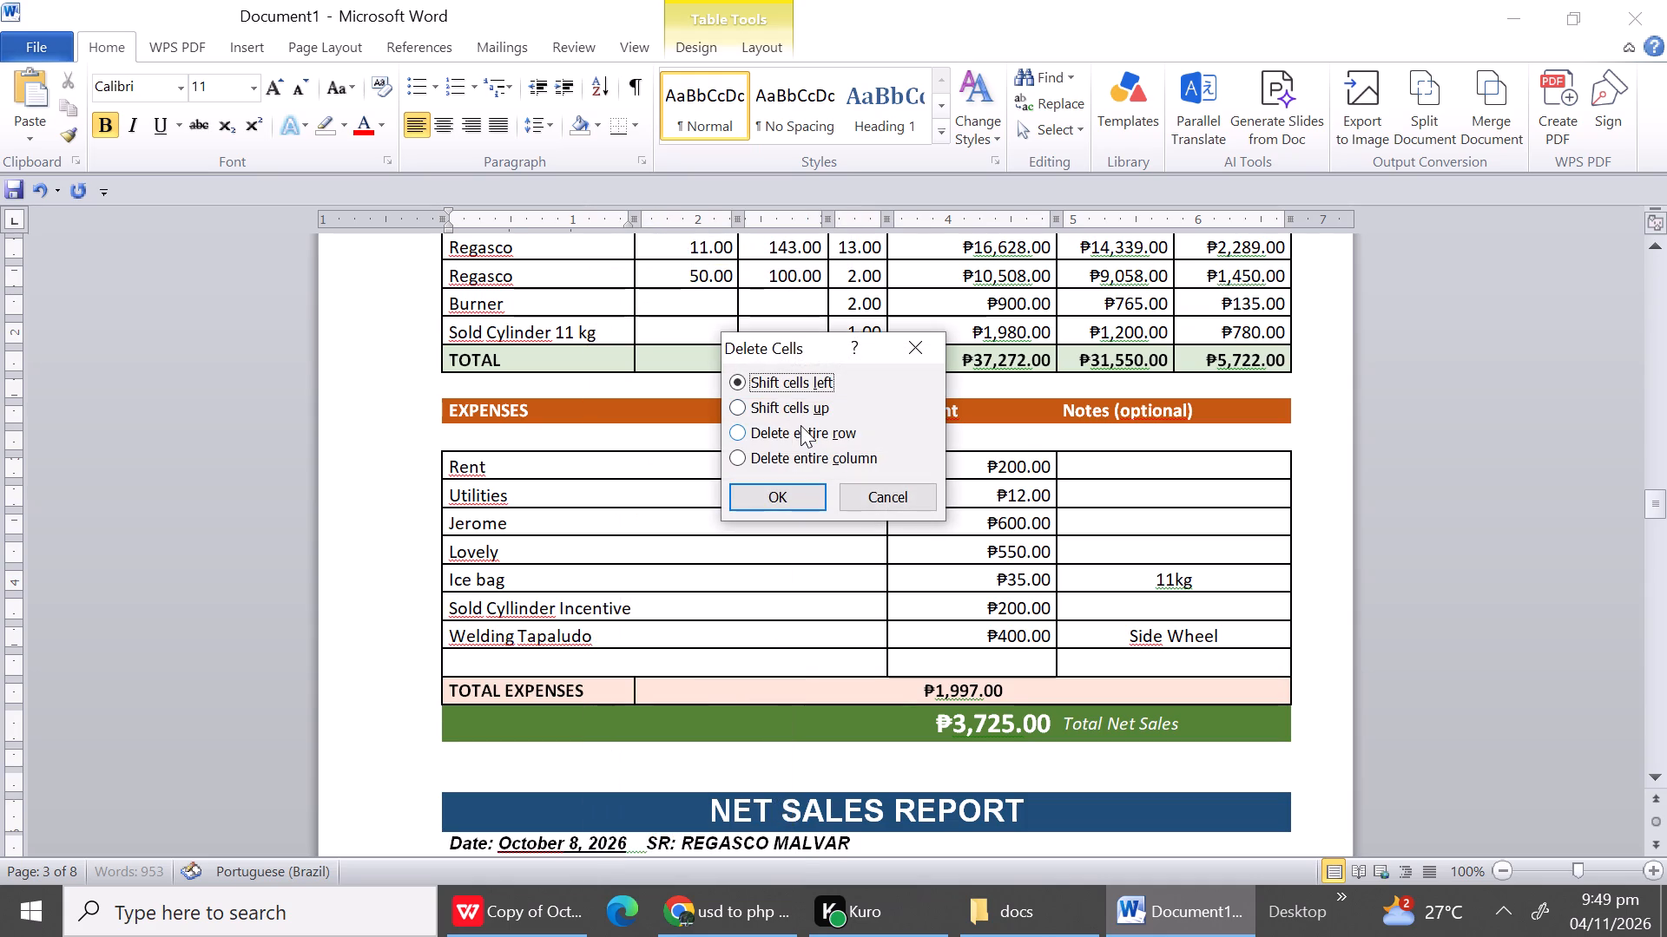
click(801, 425)
click(791, 498)
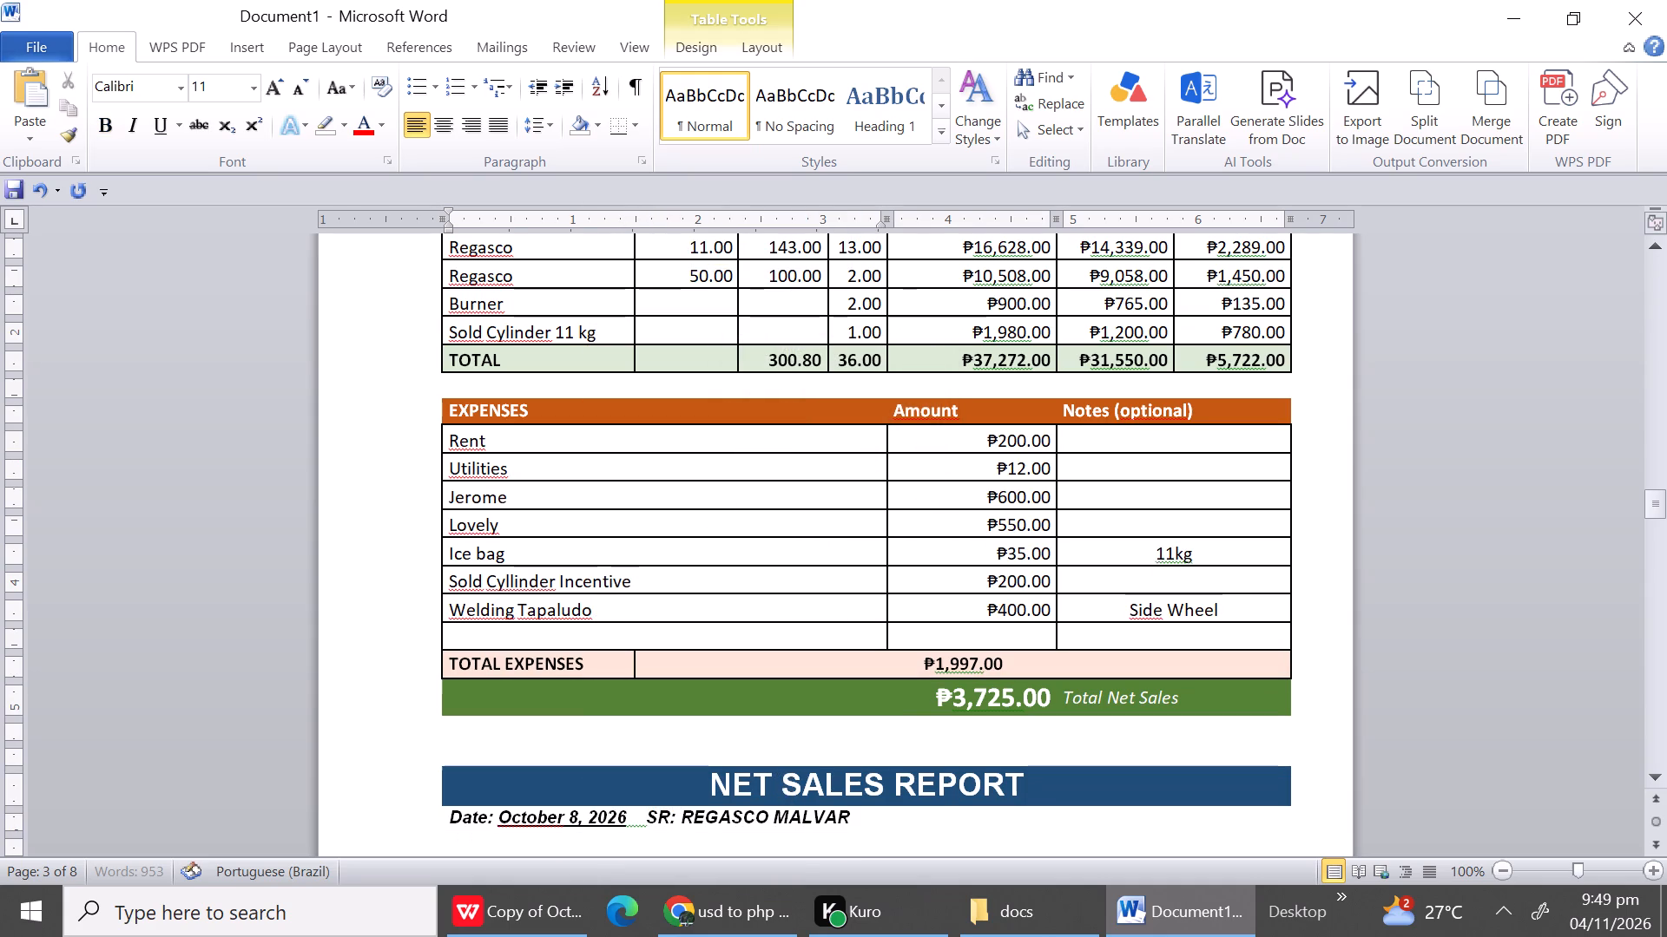
Delete the entire blank row between Welding Tapaludo and TOTAL EXPENSES in the October 7 expenses table.
right_click(567, 639)
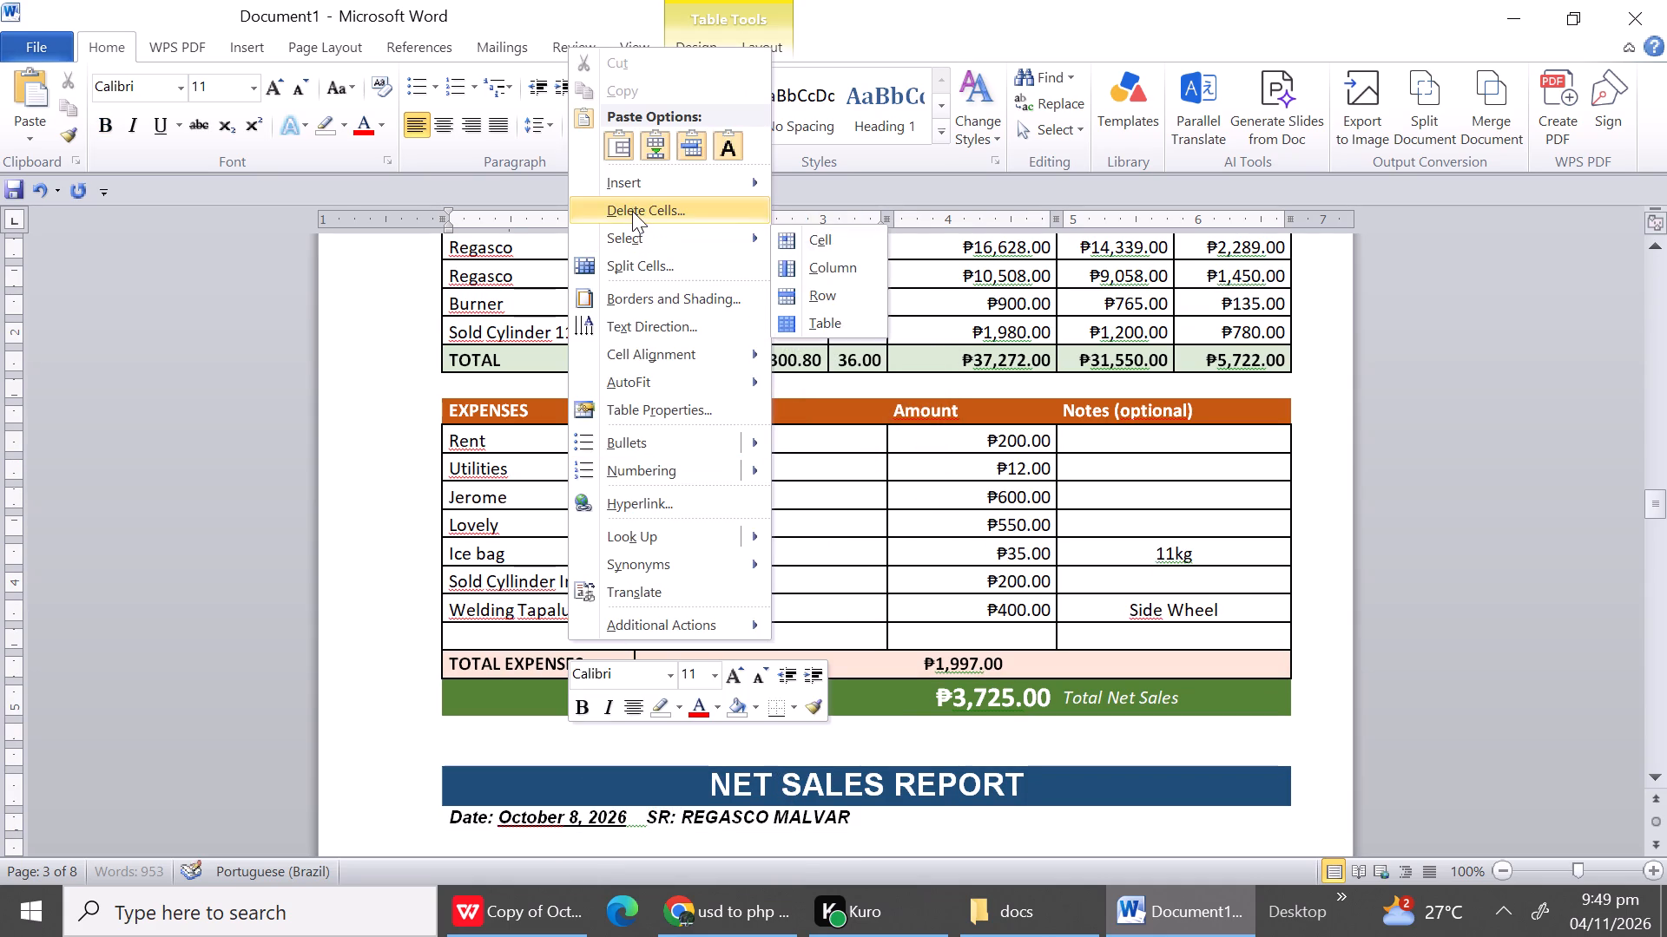
click(632, 211)
click(812, 423)
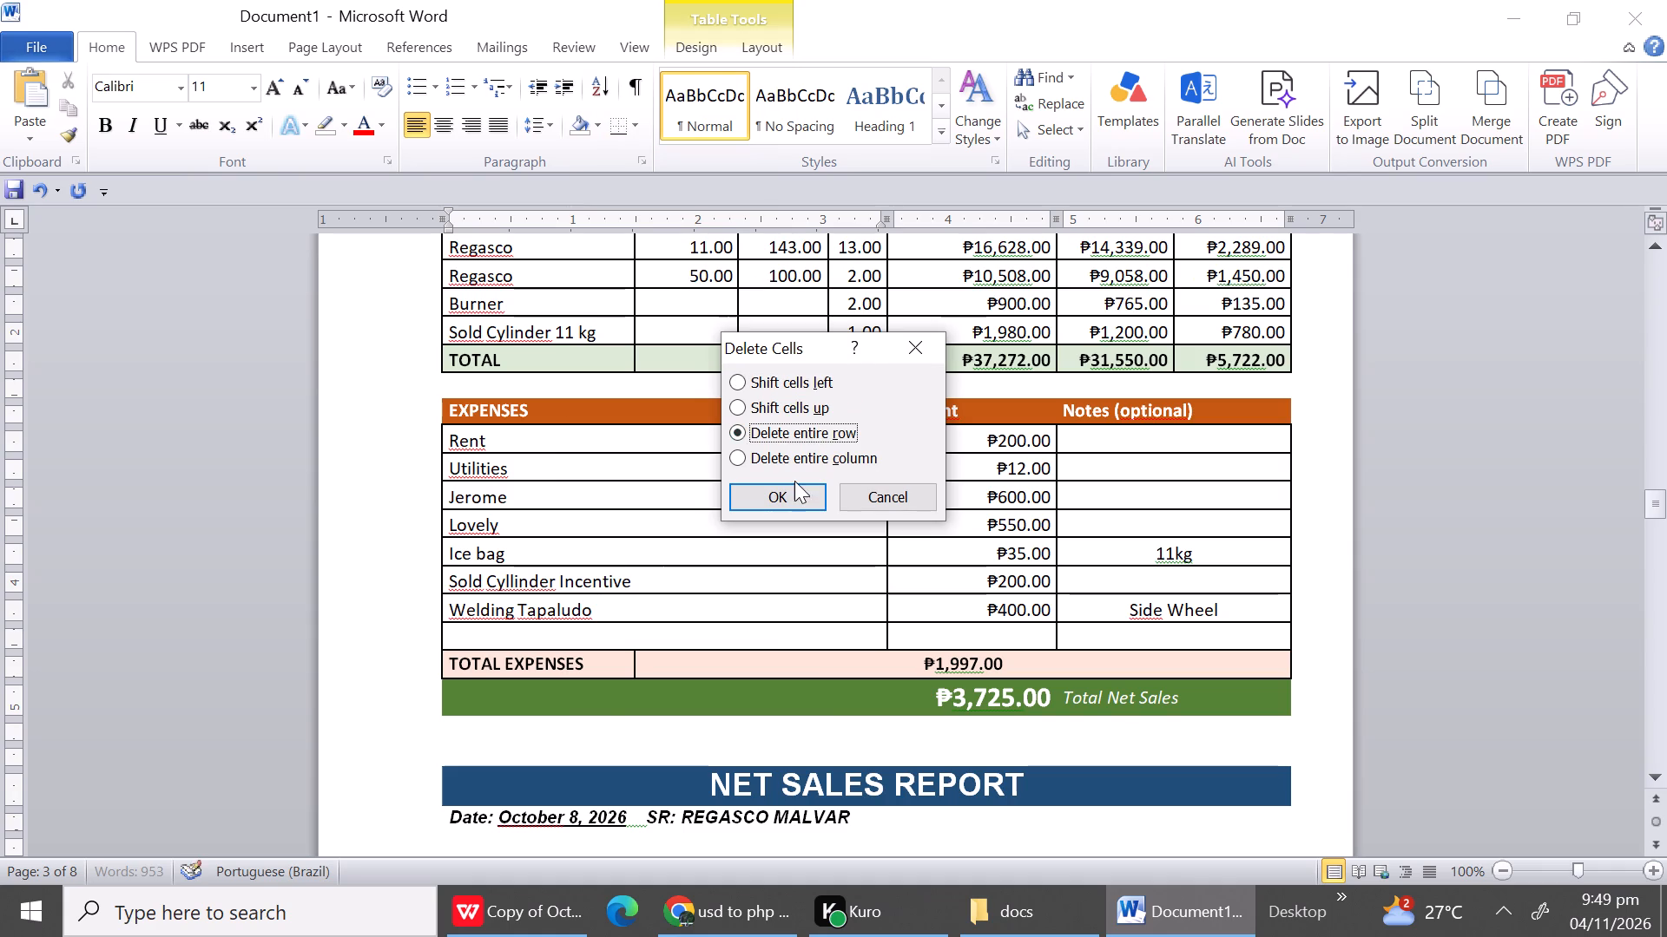
click(794, 483)
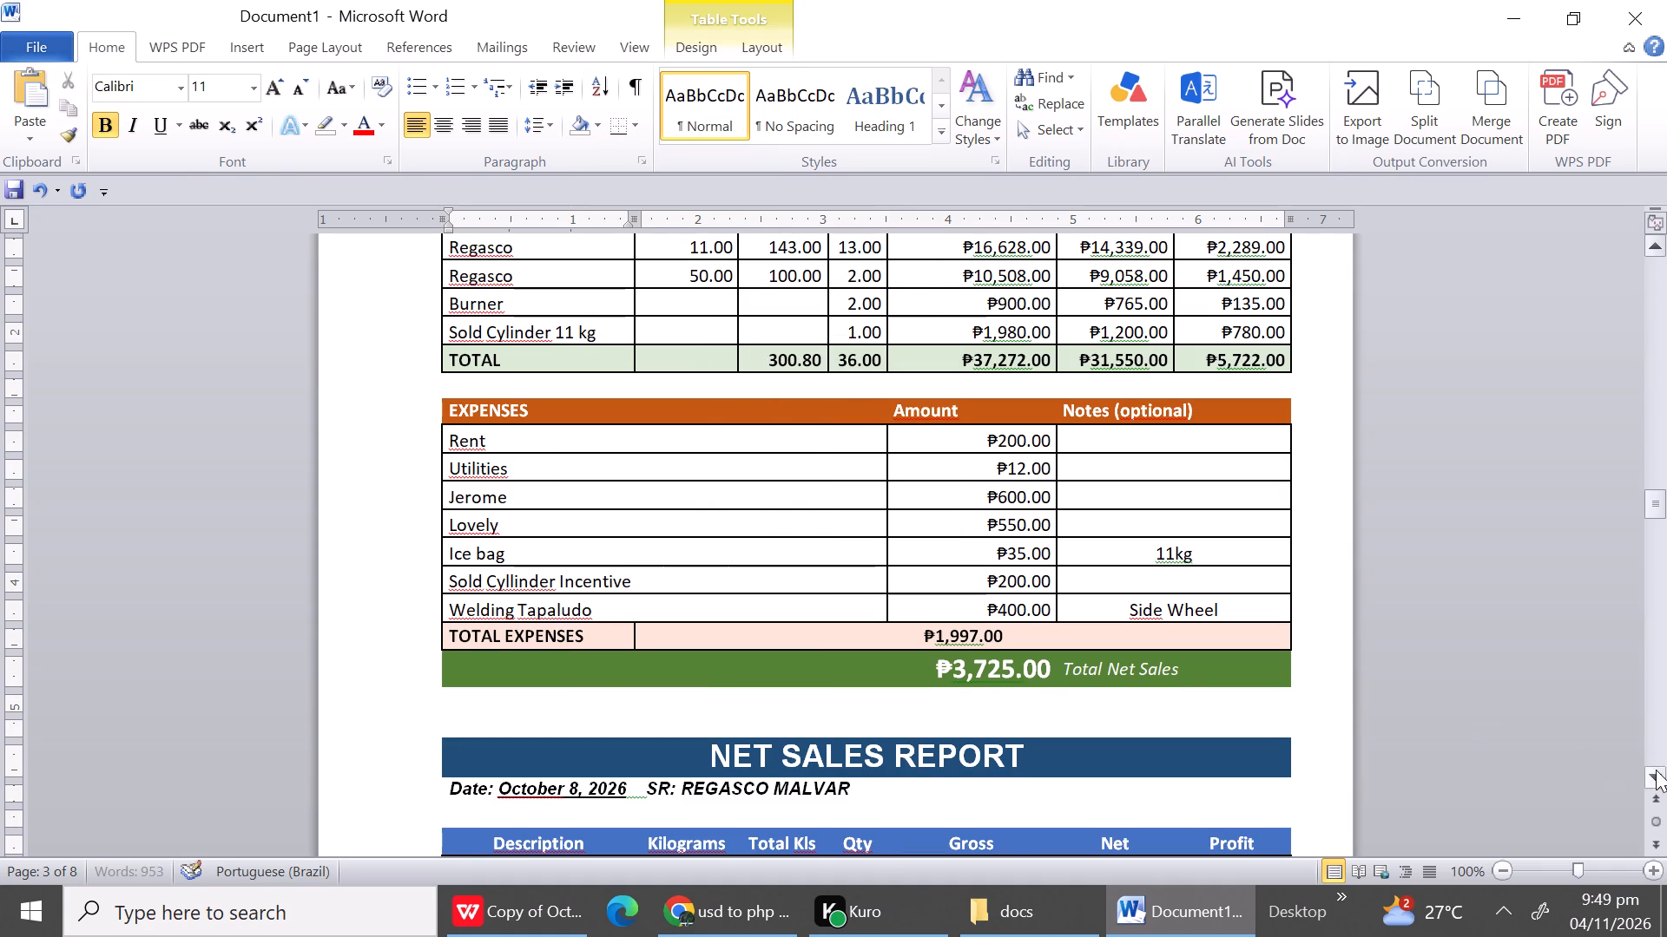
Delete the entire blank row between the date line and the Description header in the October 8 report.
triple_click(1656, 772)
click(1656, 772)
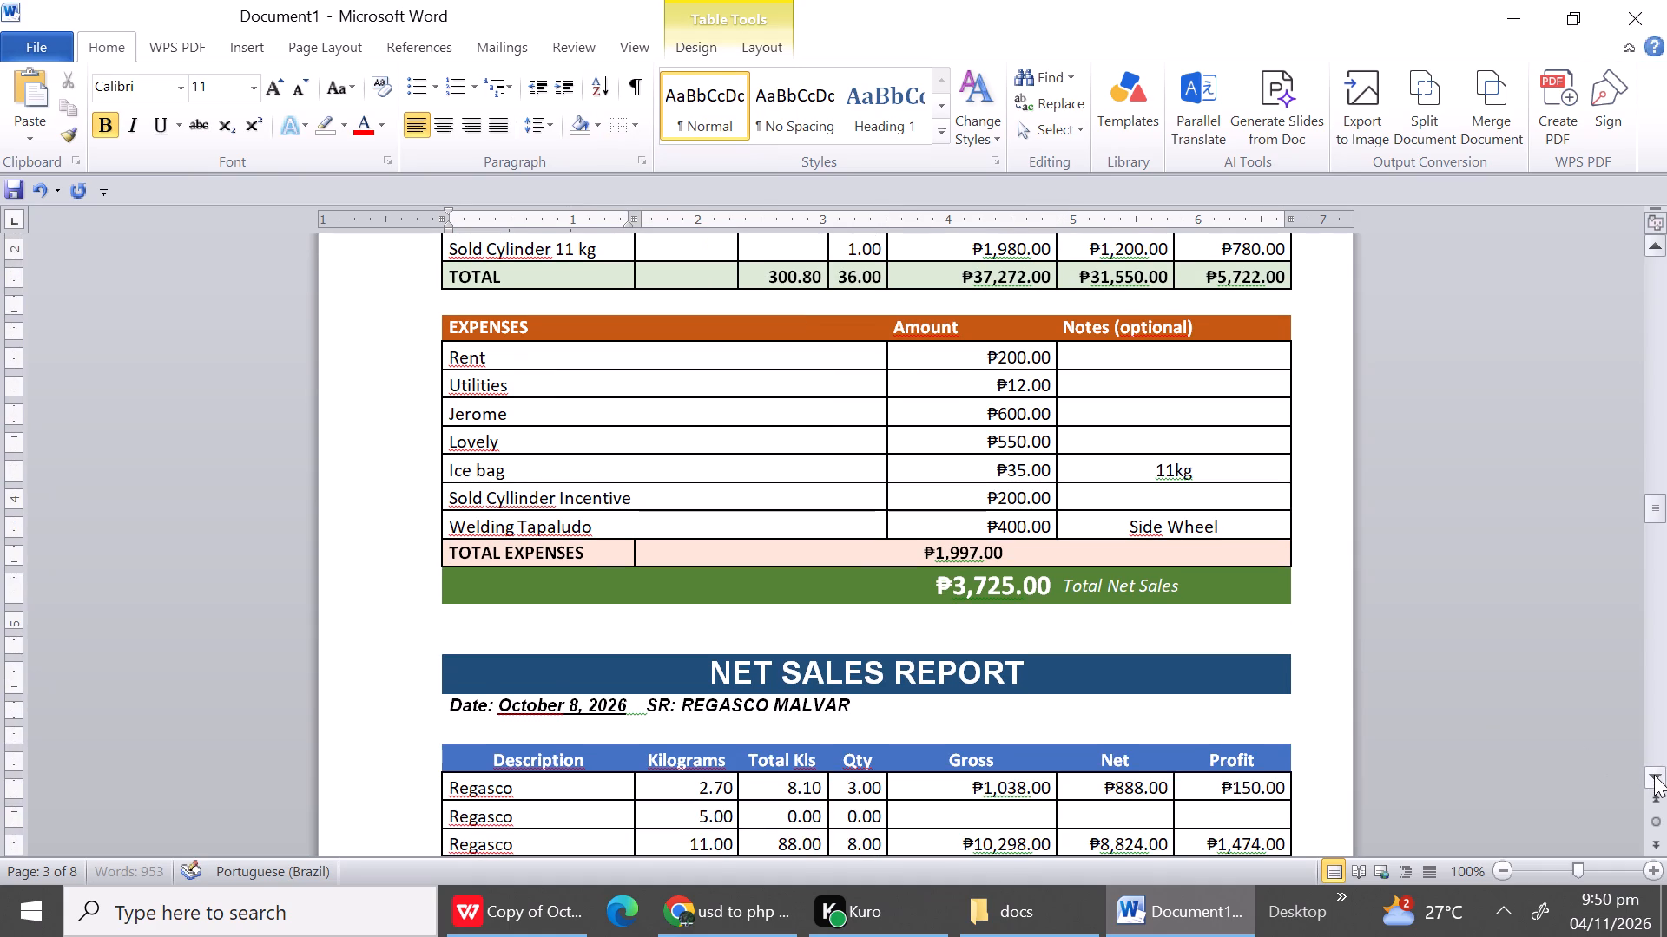
triple_click(1654, 775)
triple_click(1654, 775)
triple_click(1654, 775)
triple_click(1654, 775)
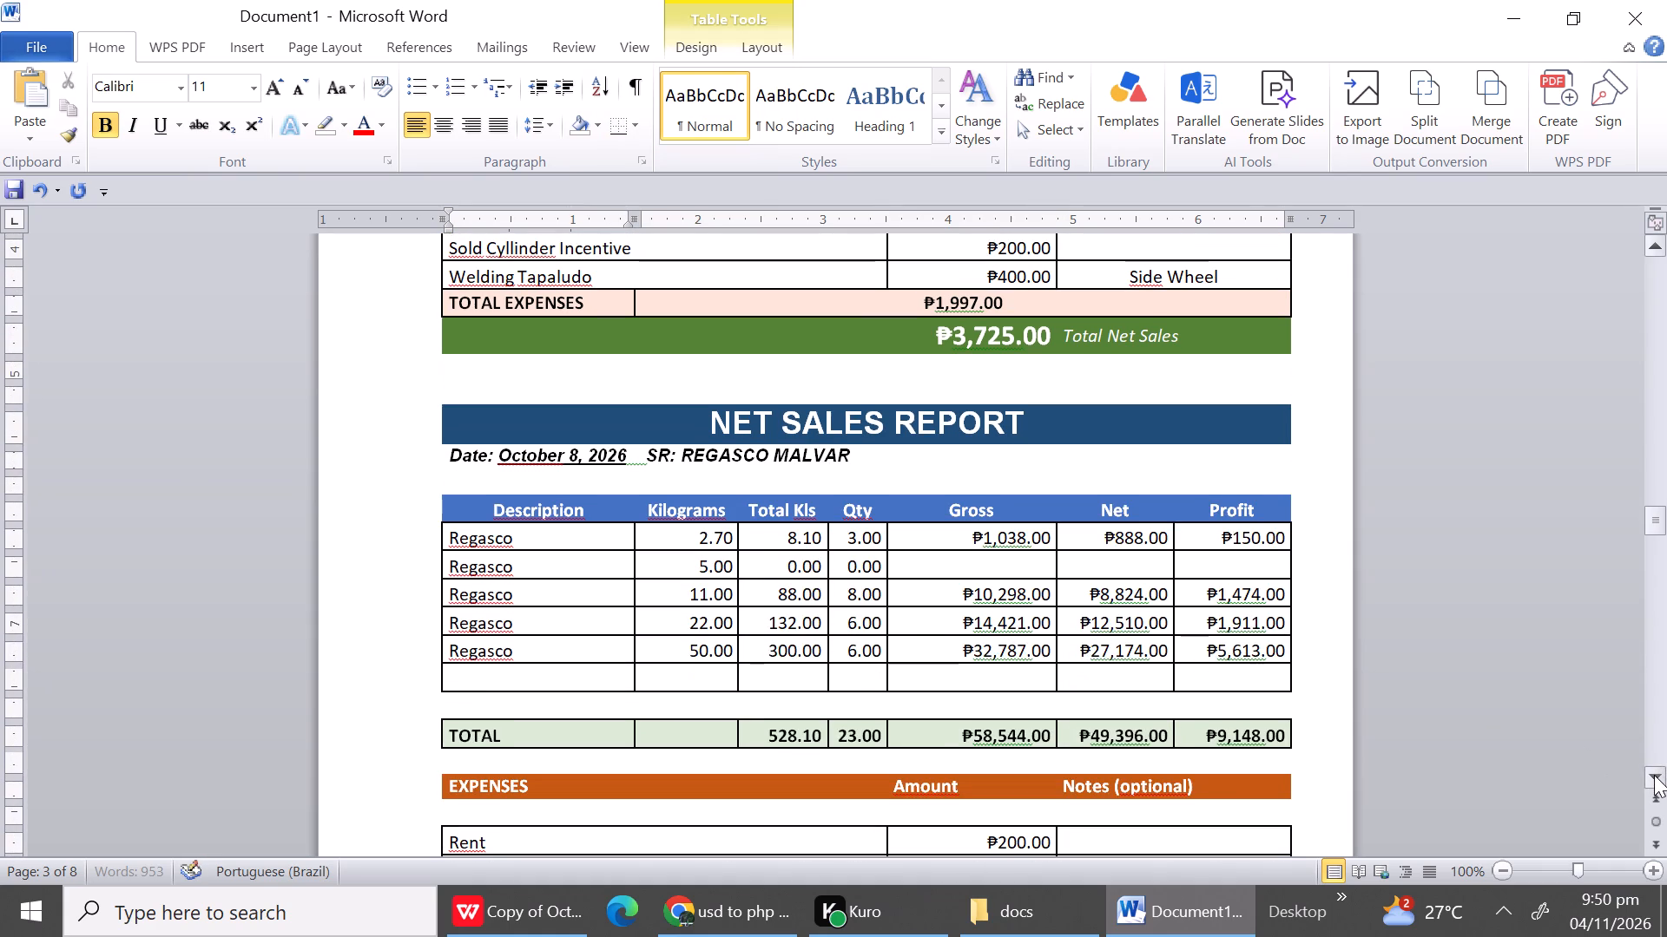
click(511, 478)
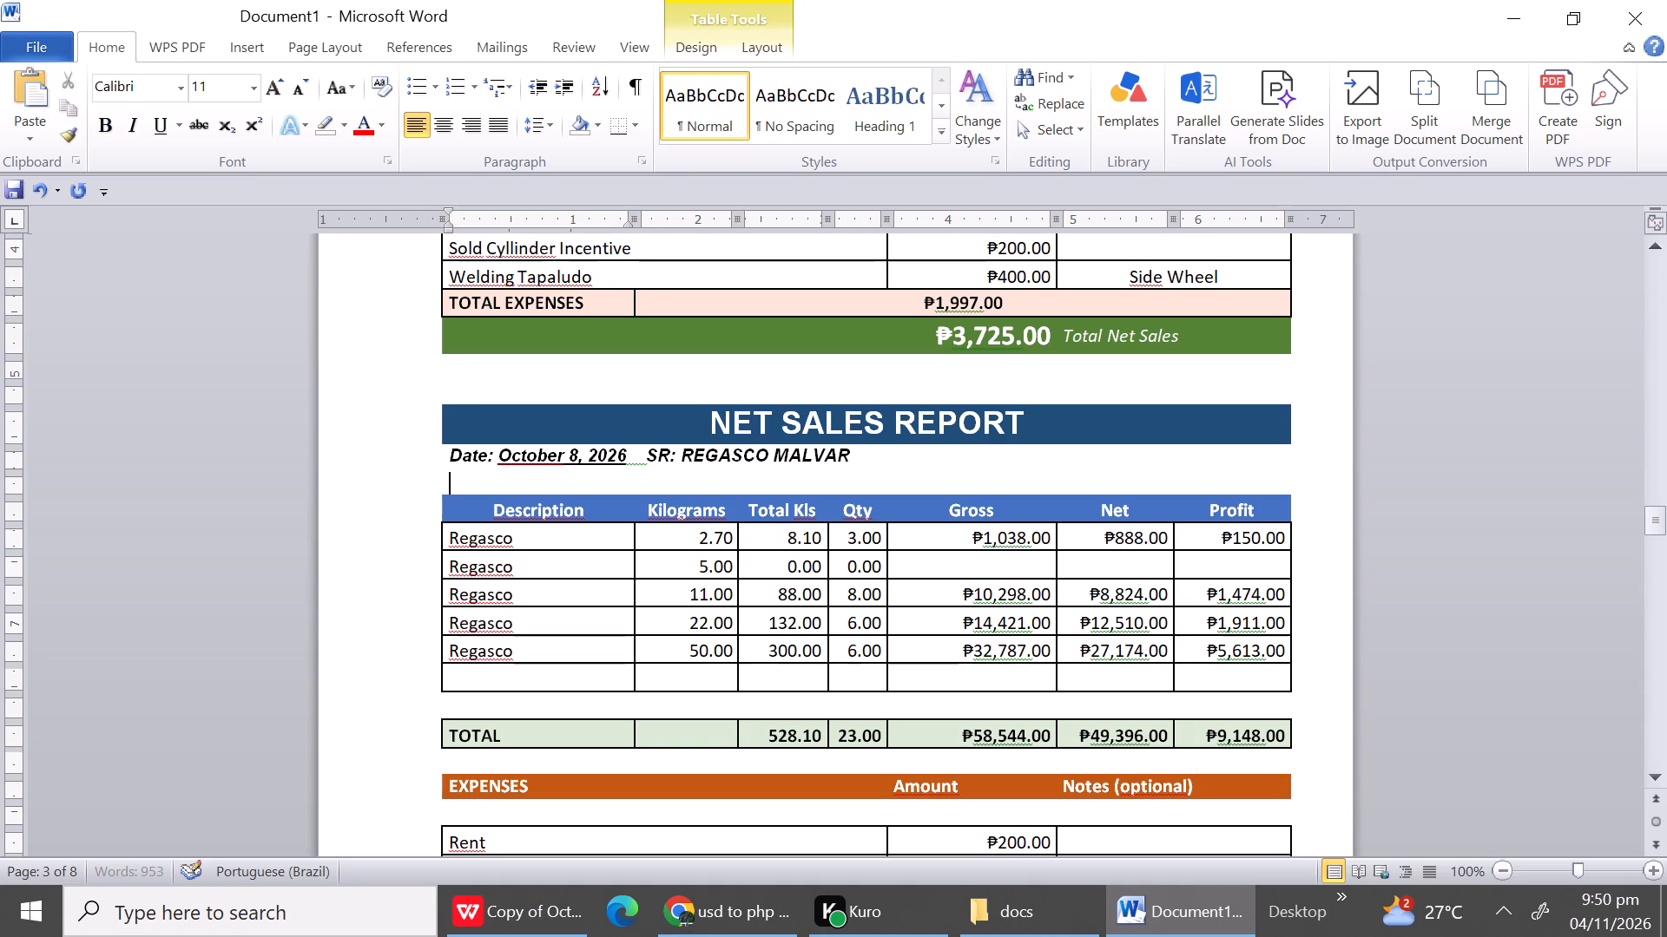
right_click(511, 478)
click(609, 449)
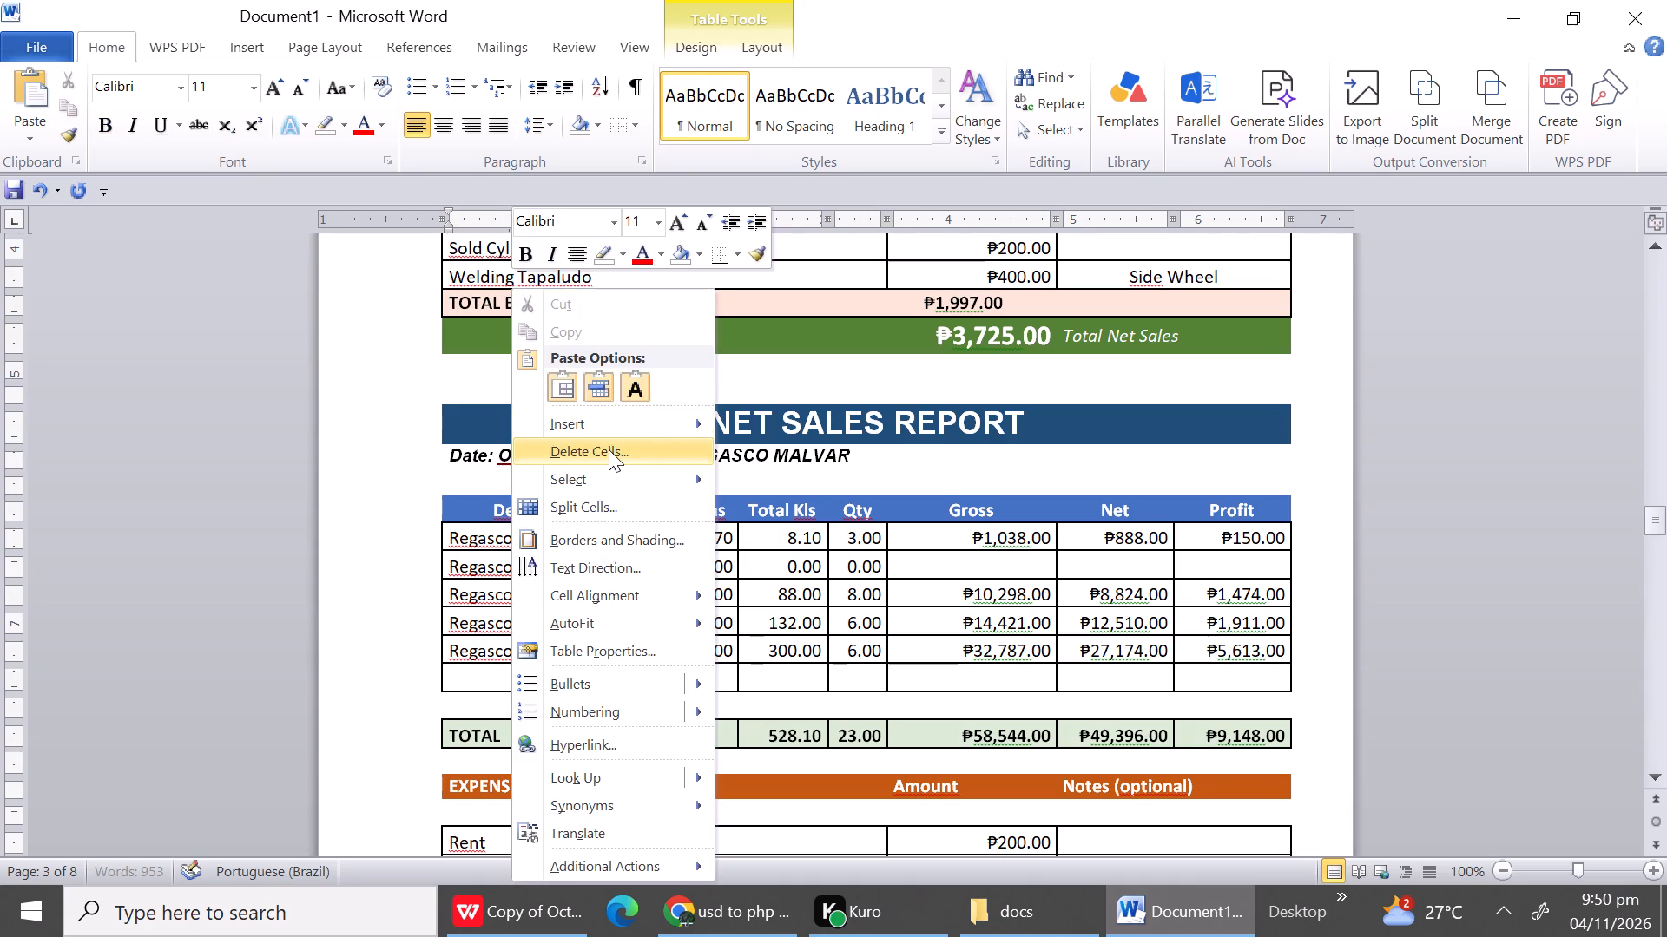
click(785, 427)
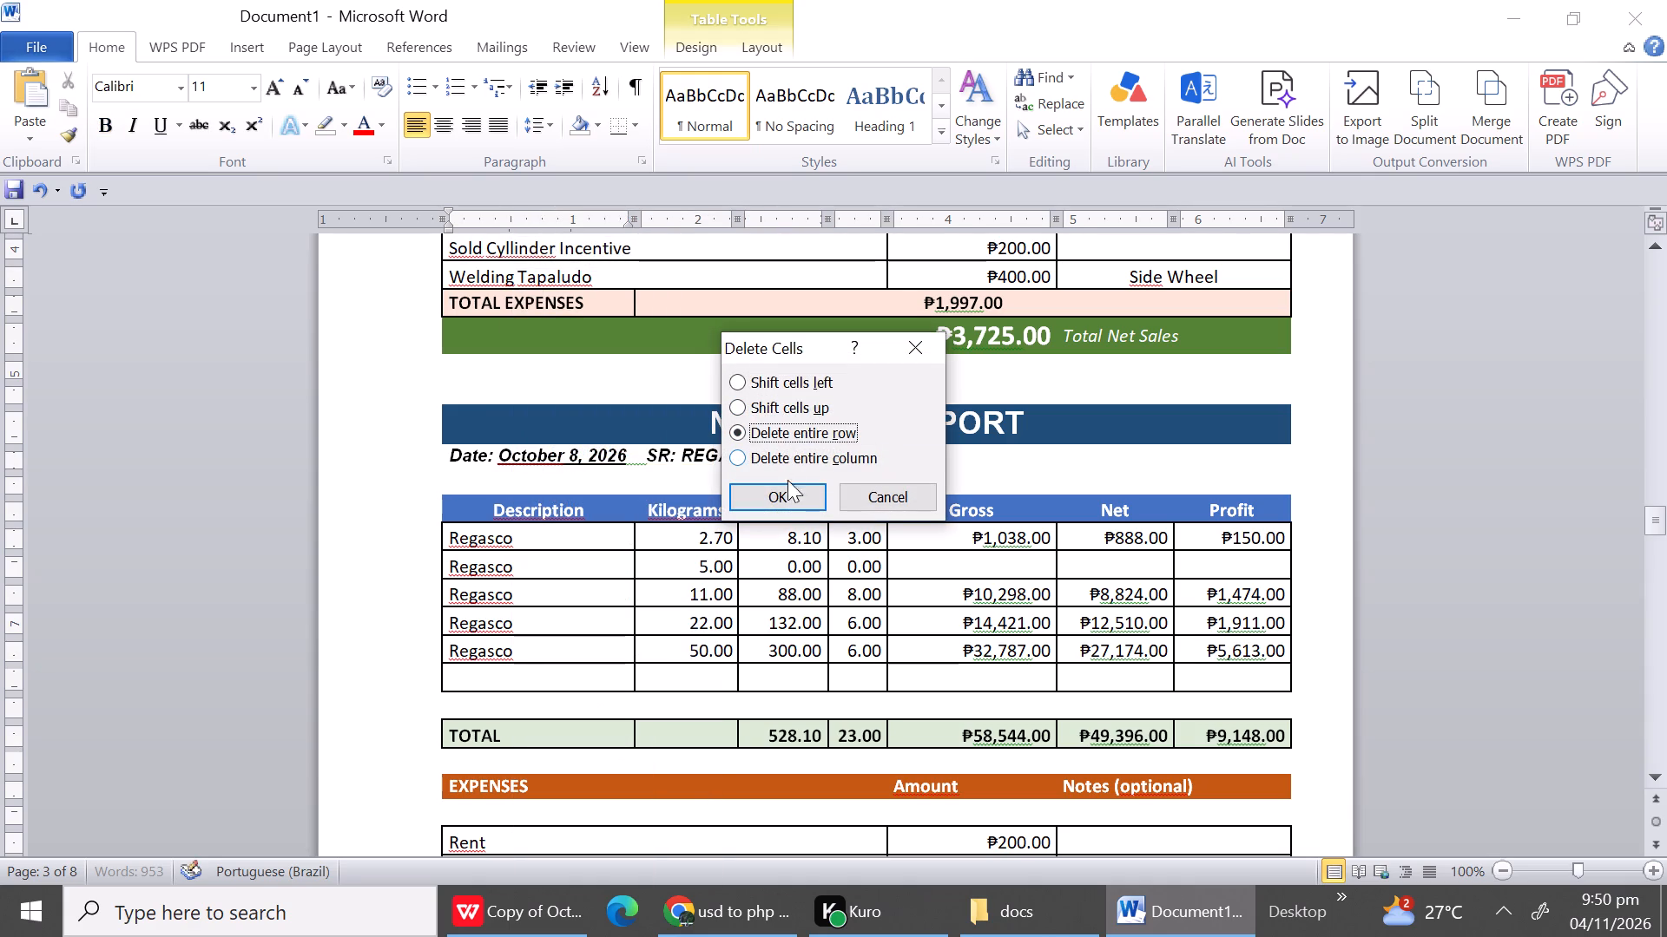
click(788, 500)
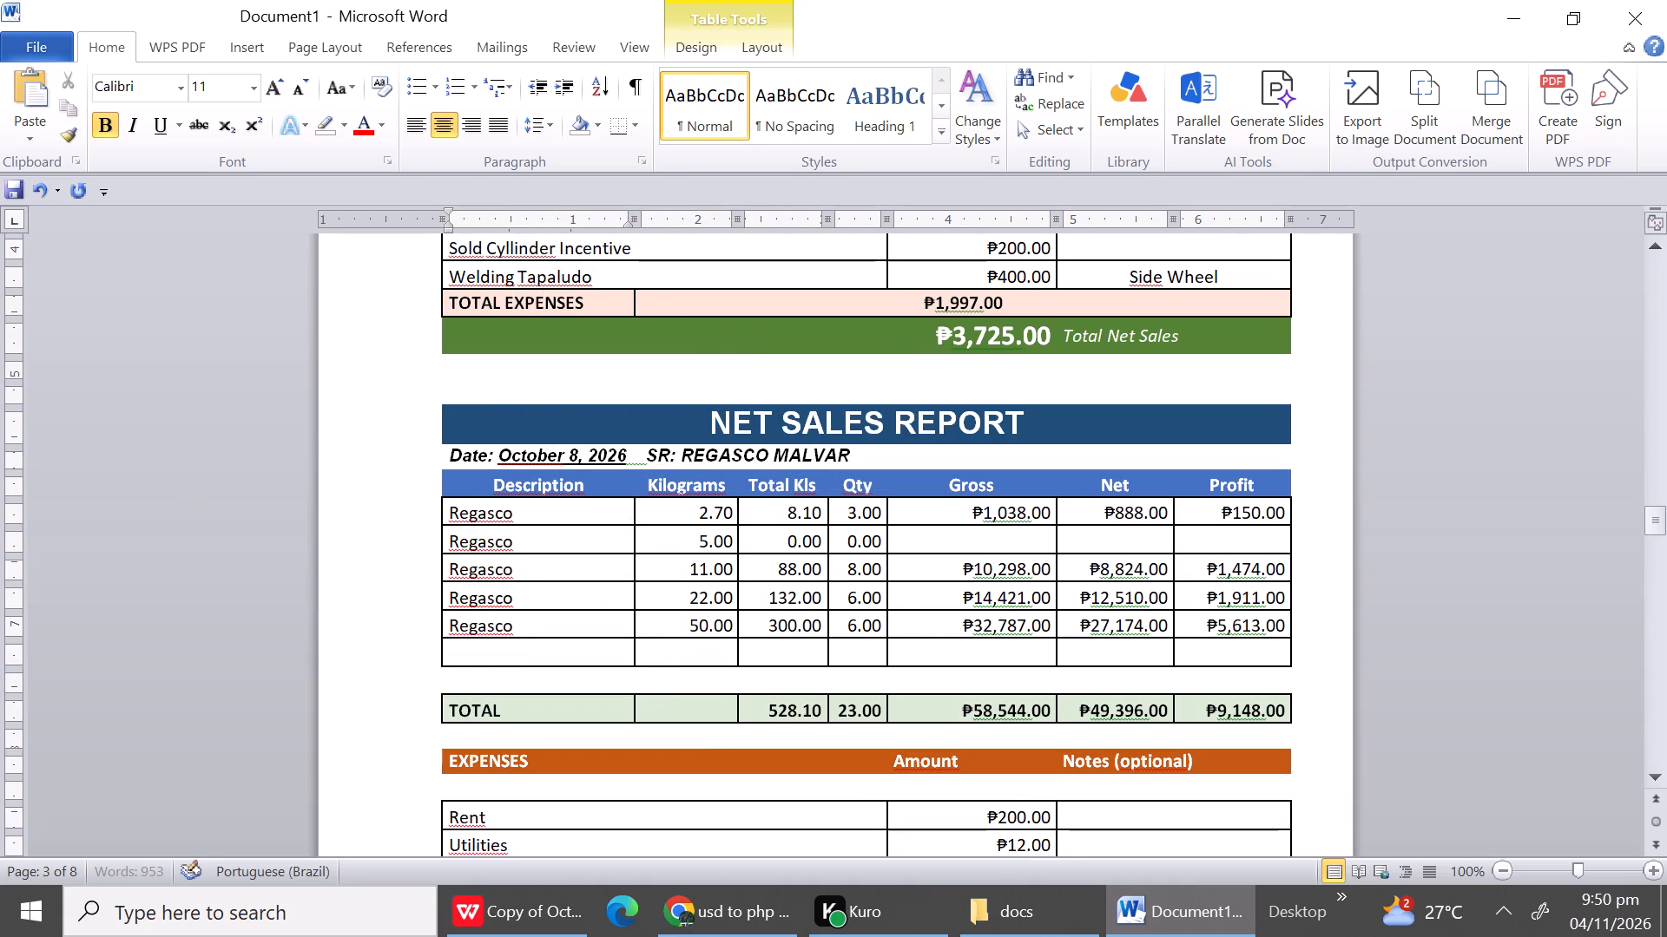
Delete the two entire blank rows between the 50.00 kg Regasco row and TOTAL in the October 8 sales table.
drag(574, 659, 565, 691)
right_click(565, 691)
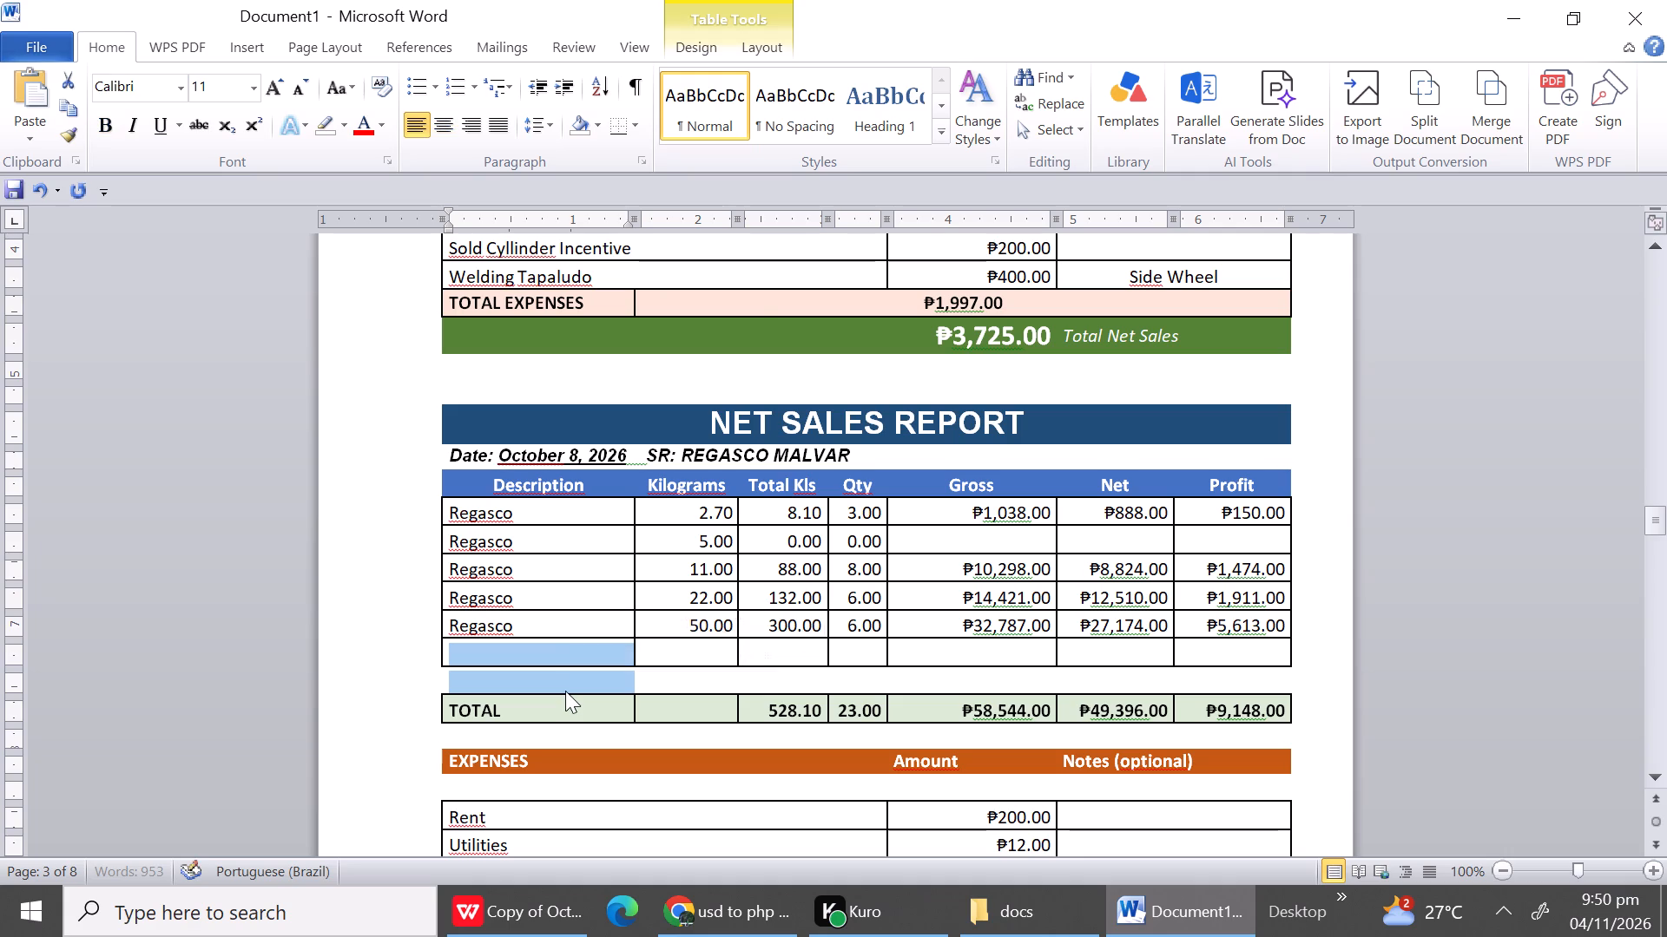
click(617, 486)
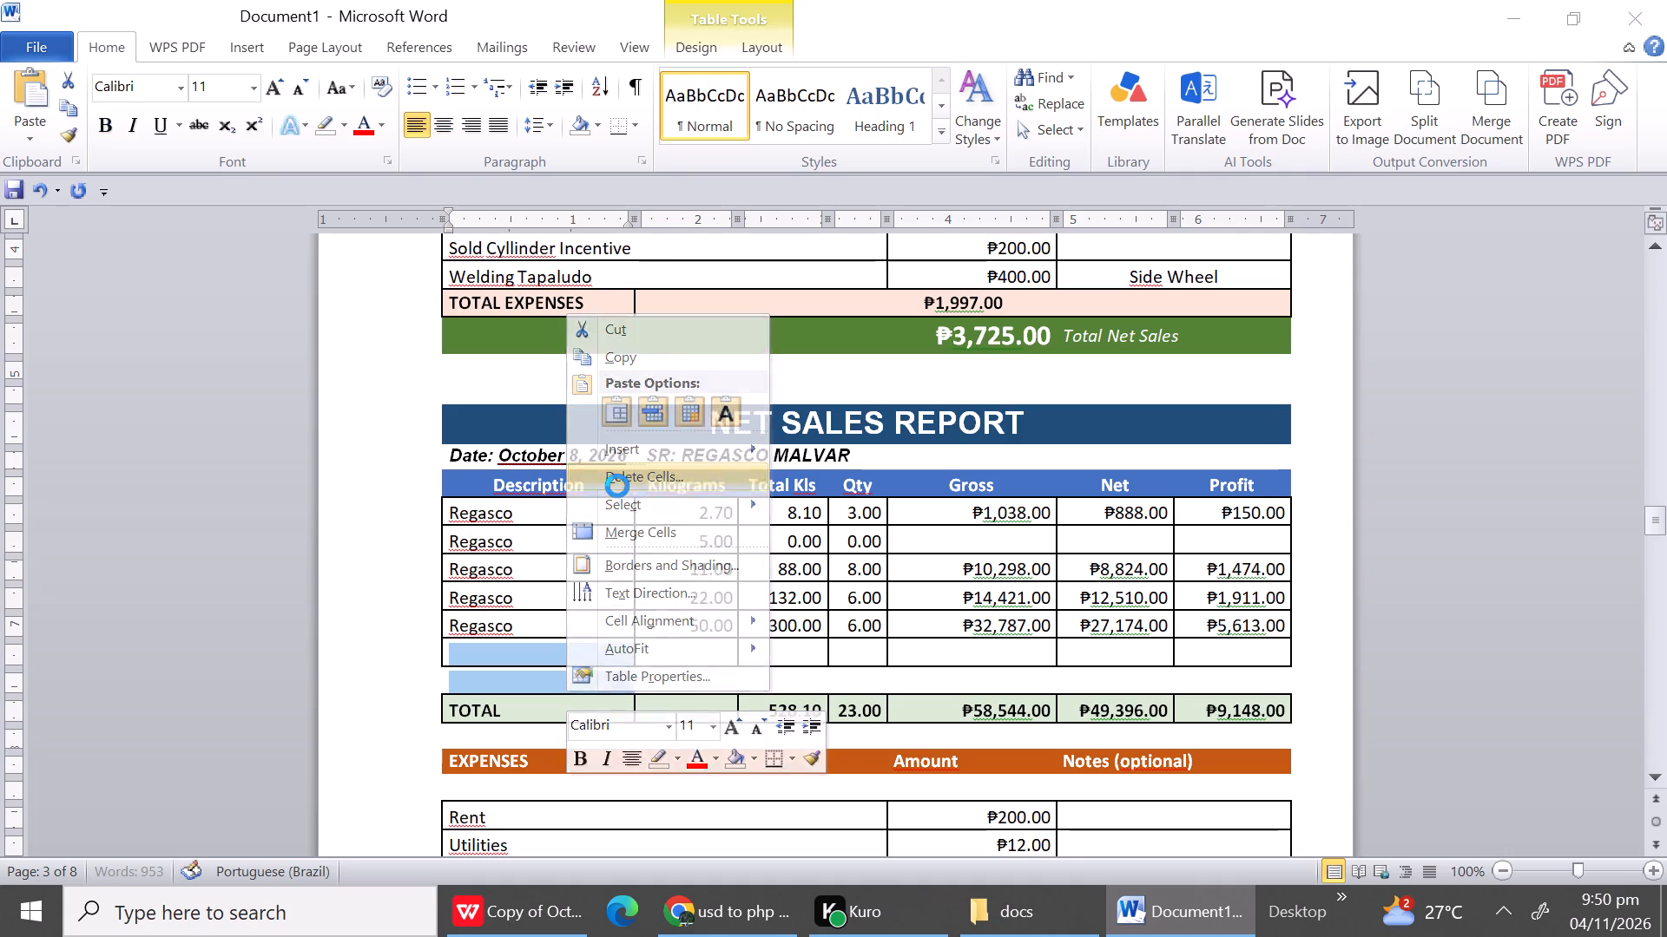
click(756, 437)
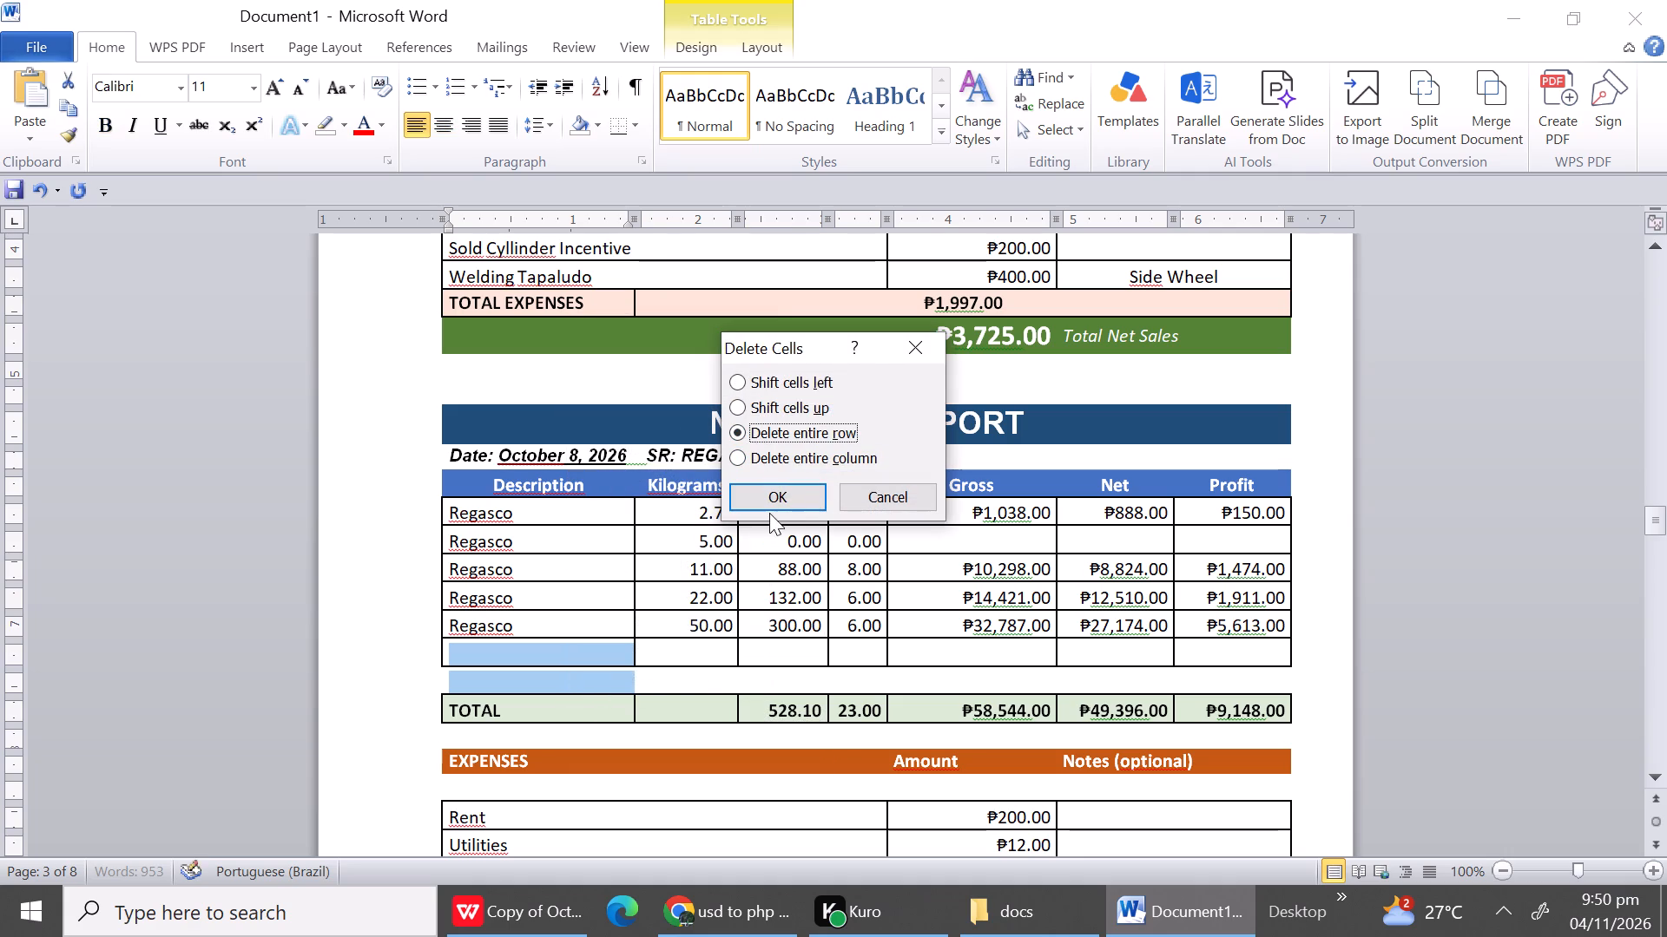
click(771, 499)
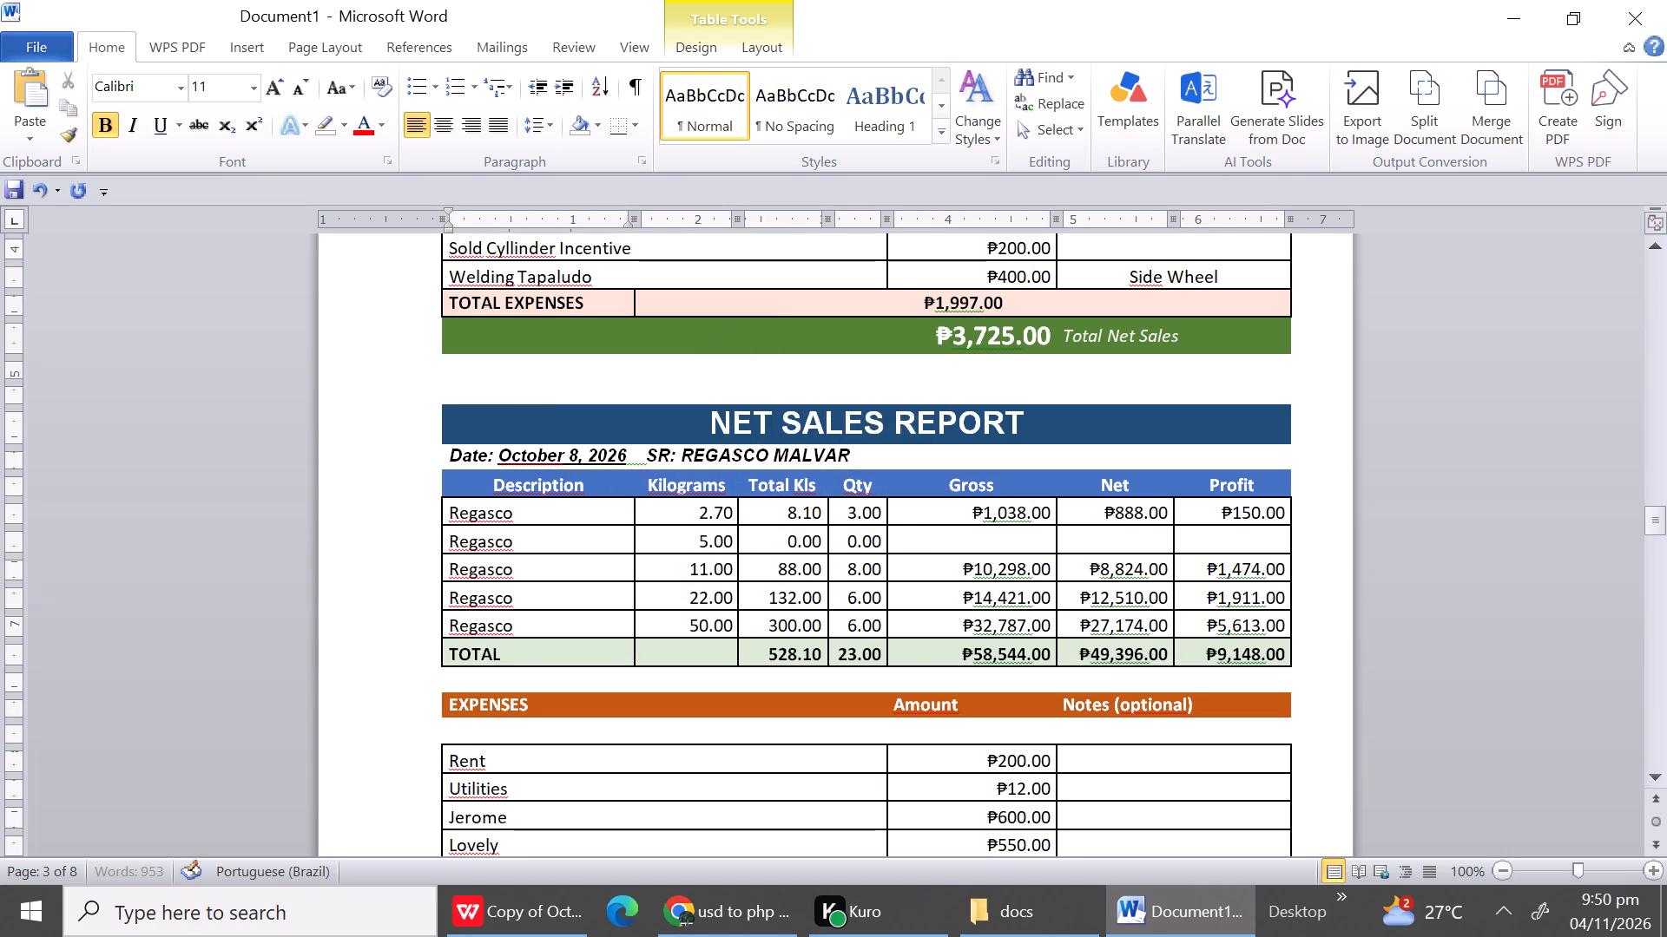
Delete the entire blank row between the EXPENSES header and the Rent row in the October 8 report.
click(469, 736)
right_click(469, 736)
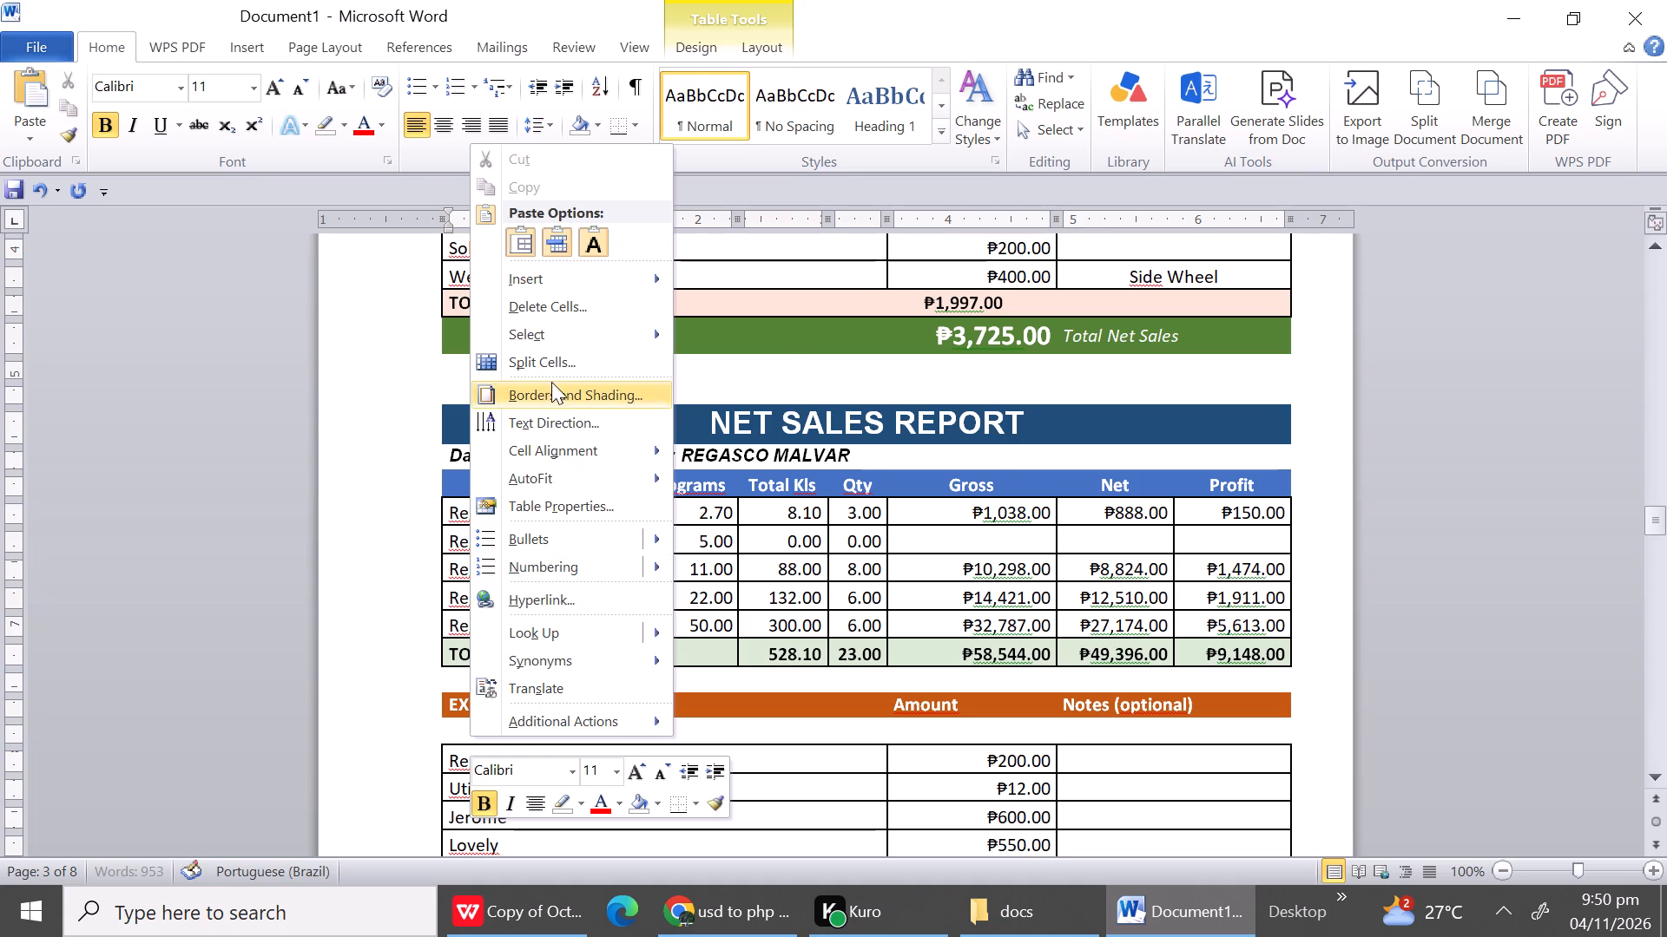
click(553, 313)
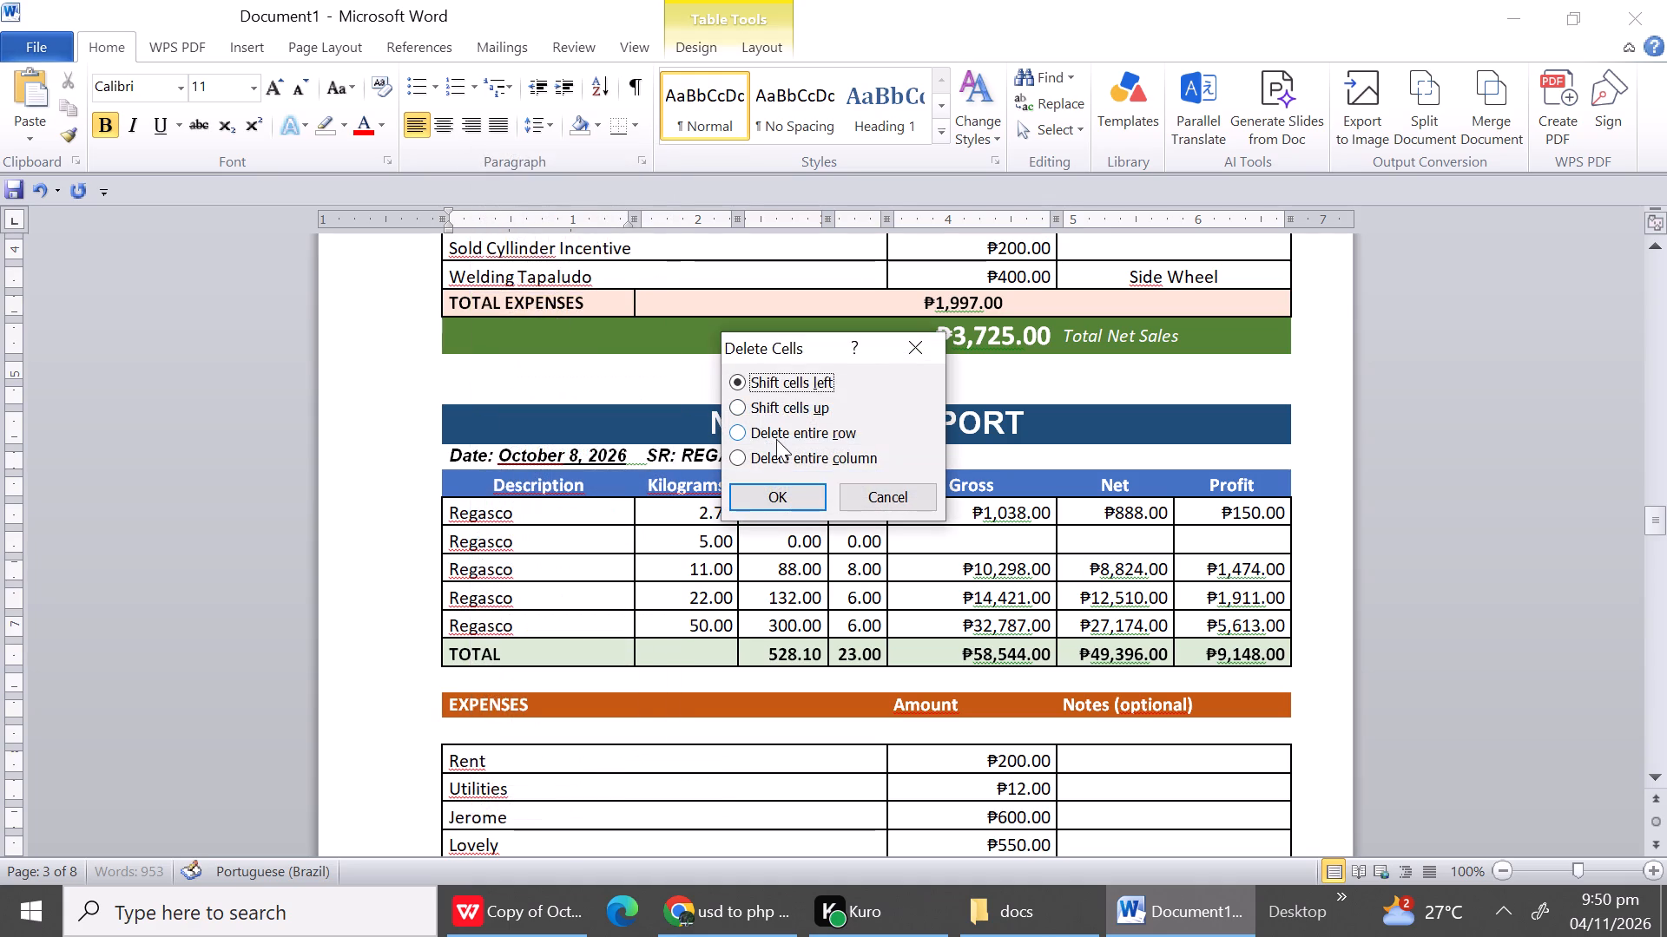
click(774, 437)
click(785, 495)
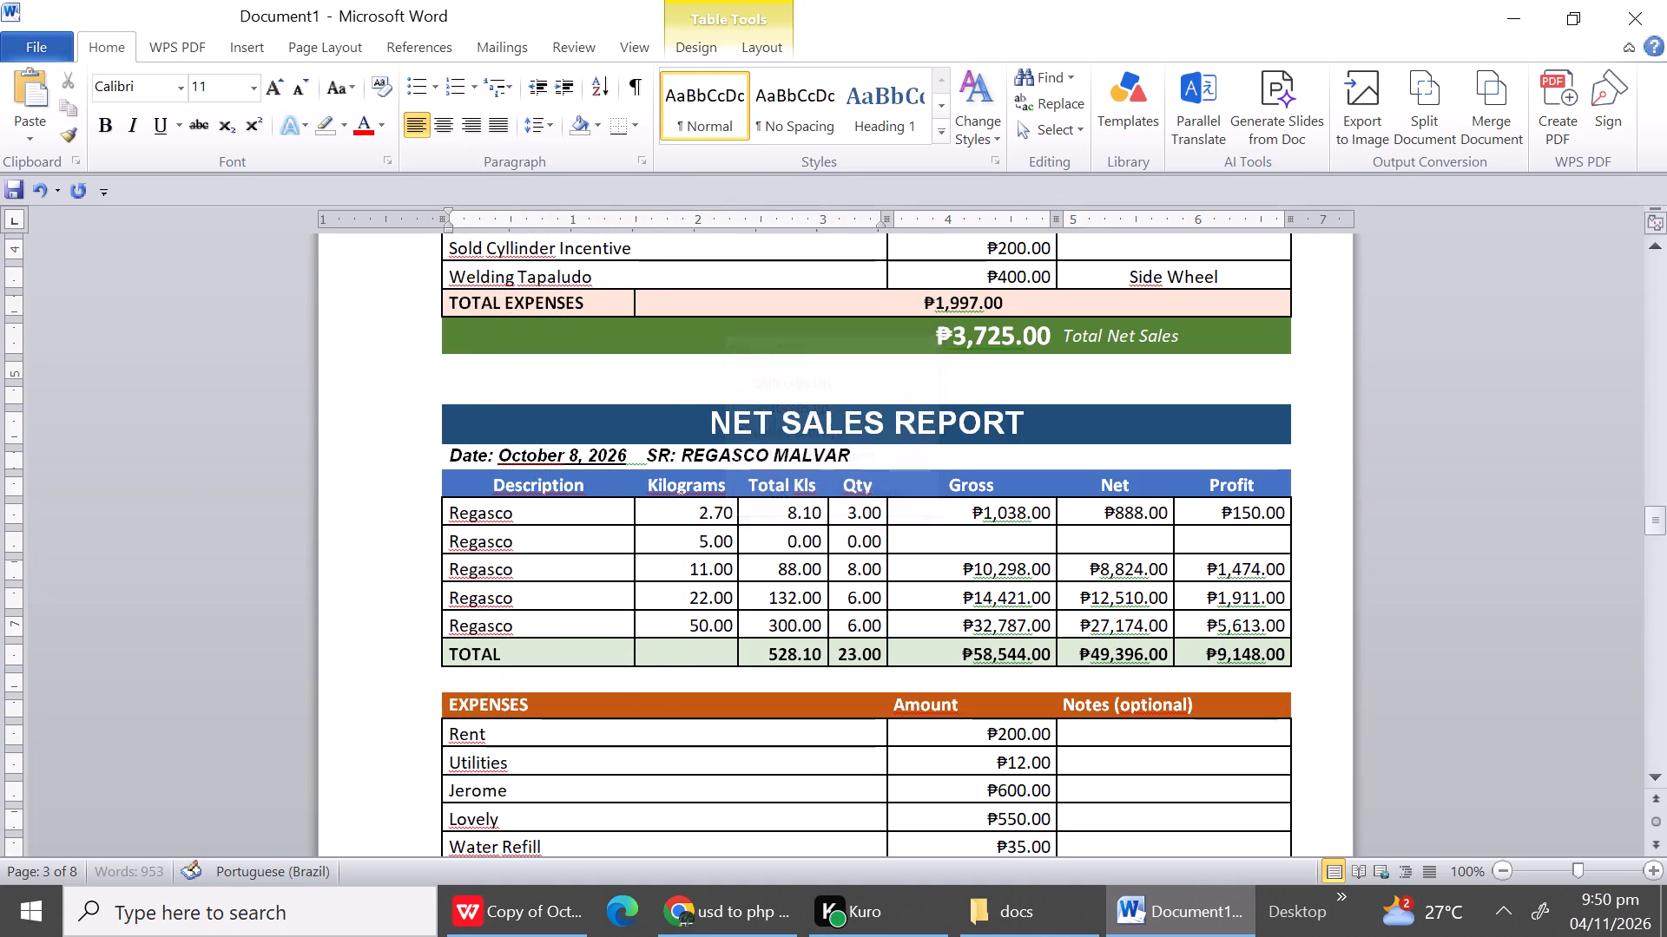
Delete the three entire blank rows between Water Refill and TOTAL EXPENSES in the October 8 expenses table.
triple_click(1657, 776)
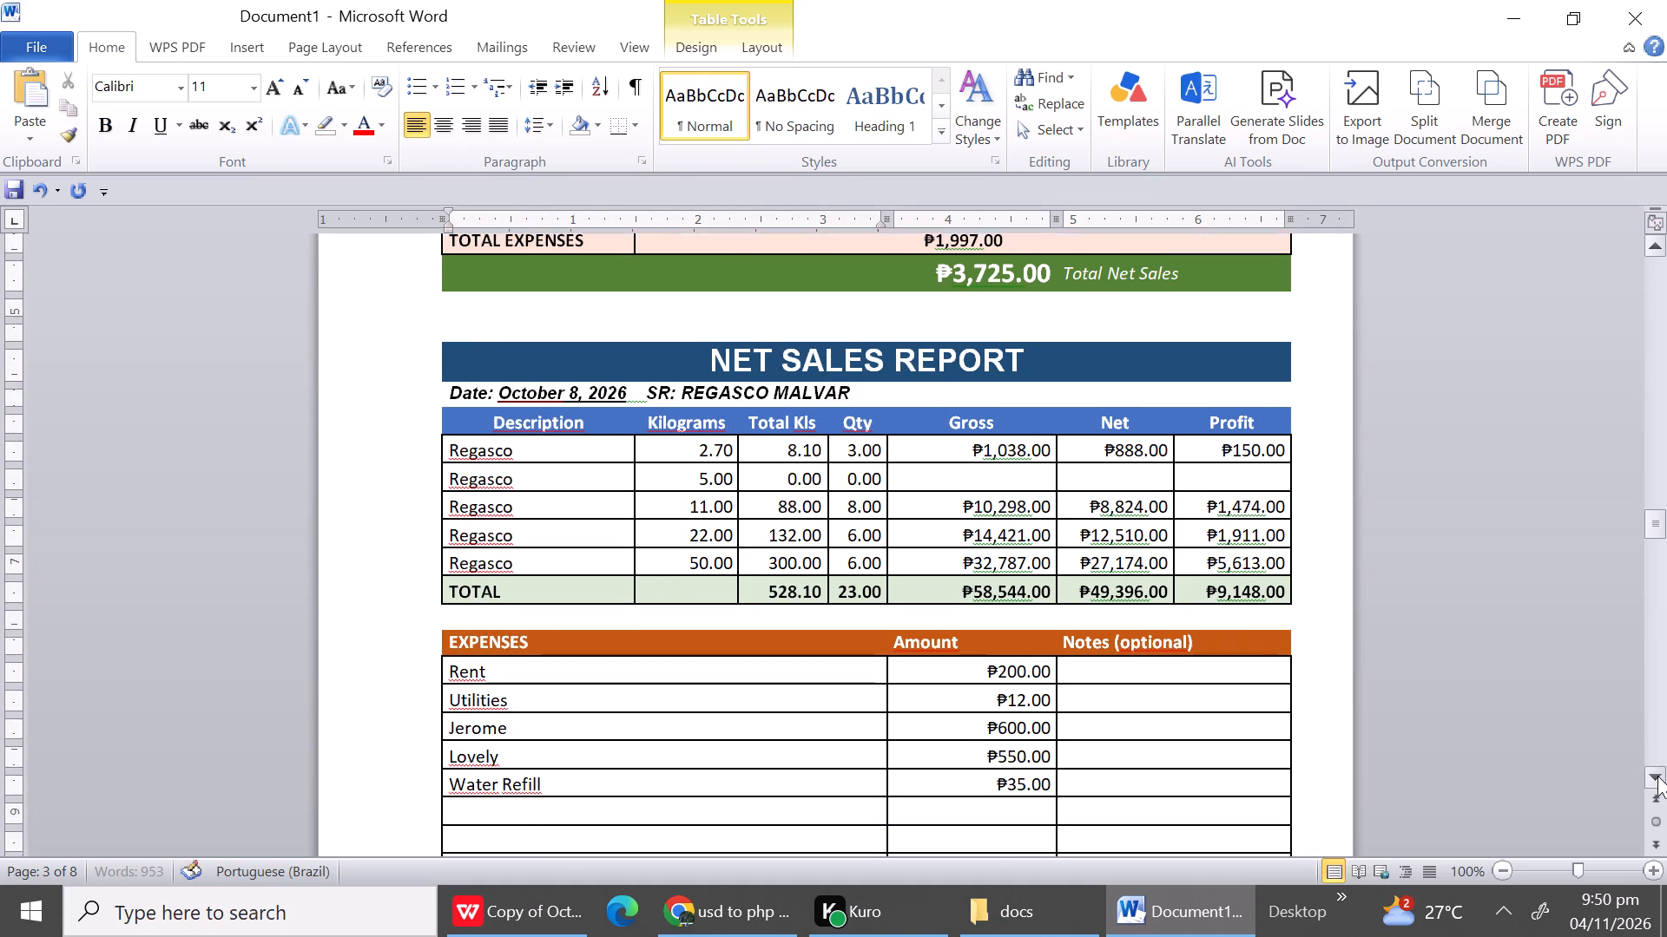
triple_click(1657, 776)
triple_click(1657, 776)
triple_click(1657, 776)
click(1657, 776)
drag(1657, 776, 828, 687)
drag(689, 584, 677, 752)
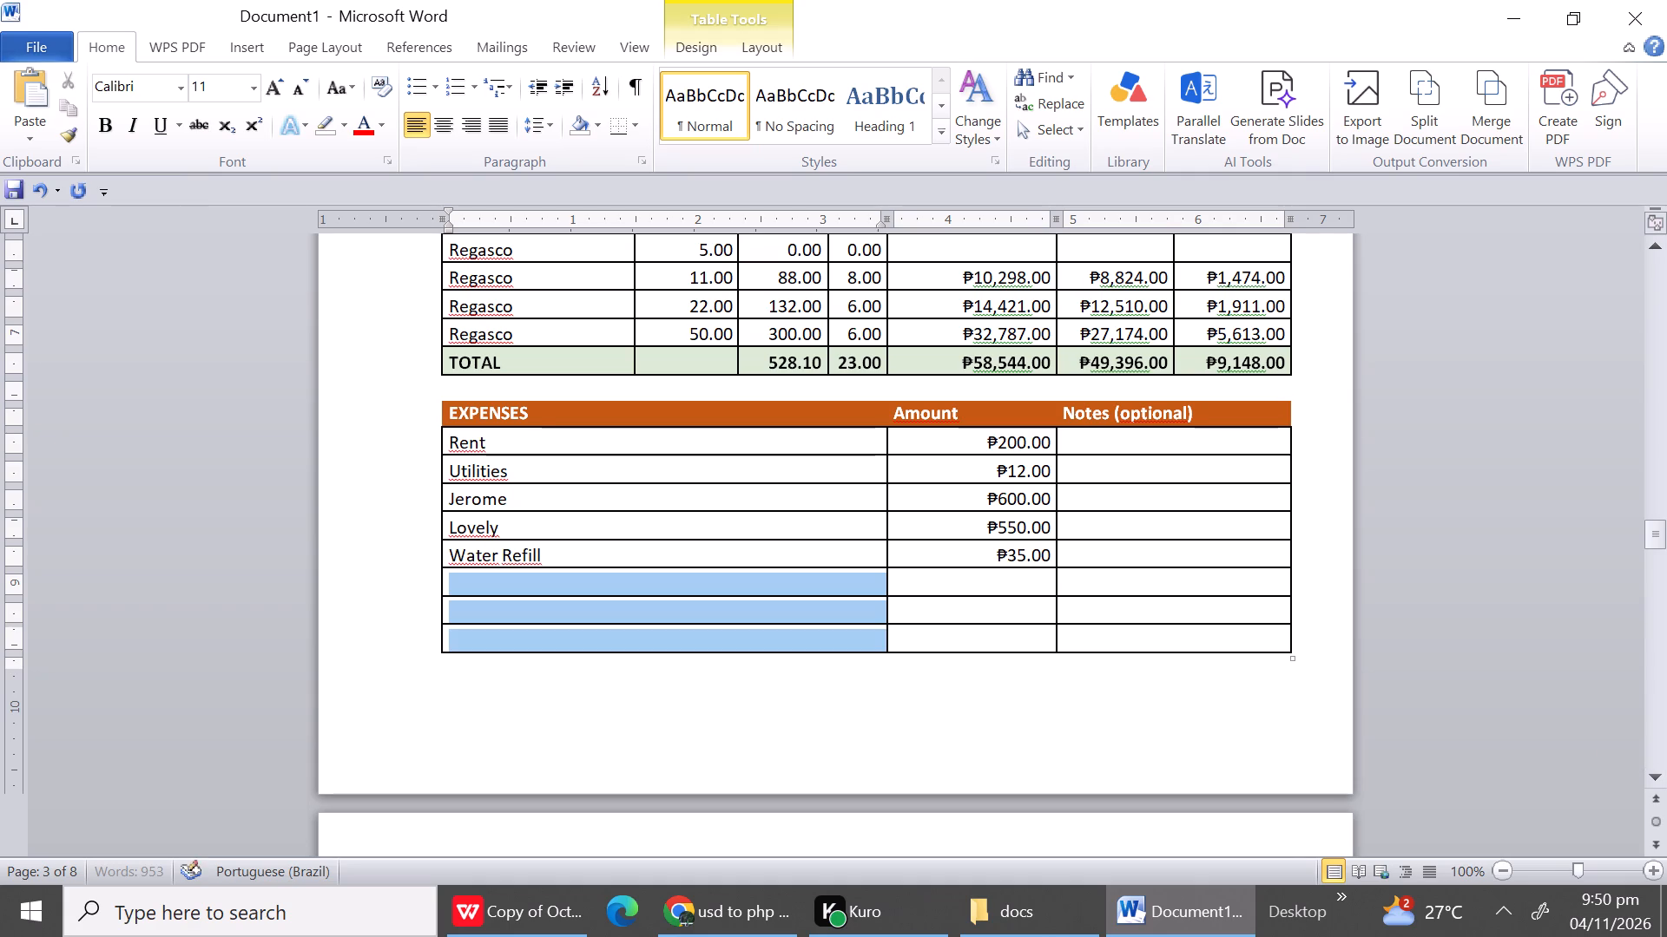
drag(677, 752, 706, 239)
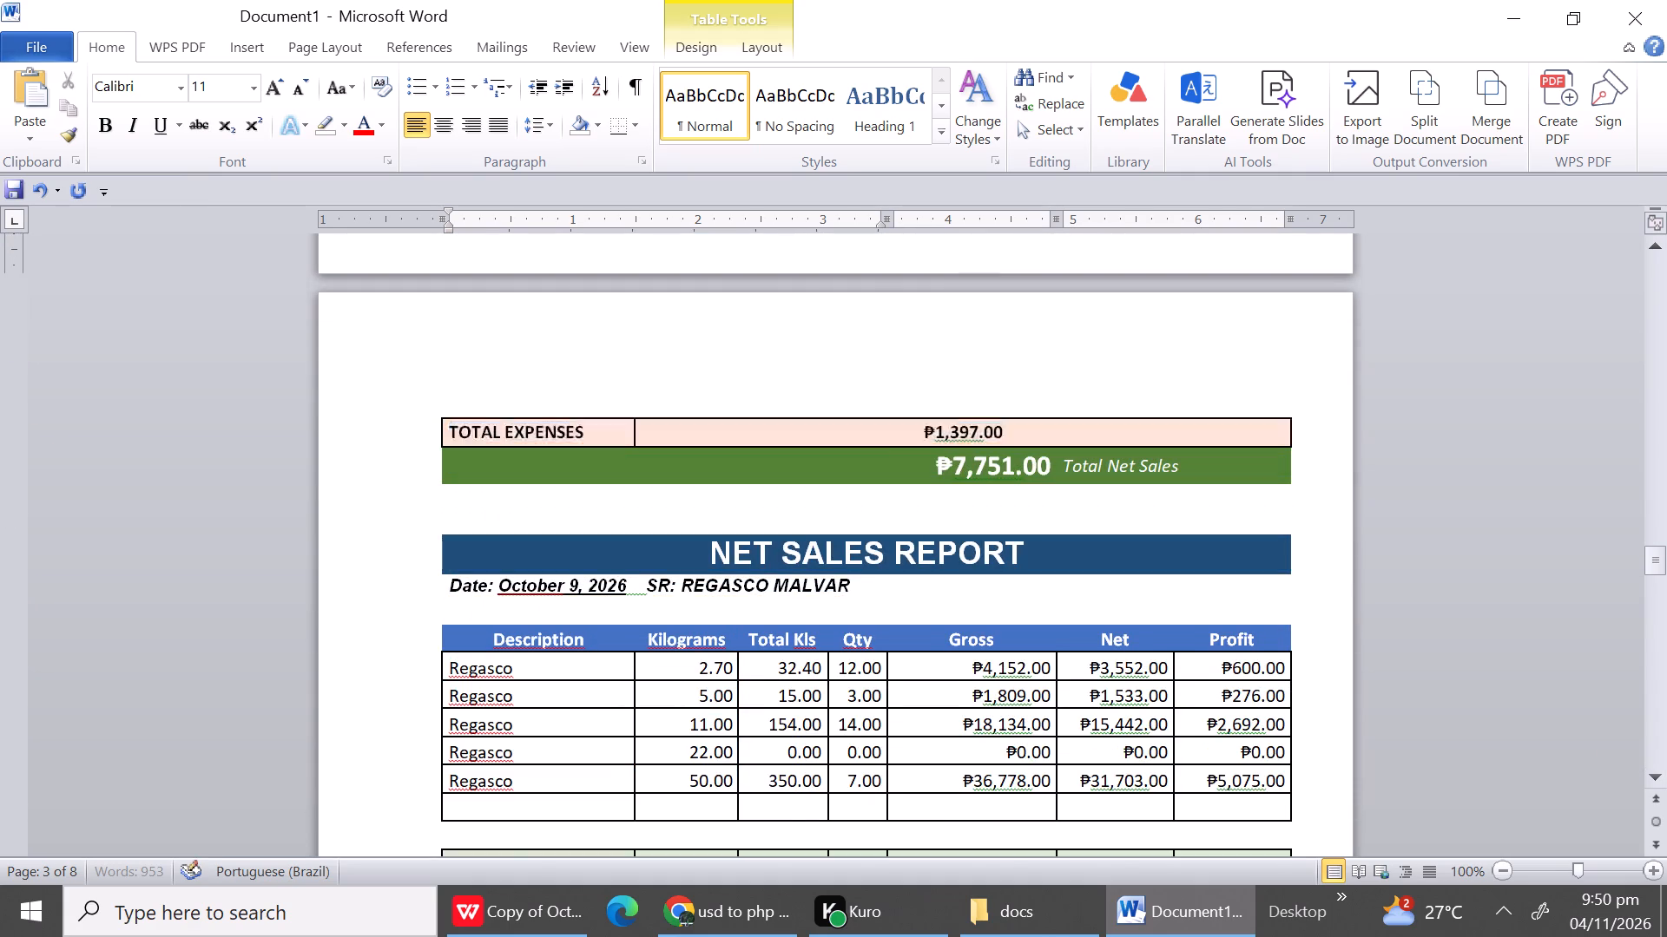
drag(706, 239, 688, 374)
right_click(688, 374)
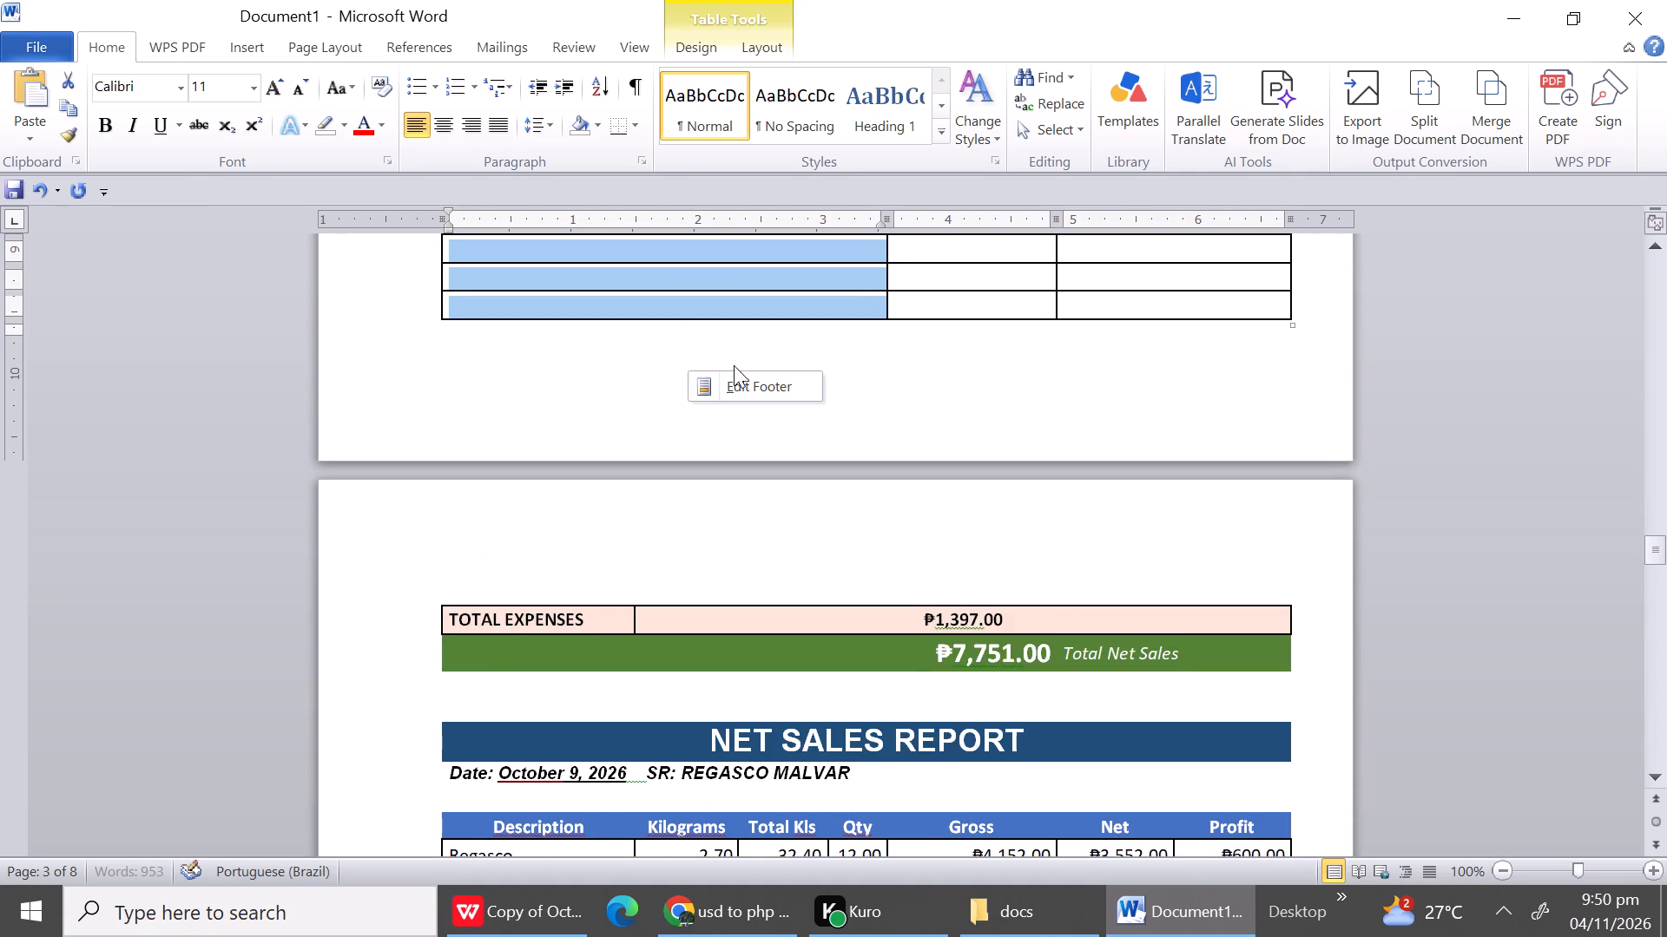
right_click(675, 313)
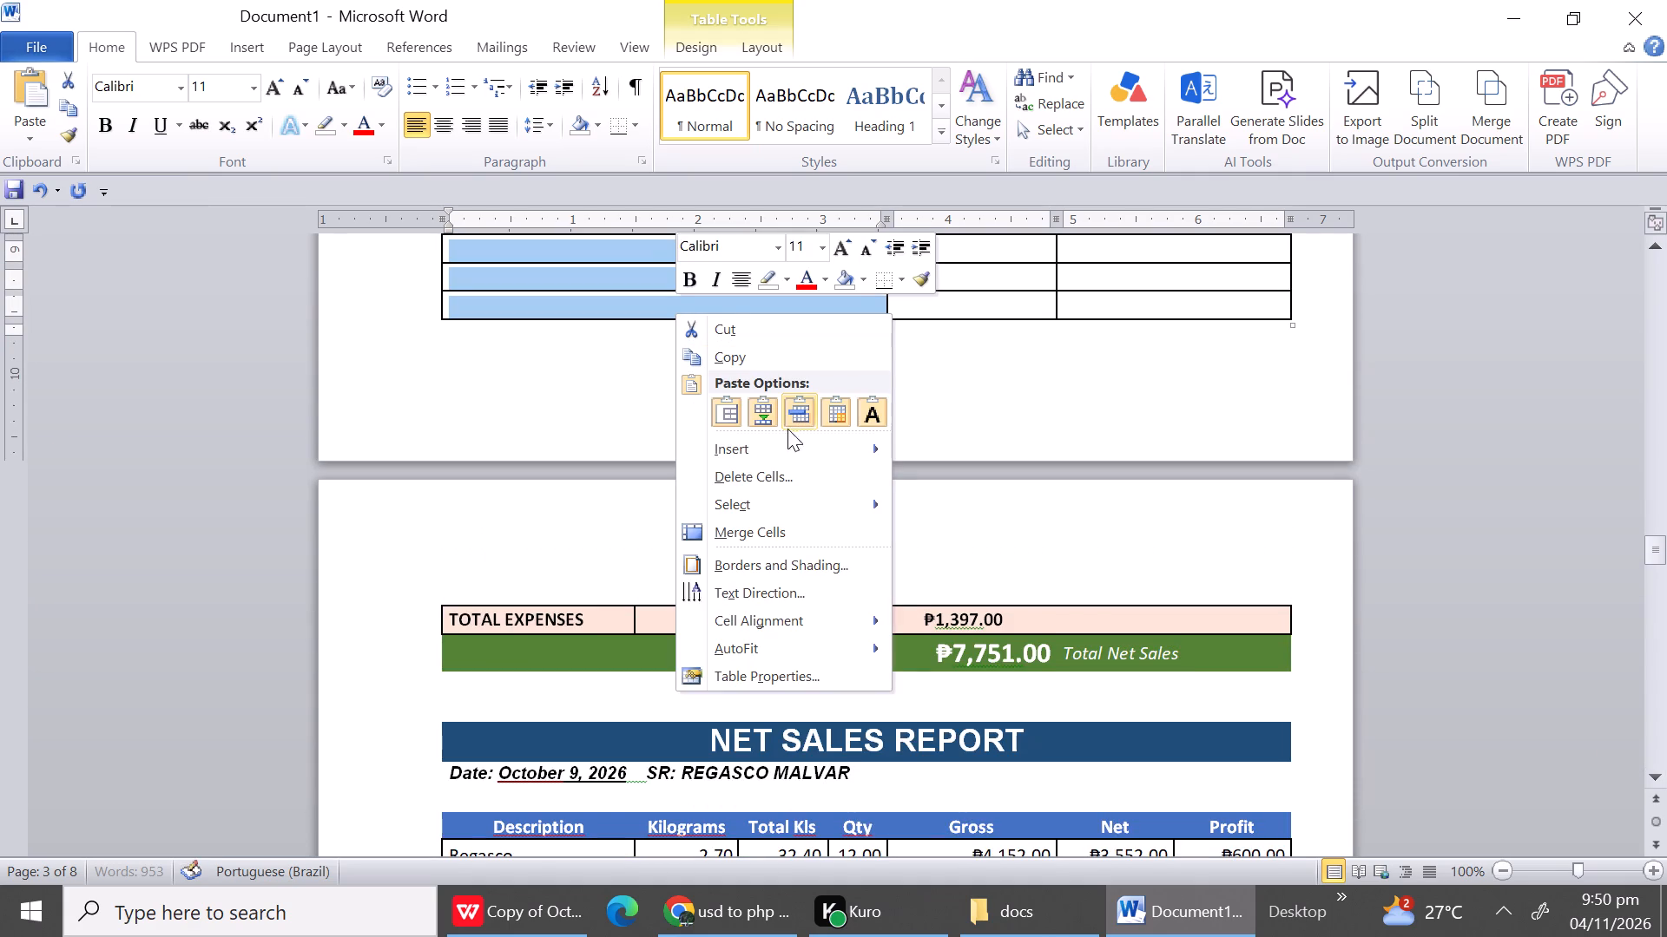
click(787, 479)
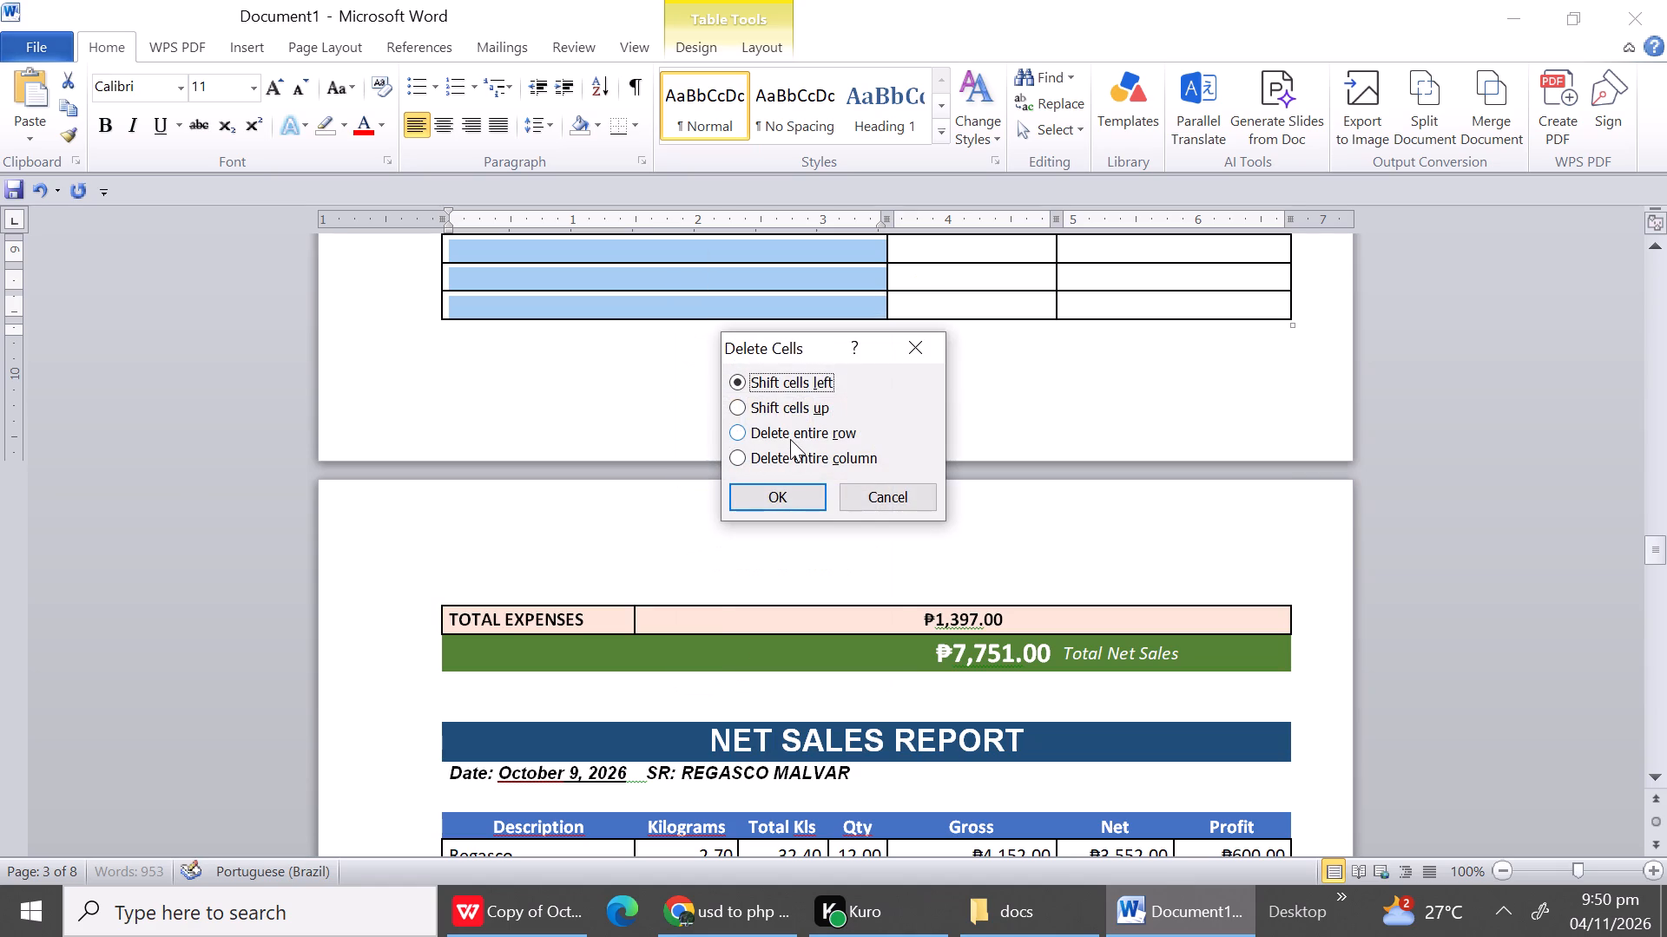
click(790, 439)
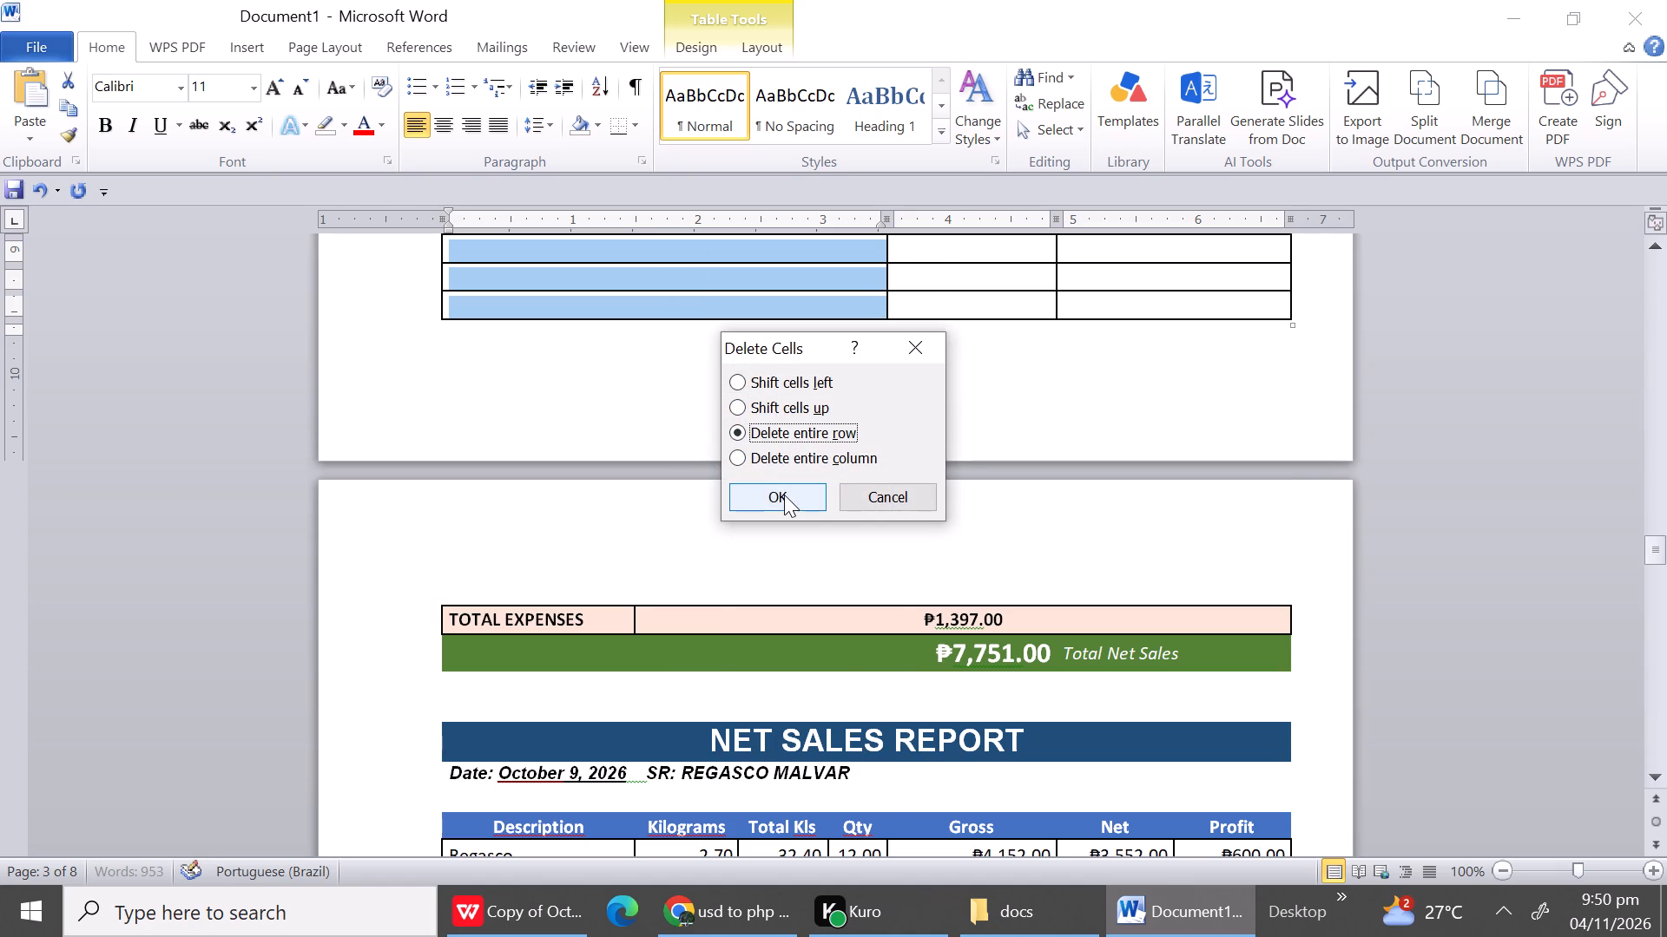
click(784, 495)
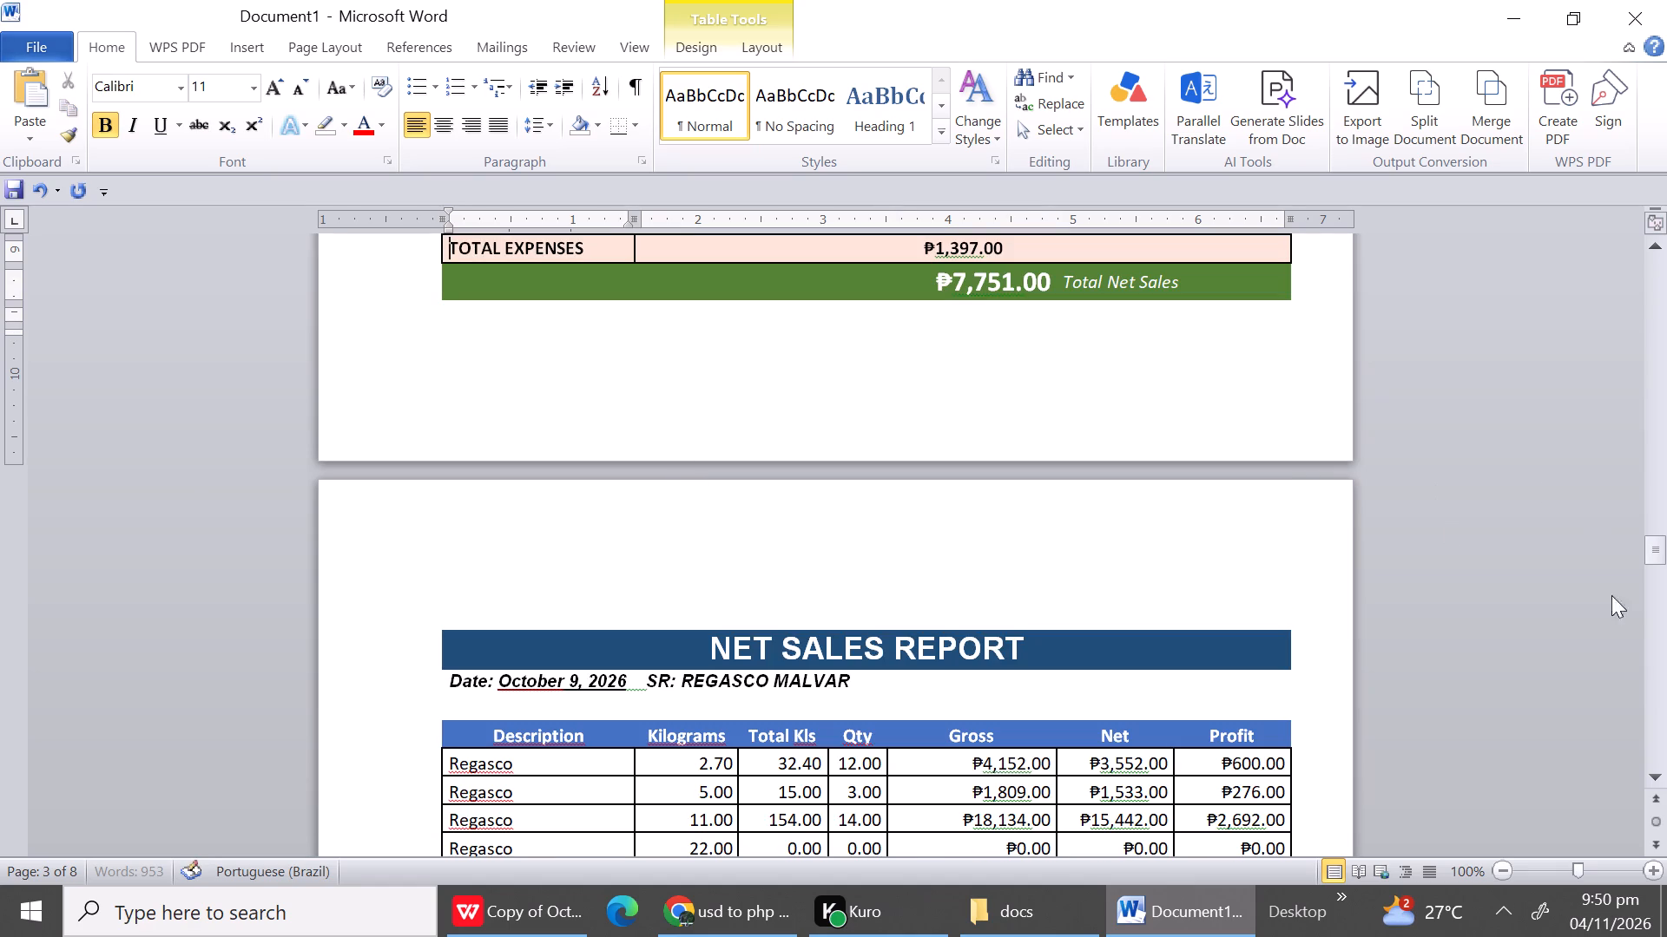
Delete the entire blank row between the date line and the Description header in the October 9 report.
triple_click(1660, 774)
triple_click(1660, 774)
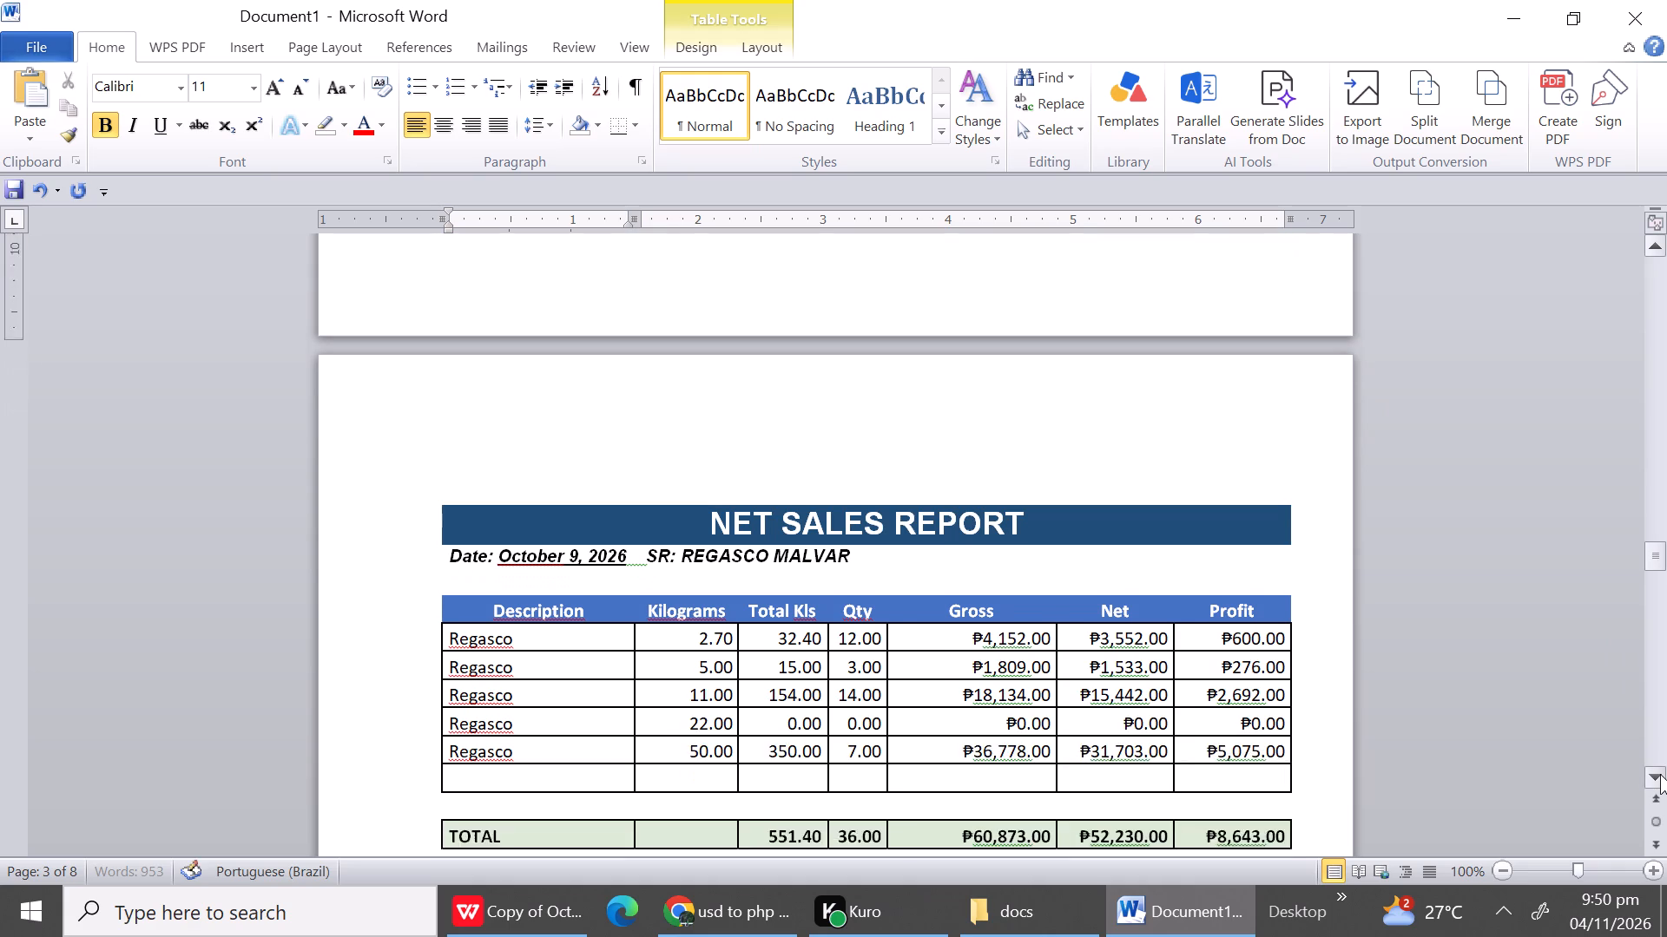
triple_click(1660, 774)
triple_click(1660, 774)
triple_click(1660, 774)
double_click(1660, 774)
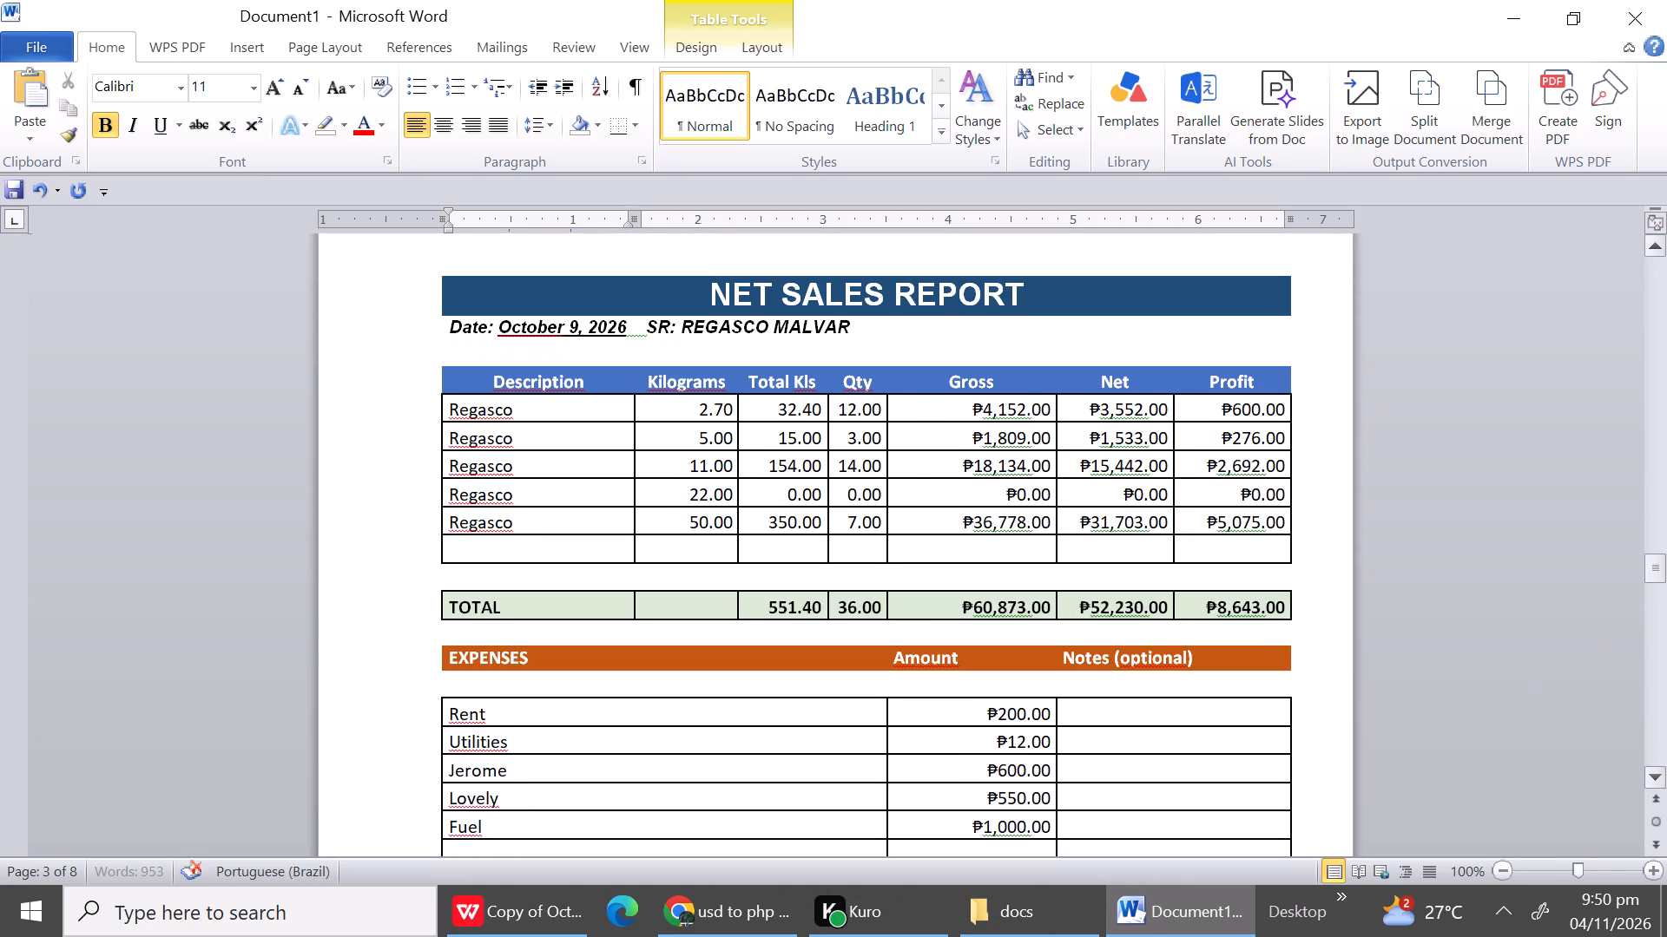
click(502, 353)
right_click(502, 353)
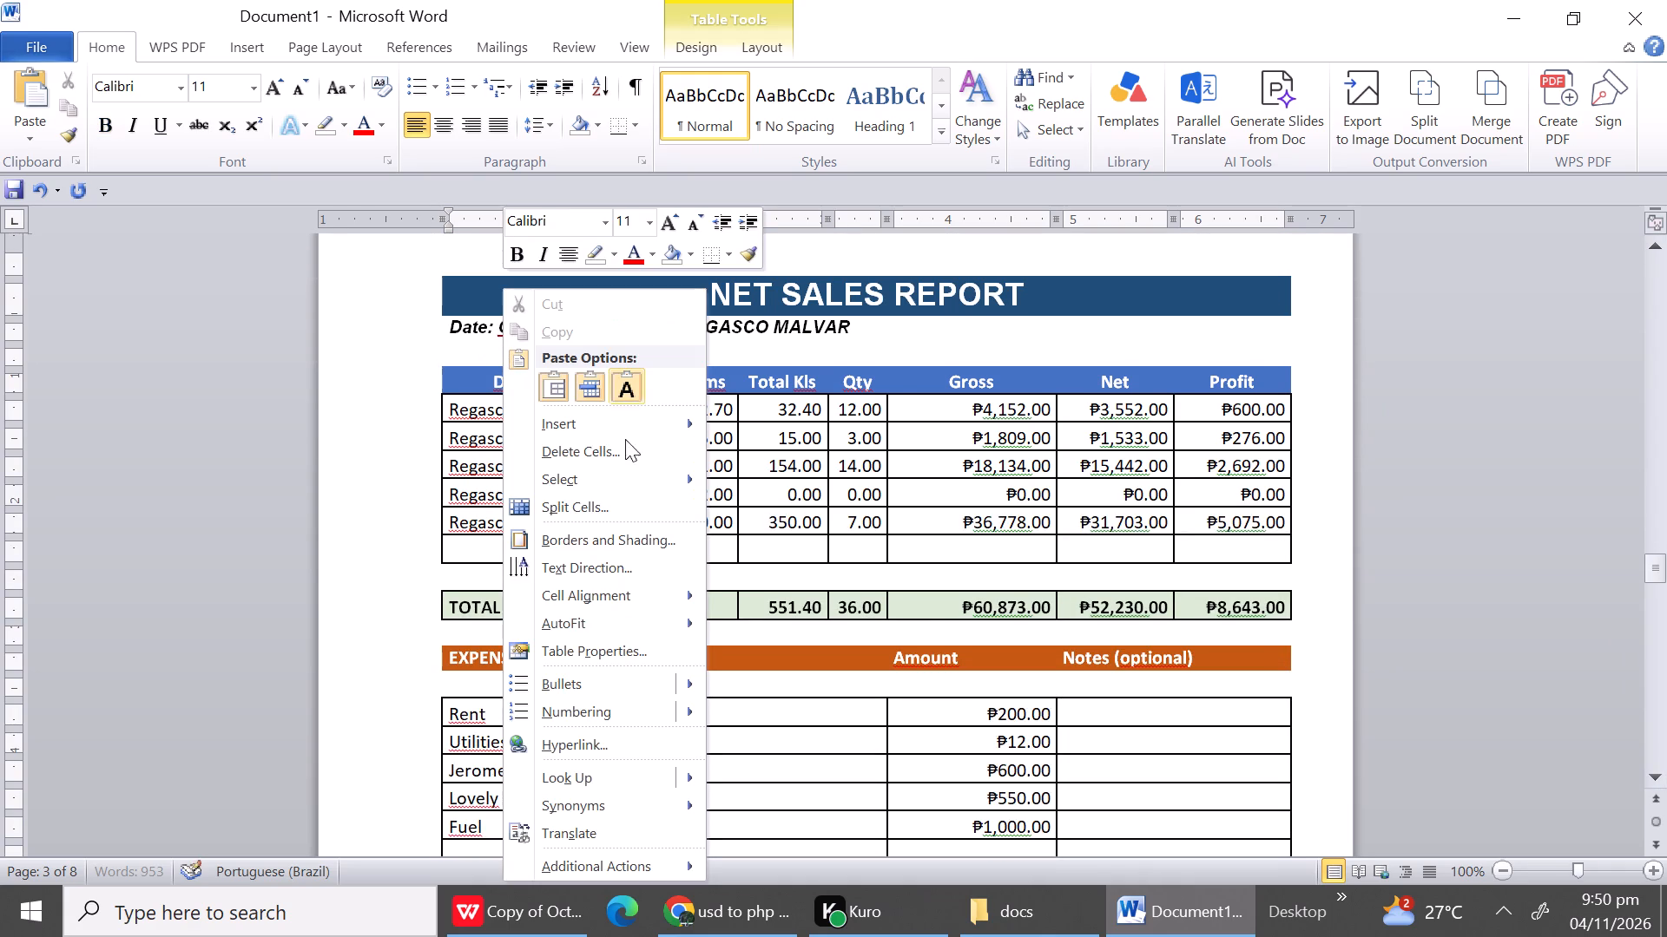
click(598, 457)
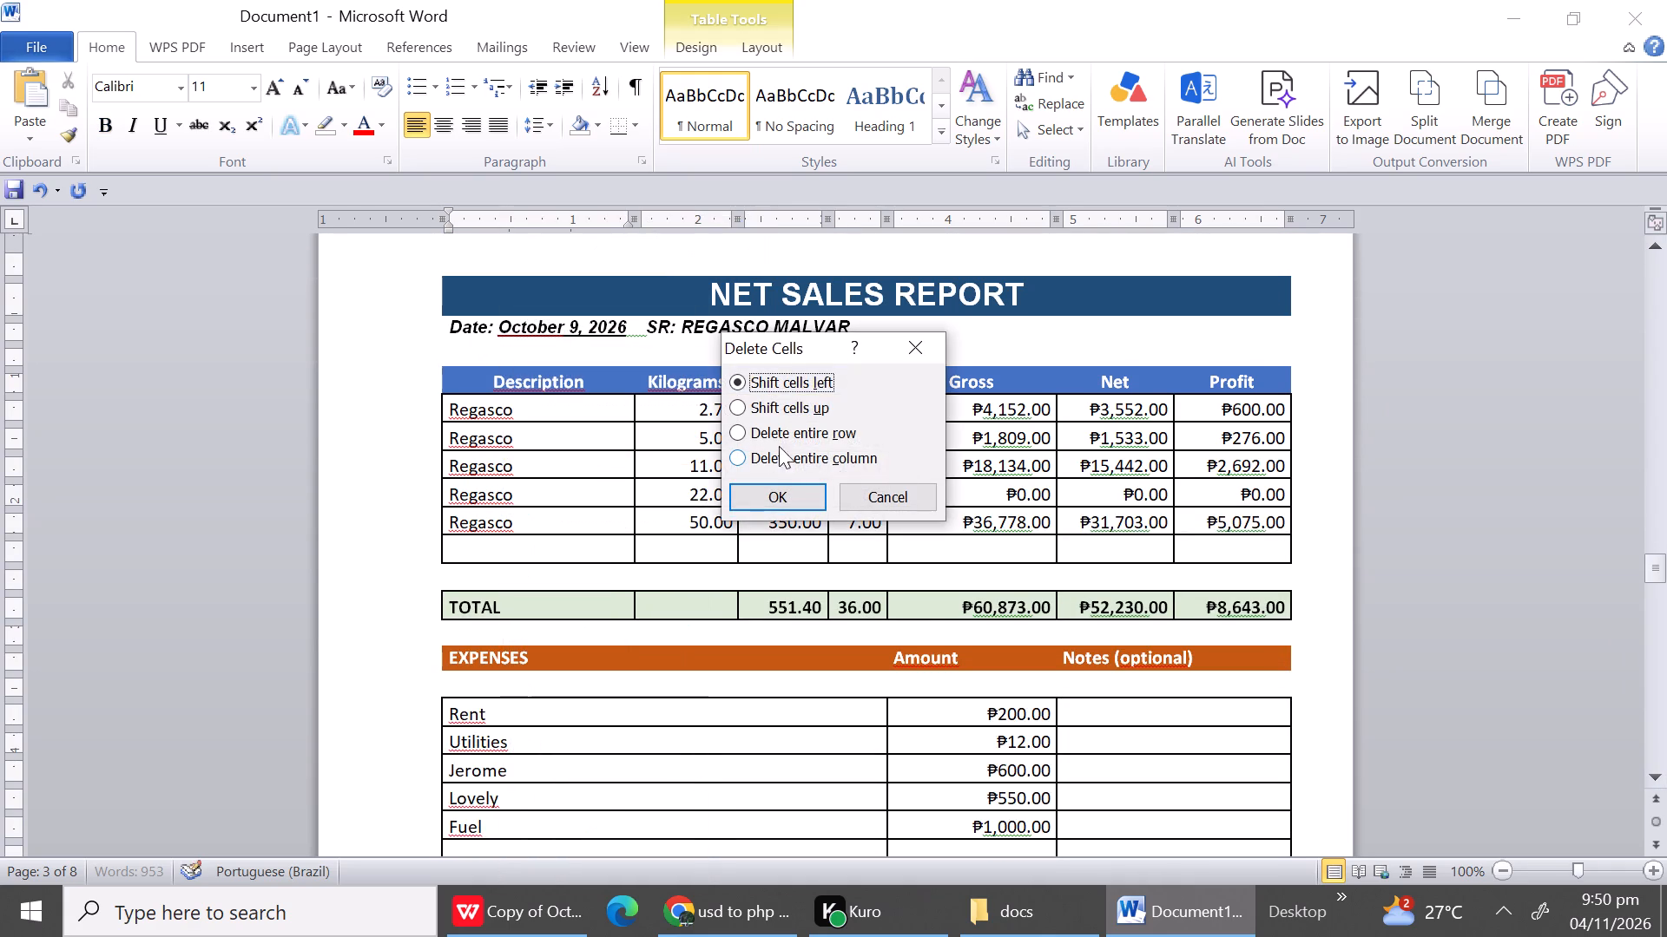
click(776, 434)
click(774, 482)
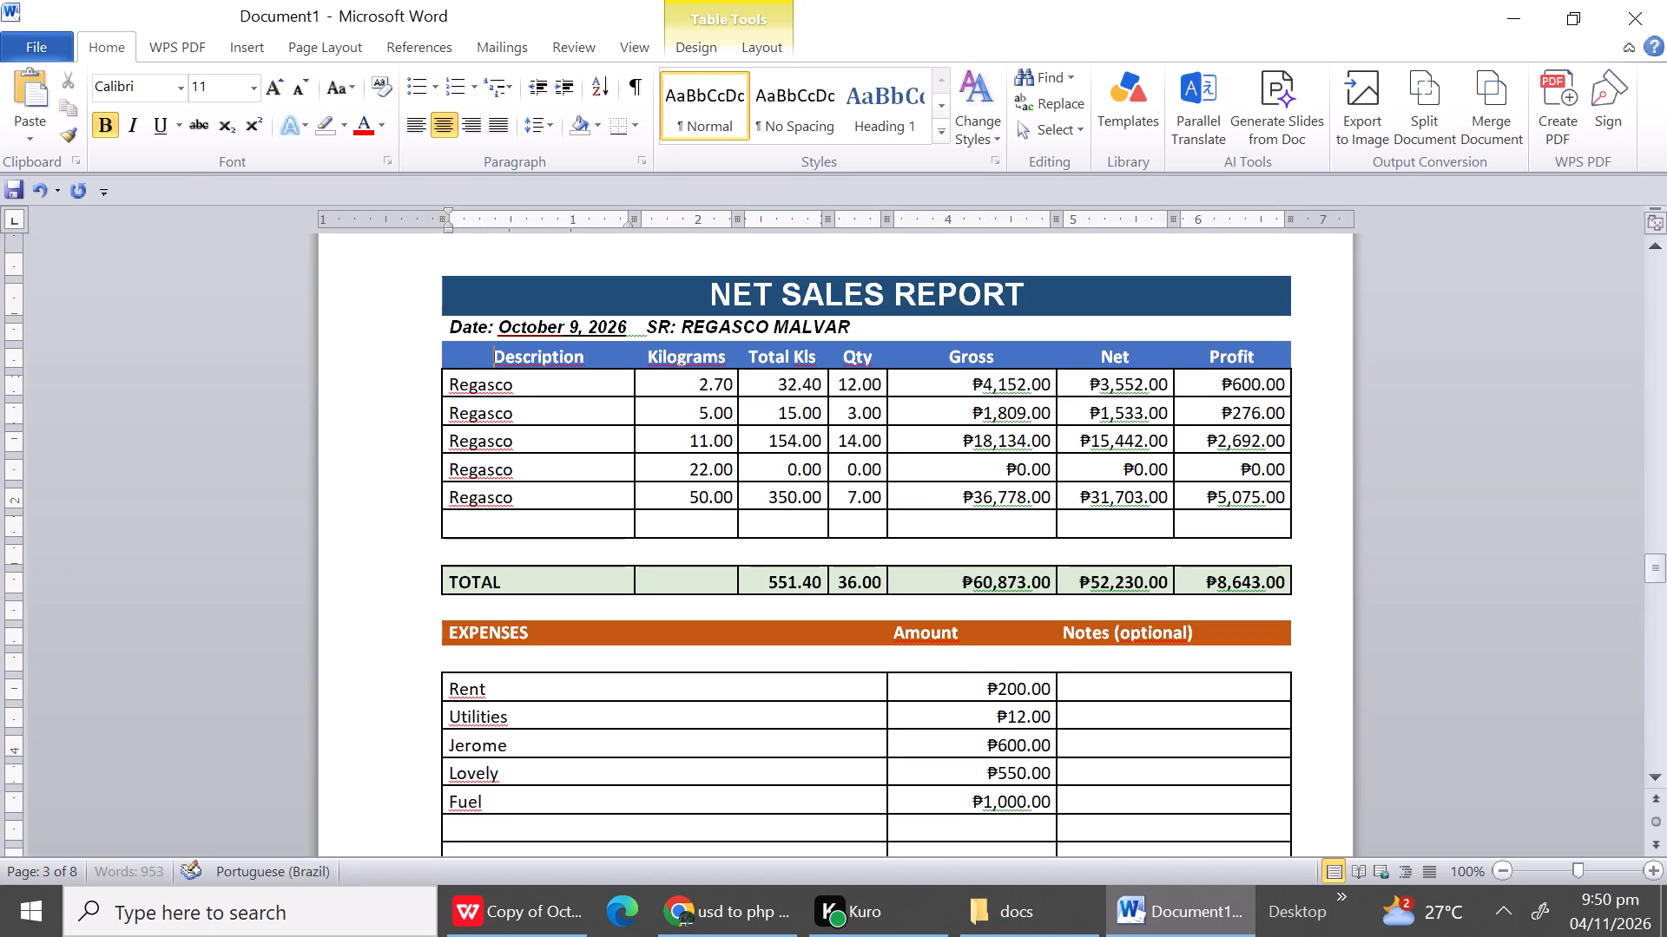
Delete the two entire blank rows between the 50.00 kg Regasco row and TOTAL in the October 9 sales table.
drag(515, 525, 515, 542)
right_click(515, 542)
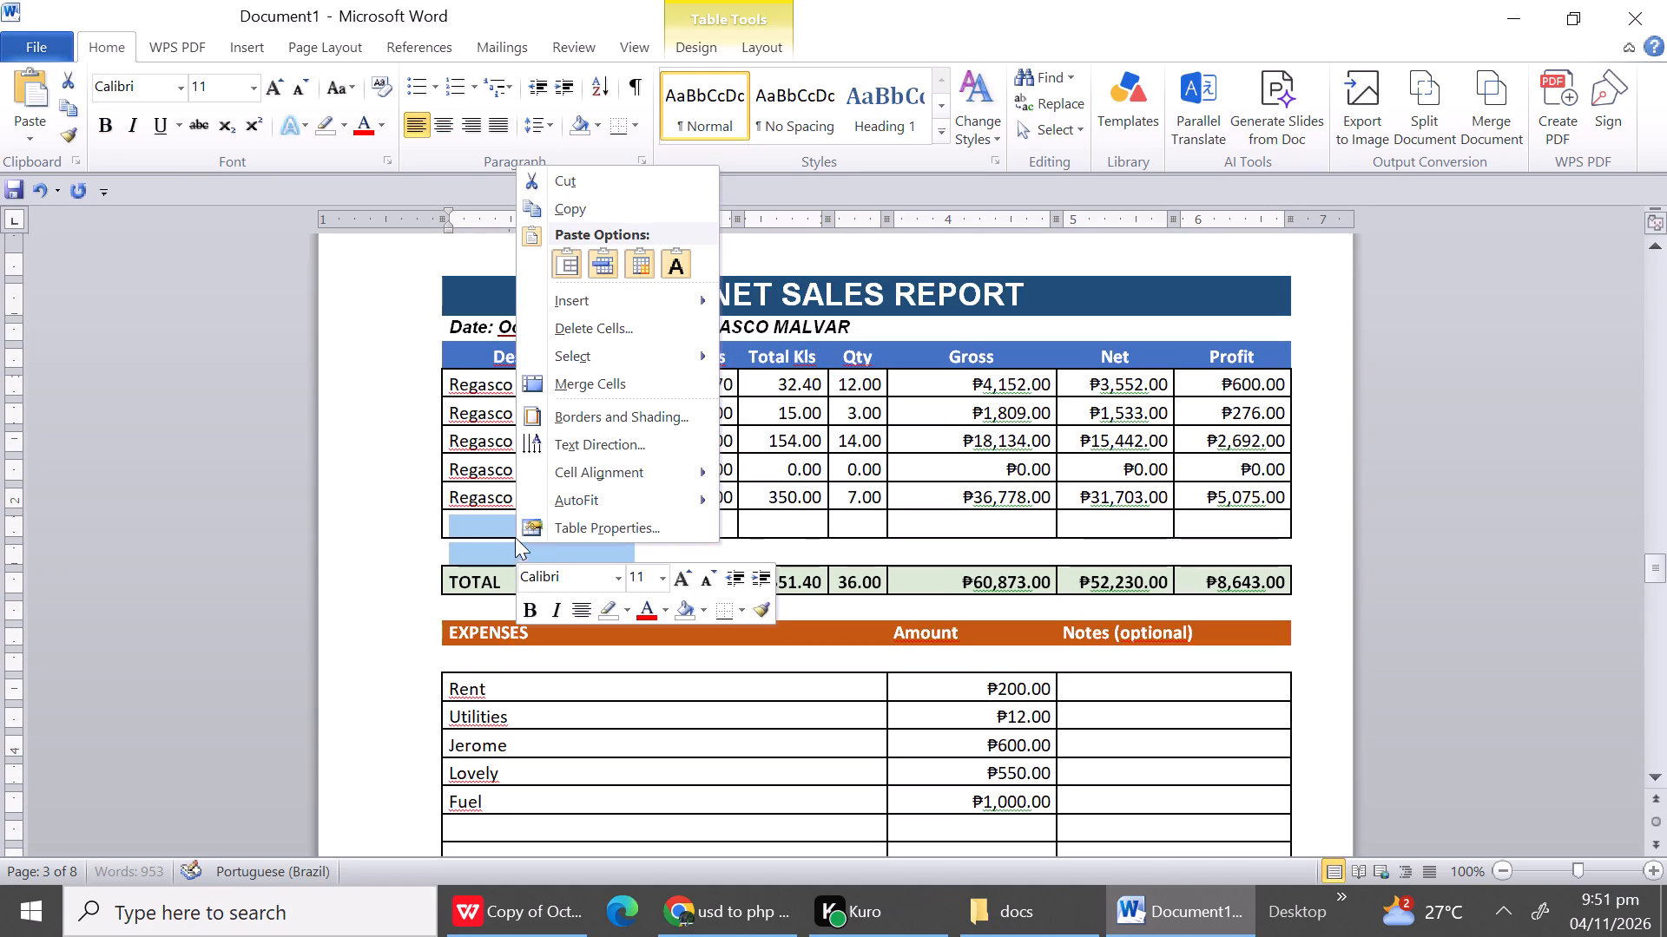
click(660, 326)
click(774, 435)
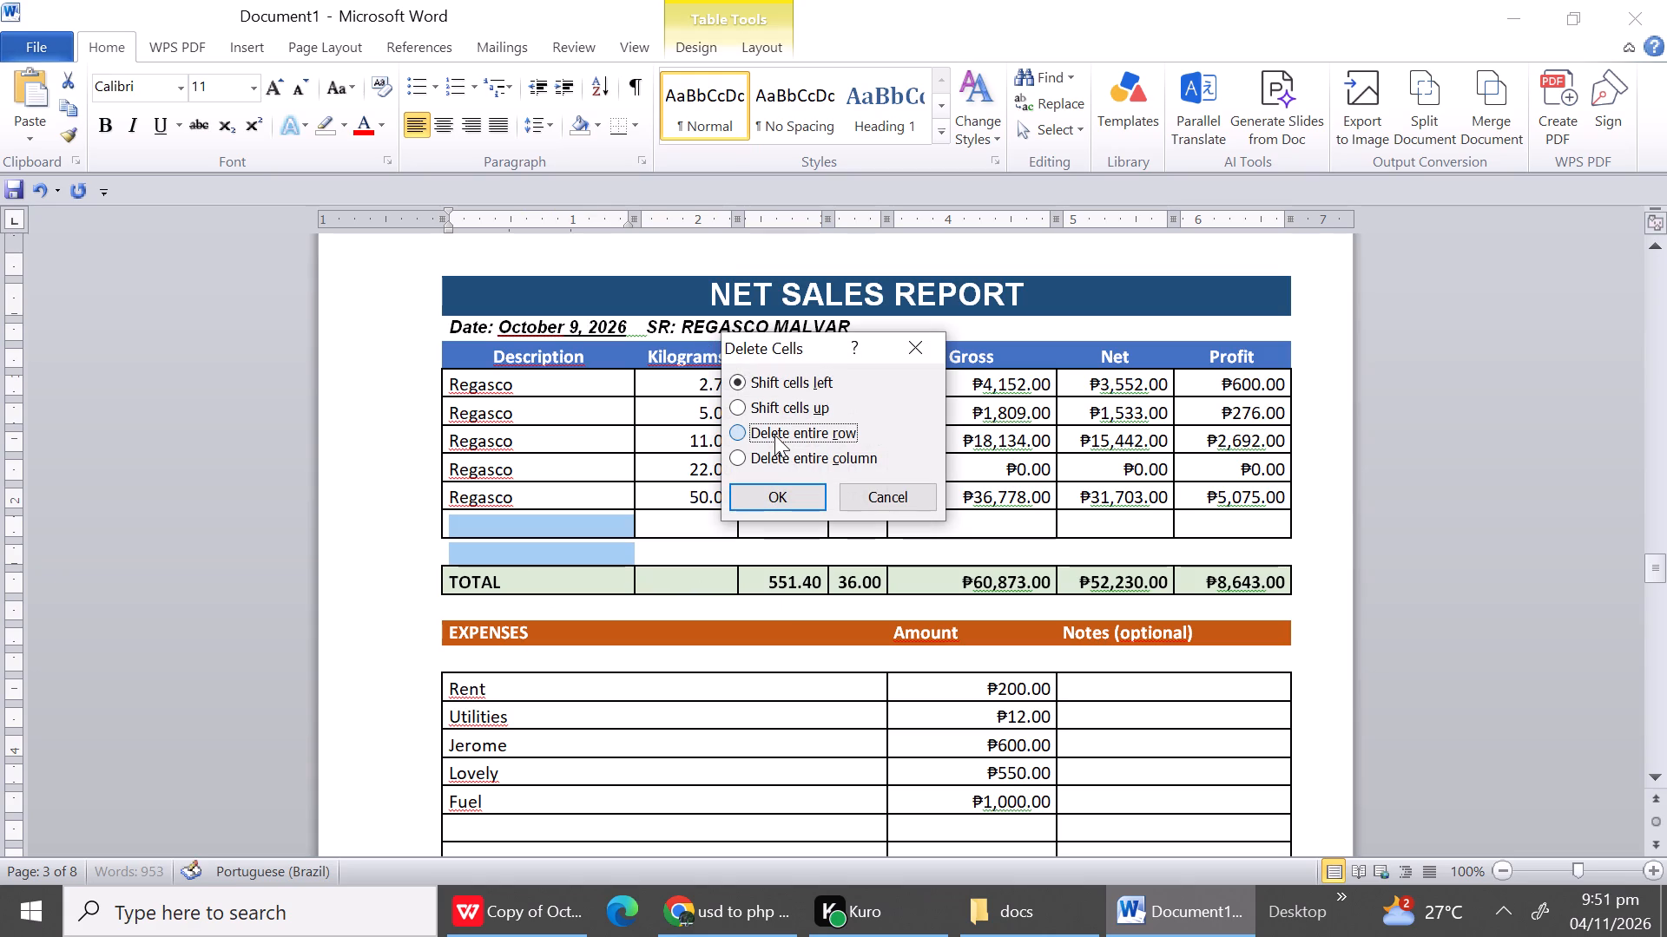
click(774, 495)
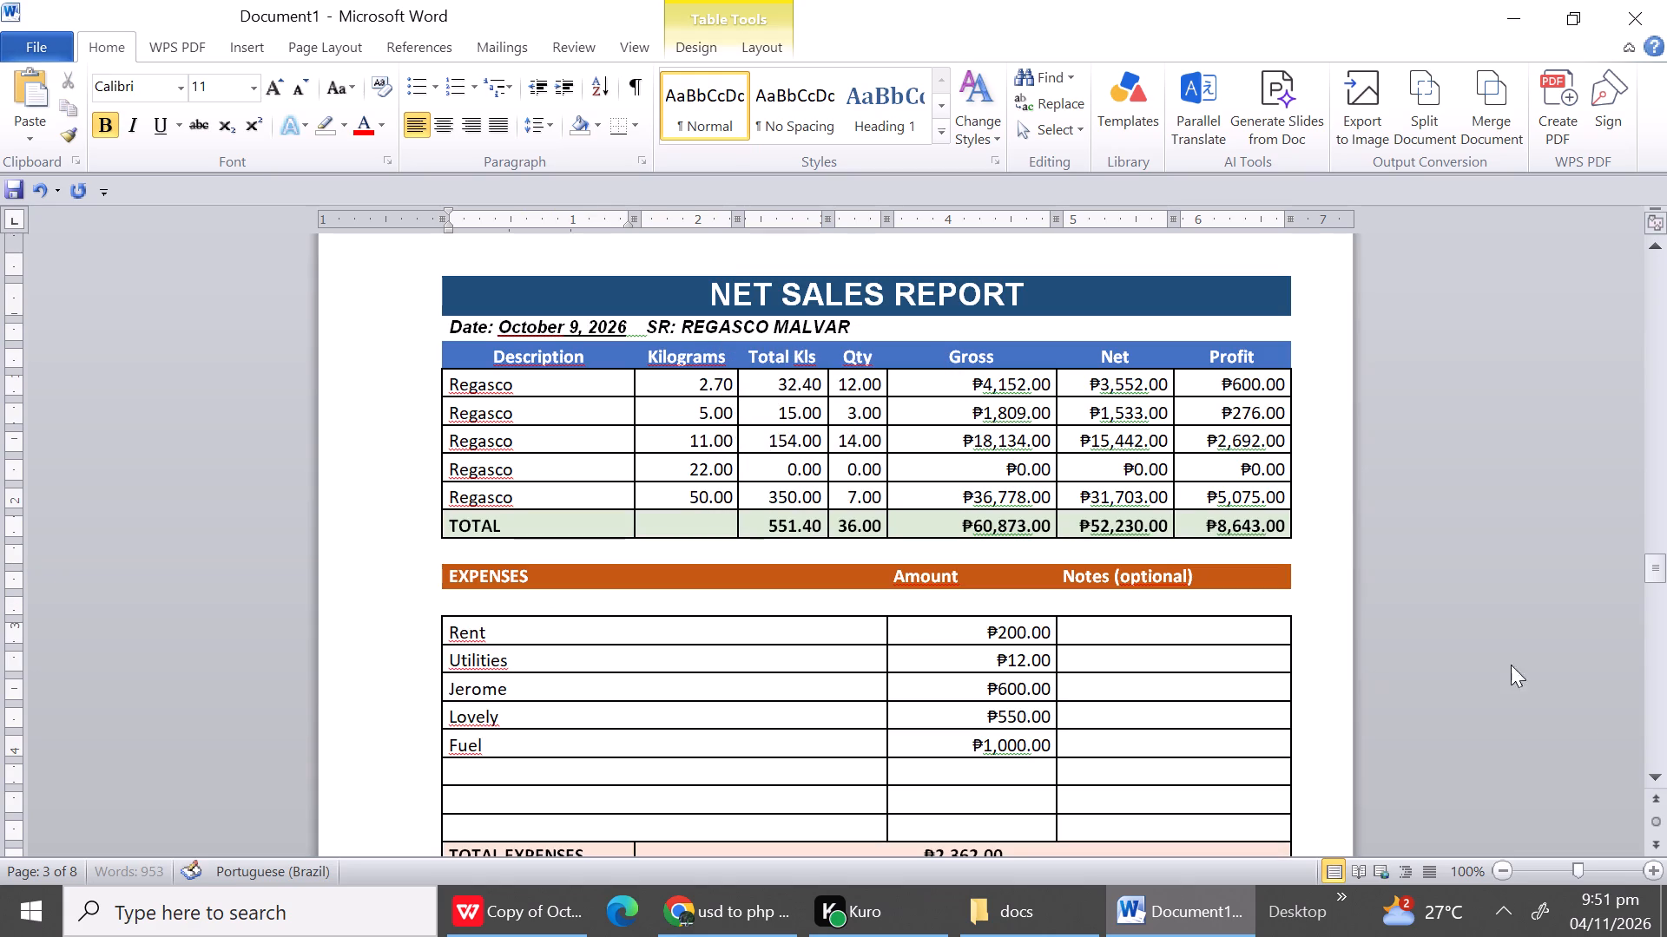
Delete the entire blank row between the EXPENSES header and the Rent row in the October 9 report.
triple_click(1658, 782)
triple_click(1658, 782)
triple_click(1658, 782)
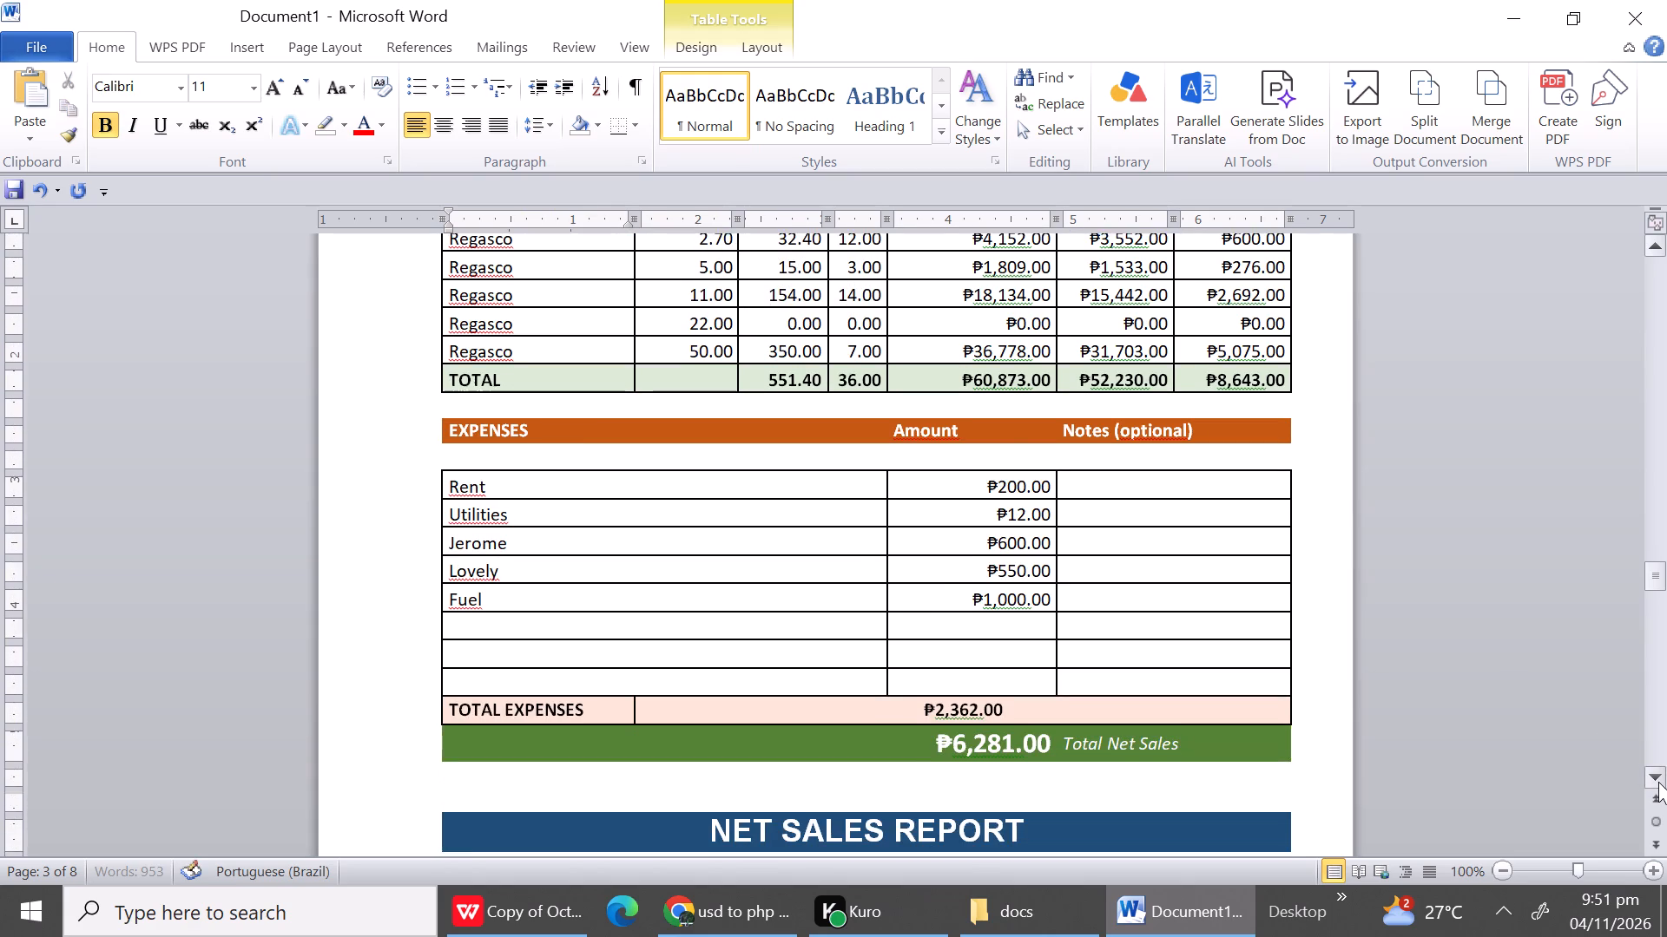
click(1658, 782)
click(575, 400)
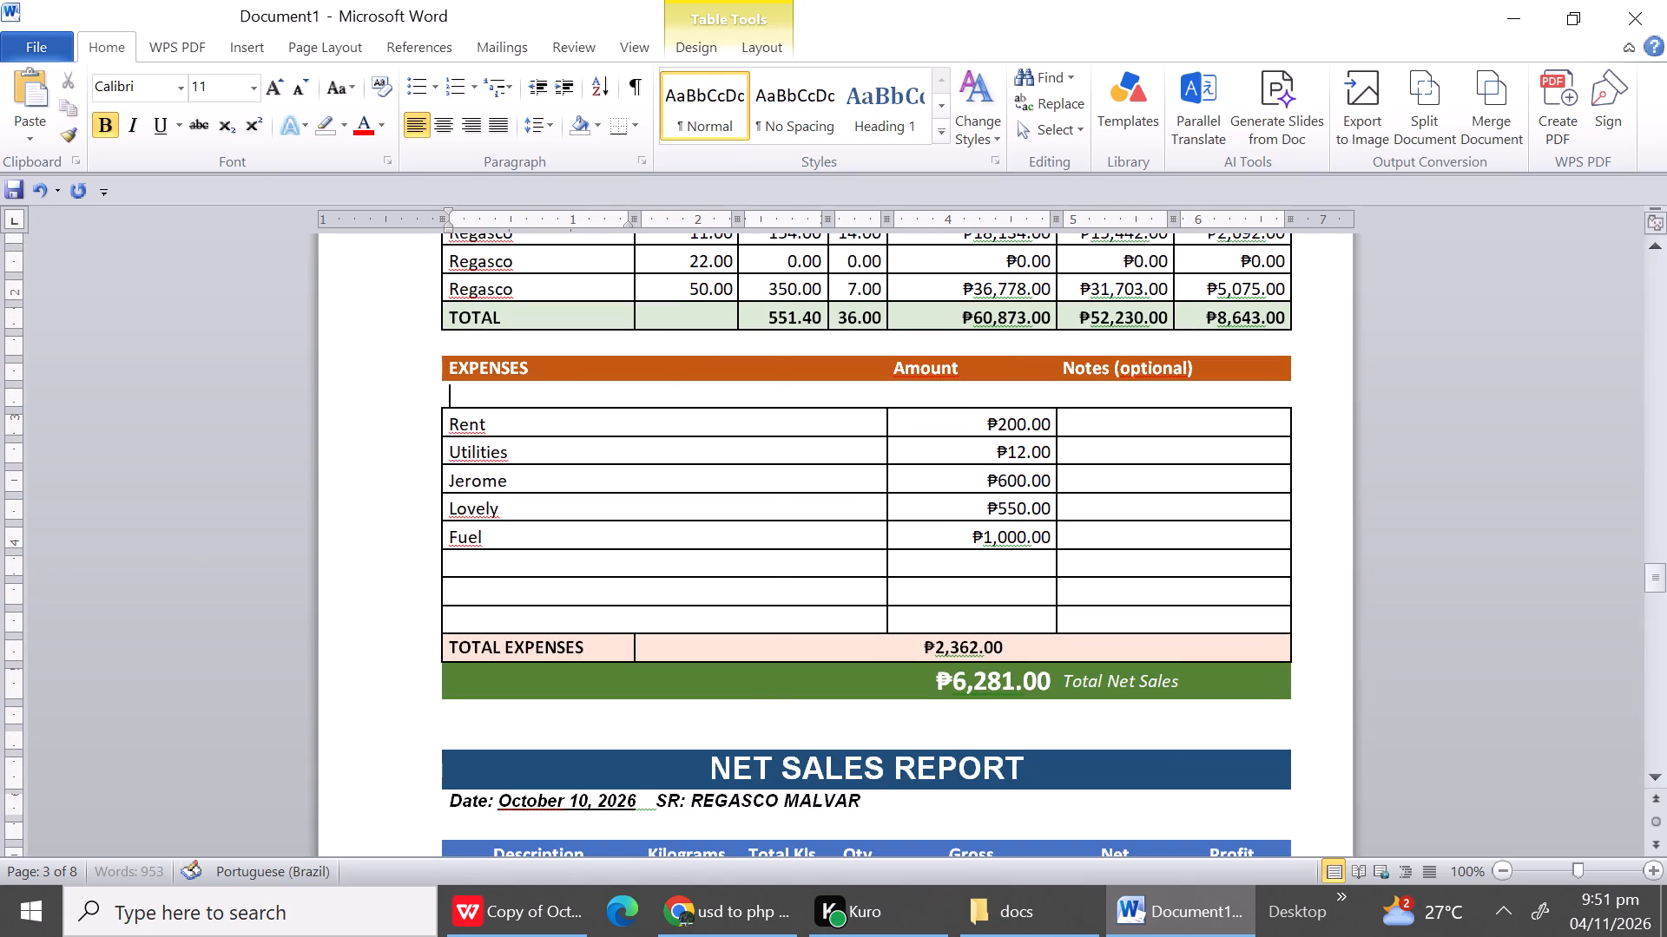
right_click(575, 400)
click(688, 452)
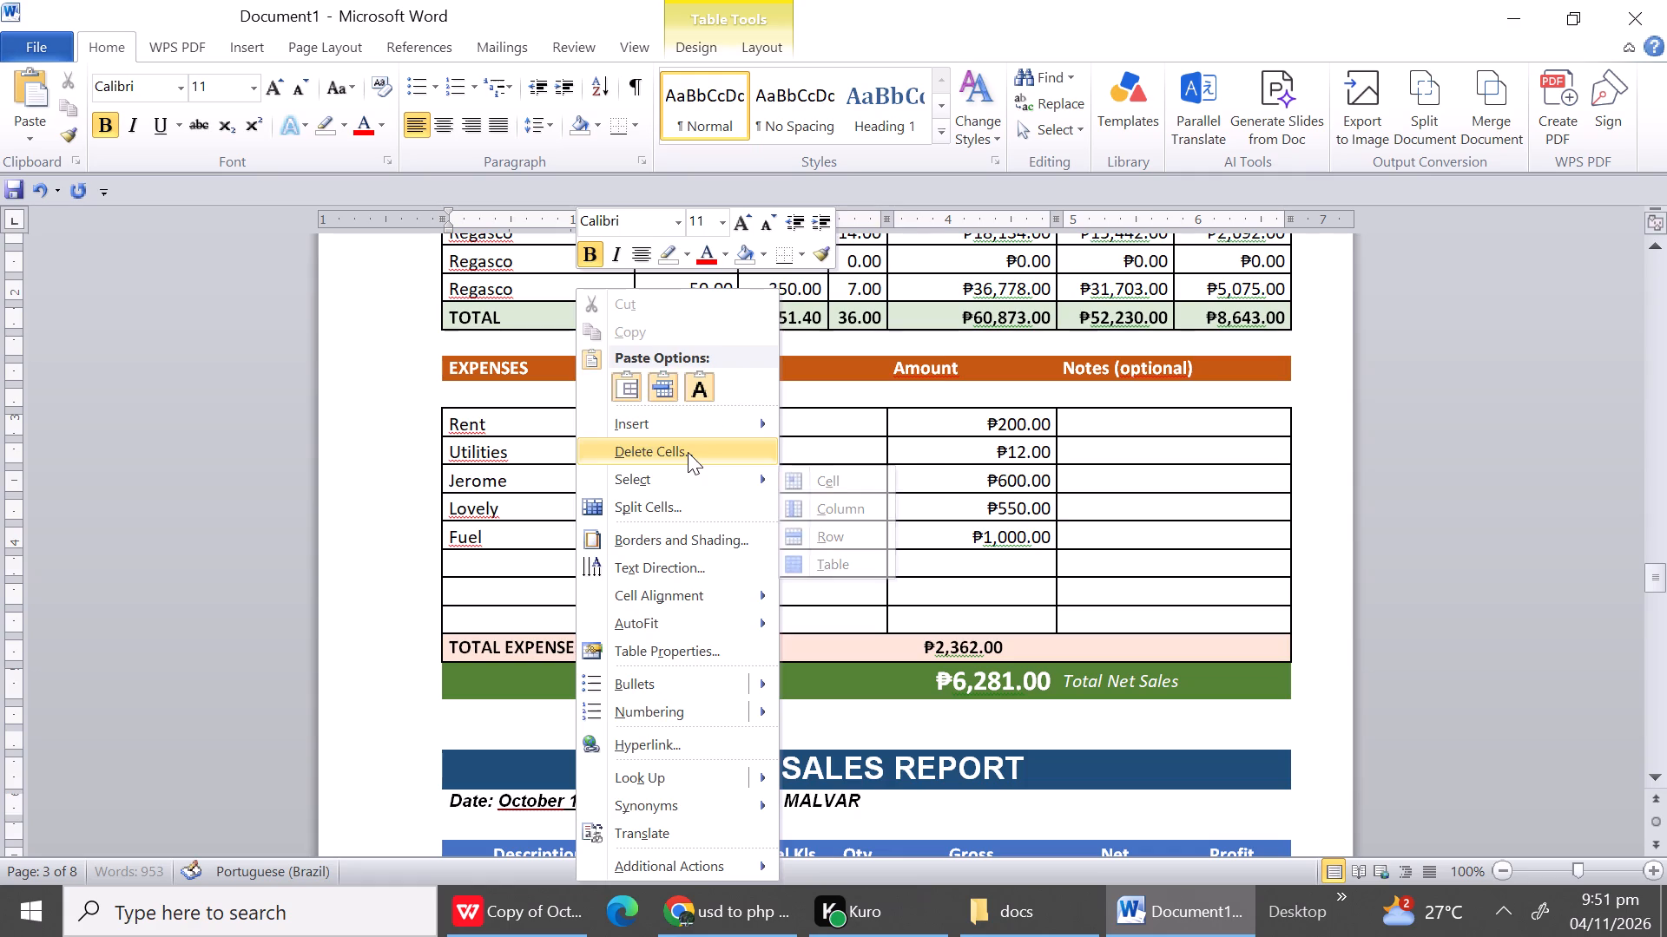
drag(811, 437, 802, 492)
click(802, 492)
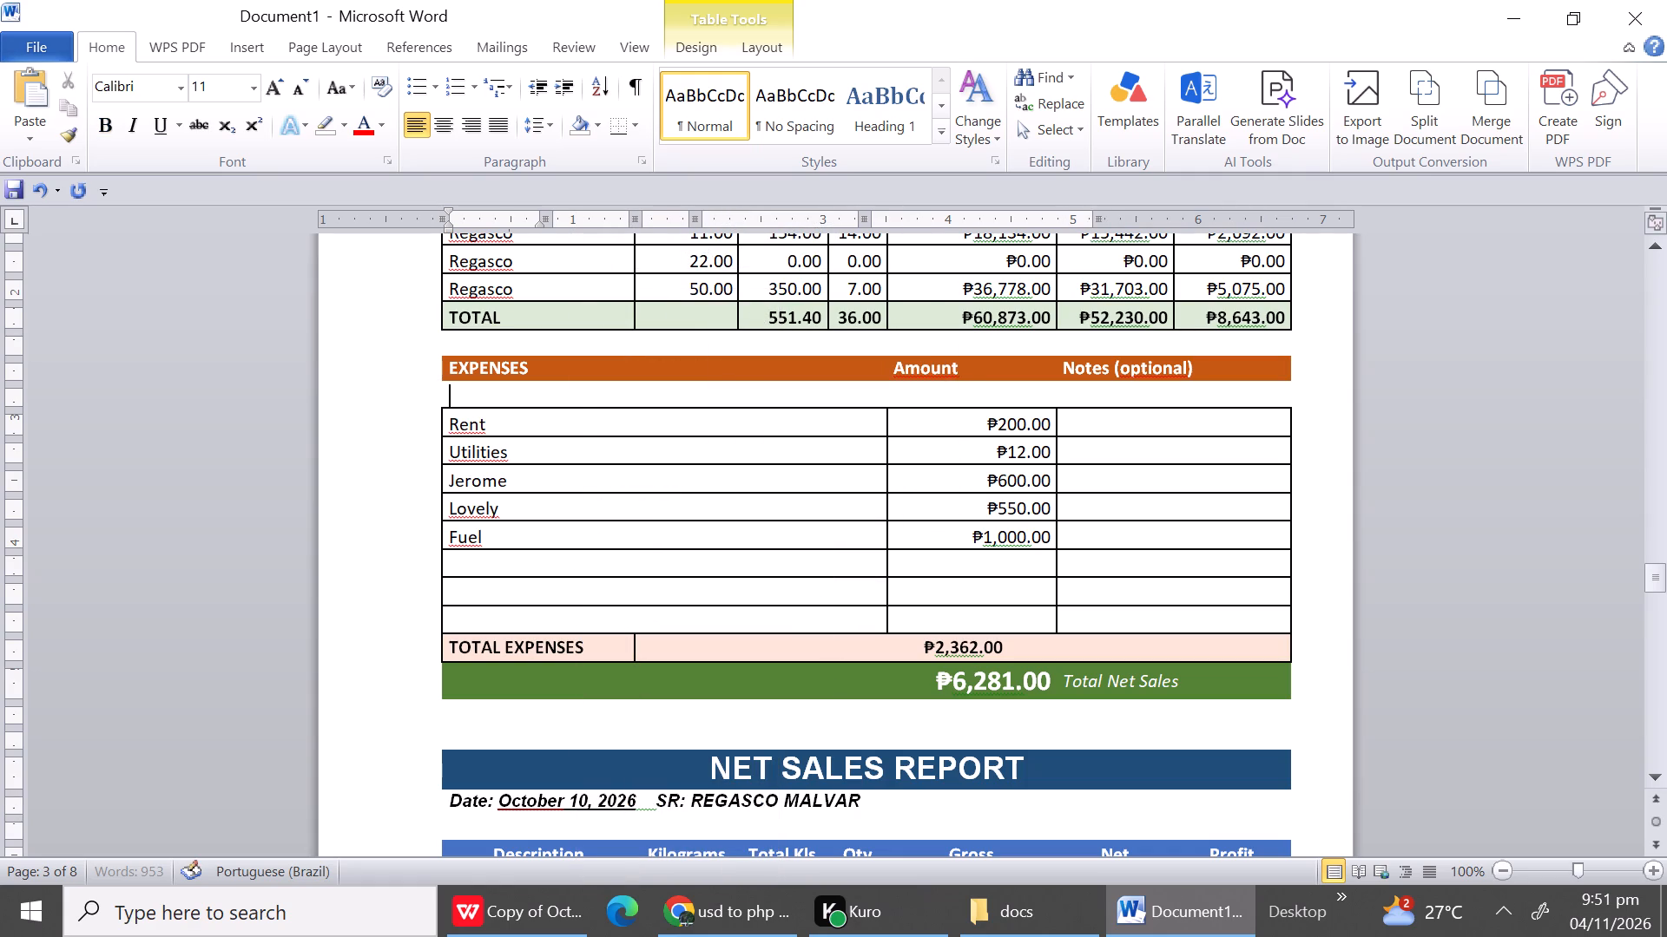
click(571, 394)
right_click(571, 394)
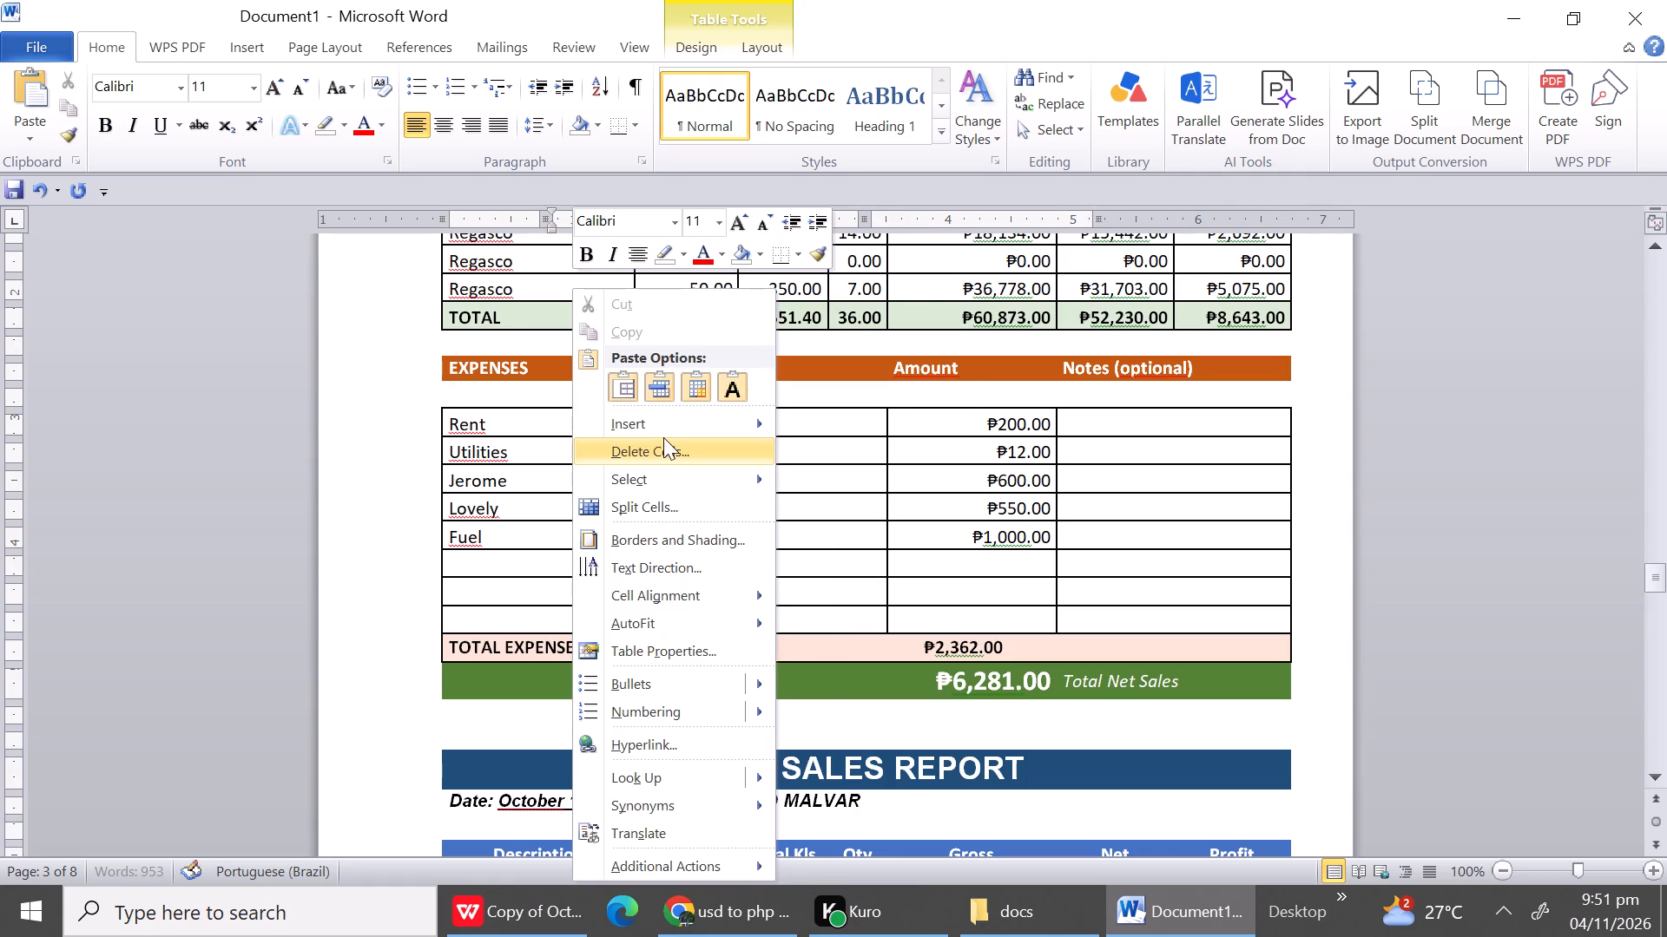
click(663, 437)
click(767, 436)
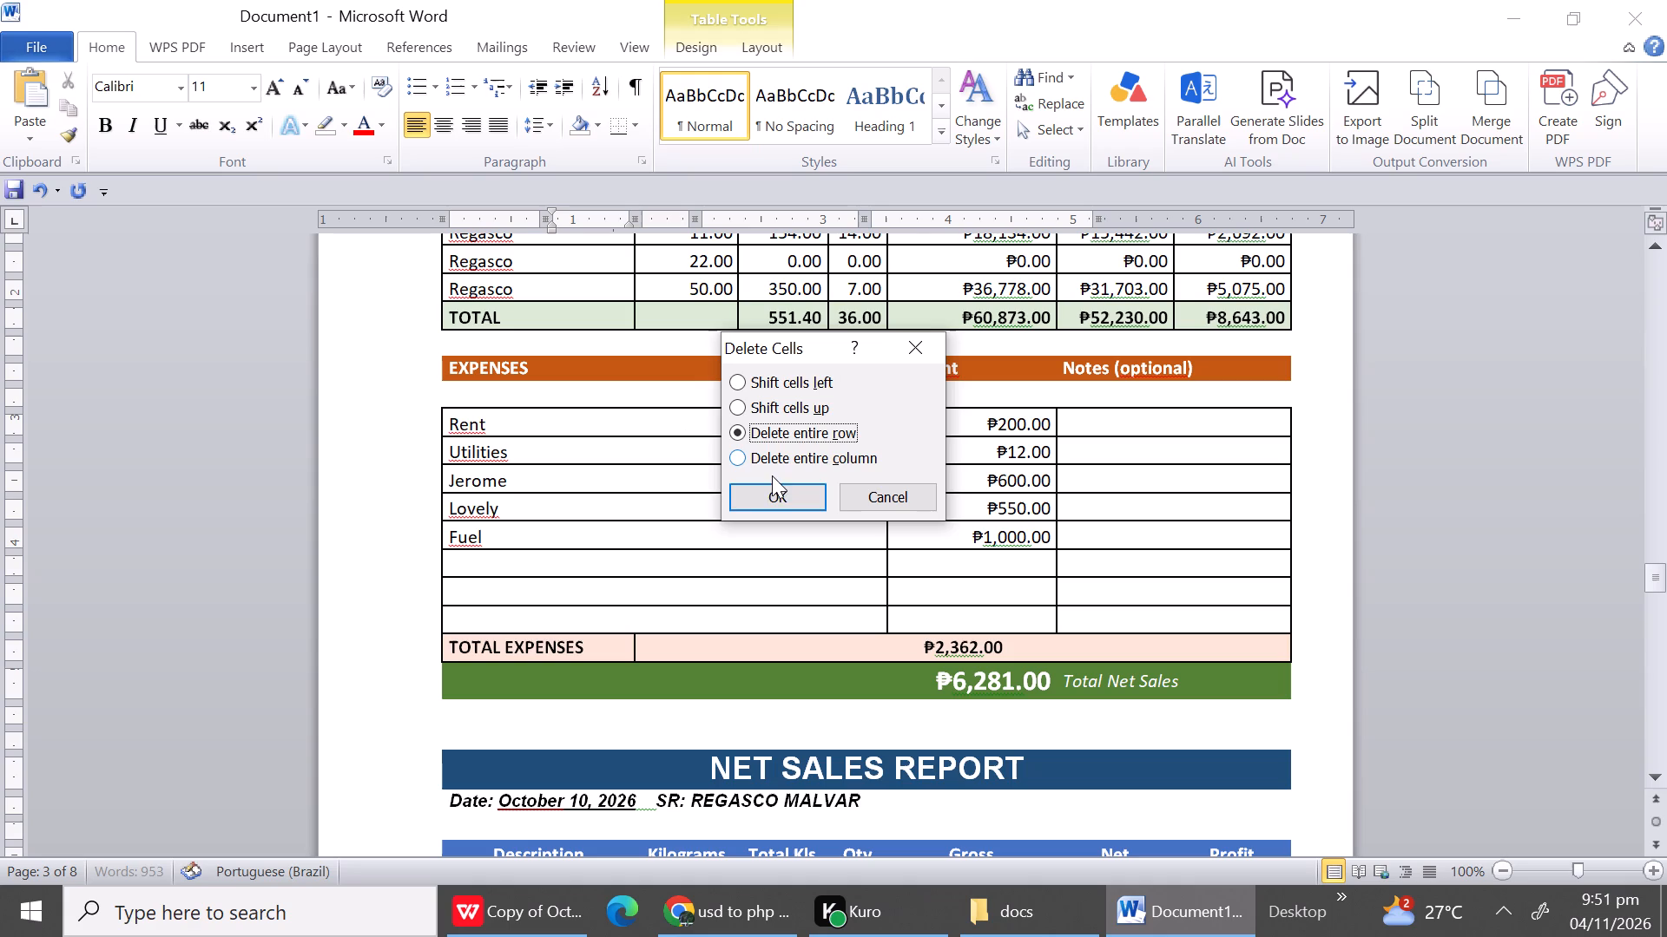
click(773, 493)
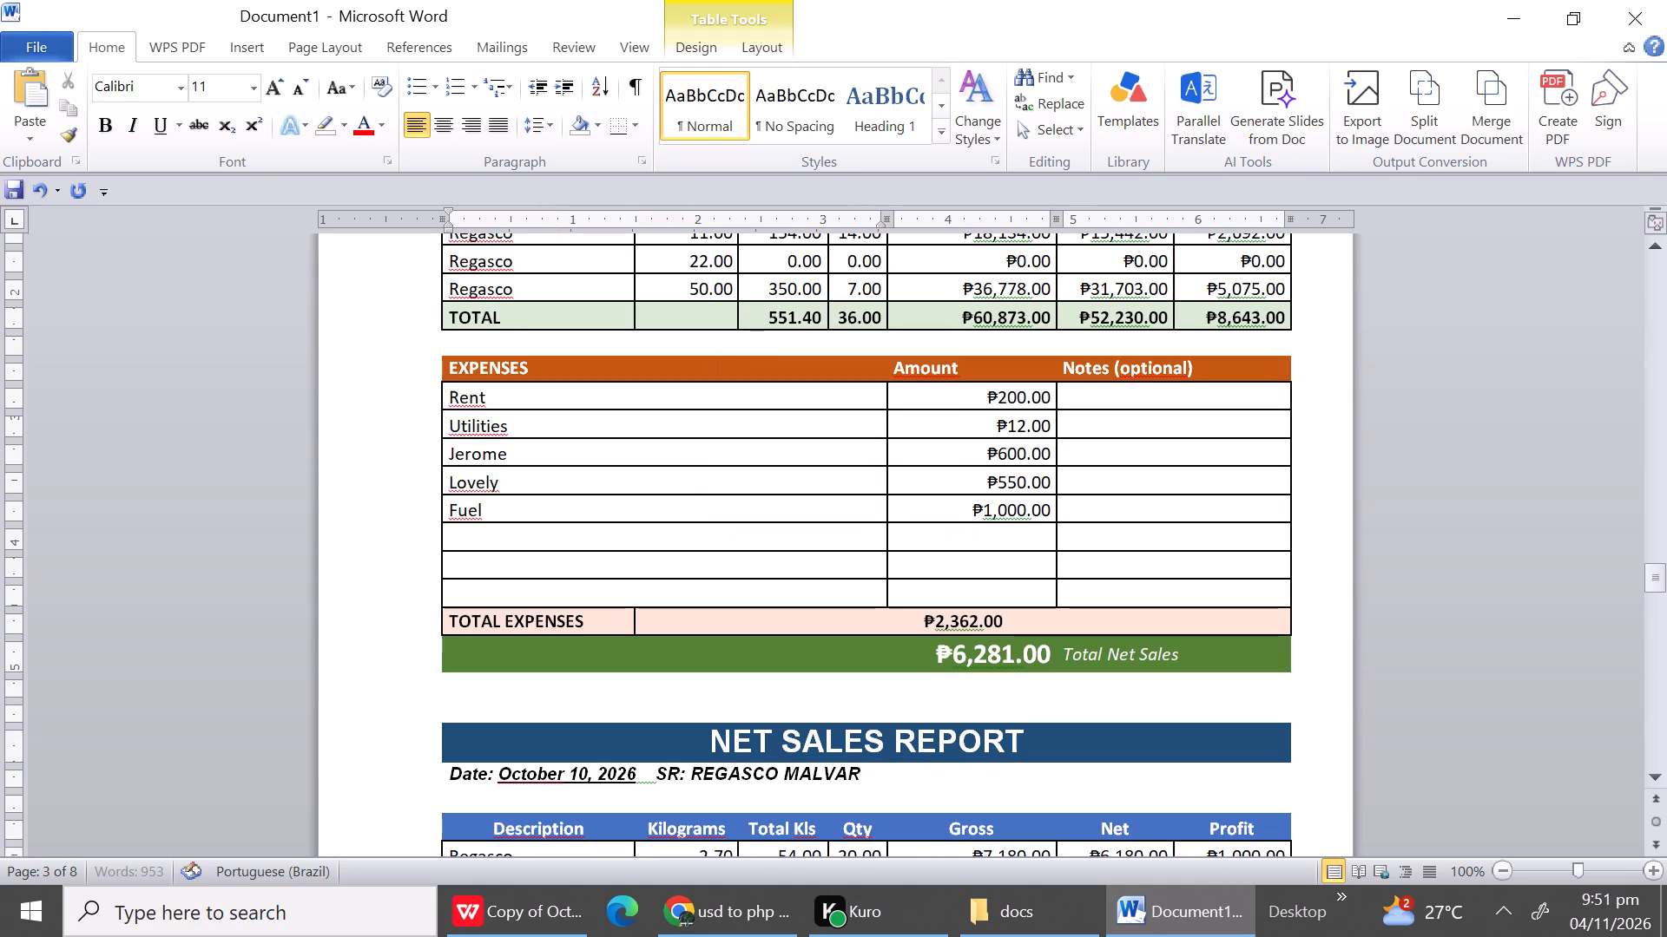
Delete the three entire blank rows between Fuel and TOTAL EXPENSES in the October 9 expenses table.
drag(546, 538, 531, 593)
right_click(531, 593)
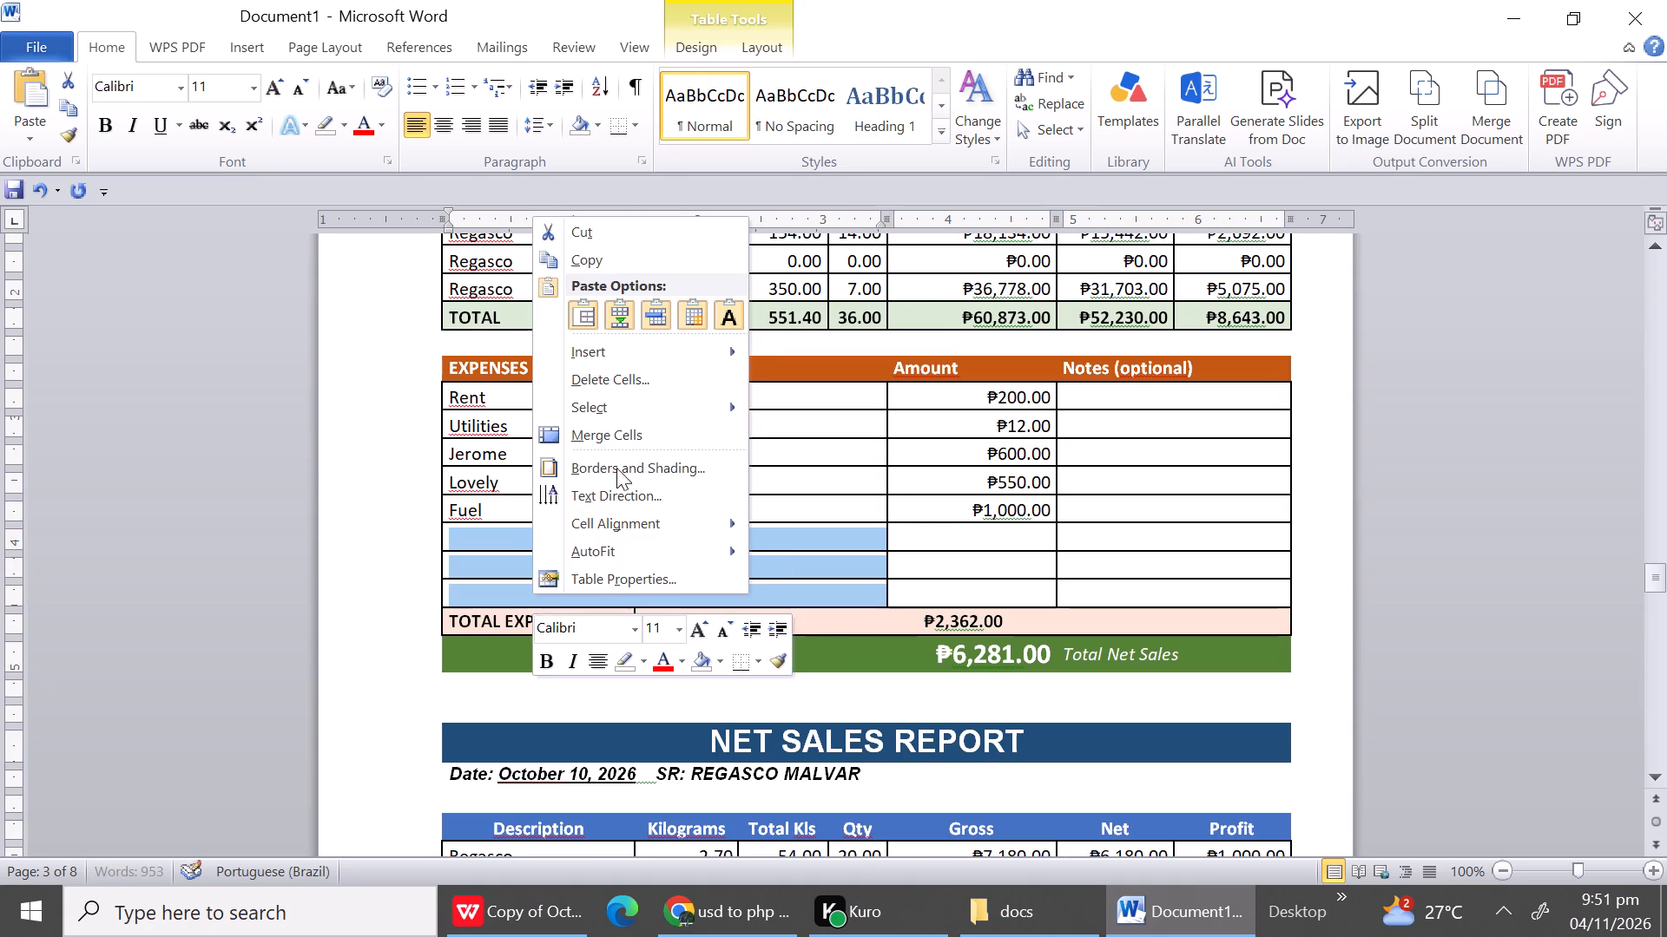
click(622, 377)
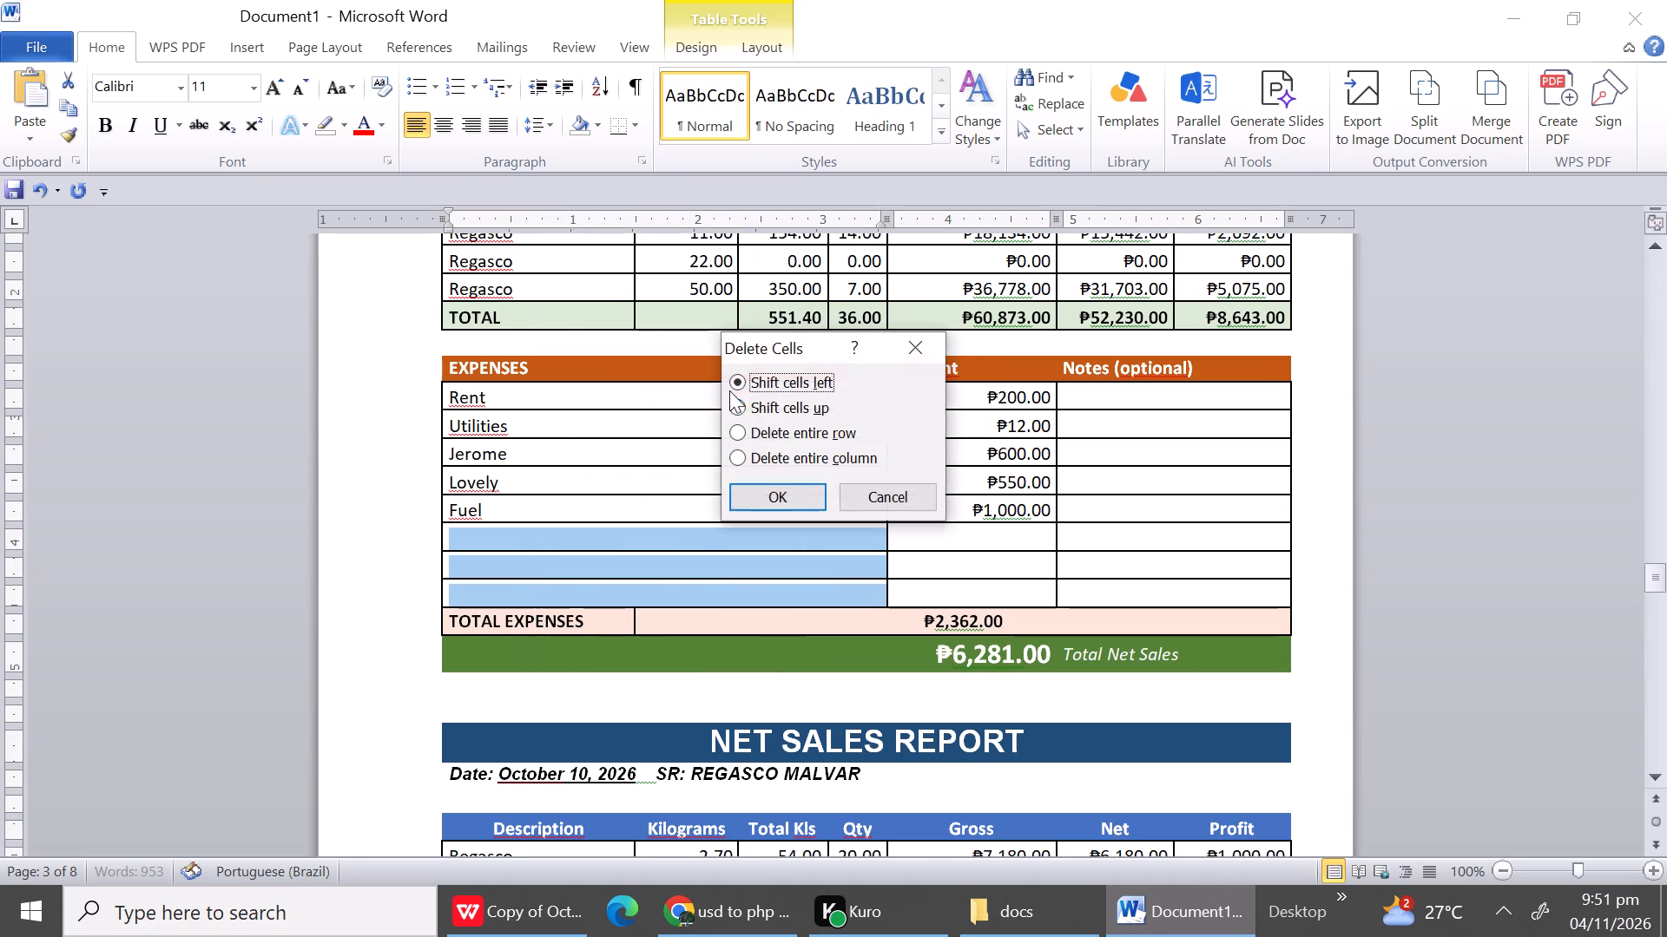
click(767, 435)
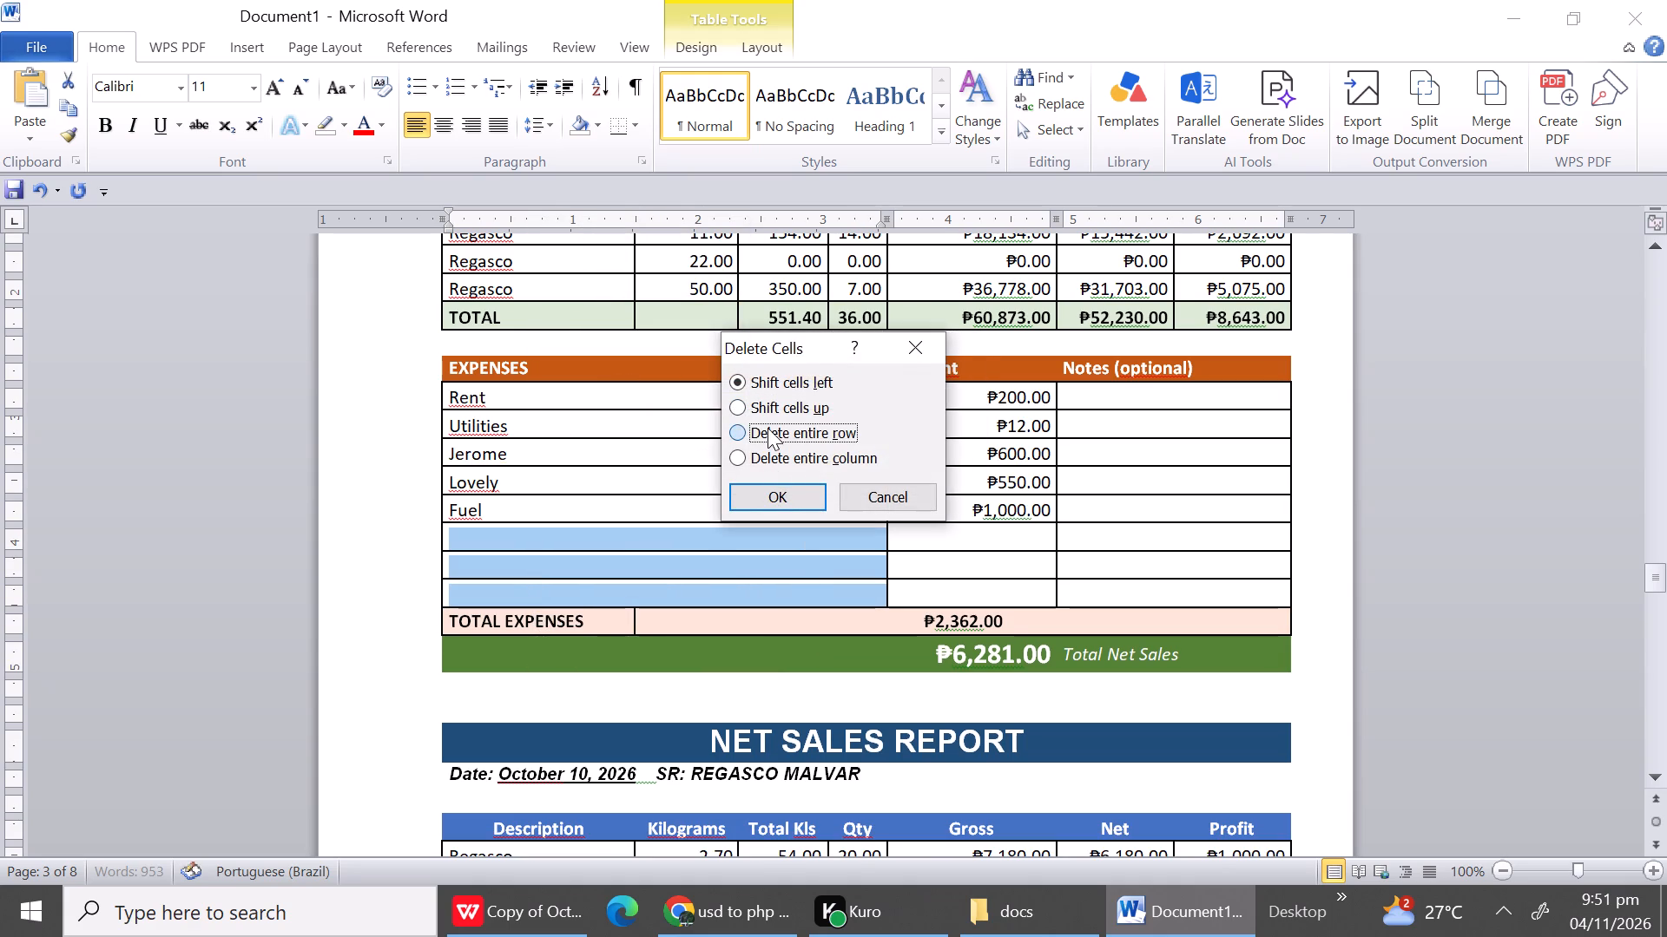
click(768, 428)
click(779, 487)
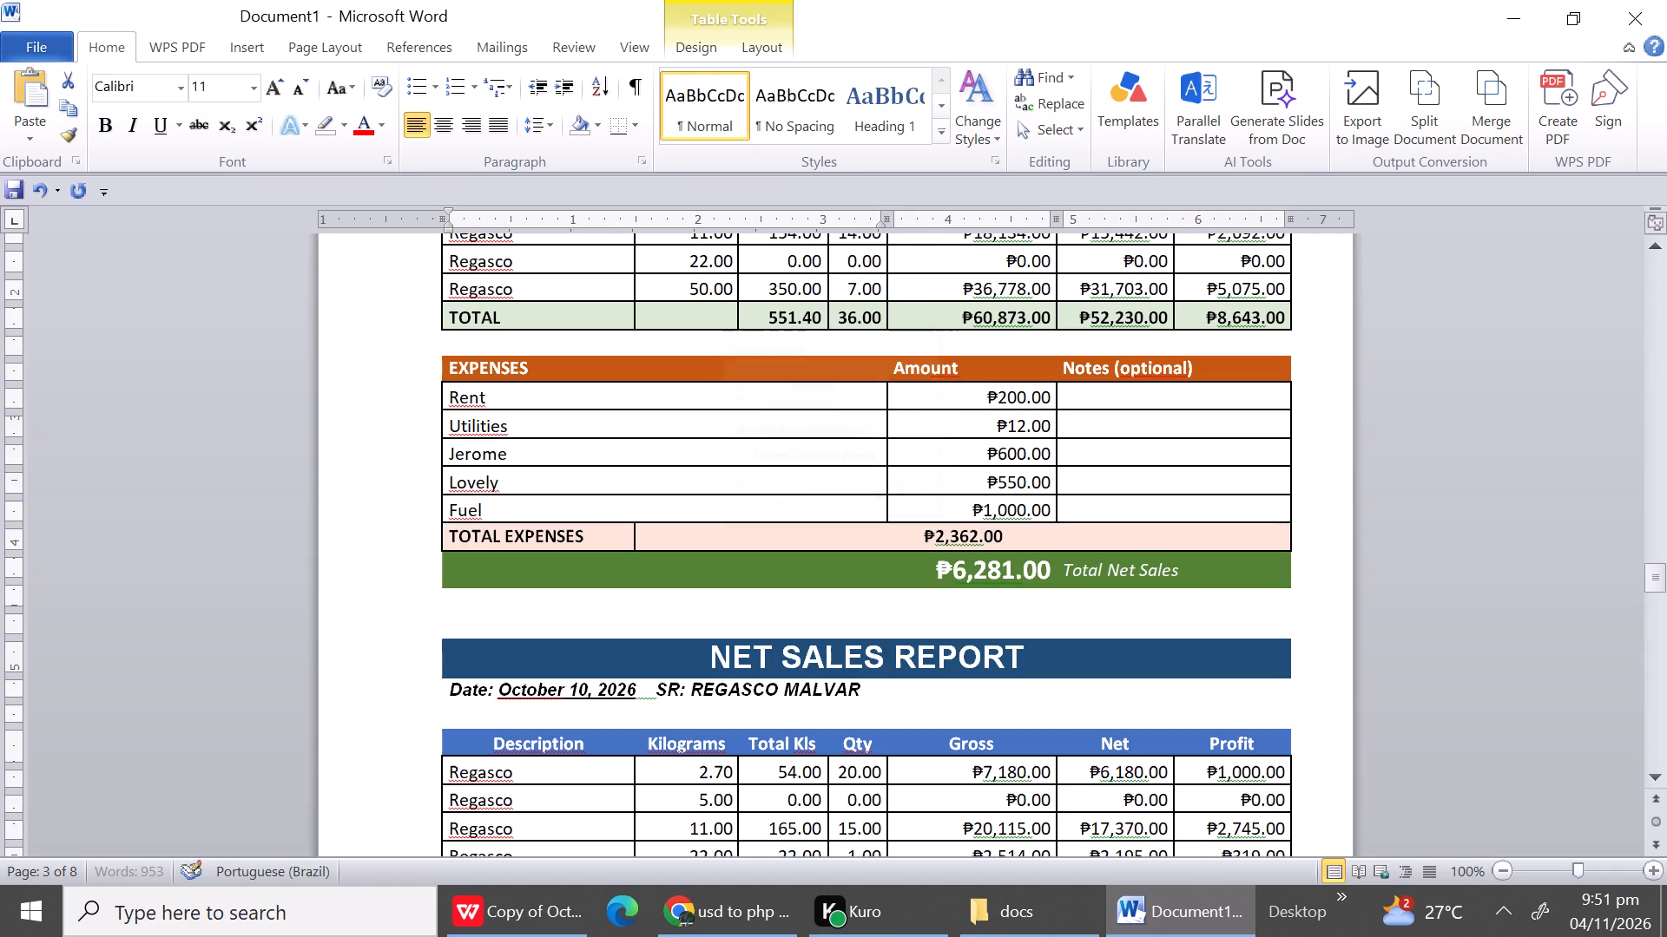
Delete one entire blank row between the October 9 Total Net Sales row and the October 10 NET SALES REPORT title.
triple_click(1657, 783)
triple_click(1657, 783)
triple_click(1657, 783)
click(1657, 783)
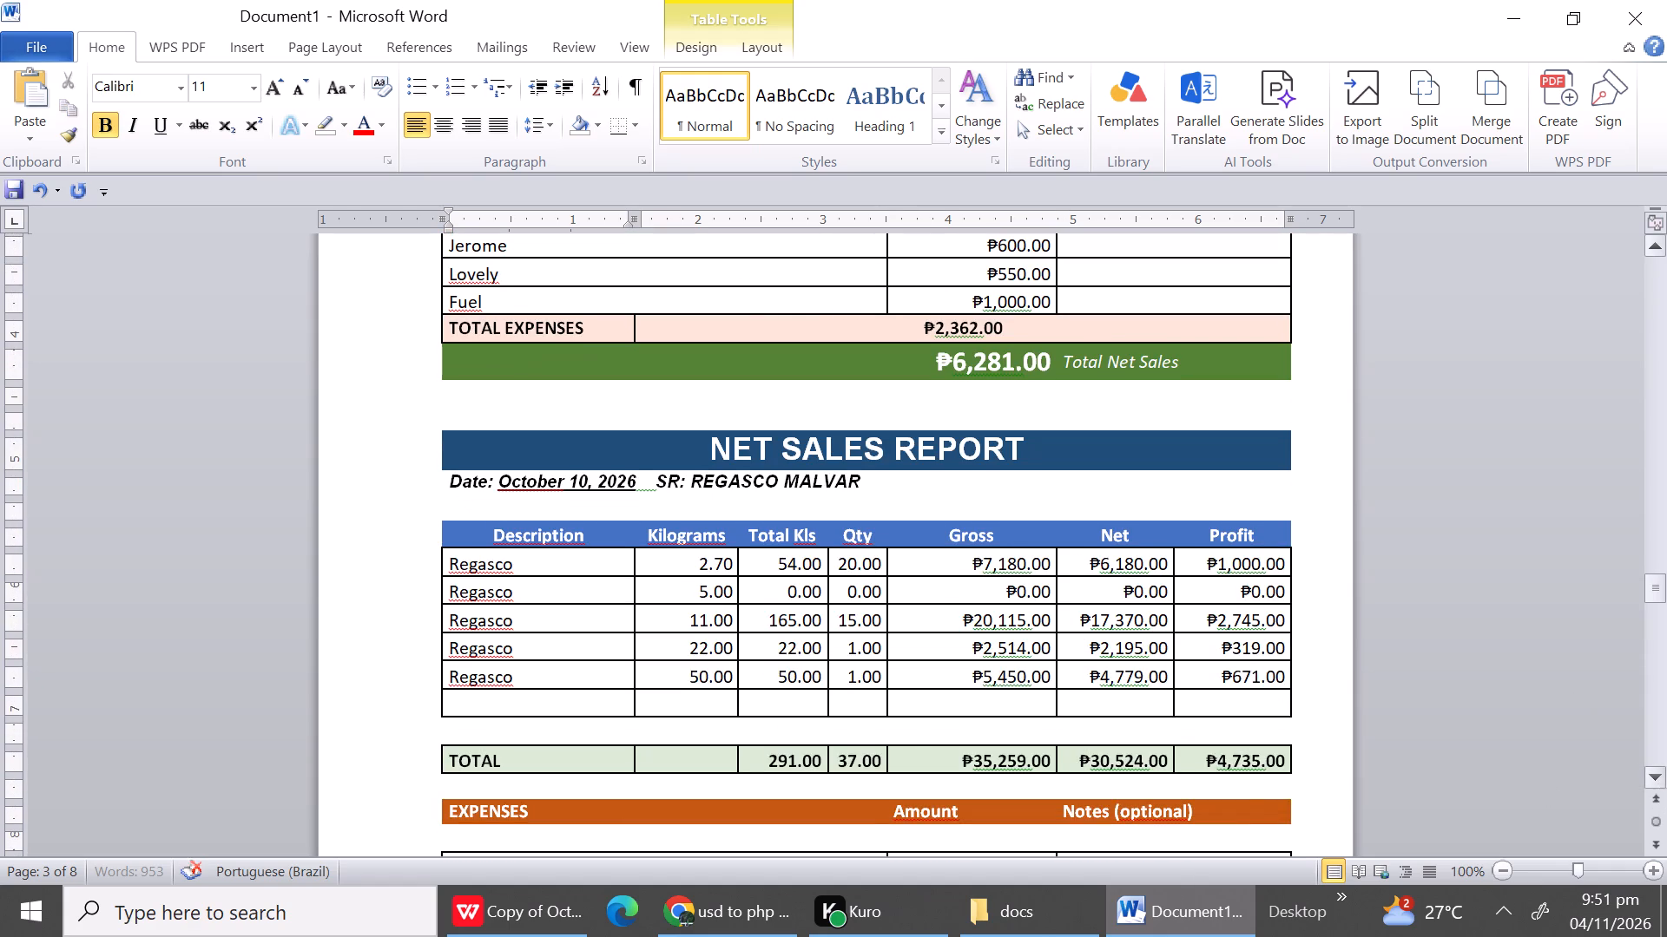
click(518, 416)
right_click(518, 416)
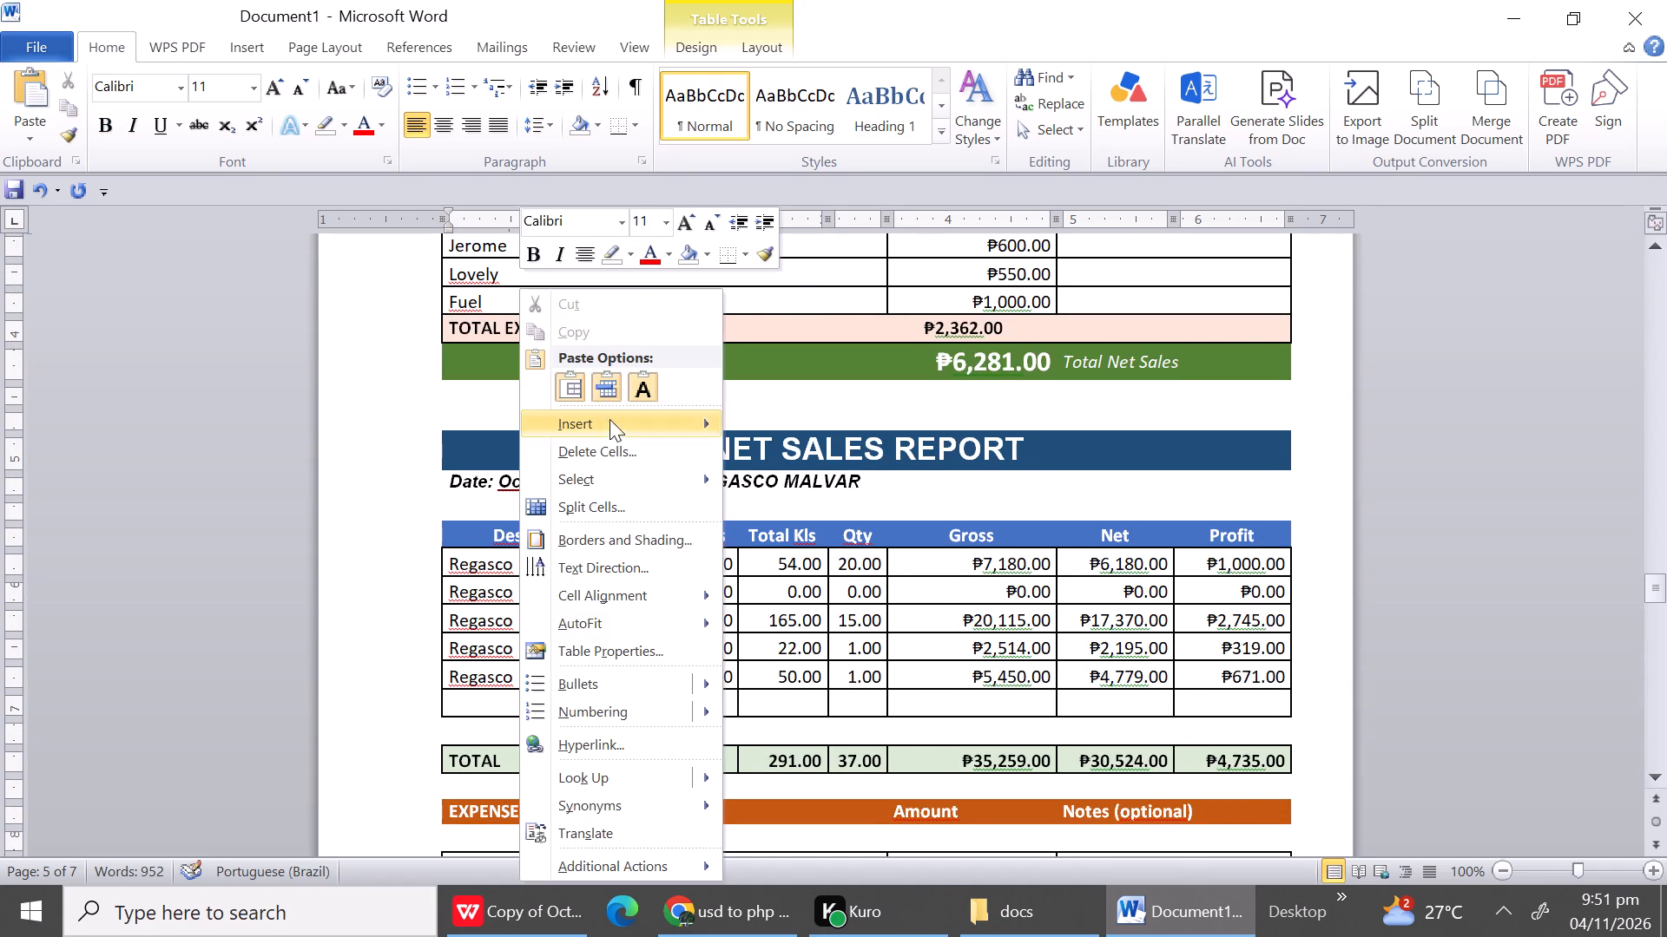
click(603, 458)
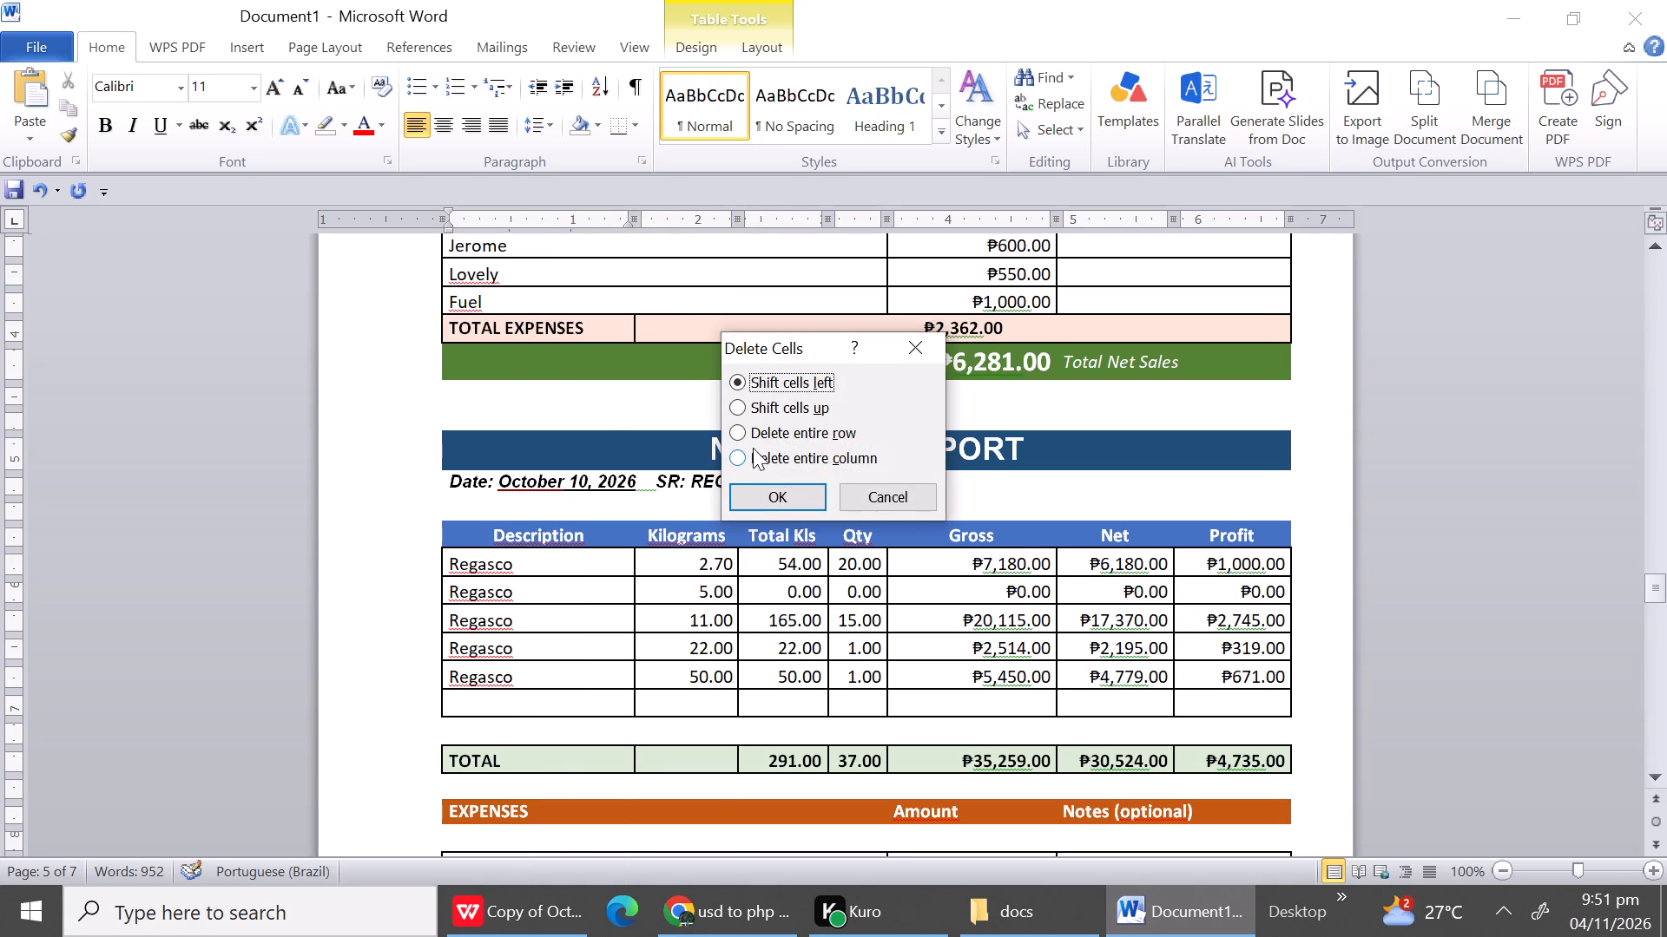
click(754, 437)
click(784, 505)
Delete the entire blank row between the date line and the Description header in the October 10 report.
click(521, 486)
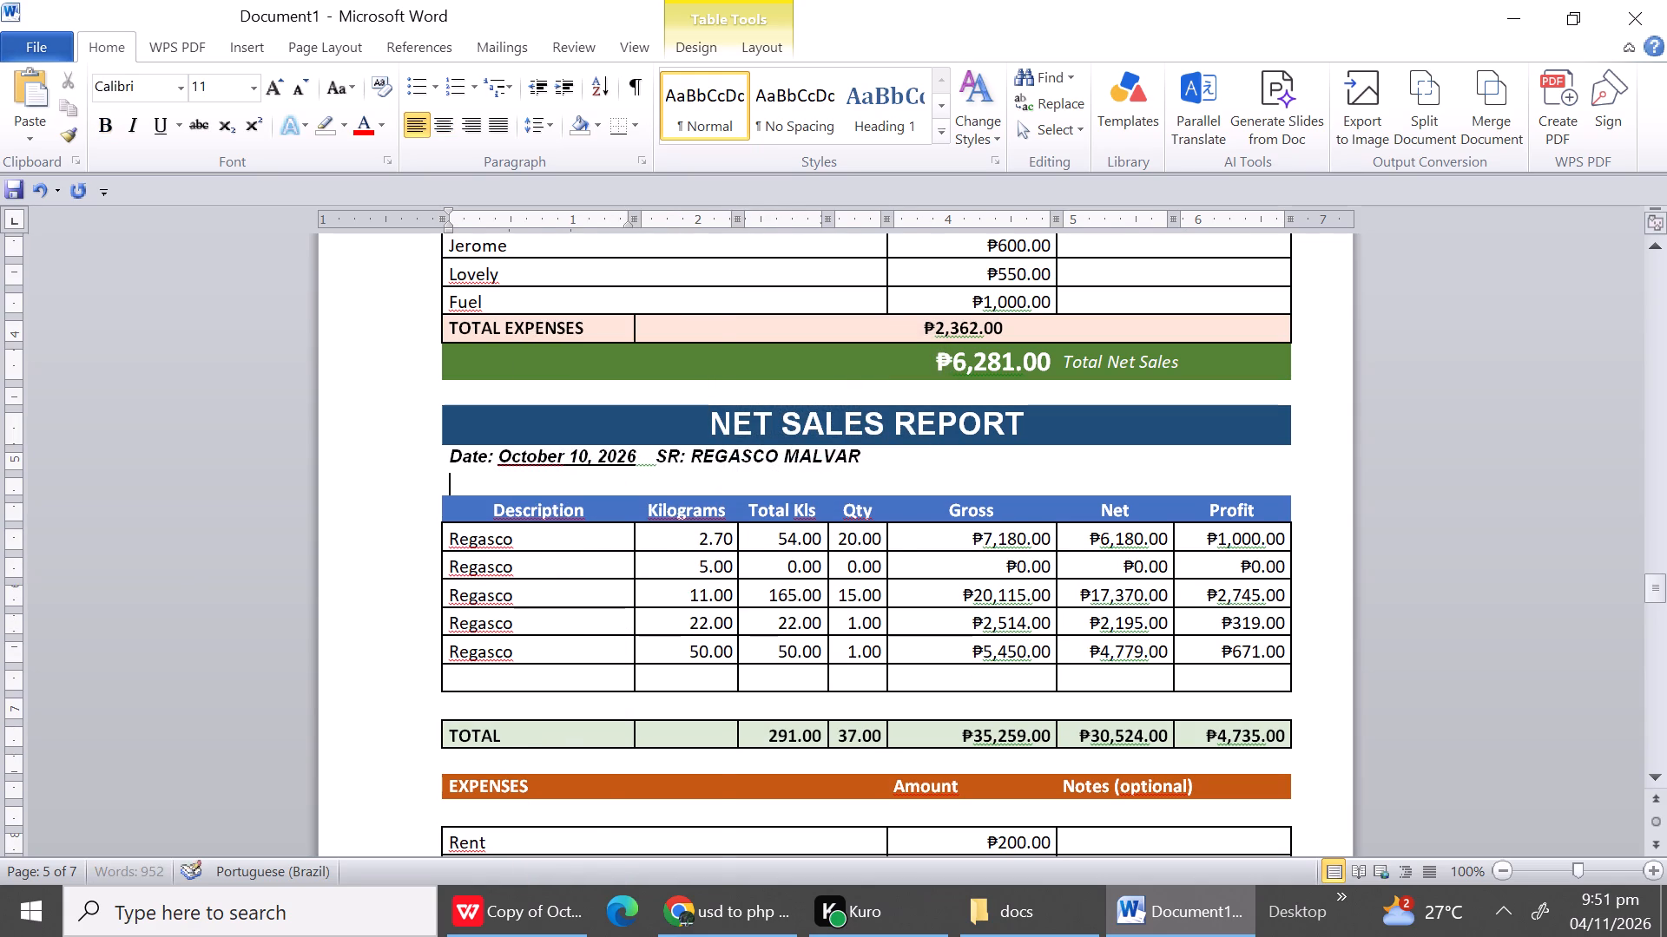
right_click(521, 486)
click(637, 462)
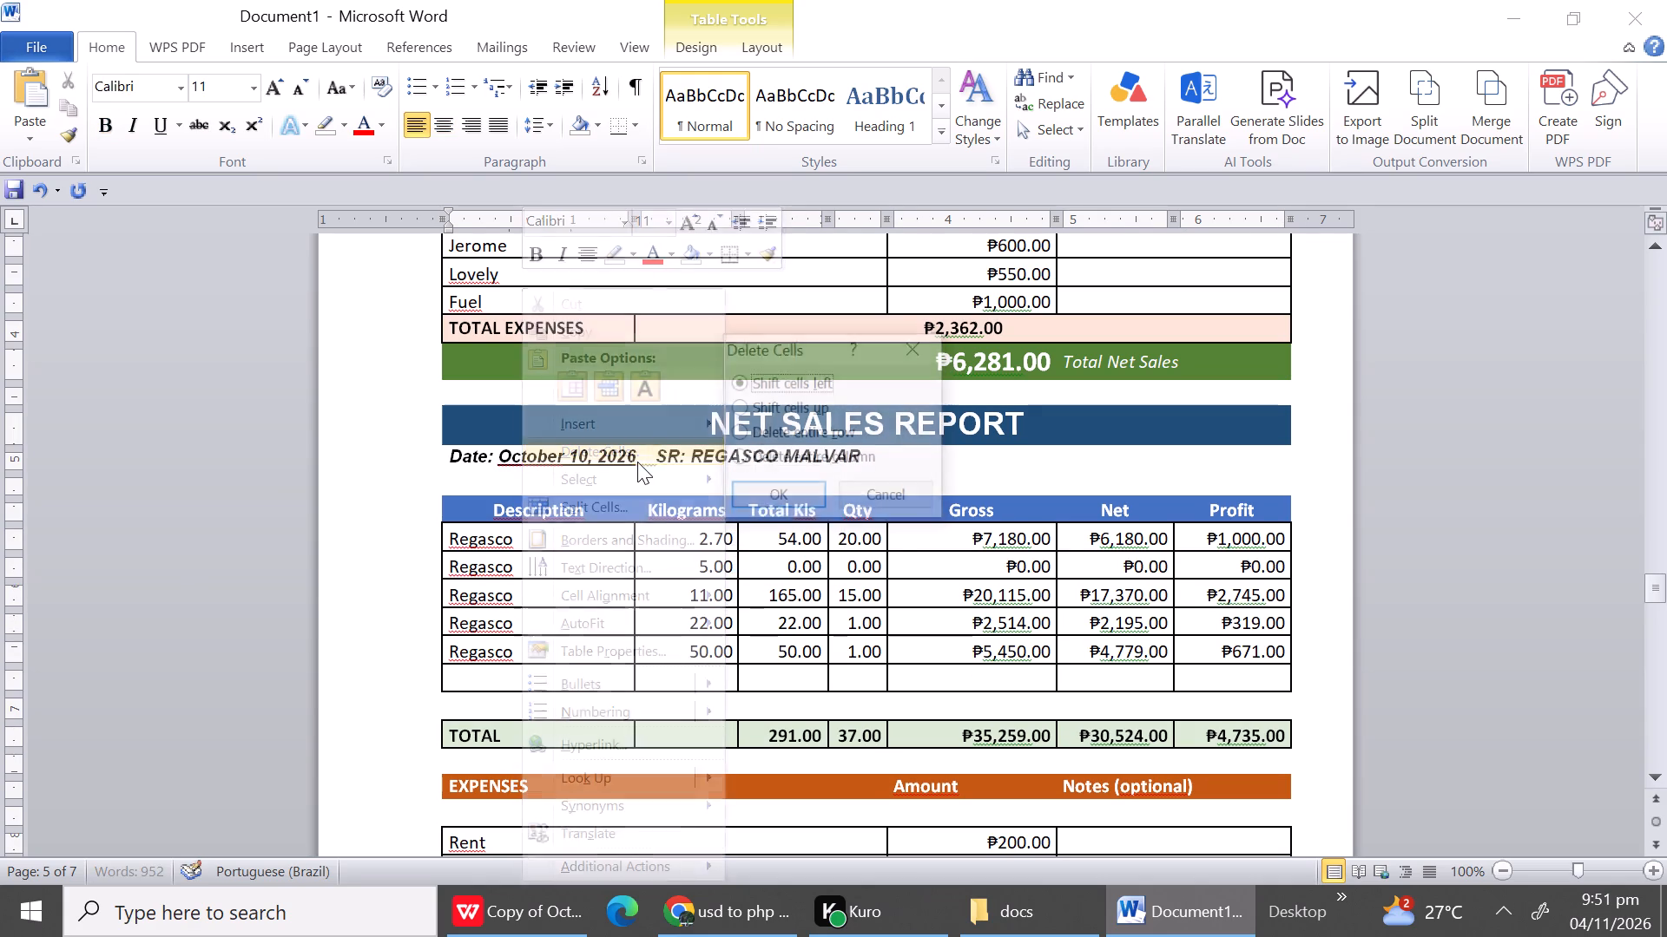
drag(779, 431, 785, 495)
click(785, 495)
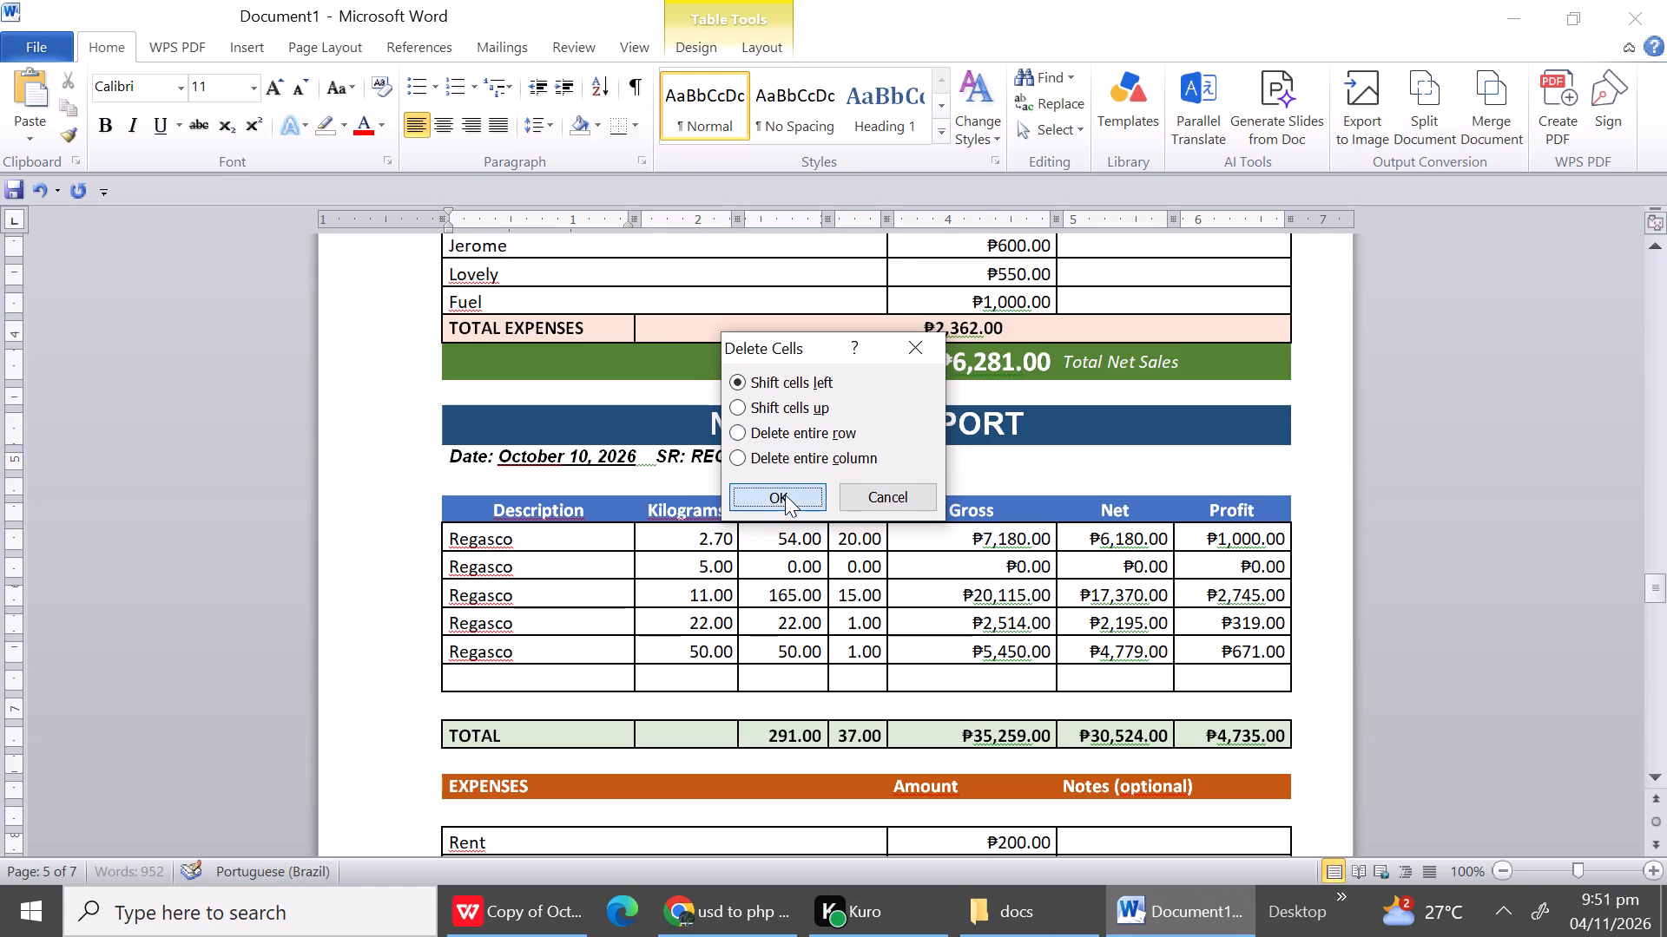
right_click(641, 480)
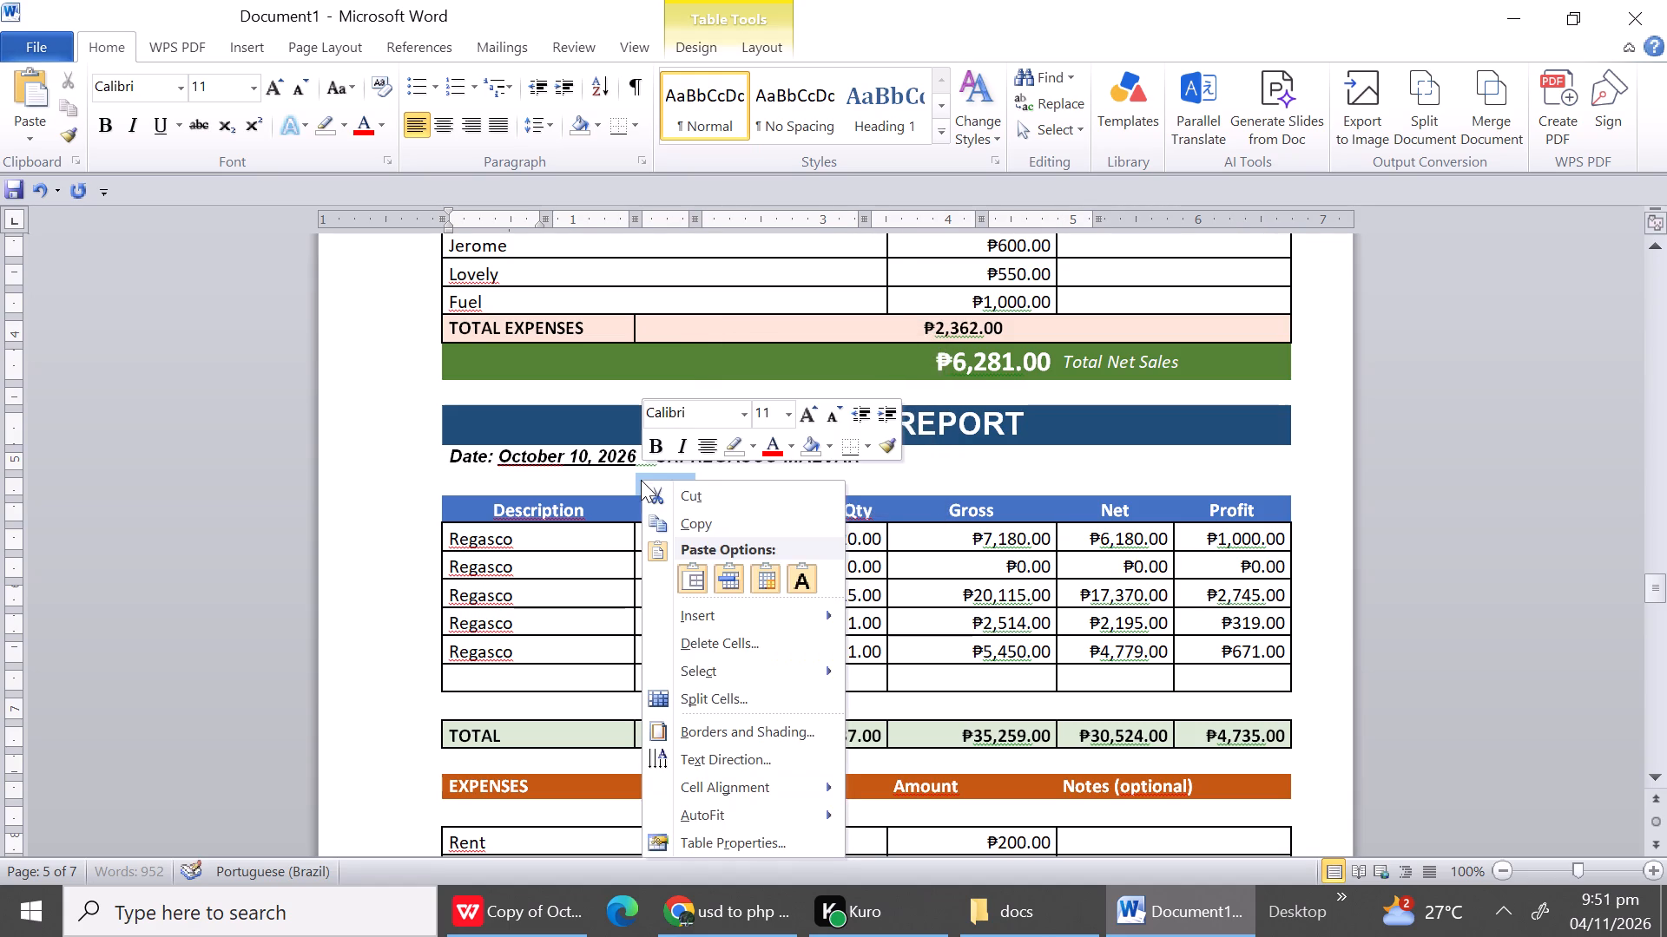
click(714, 646)
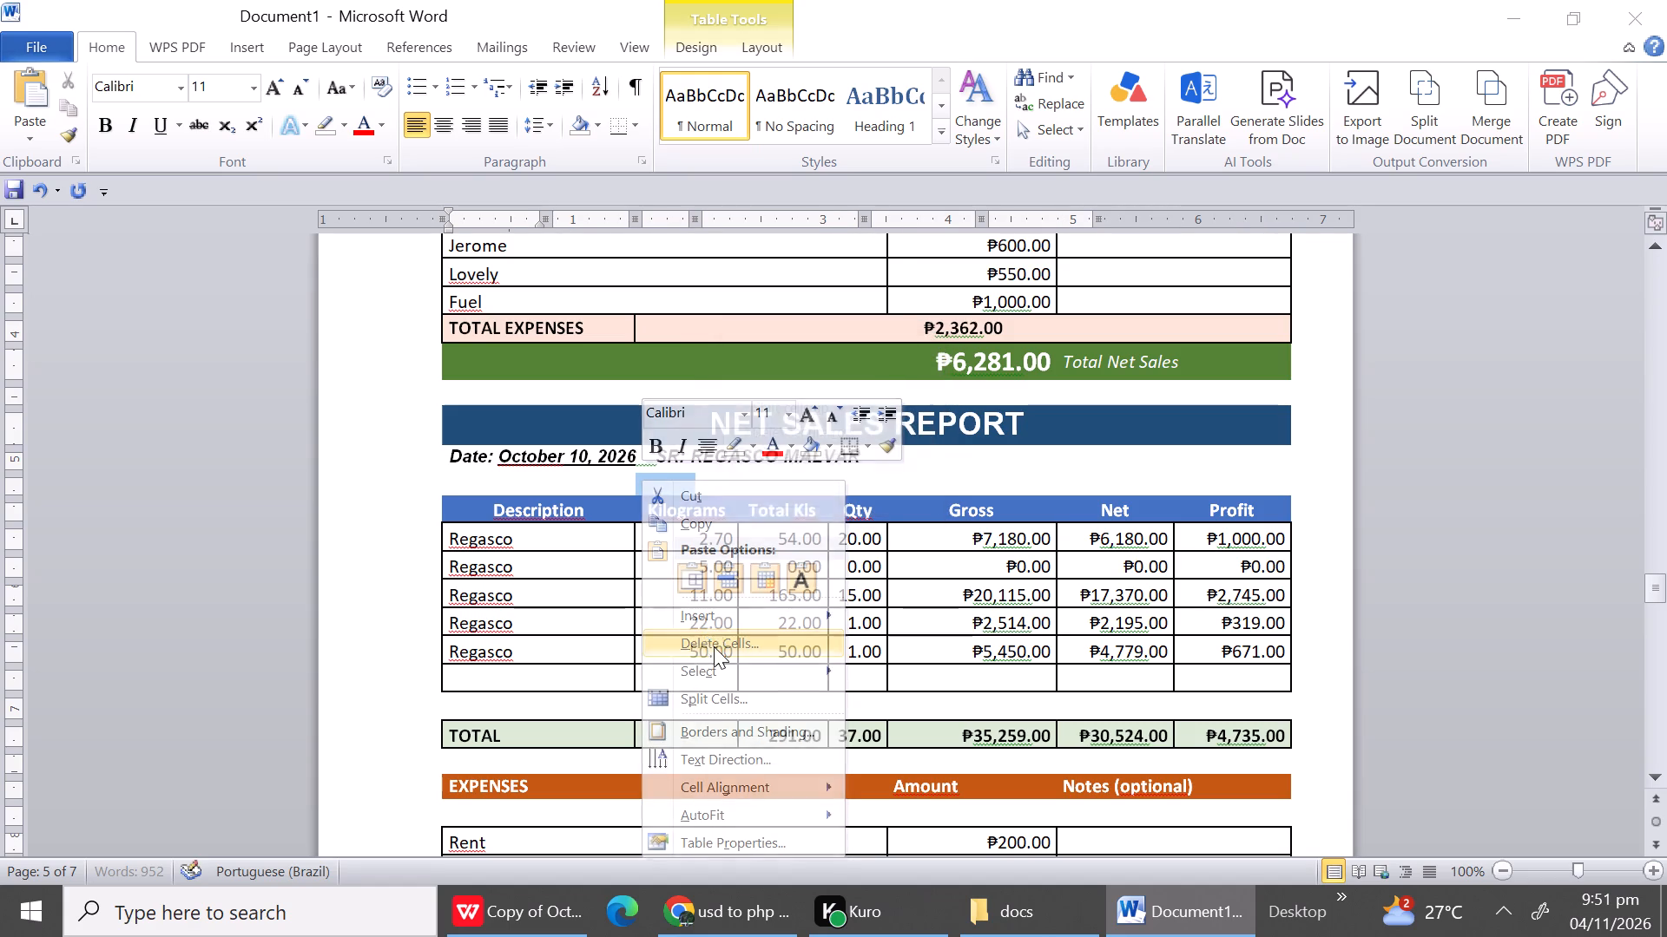
click(801, 430)
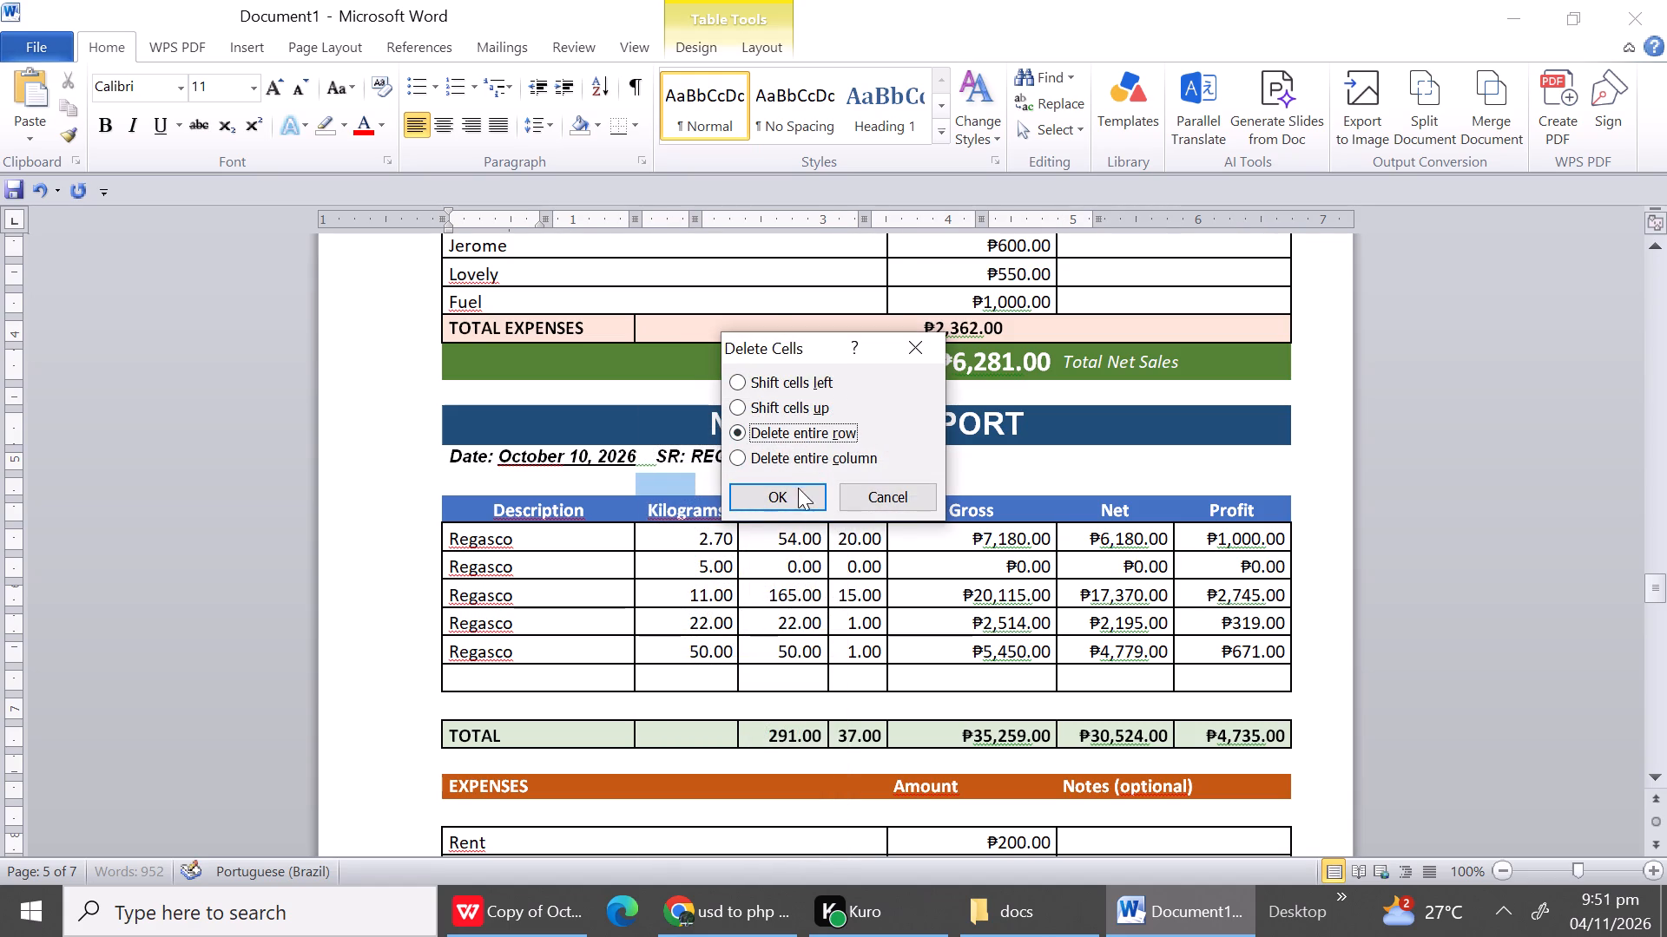
click(798, 495)
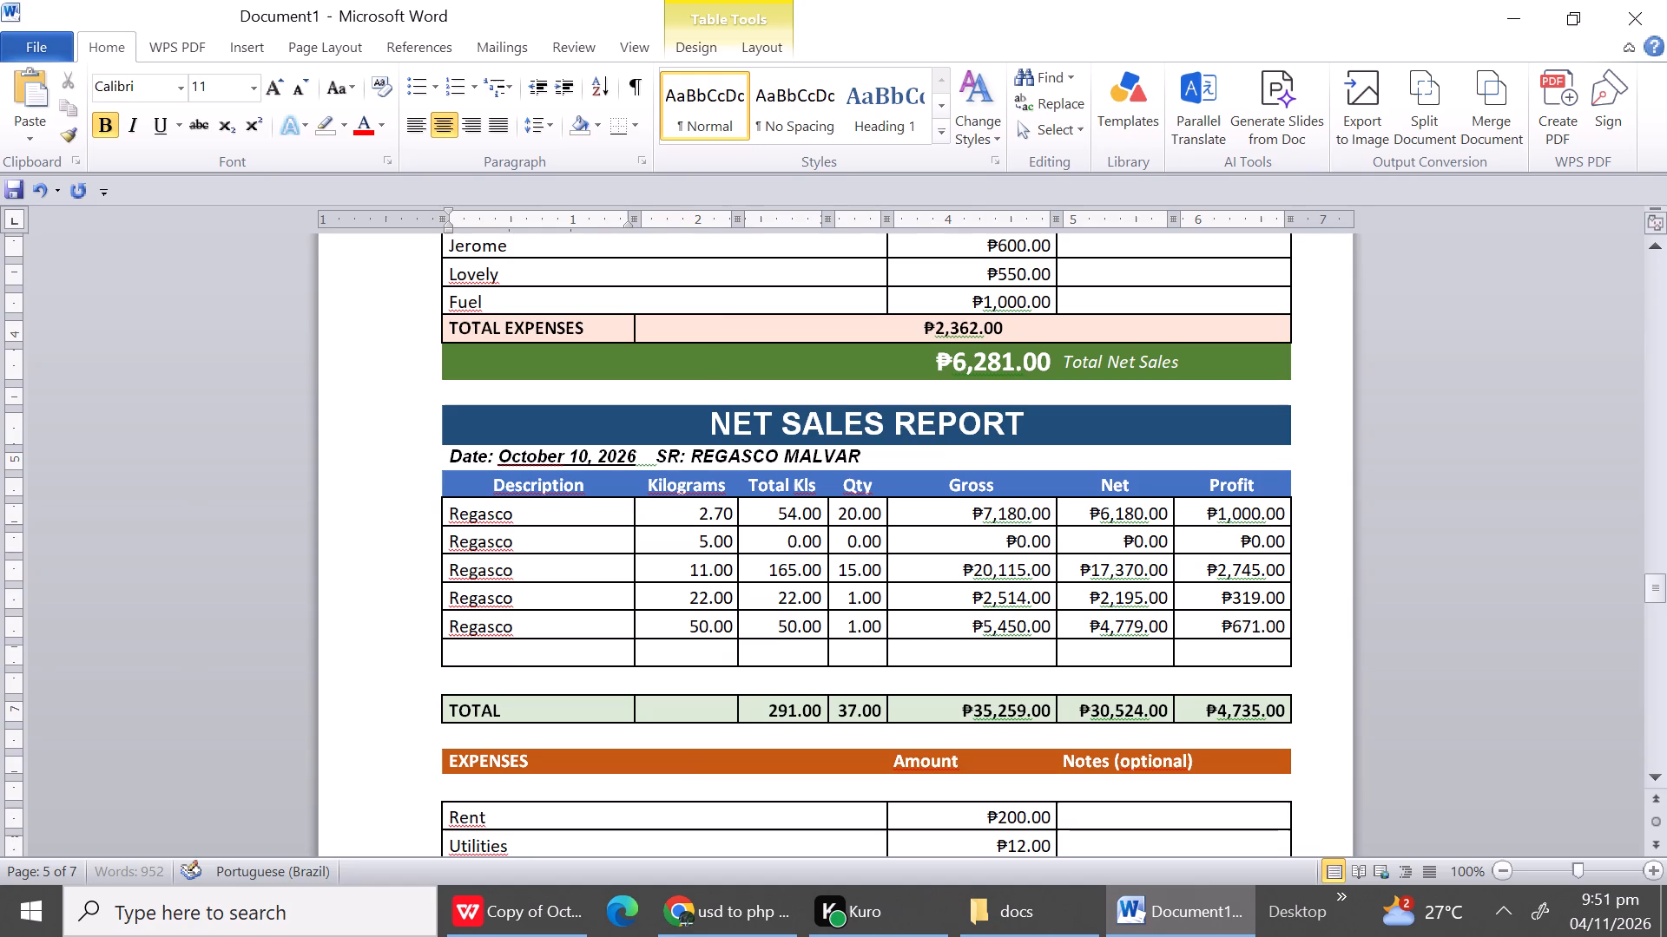
Delete the two entire blank rows between the 50.00 kg Regasco row and TOTAL in the October 10 sales table.
drag(533, 653, 531, 669)
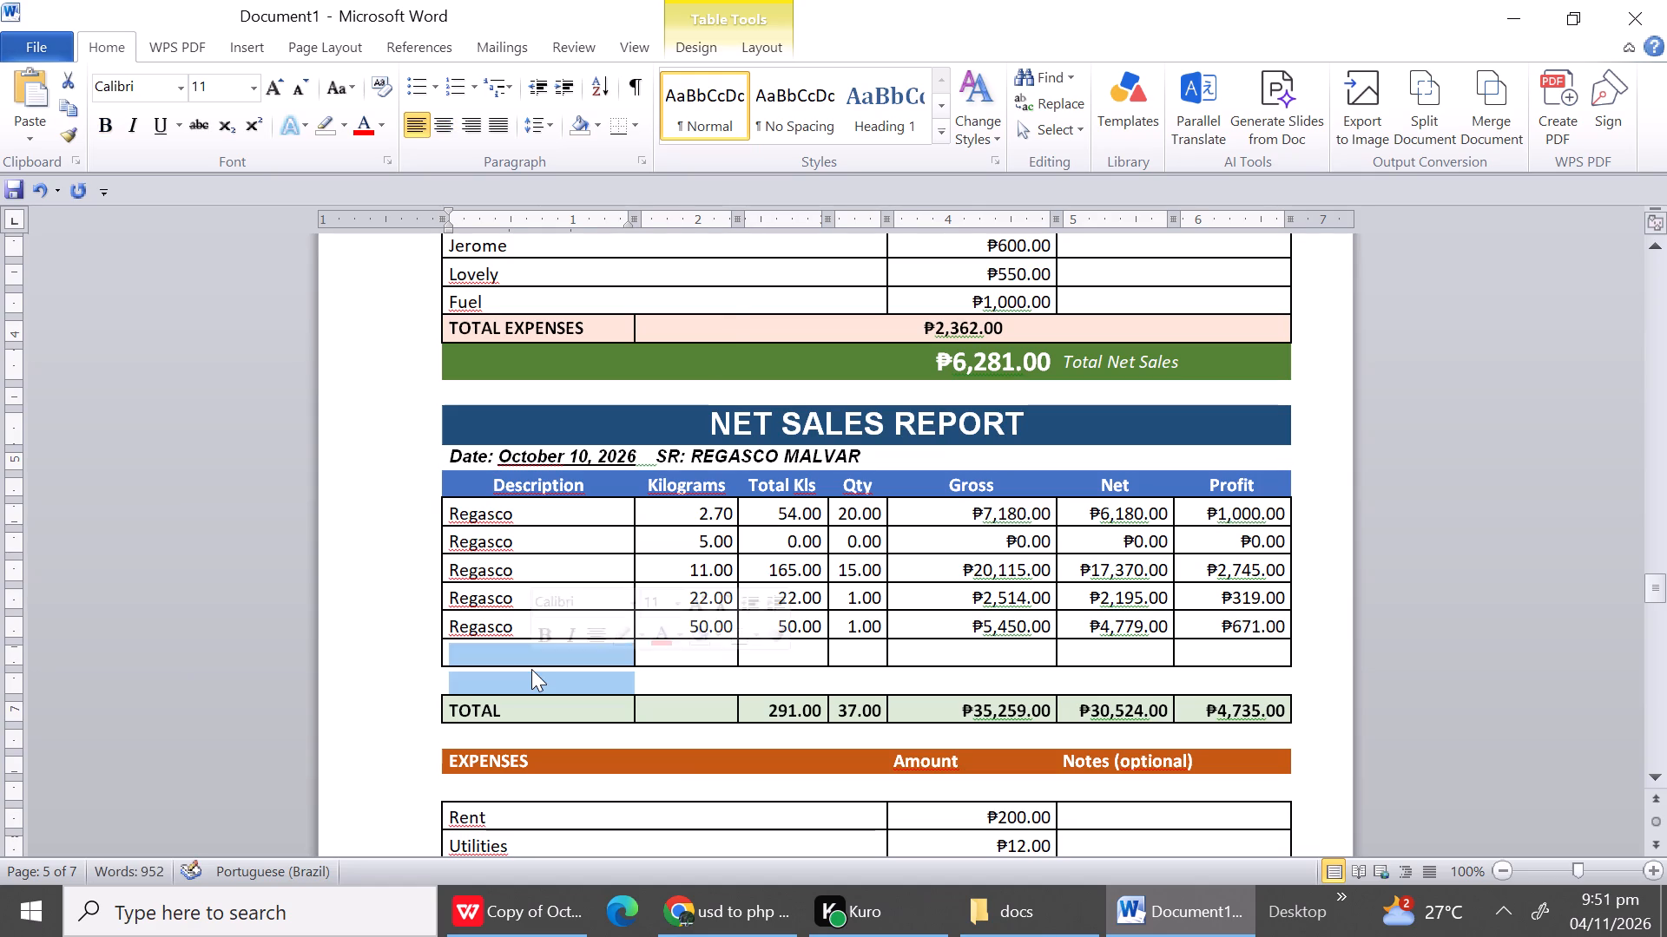
right_click(531, 669)
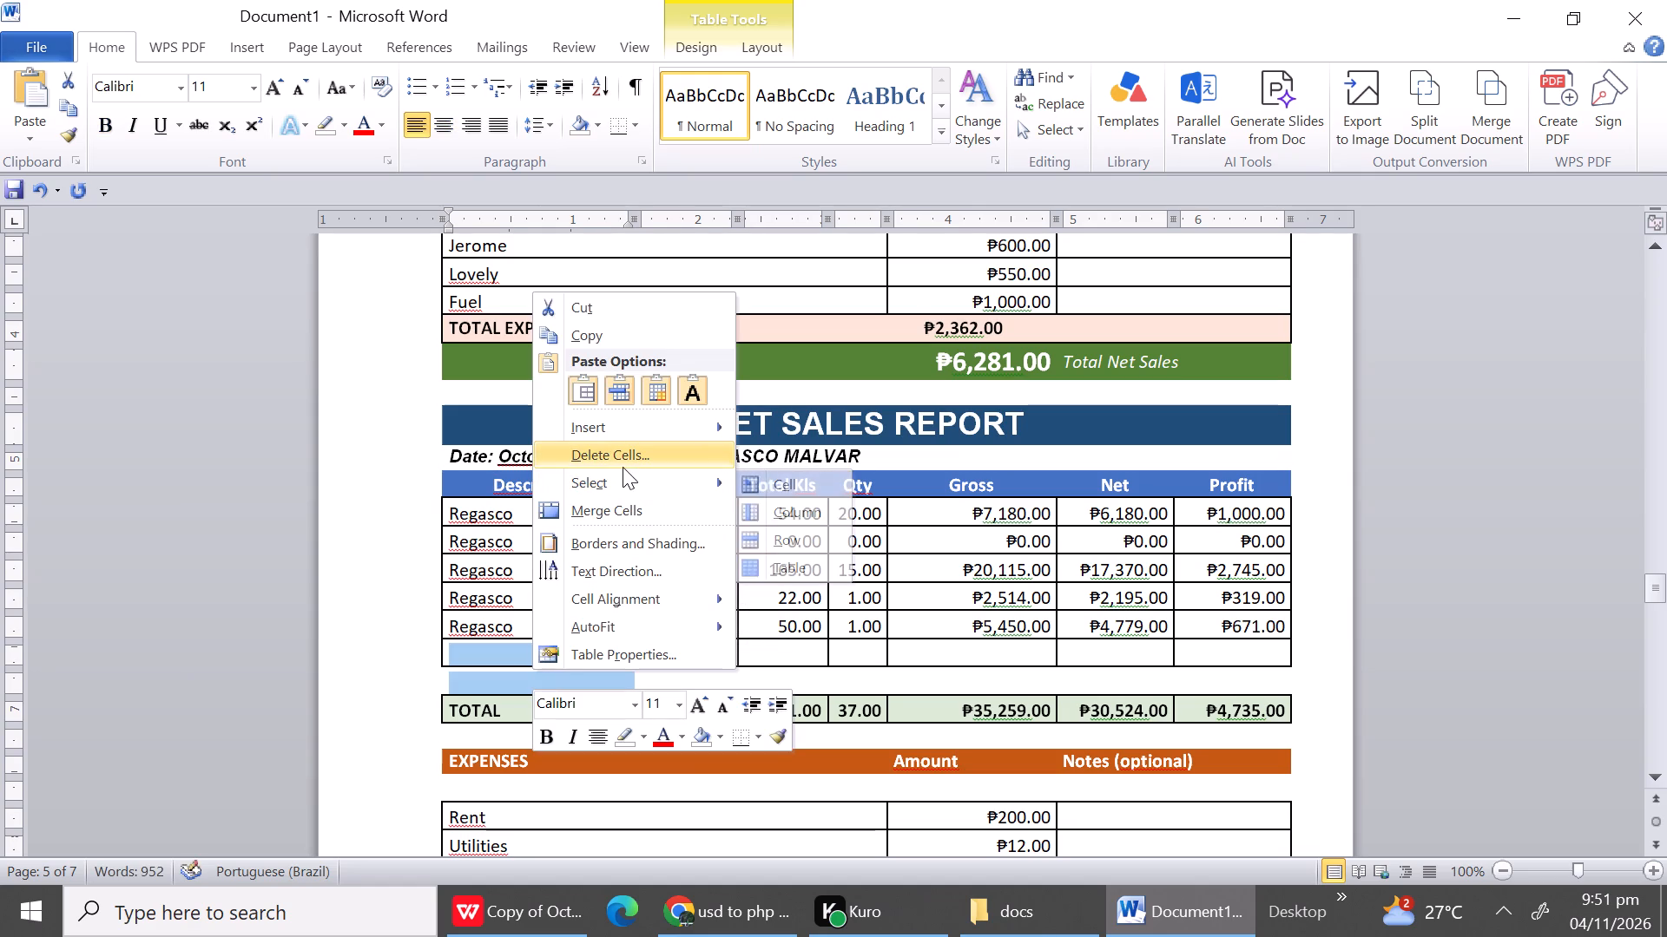
click(623, 467)
click(803, 439)
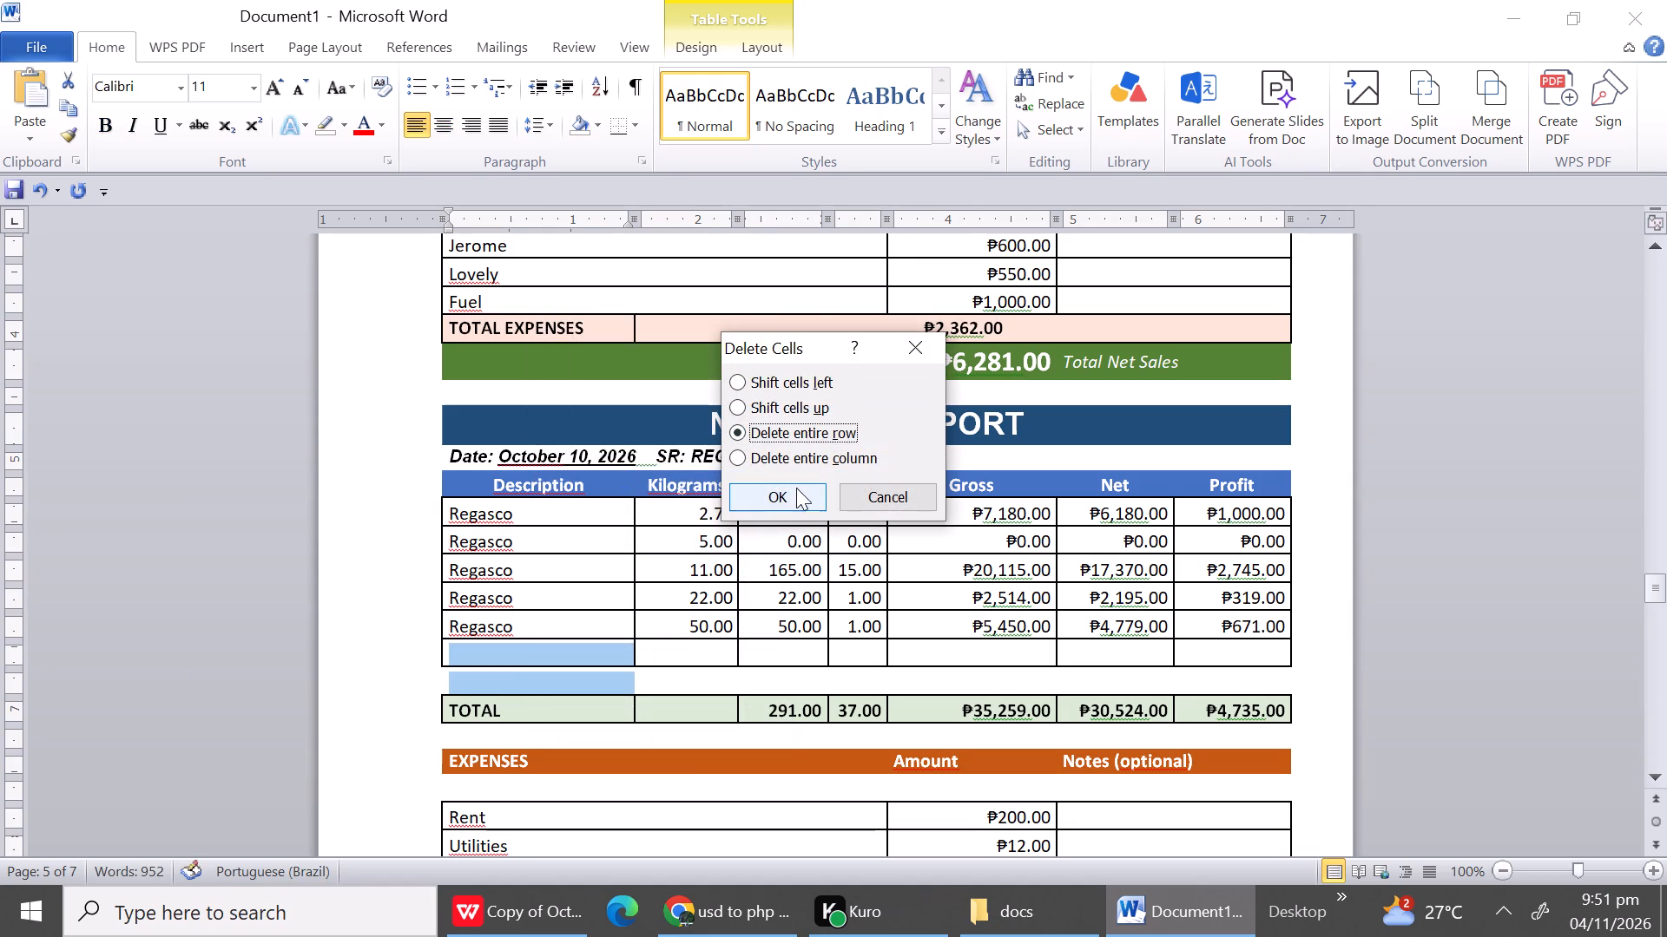
click(794, 495)
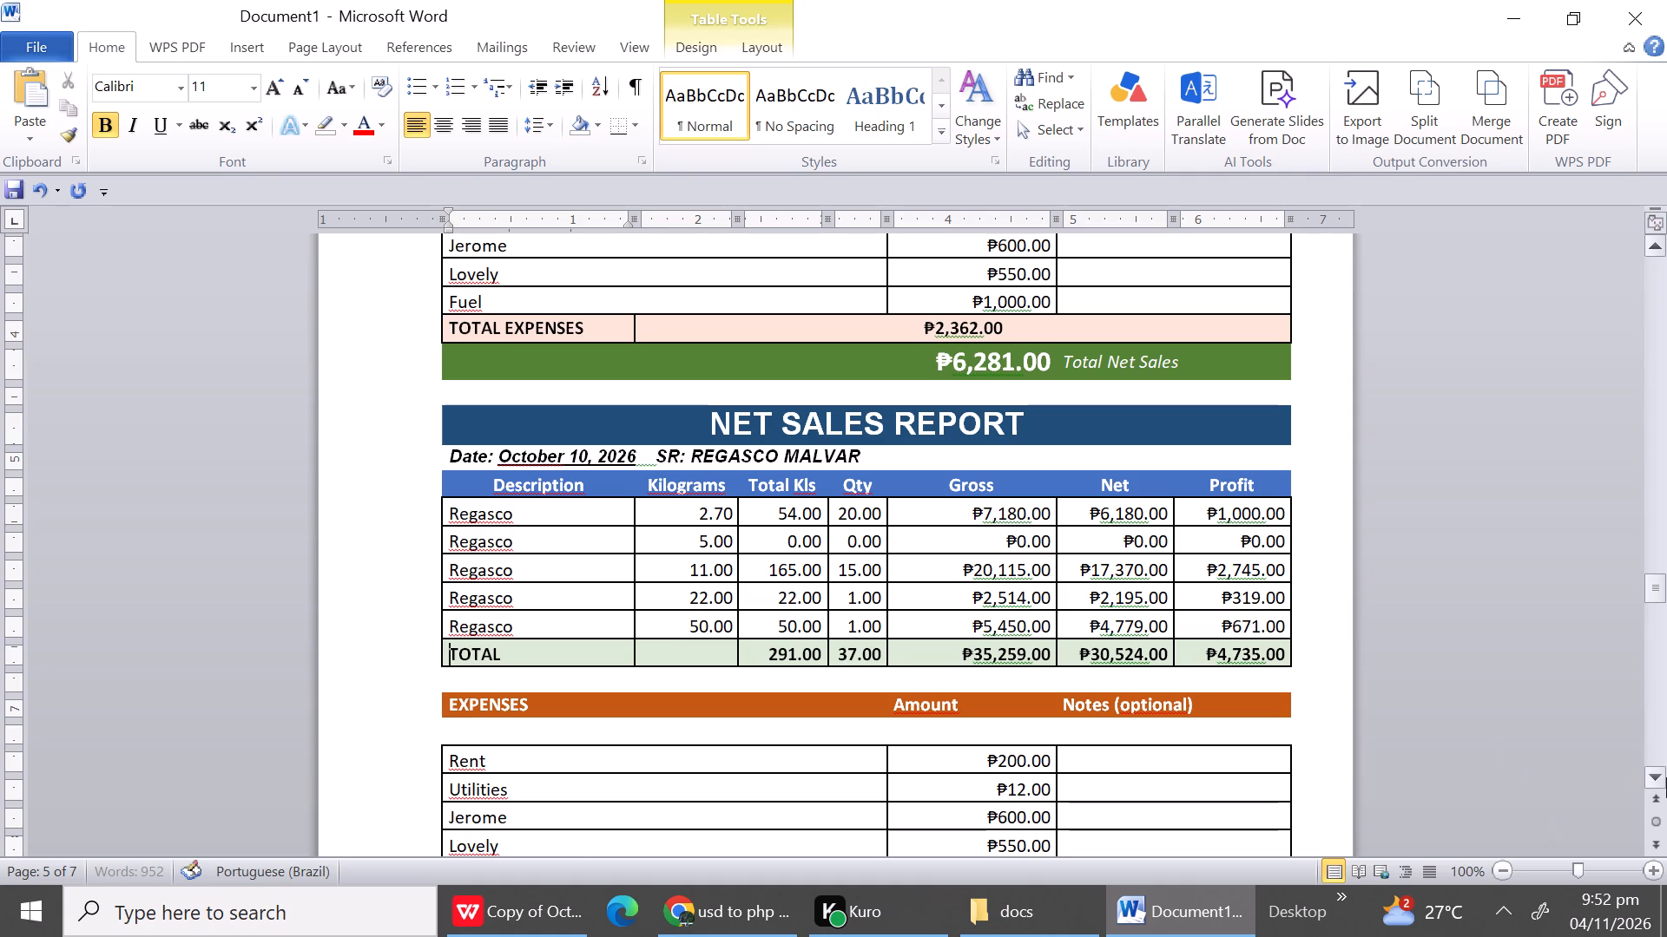
Delete the entire blank row between the EXPENSES header and the Rent row in the October 10 report.
click(1666, 777)
triple_click(1666, 777)
triple_click(1666, 777)
triple_click(1666, 777)
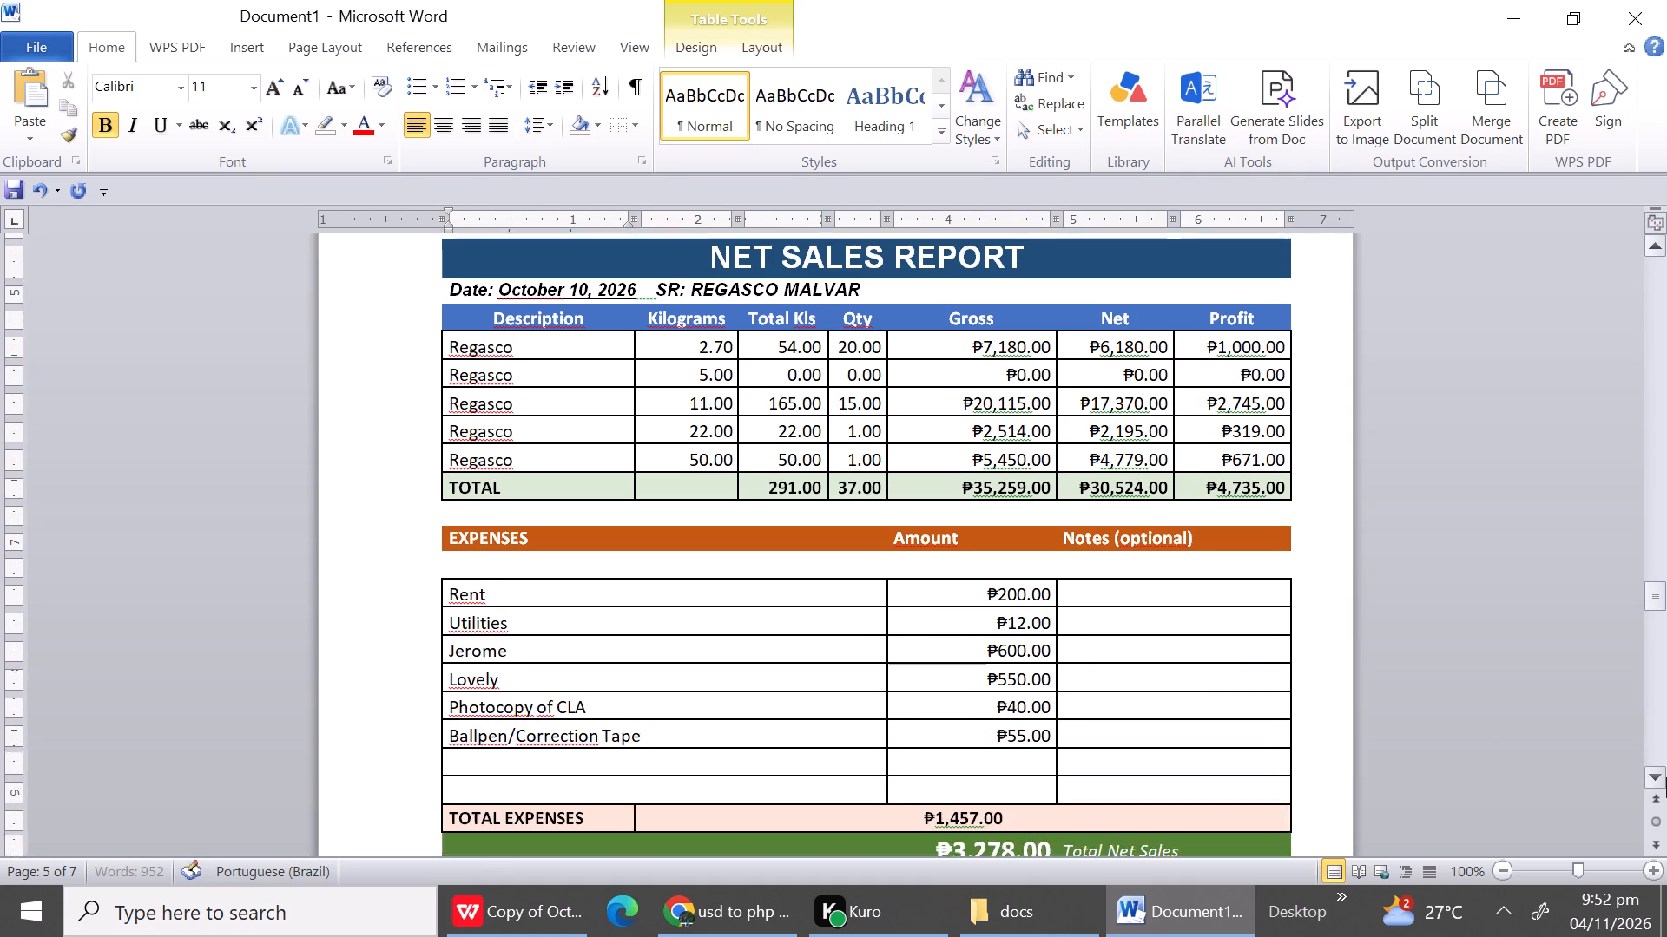
click(1666, 777)
click(590, 498)
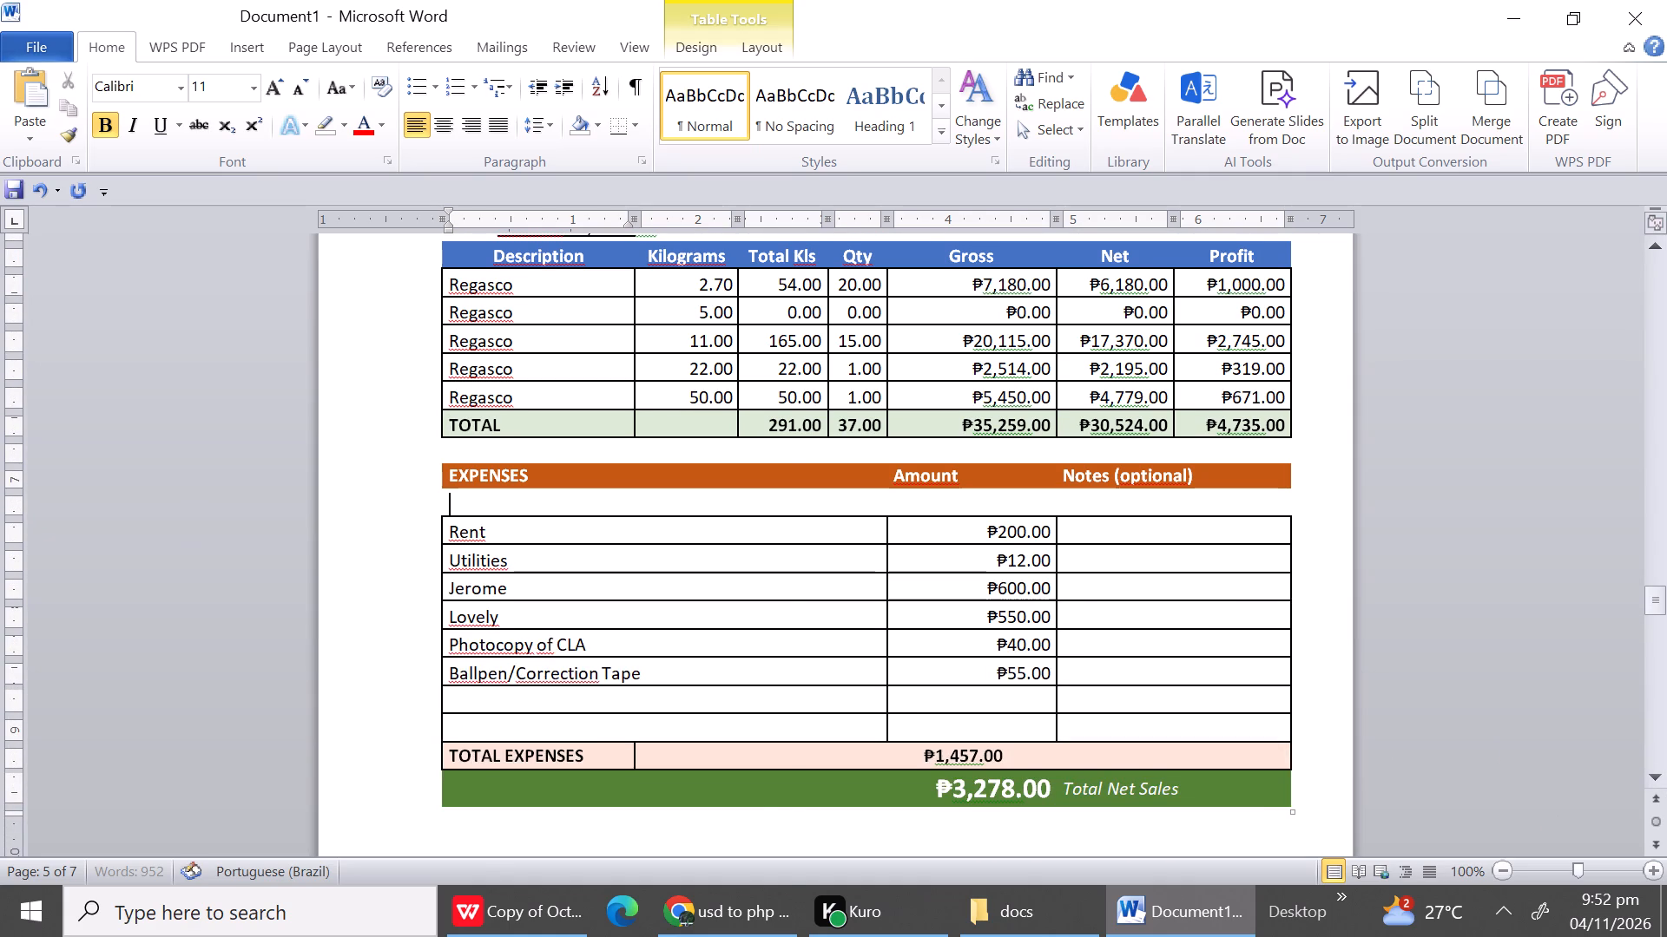
right_click(590, 498)
click(683, 436)
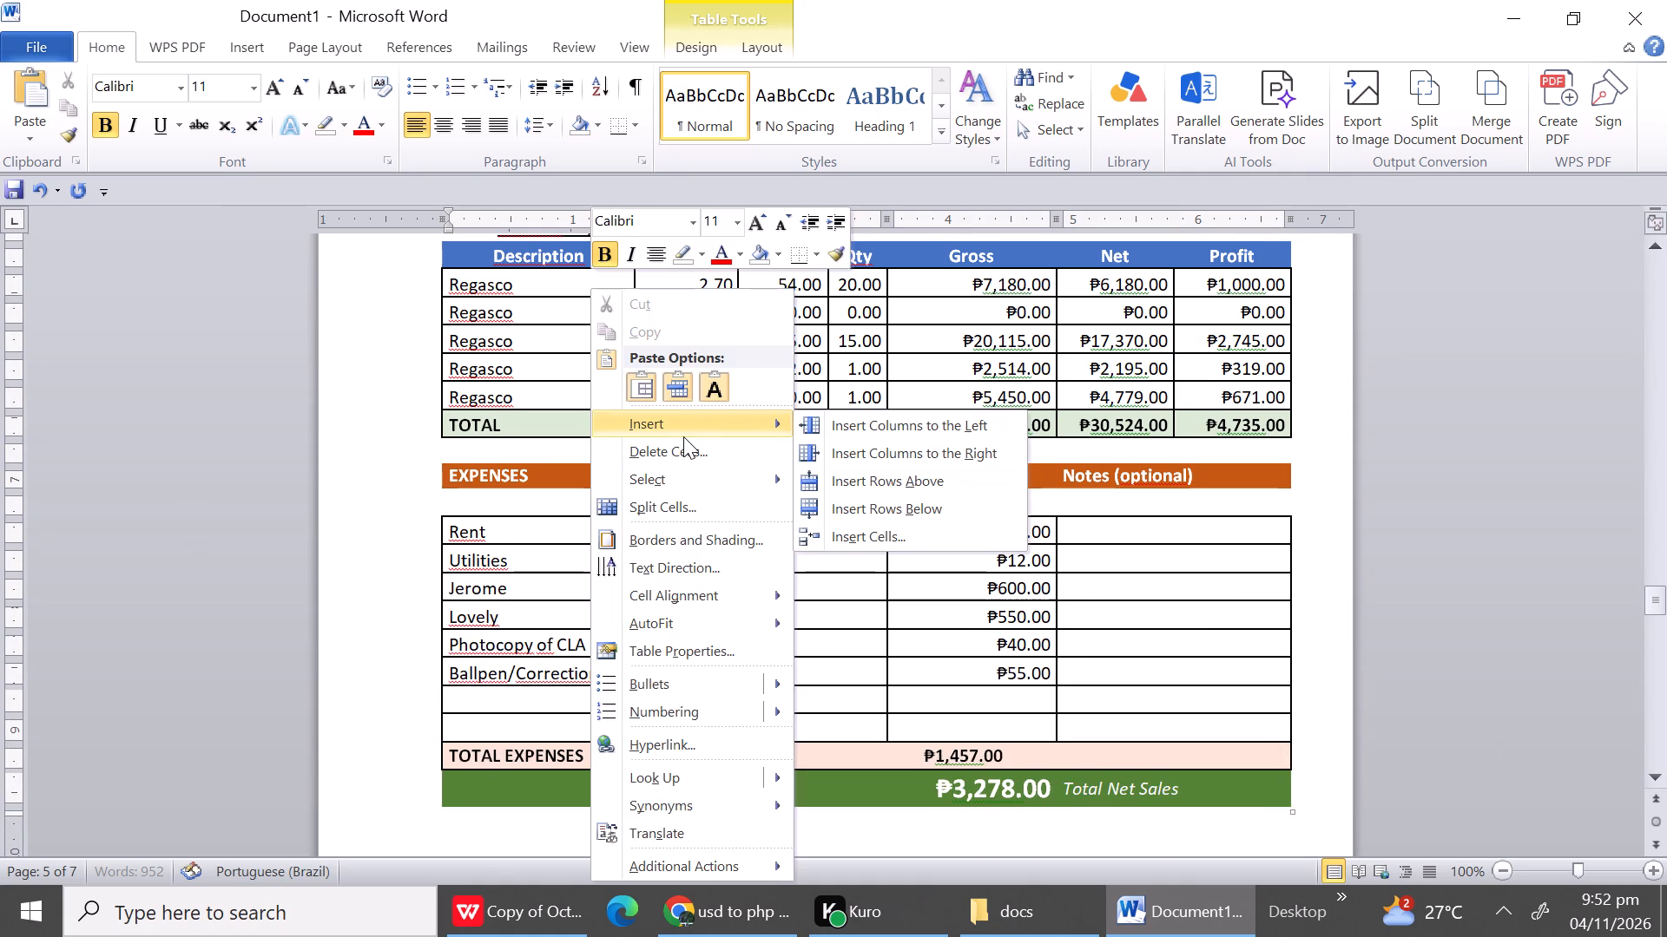
click(683, 455)
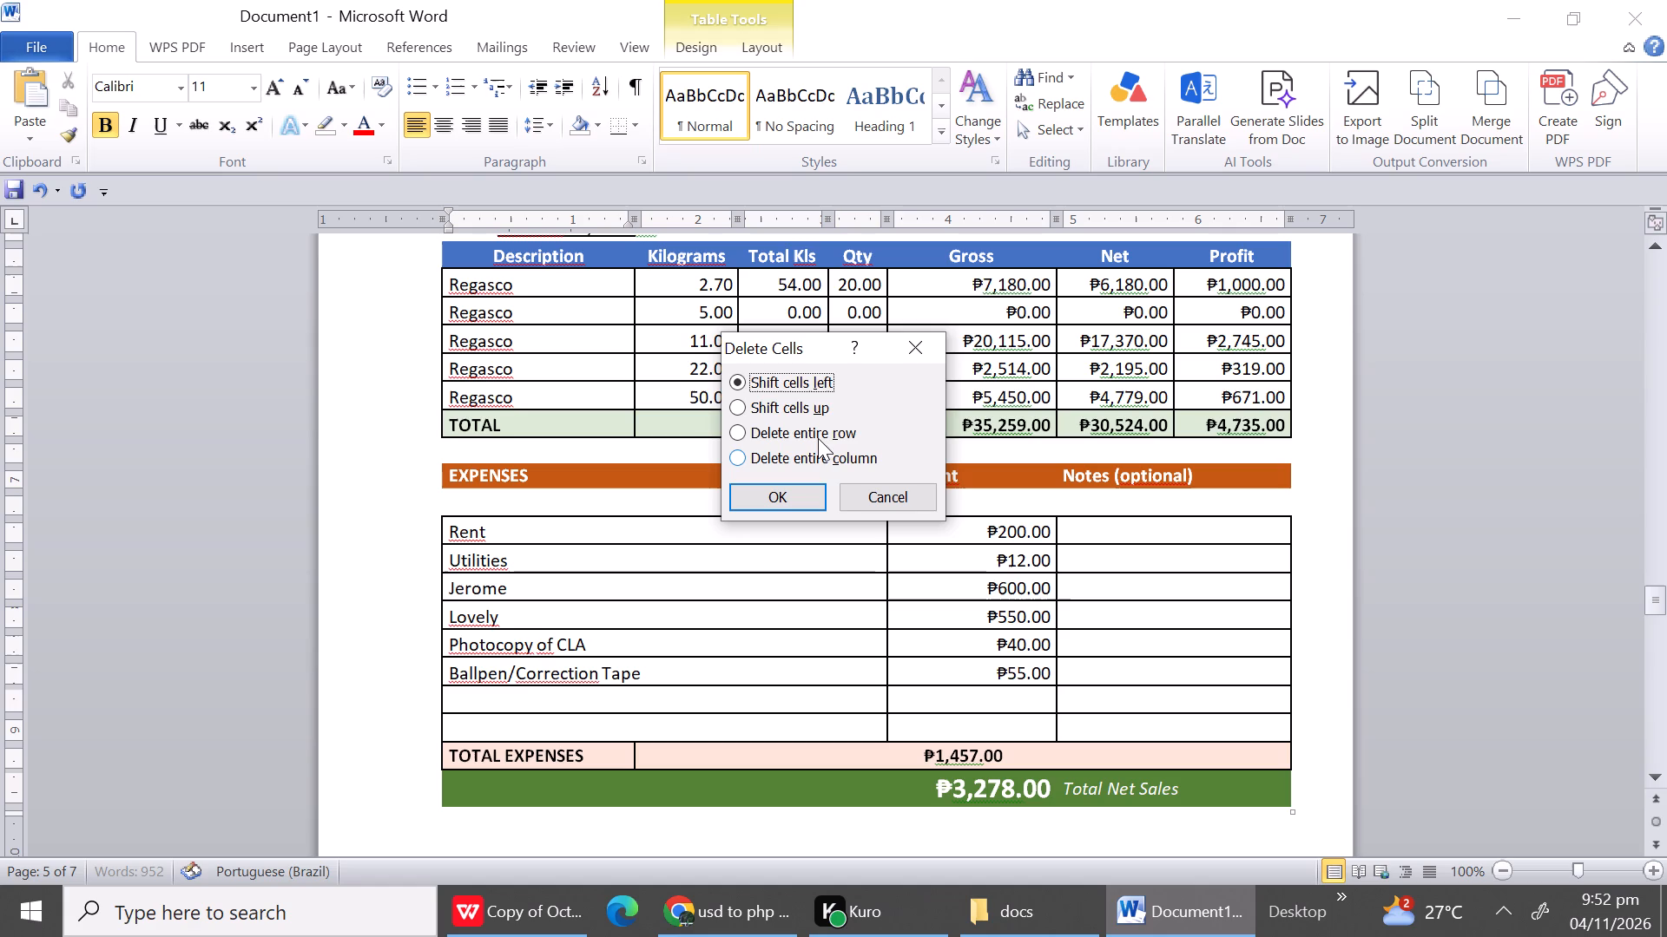
drag(814, 432, 788, 480)
click(788, 480)
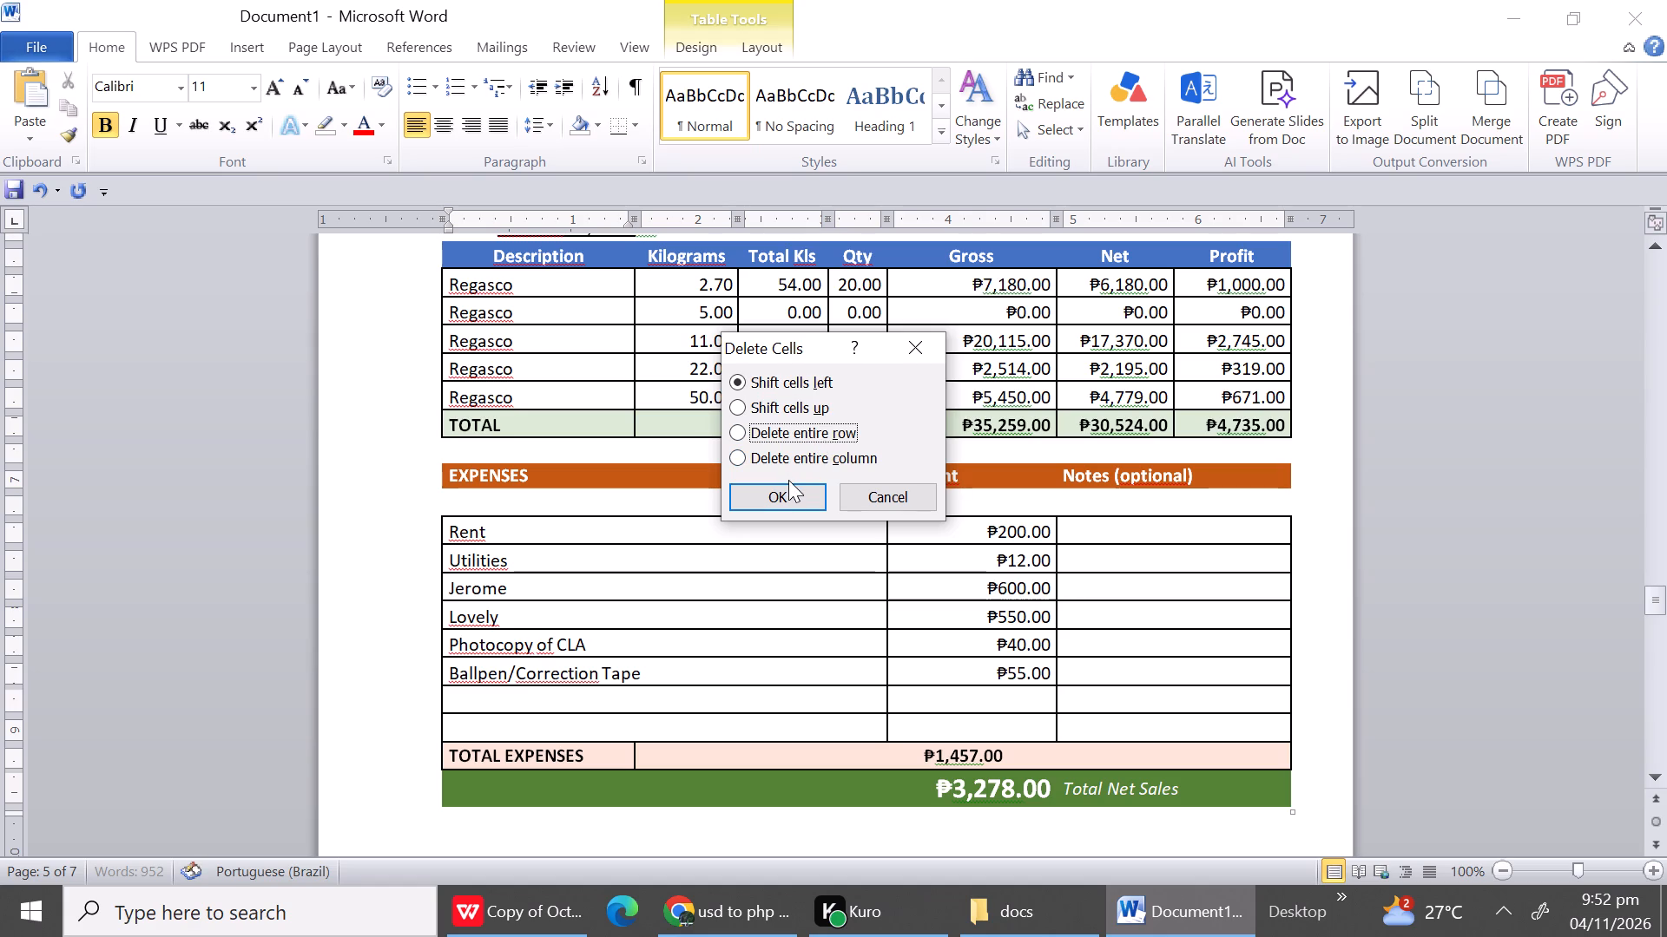
click(788, 490)
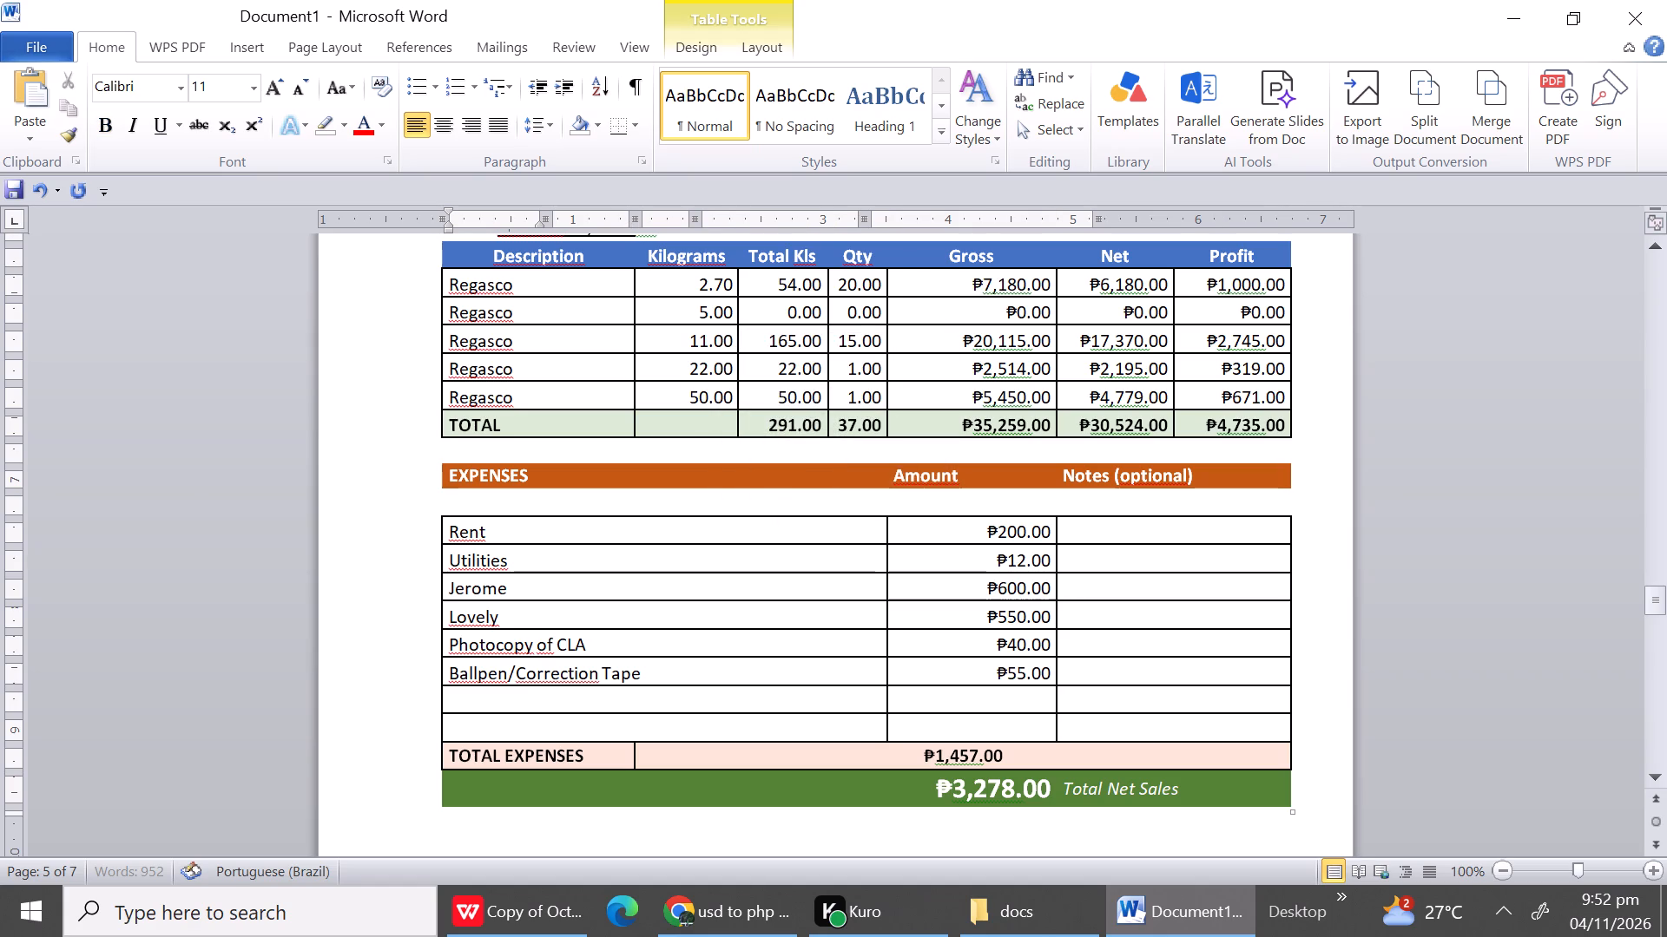
right_click(563, 509)
click(669, 446)
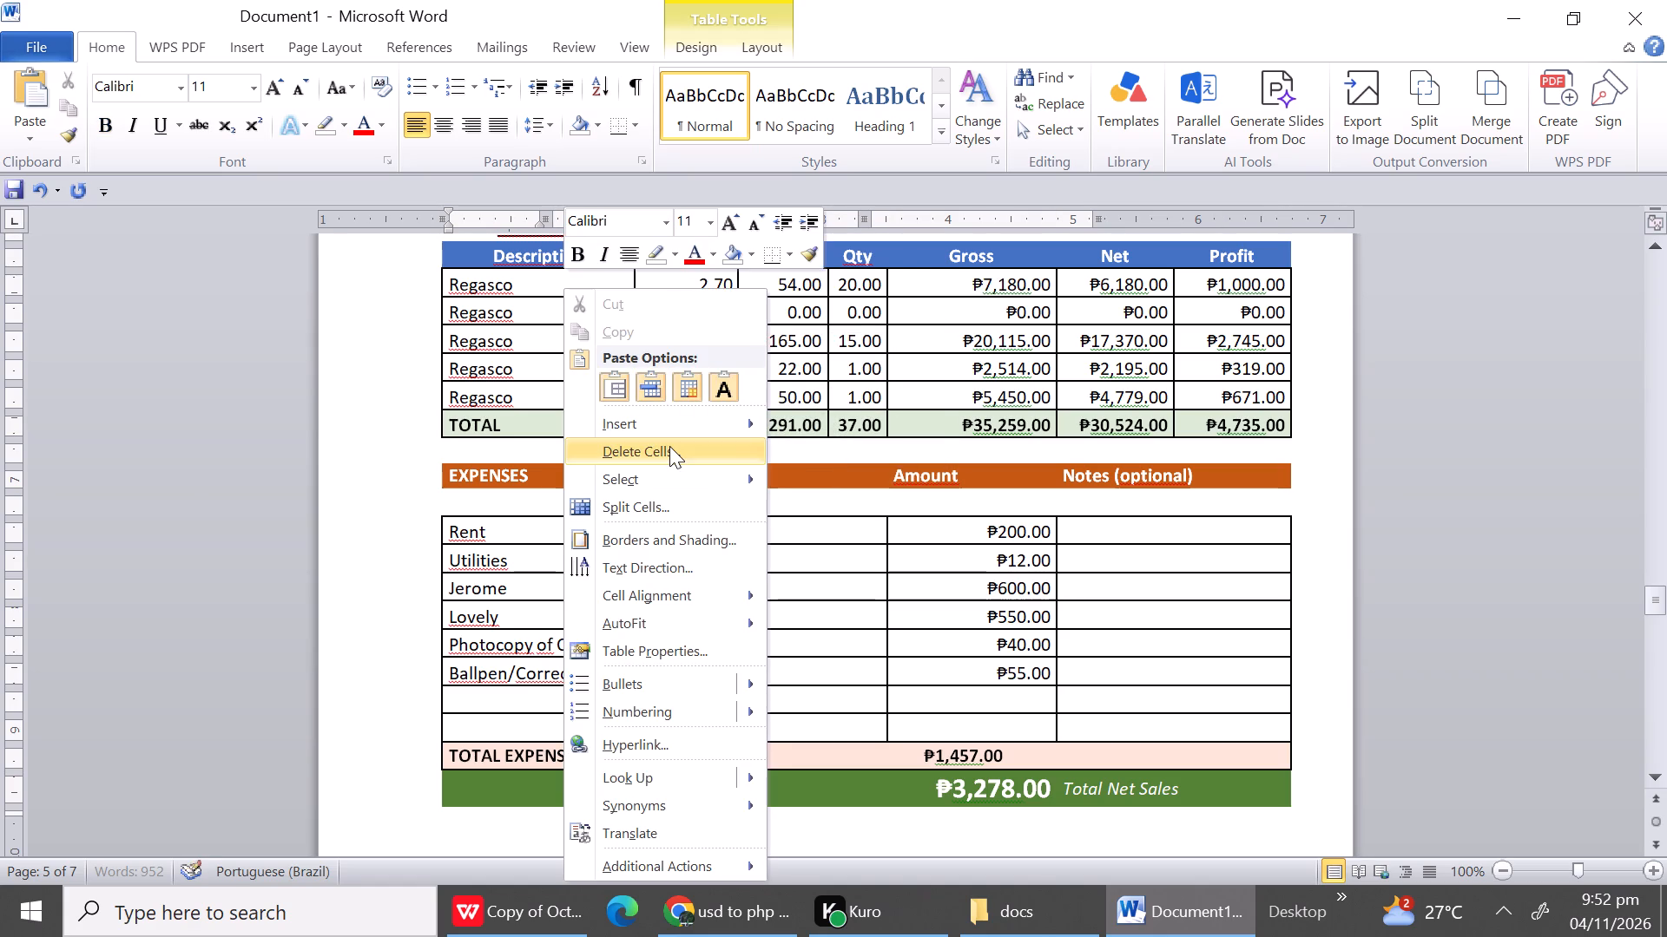
click(812, 438)
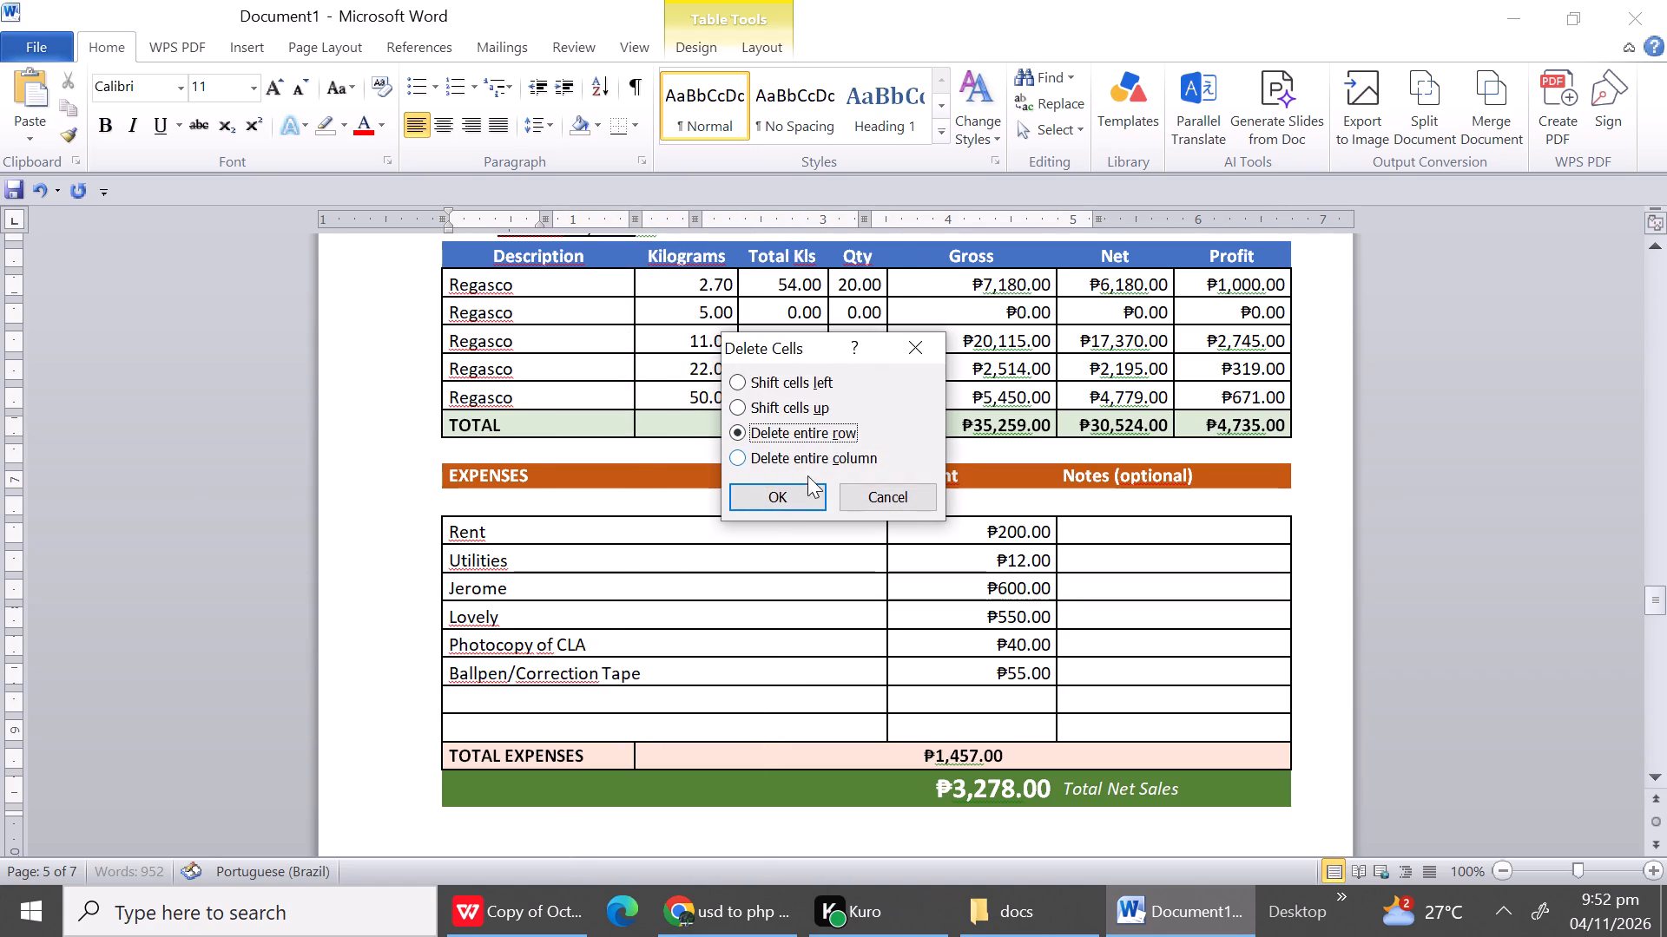
click(798, 501)
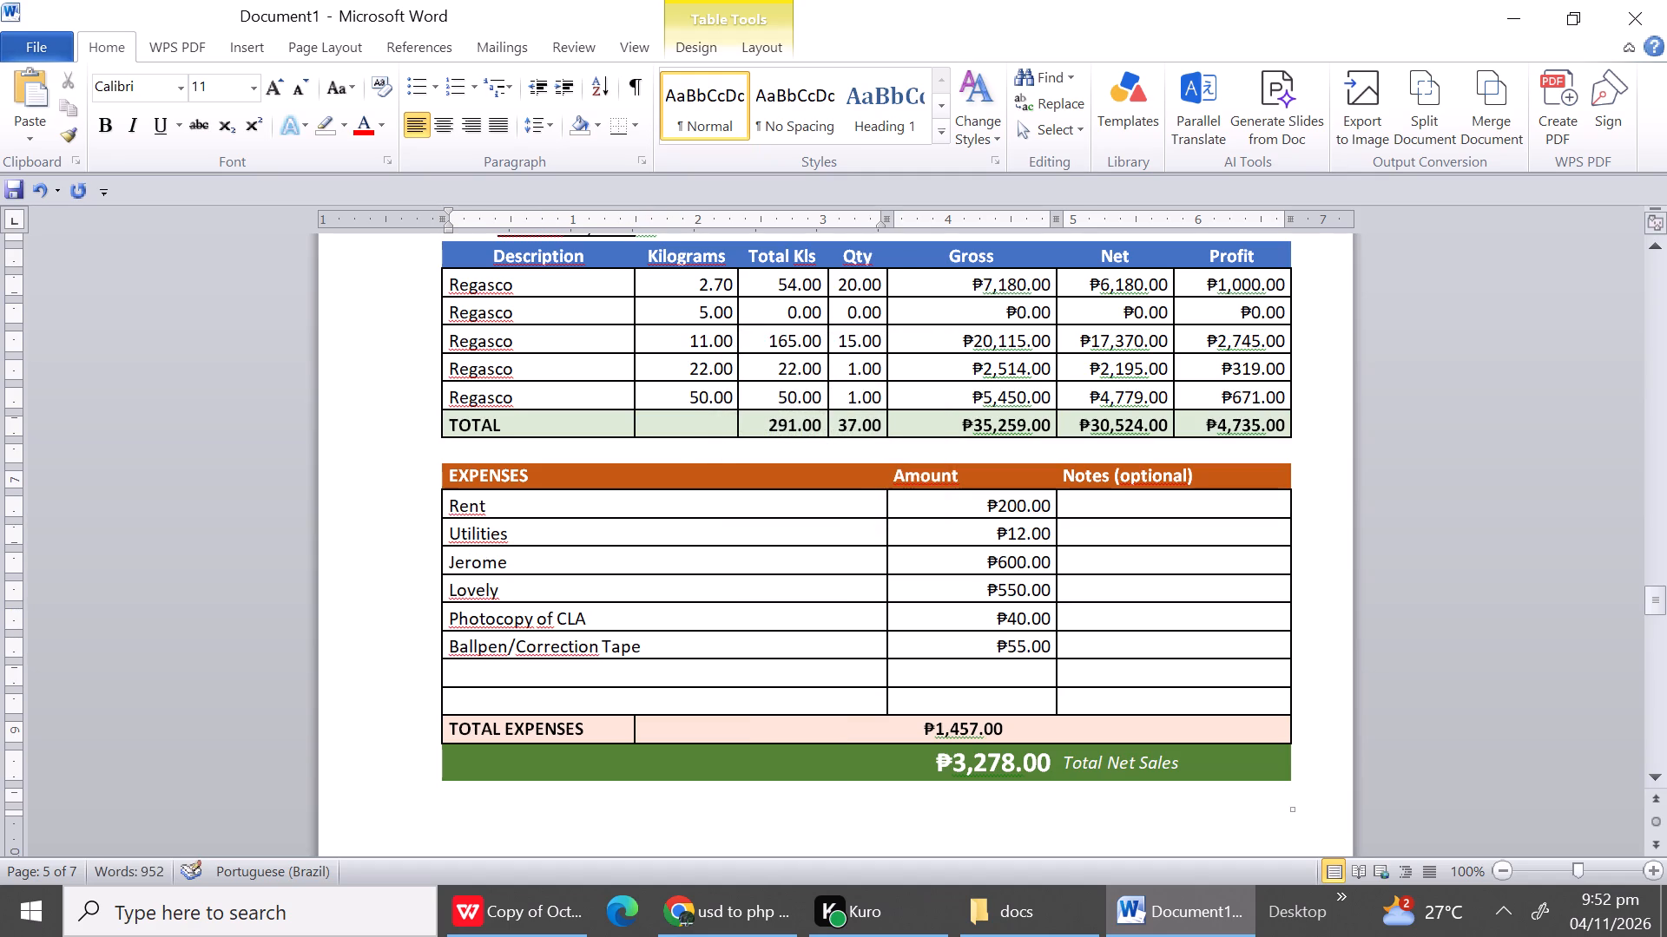
Delete the two entire blank rows between the Ballpen/Correction Tape row and TOTAL EXPENSES in the October 10 report.
drag(482, 671, 471, 714)
click(439, 679)
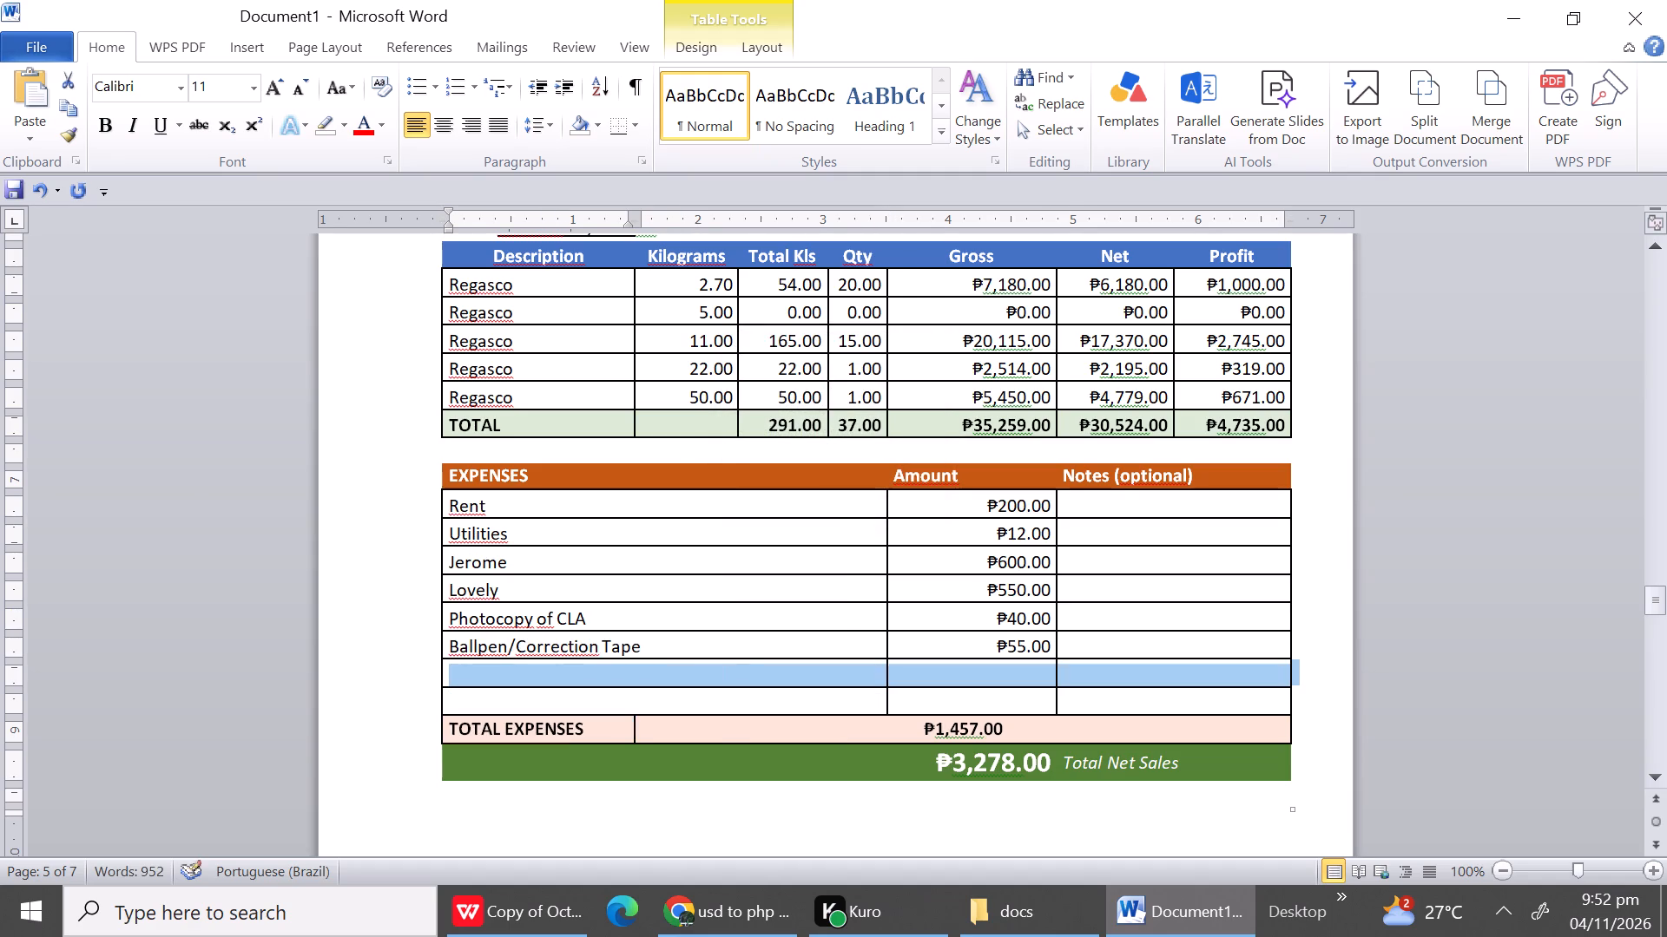
click(451, 678)
drag(451, 677, 448, 687)
right_click(448, 687)
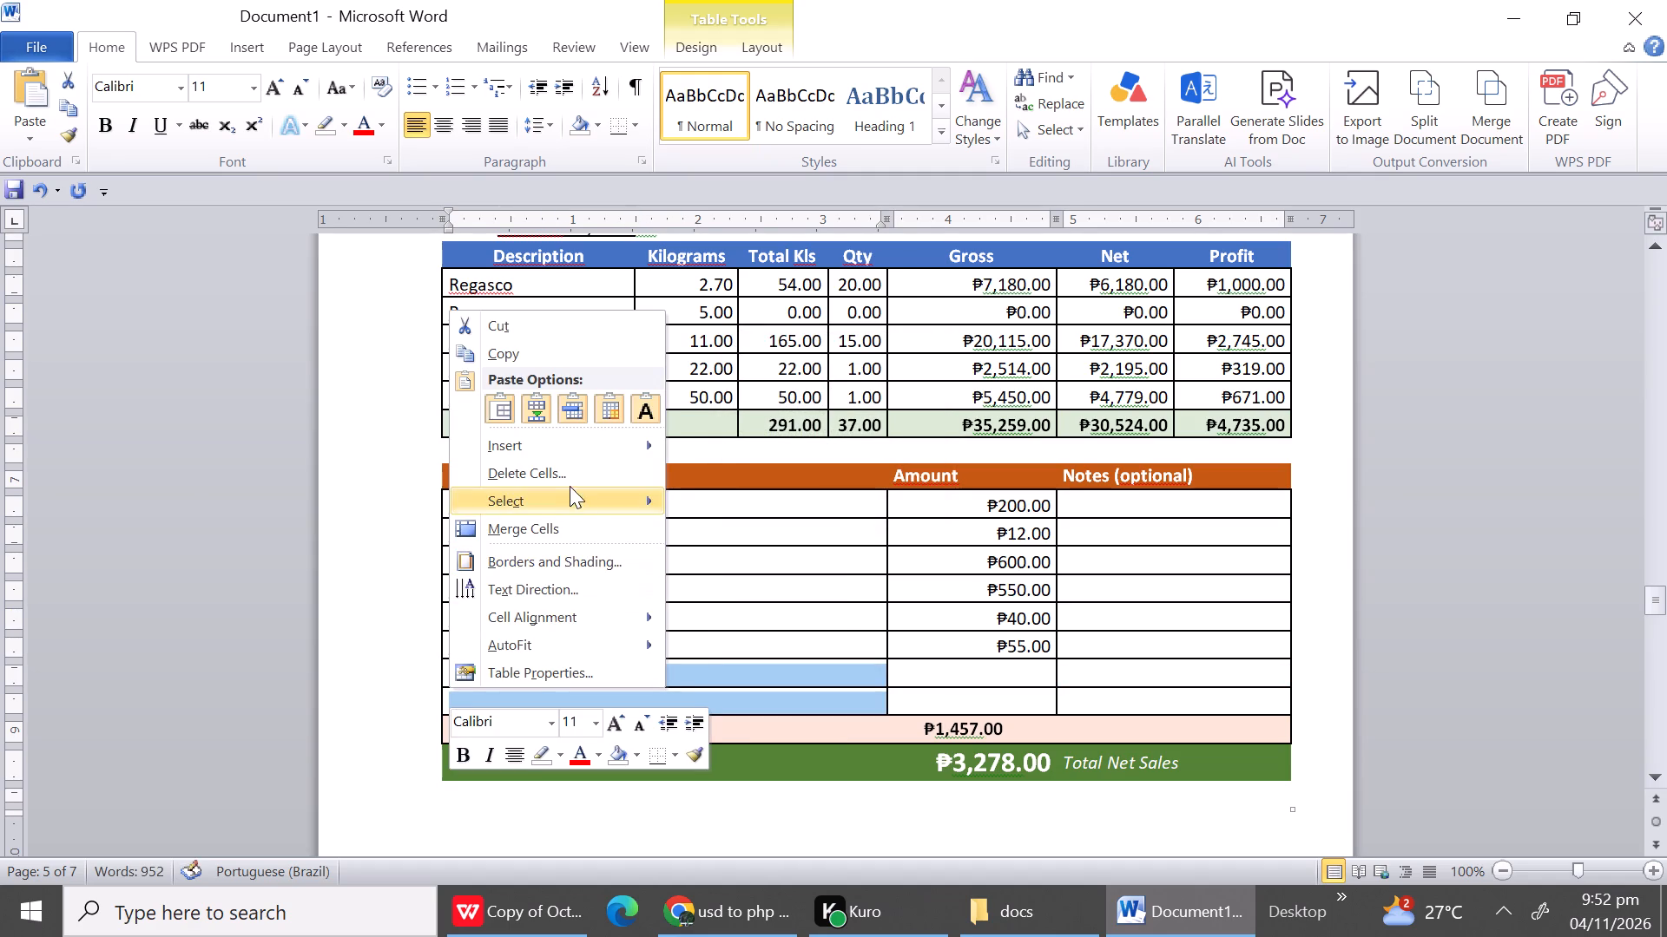
click(565, 485)
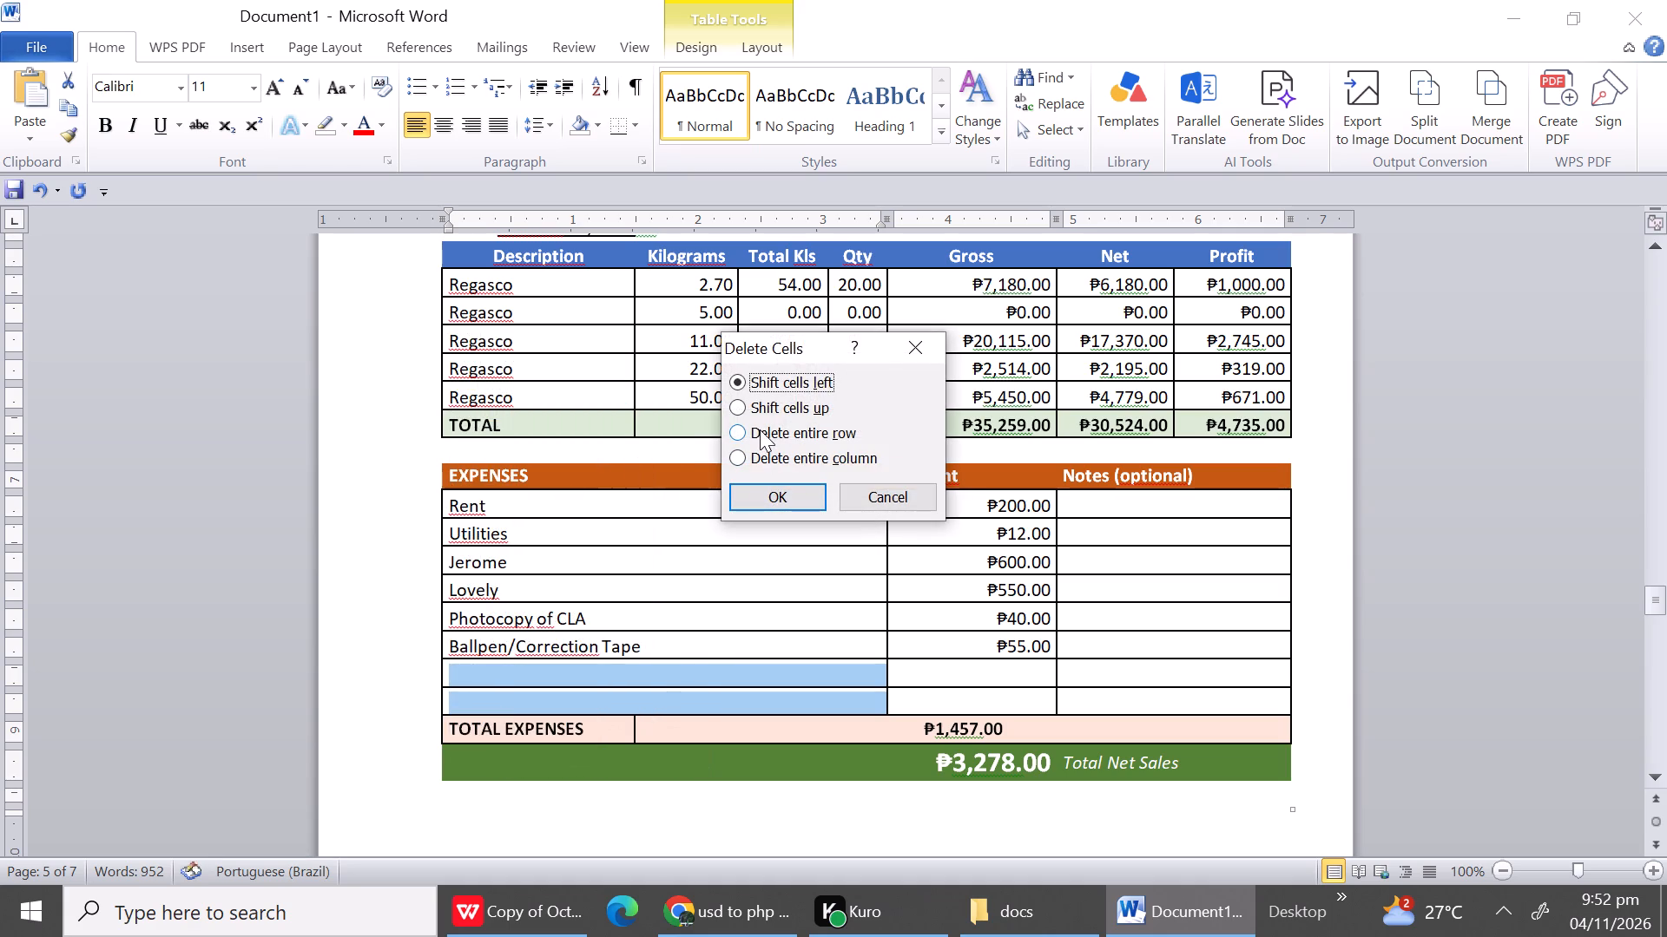
click(760, 429)
click(763, 501)
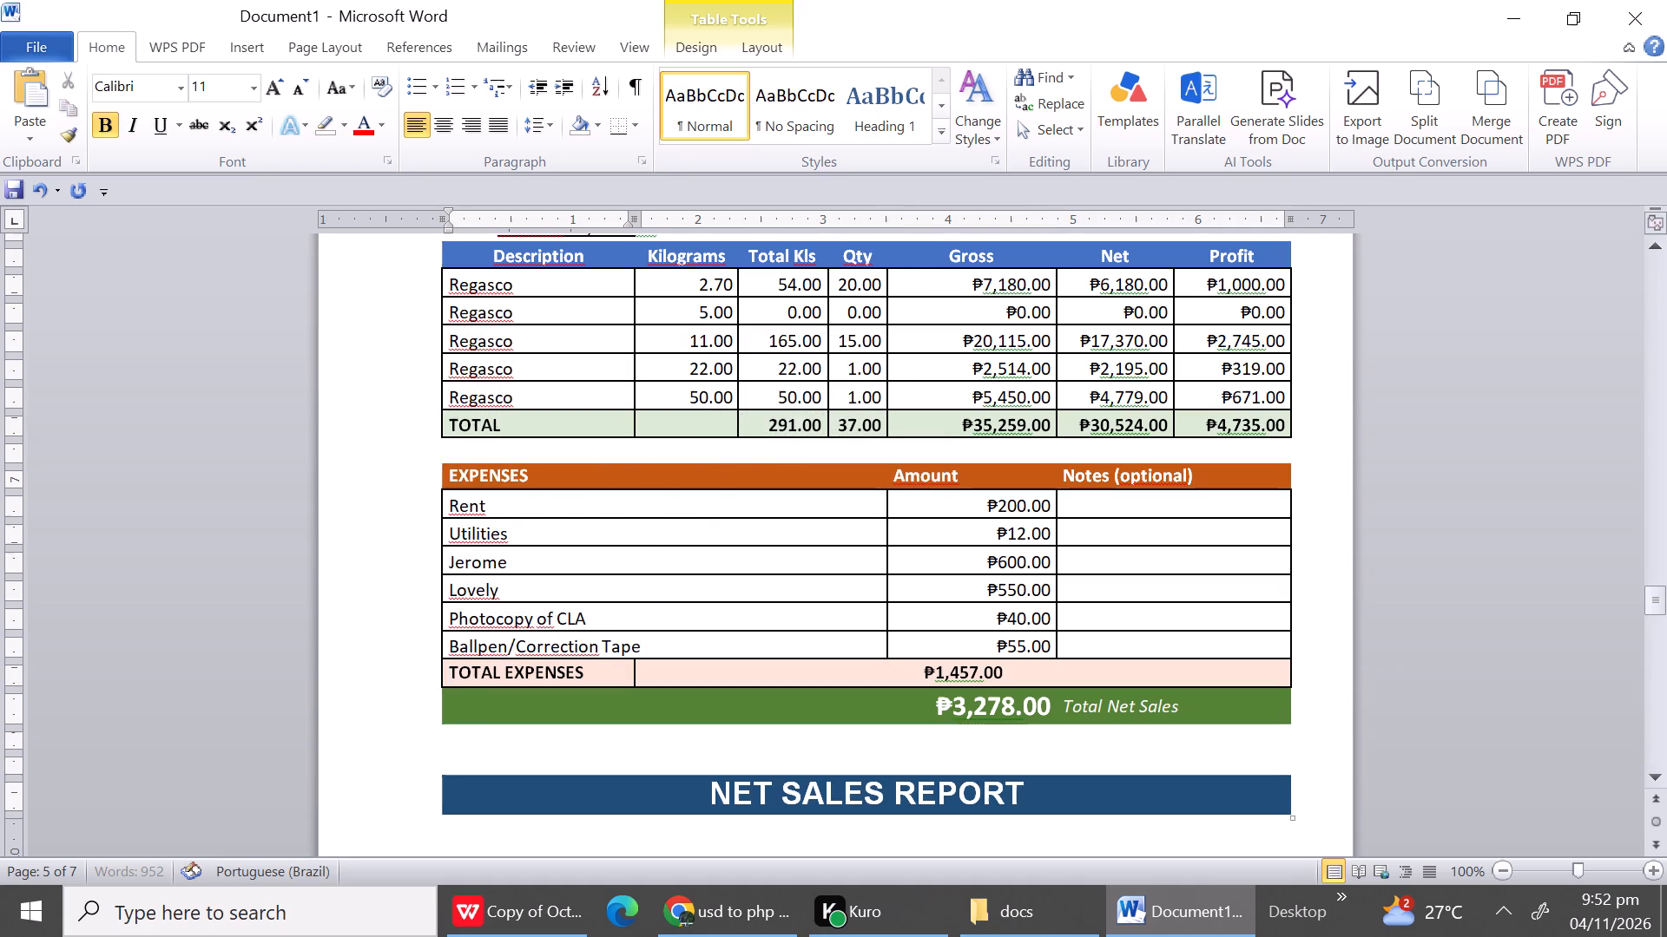
Add a line break in the blank row above the October 11 NET SALES REPORT title to push the title onto the next page.
triple_click(1654, 779)
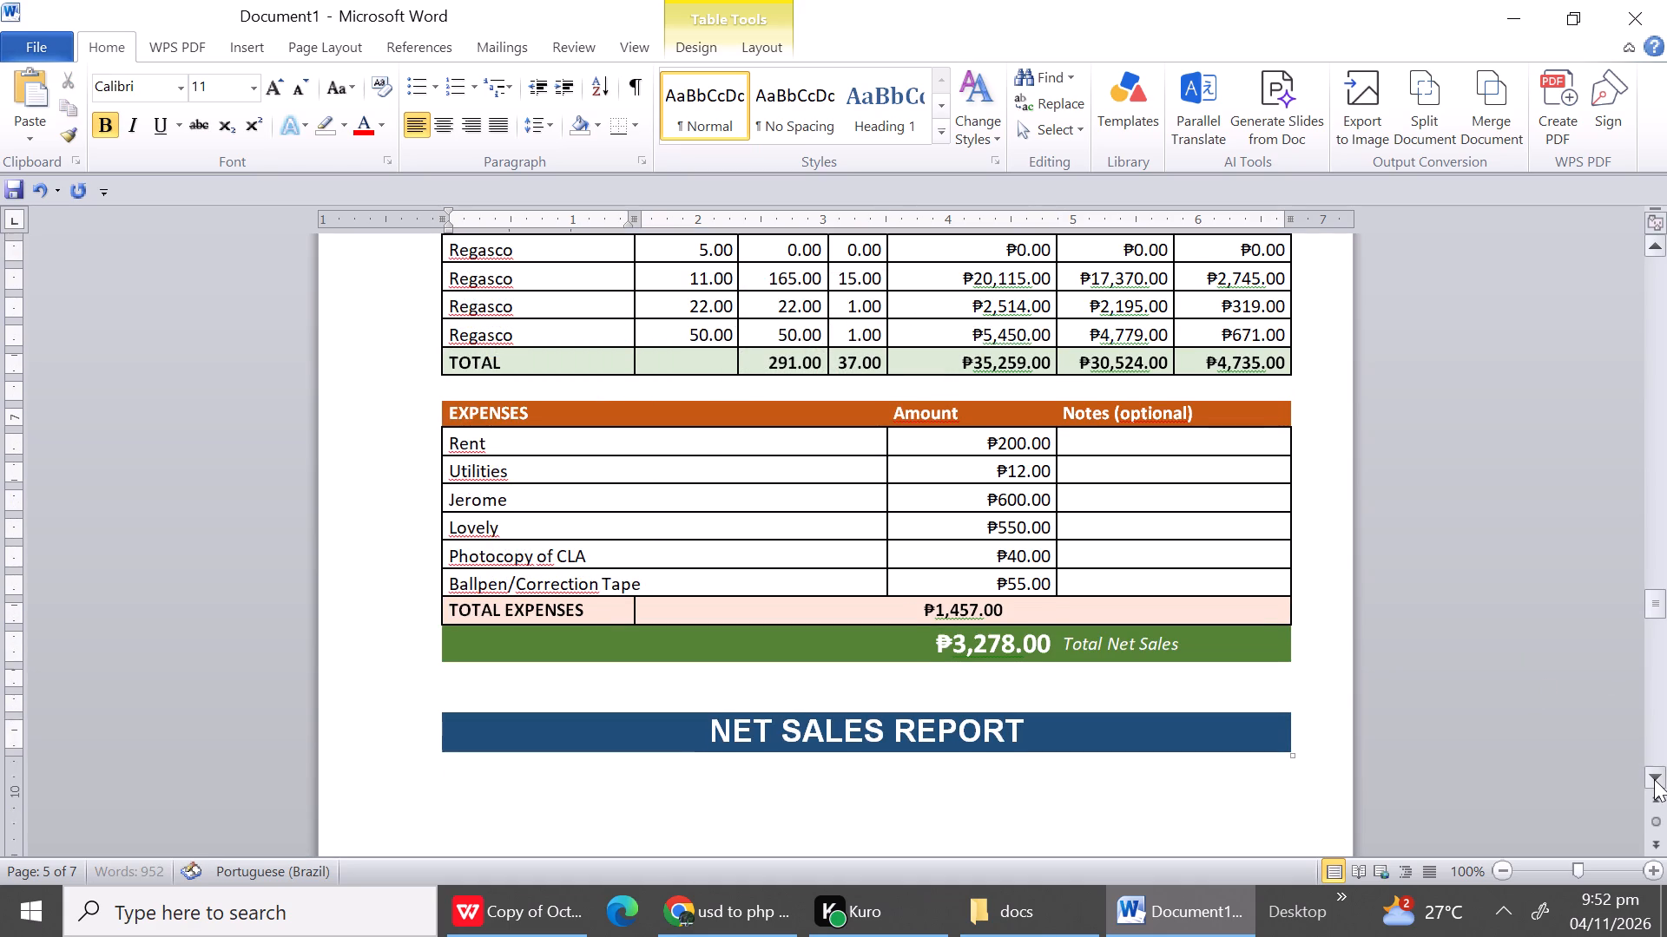
triple_click(1654, 779)
click(1654, 779)
drag(1654, 779, 1246, 594)
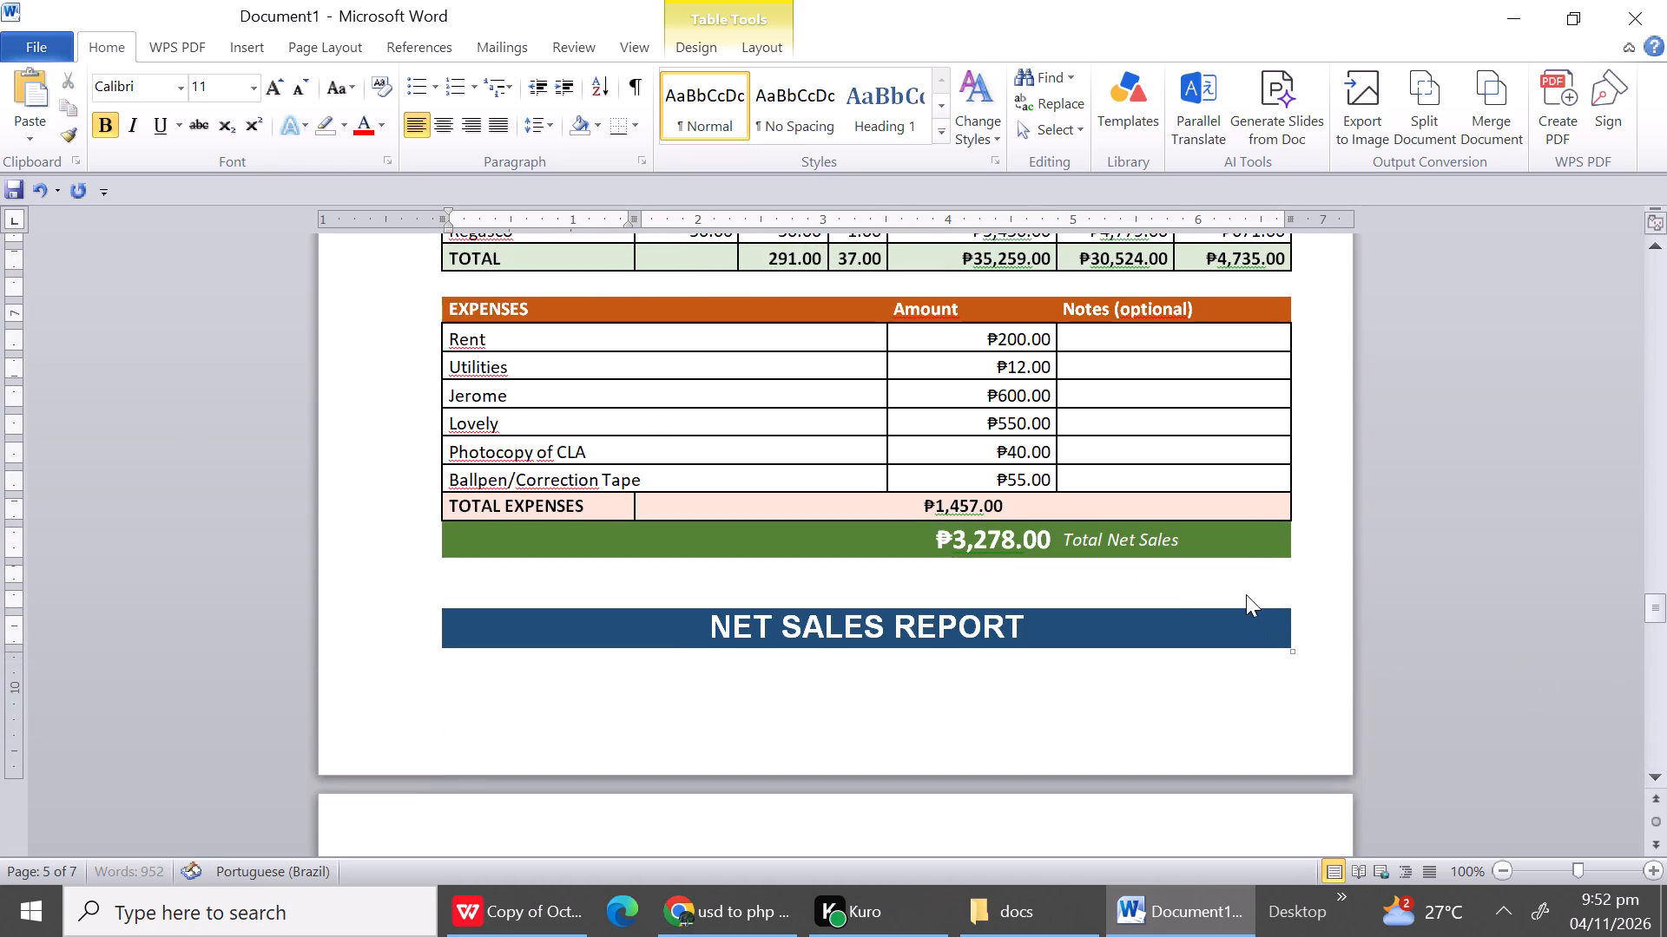
drag(1246, 594, 1246, 593)
click(1246, 593)
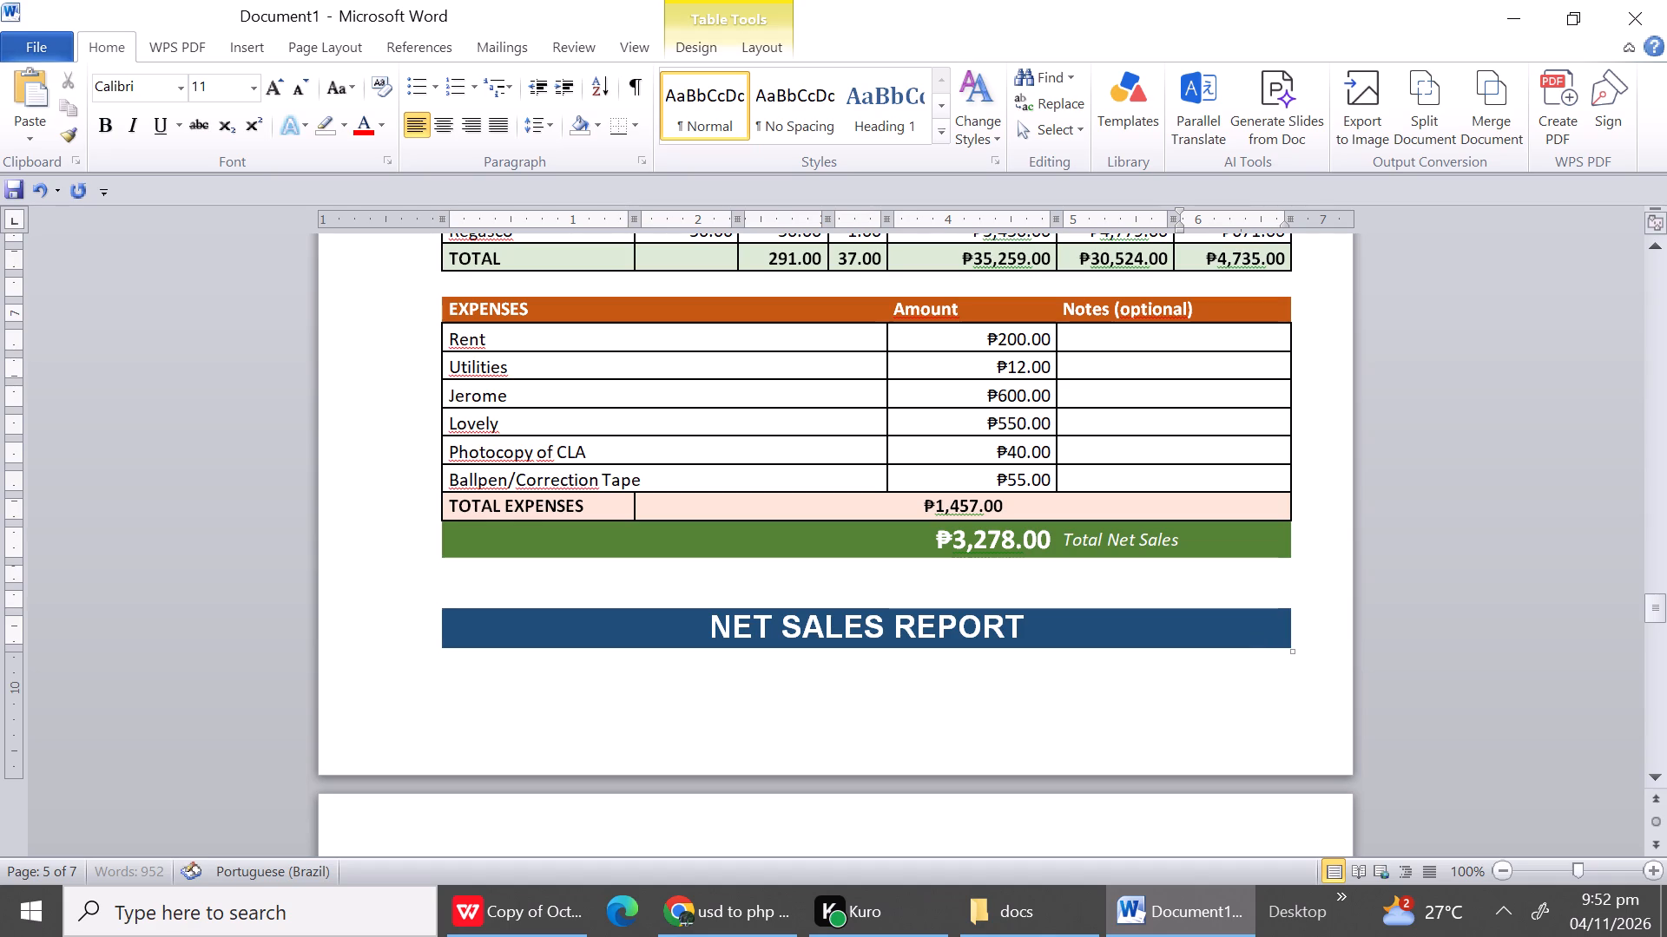
key(Return)
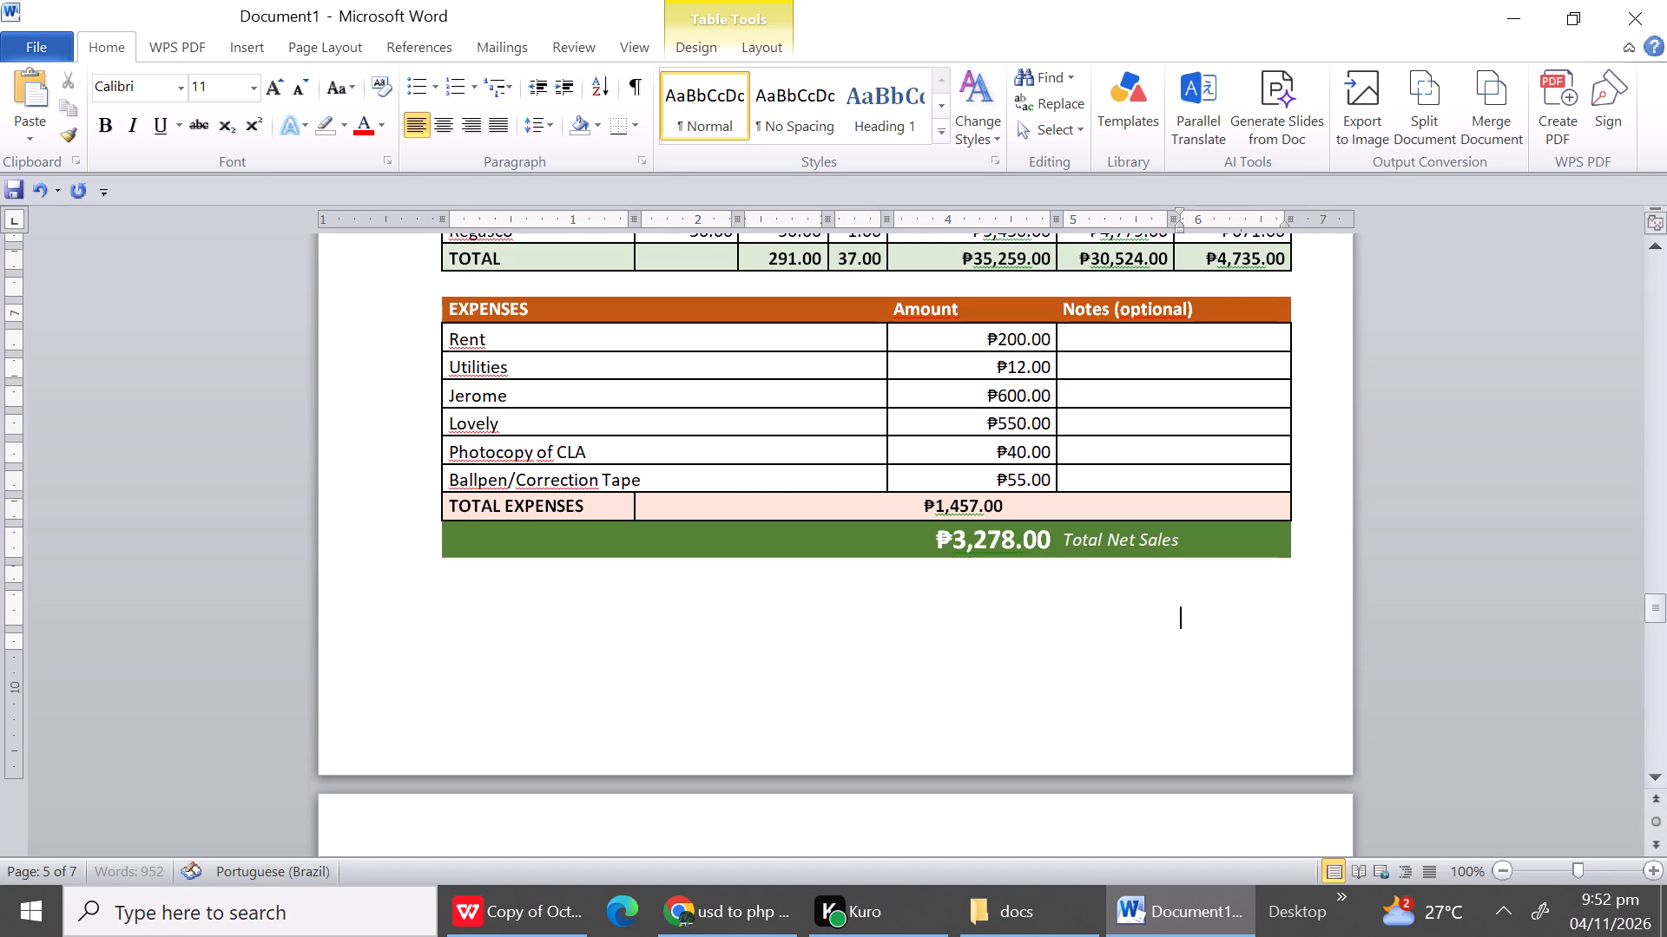
Delete the entire blank row between the date line and the Description header in the October 11 report.
triple_click(1659, 783)
triple_click(1659, 783)
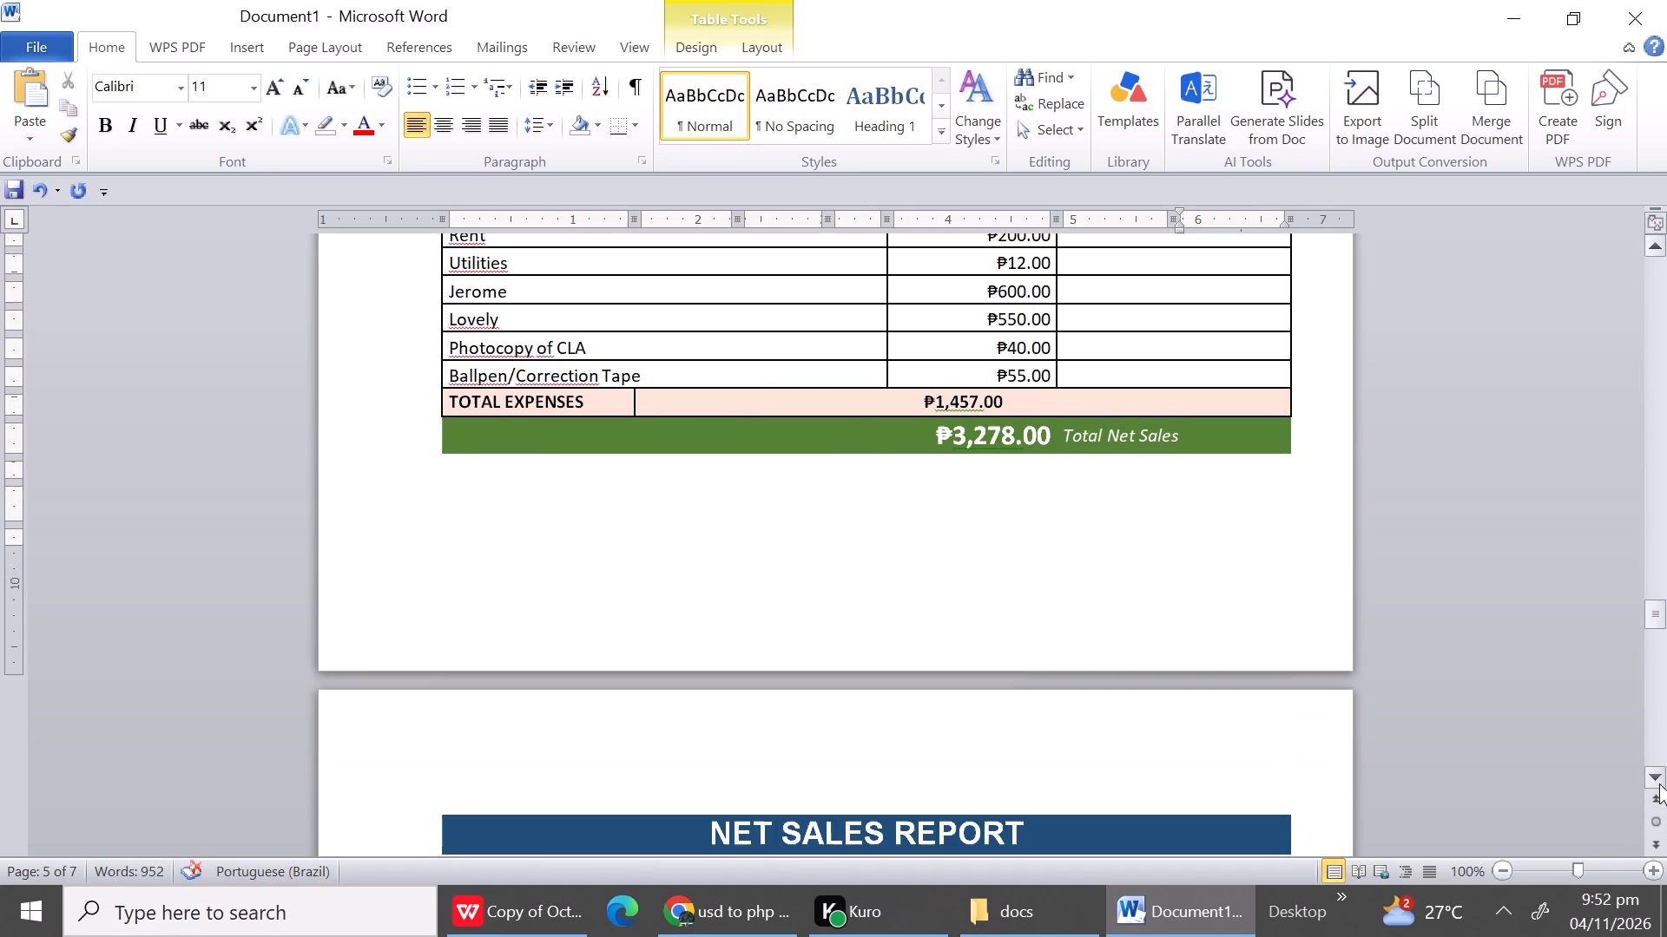
triple_click(1659, 783)
triple_click(1659, 783)
triple_click(1659, 783)
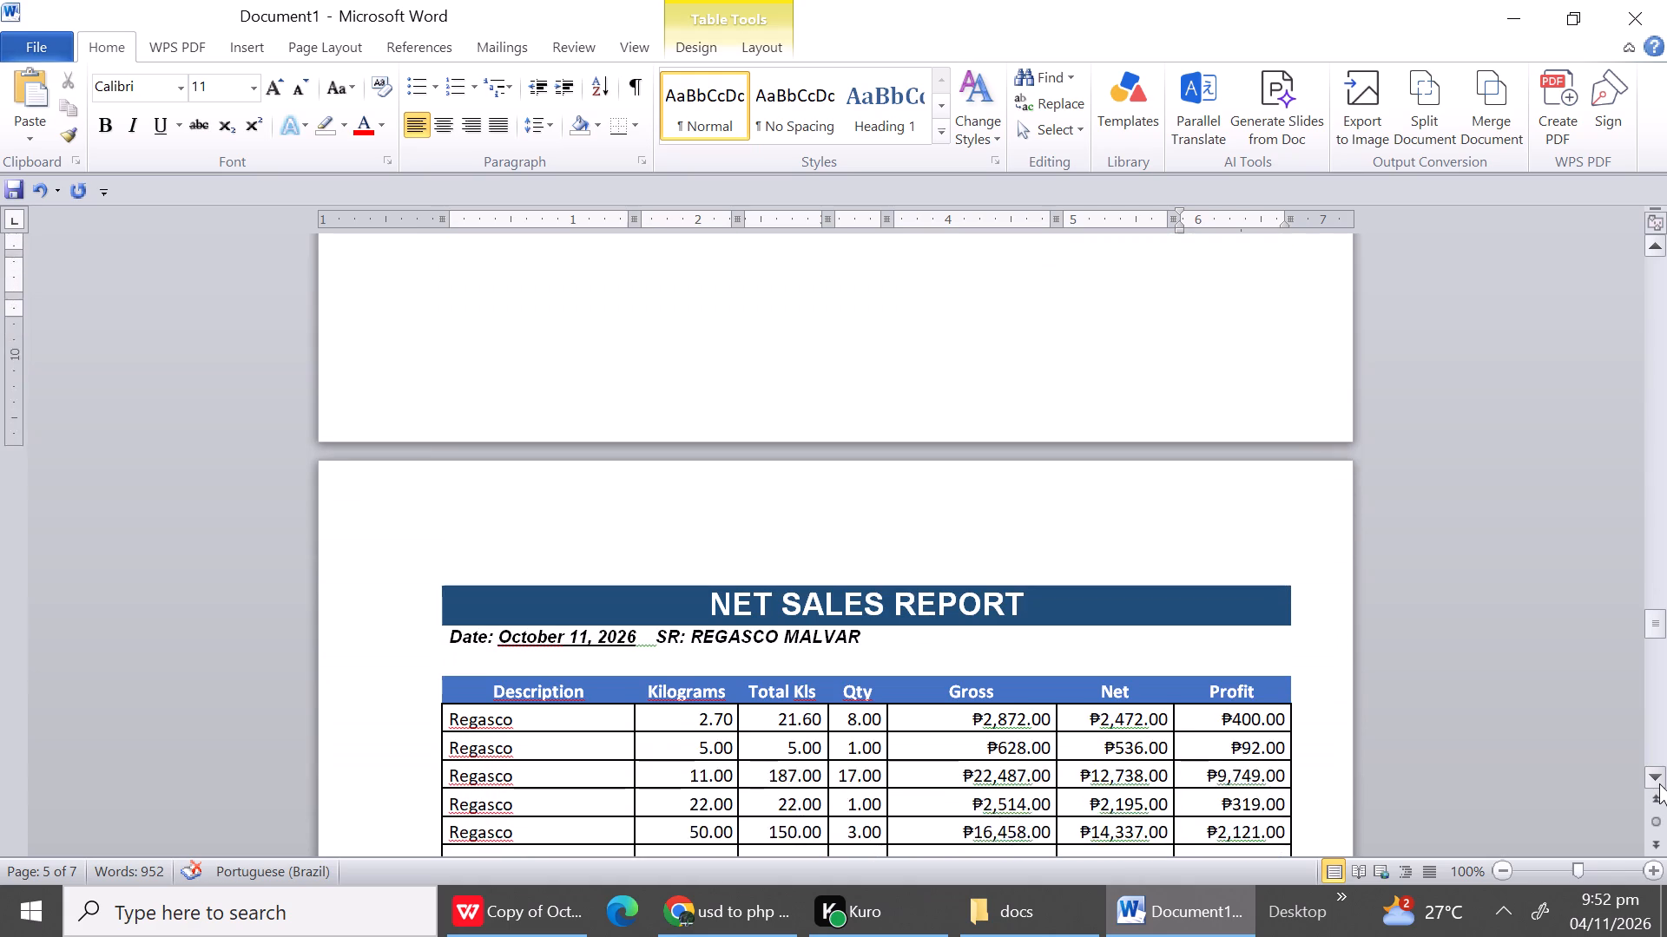
triple_click(1659, 783)
triple_click(1659, 783)
triple_click(1659, 783)
triple_click(1659, 783)
double_click(1659, 783)
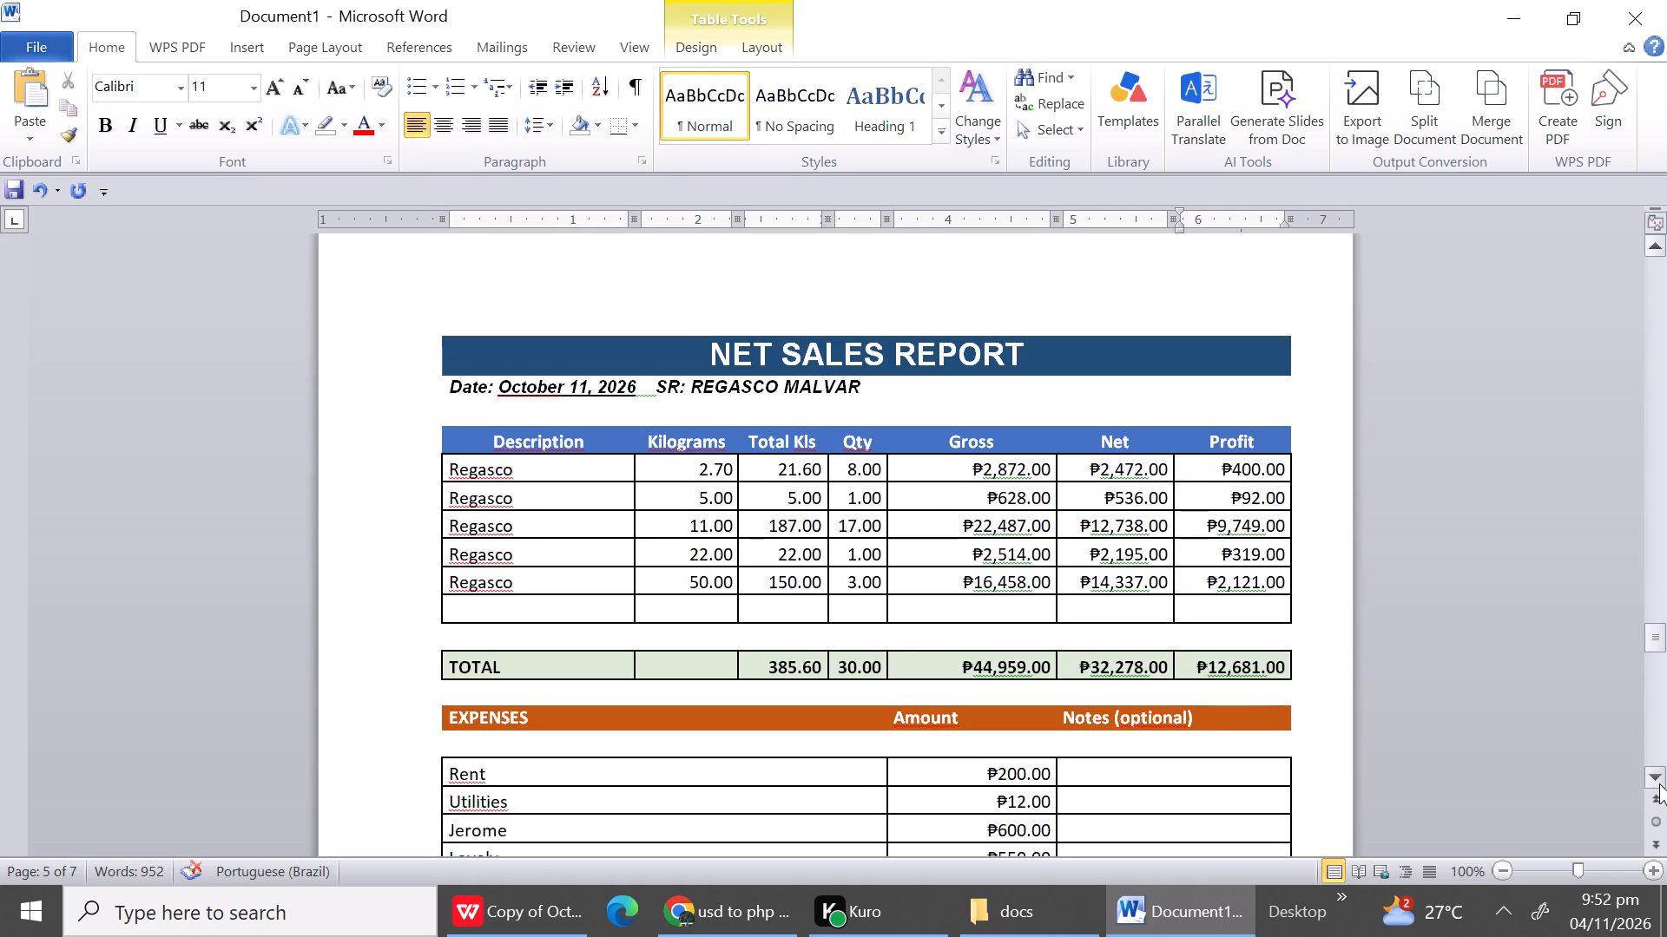
click(511, 388)
right_click(511, 388)
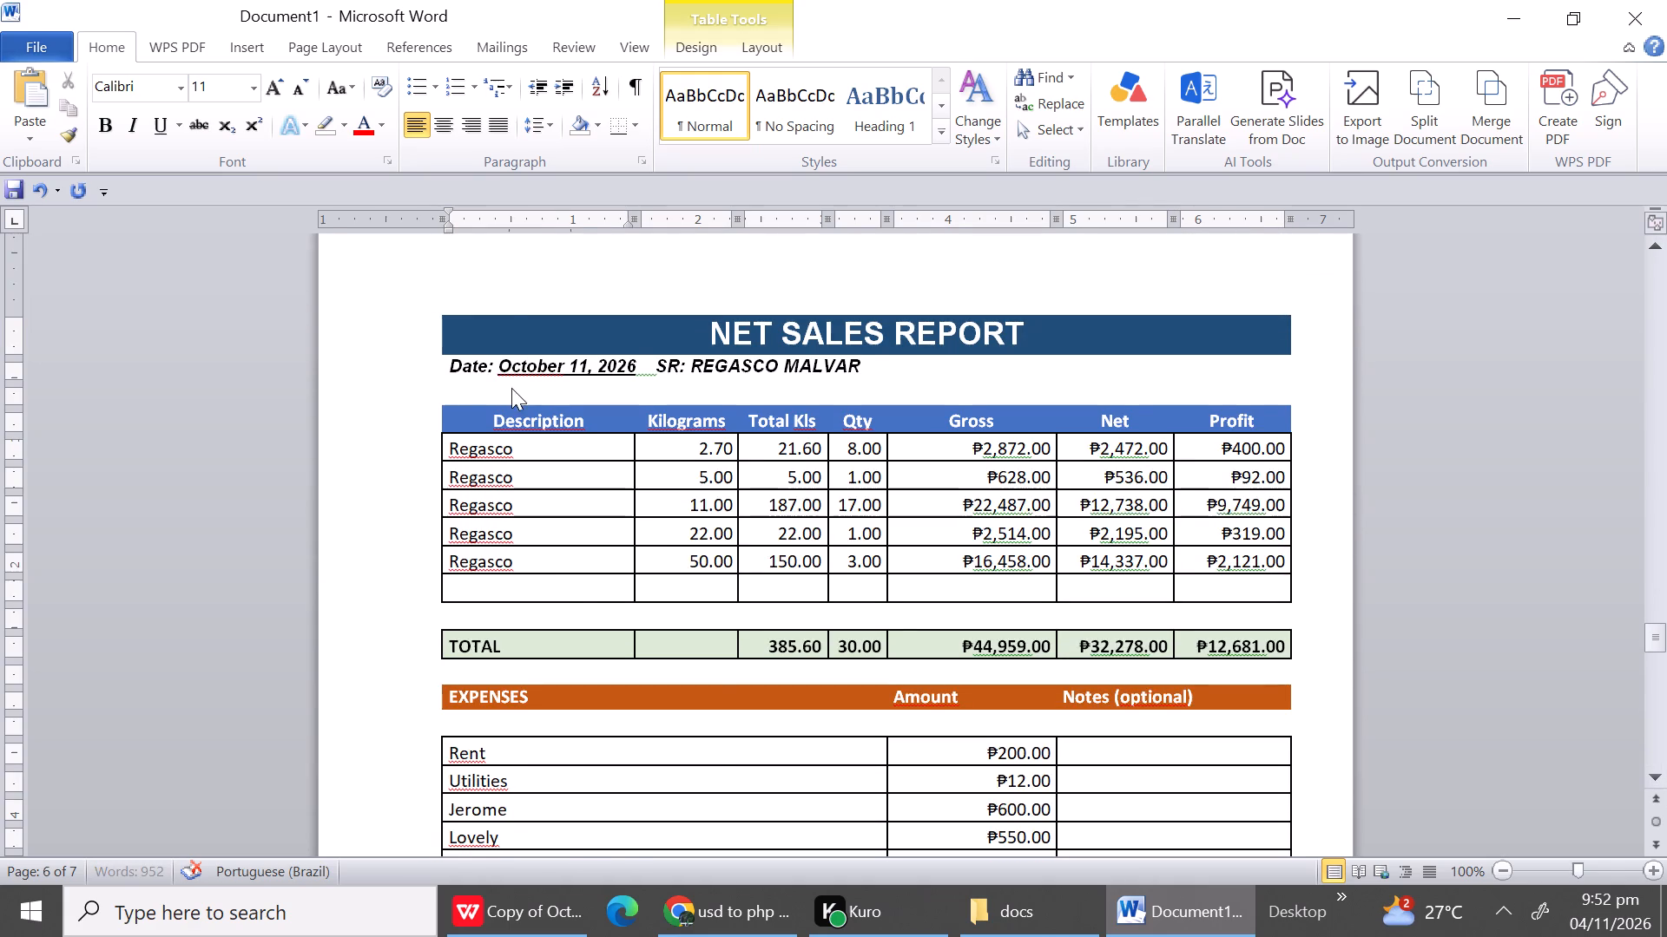
click(607, 461)
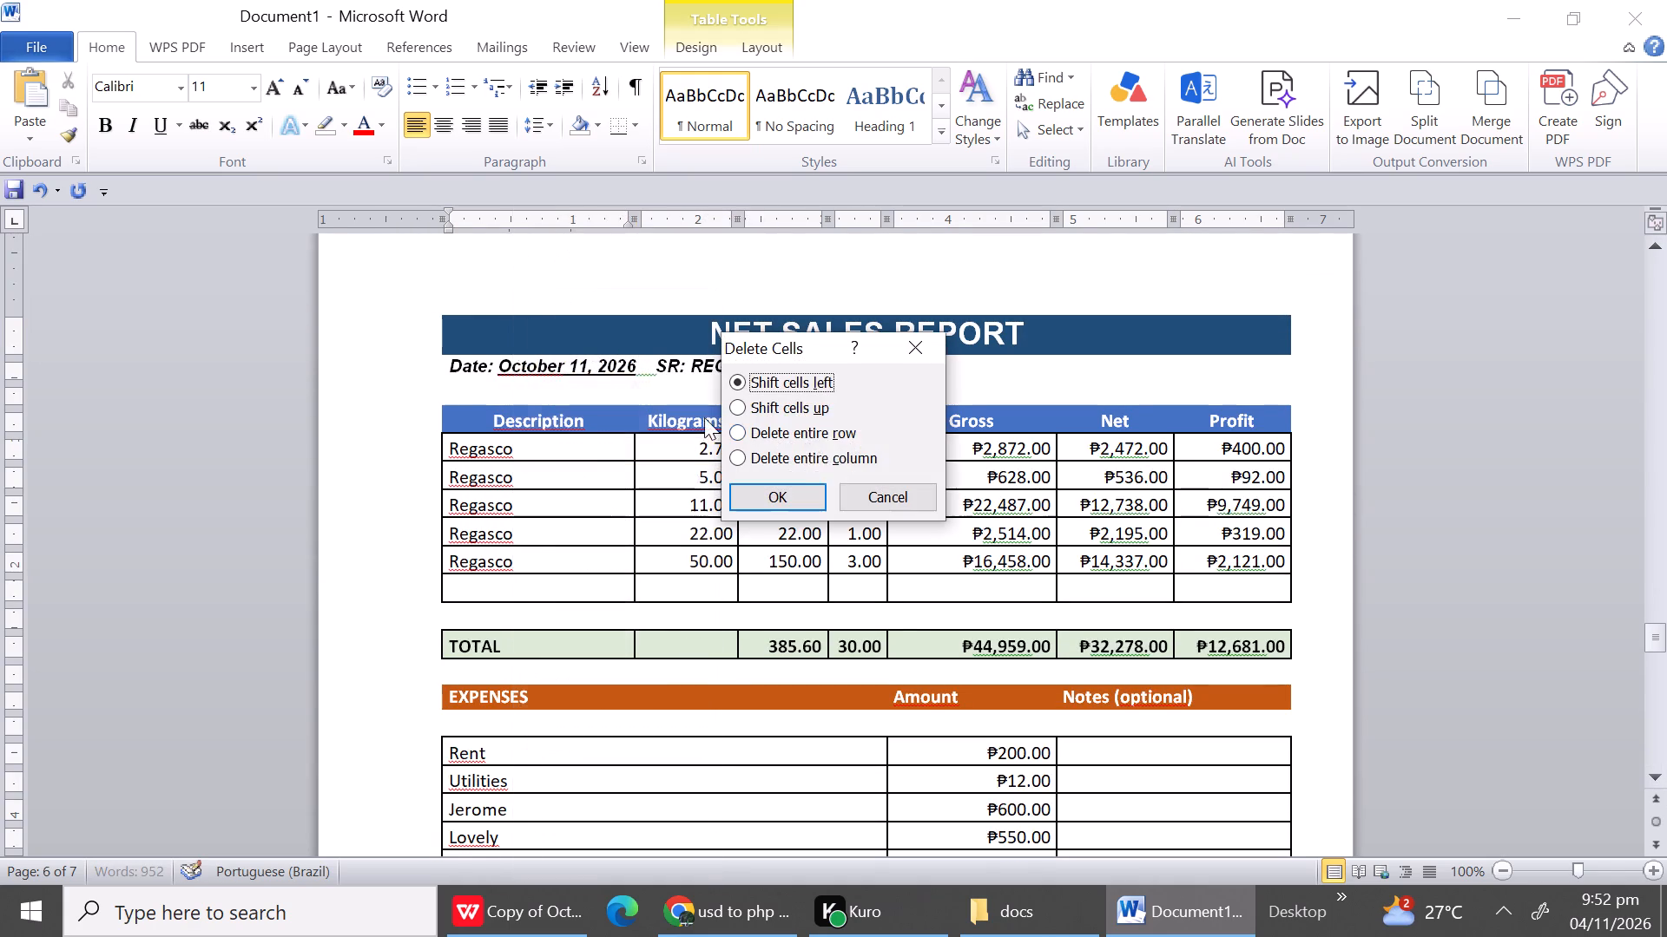
click(810, 430)
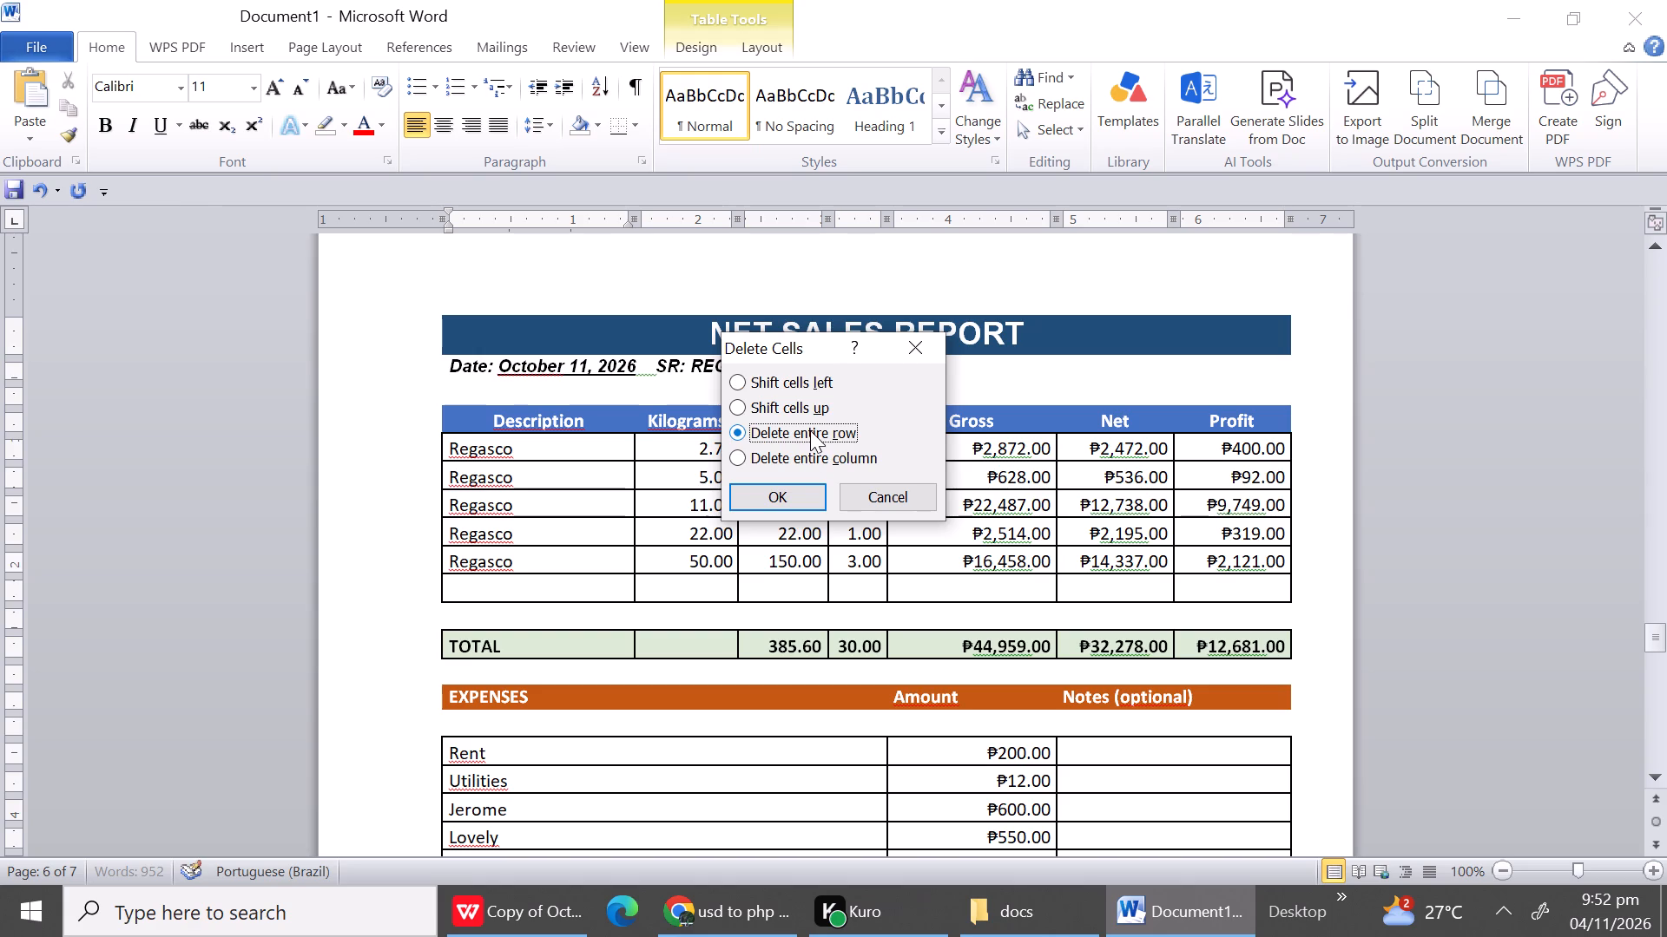
click(785, 495)
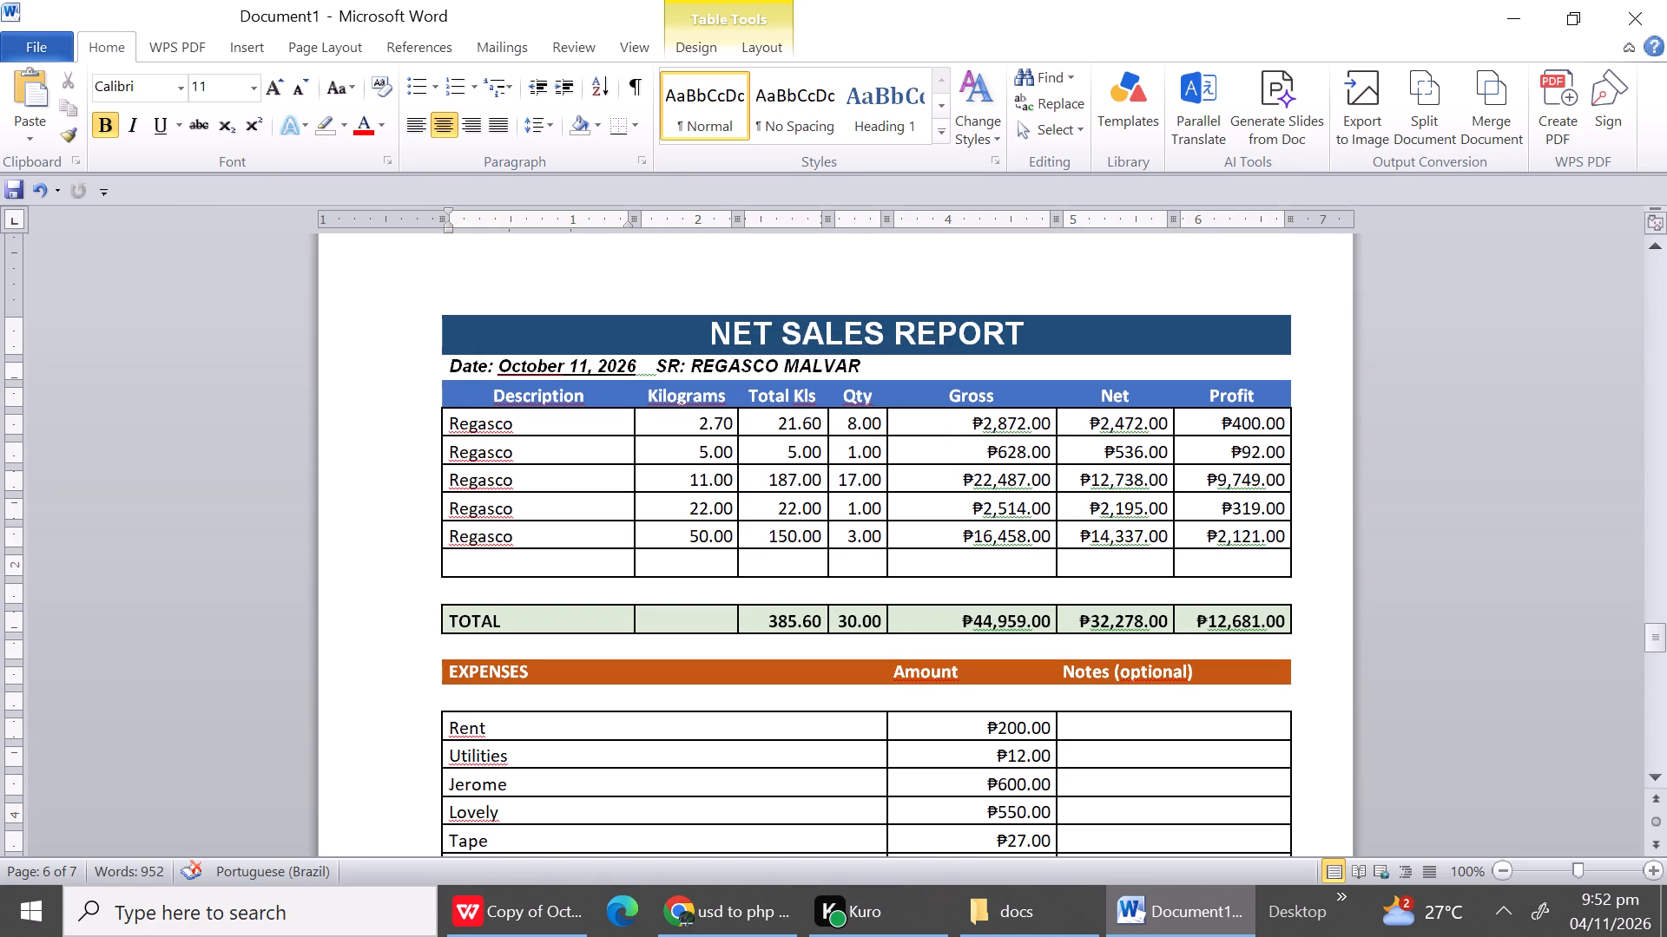
Delete the two entire blank rows between the 50.00 kg Regasco row and TOTAL in the October 11 sales table.
drag(503, 571, 500, 597)
right_click(500, 597)
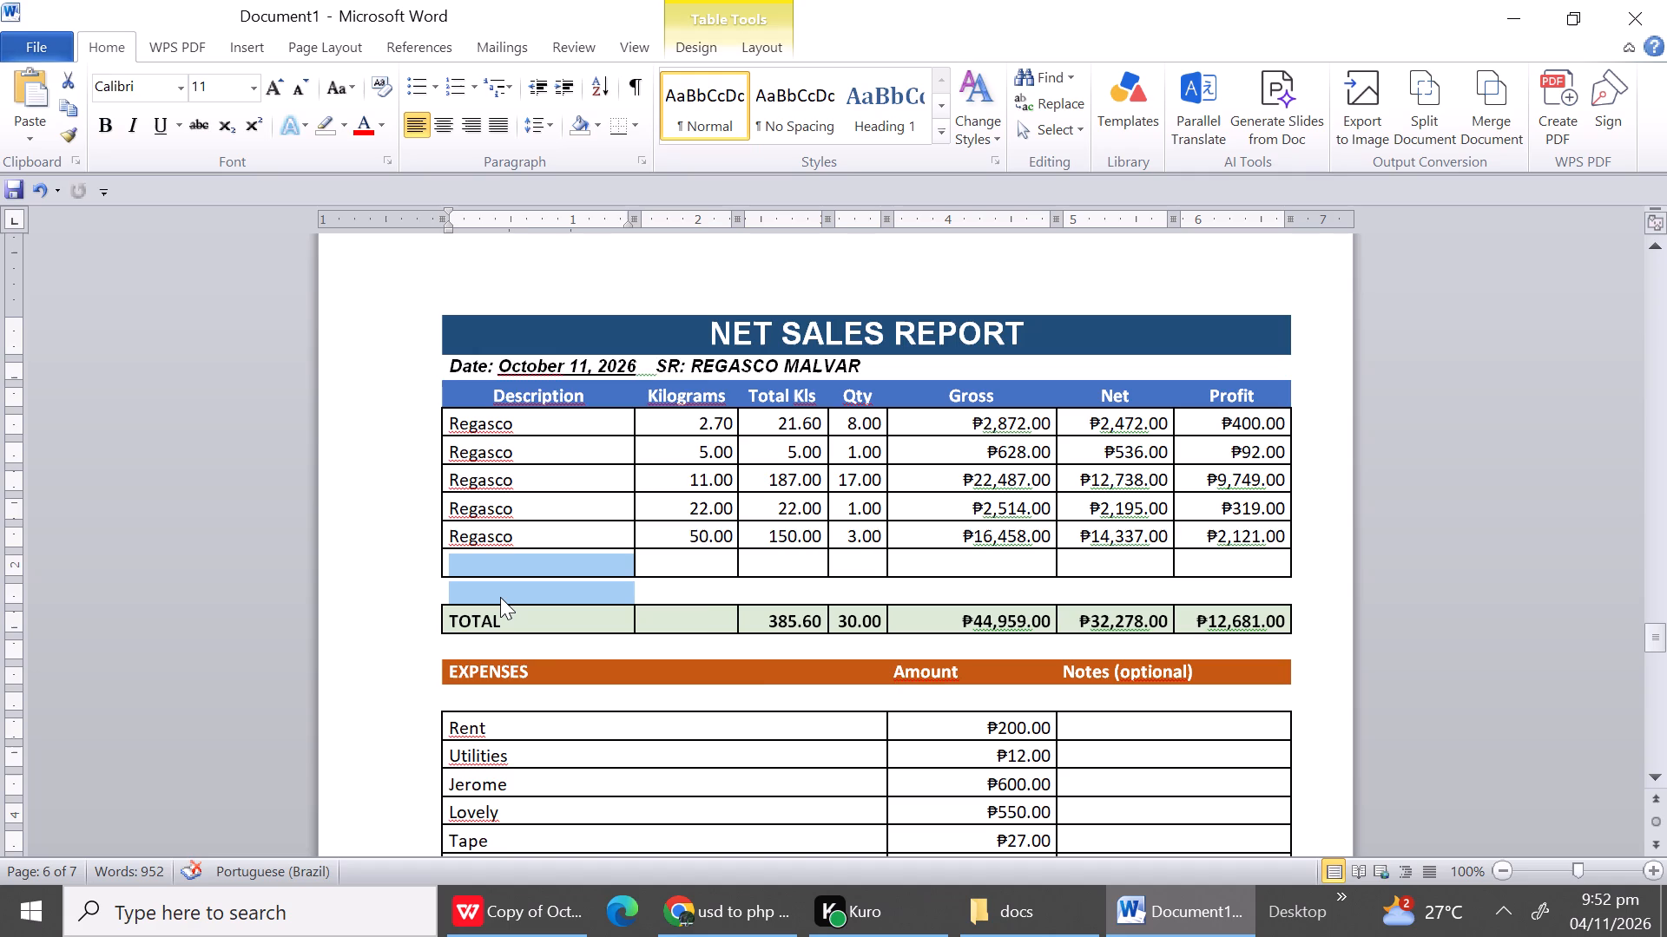
click(597, 389)
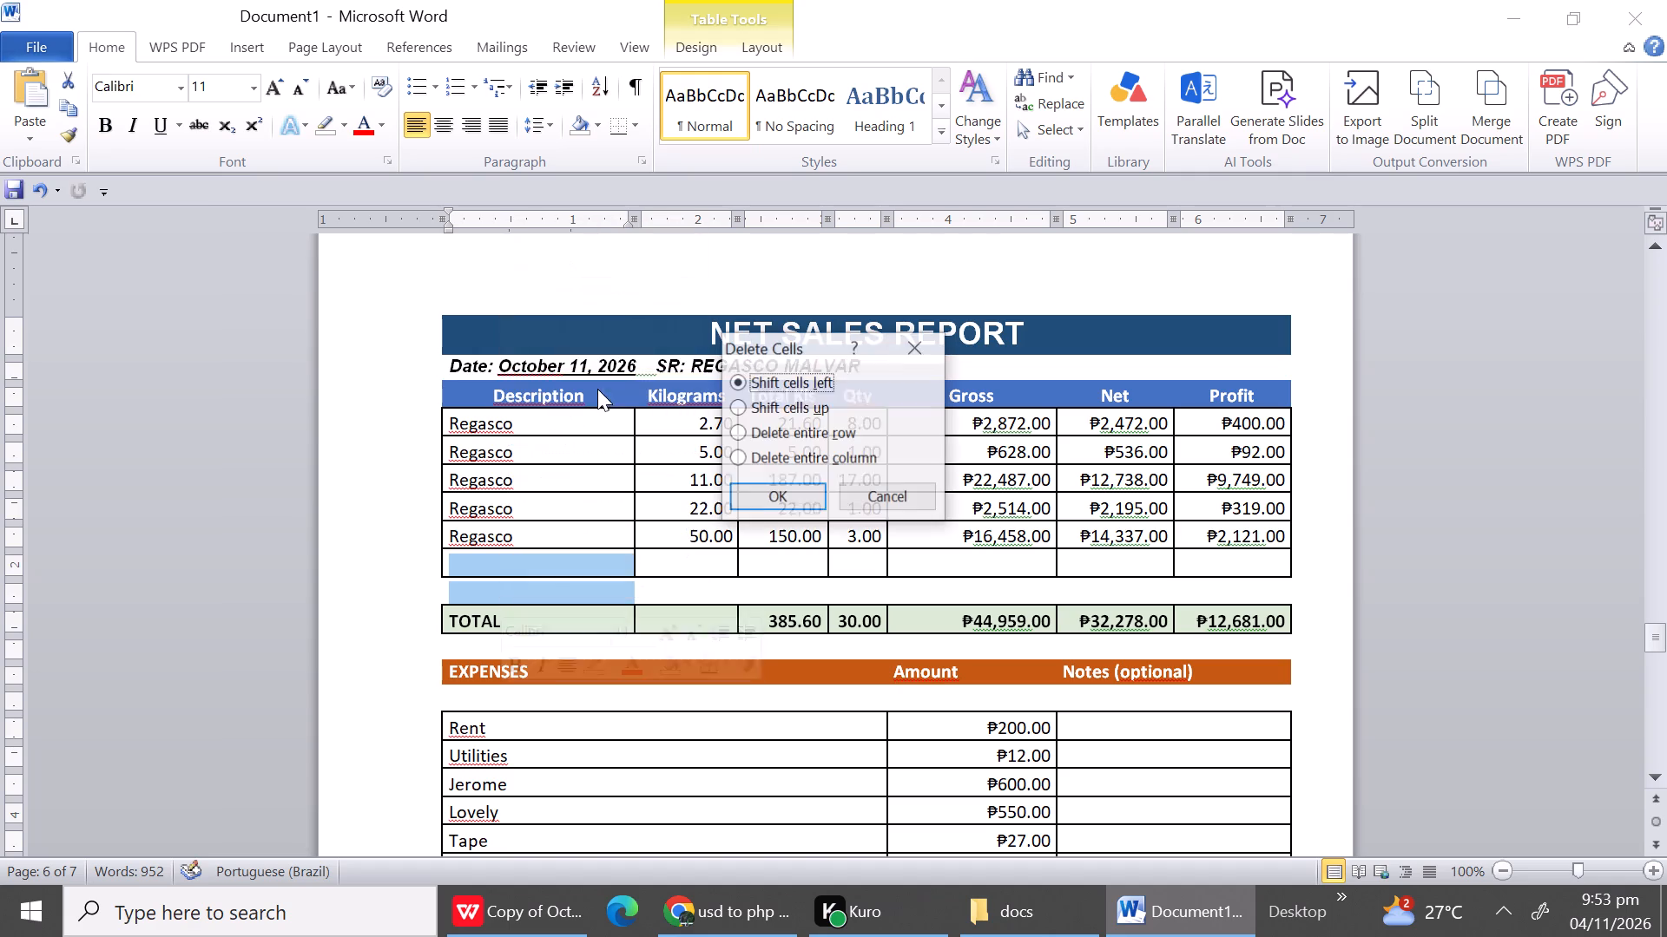
click(817, 442)
click(801, 499)
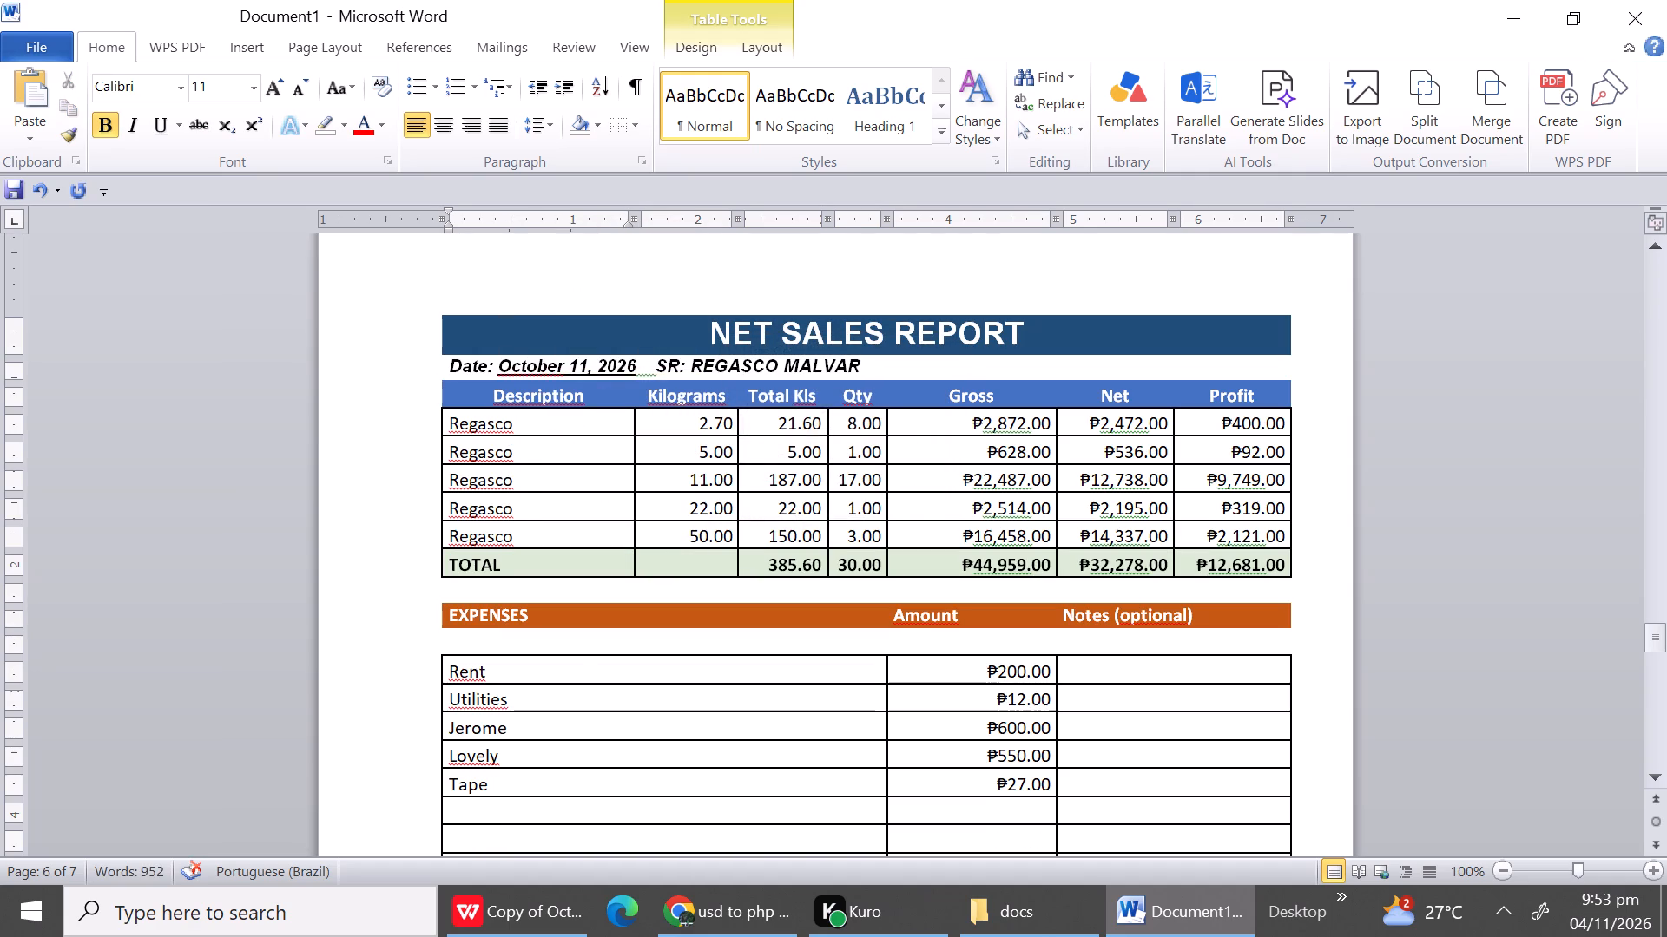
Delete the entire blank row between the EXPENSES header and the Rent row in the October 11 report.
click(568, 643)
right_click(568, 643)
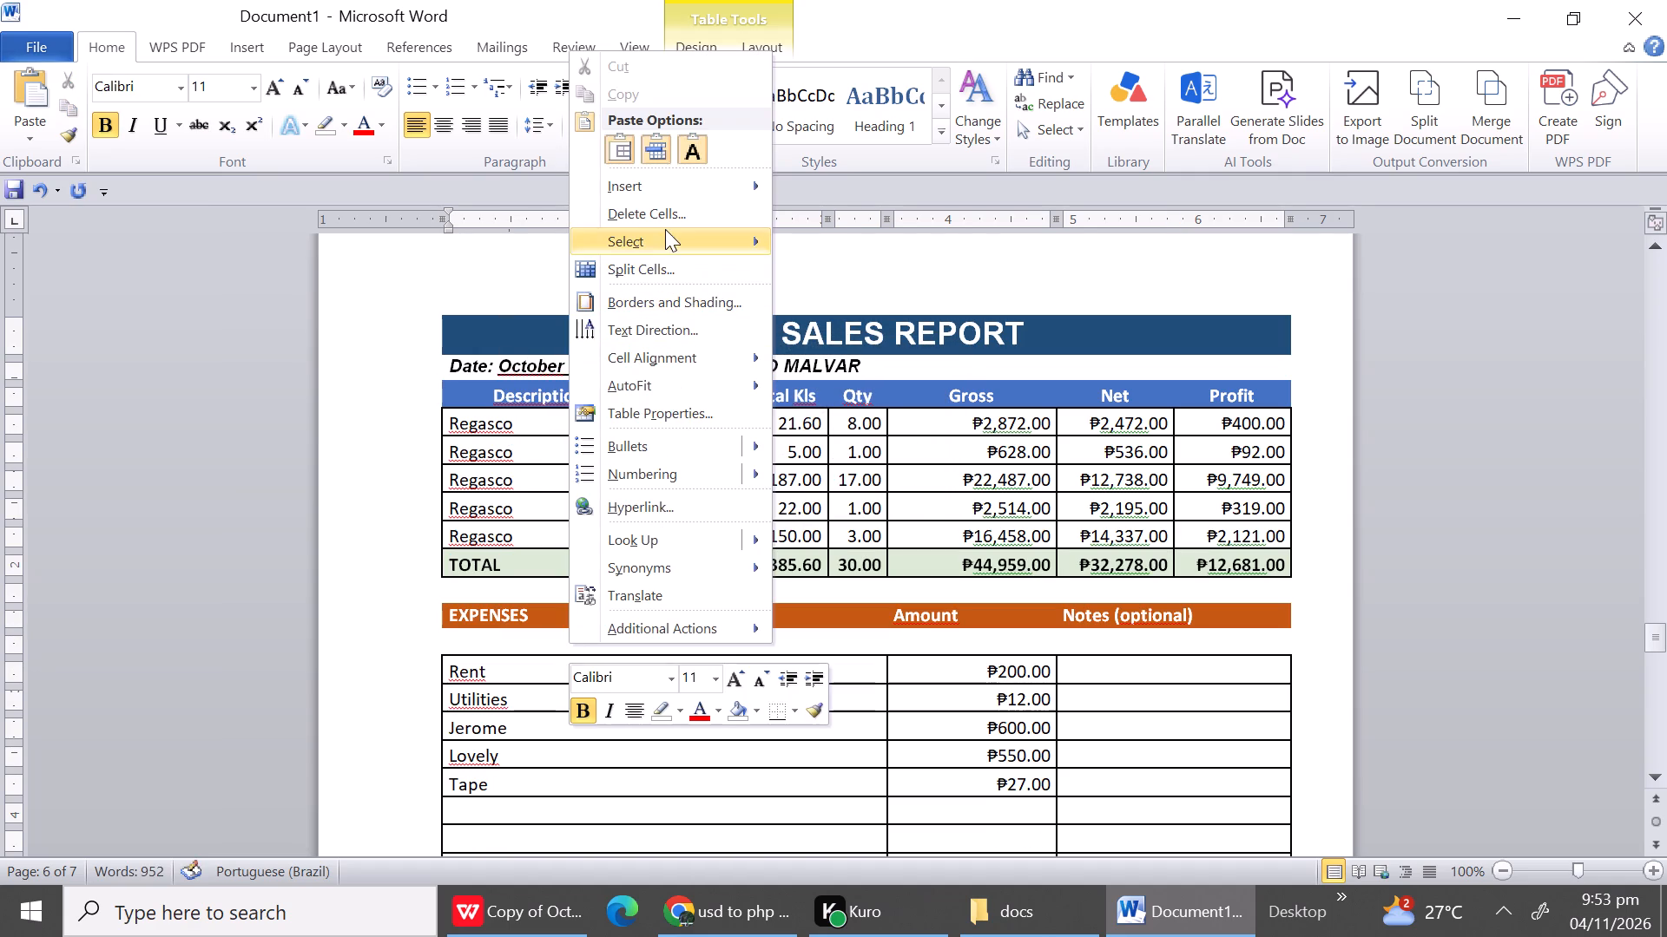
click(662, 226)
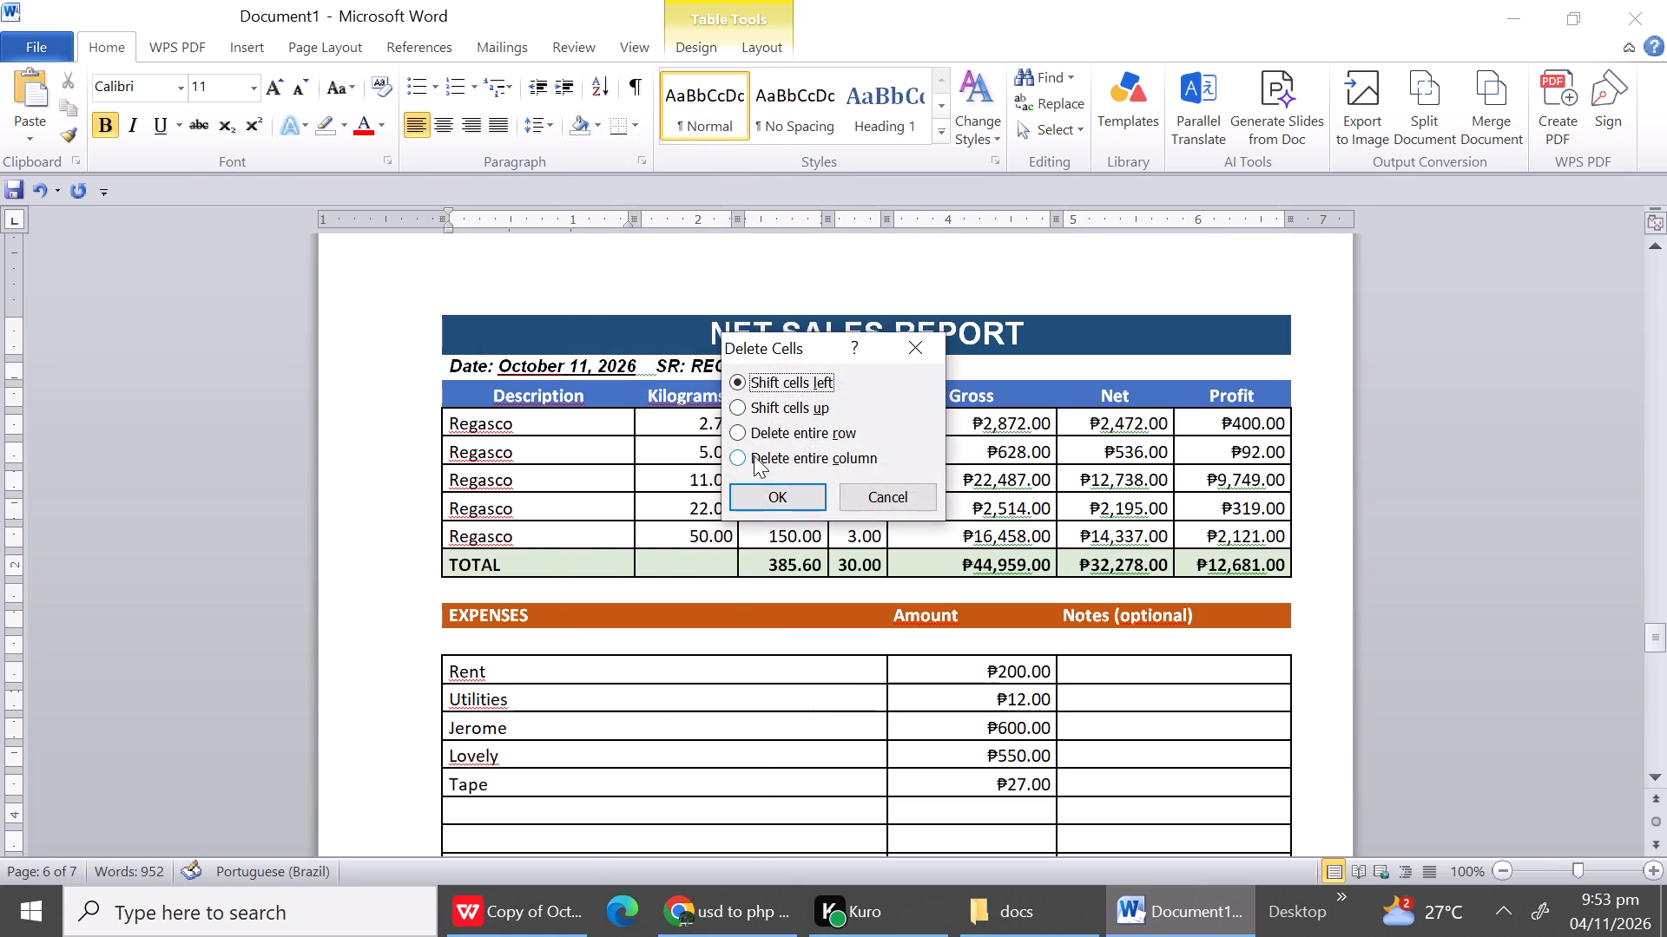
click(752, 430)
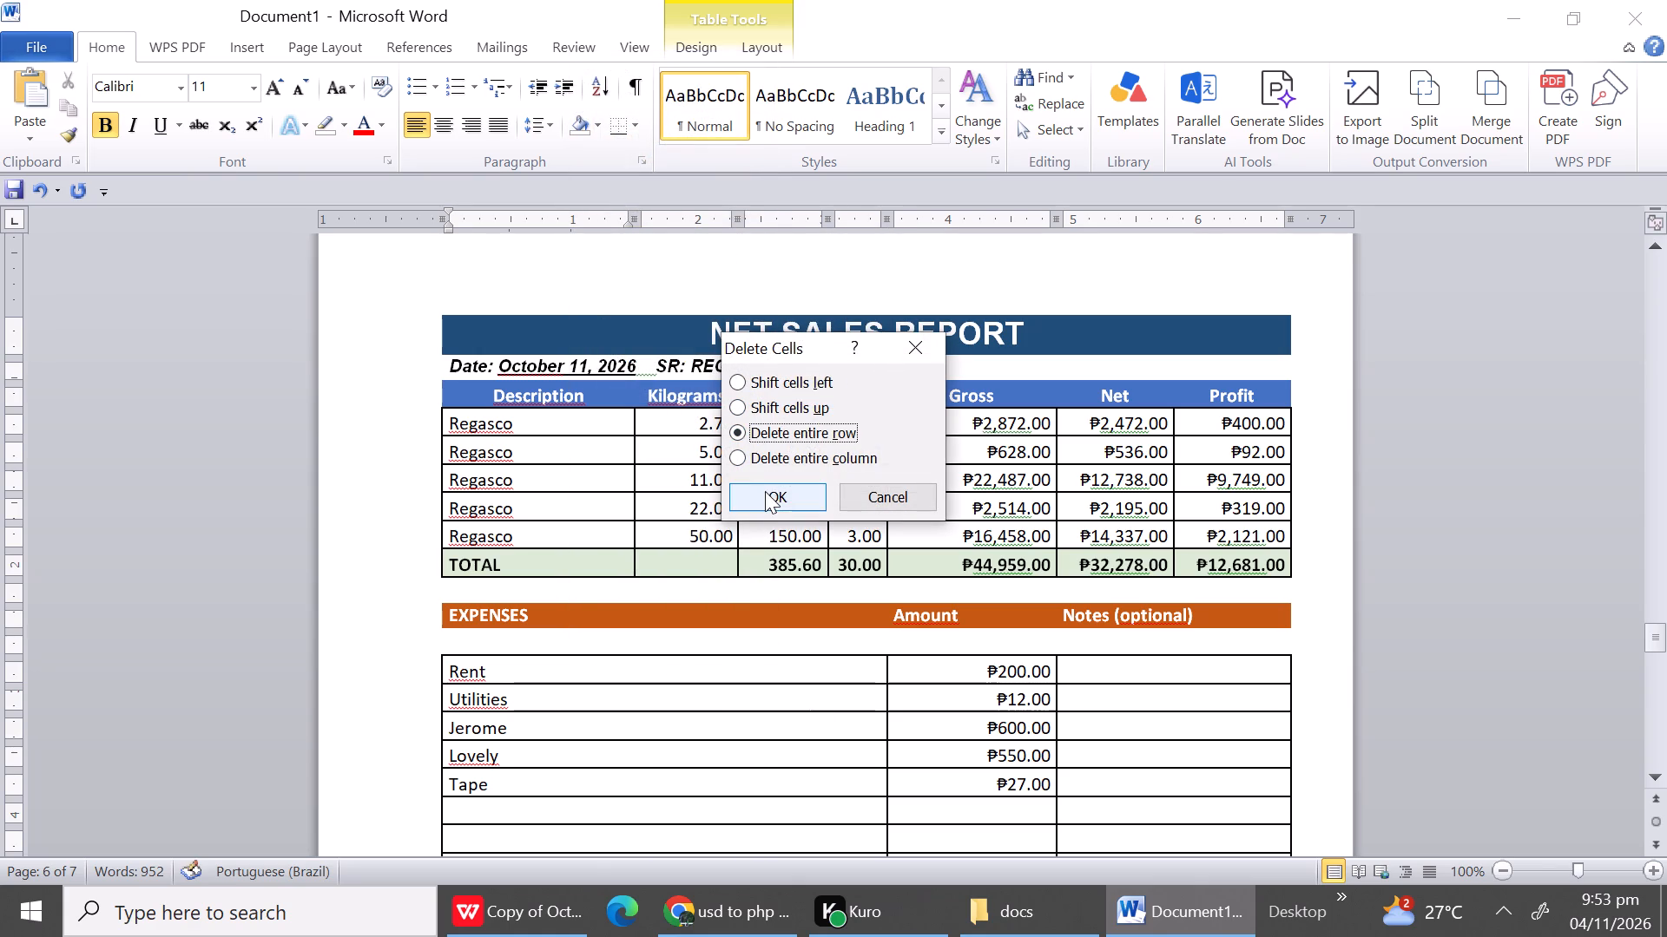
click(763, 493)
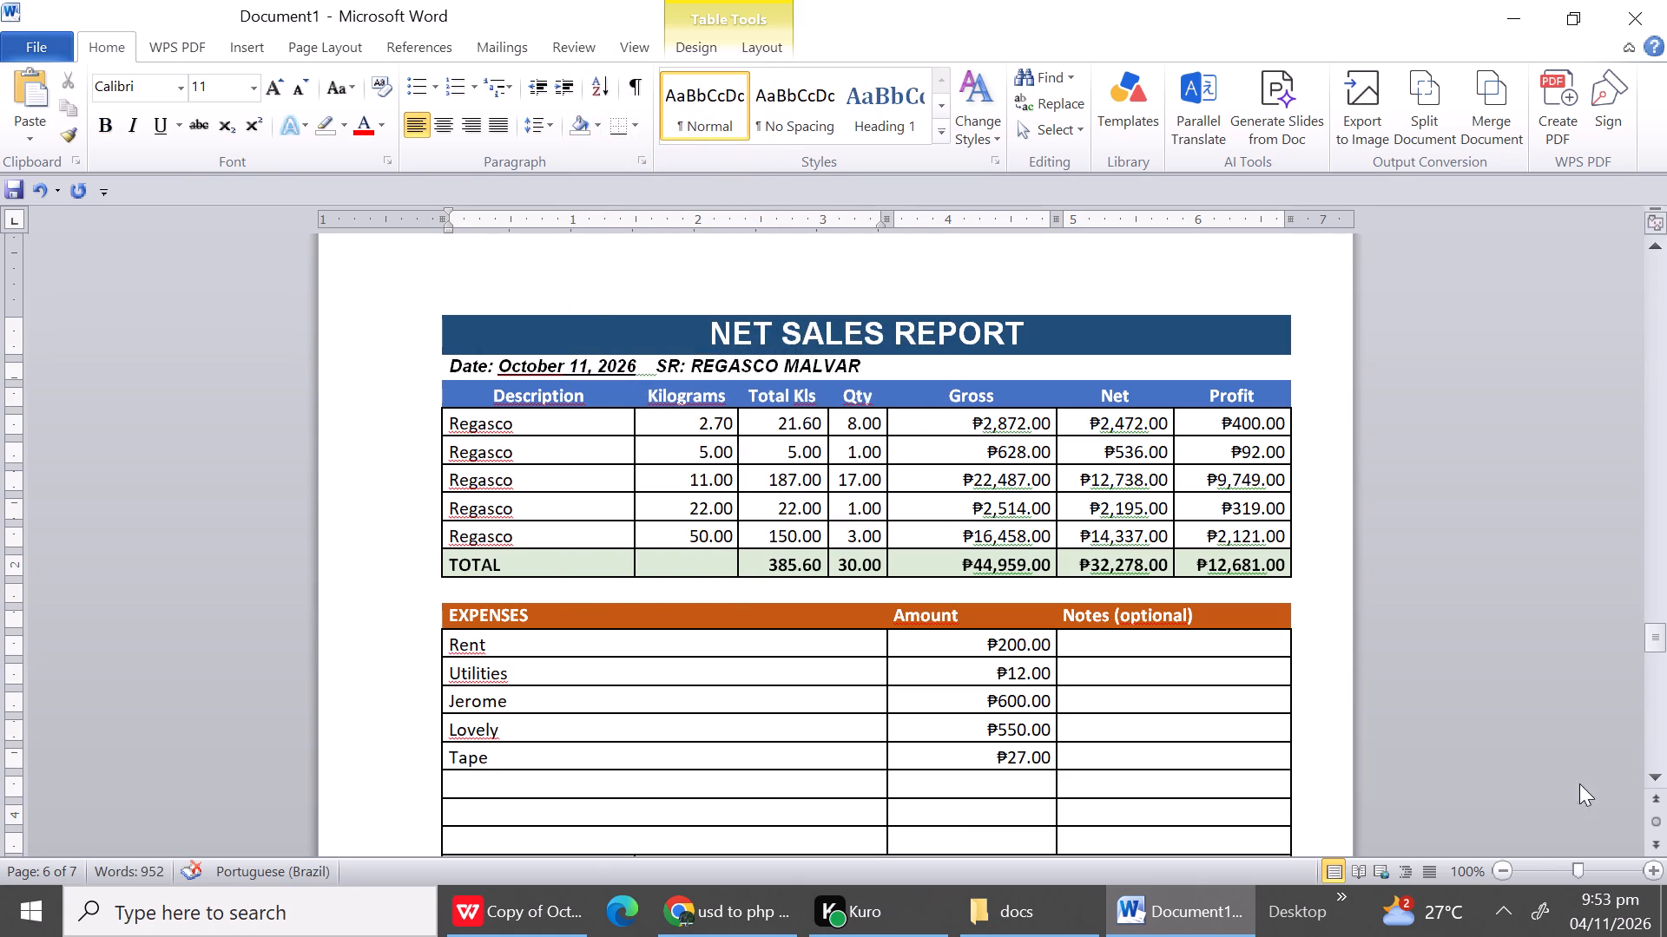
Delete the three entire blank rows between the Tape row and TOTAL EXPENSES in the October 11 report.
click(1657, 780)
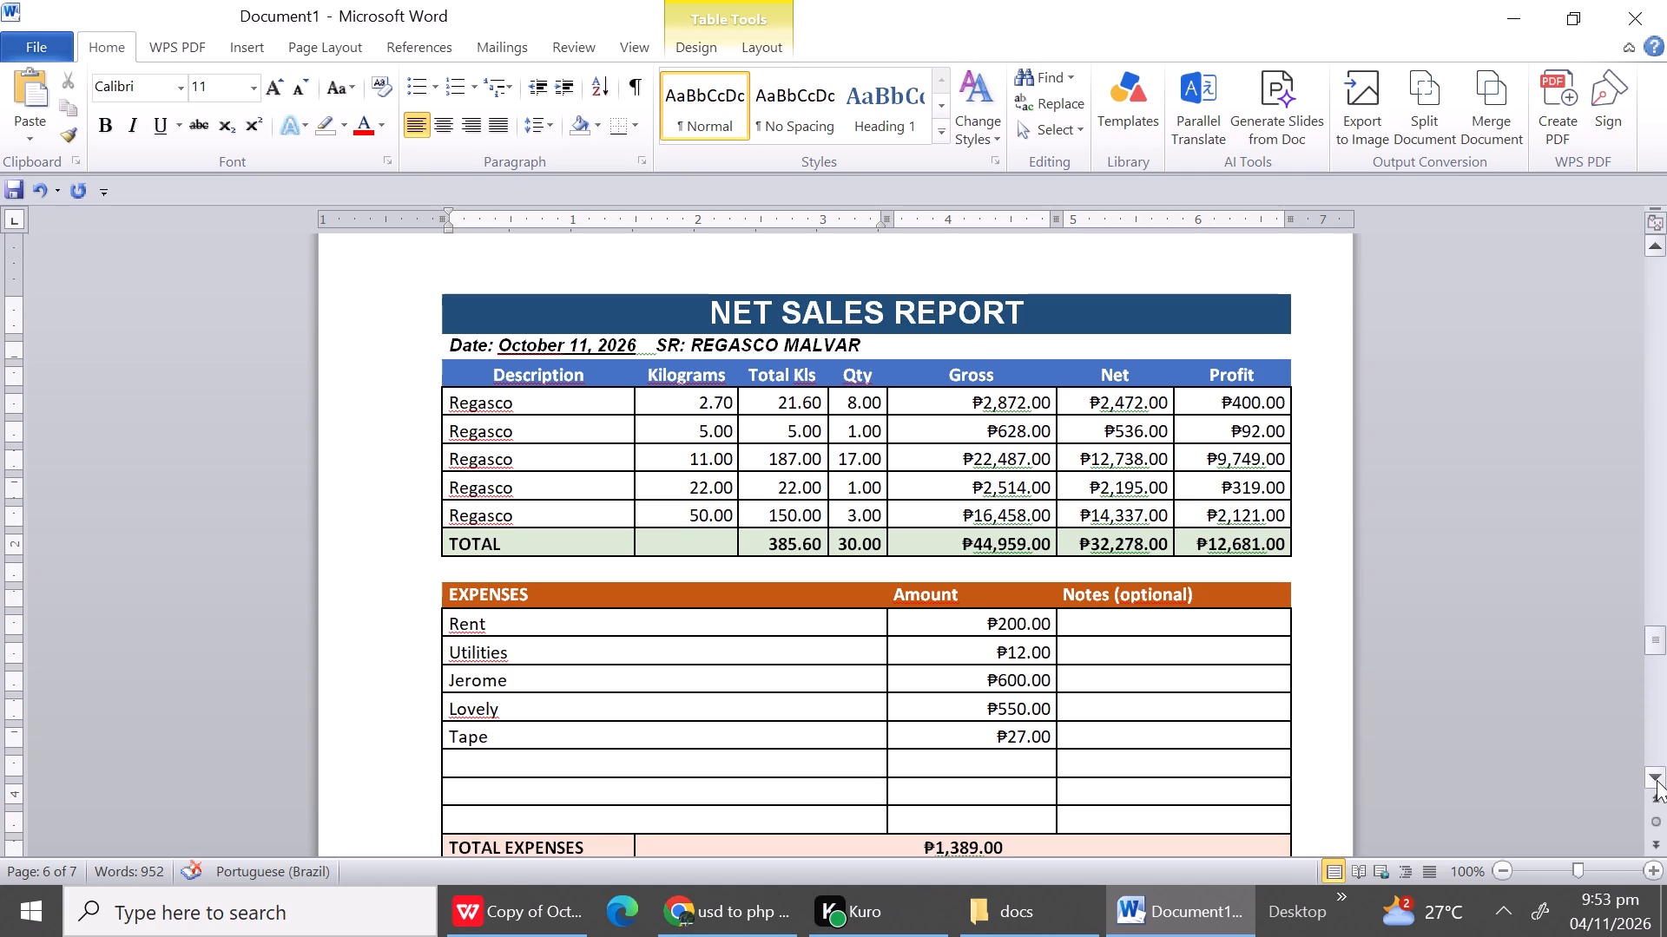
triple_click(1657, 780)
triple_click(1657, 780)
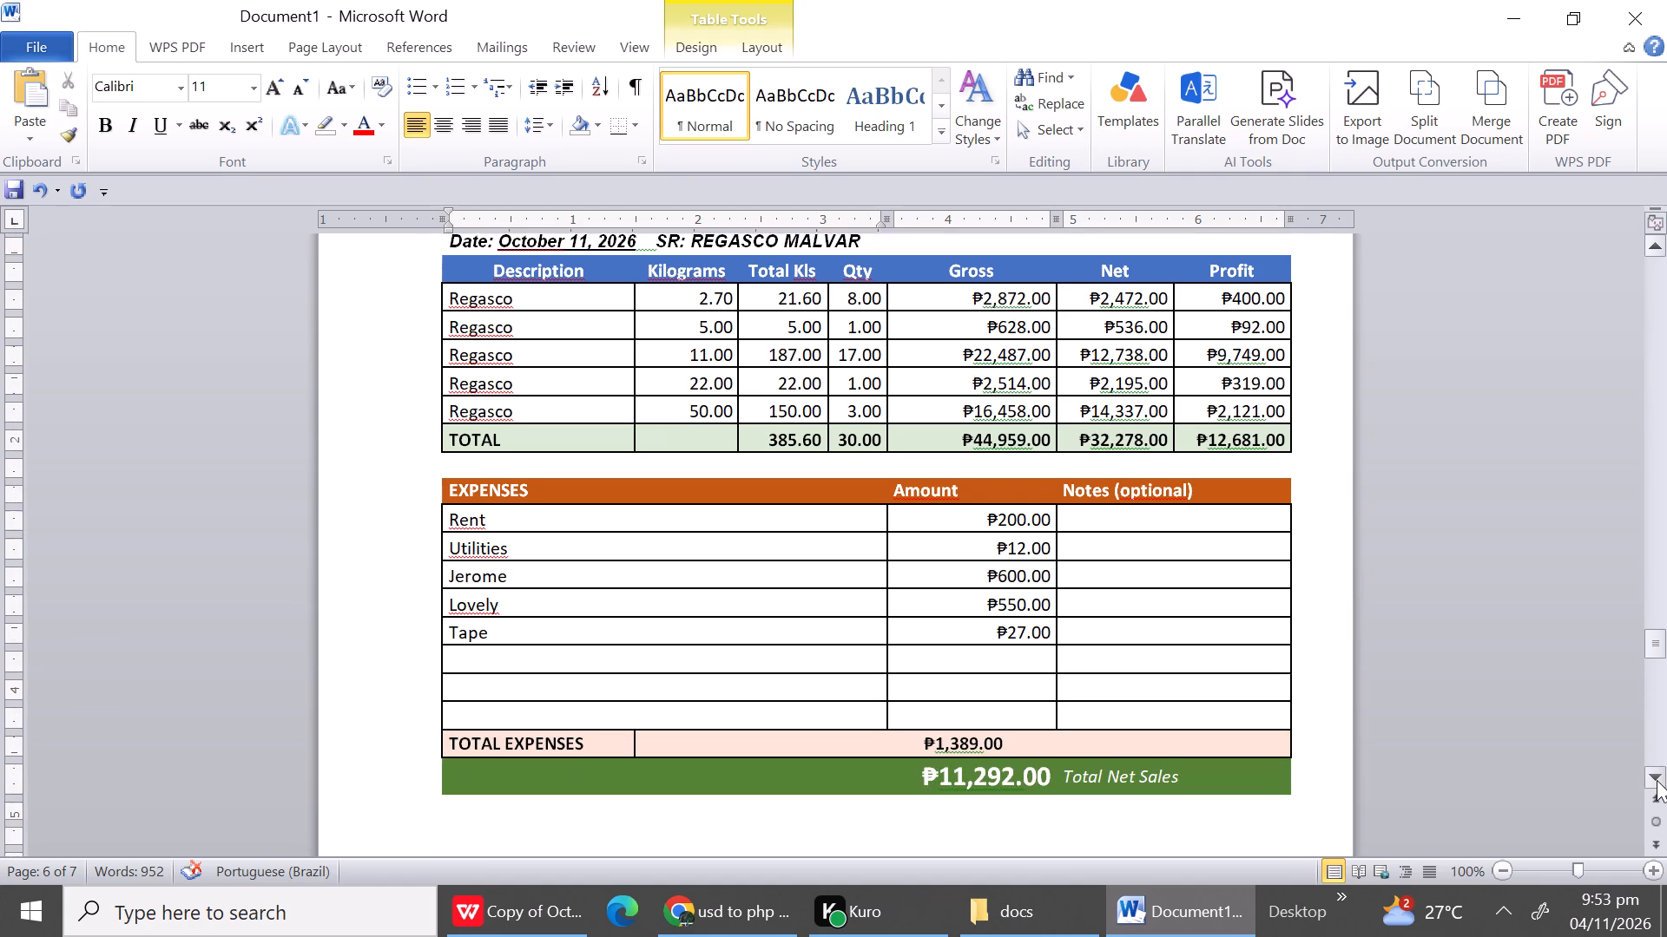
double_click(1657, 780)
drag(1657, 780, 744, 768)
drag(502, 579, 499, 603)
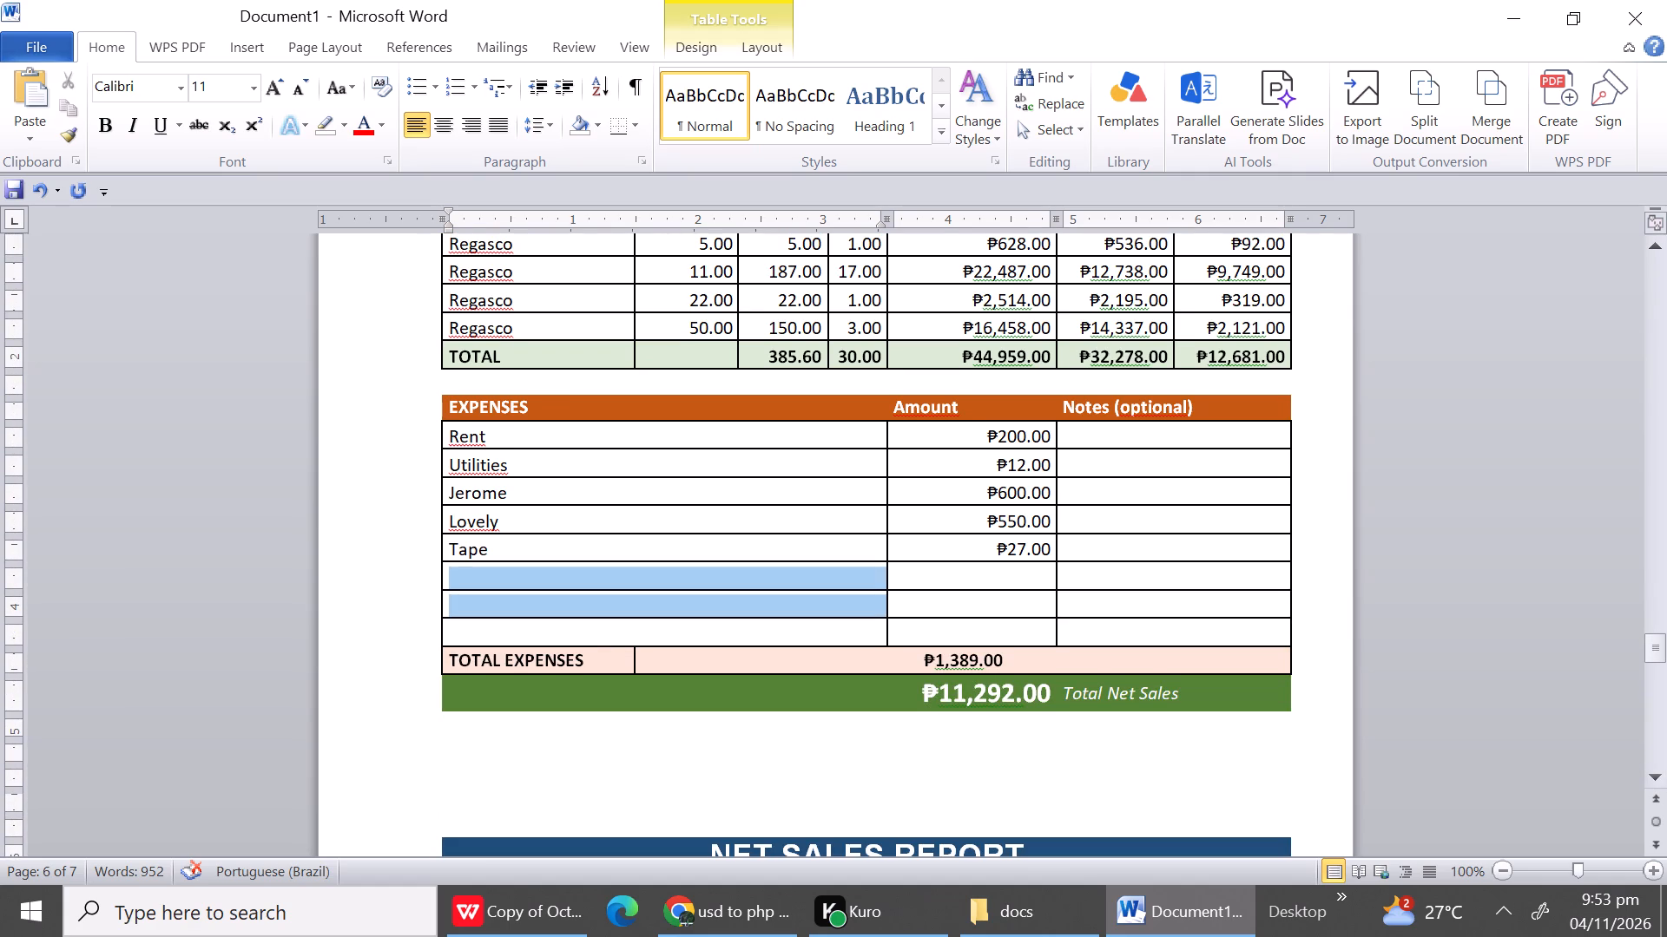
drag(499, 603, 497, 631)
right_click(497, 631)
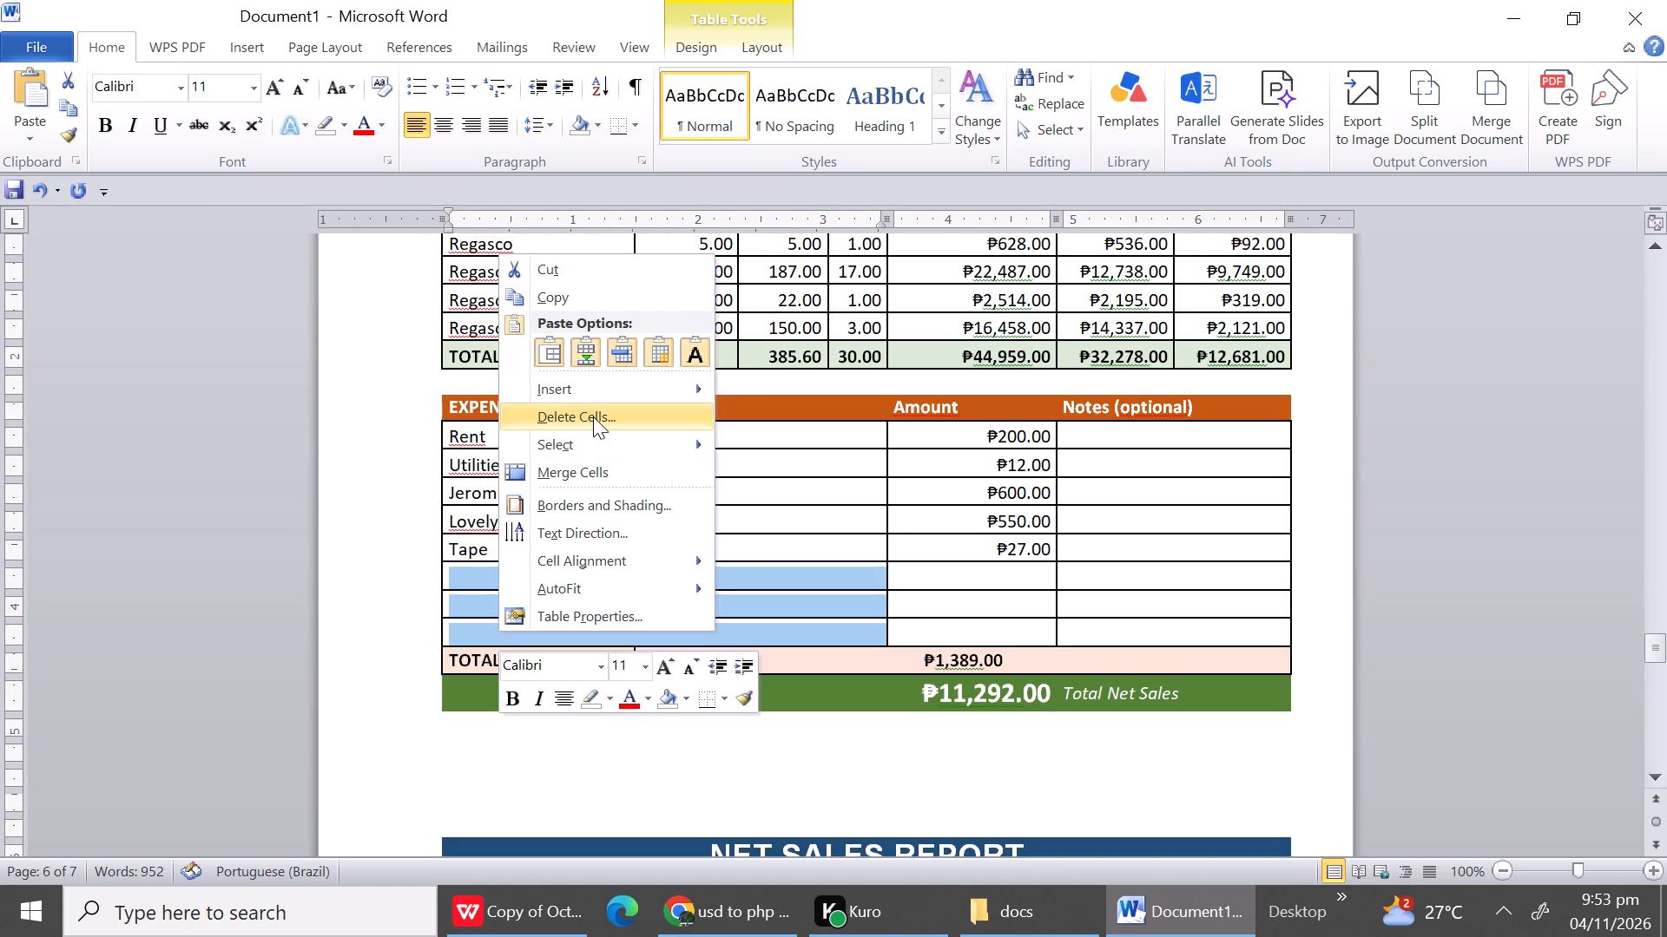
click(593, 416)
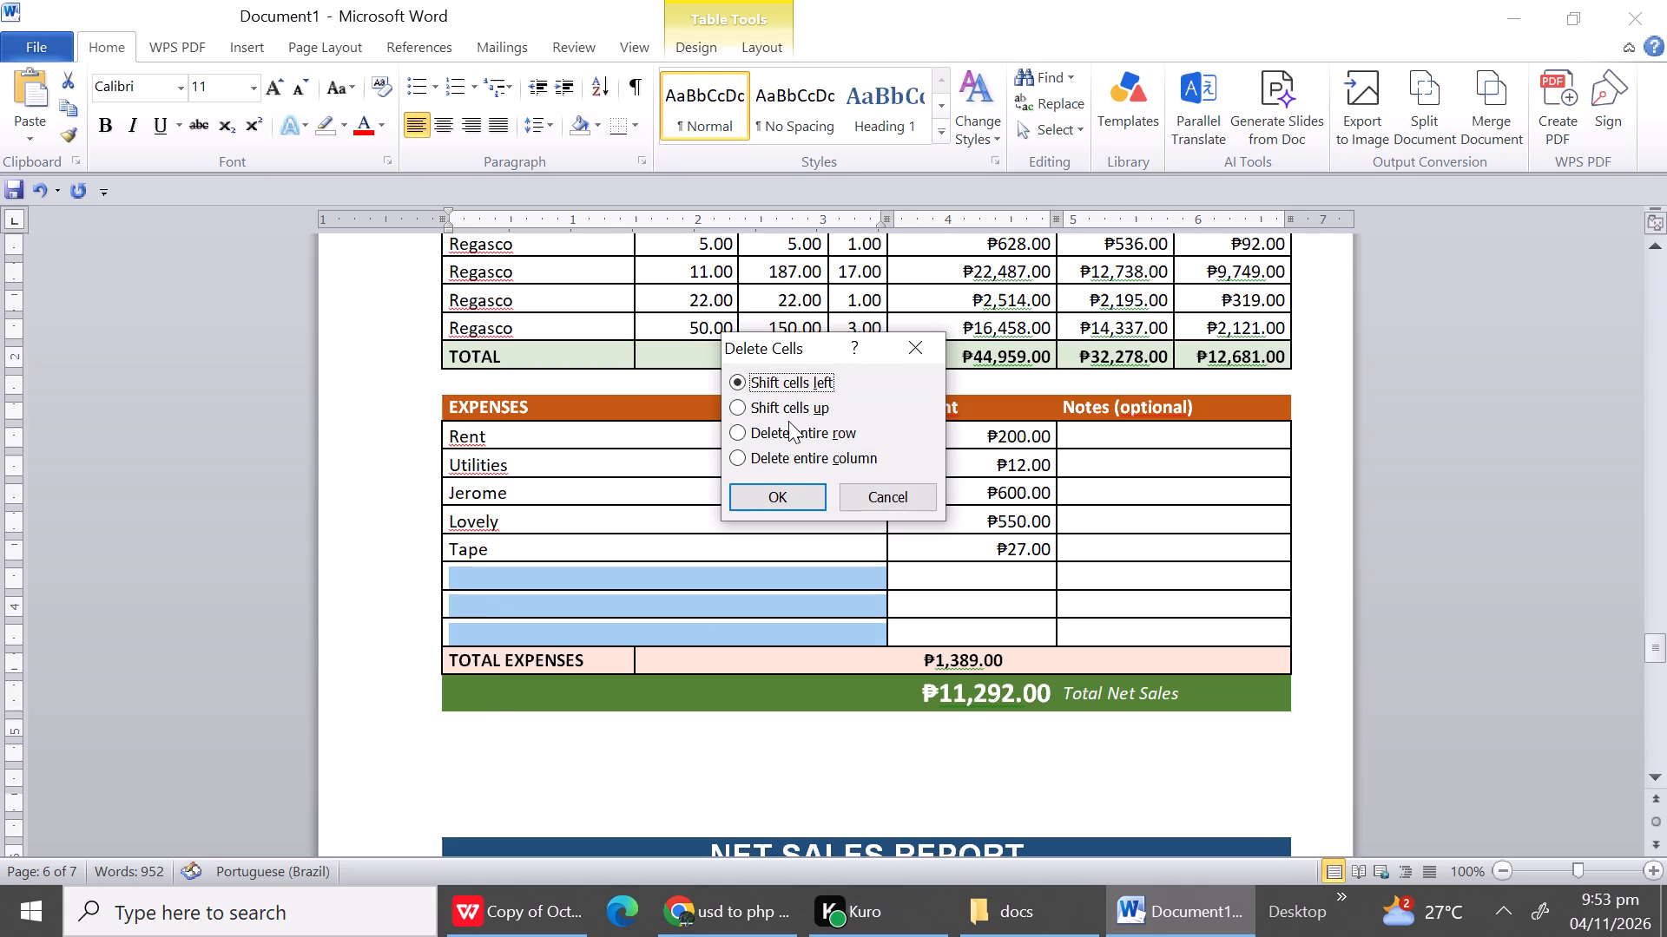
click(788, 421)
click(792, 430)
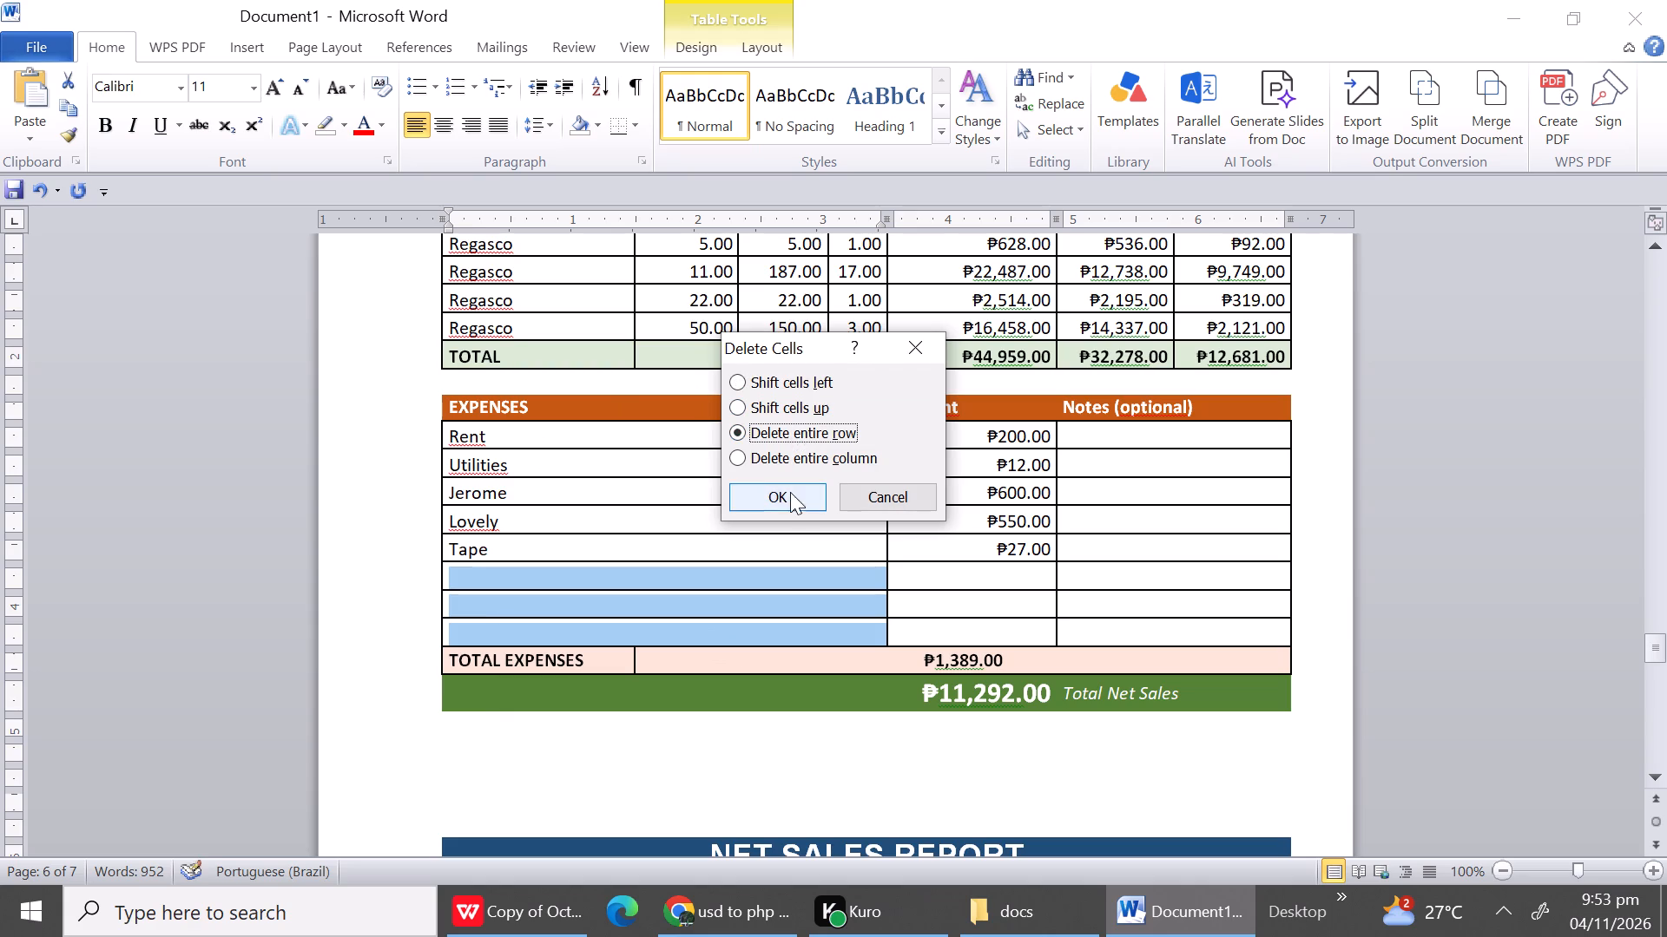
click(790, 492)
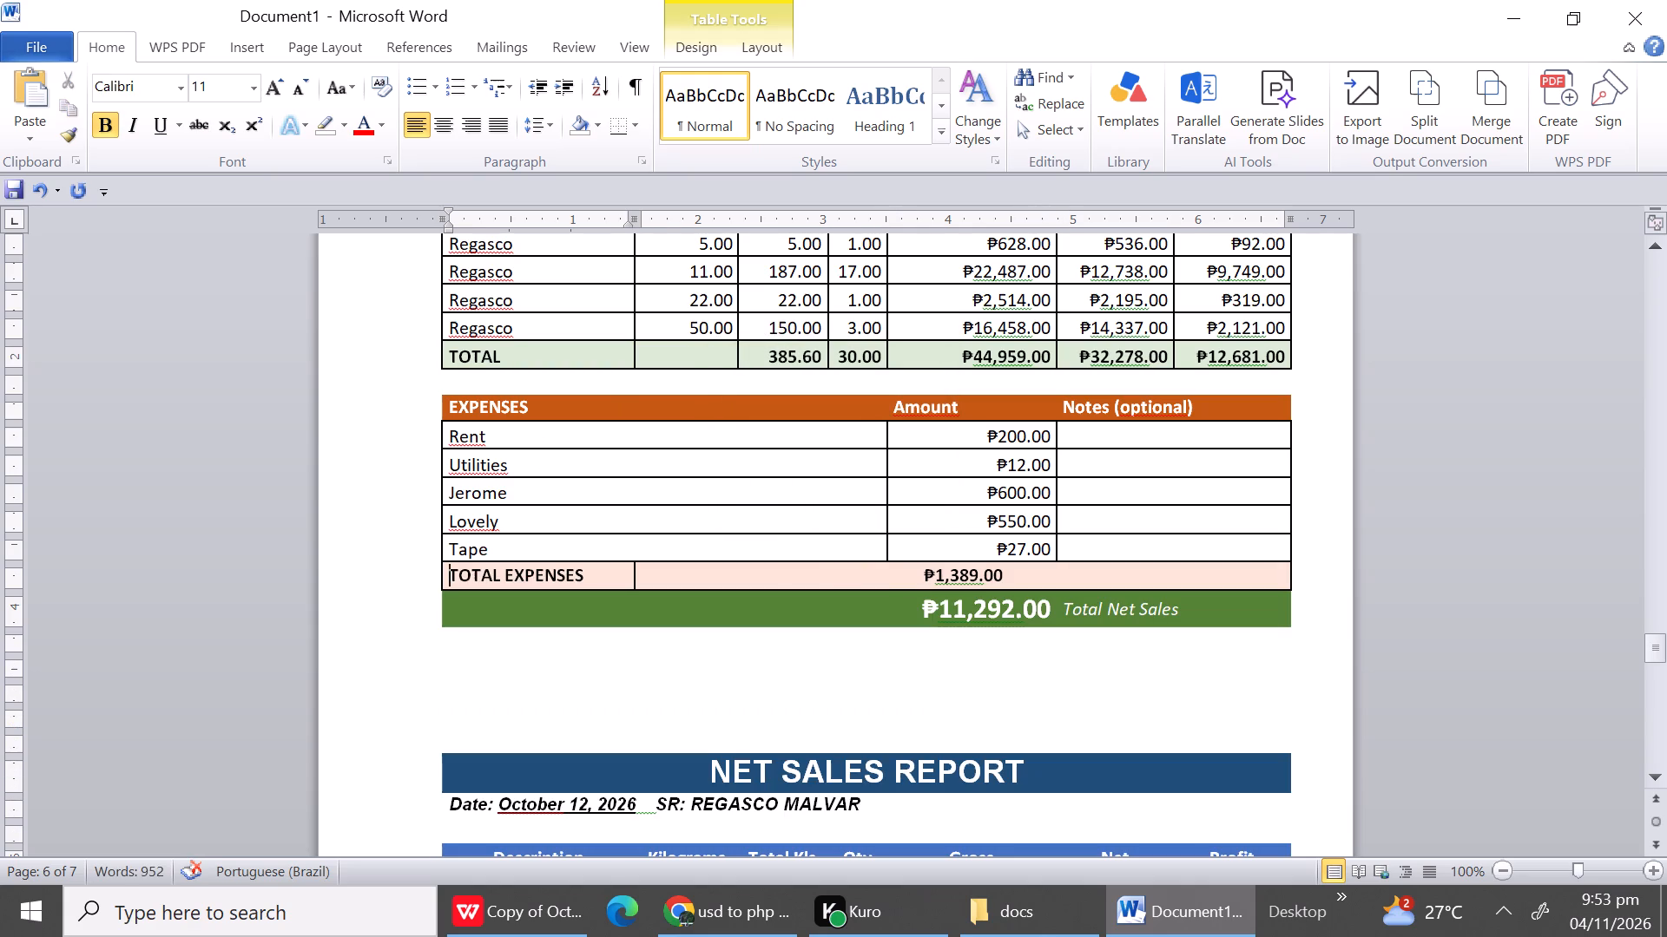
Delete four entire blank rows between the October 11 Total Net Sales row and the October 12 NET SALES REPORT title.
click(937, 713)
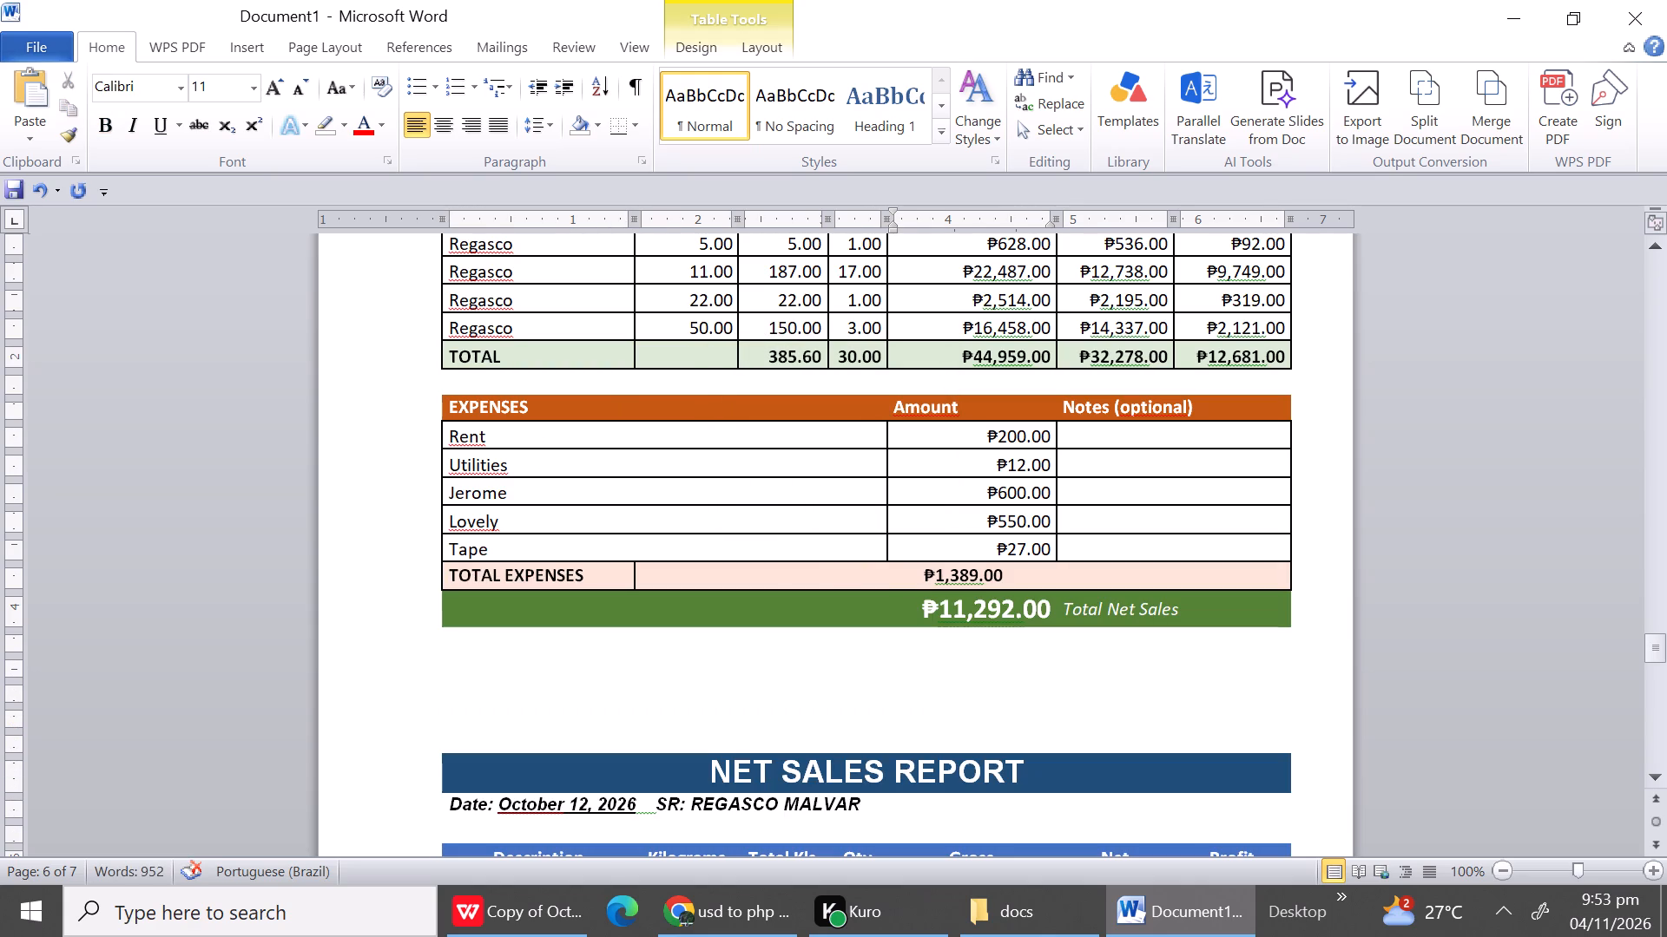
drag(467, 672, 491, 739)
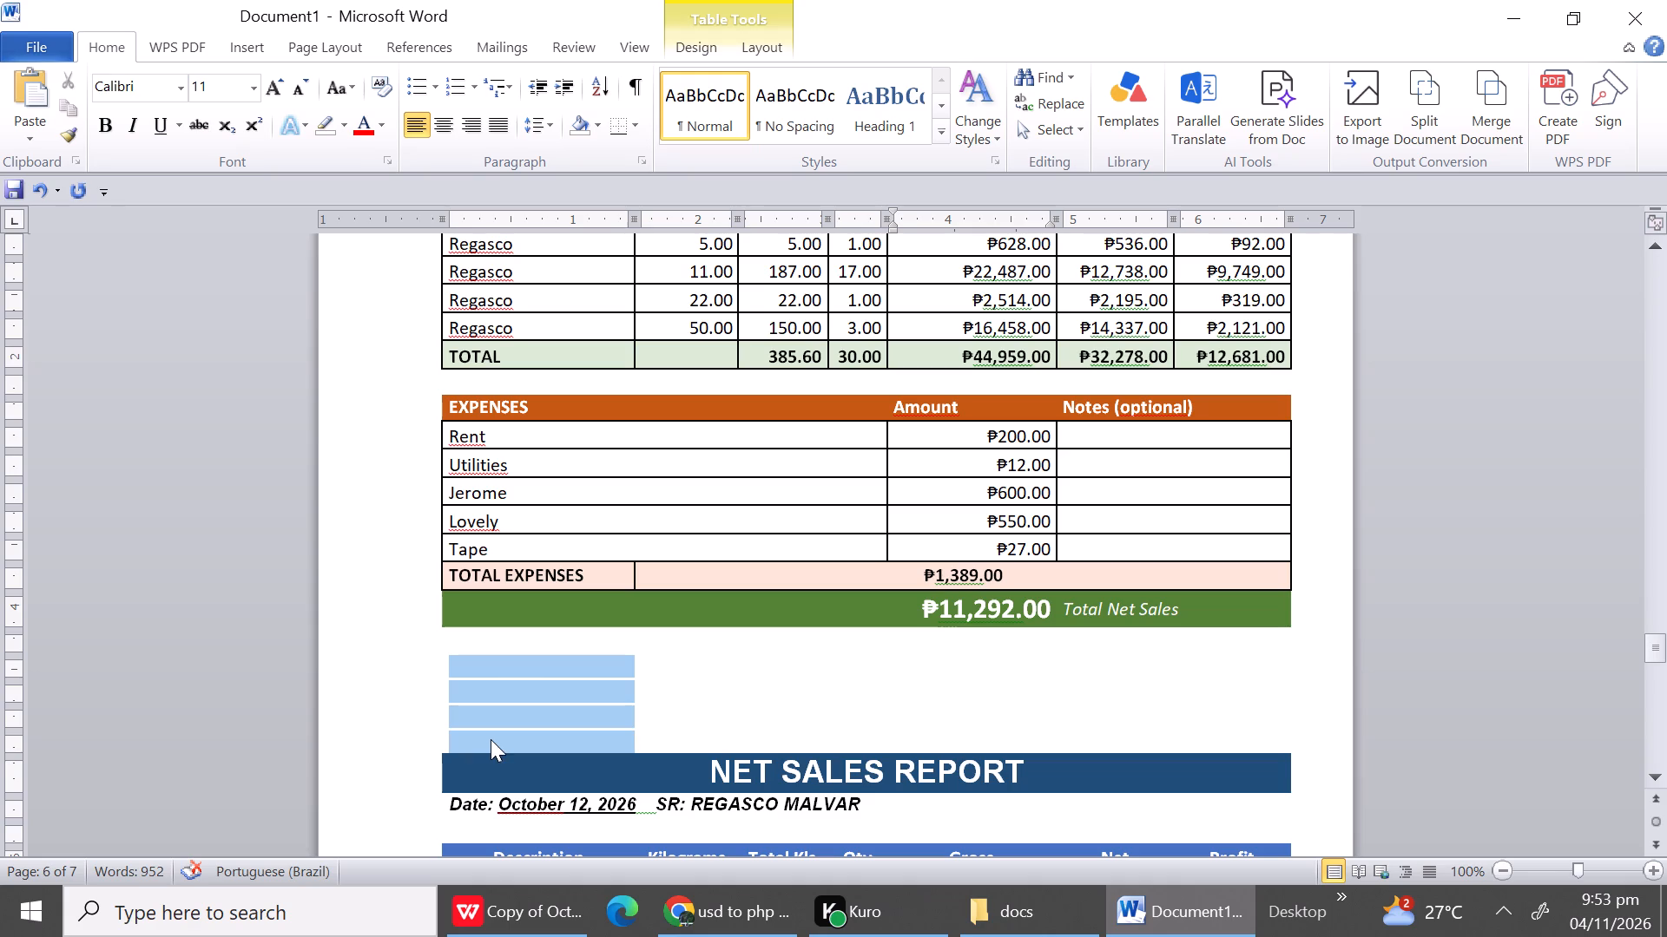
right_click(491, 739)
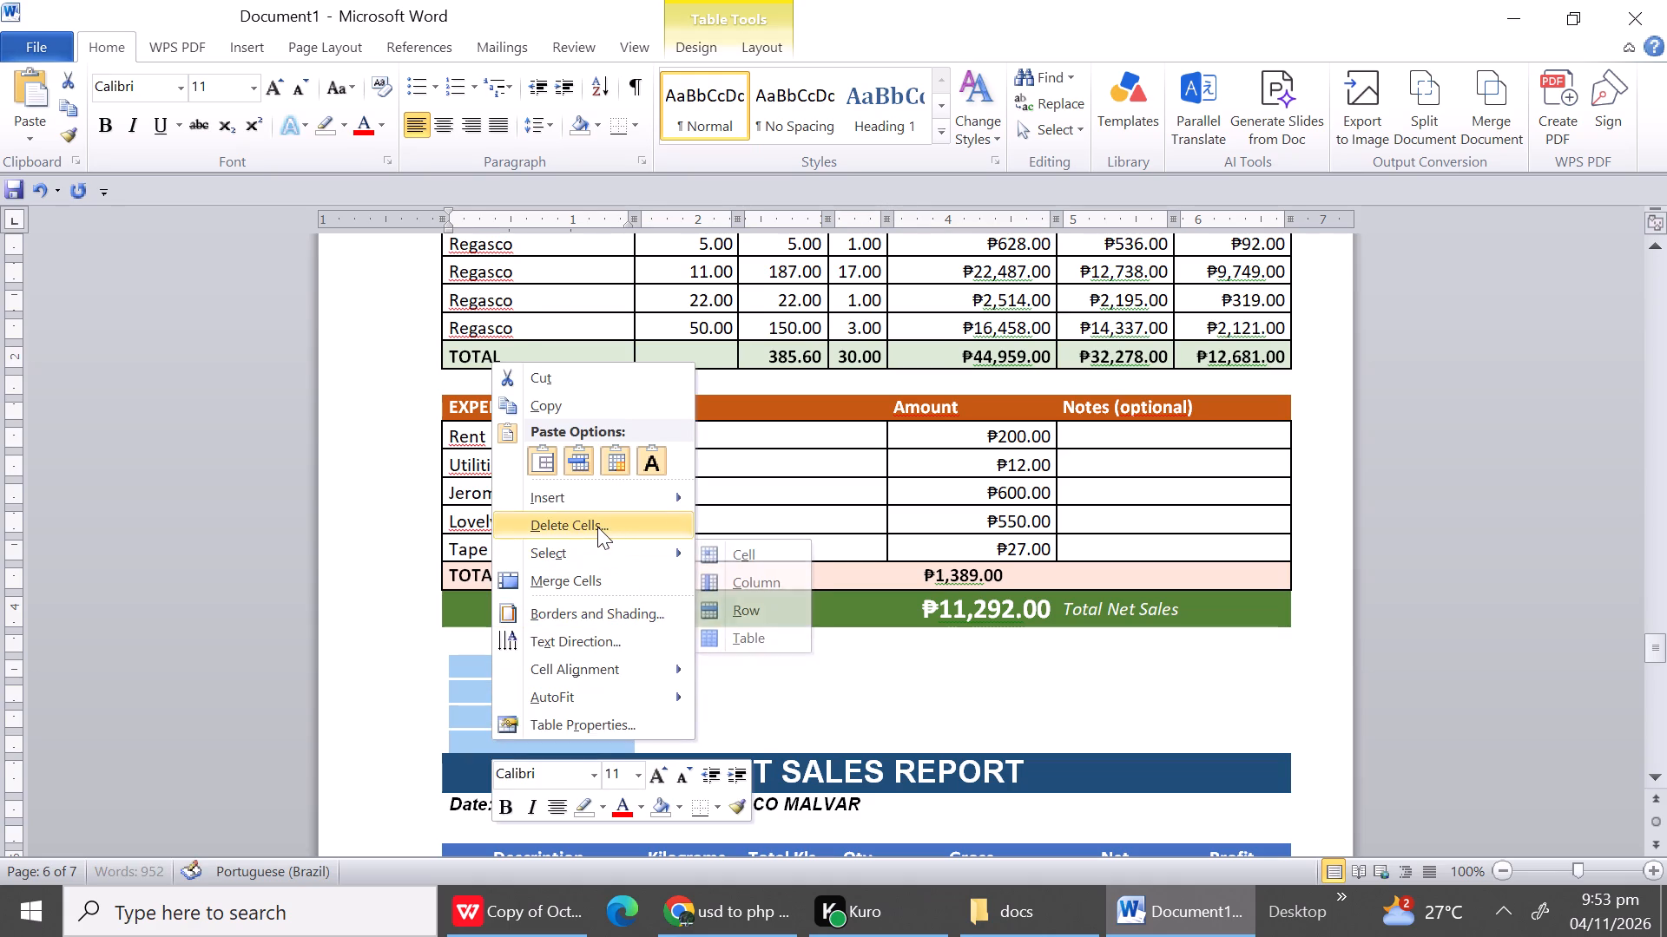
click(597, 527)
click(781, 436)
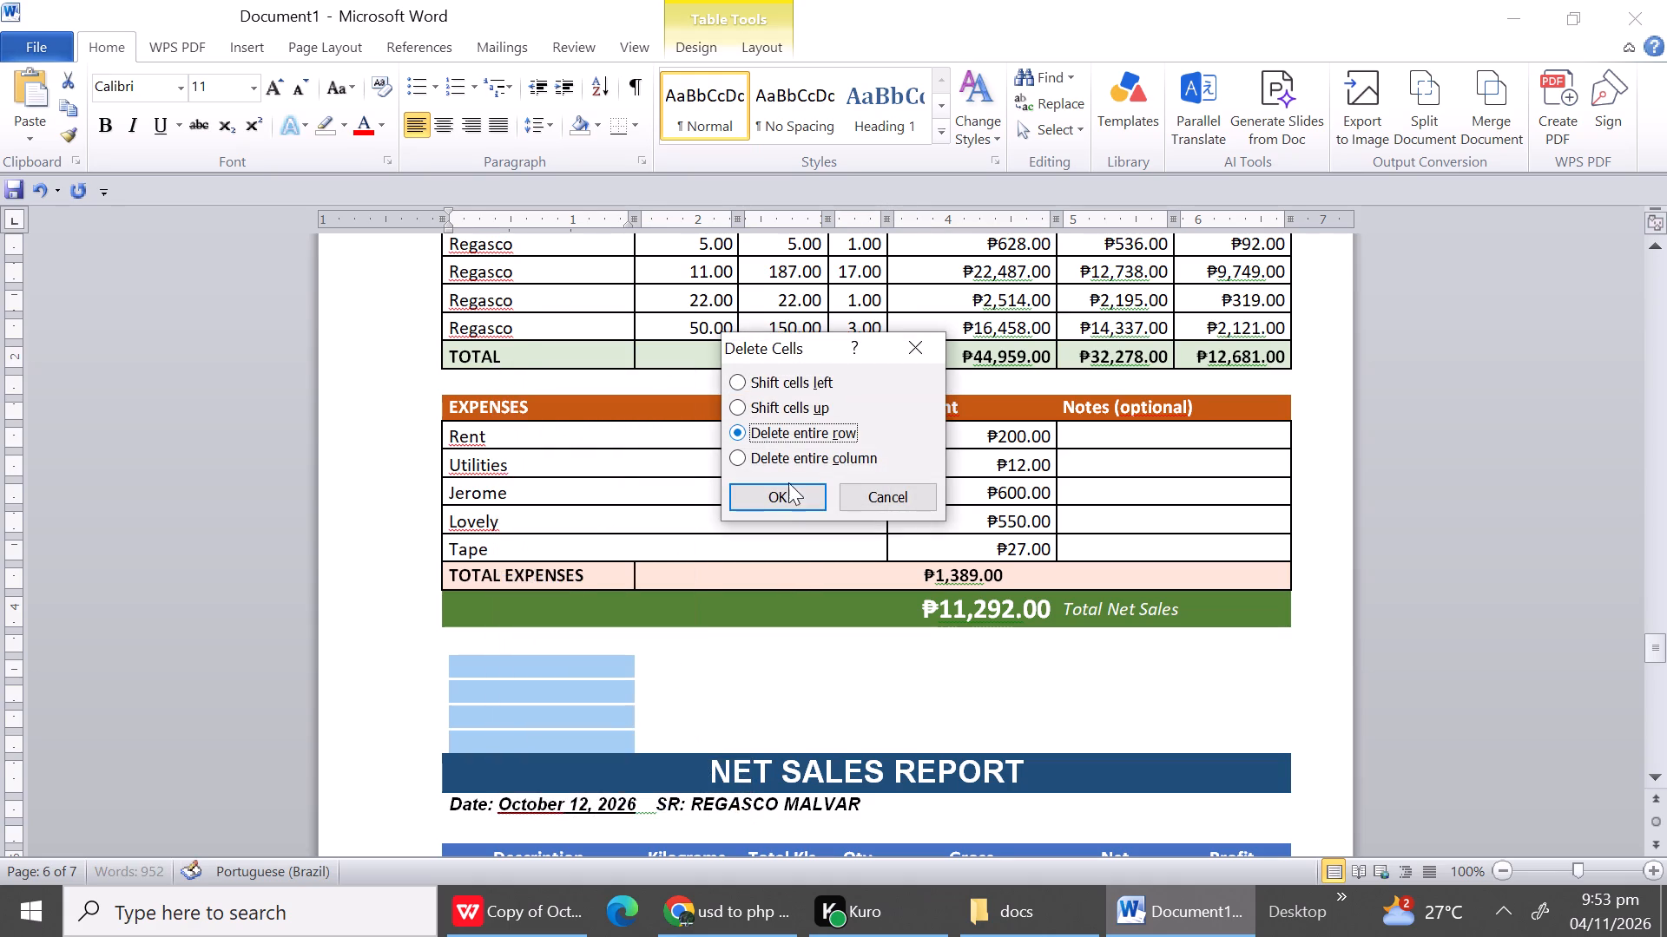
click(788, 488)
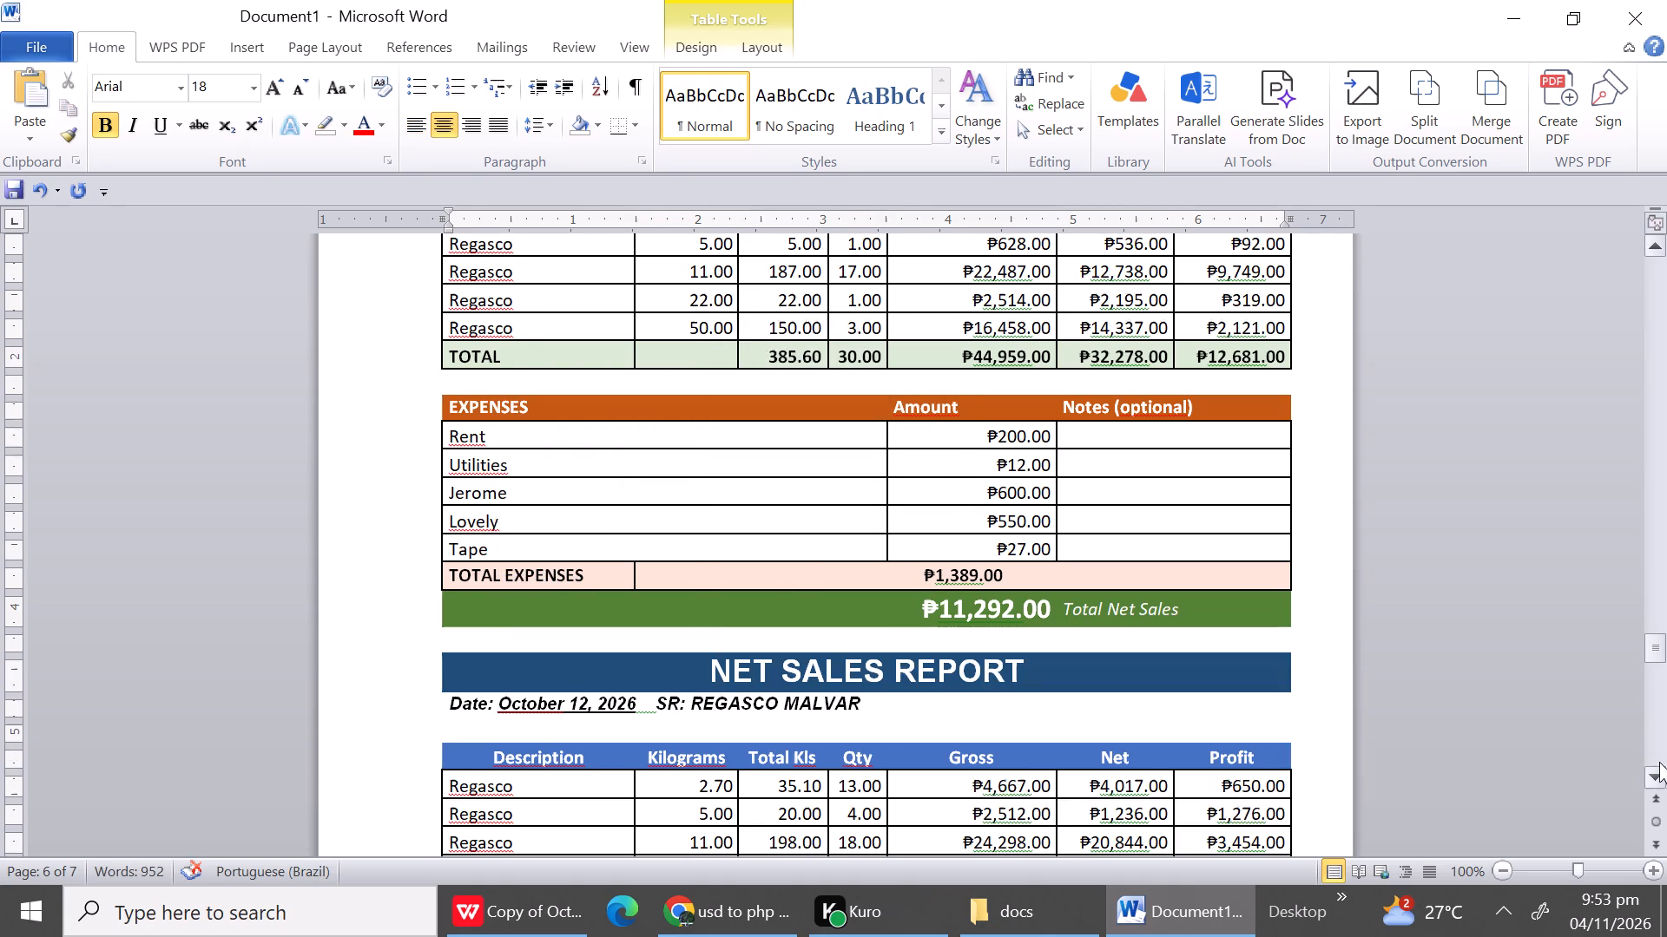
Delete the entire blank row between the date line and the Description header in the October 12 report.
triple_click(1662, 783)
triple_click(1662, 783)
triple_click(1662, 783)
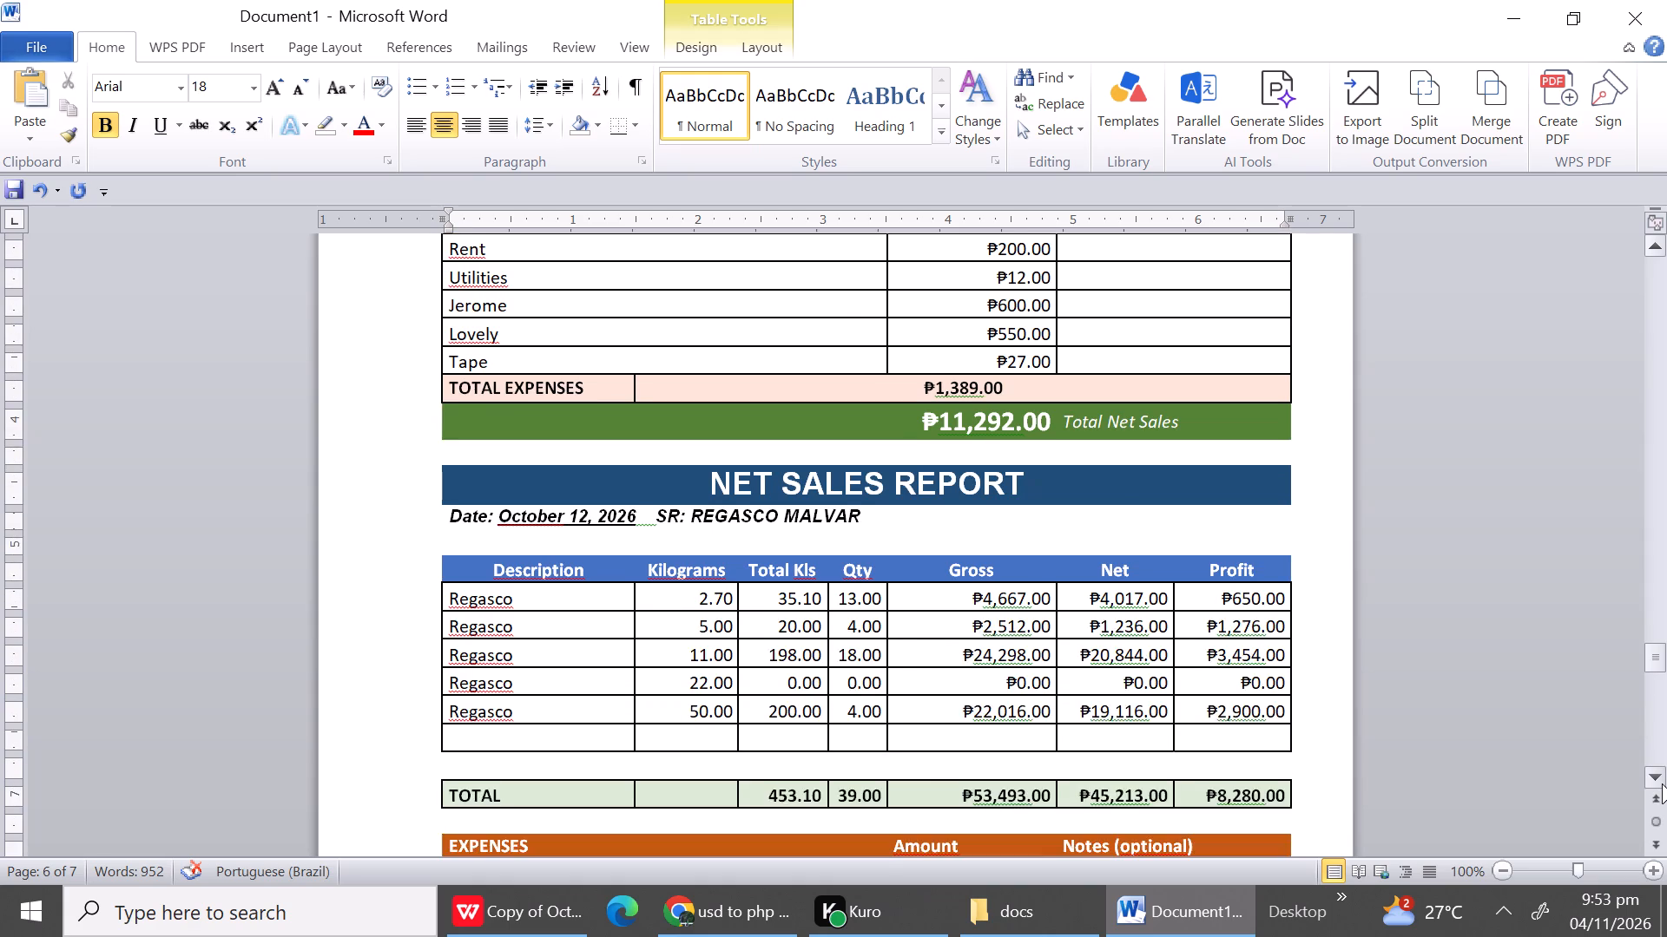
triple_click(1662, 783)
click(1662, 783)
drag(1662, 783, 746, 544)
click(543, 438)
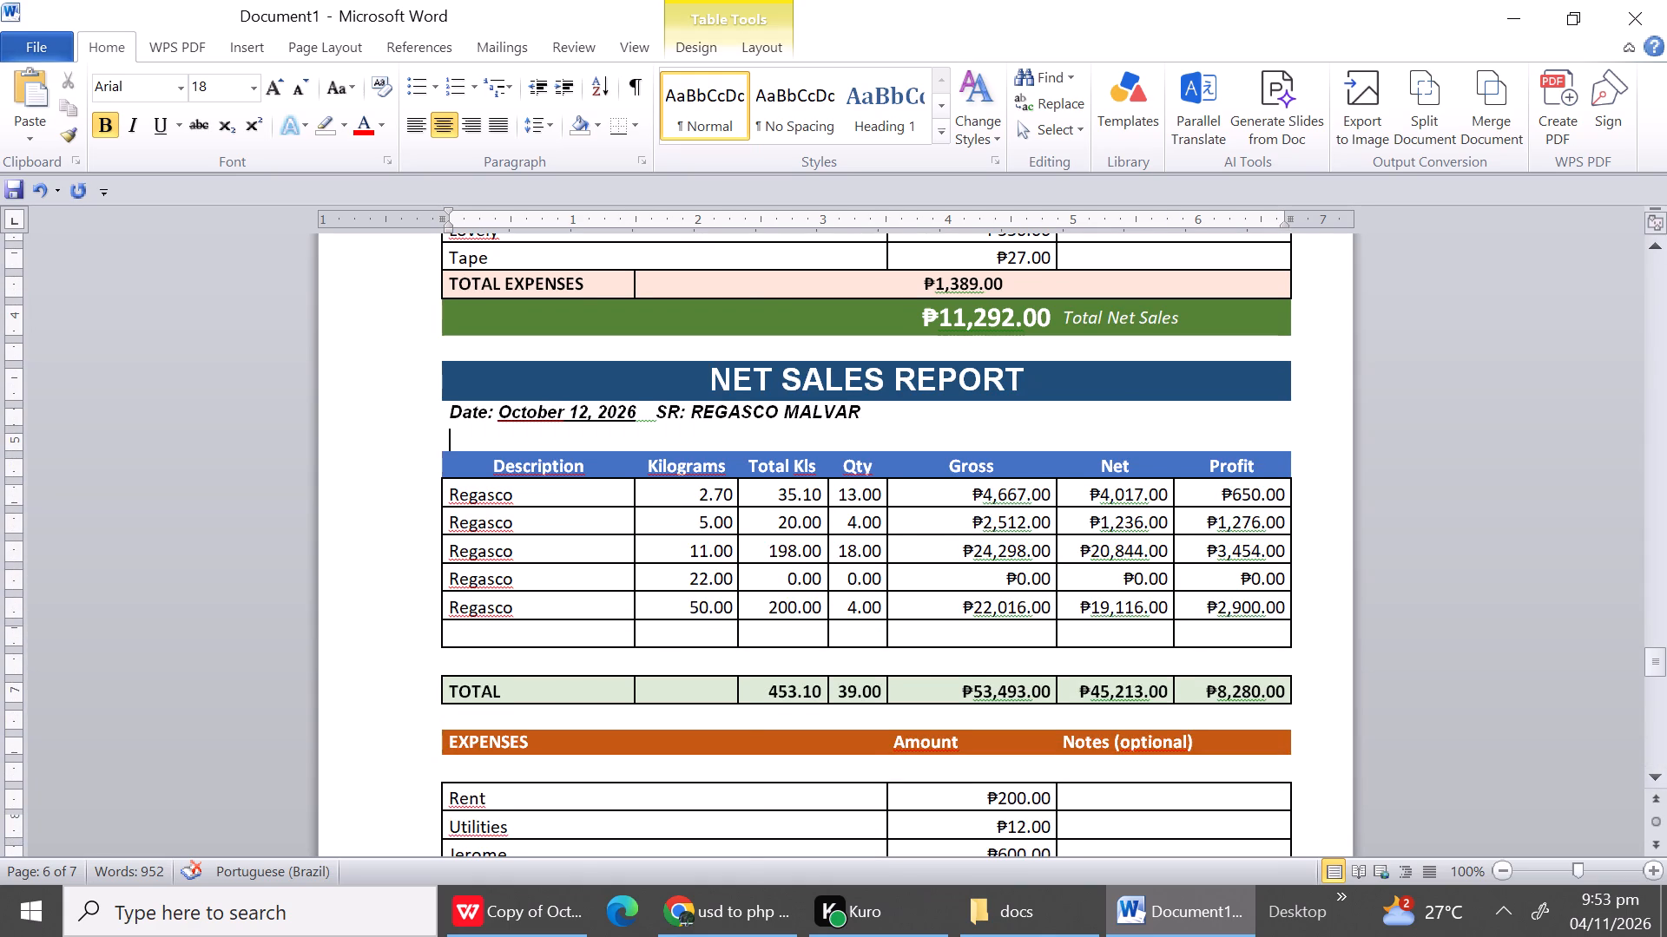
right_click(543, 438)
click(643, 453)
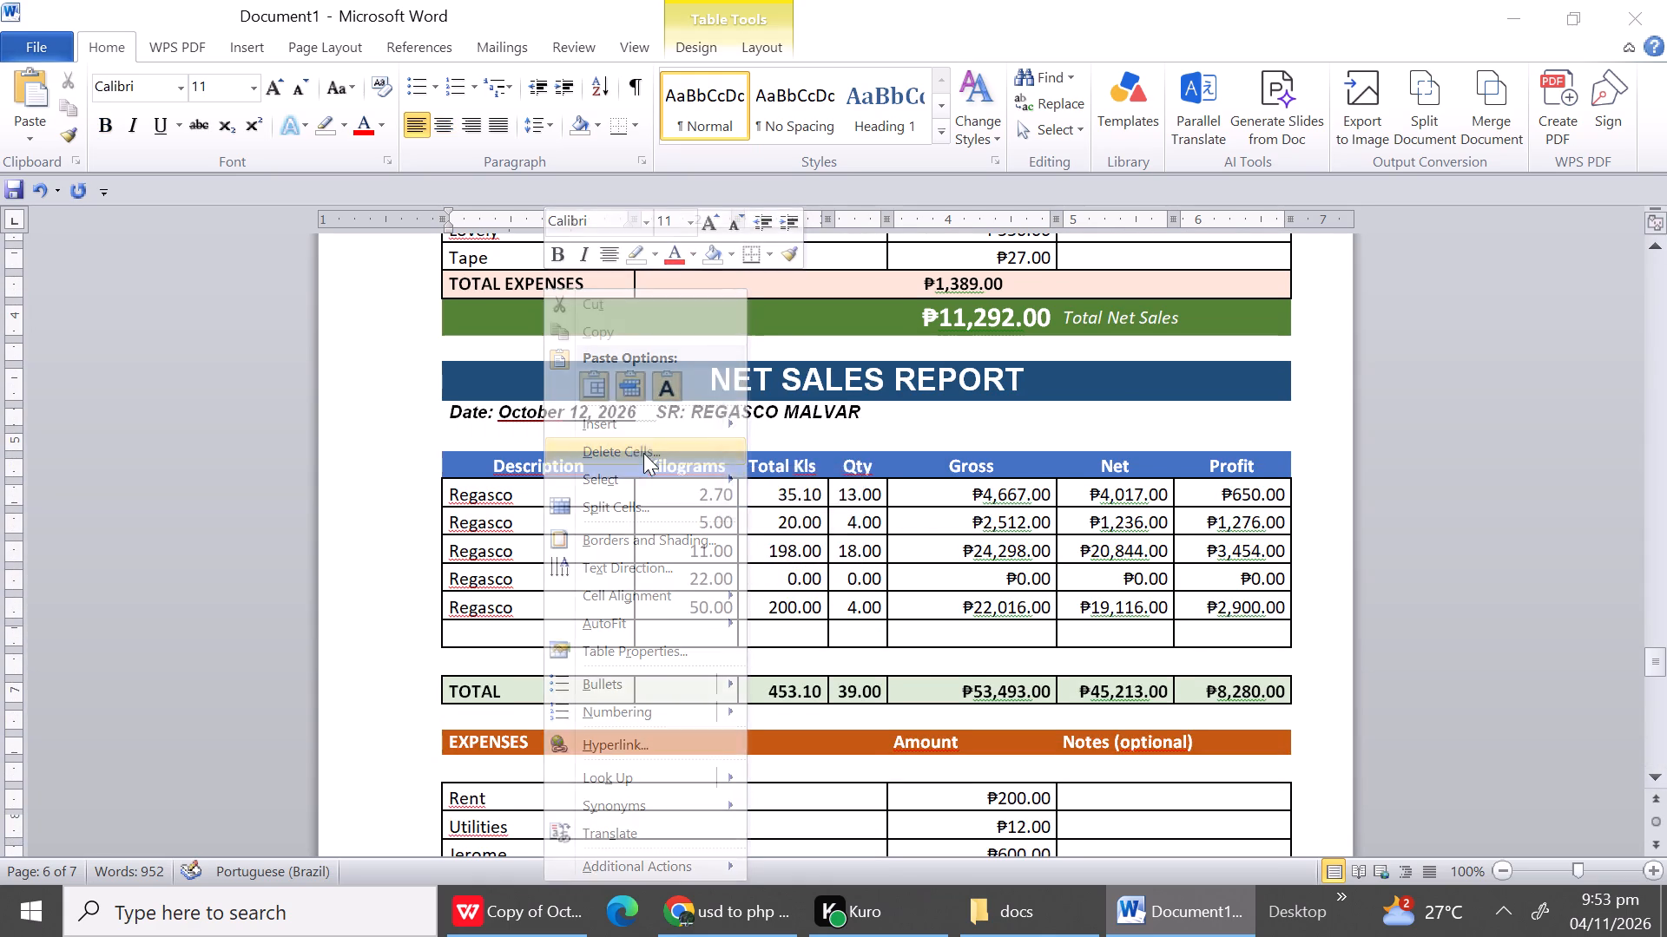
click(782, 437)
click(786, 493)
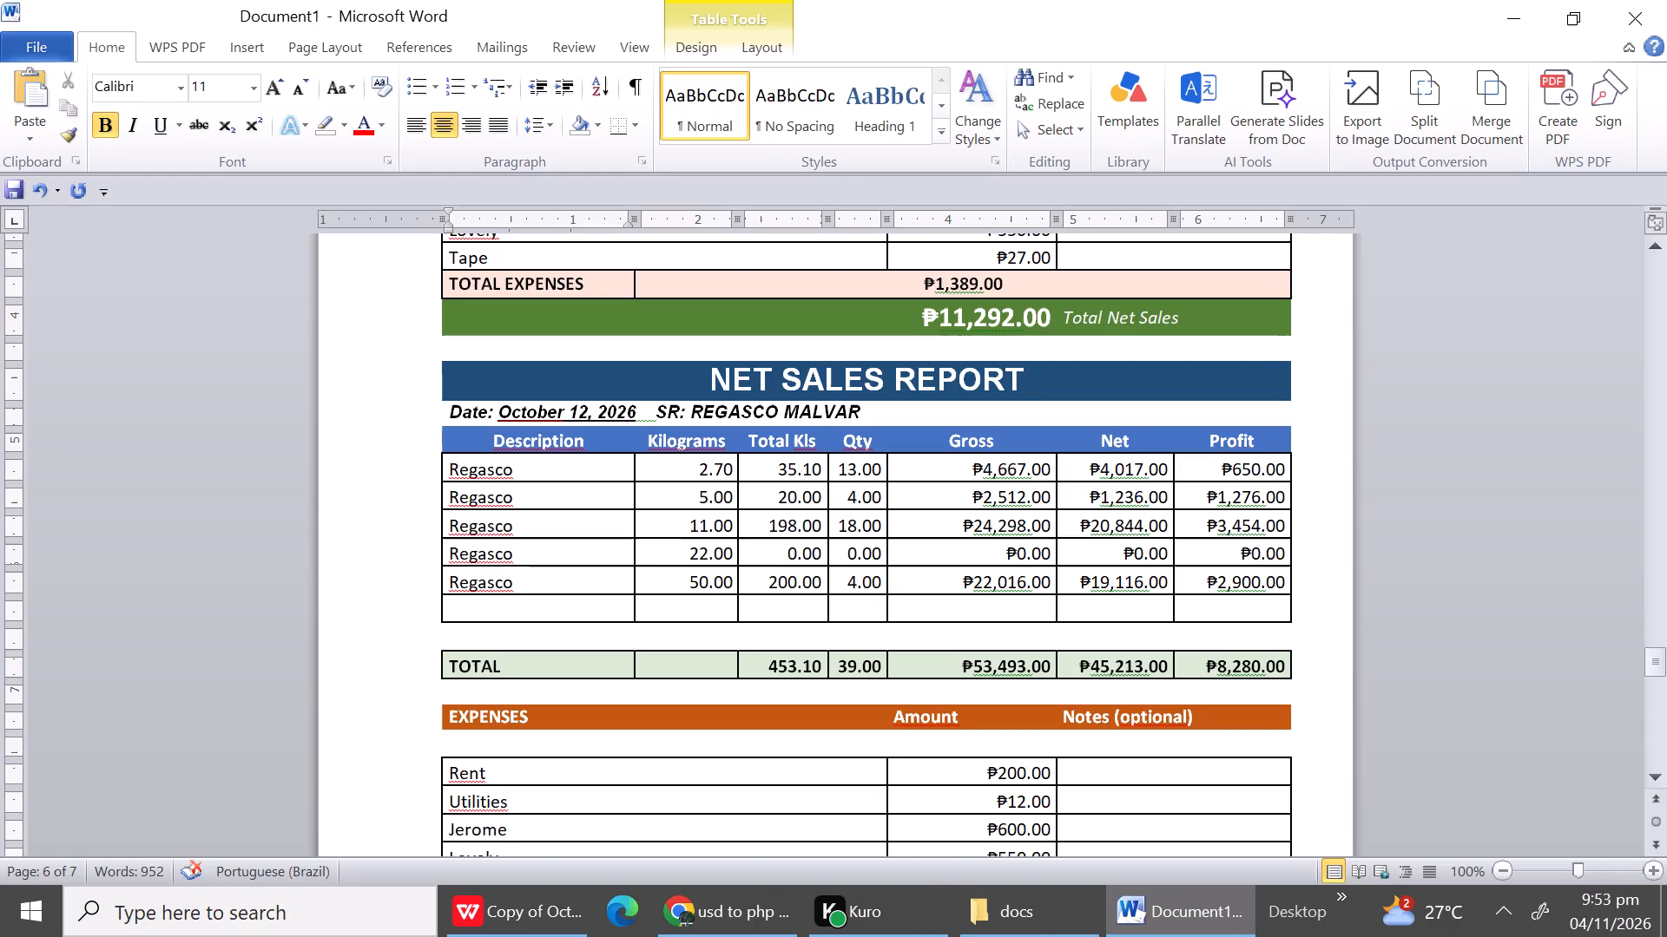
Delete the two entire blank rows between the 50.00 kg Regasco row and TOTAL in the October 12 sales table.
drag(492, 606, 496, 626)
right_click(496, 626)
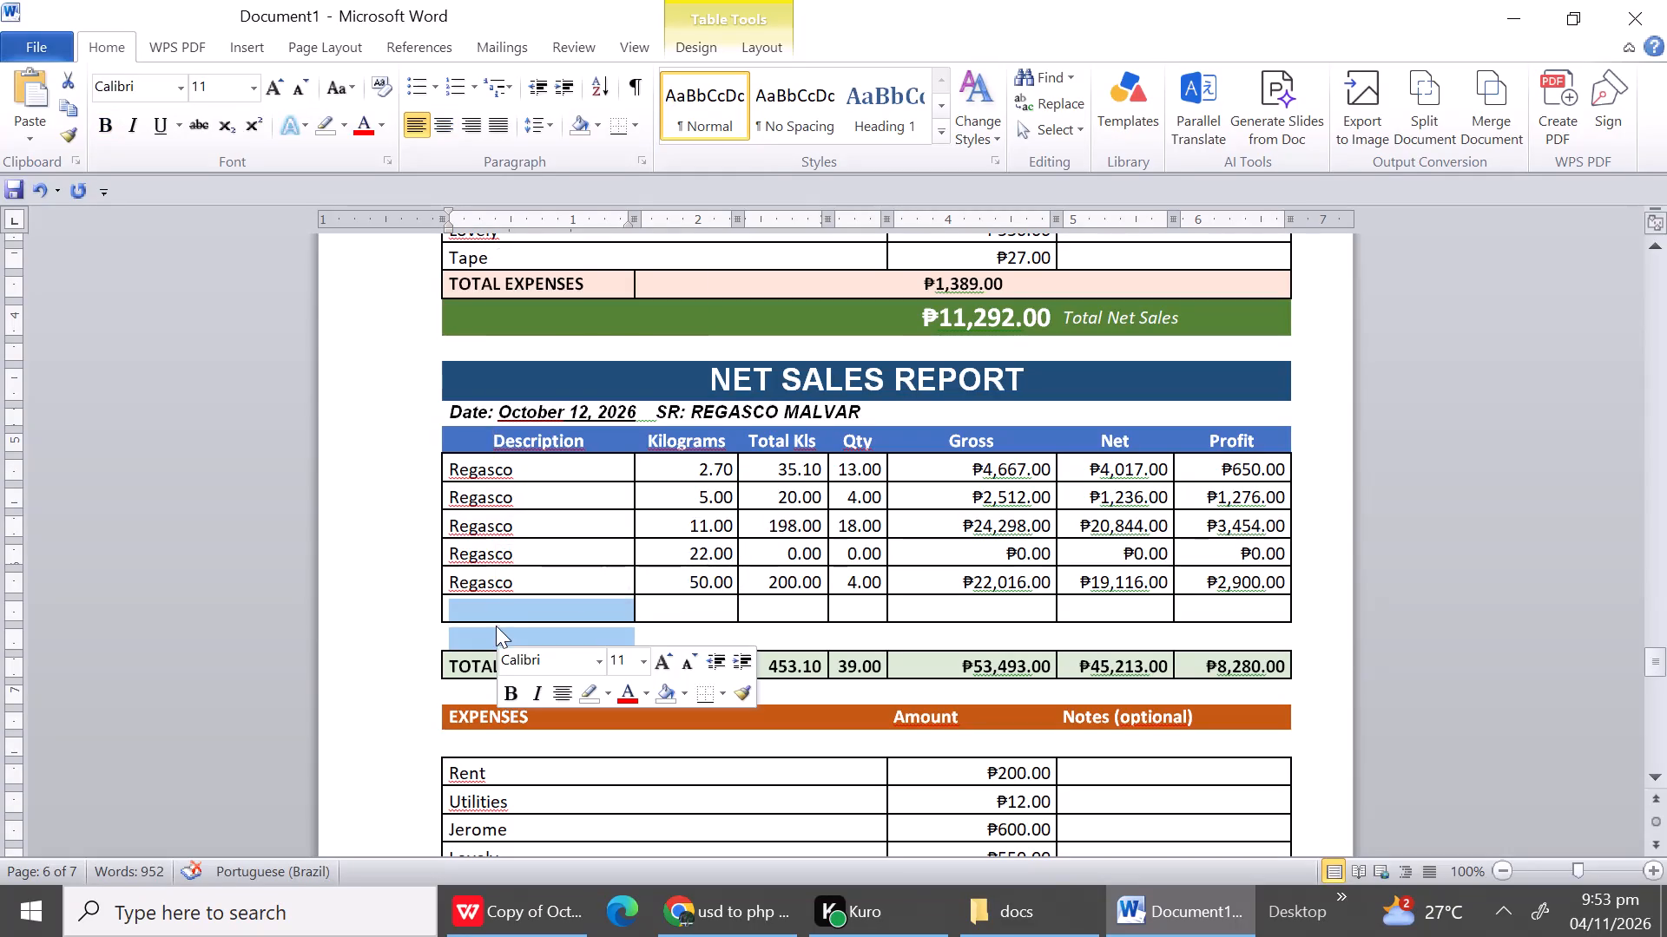
click(574, 421)
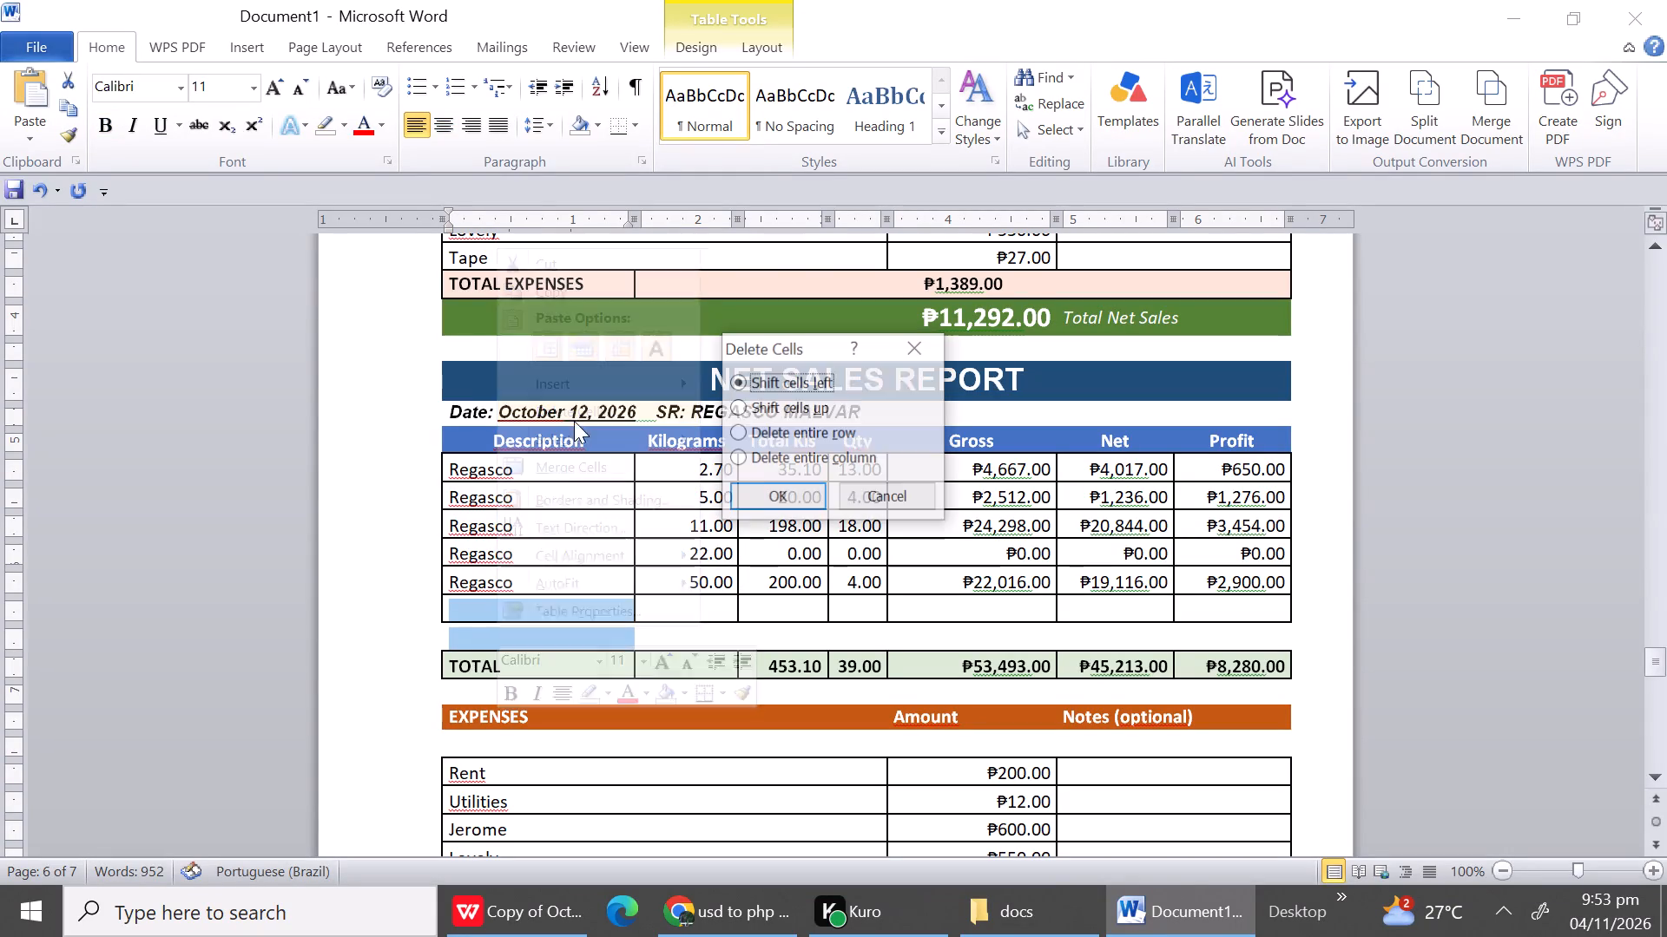
click(787, 436)
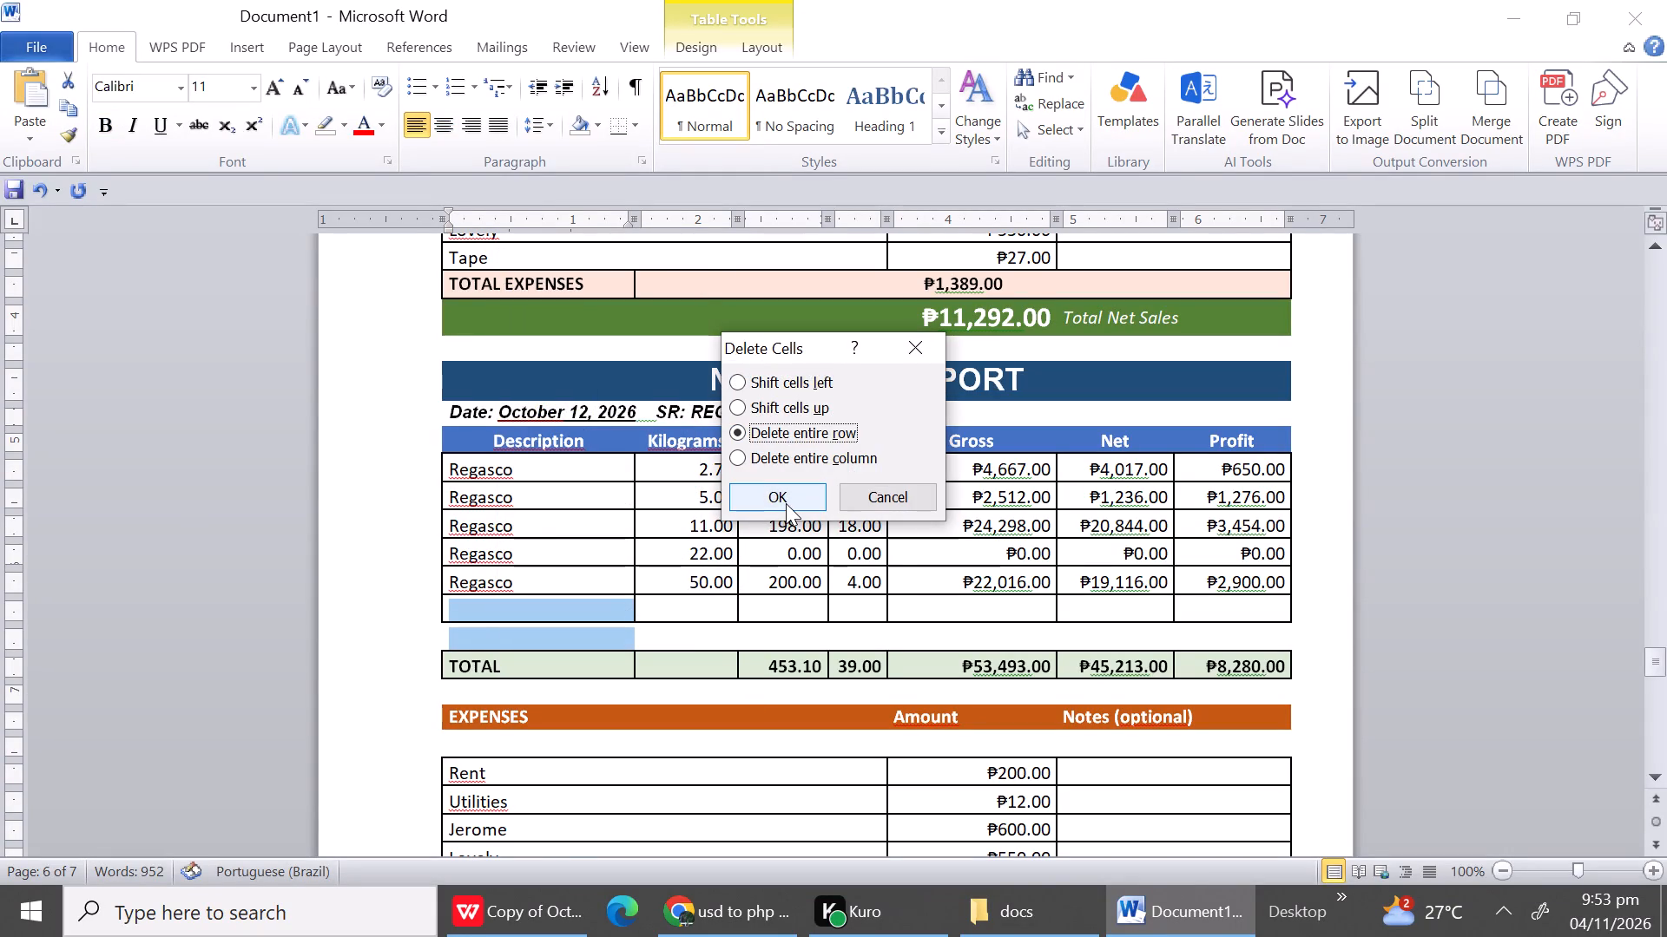
click(786, 503)
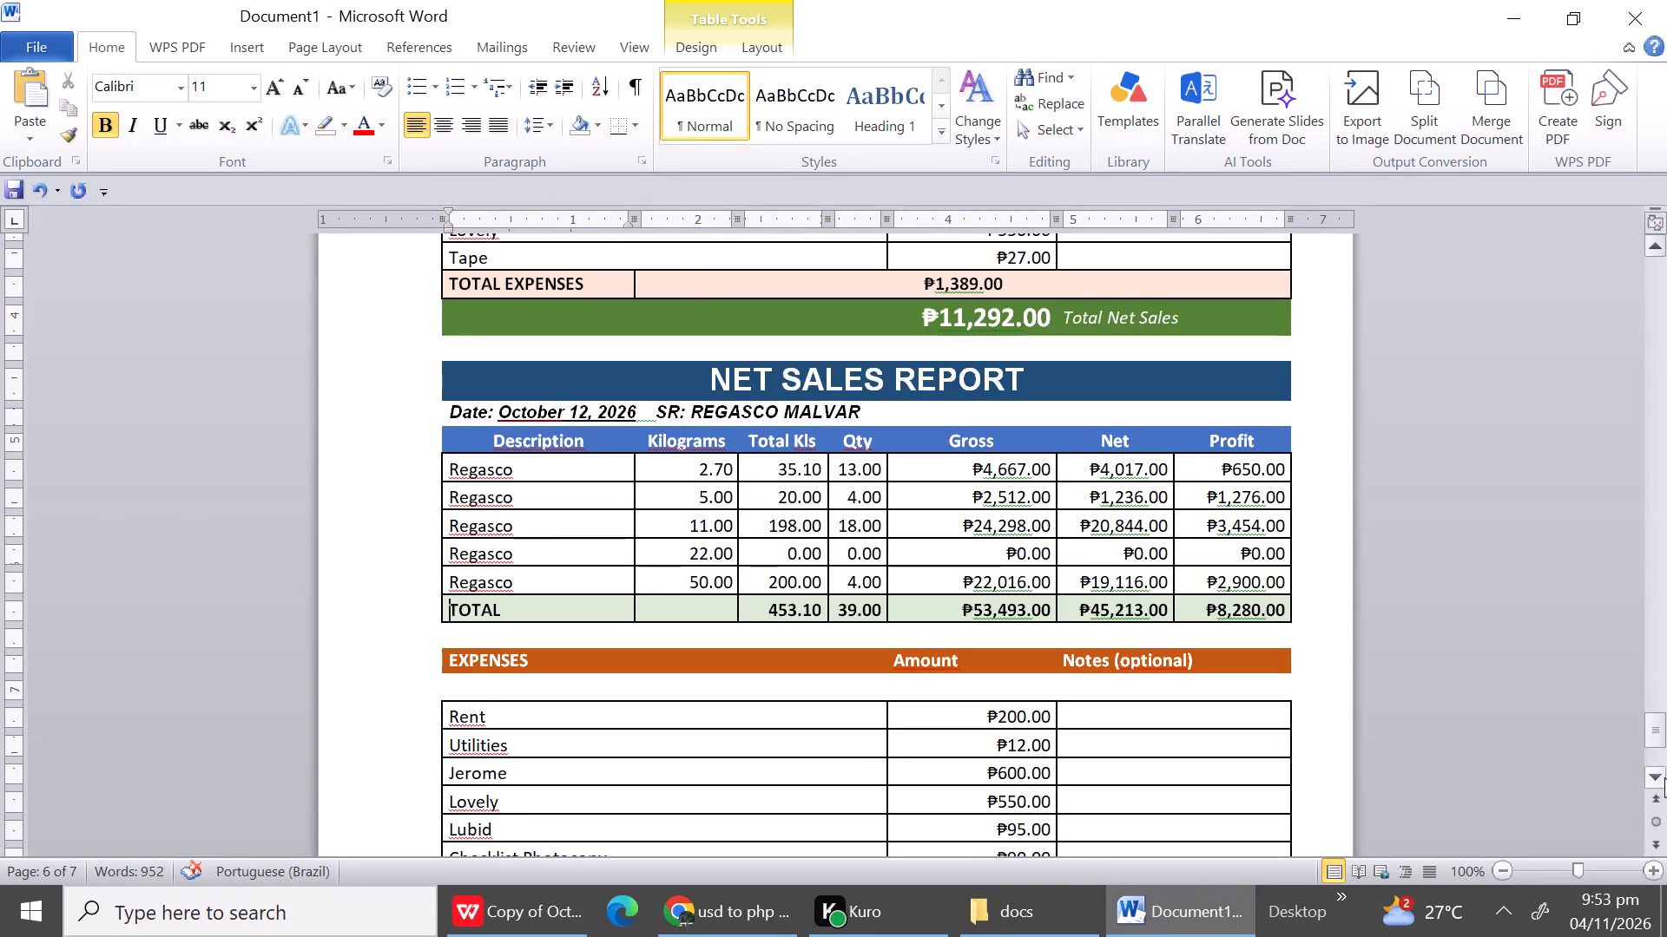
Delete the entire blank row between the EXPENSES header and the Rent row in the October 12 report.
triple_click(1661, 778)
triple_click(1661, 778)
triple_click(1661, 778)
triple_click(1661, 778)
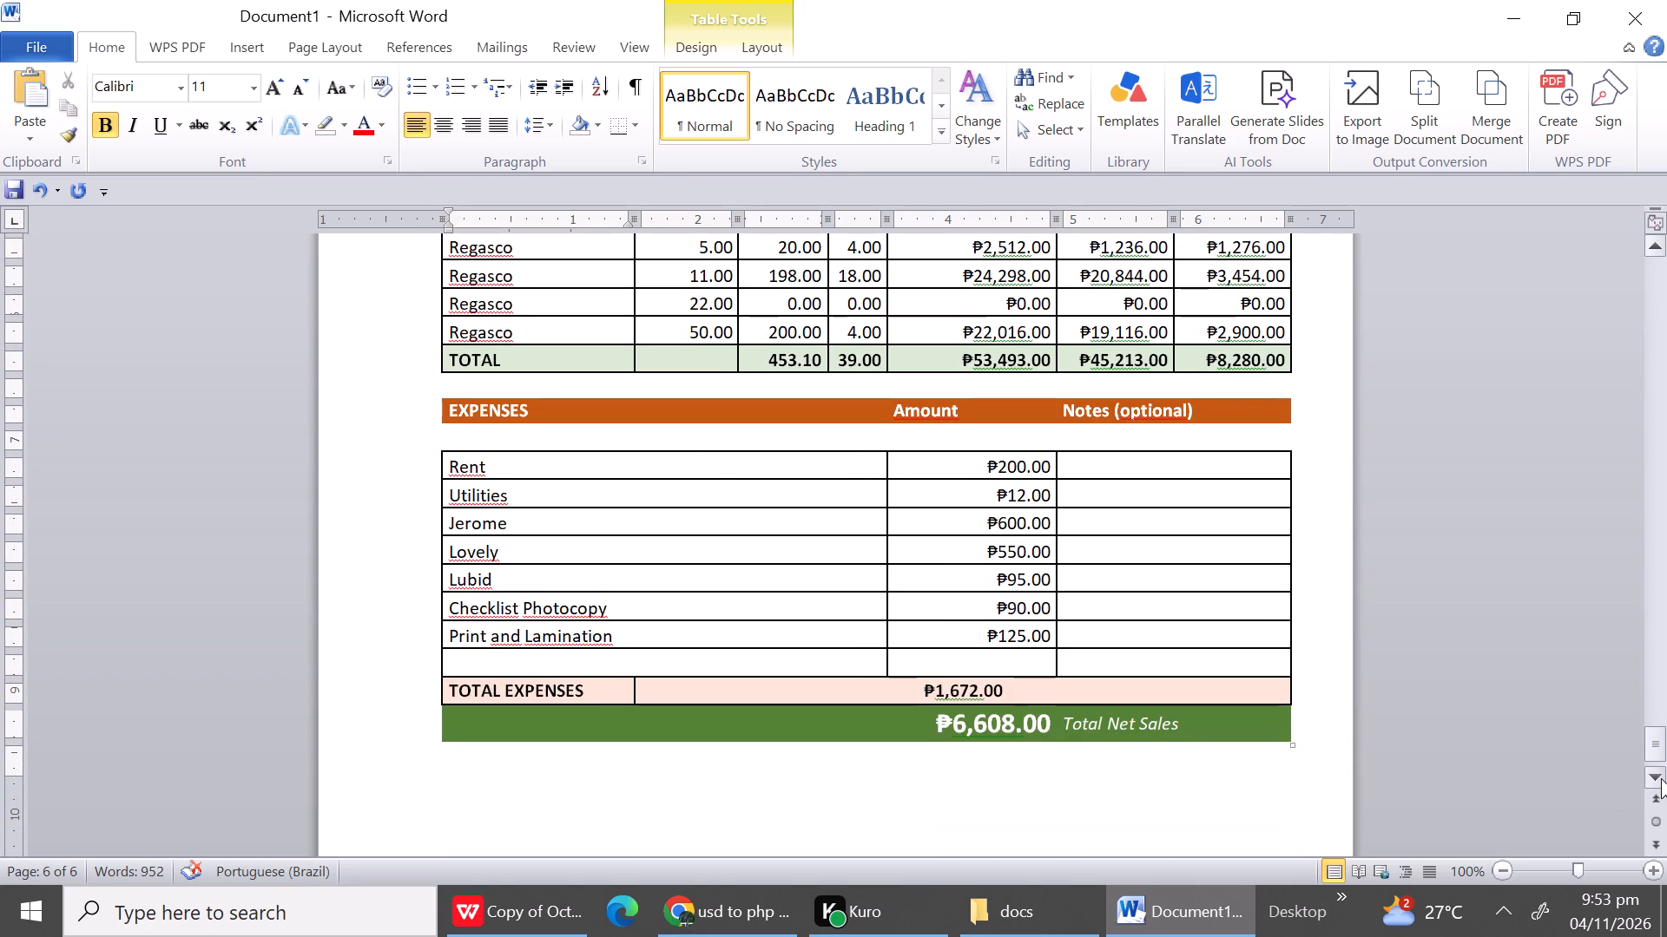
click(643, 444)
right_click(638, 434)
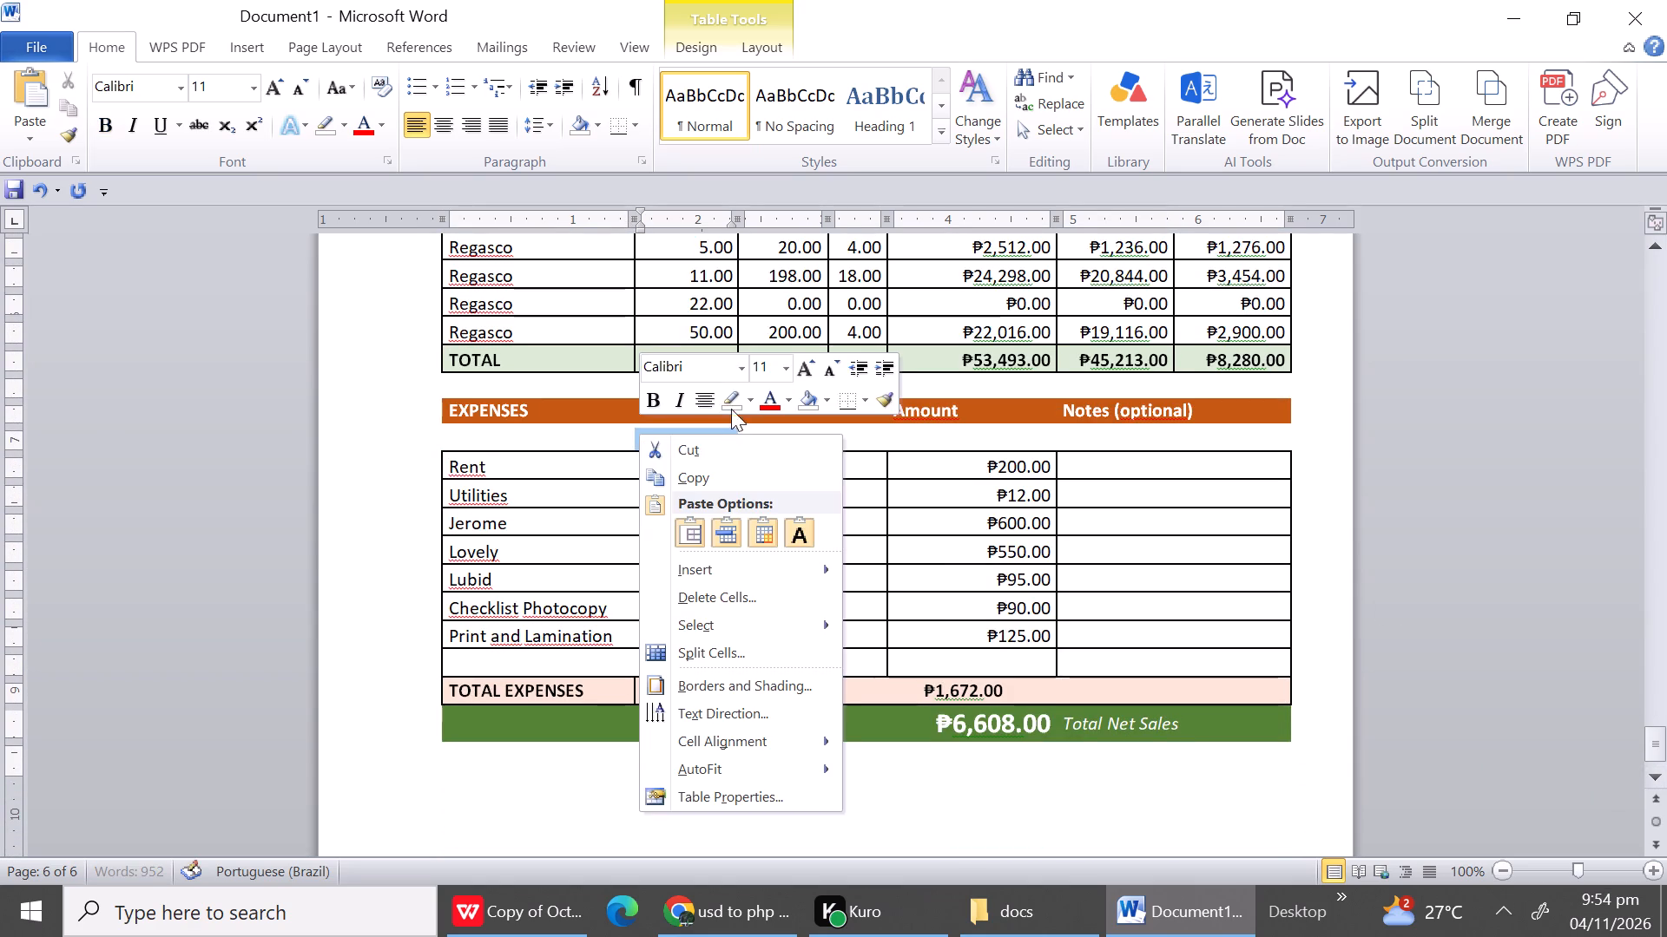
click(722, 600)
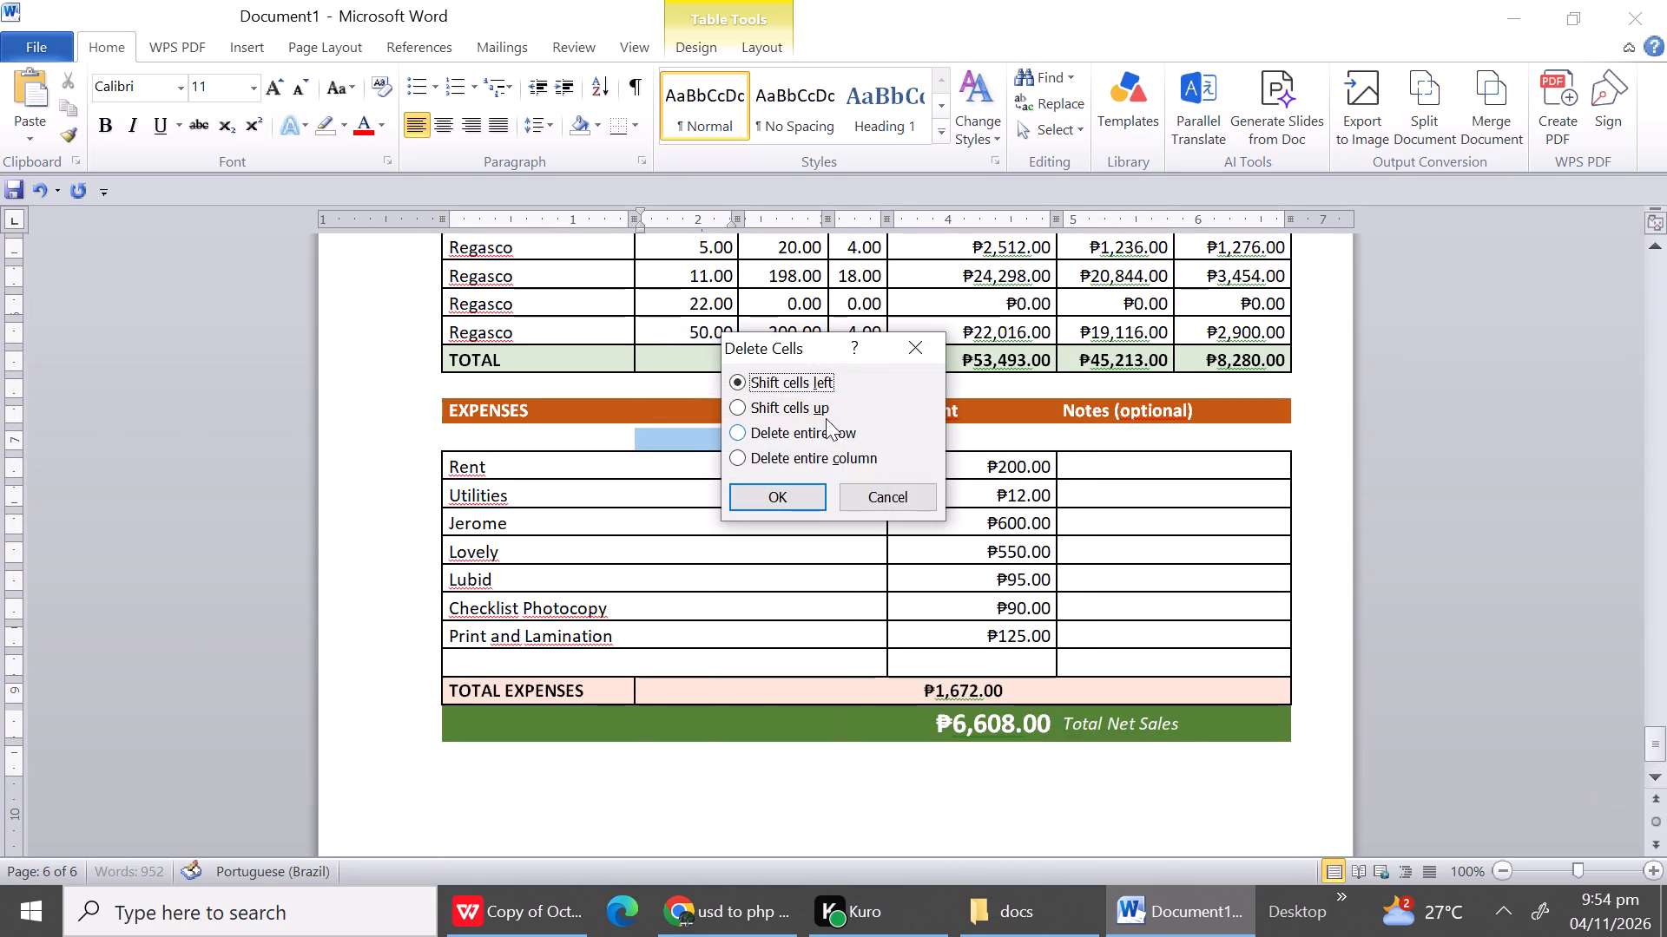
drag(810, 429, 797, 493)
click(797, 493)
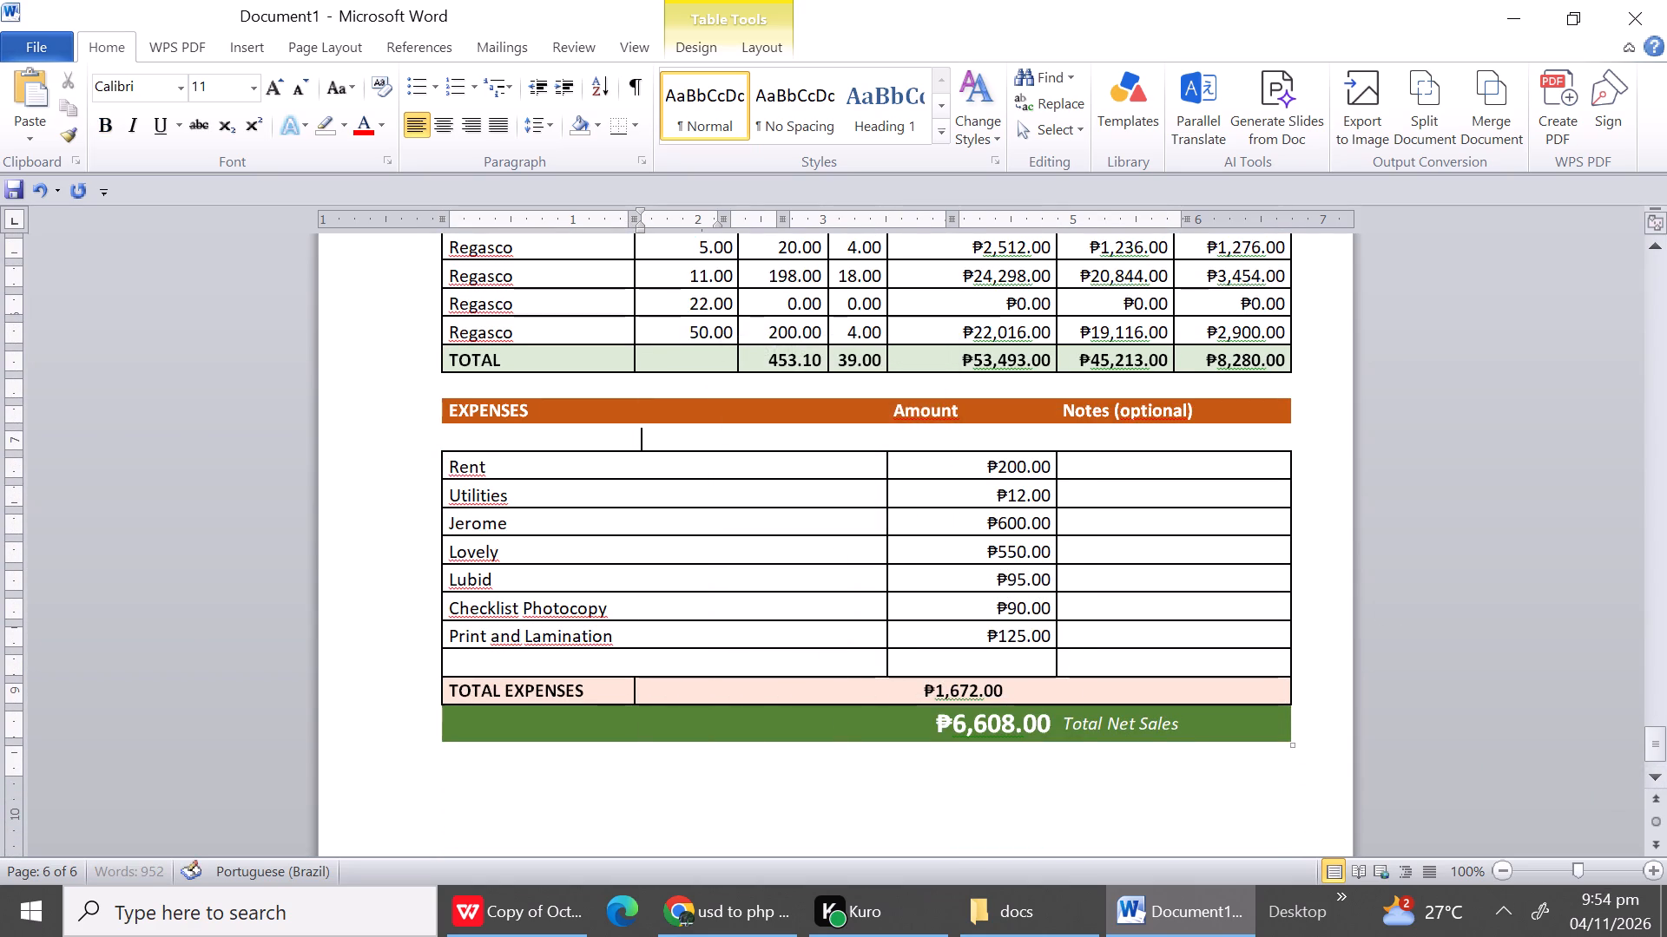
click(465, 435)
right_click(465, 435)
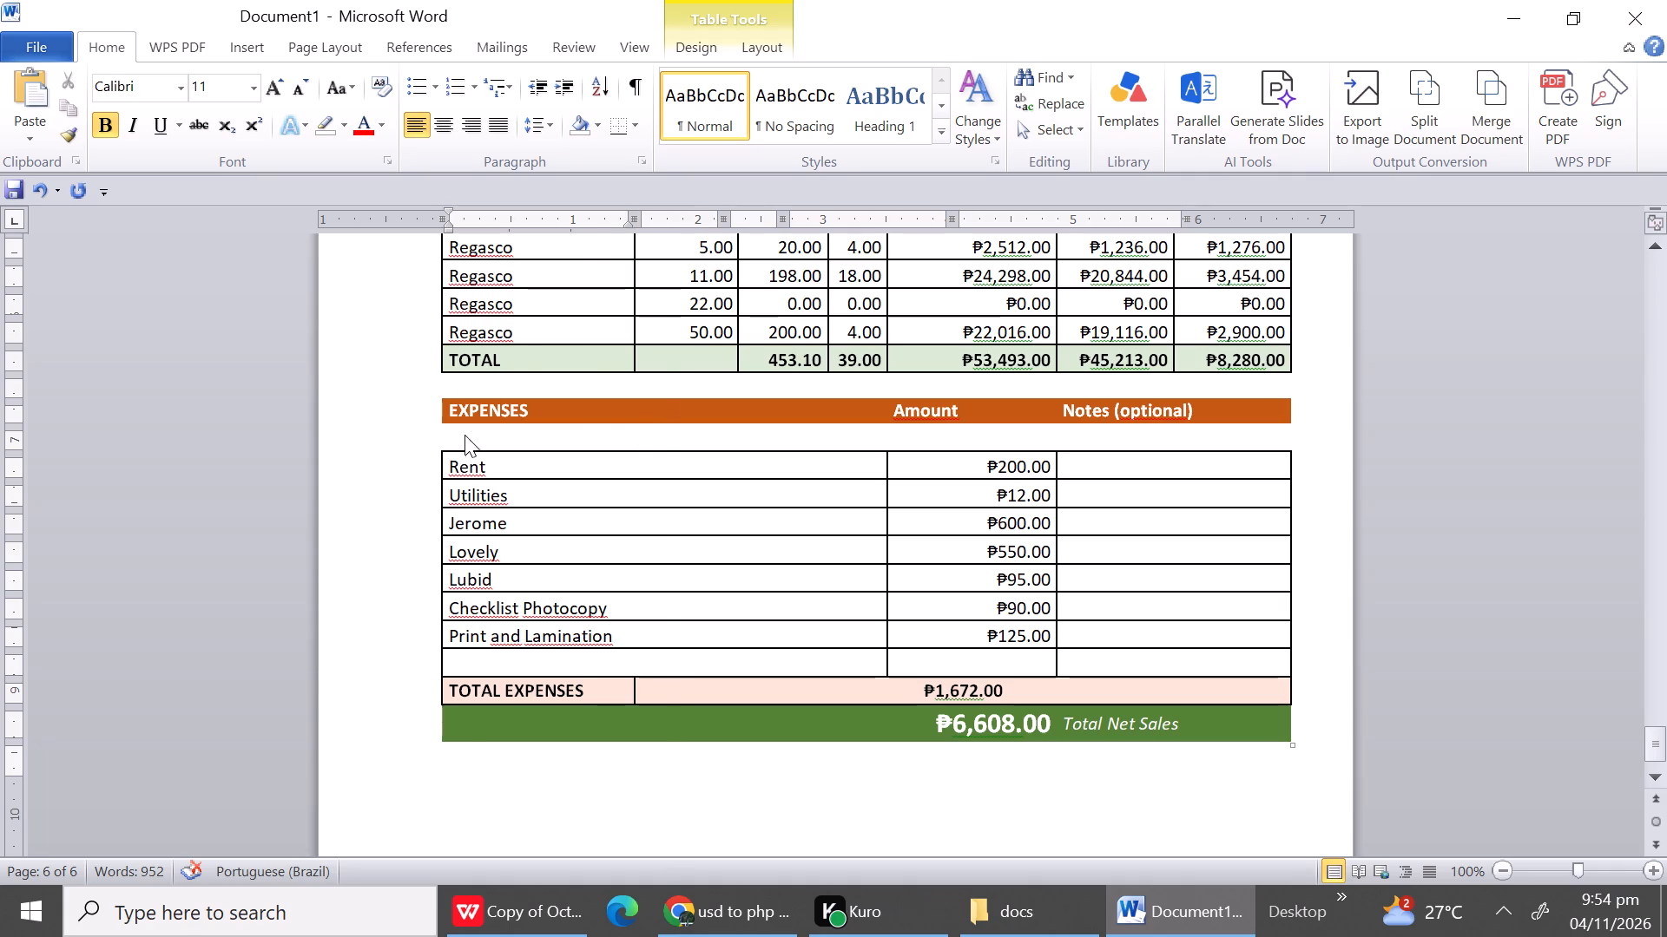
click(570, 454)
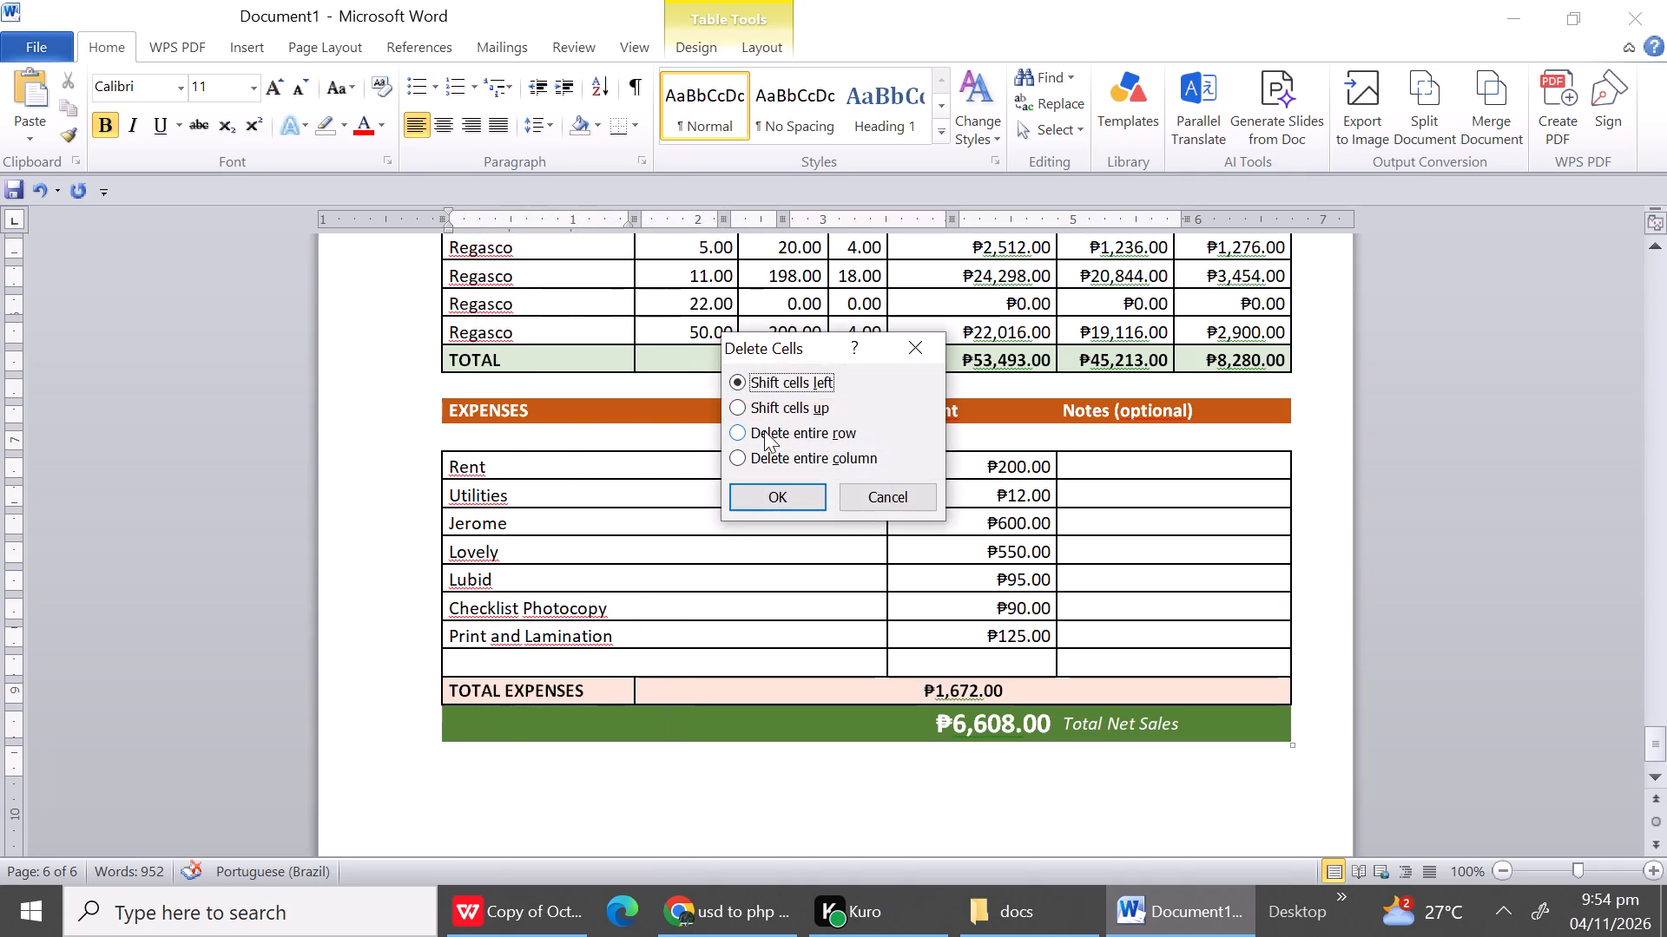
click(780, 429)
click(781, 489)
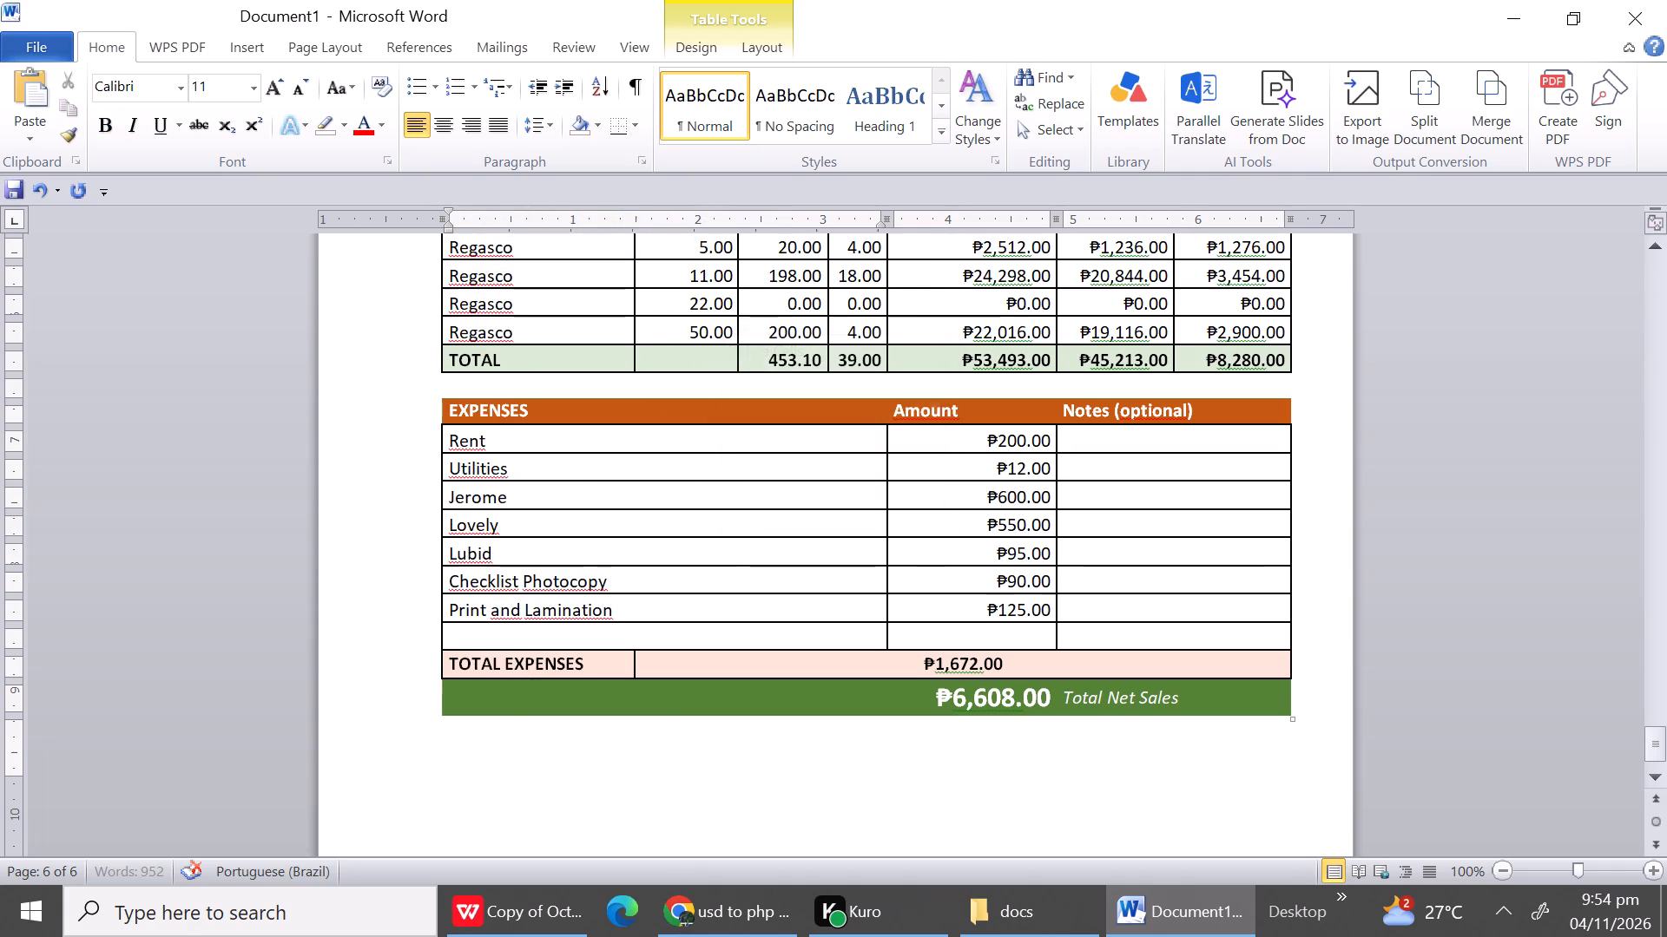
Delete the entire blank row between the Print and Lamination row and TOTAL EXPENSES in the October 12 report.
drag(799, 739, 517, 636)
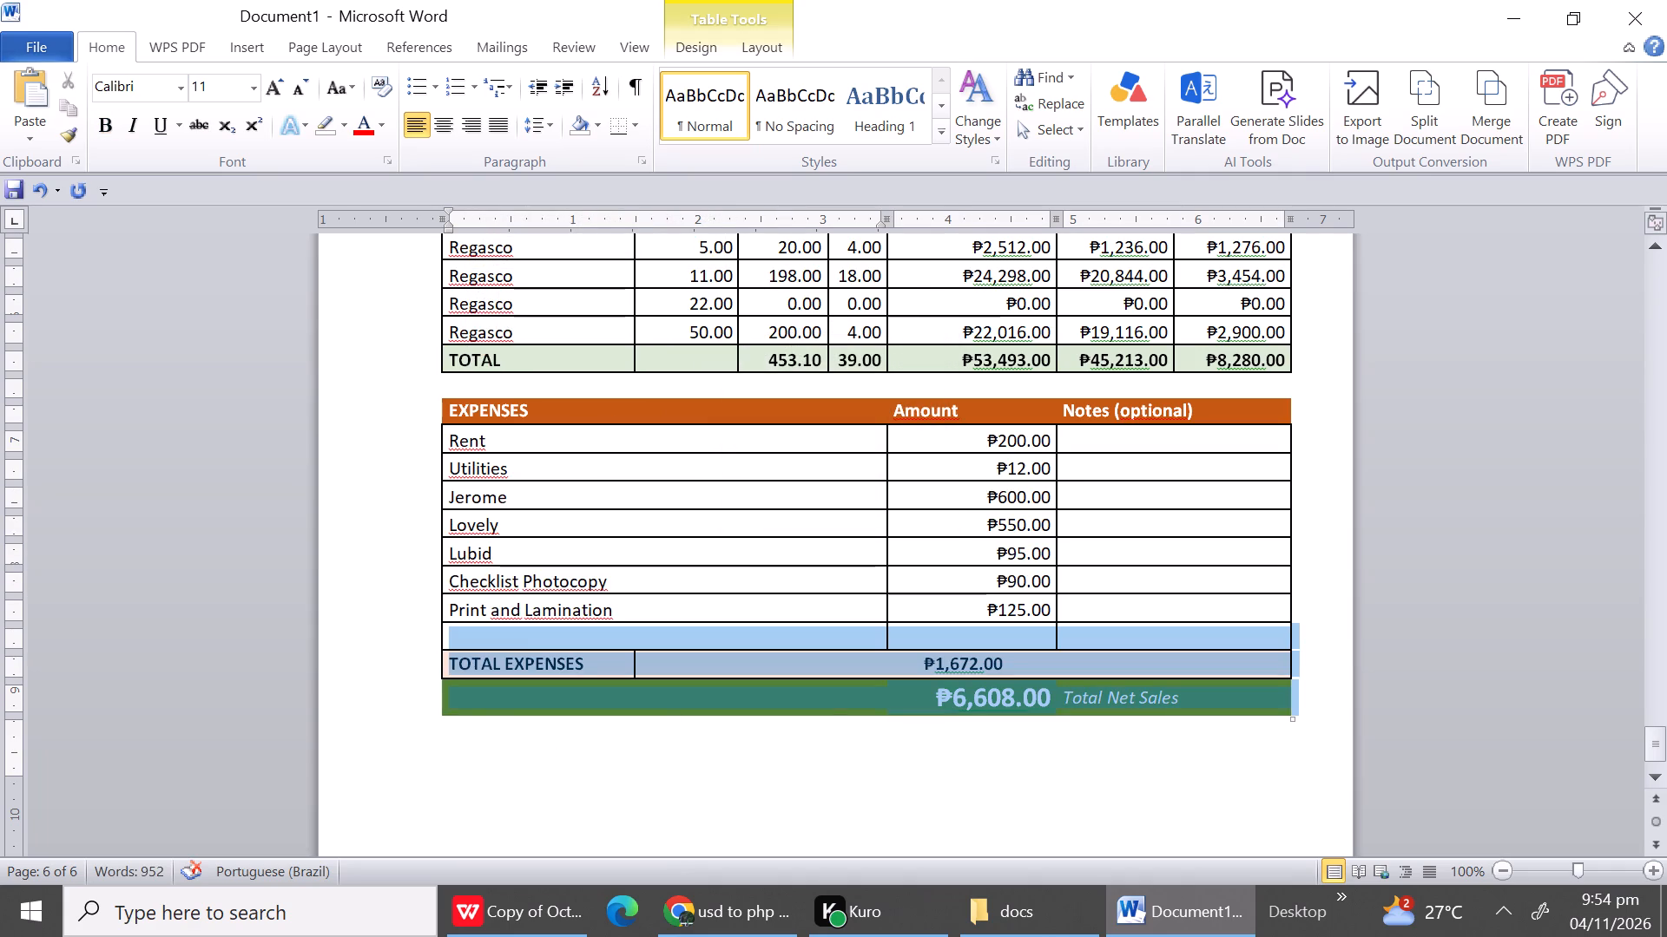
drag(517, 636, 516, 639)
click(516, 639)
right_click(516, 639)
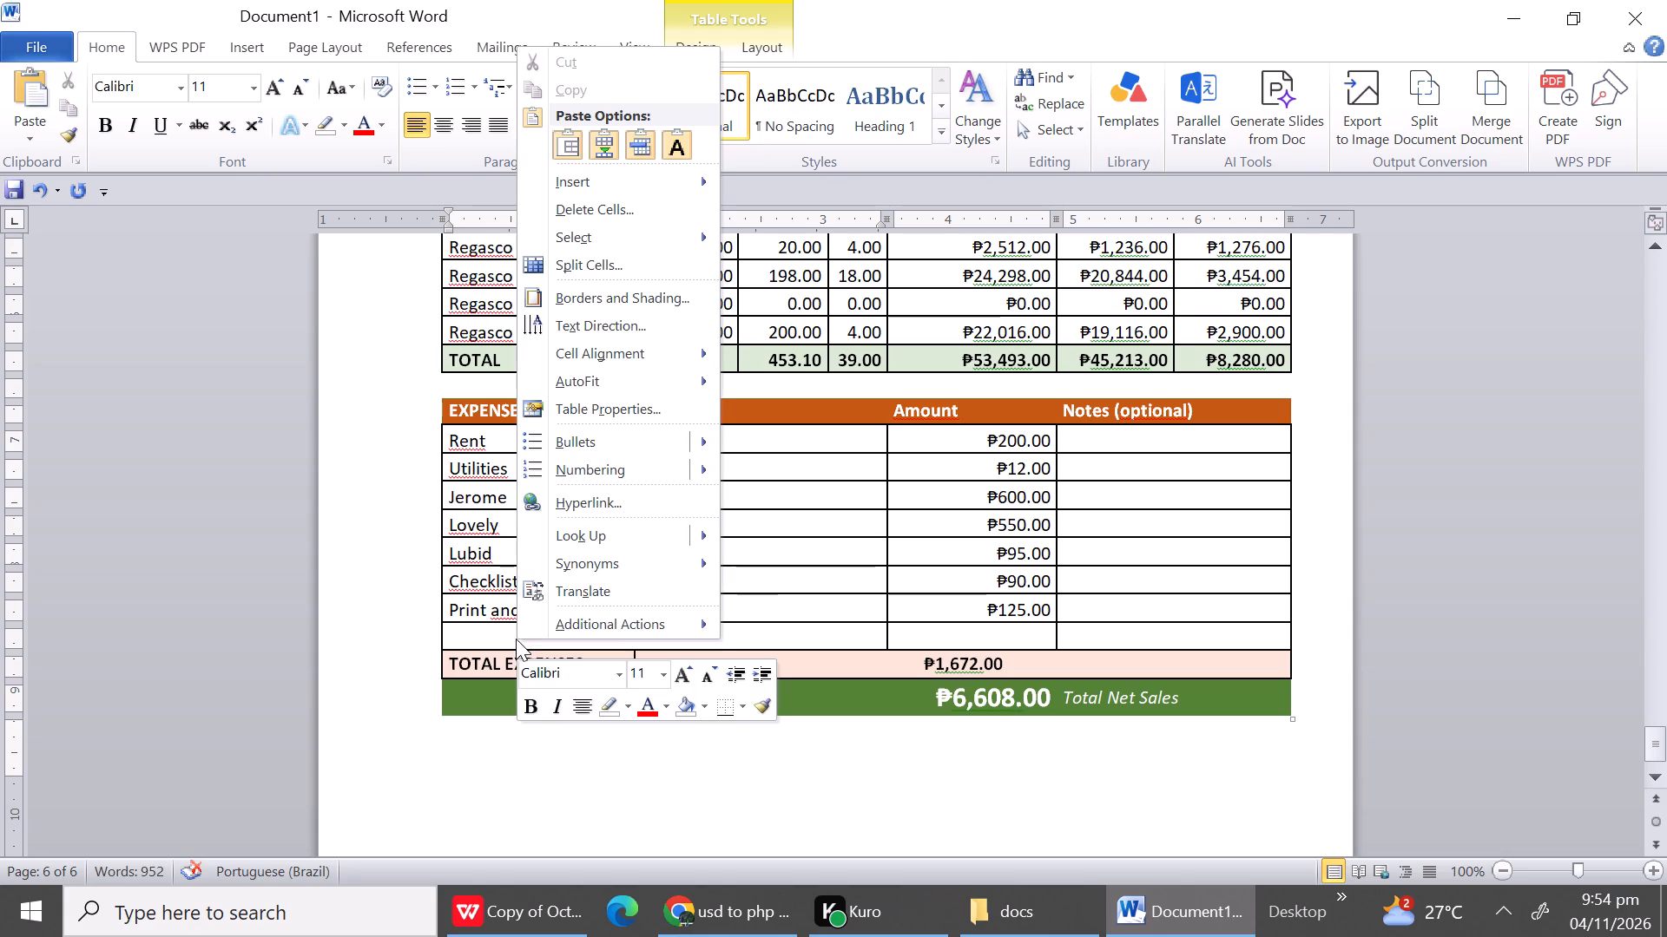
click(597, 214)
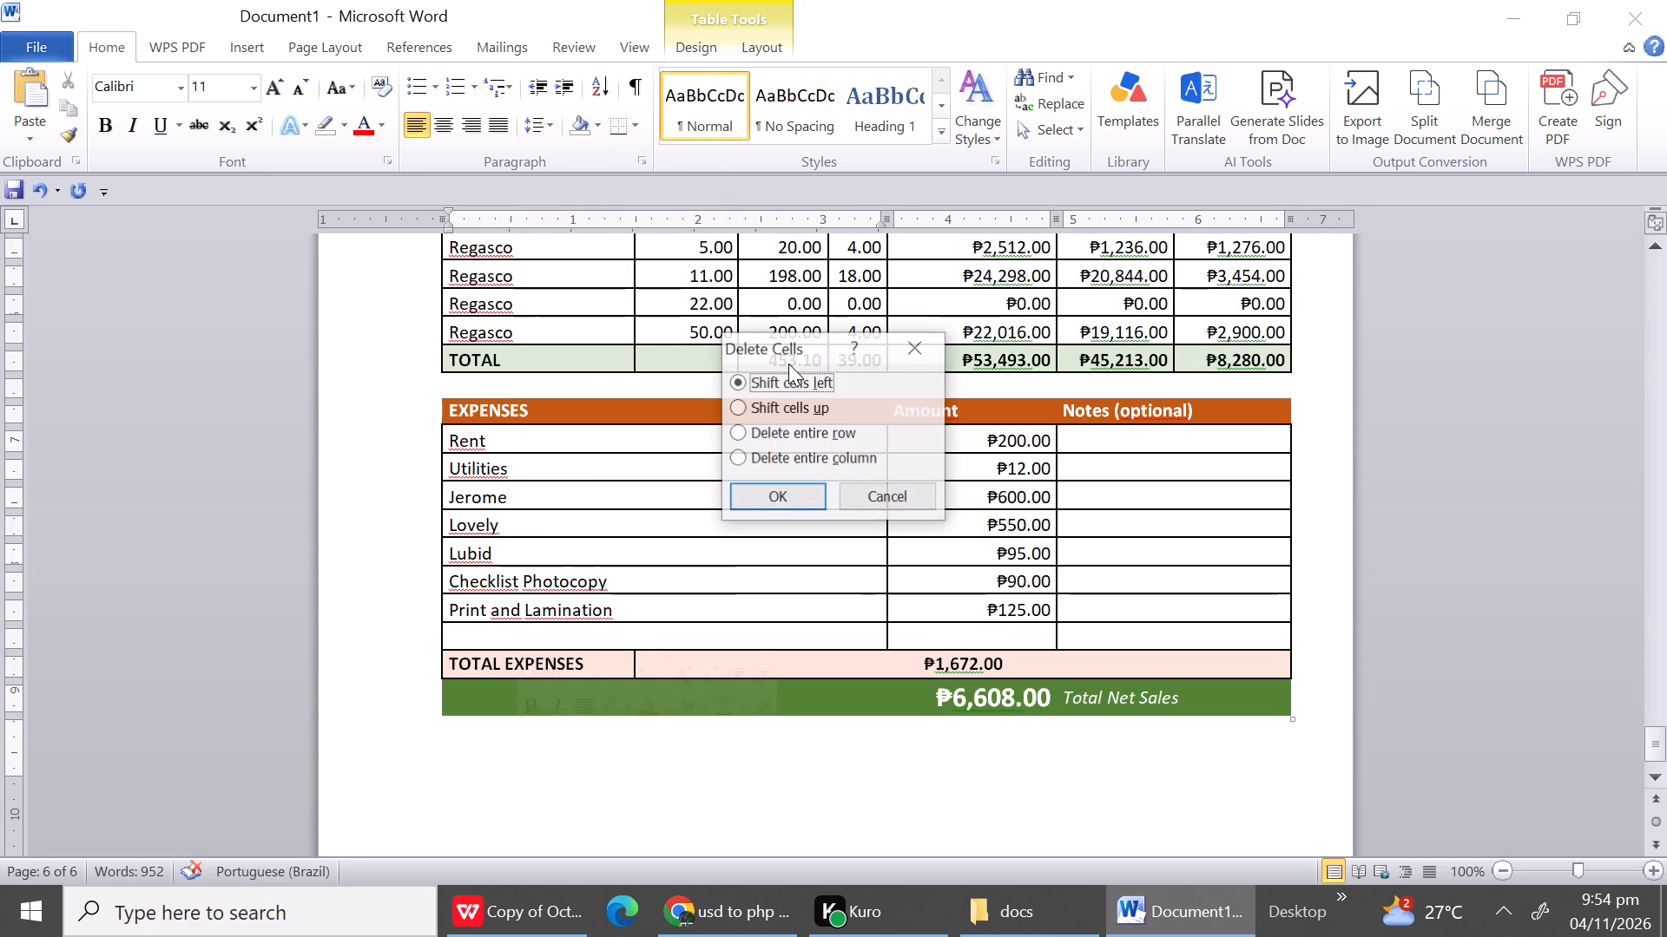
click(789, 439)
click(794, 487)
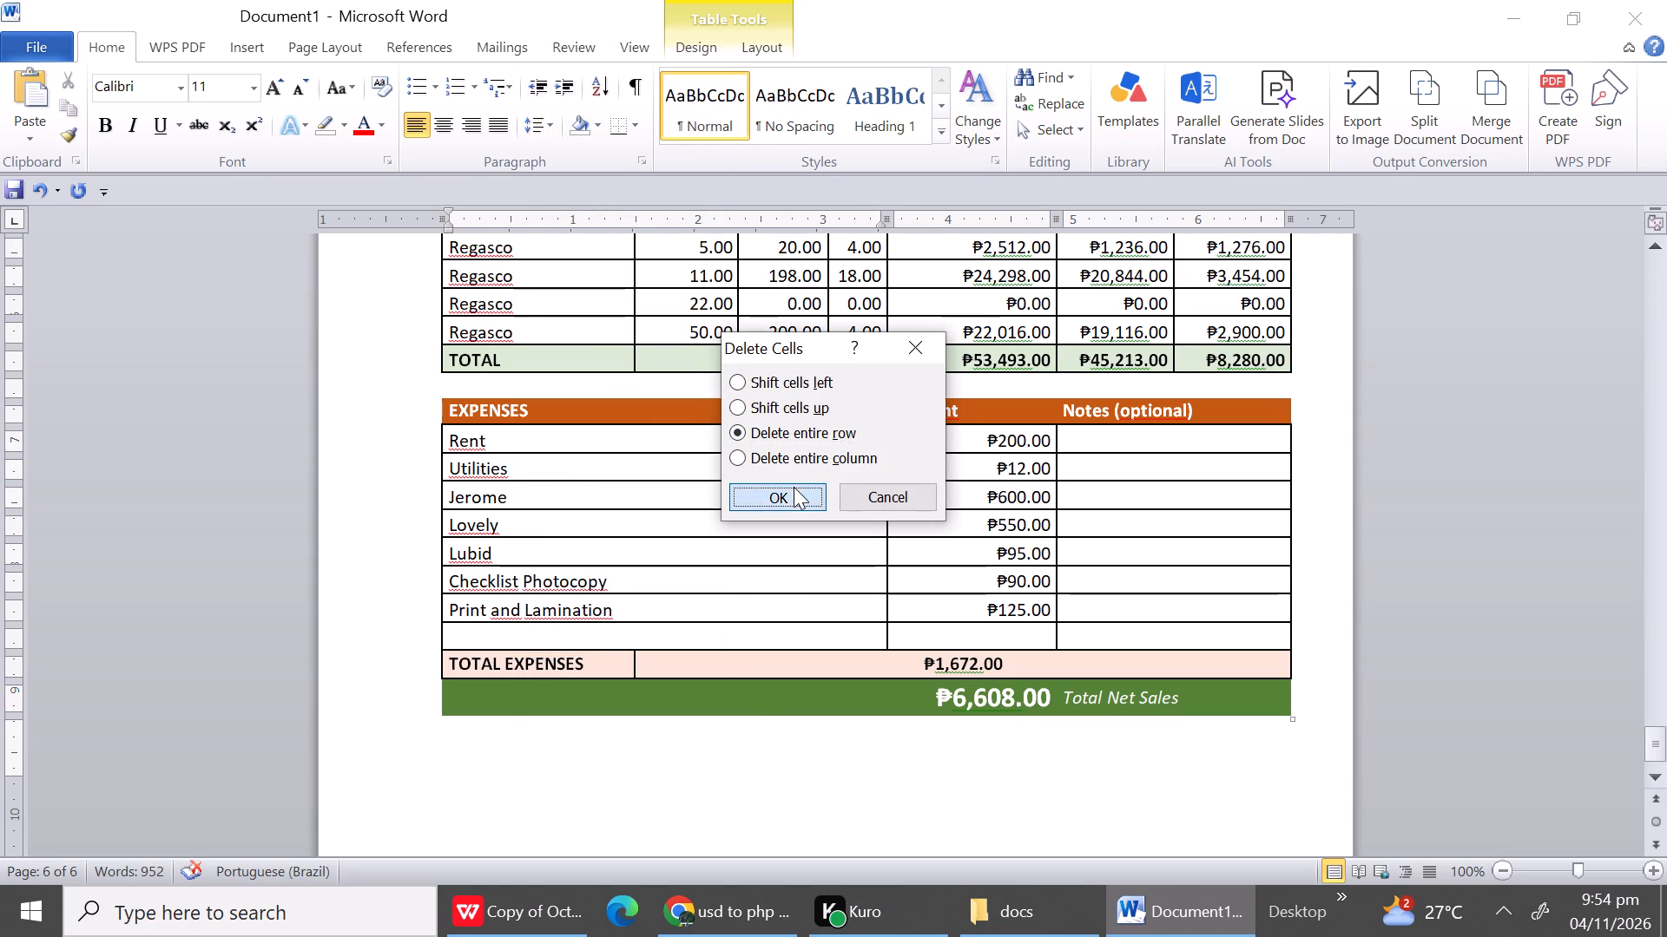
Add an empty paragraph below the October 12 Total Net Sales row at the end of the document.
click(821, 717)
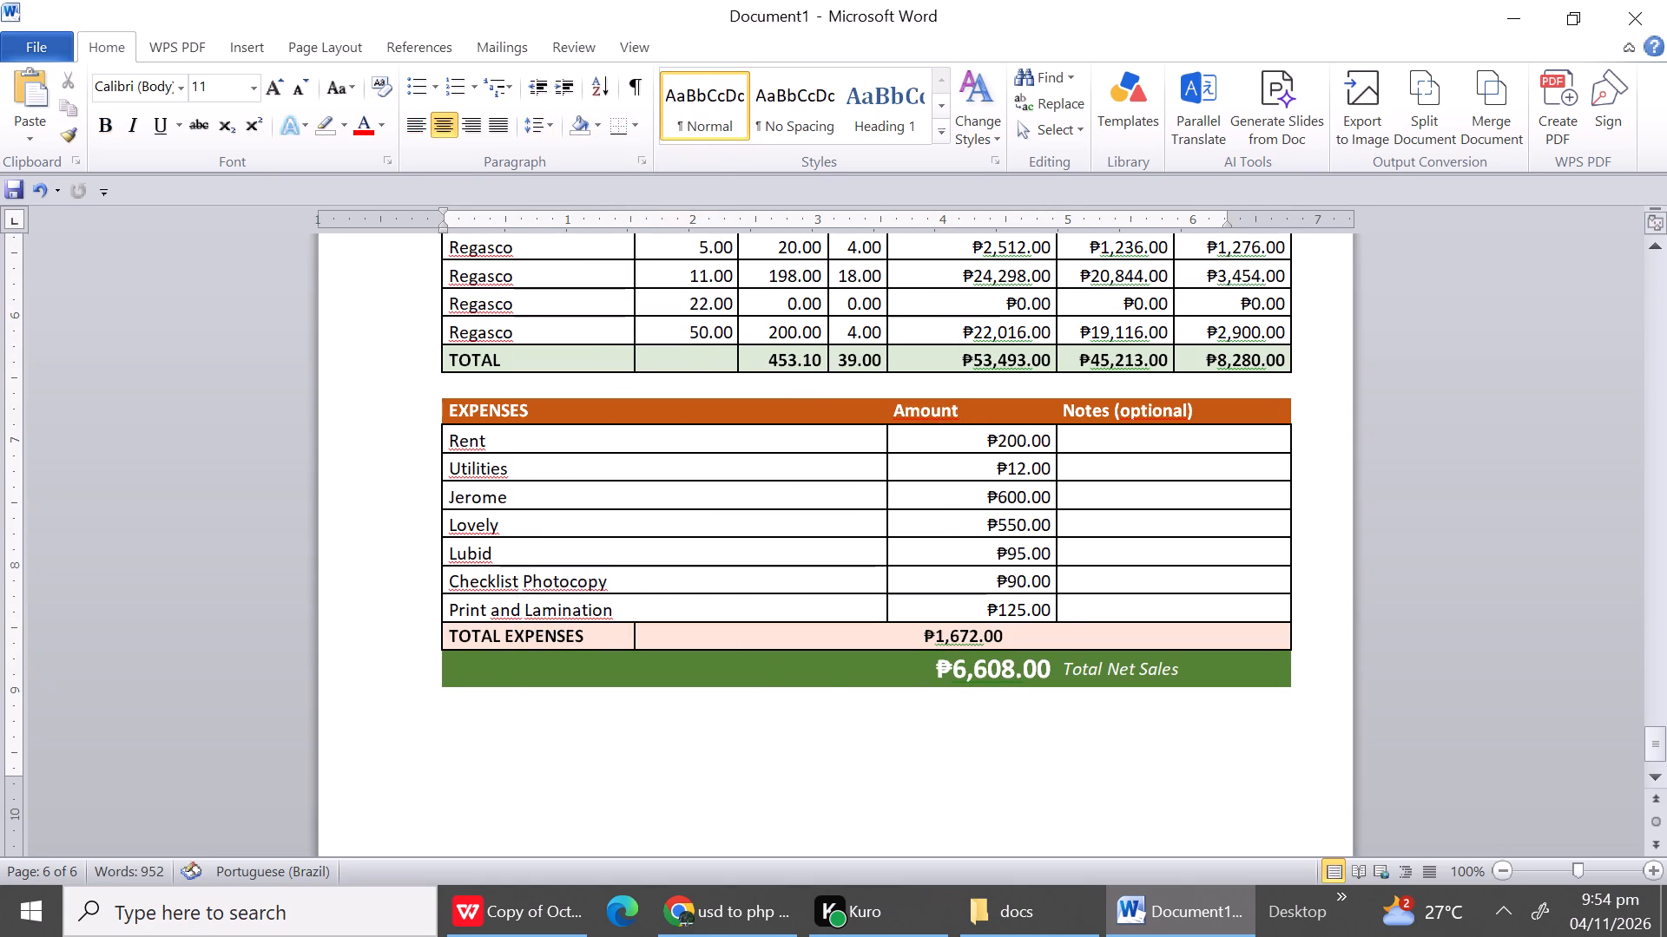
key(Return)
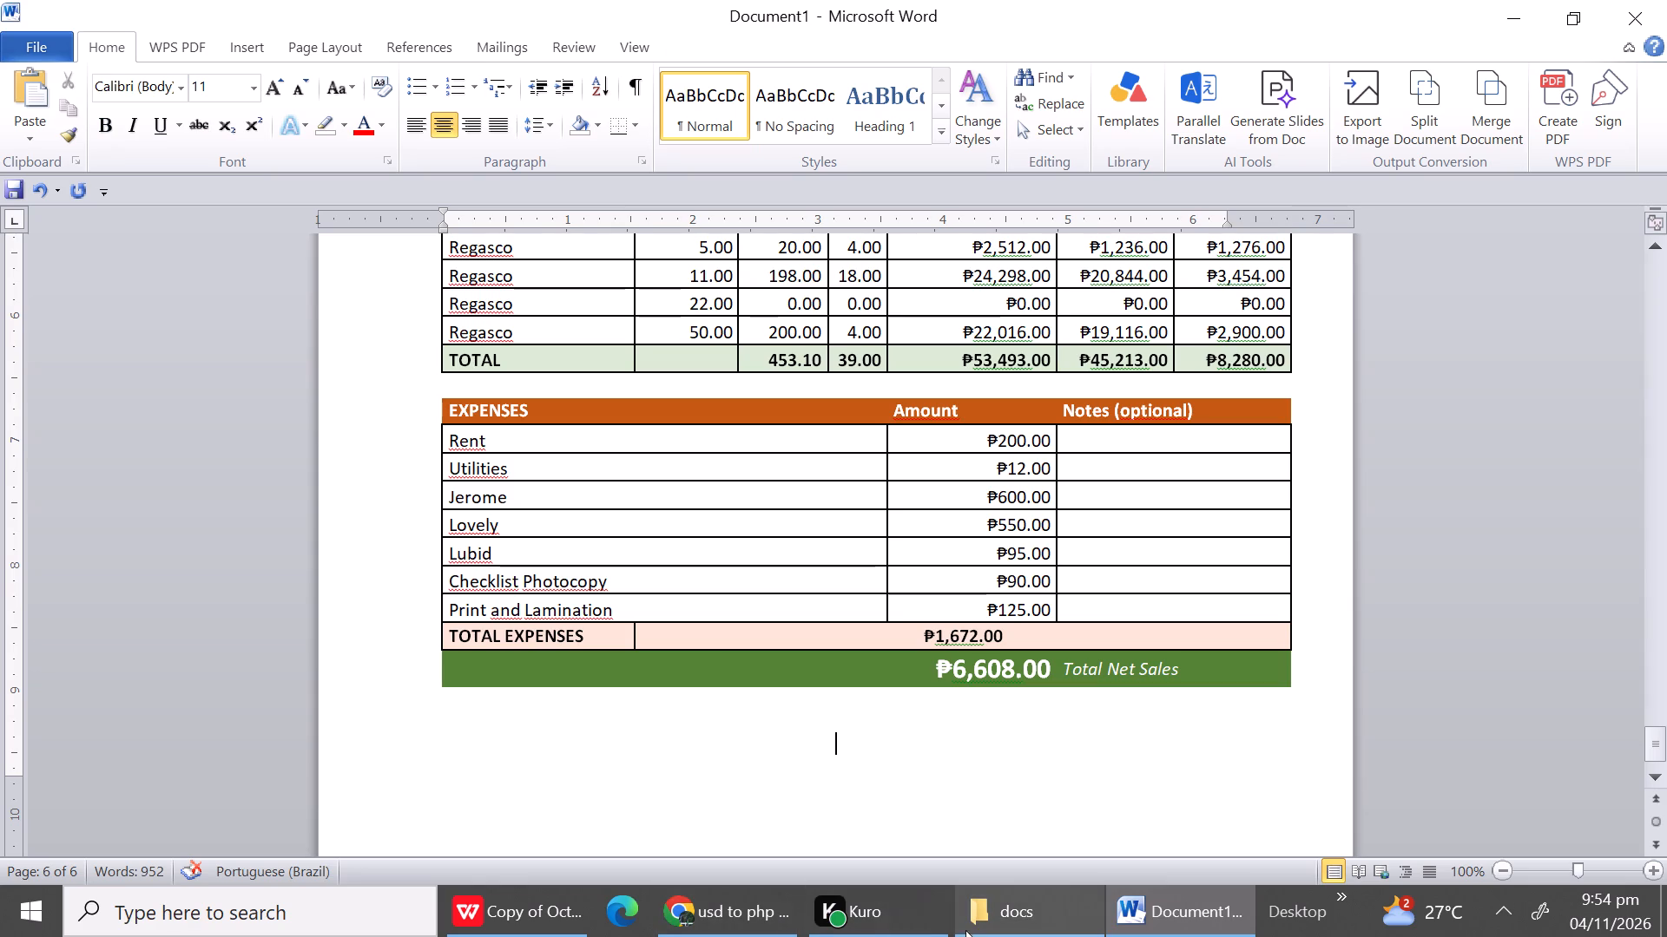
Switch to the October Net Sales workbook in WPS and locate the October 13 report on the Malvar Net Sales sheet.
click(543, 919)
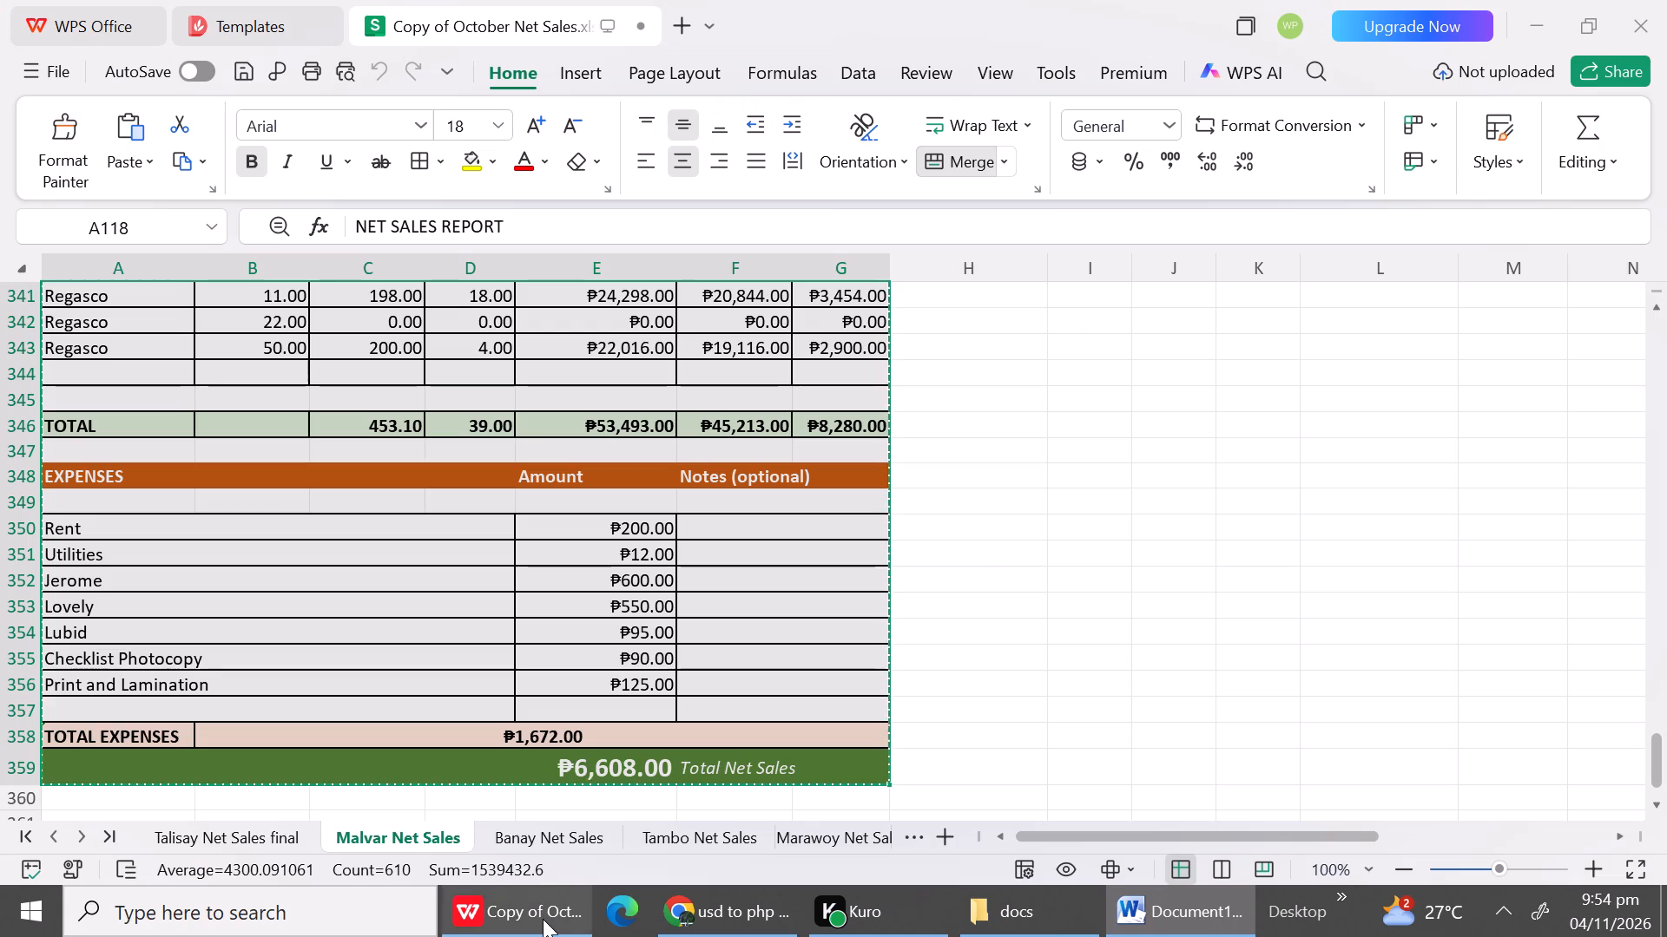
triple_click(1665, 541)
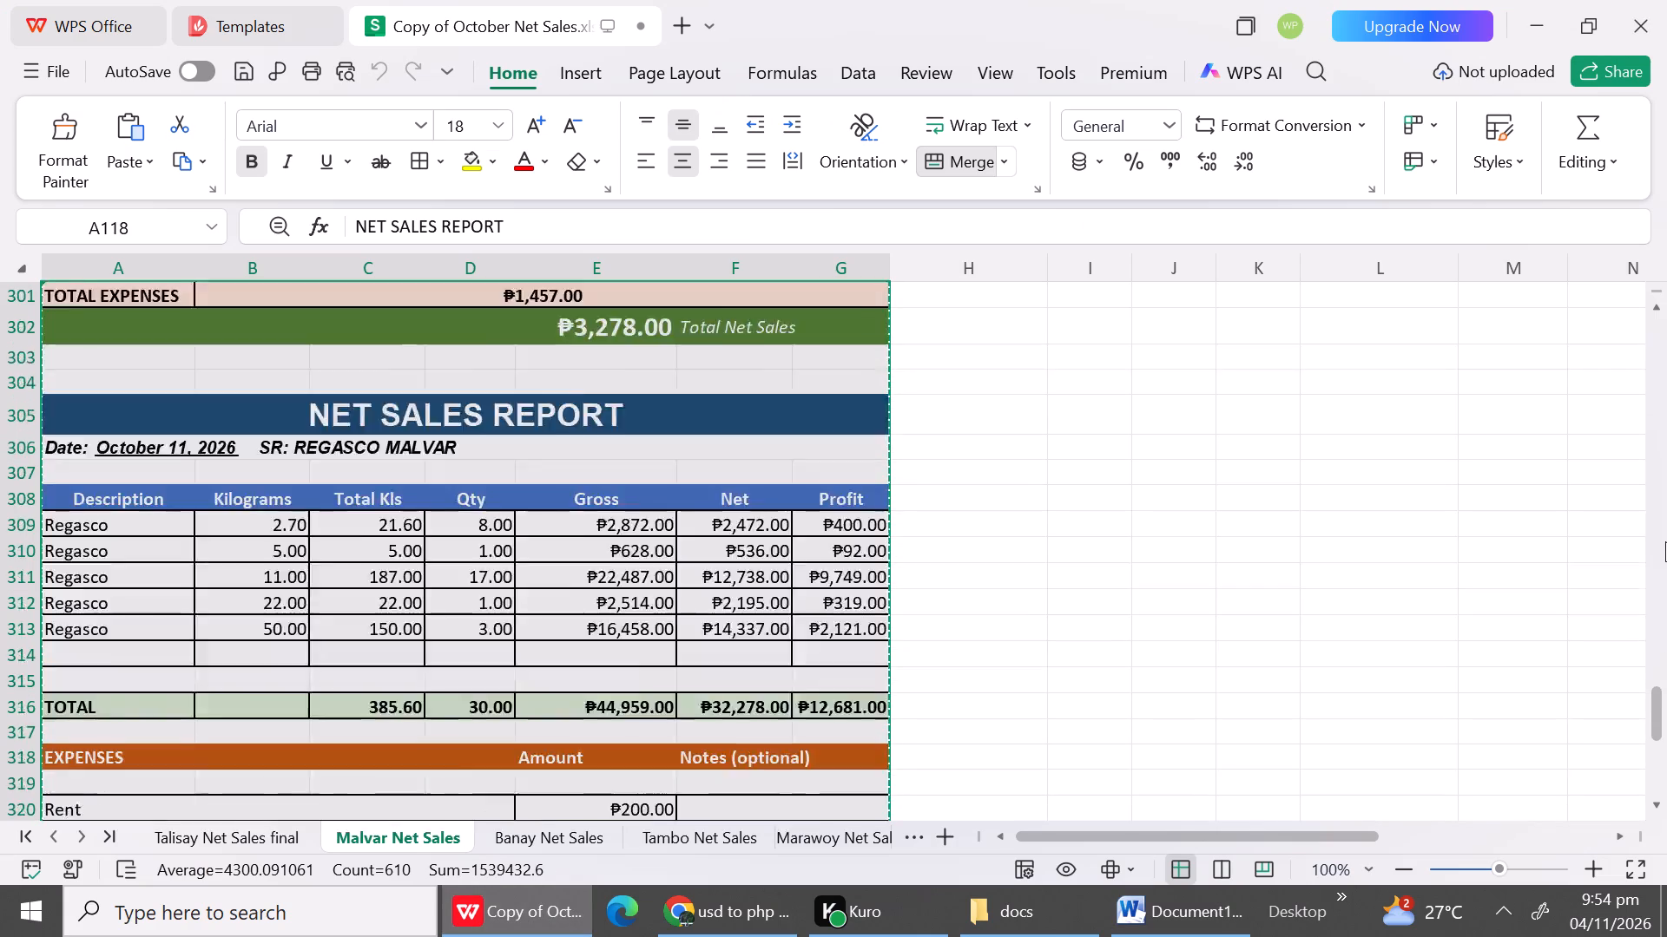
triple_click(1665, 541)
triple_click(1660, 372)
triple_click(1660, 372)
click(1660, 372)
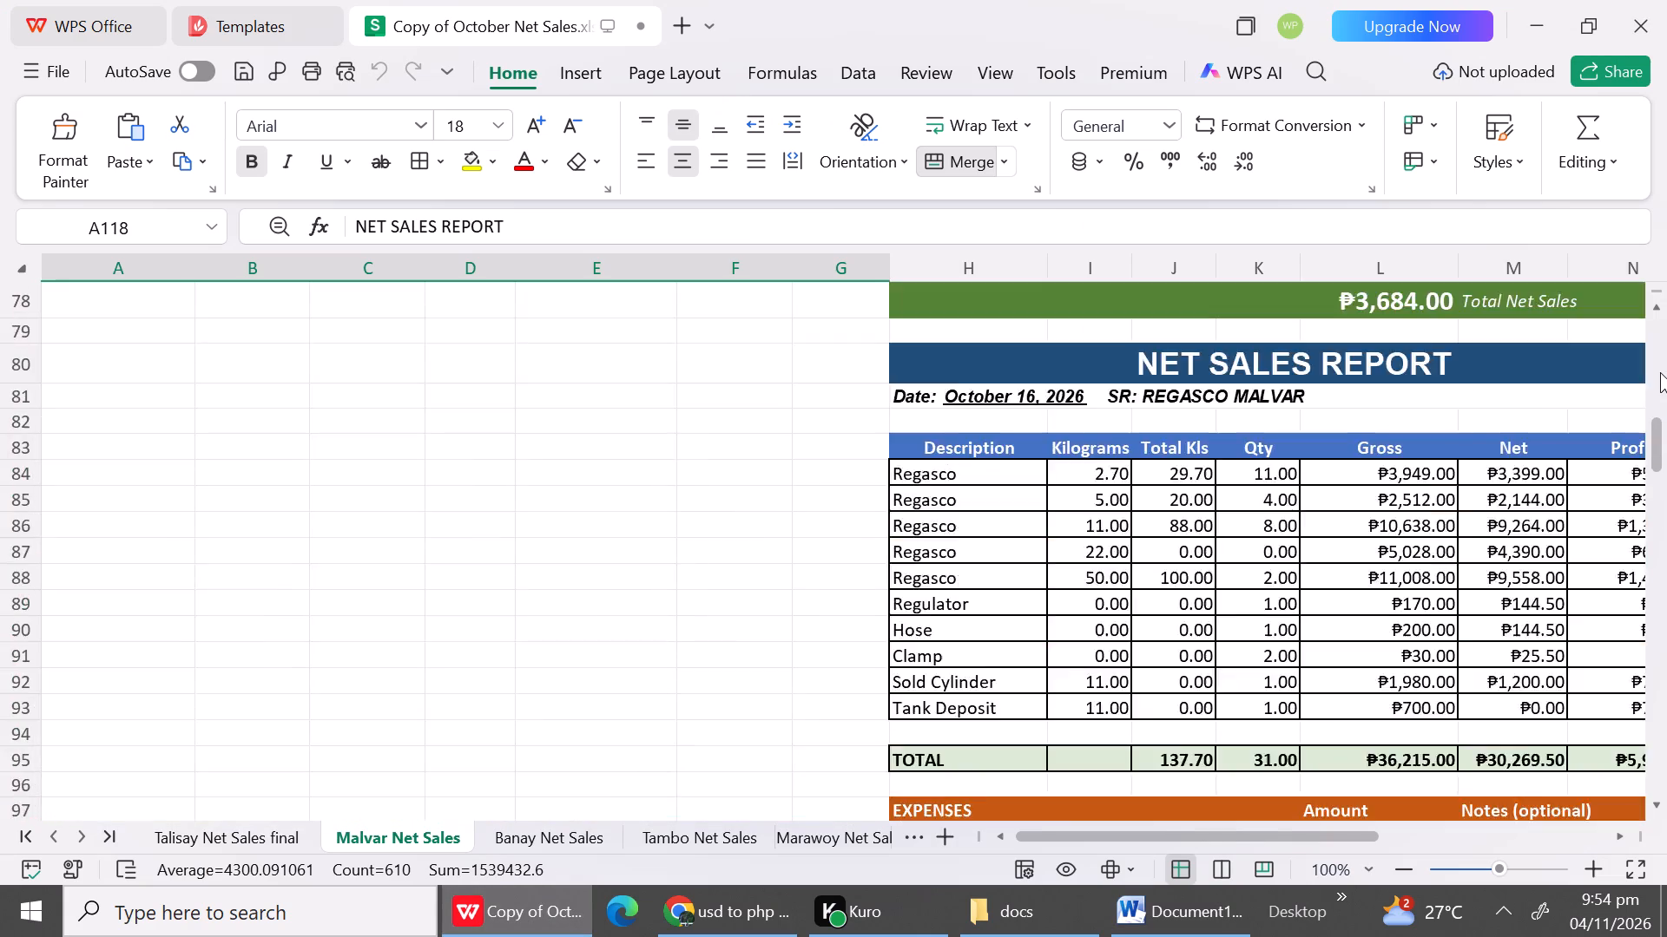
drag(1660, 372, 1657, 325)
triple_click(1657, 325)
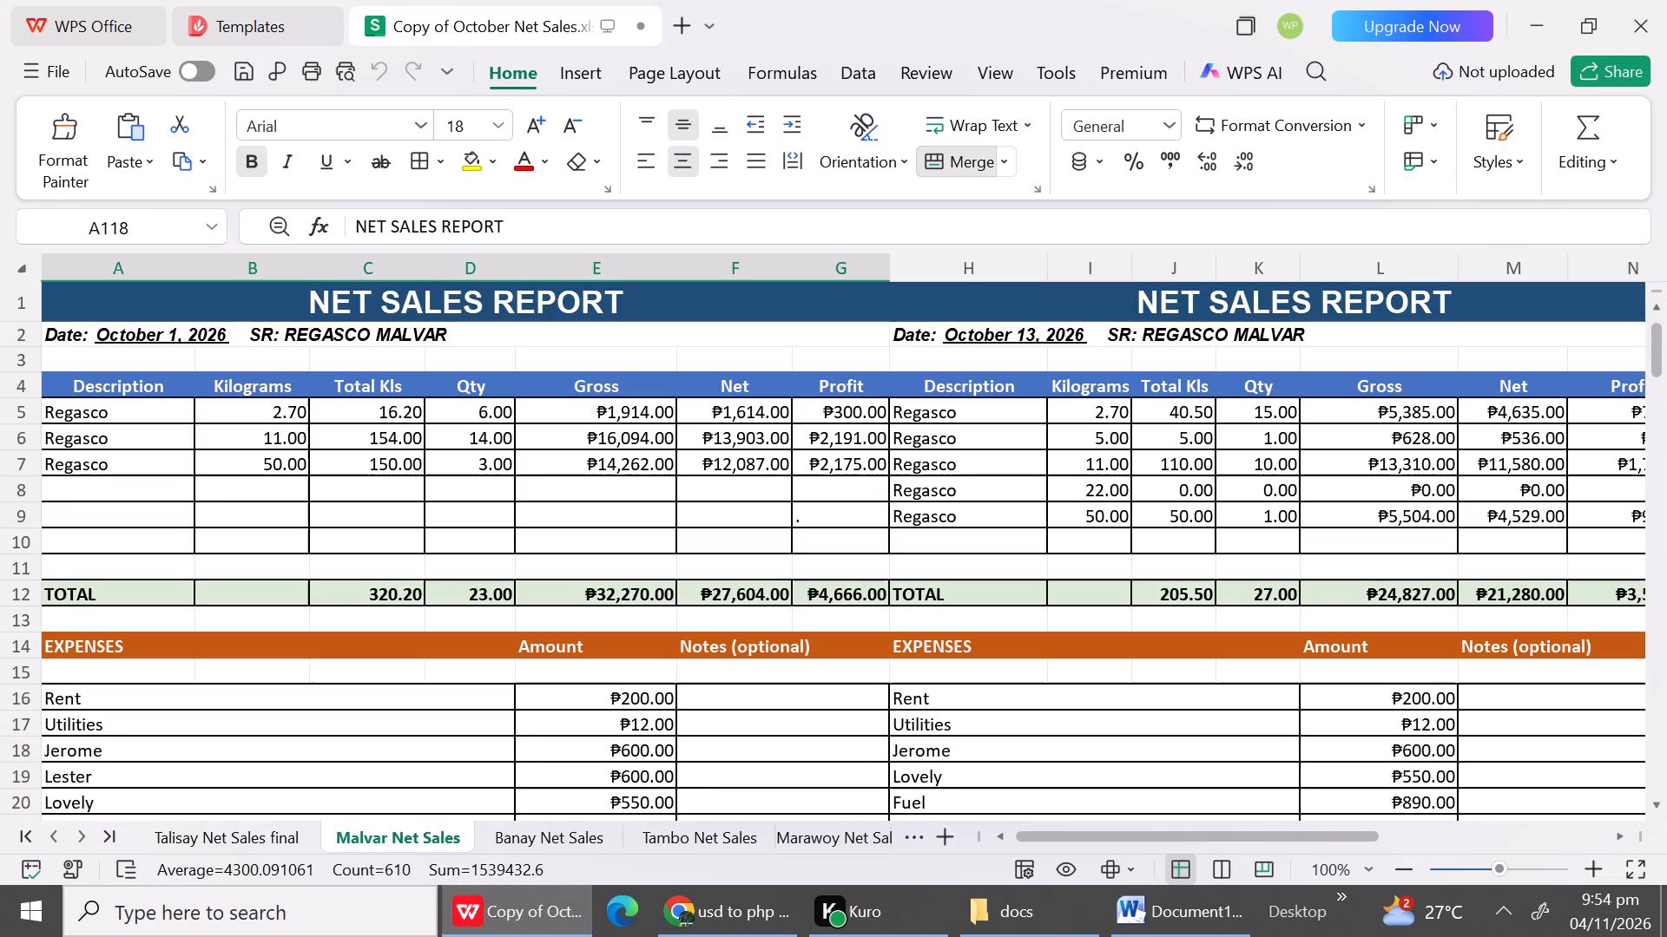
click(1624, 840)
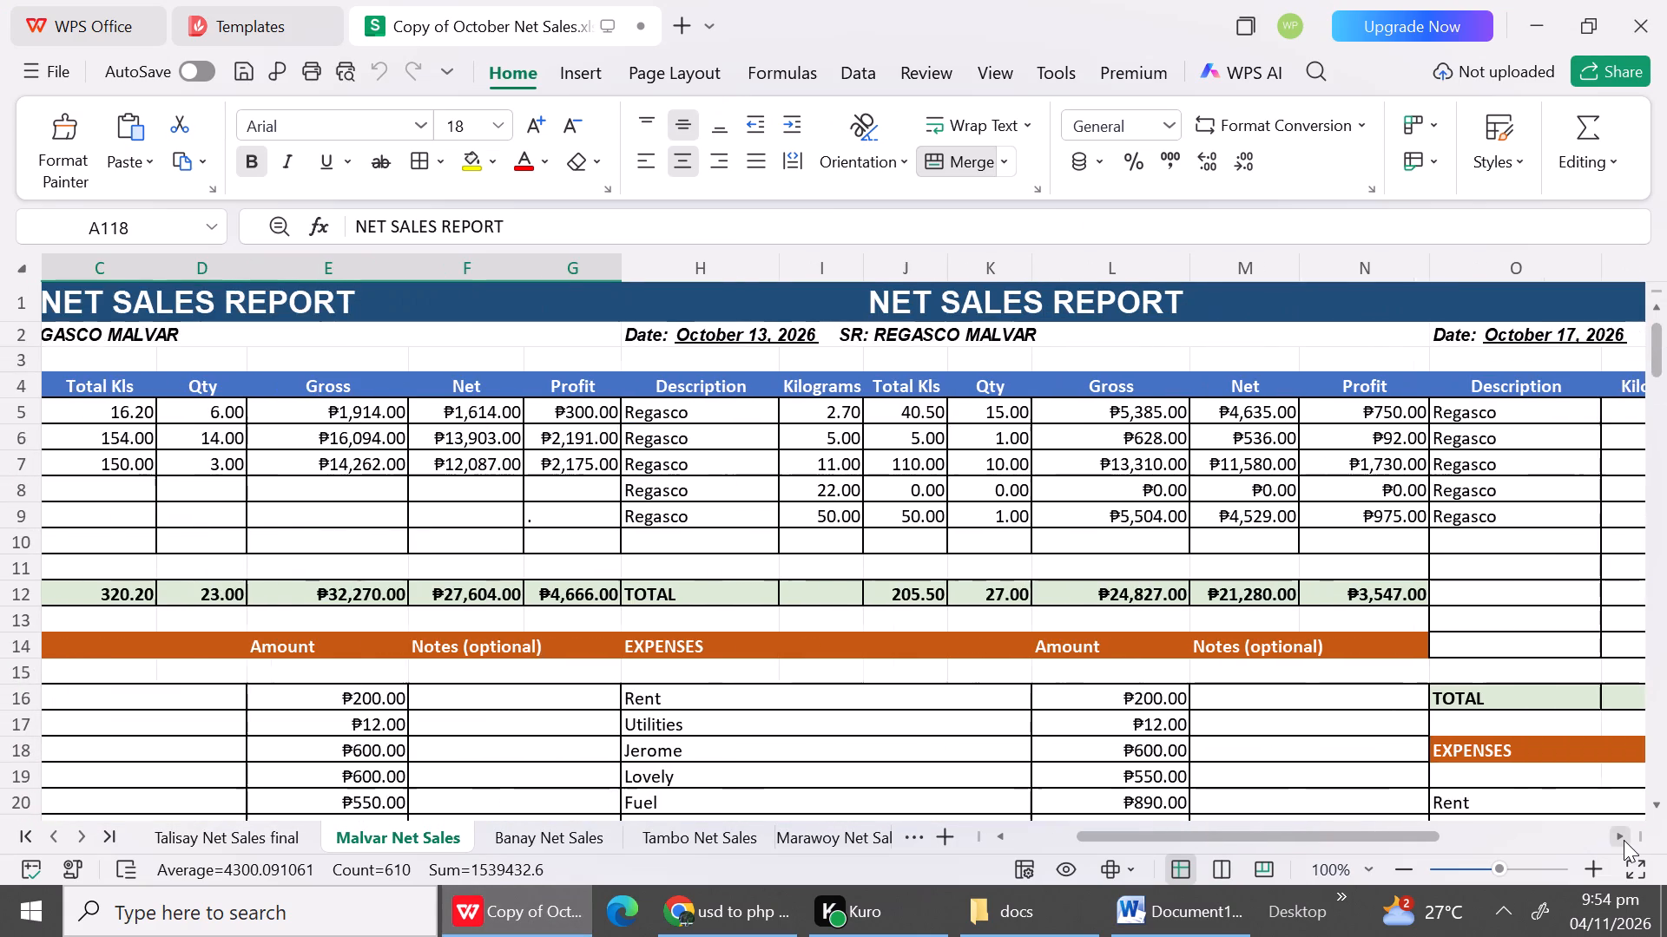
click(1624, 840)
click(1624, 840)
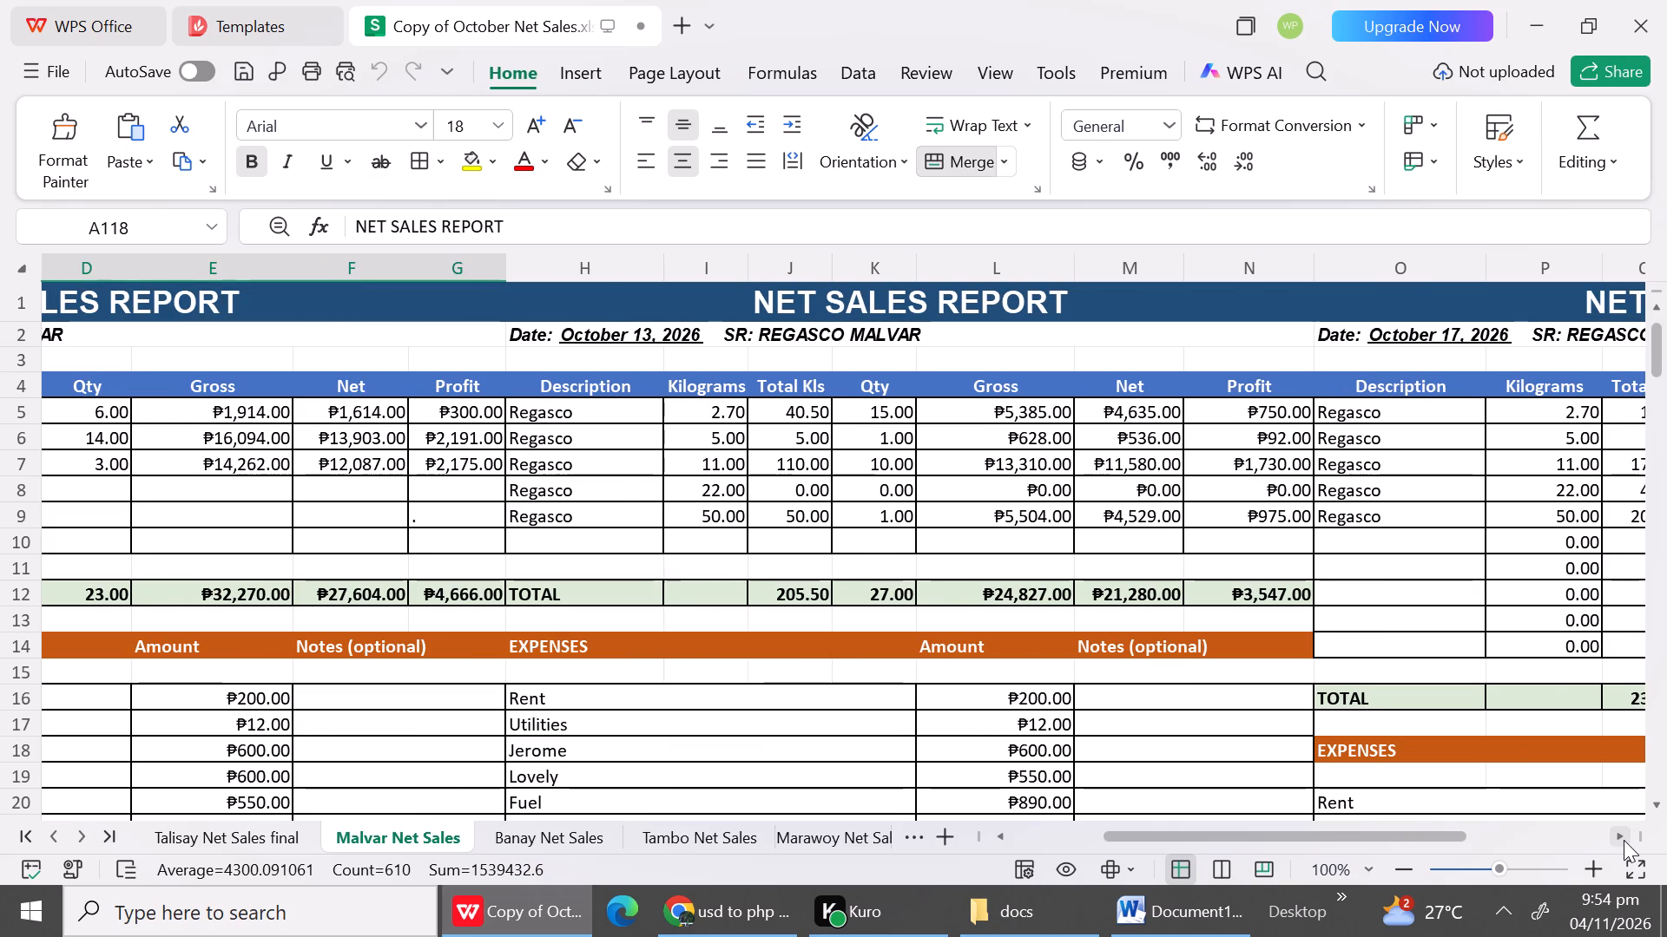
click(1624, 840)
click(1624, 840)
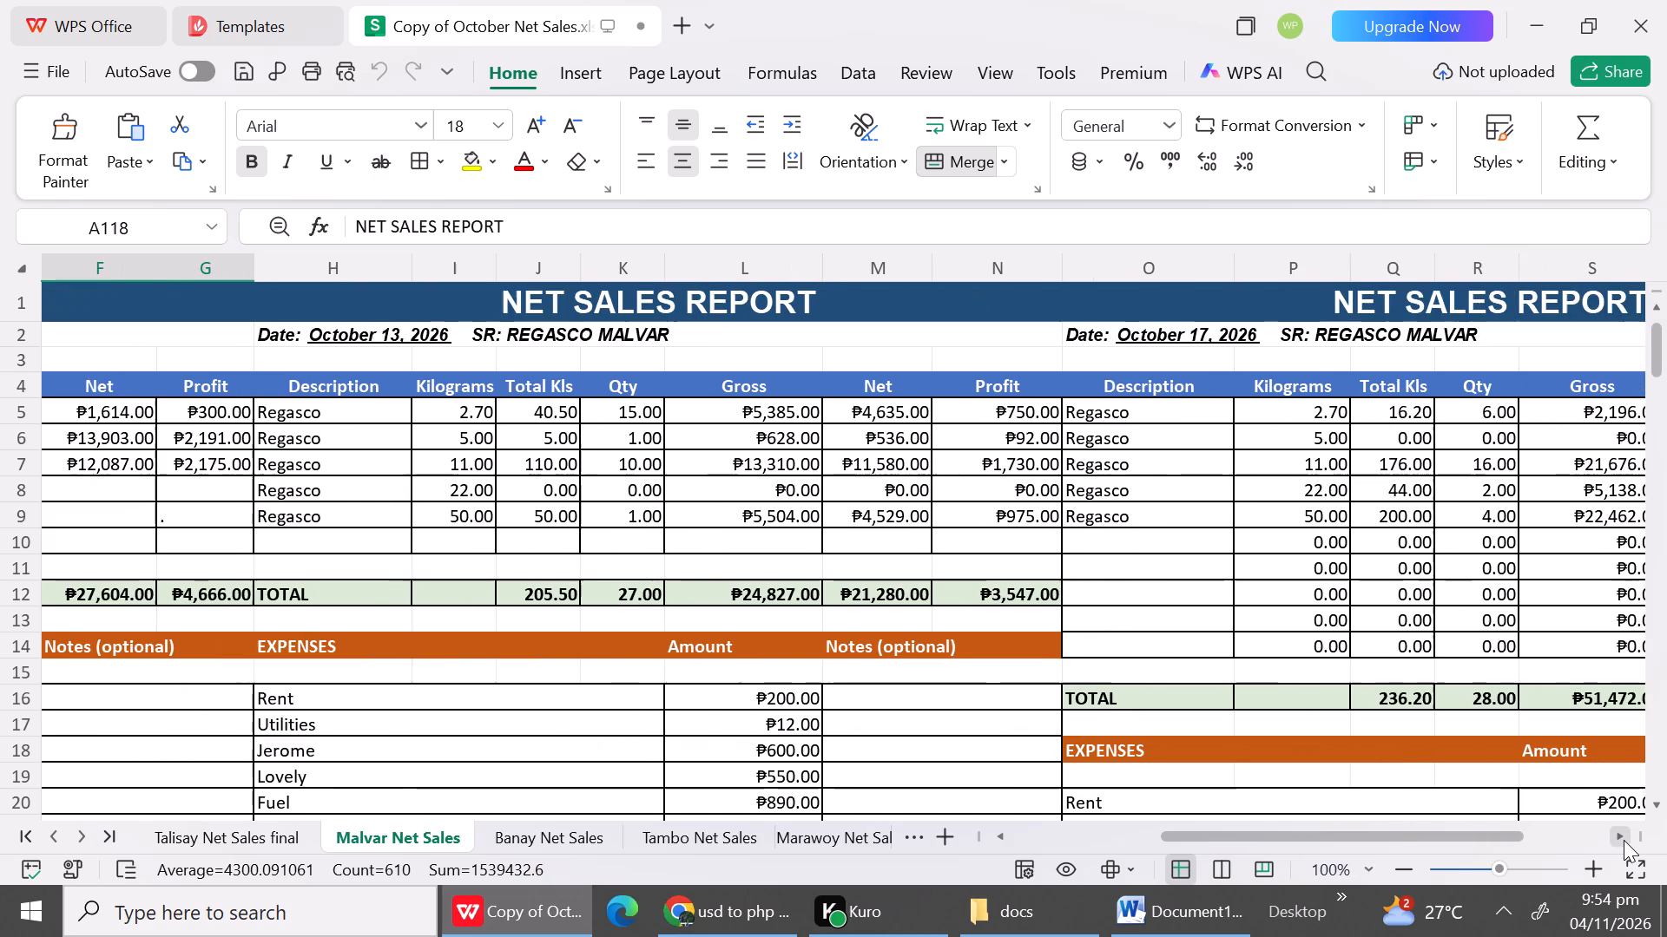
click(1624, 840)
click(1624, 840)
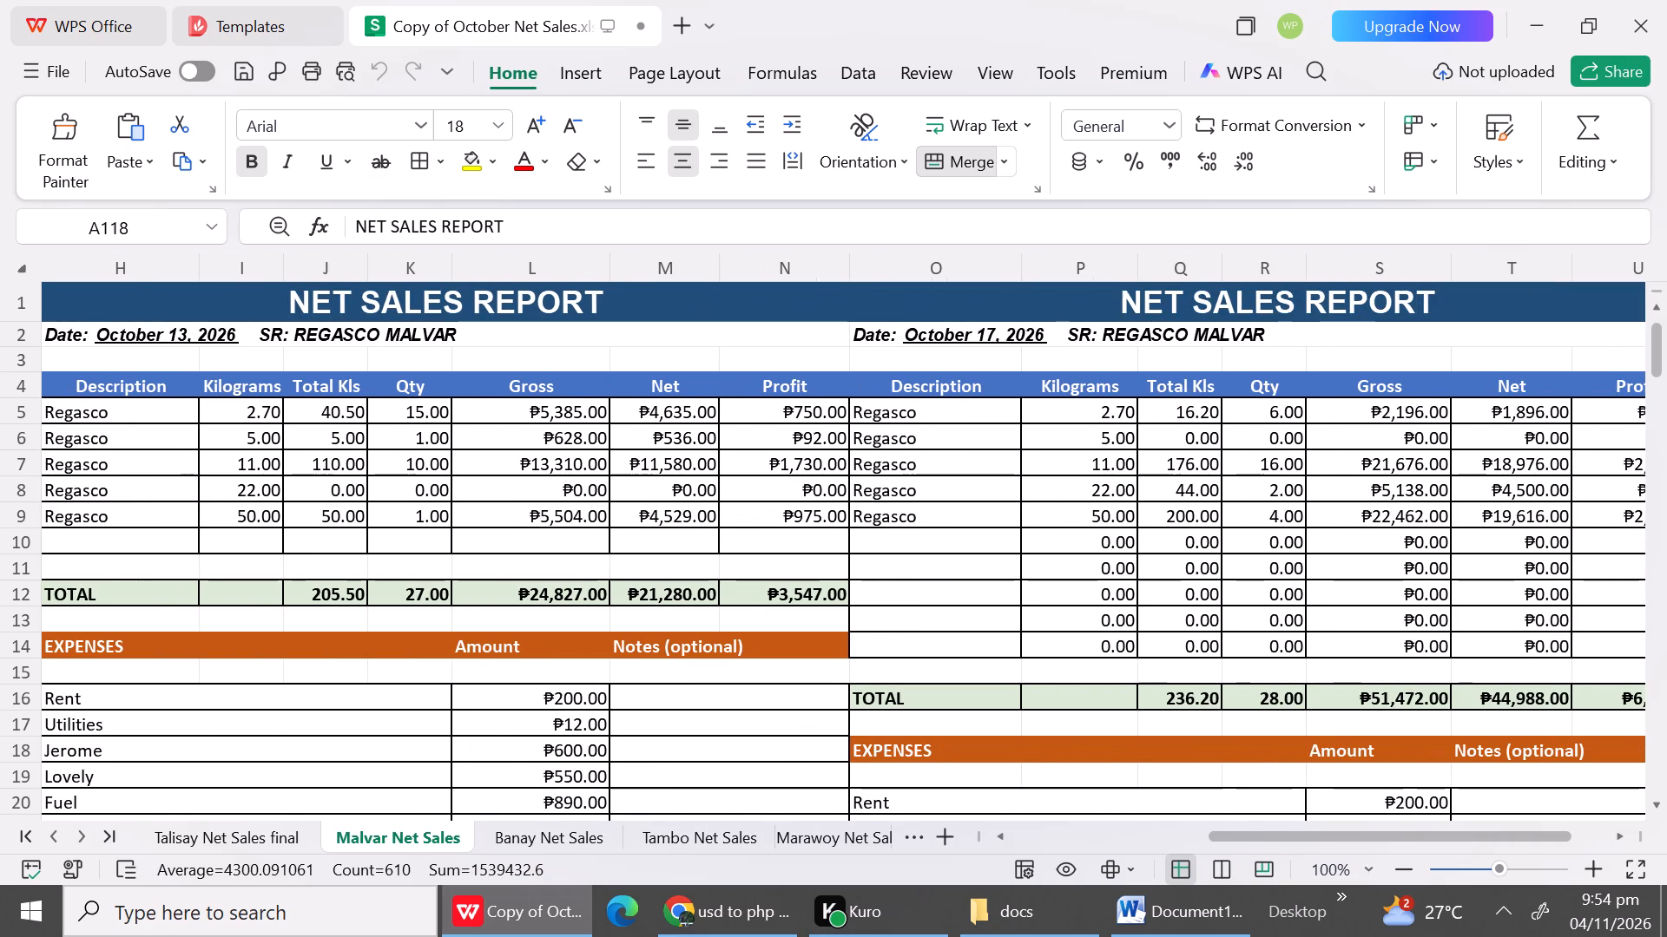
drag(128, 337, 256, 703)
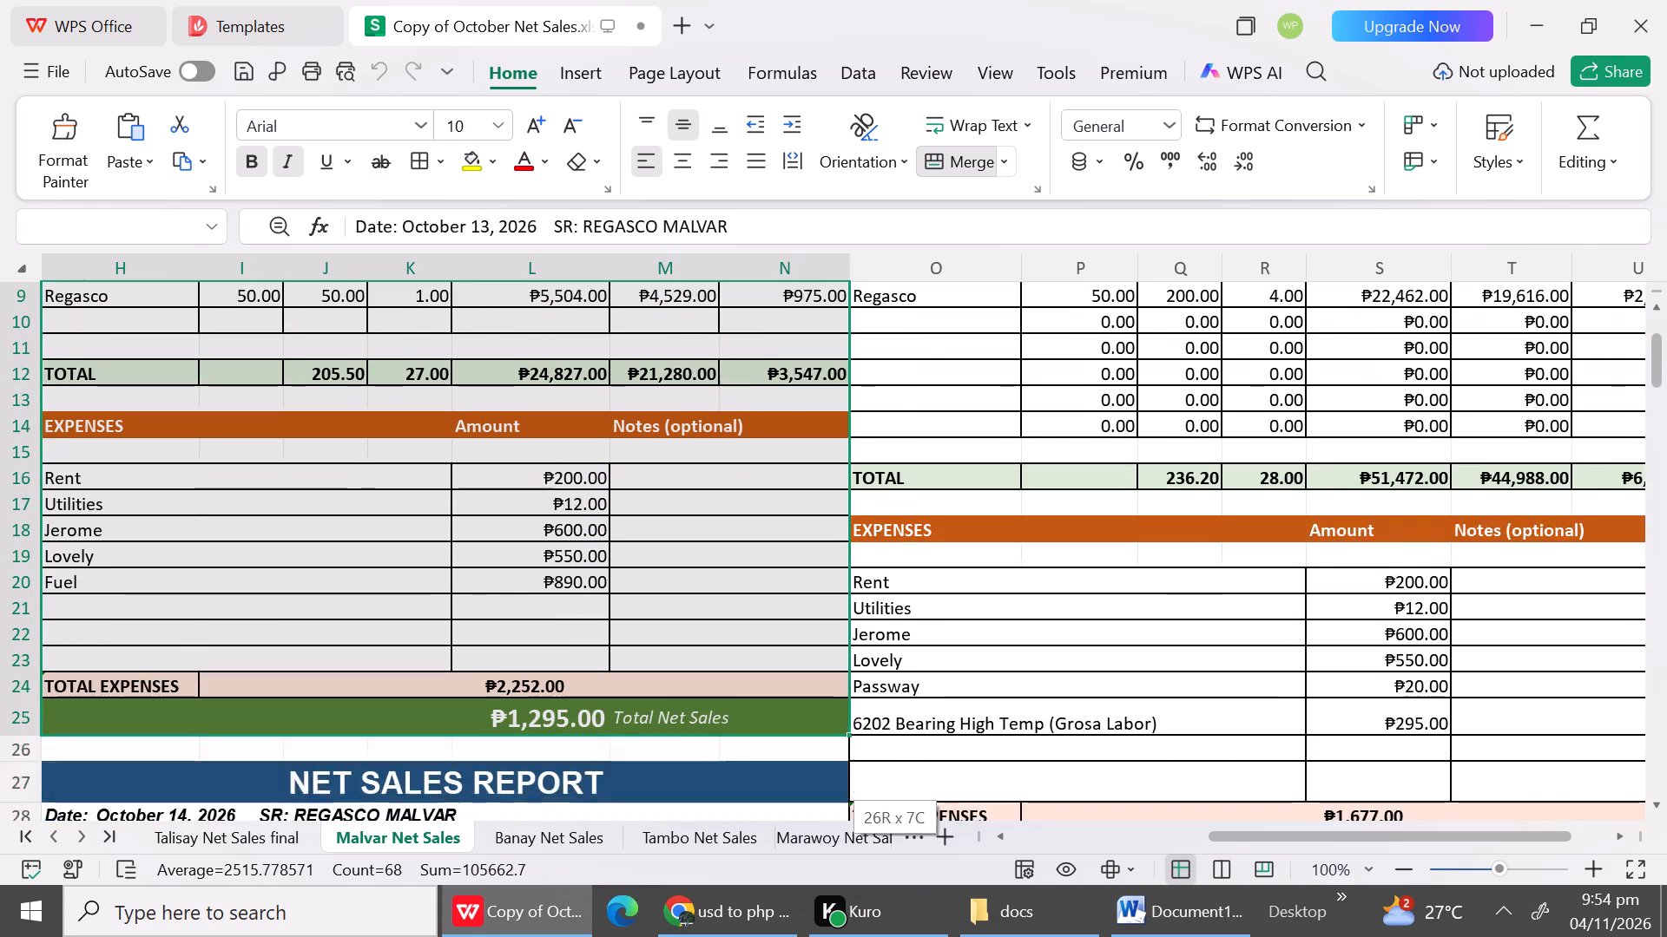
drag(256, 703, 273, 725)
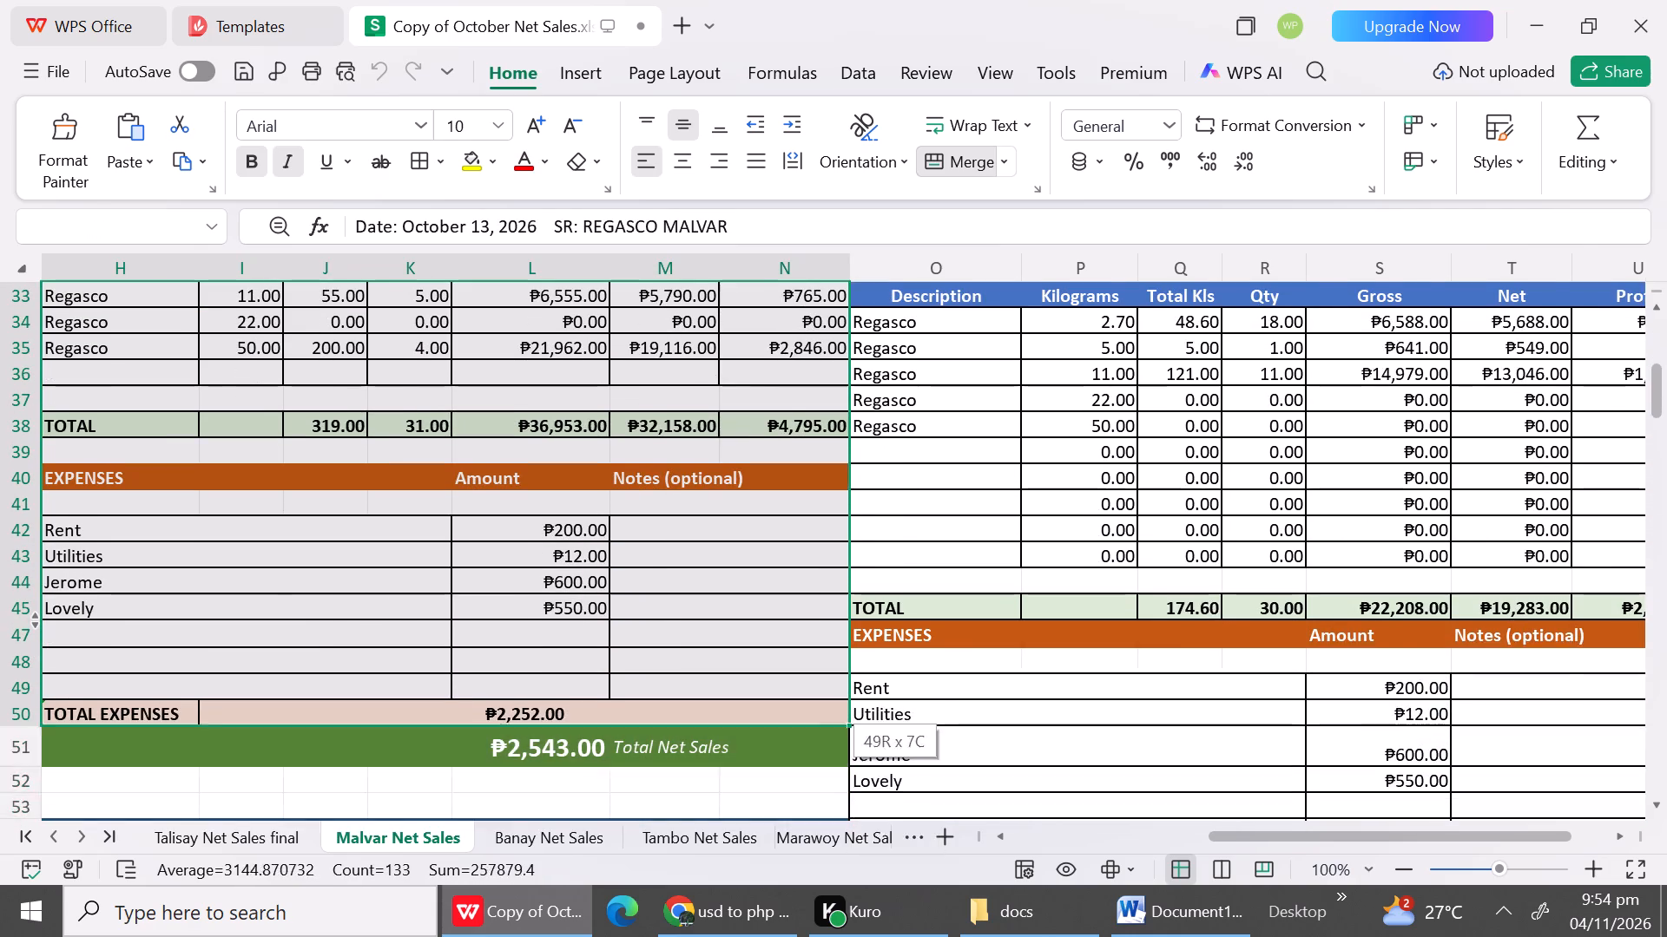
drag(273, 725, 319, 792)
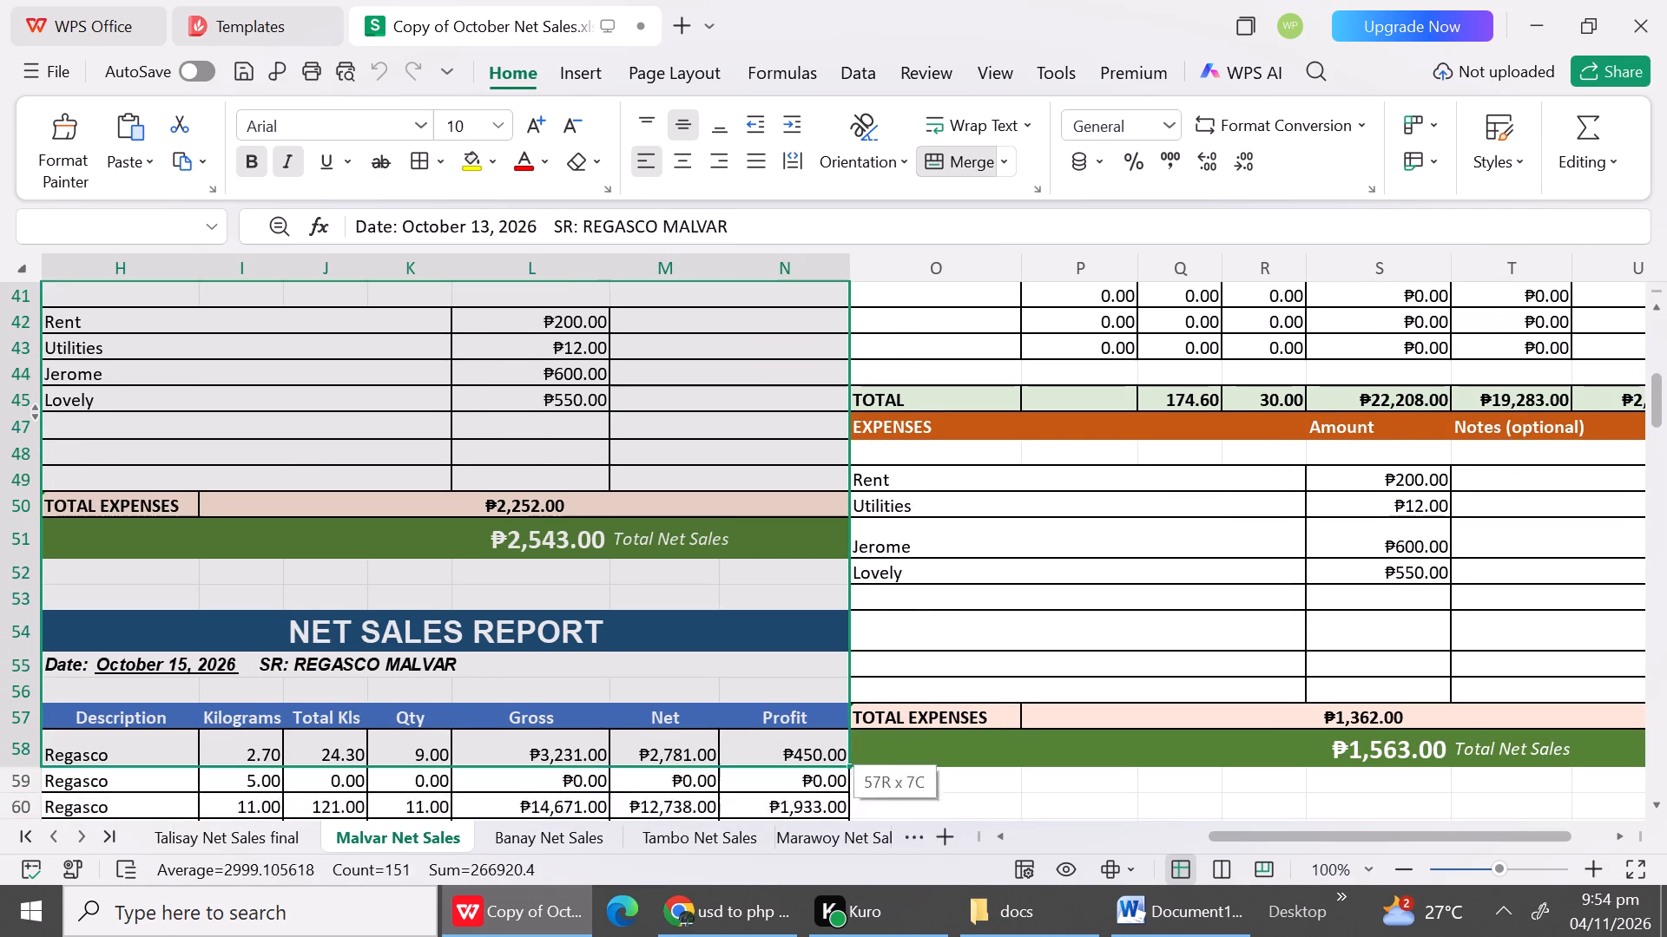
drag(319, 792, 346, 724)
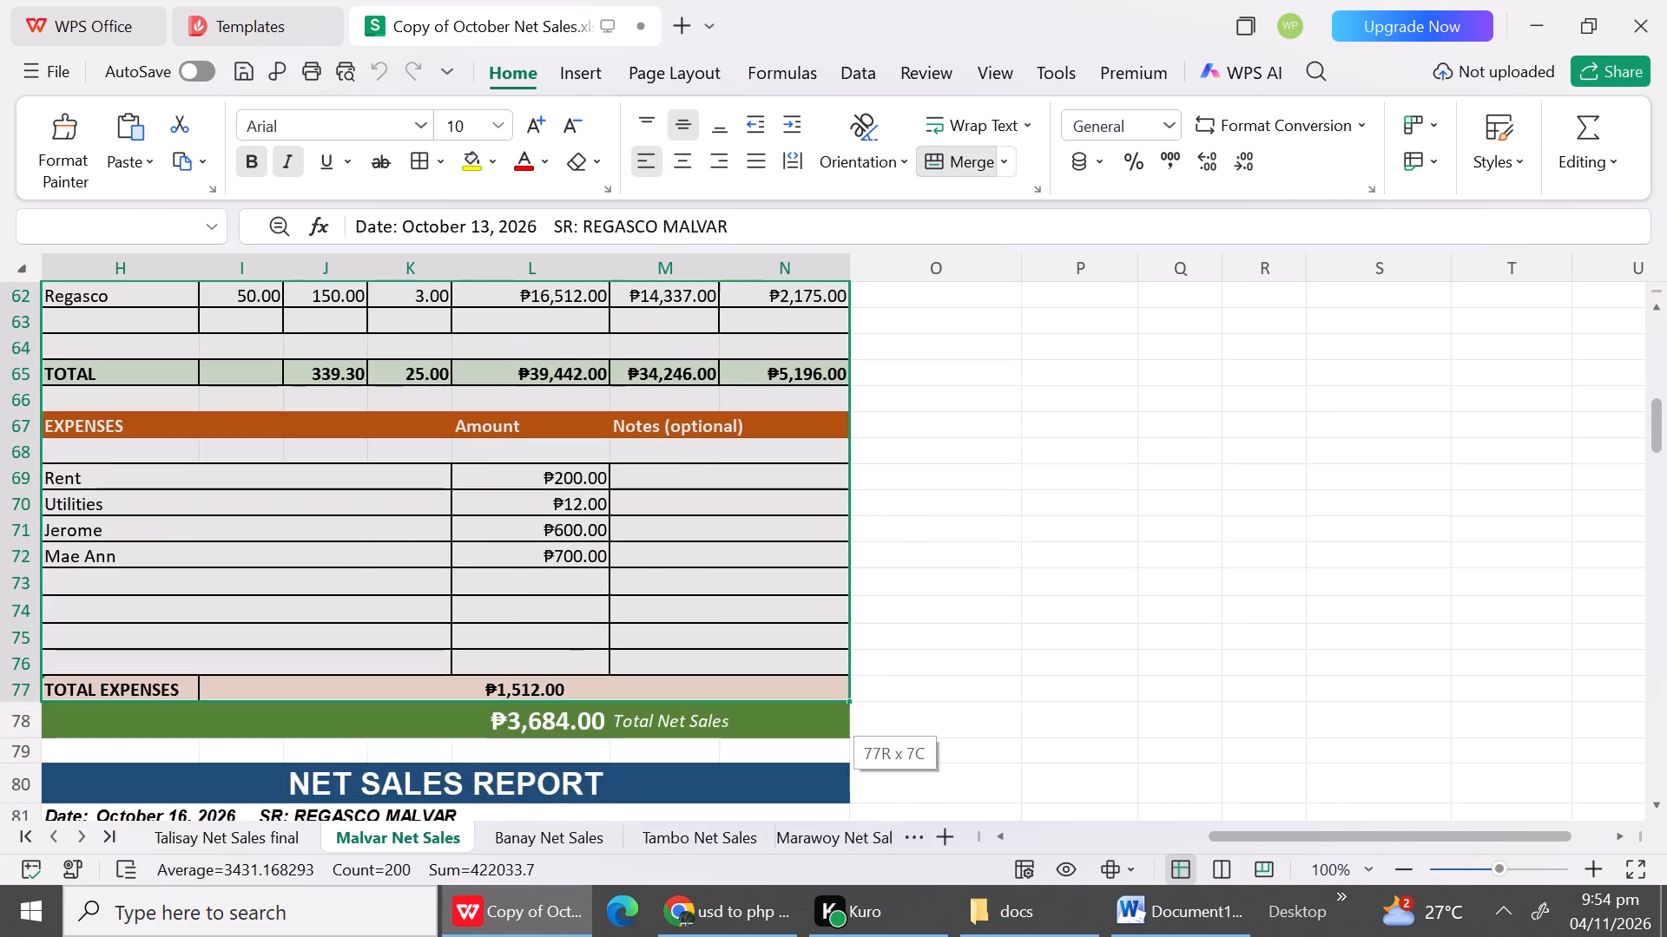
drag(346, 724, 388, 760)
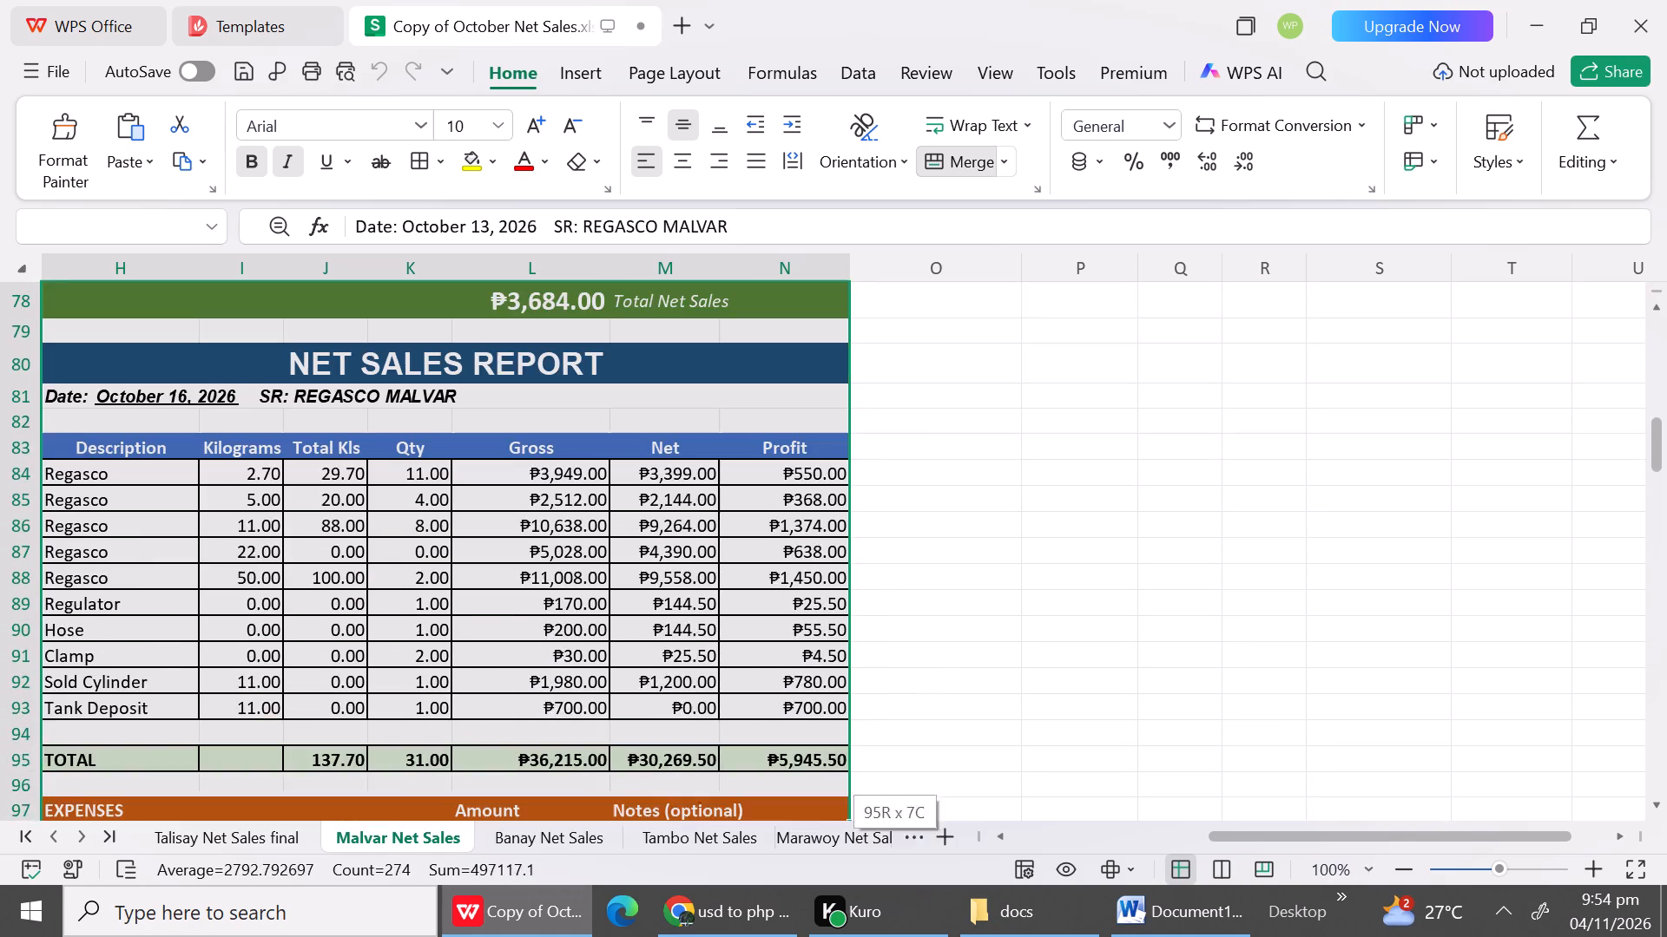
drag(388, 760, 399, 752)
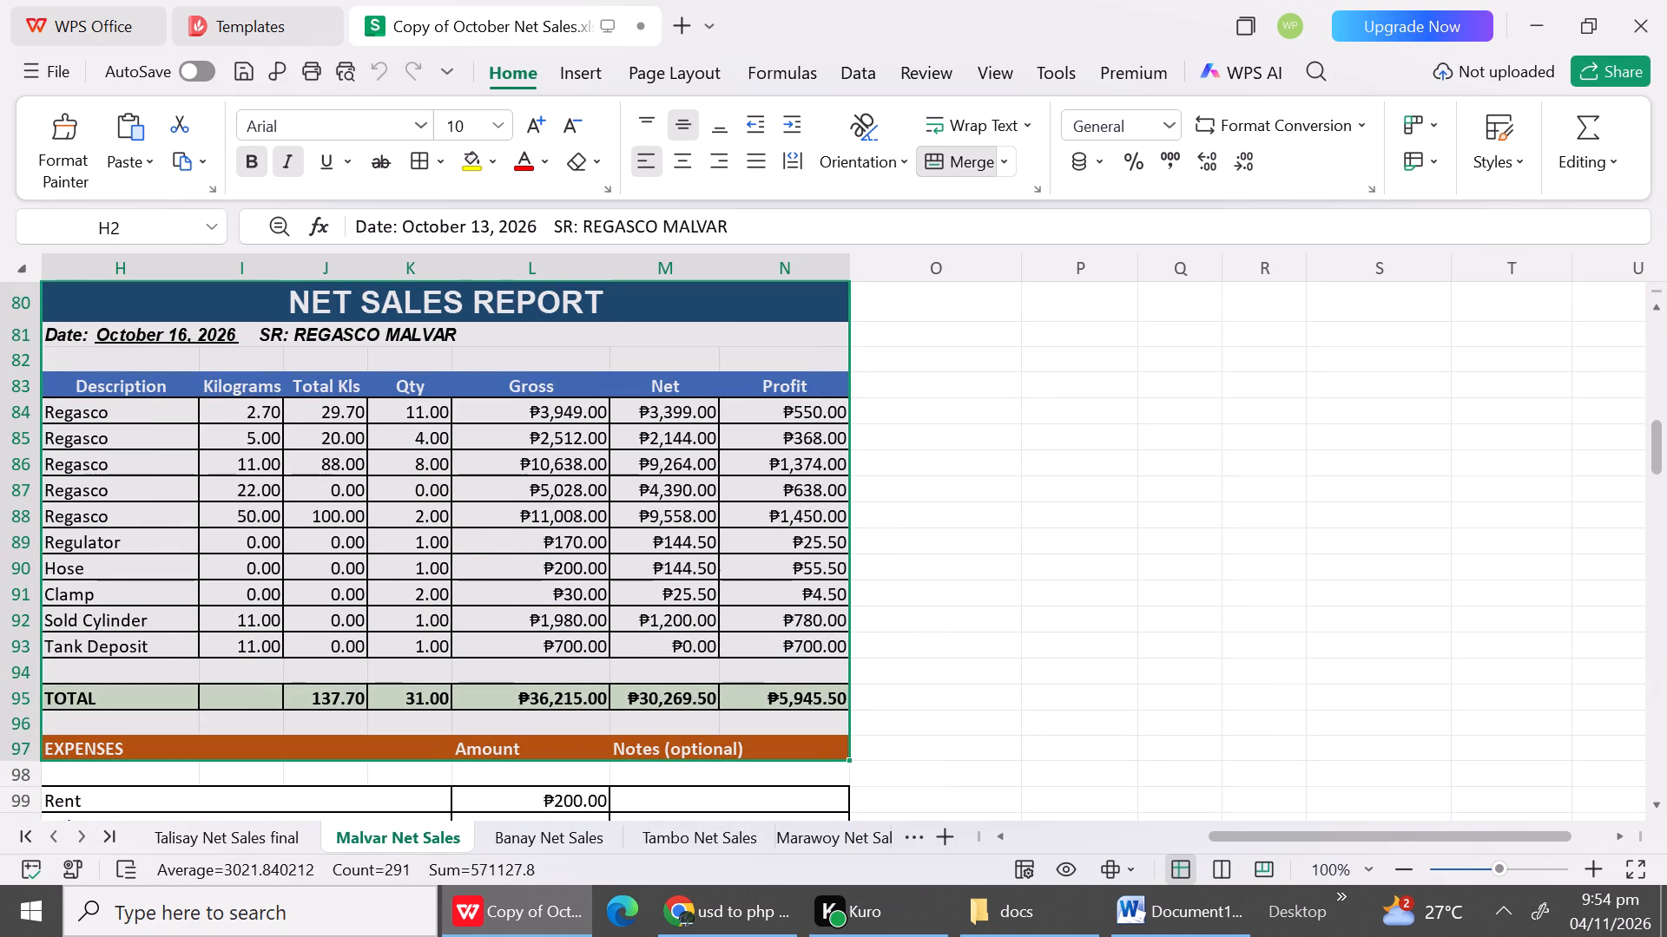
Correct the October 16 Total Kls formula in the TOTAL row to =J84+J85+J86+J87+J88.
click(335, 676)
double_click(336, 697)
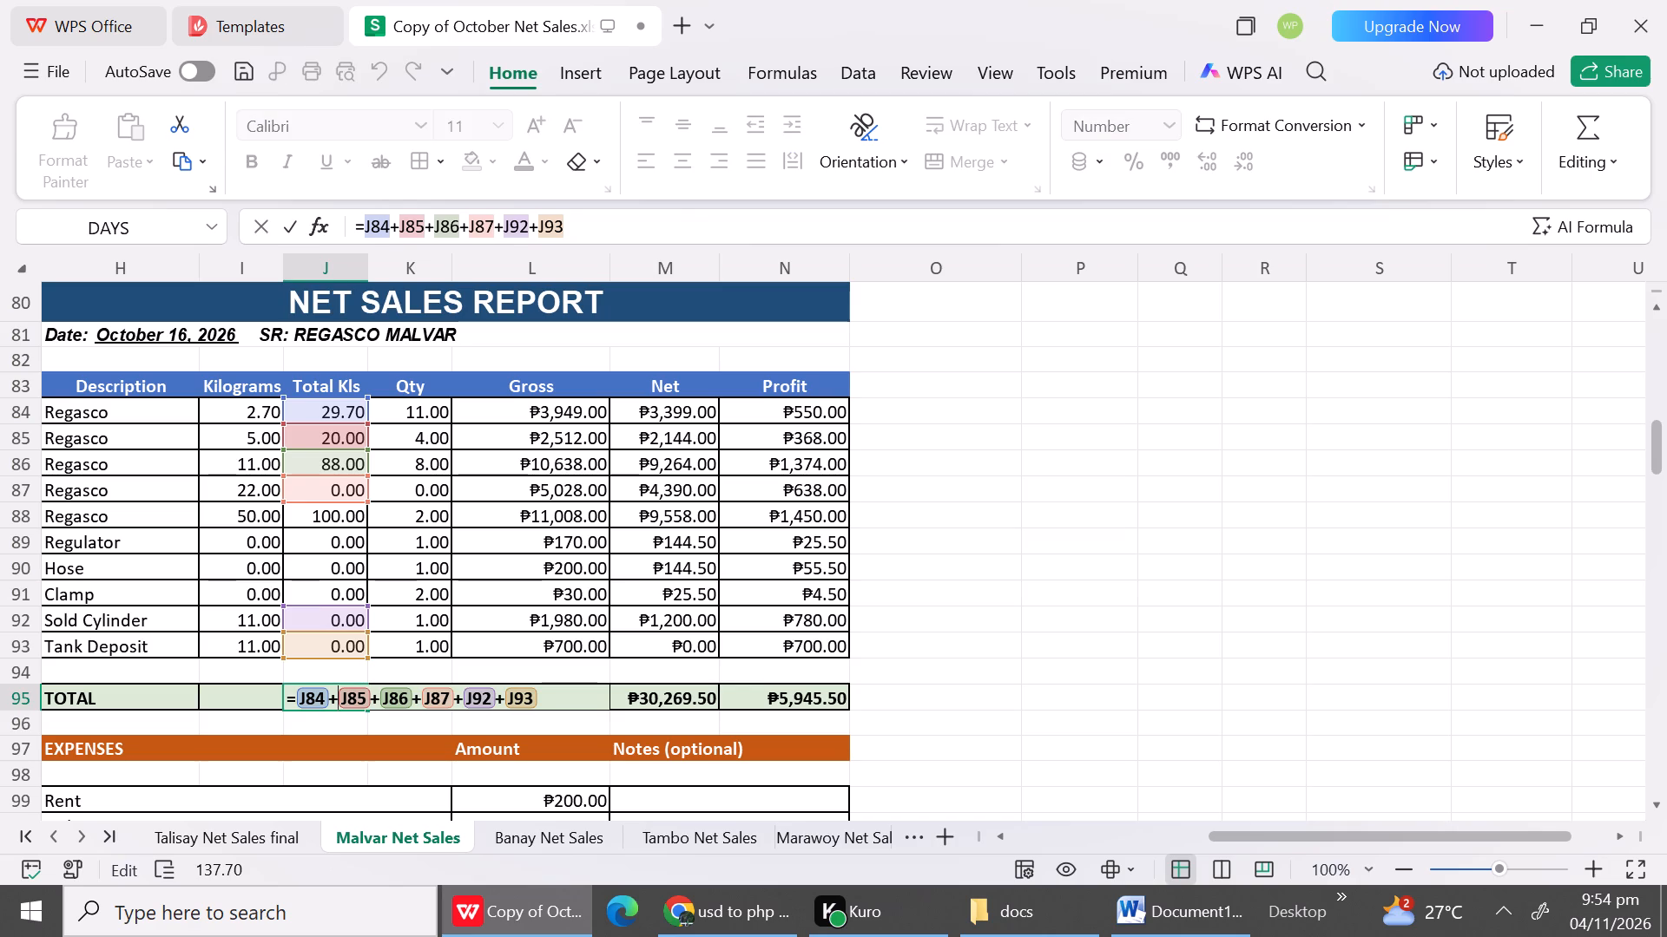
click(557, 691)
key(BackSpace)
key(BackSpace)
key(BackSpace)
key(BackSpace)
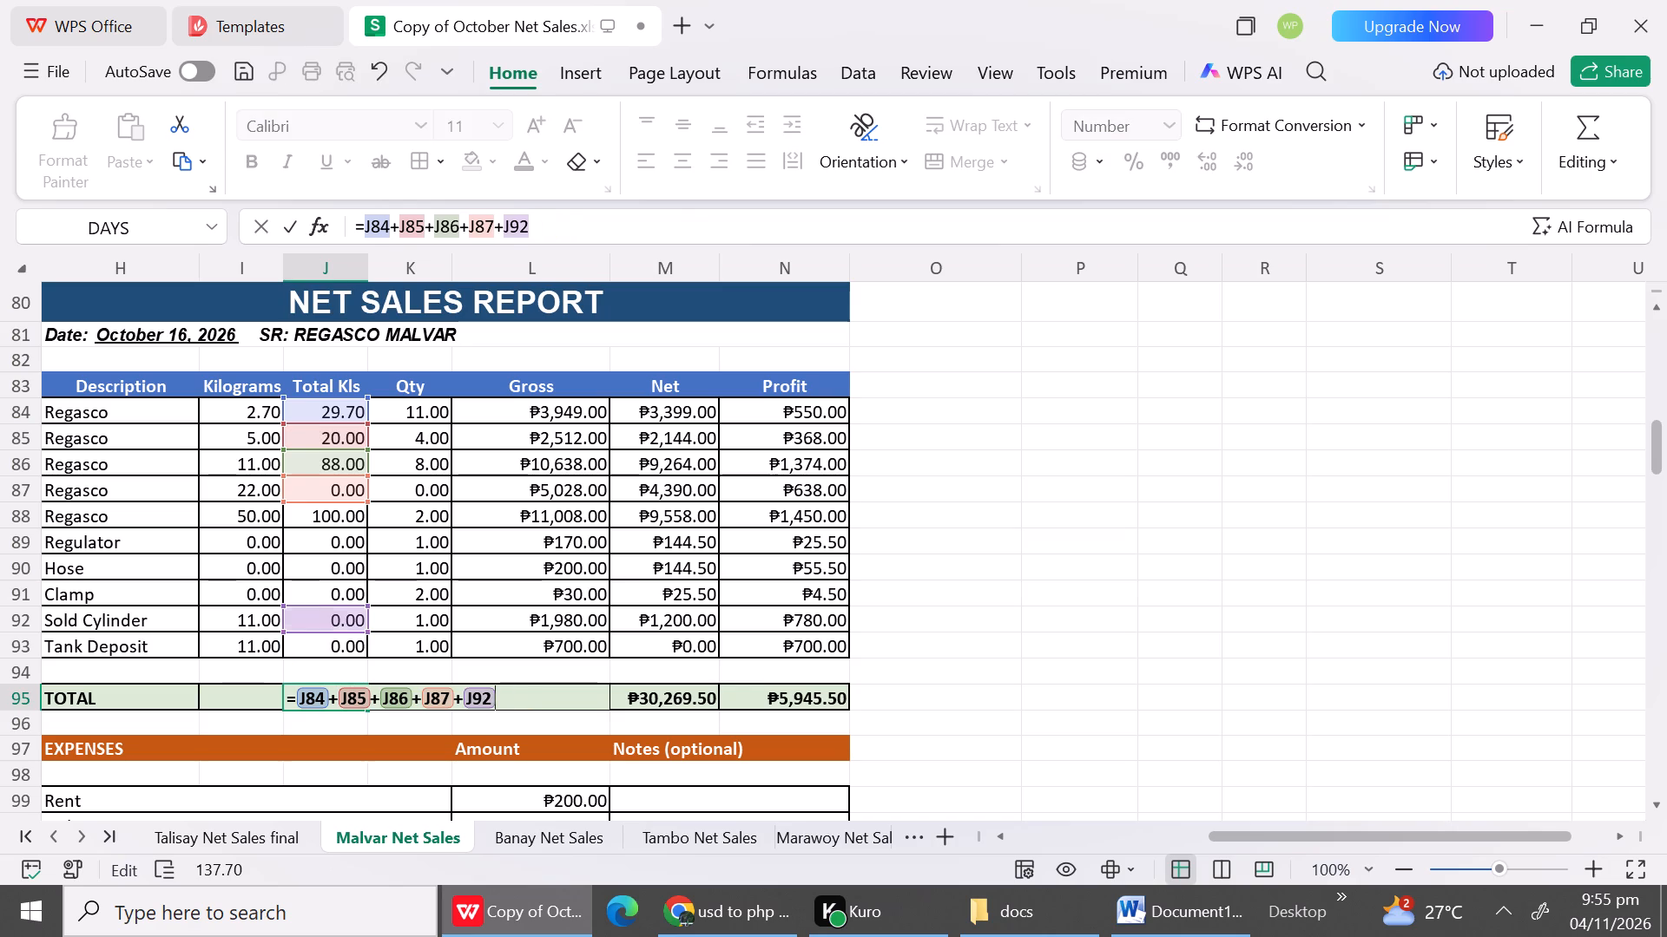
key(BackSpace)
key(BackSpace)
key(BackSpace)
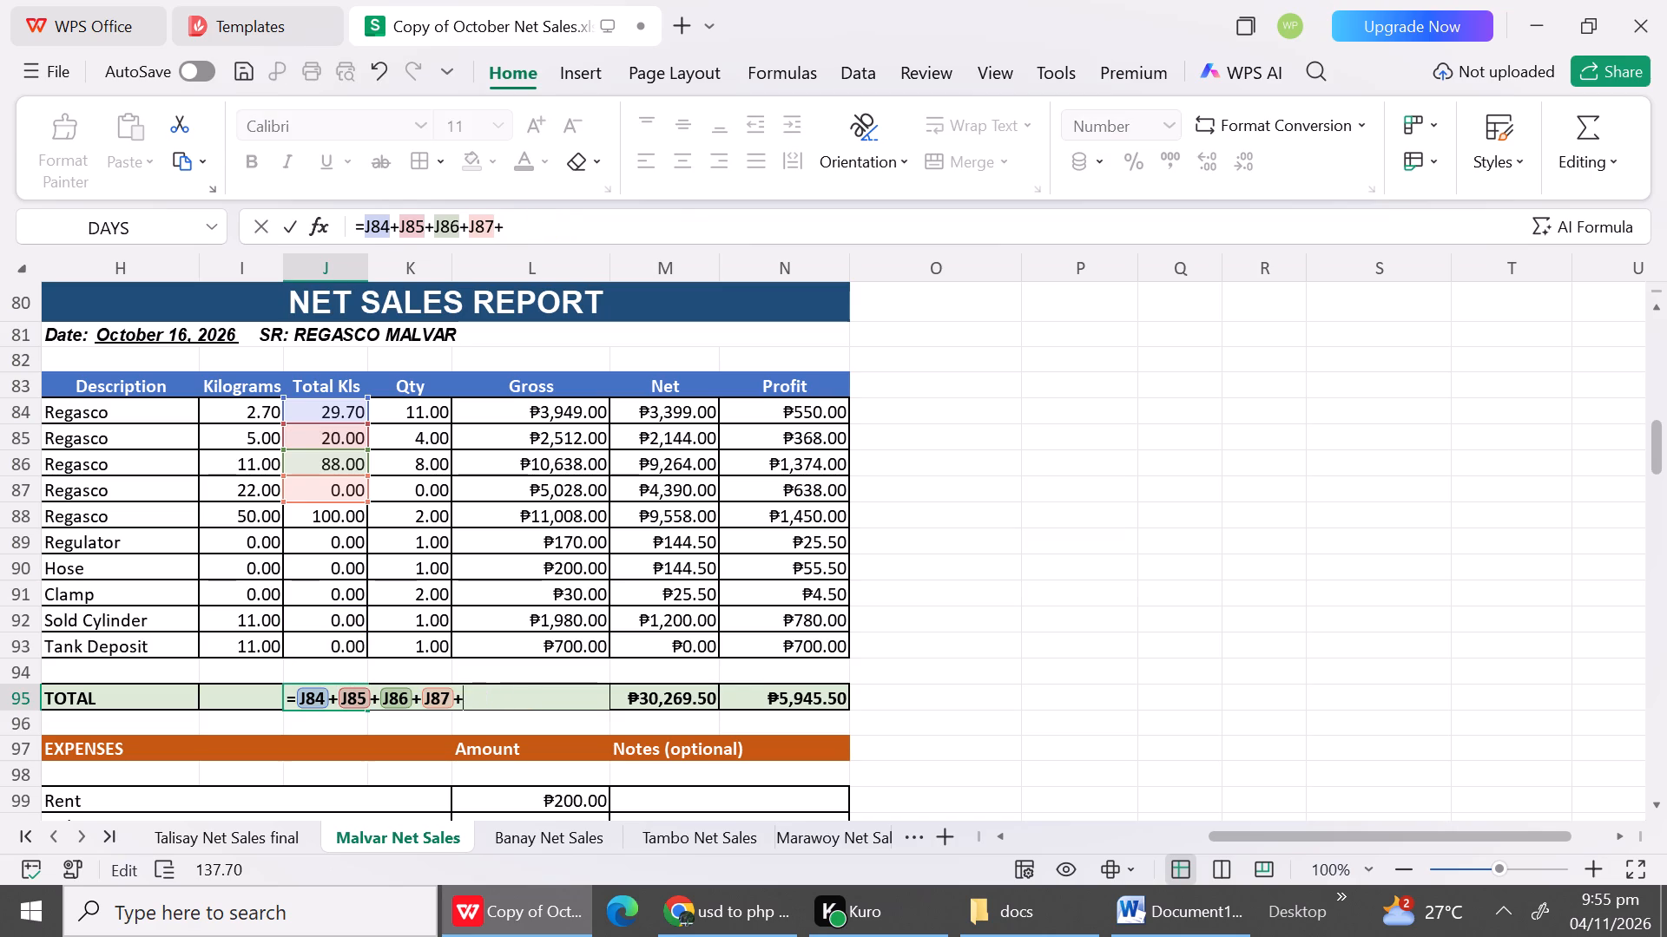
key(BackSpace)
key(equal)
key(BackSpace)
key(shift+plus)
click(318, 521)
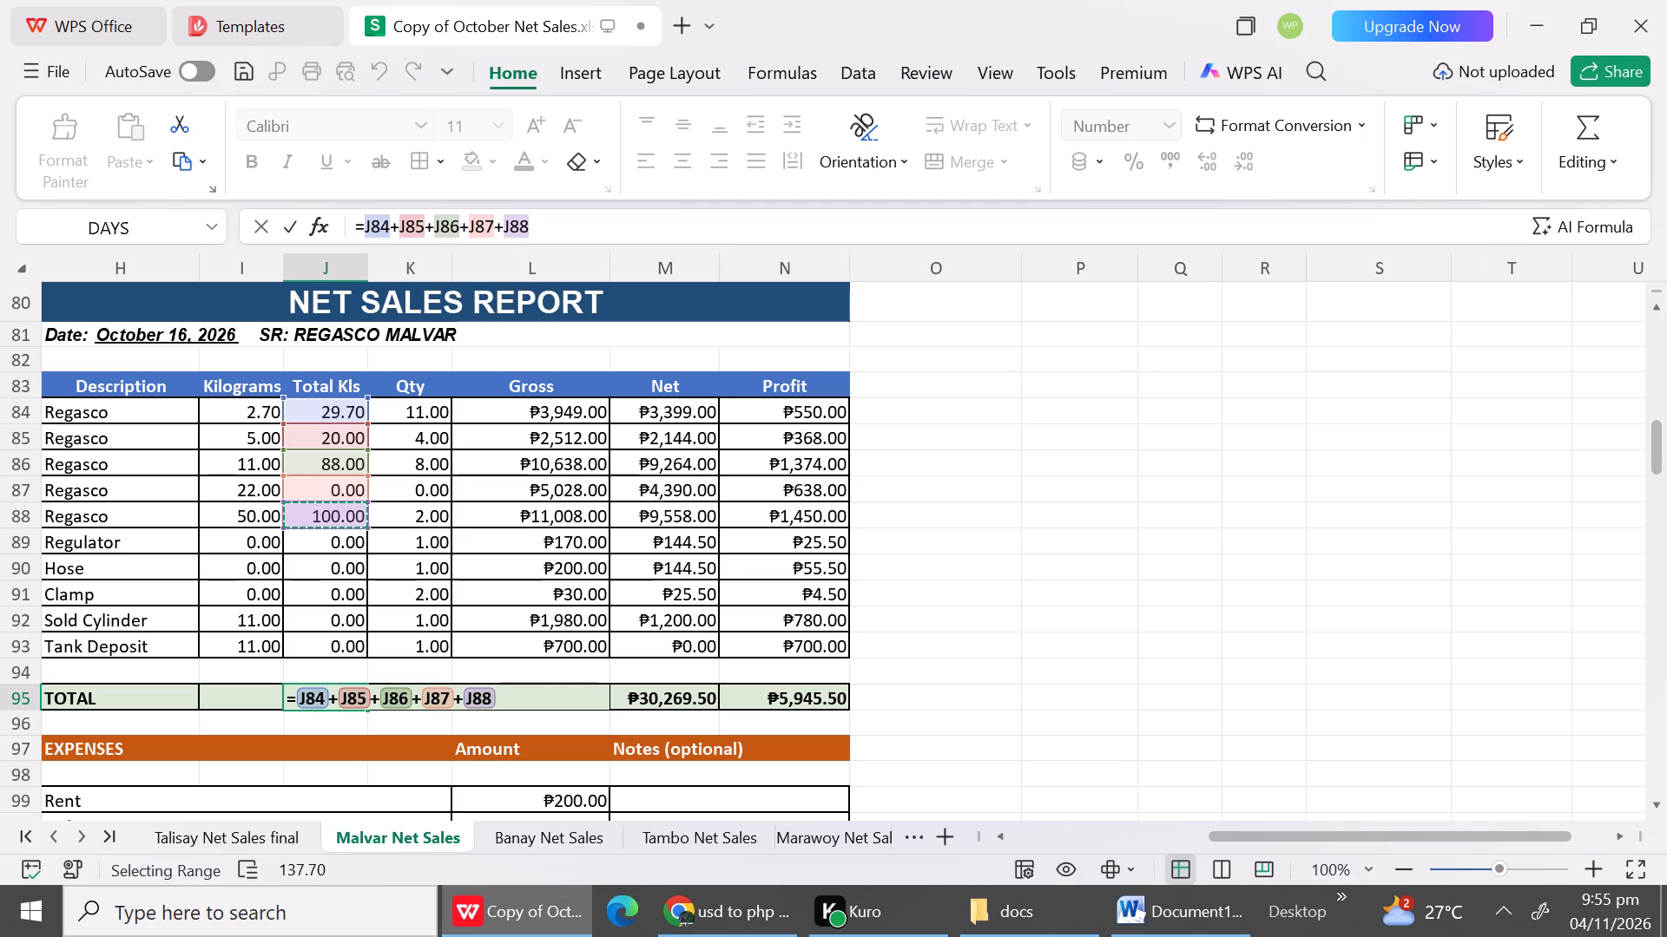
key(Return)
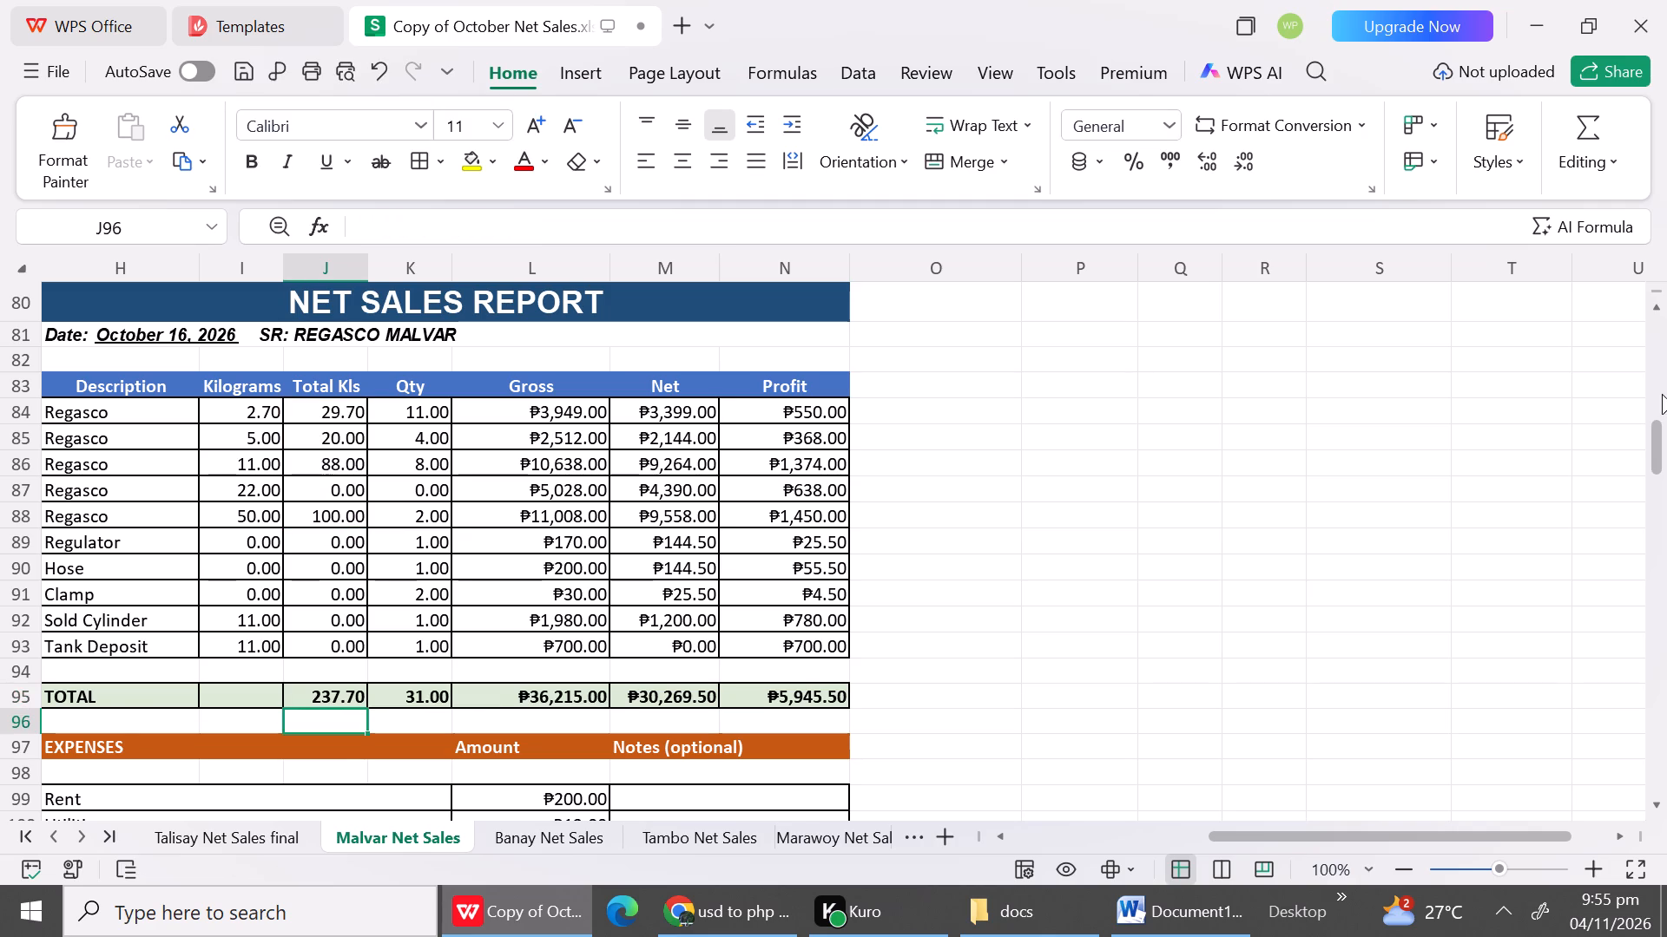
Review the sales totals and expenses of the October 13 through October 16 reports on the Malvar Net Sales sheet.
triple_click(1666, 355)
double_click(1666, 355)
drag(1666, 355, 1665, 259)
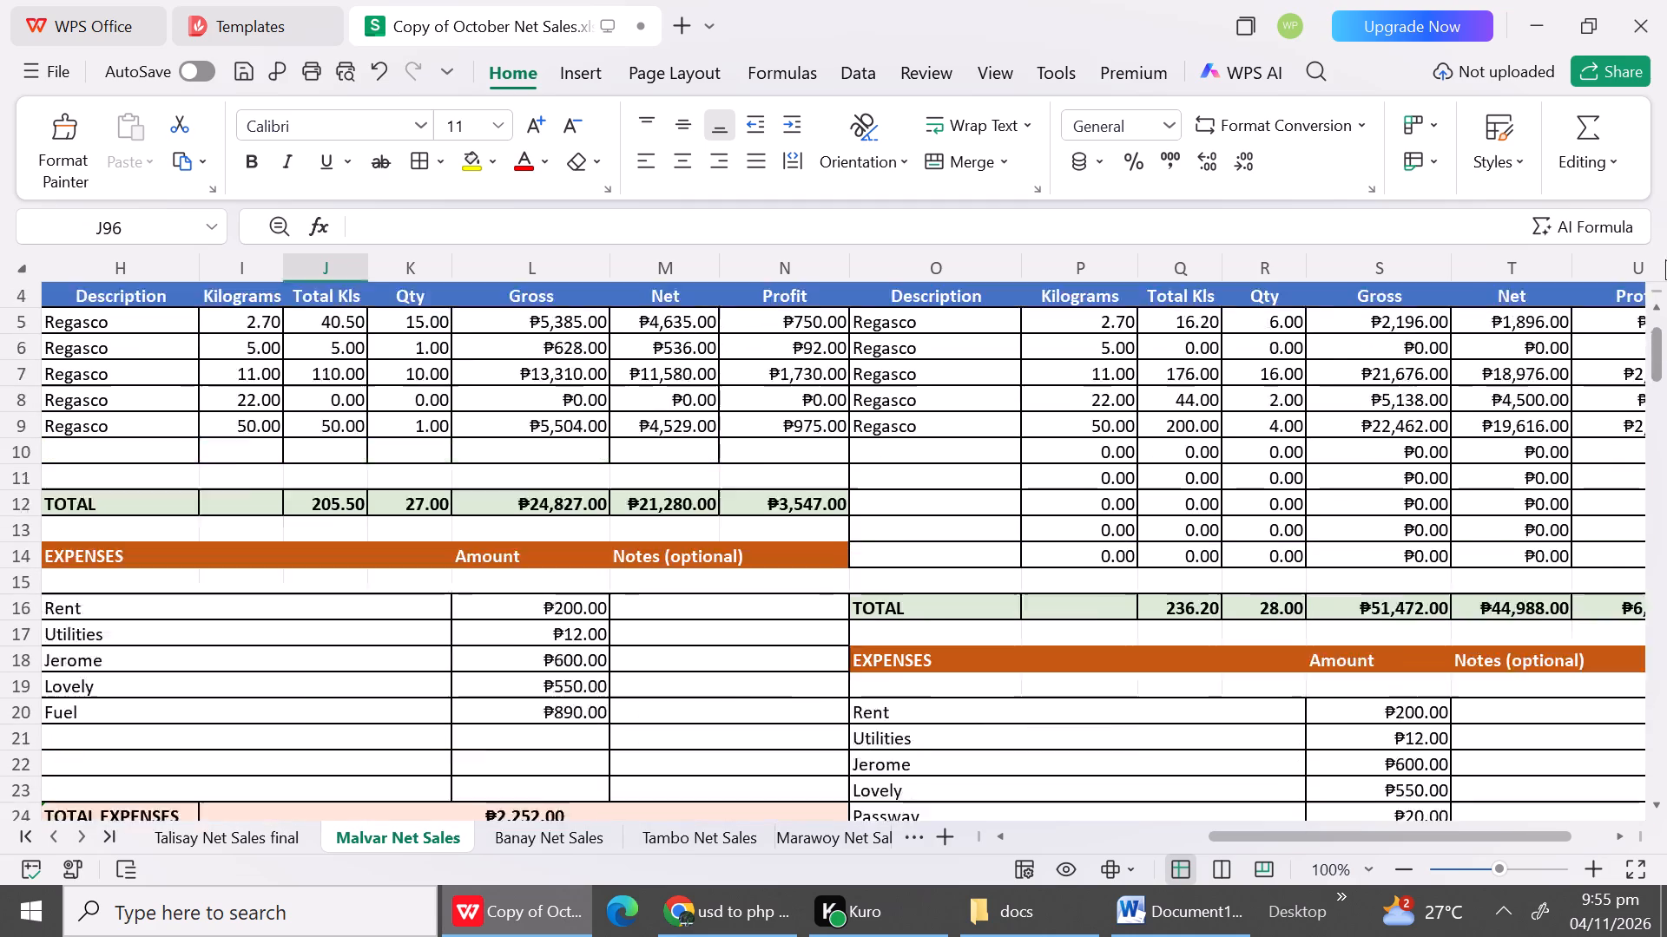
drag(1665, 259, 1666, 233)
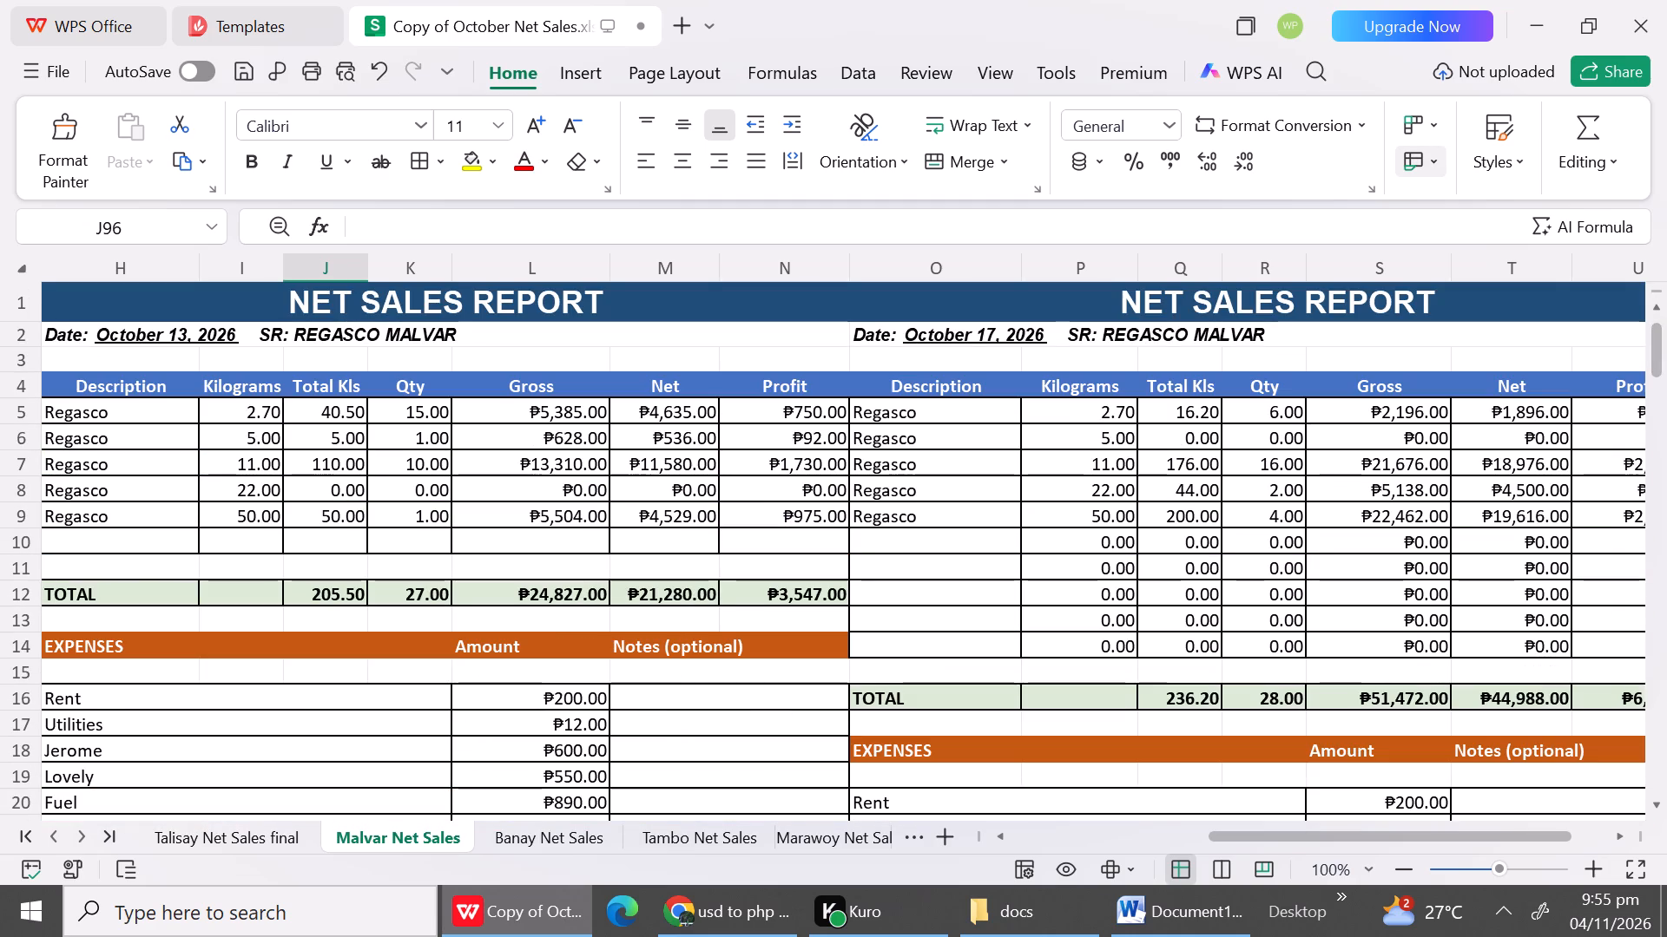
triple_click(1657, 808)
double_click(1657, 808)
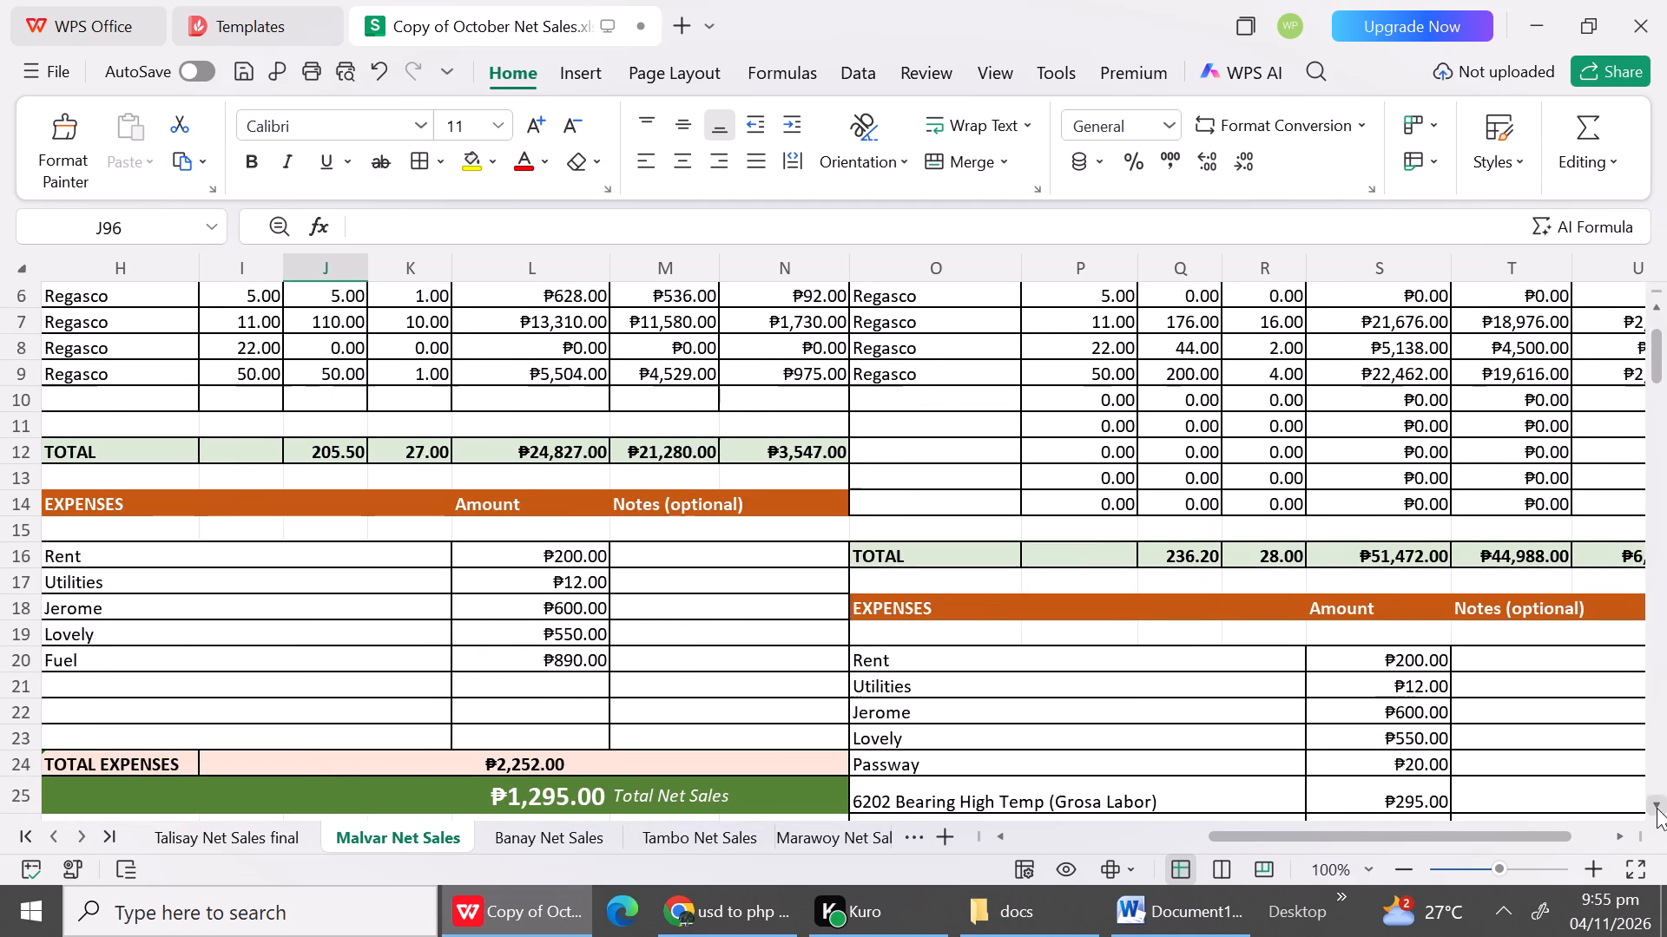
triple_click(1657, 808)
triple_click(1657, 808)
double_click(1657, 808)
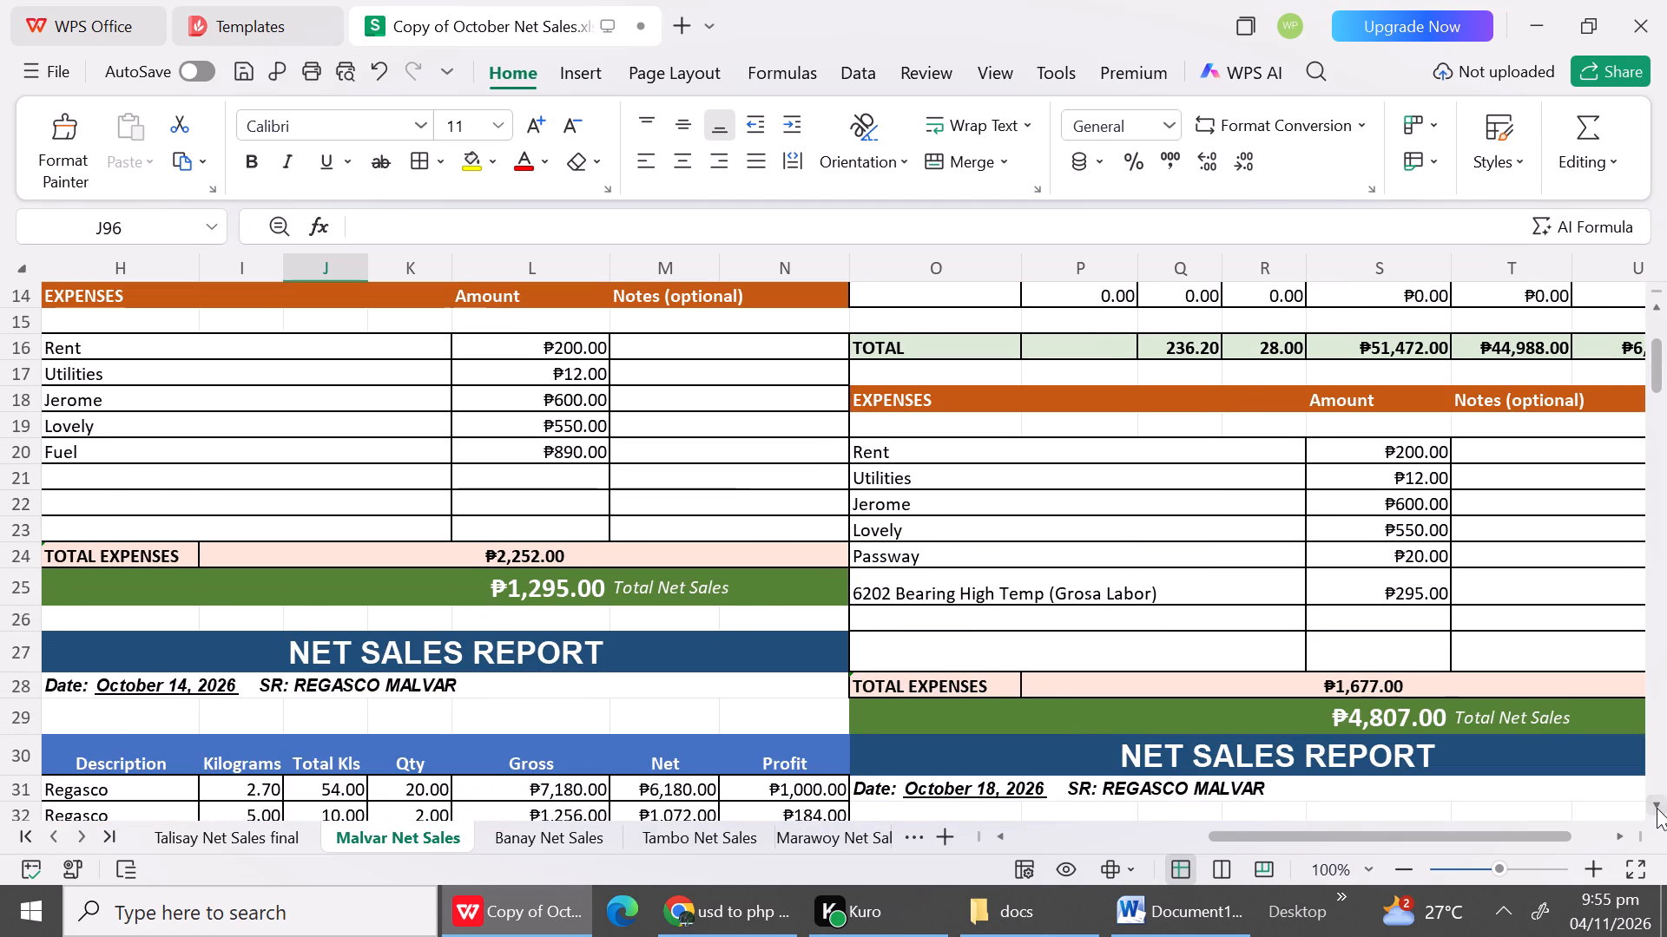
click(1657, 808)
triple_click(1657, 808)
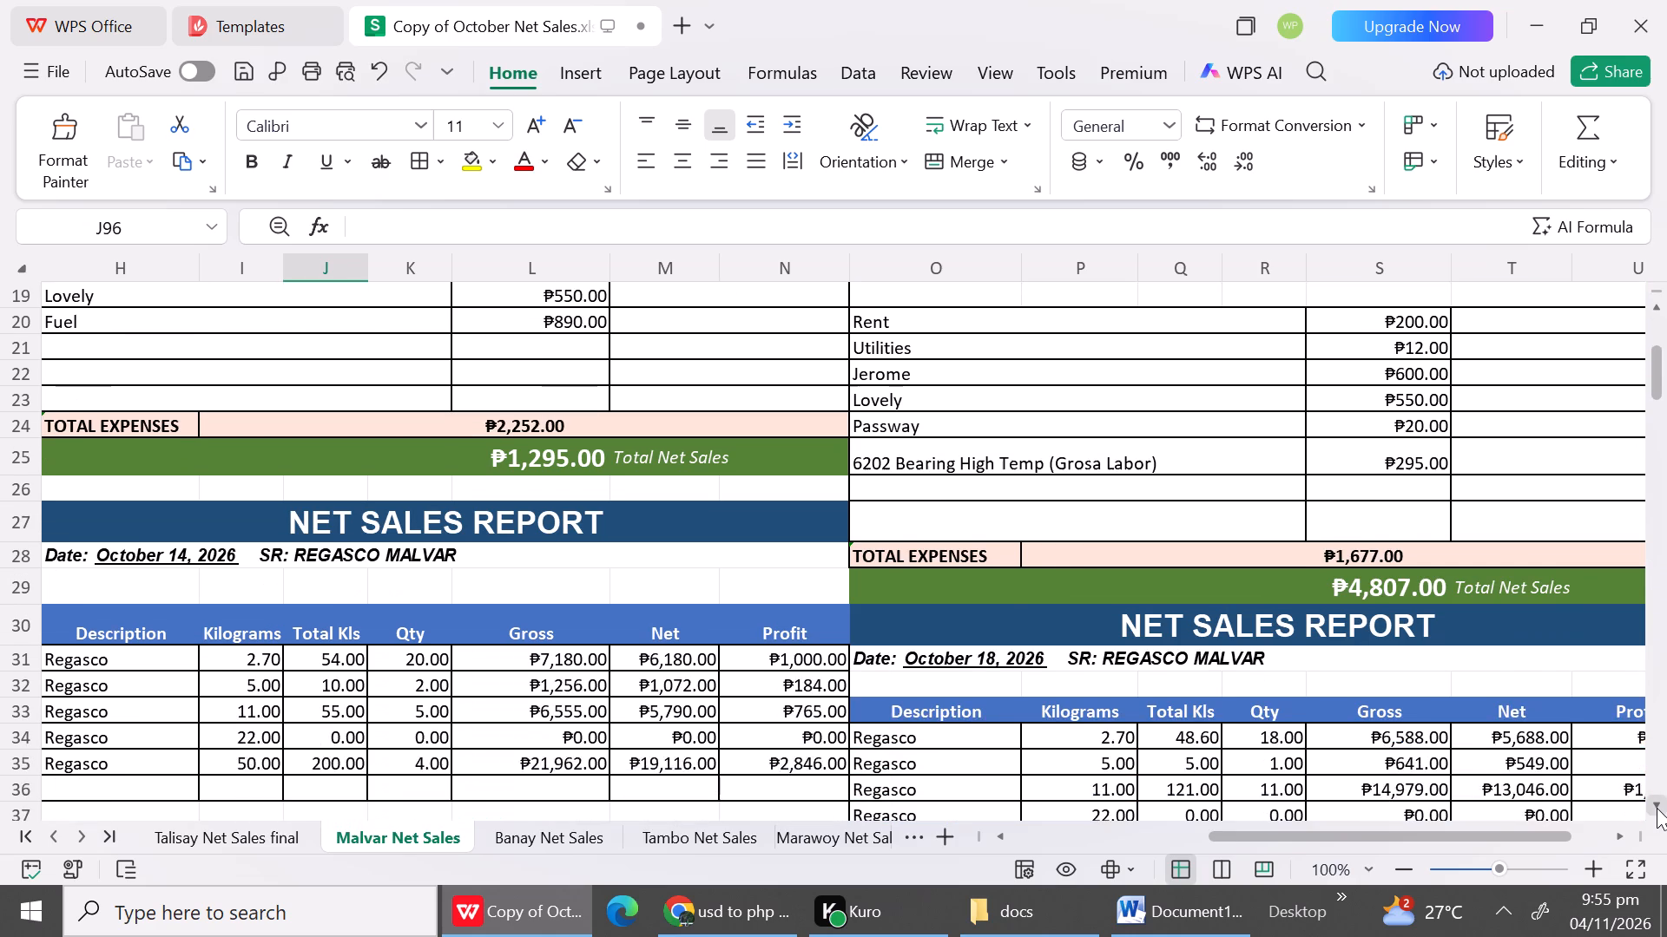
double_click(1657, 808)
double_click(1657, 808)
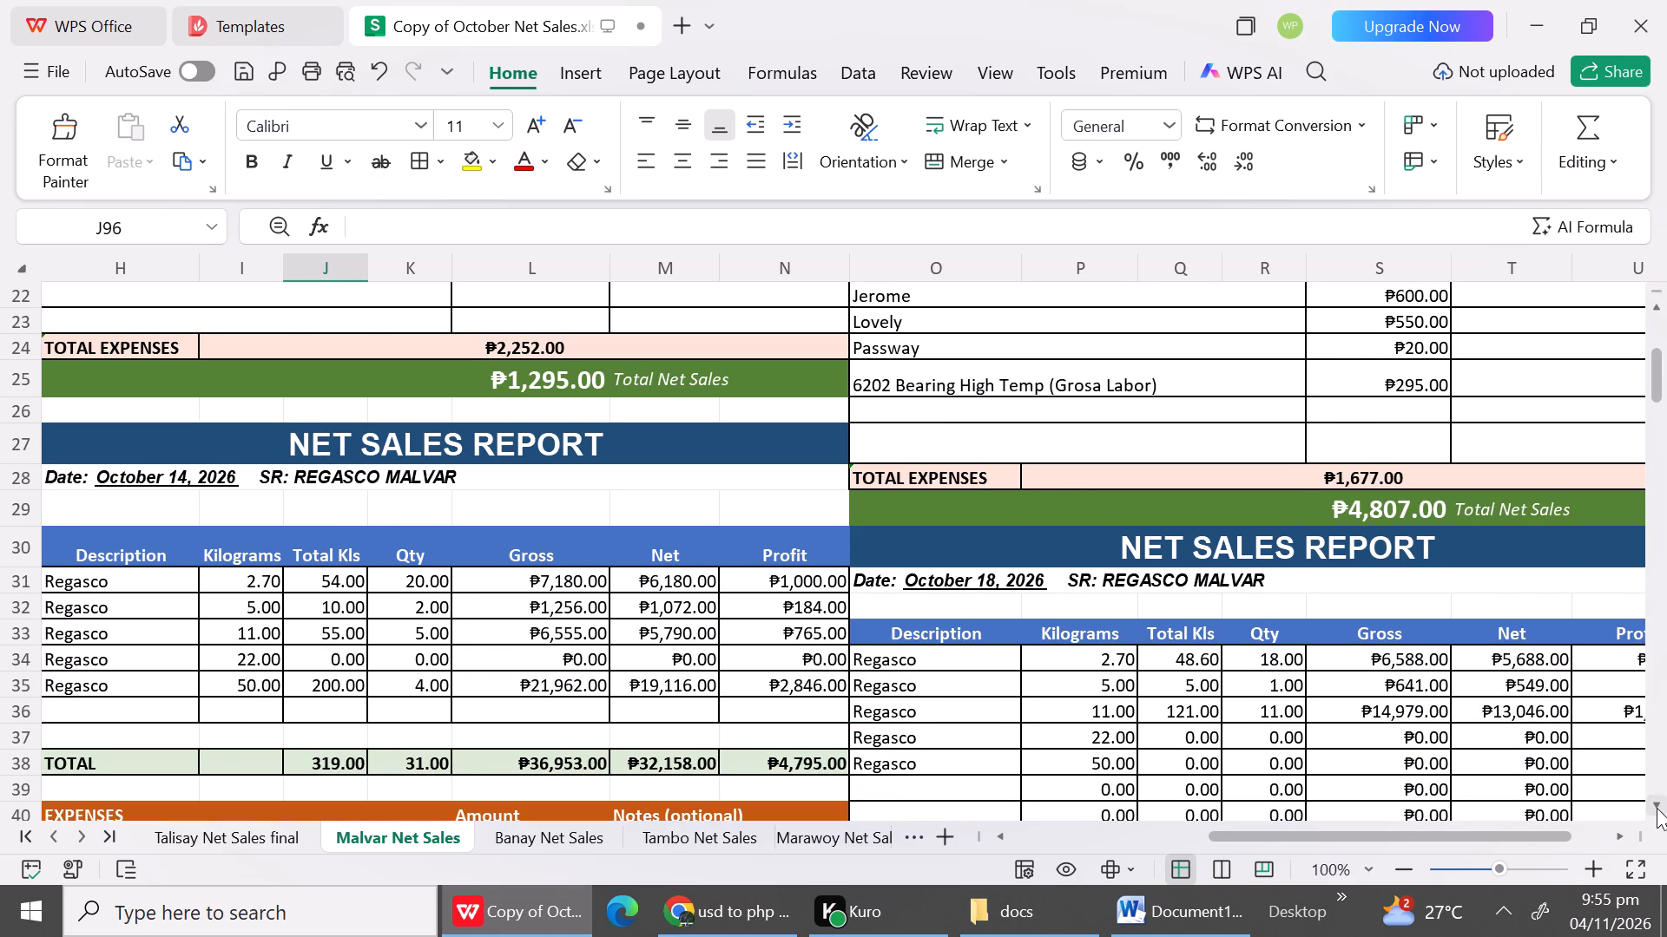
triple_click(1657, 808)
triple_click(1657, 808)
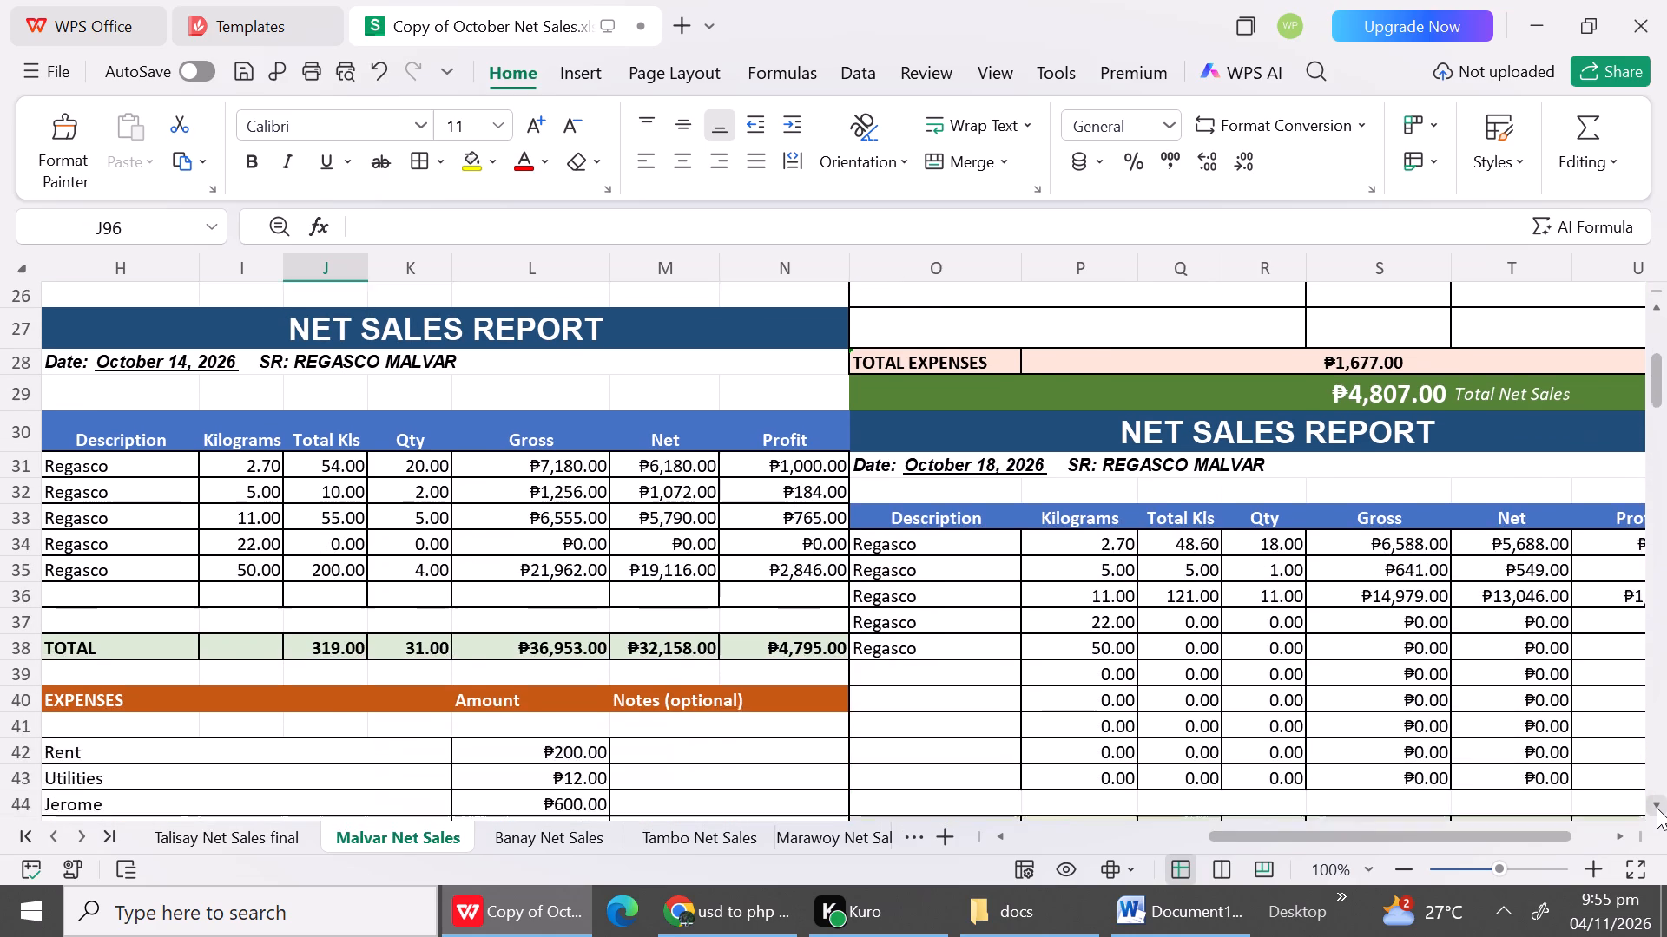
triple_click(1657, 808)
triple_click(1657, 808)
triple_click(1657, 808)
triple_click(1657, 808)
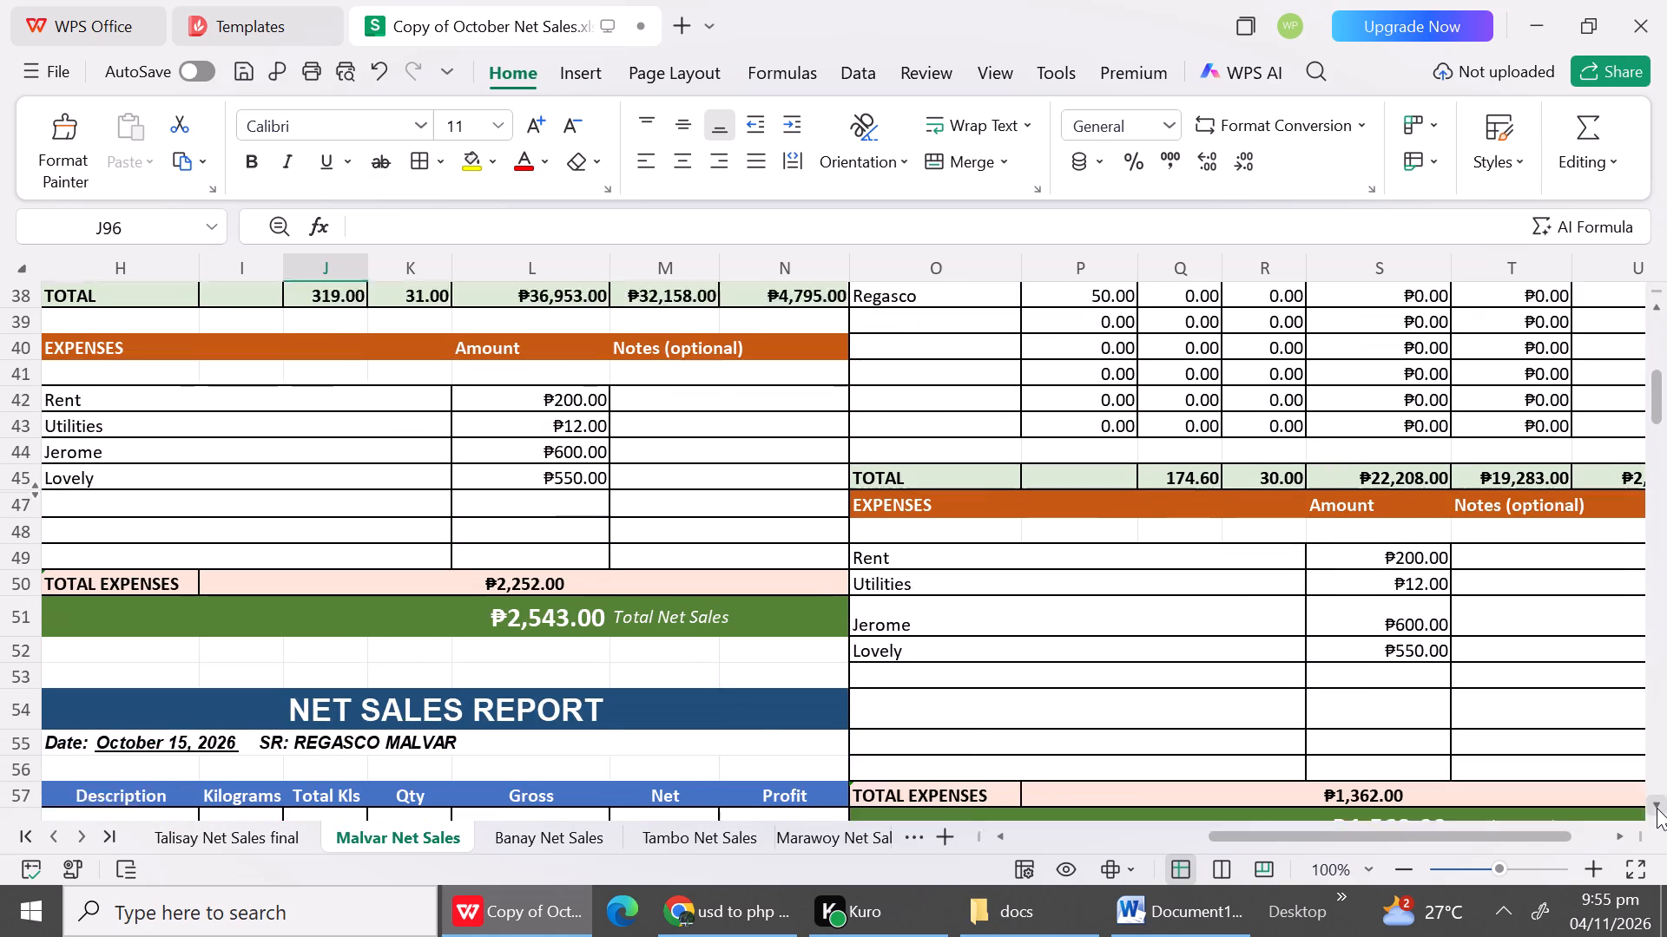
triple_click(1657, 808)
triple_click(1657, 808)
double_click(1657, 808)
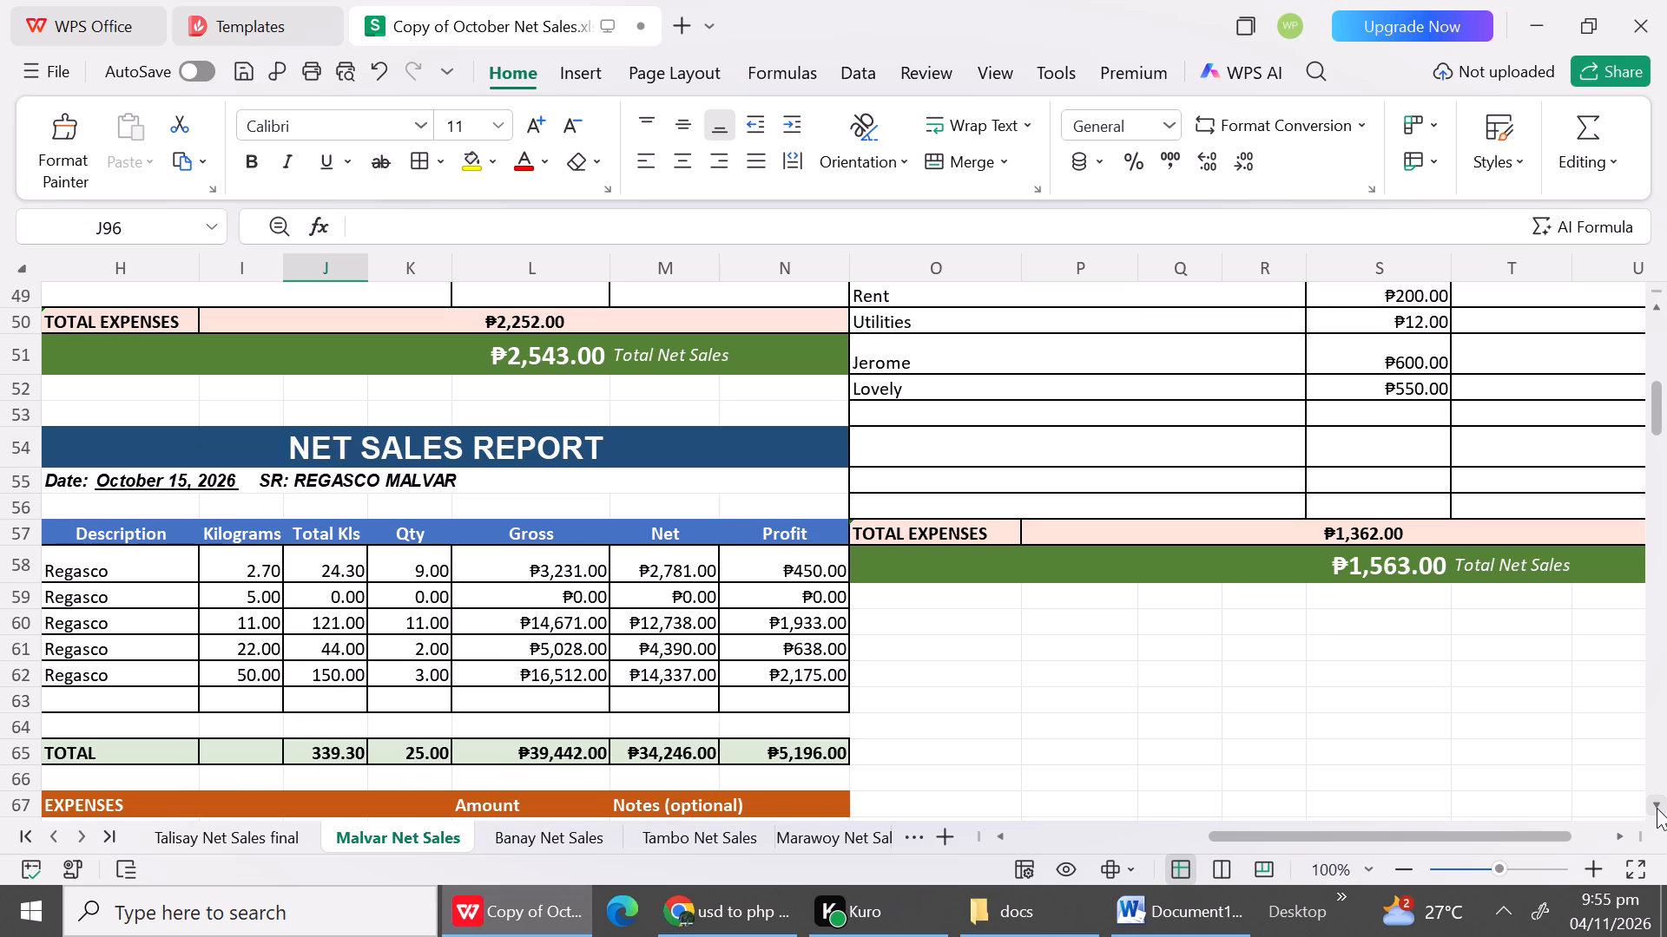
click(1657, 808)
triple_click(1657, 808)
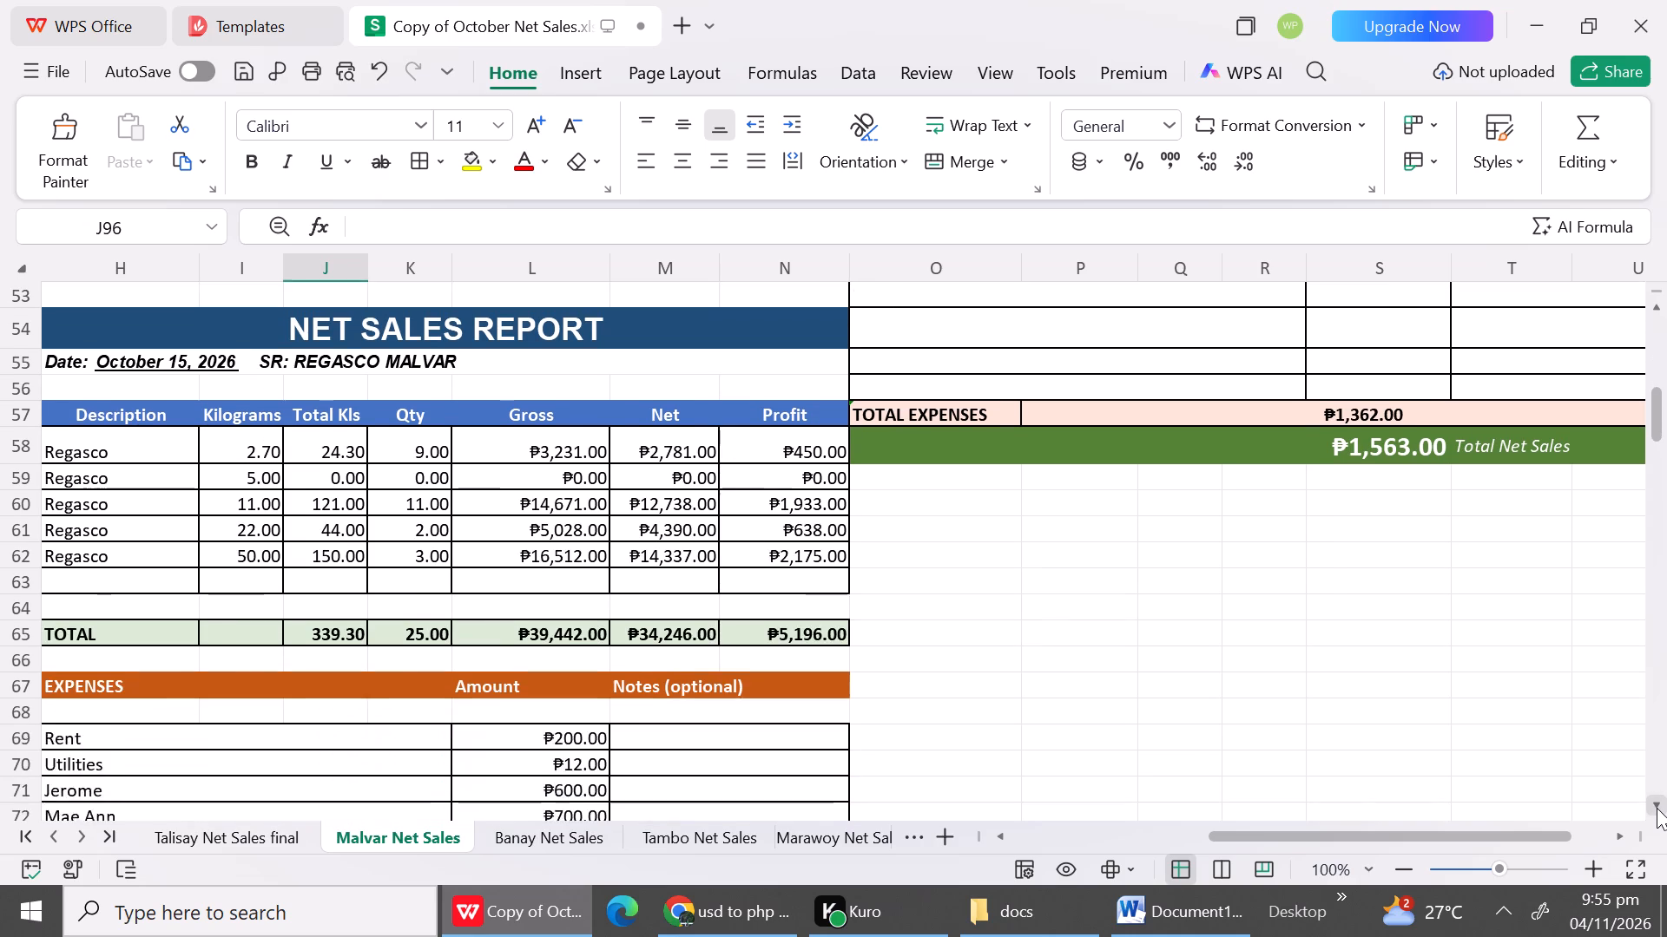
triple_click(1657, 808)
triple_click(1657, 808)
triple_click(1657, 808)
triple_click(1657, 808)
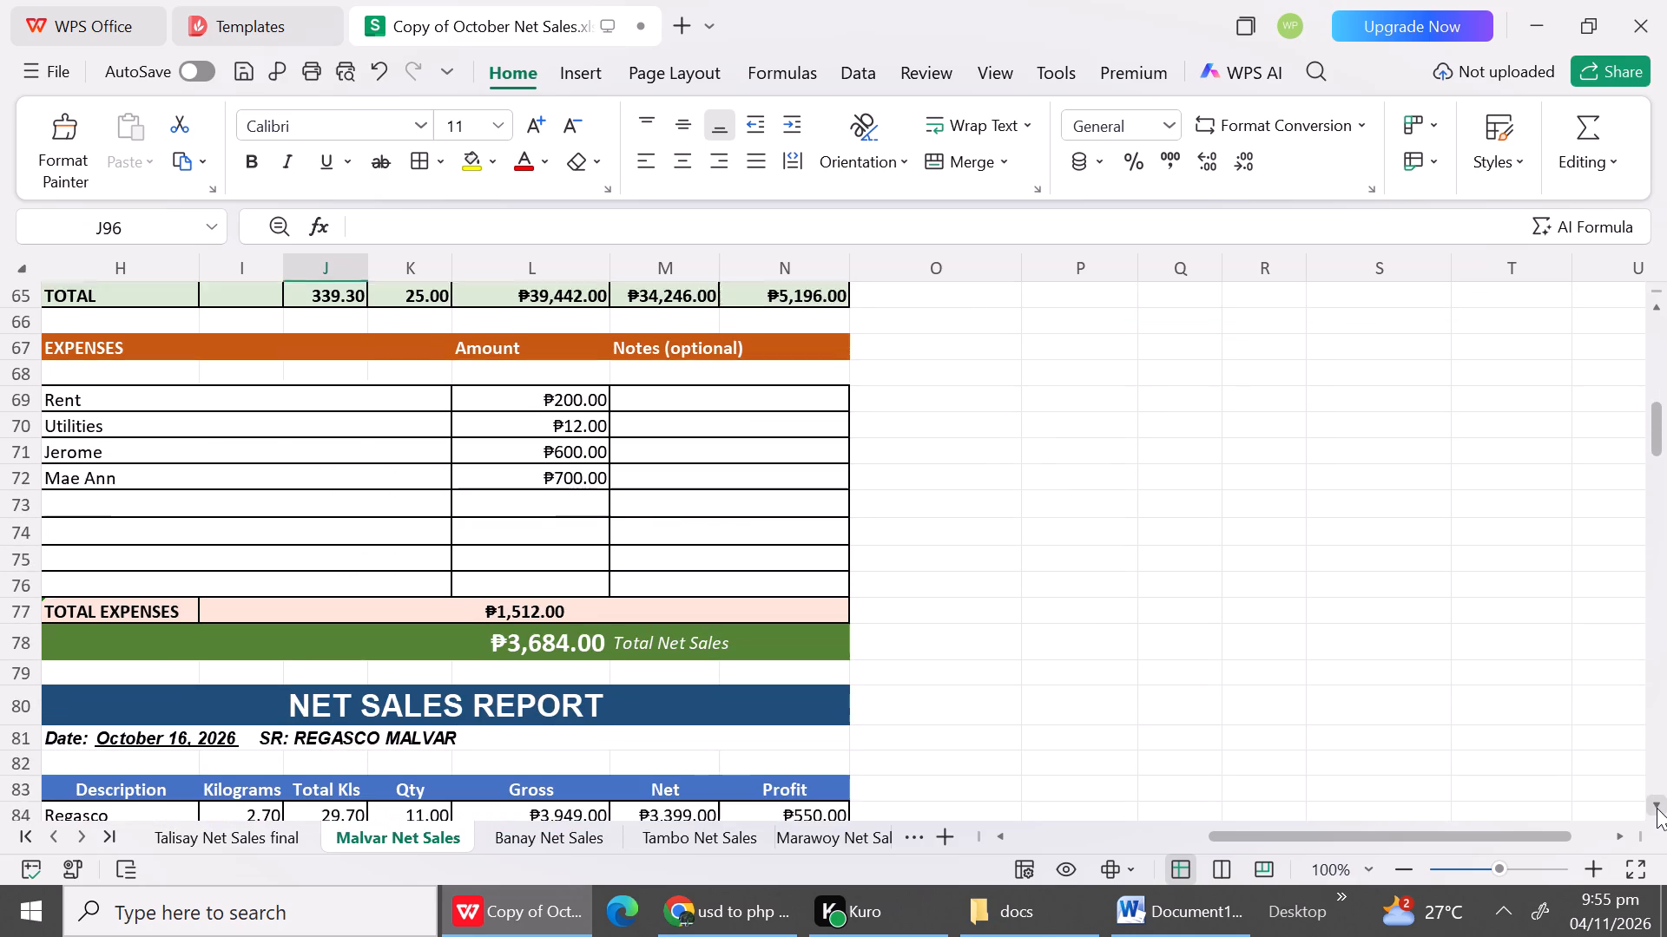
triple_click(1657, 808)
triple_click(1657, 808)
triple_click(1657, 808)
triple_click(1657, 808)
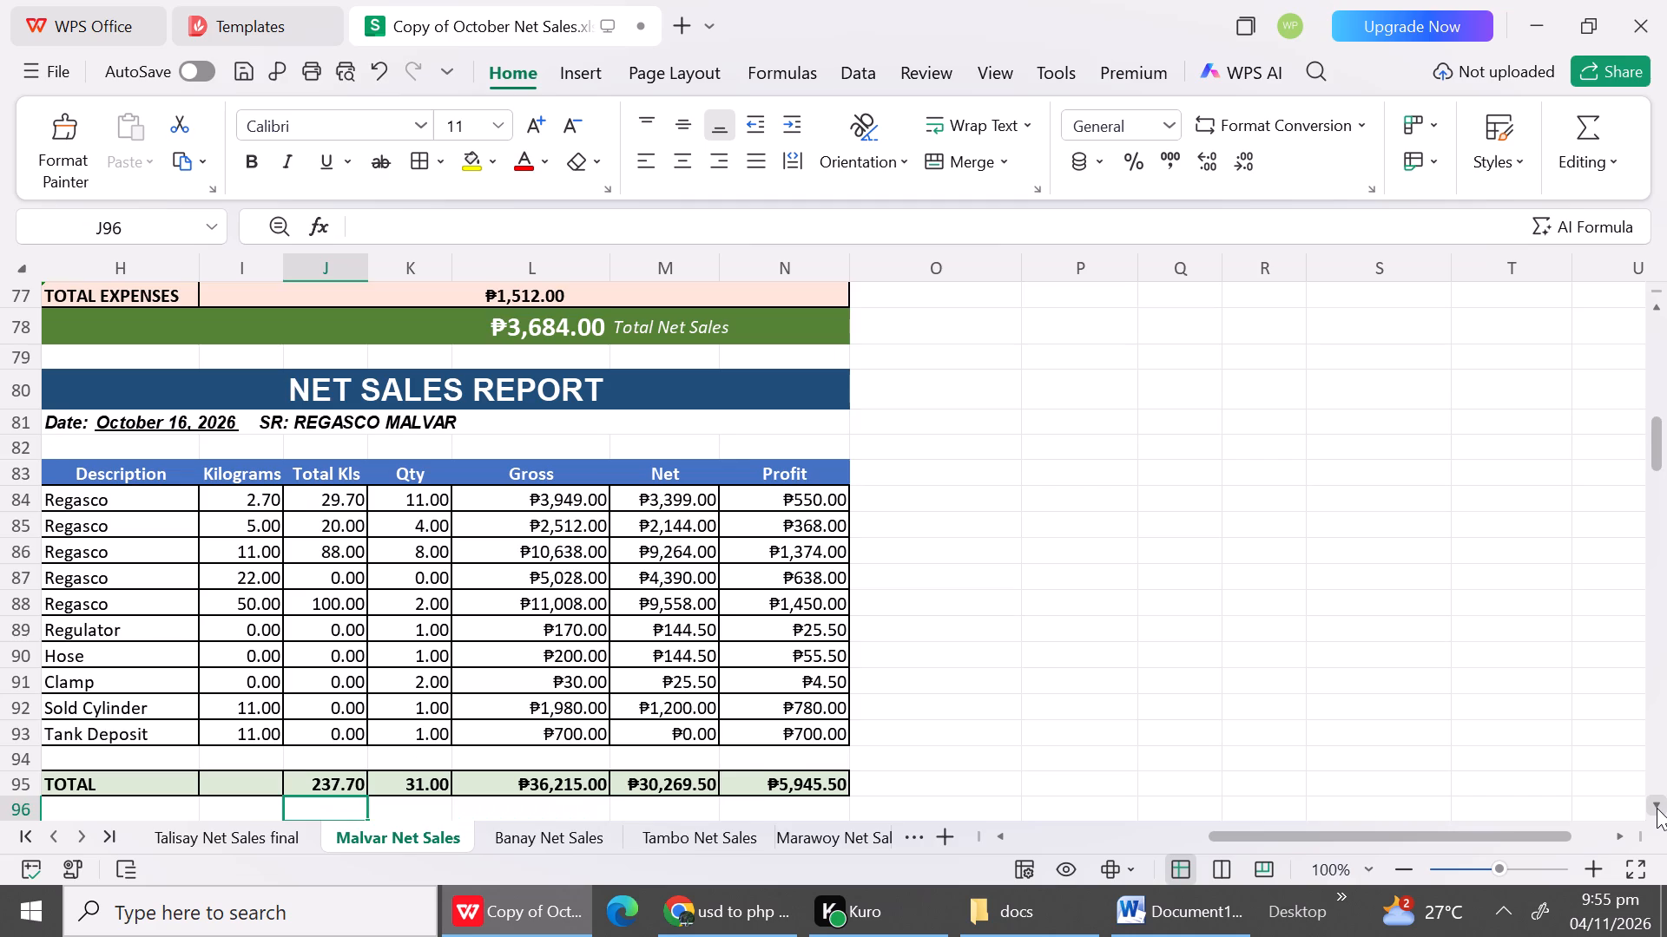
triple_click(1657, 808)
triple_click(1657, 808)
triple_click(1657, 808)
triple_click(1657, 808)
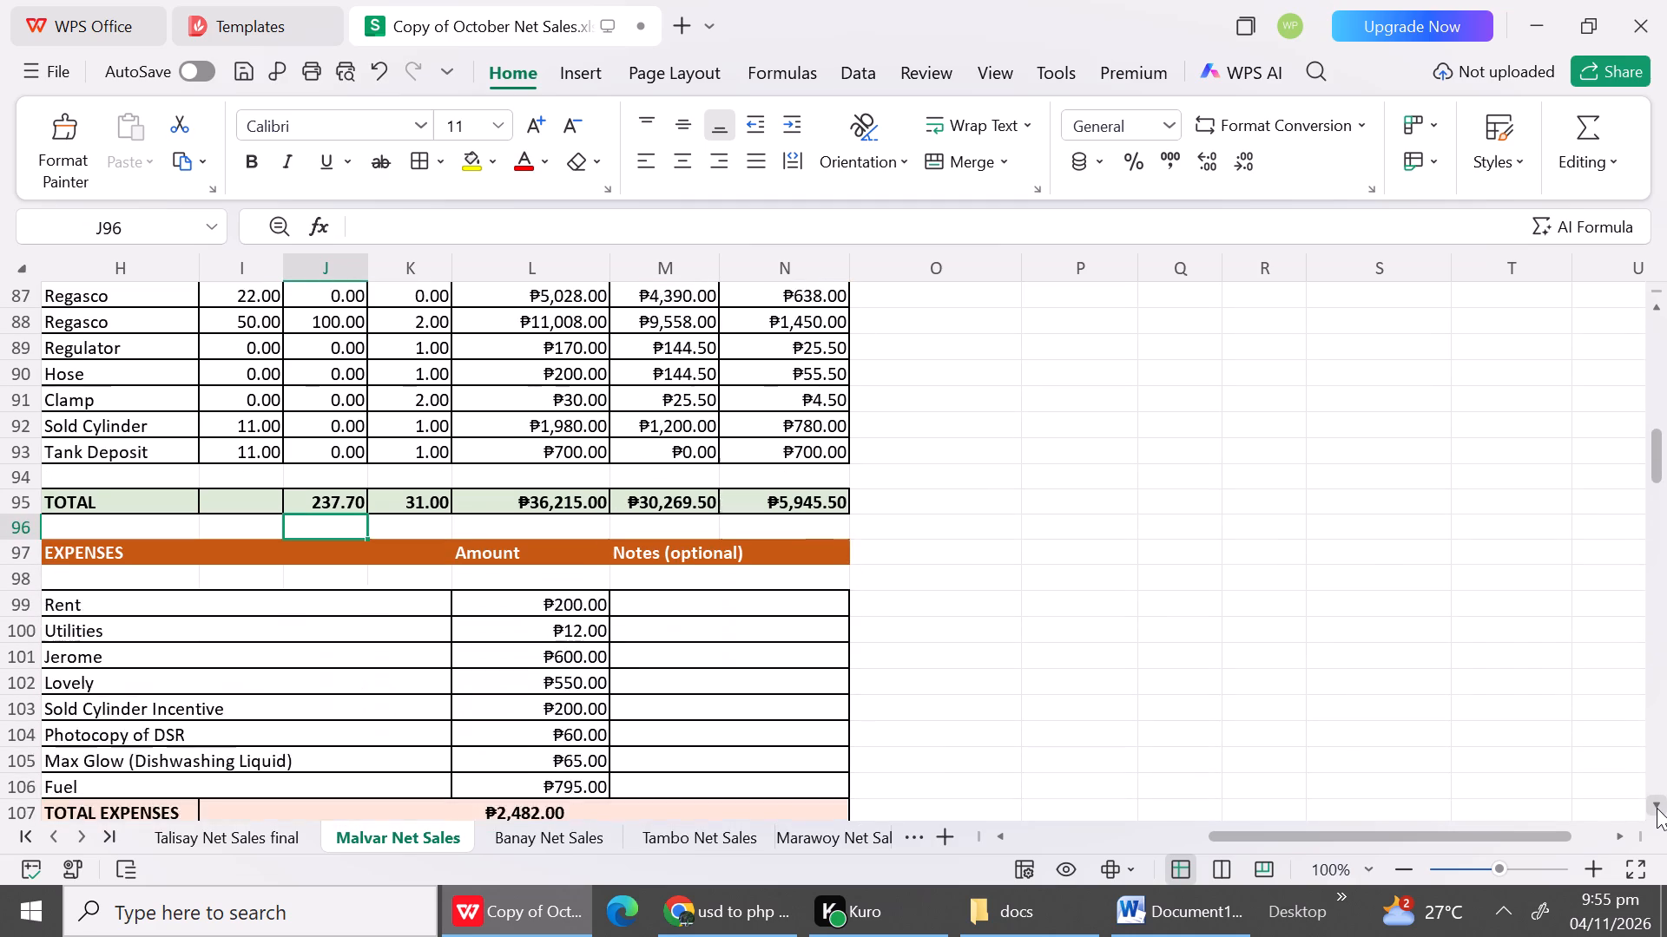
double_click(1657, 808)
triple_click(1661, 370)
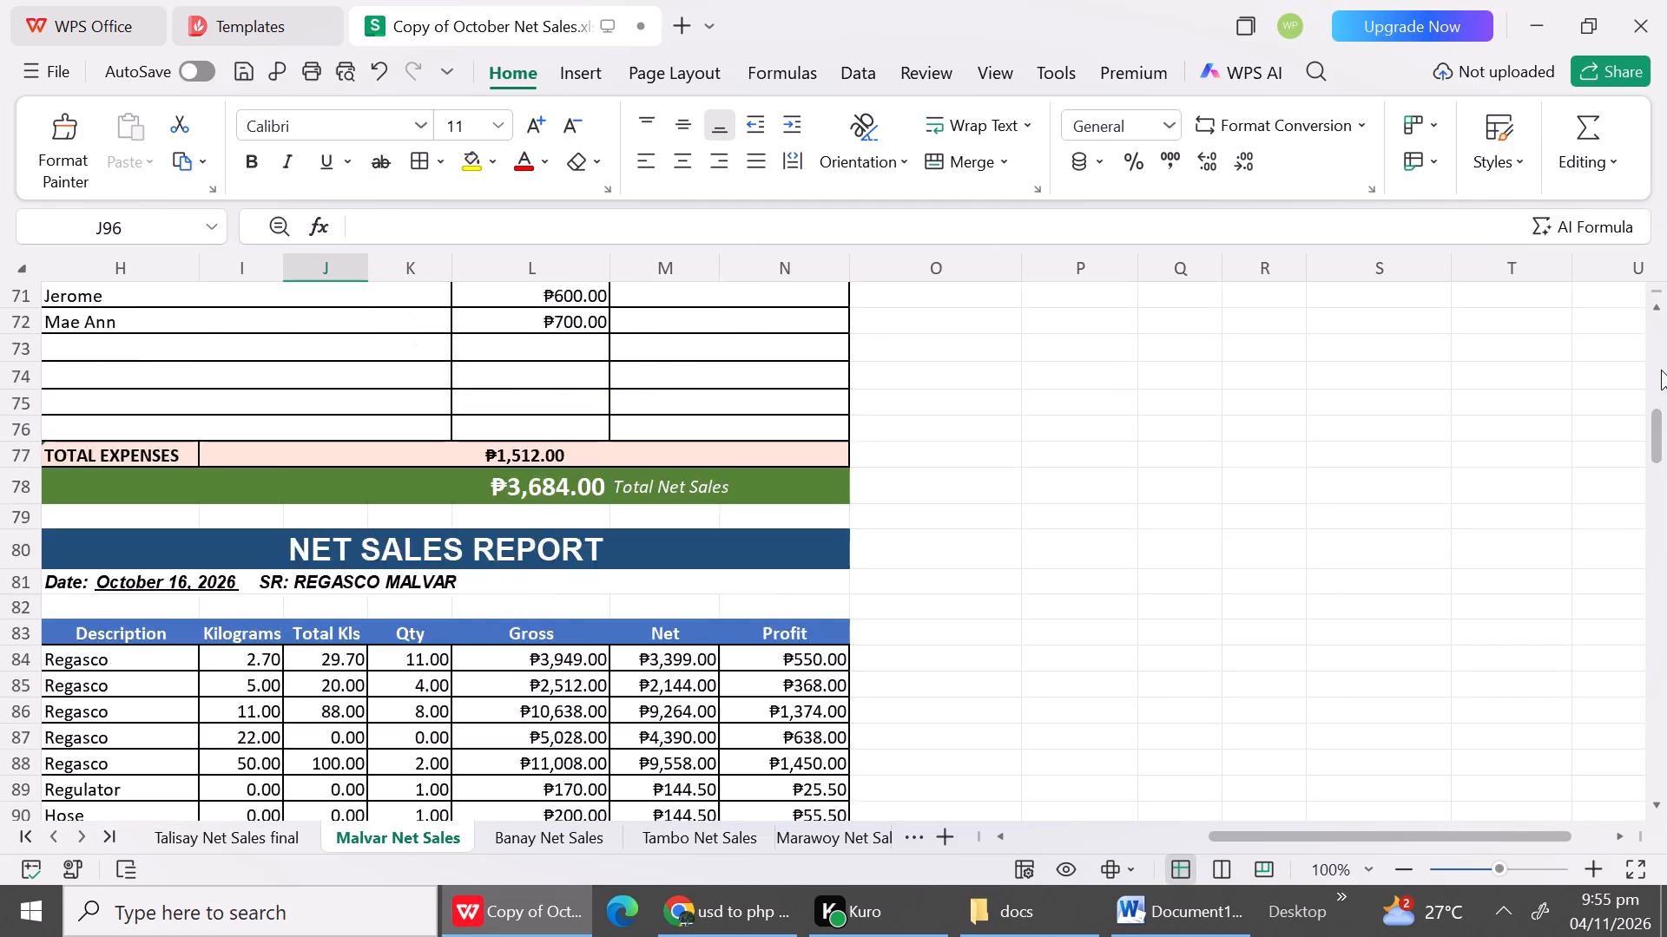
Copy the October 13 to October 16 reports, H1:N108 on the Malvar Net Sales sheet, to the end of the Word document.
drag(1661, 370, 1656, 262)
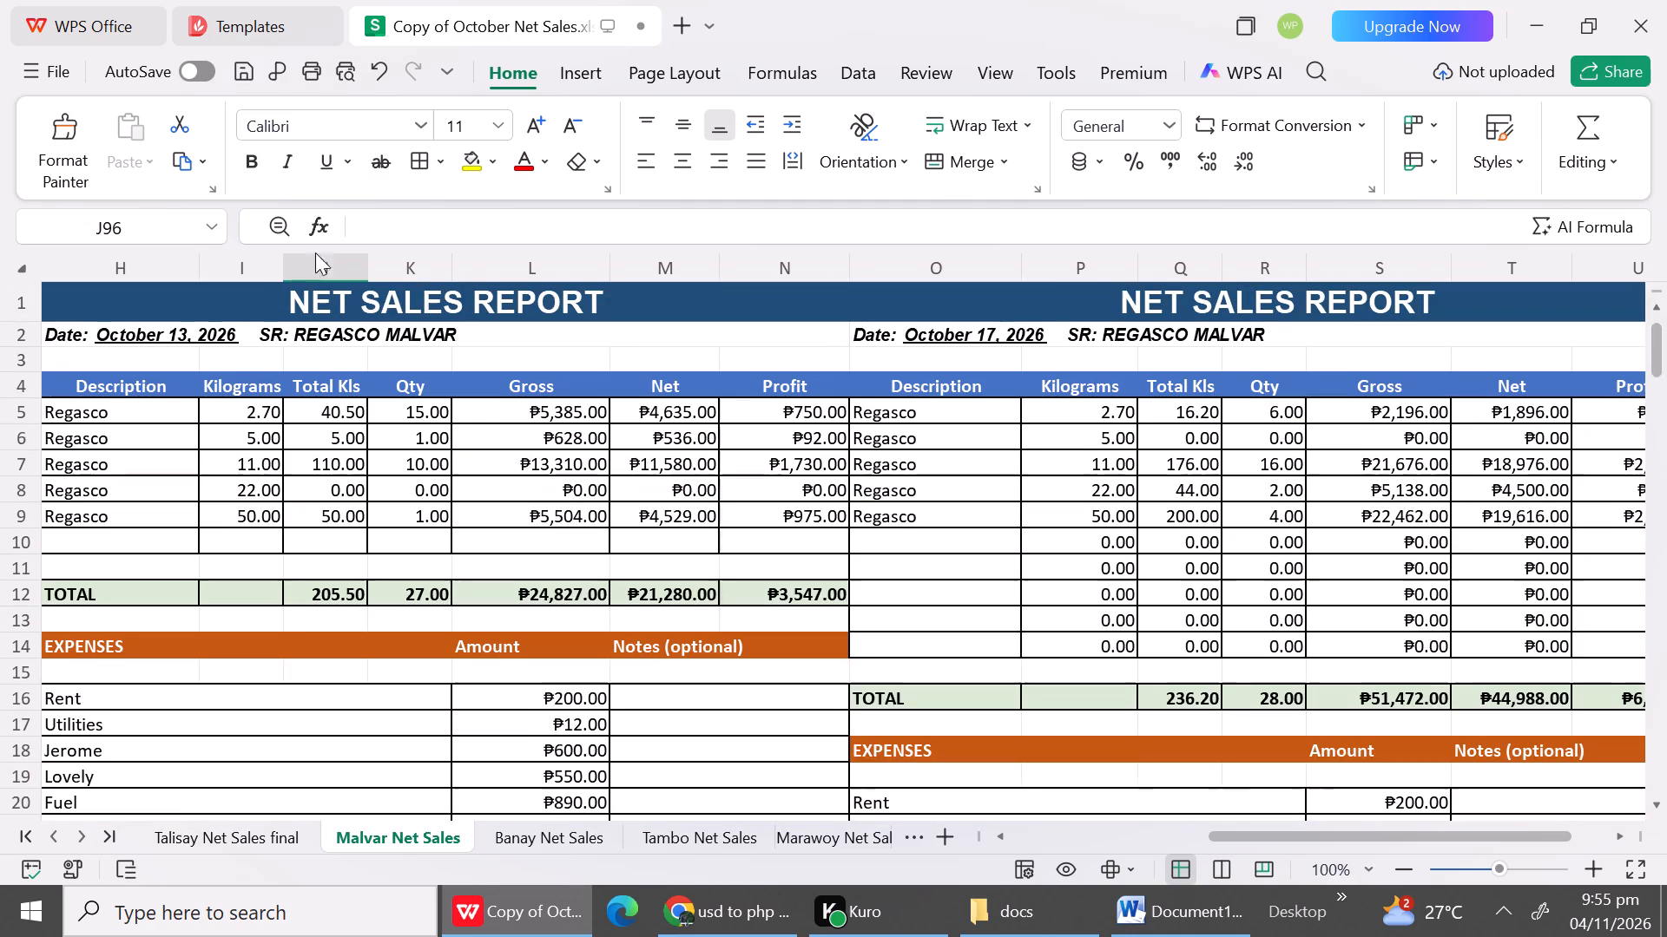
drag(76, 300, 435, 908)
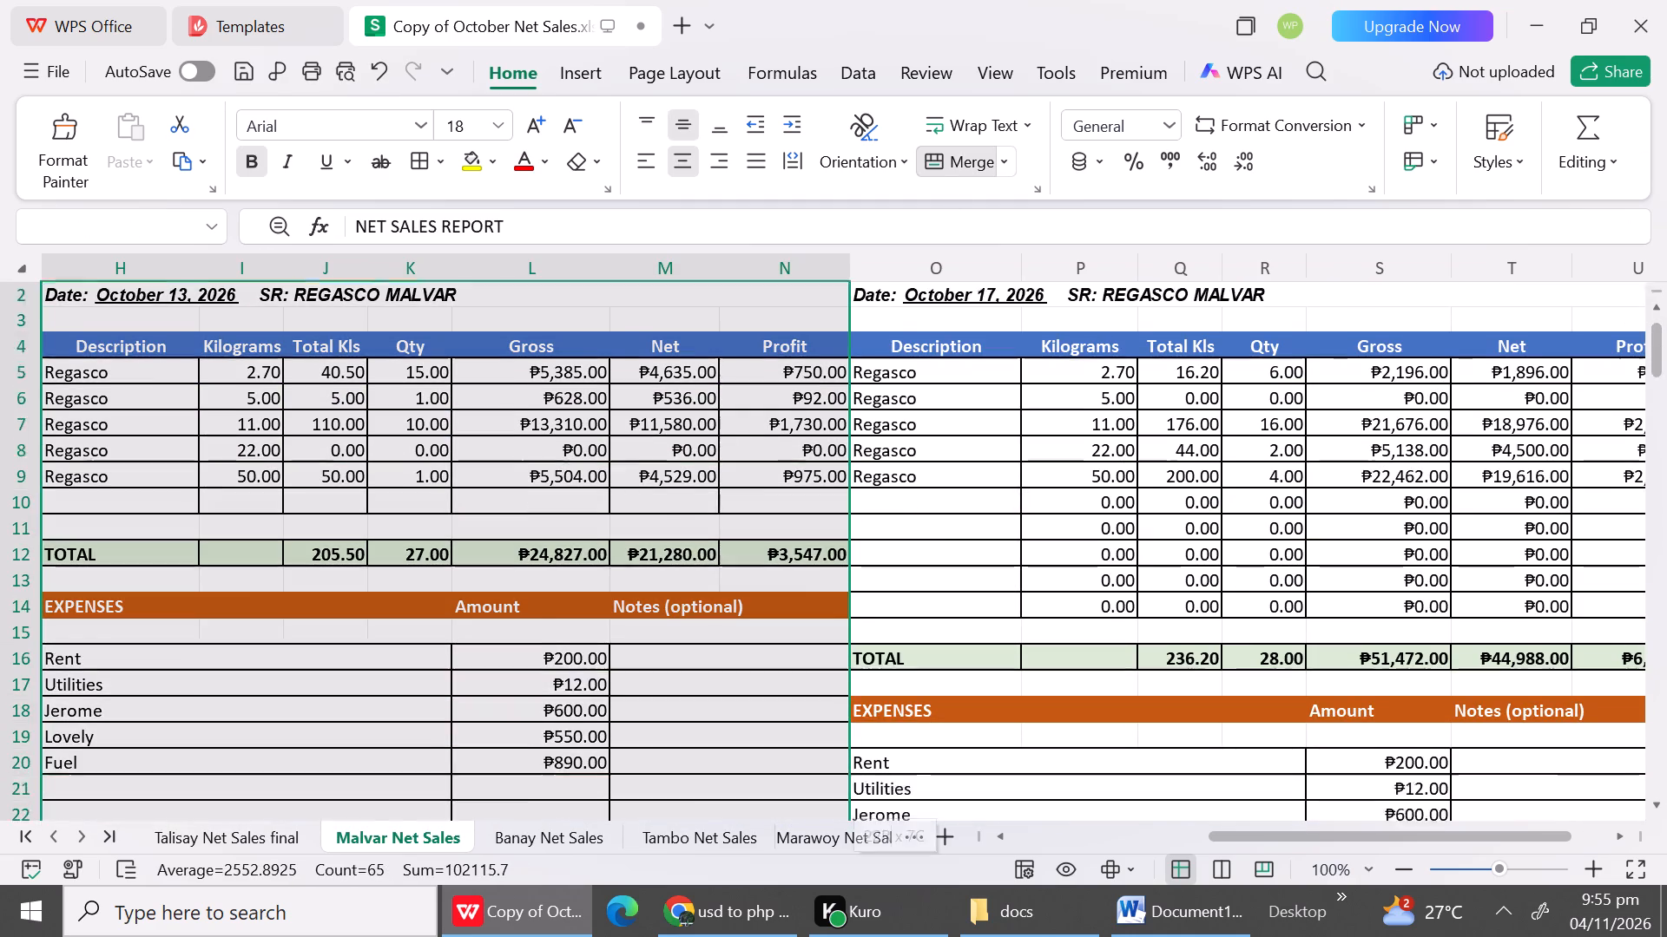
drag(435, 908, 522, 808)
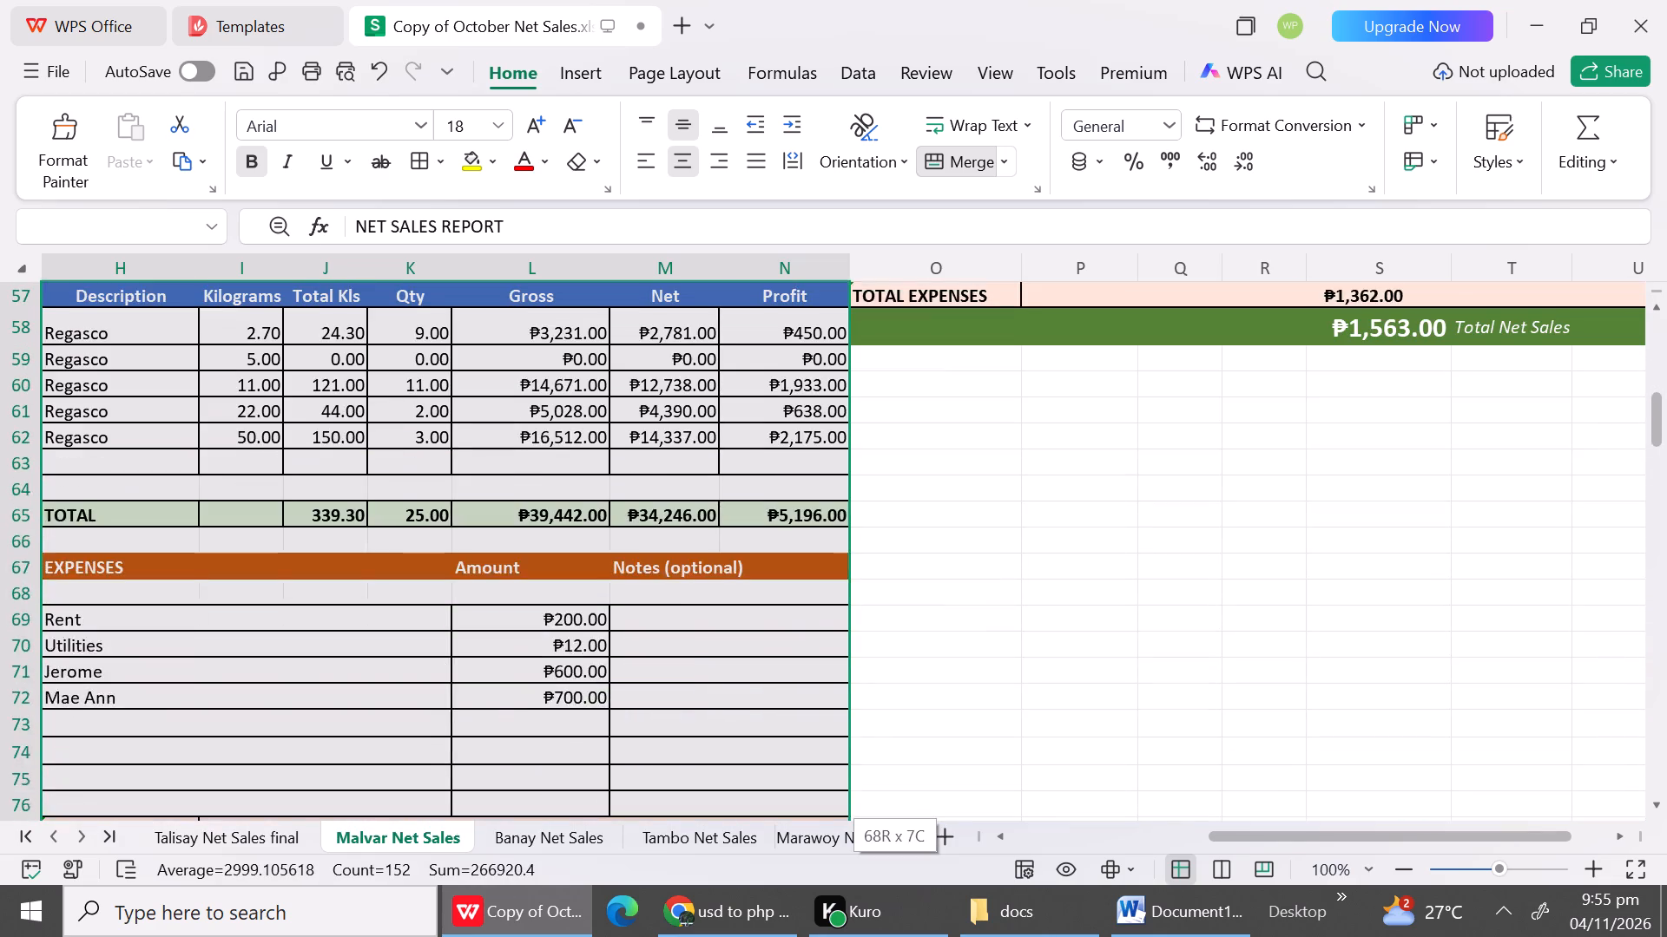
drag(522, 808, 636, 936)
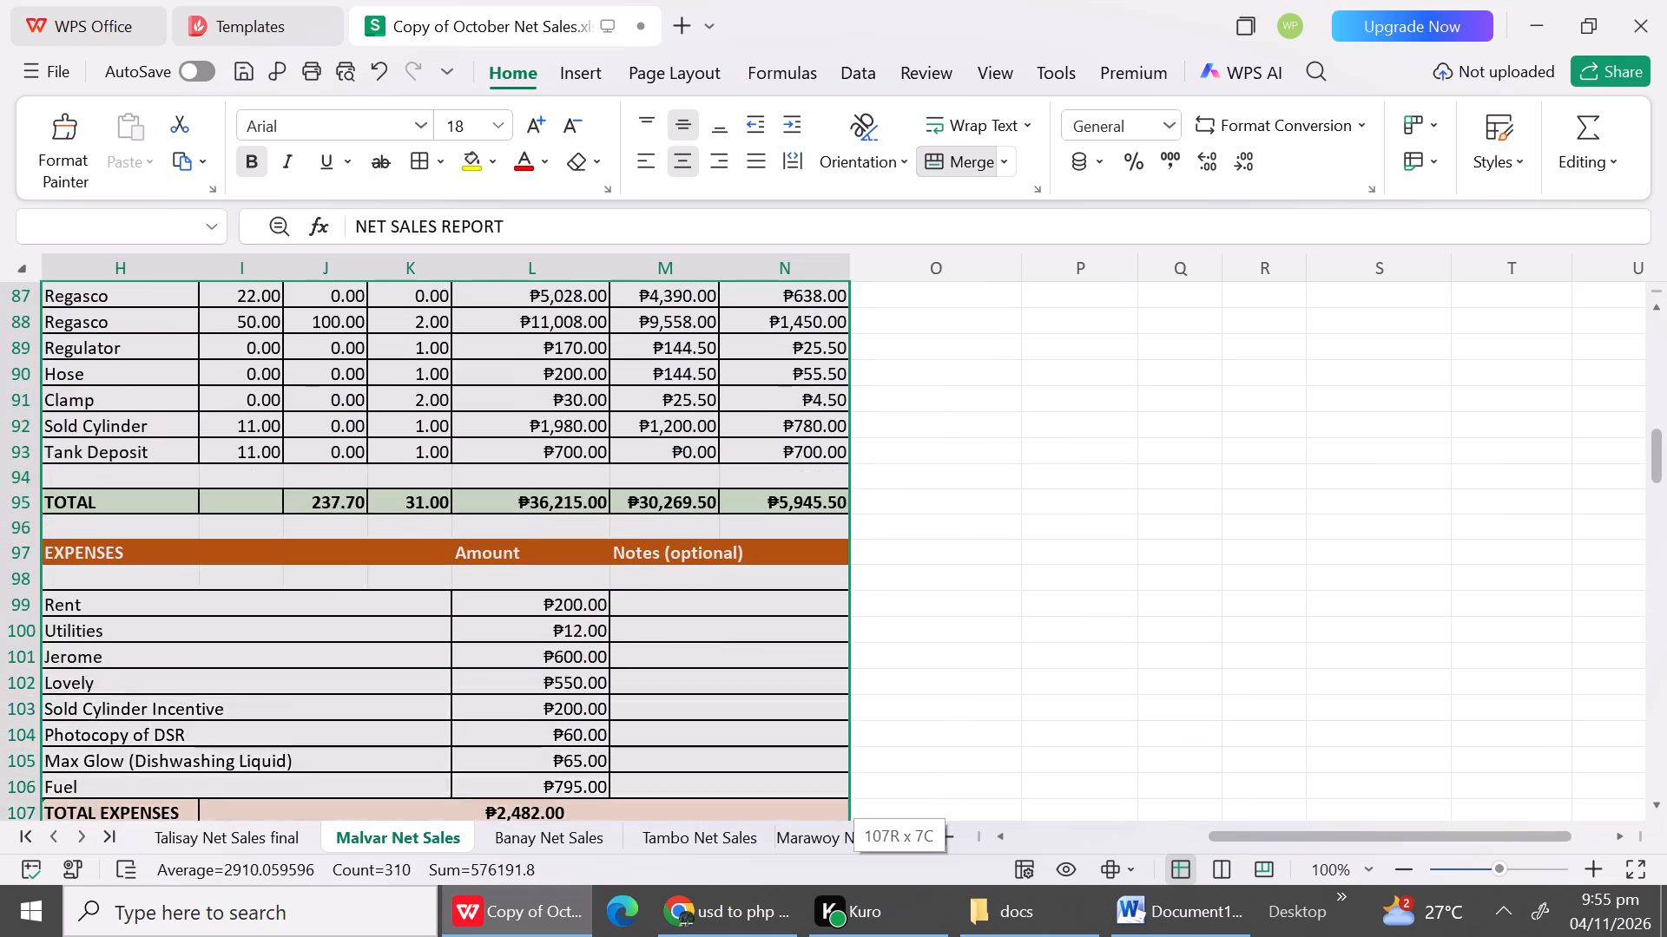
drag(636, 936, 656, 665)
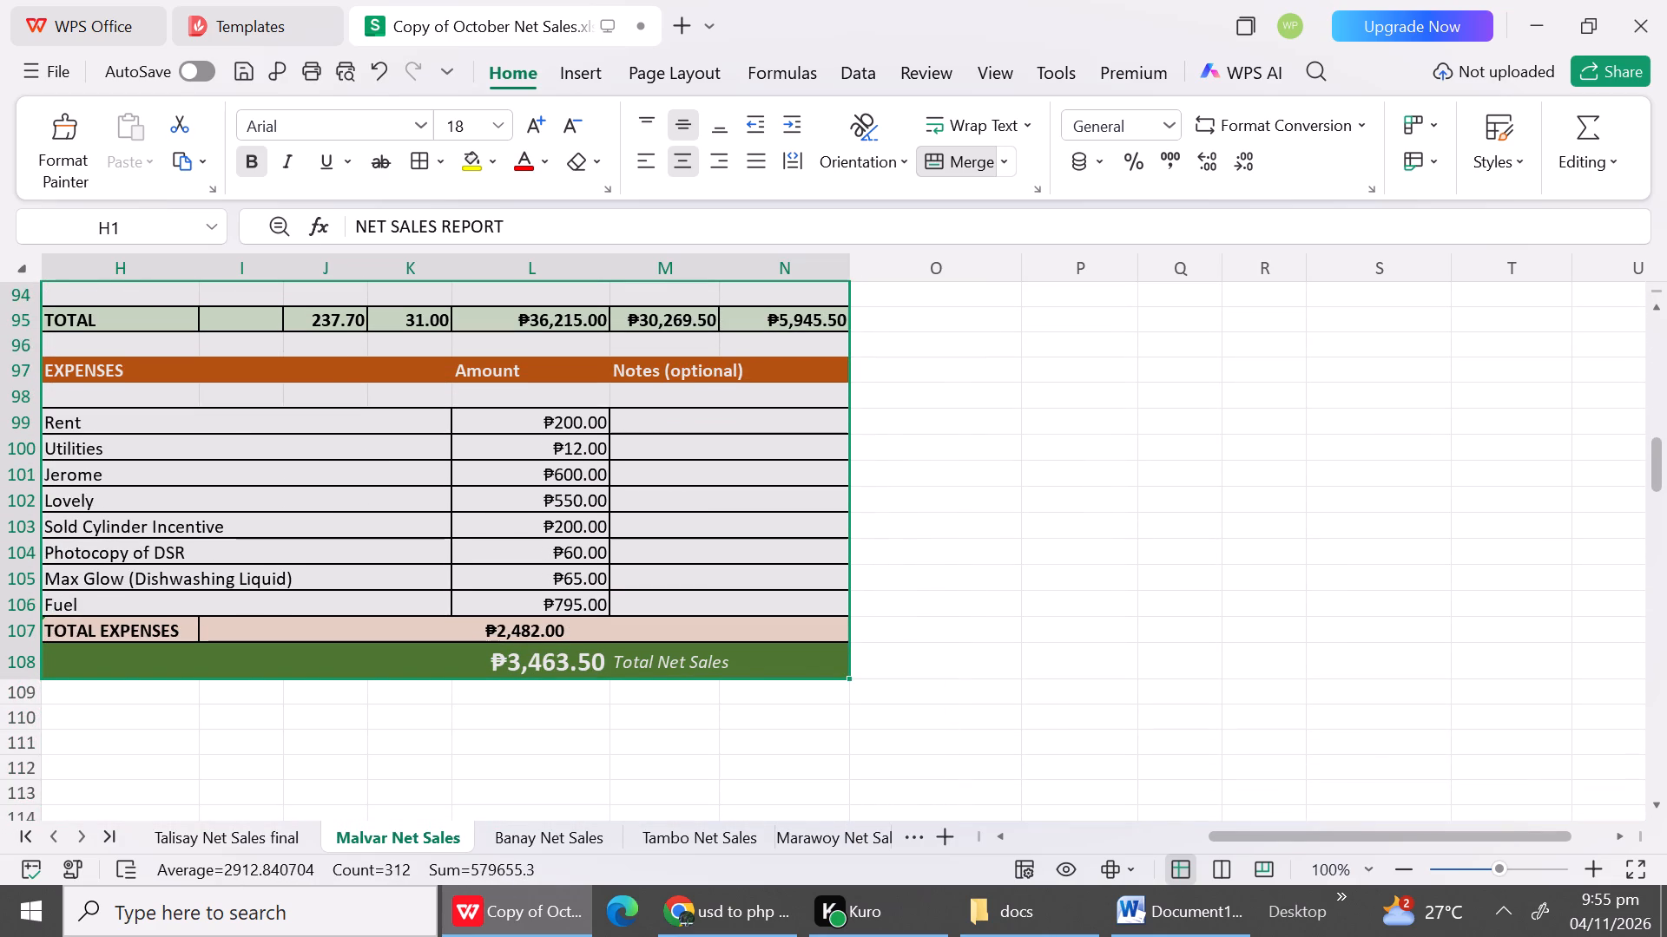
key(ctrl+c)
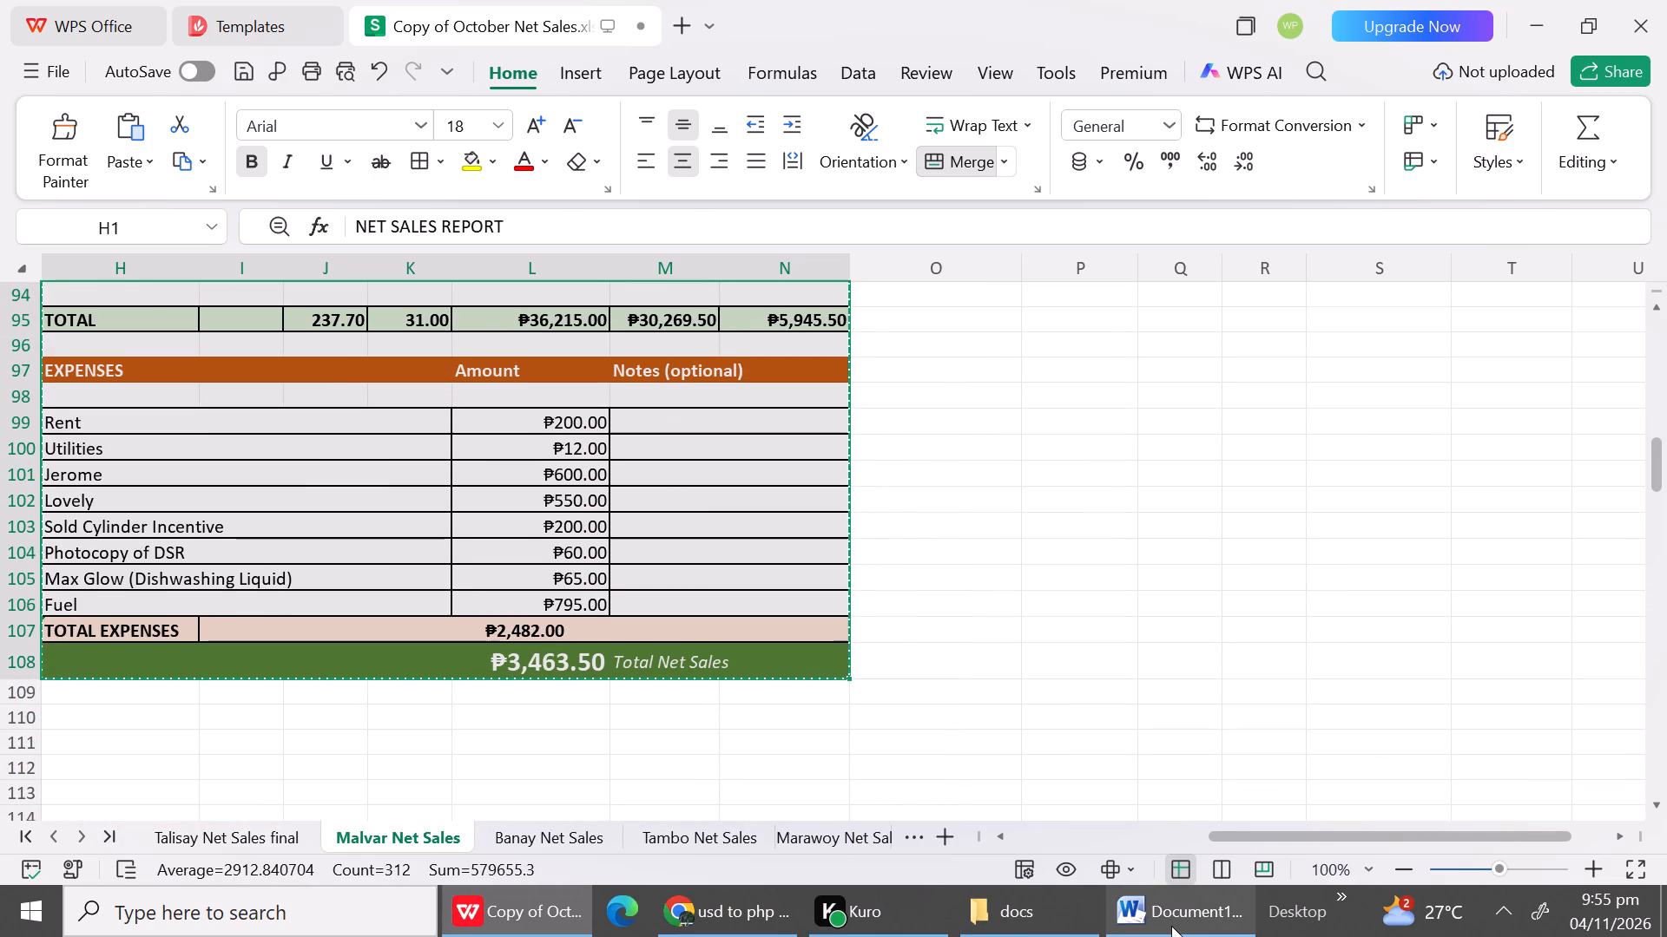
click(1171, 926)
key(ctrl+v)
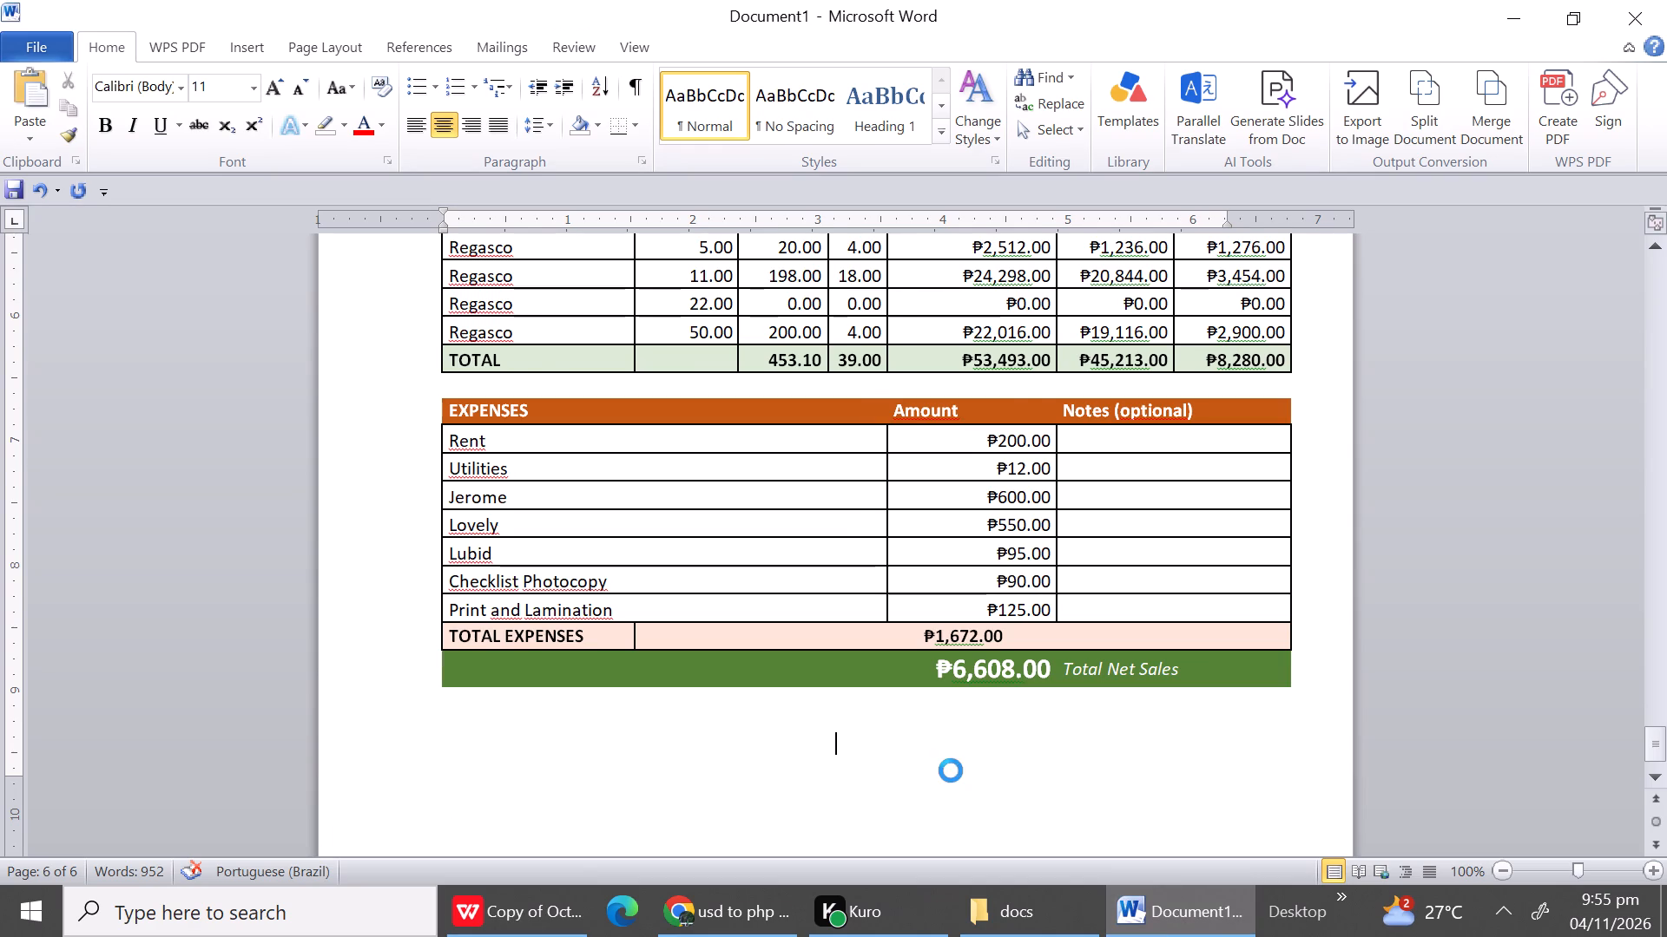
Add an empty paragraph between the October 12 report and the October 13 heading so the heading starts on the following page.
click(1654, 315)
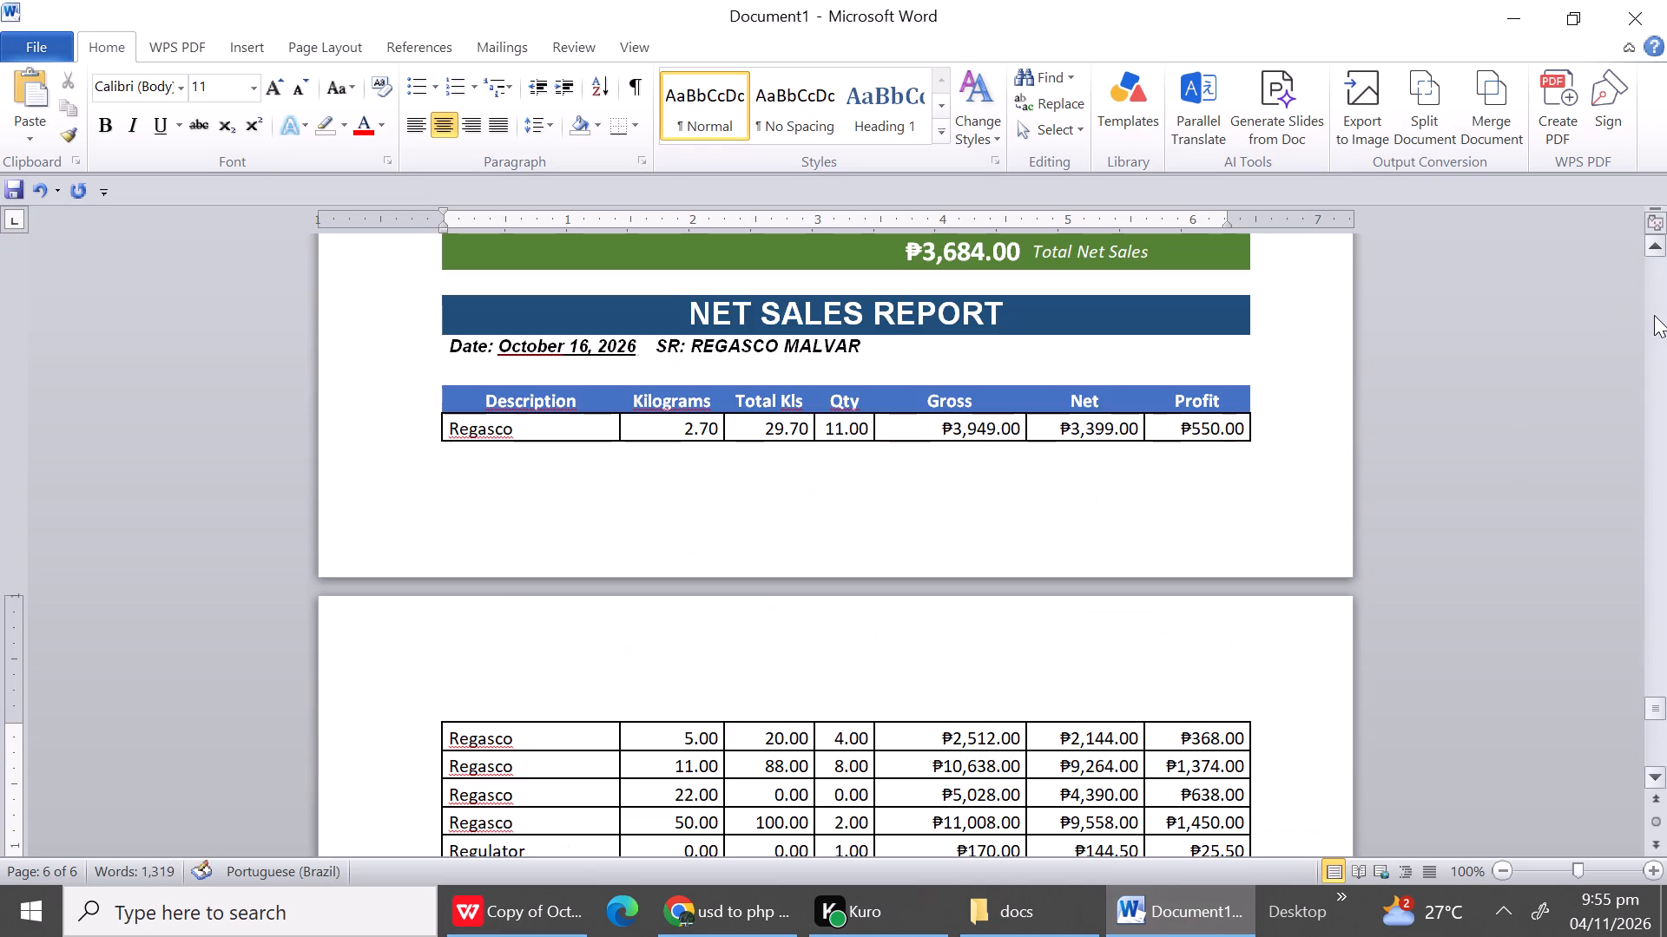
click(1654, 315)
click(1654, 315)
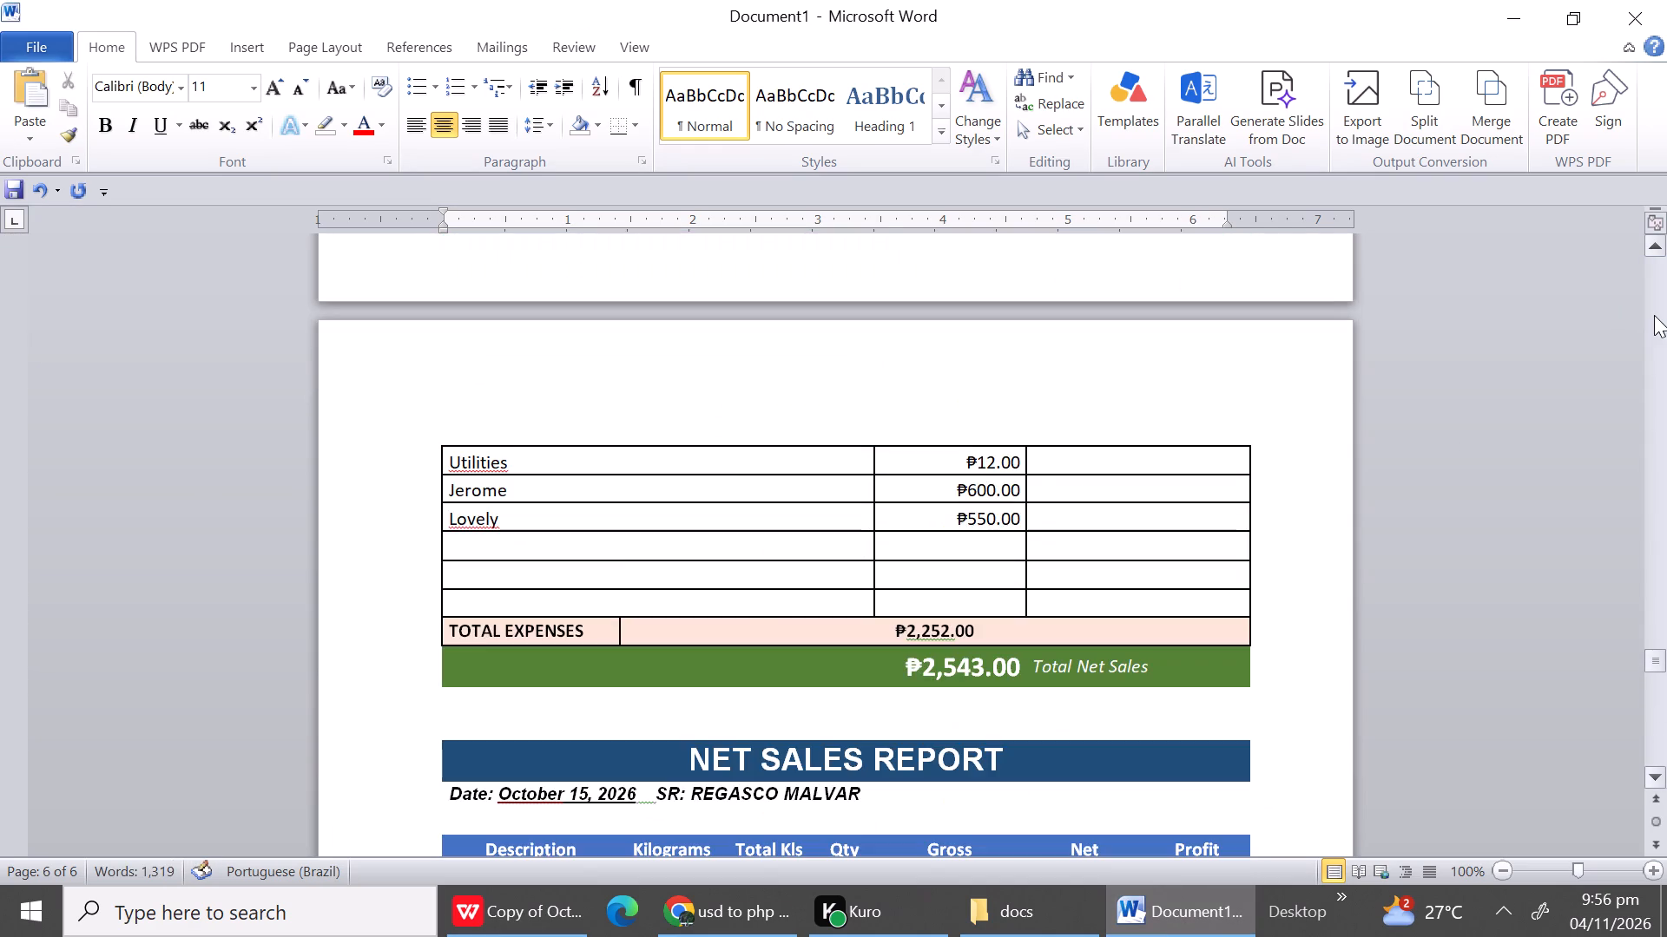
click(1654, 315)
click(1654, 315)
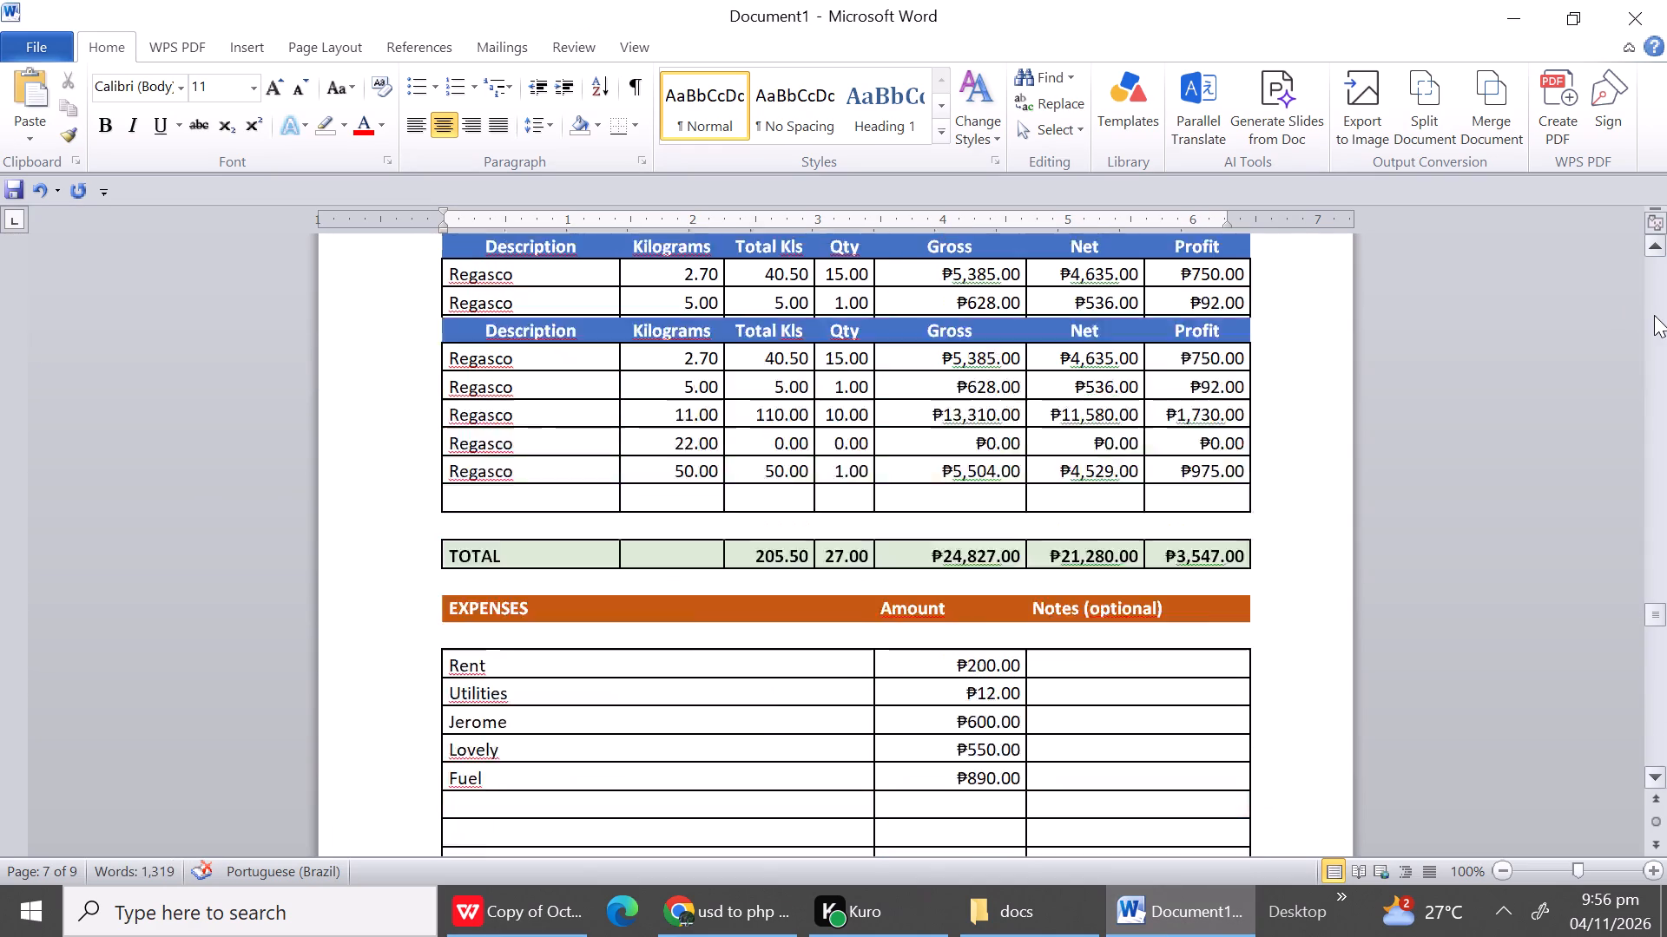
click(1654, 315)
click(1654, 315)
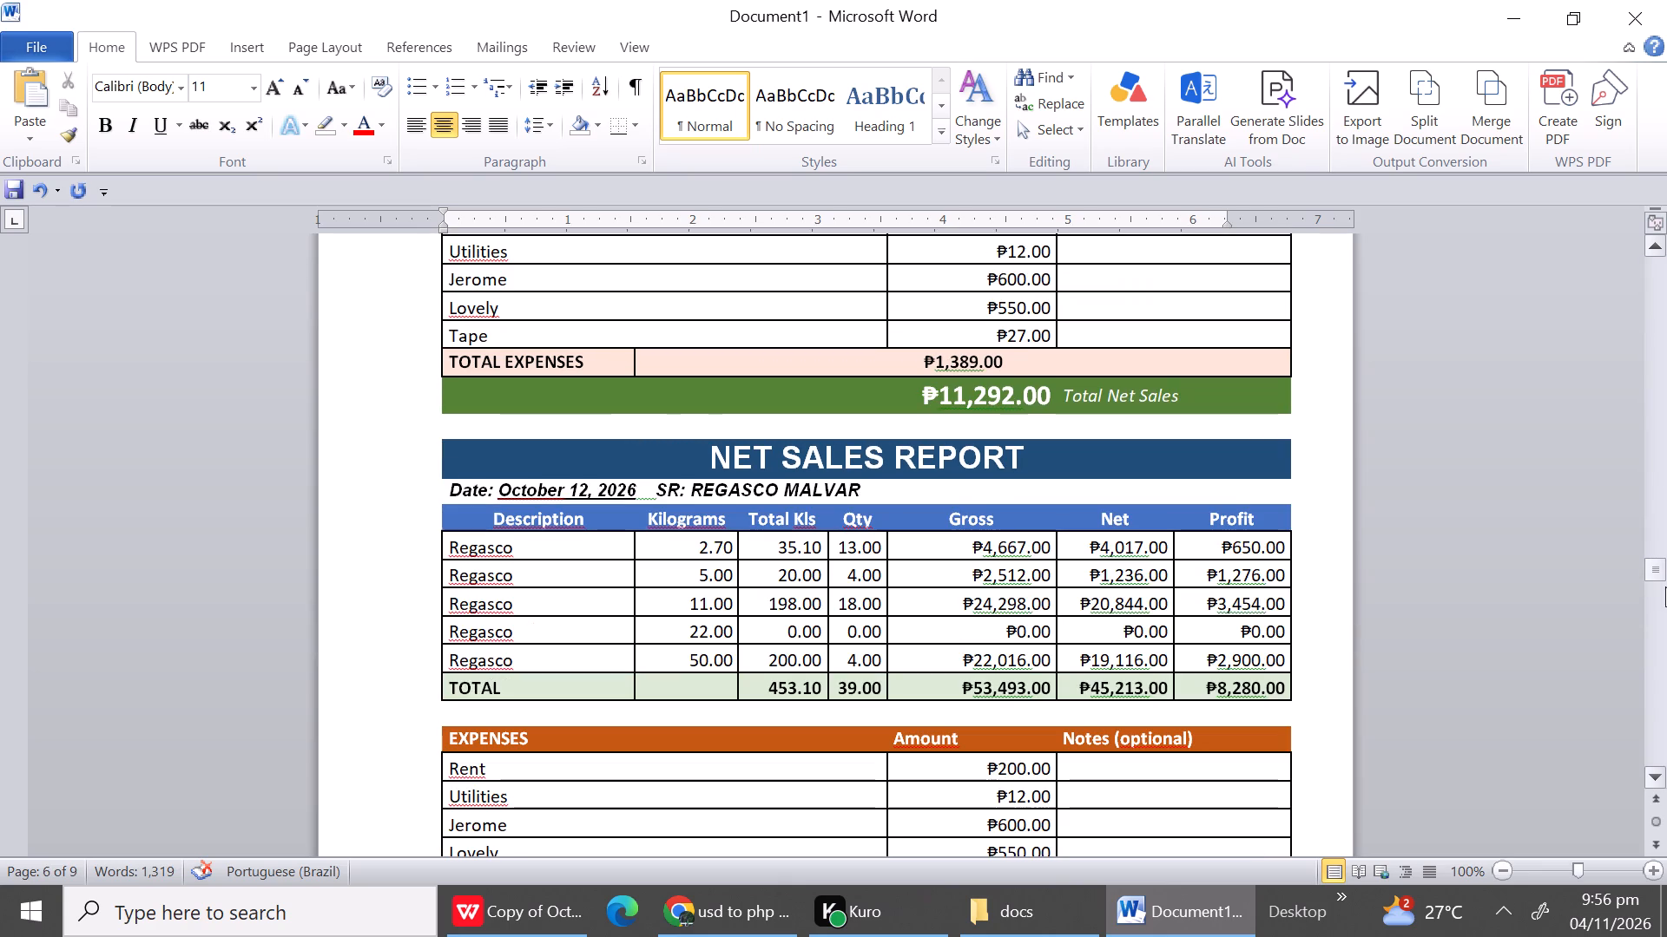
triple_click(1657, 772)
double_click(1657, 772)
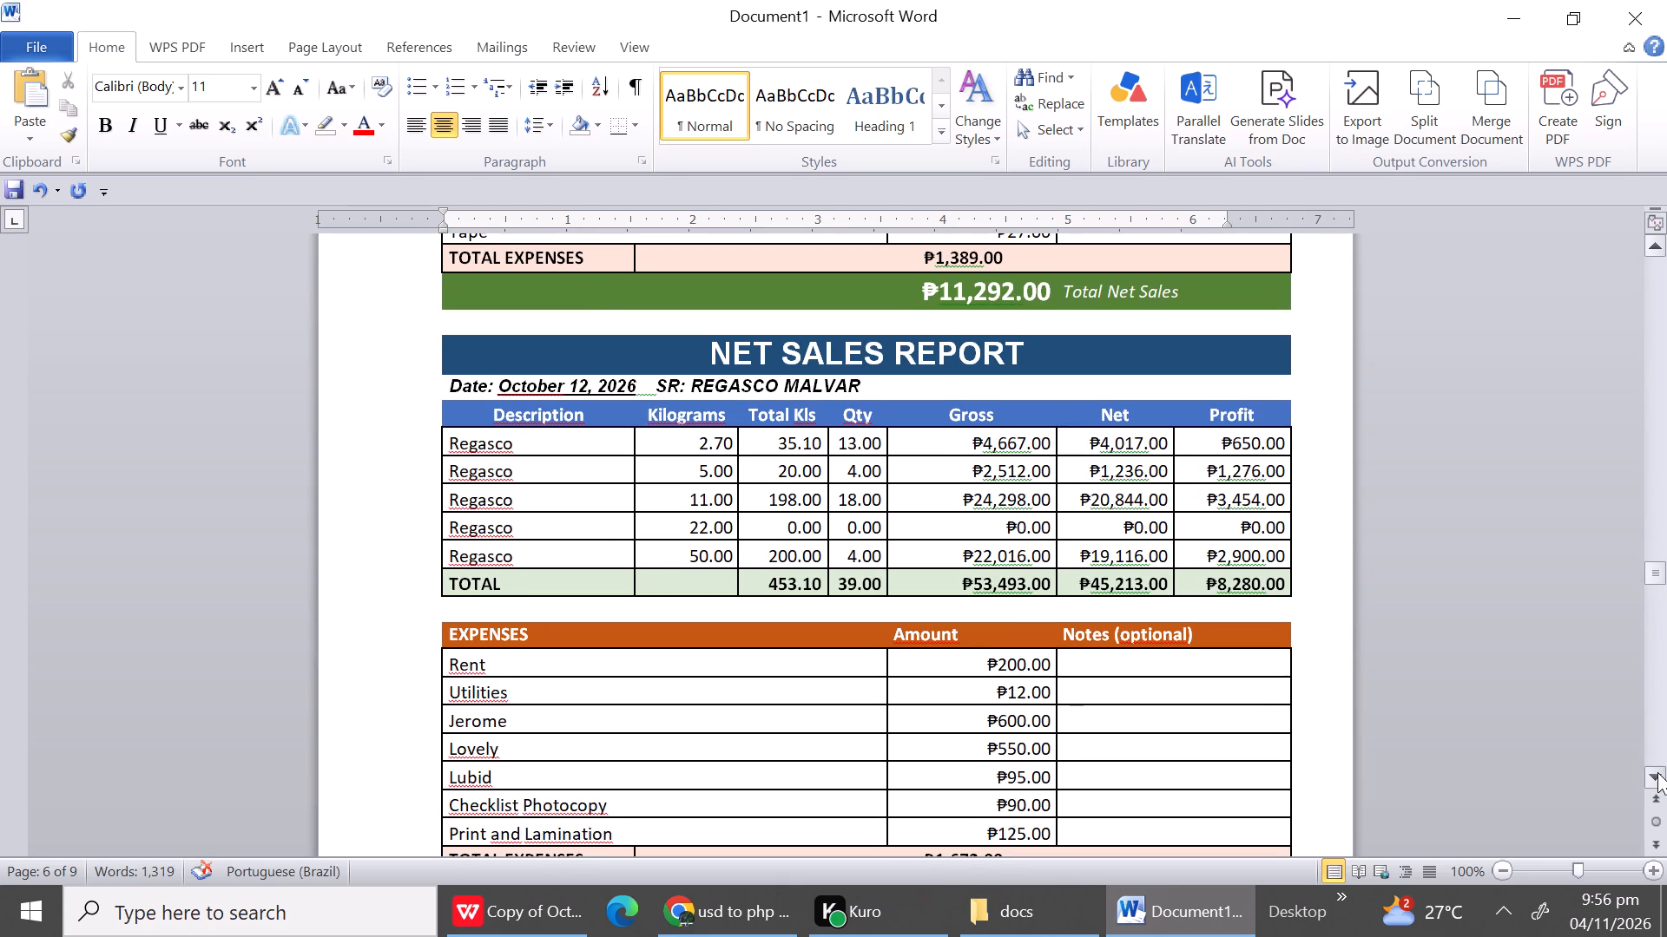
click(1657, 766)
click(1657, 766)
click(1657, 766)
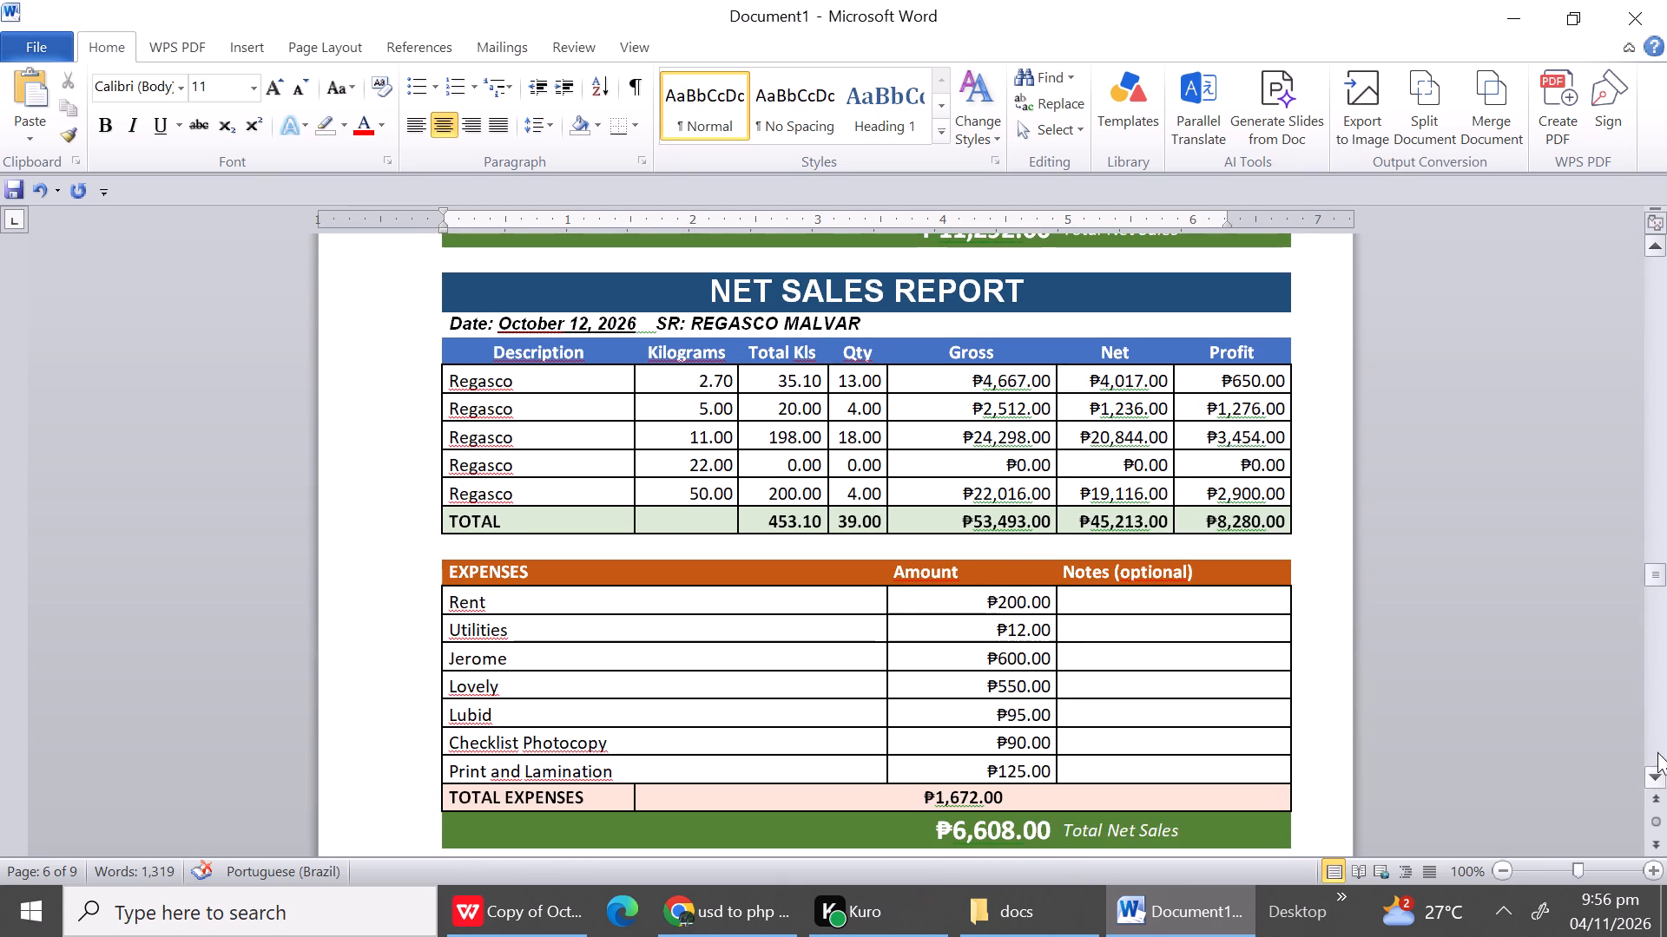
click(1657, 752)
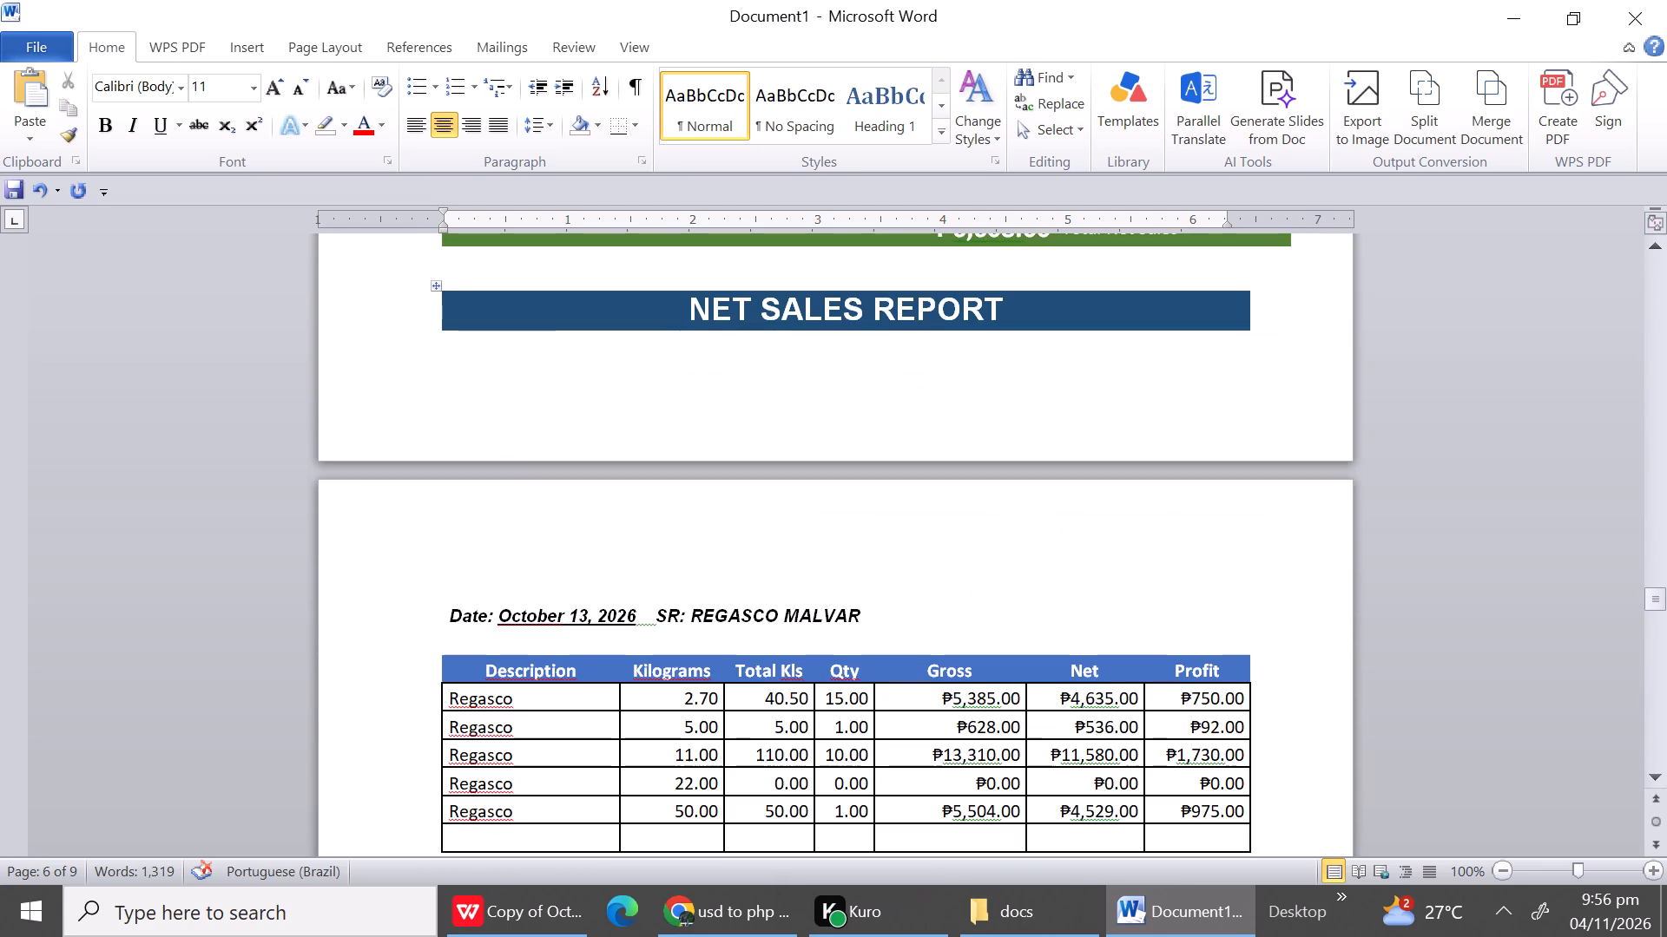
click(1089, 272)
key(Return)
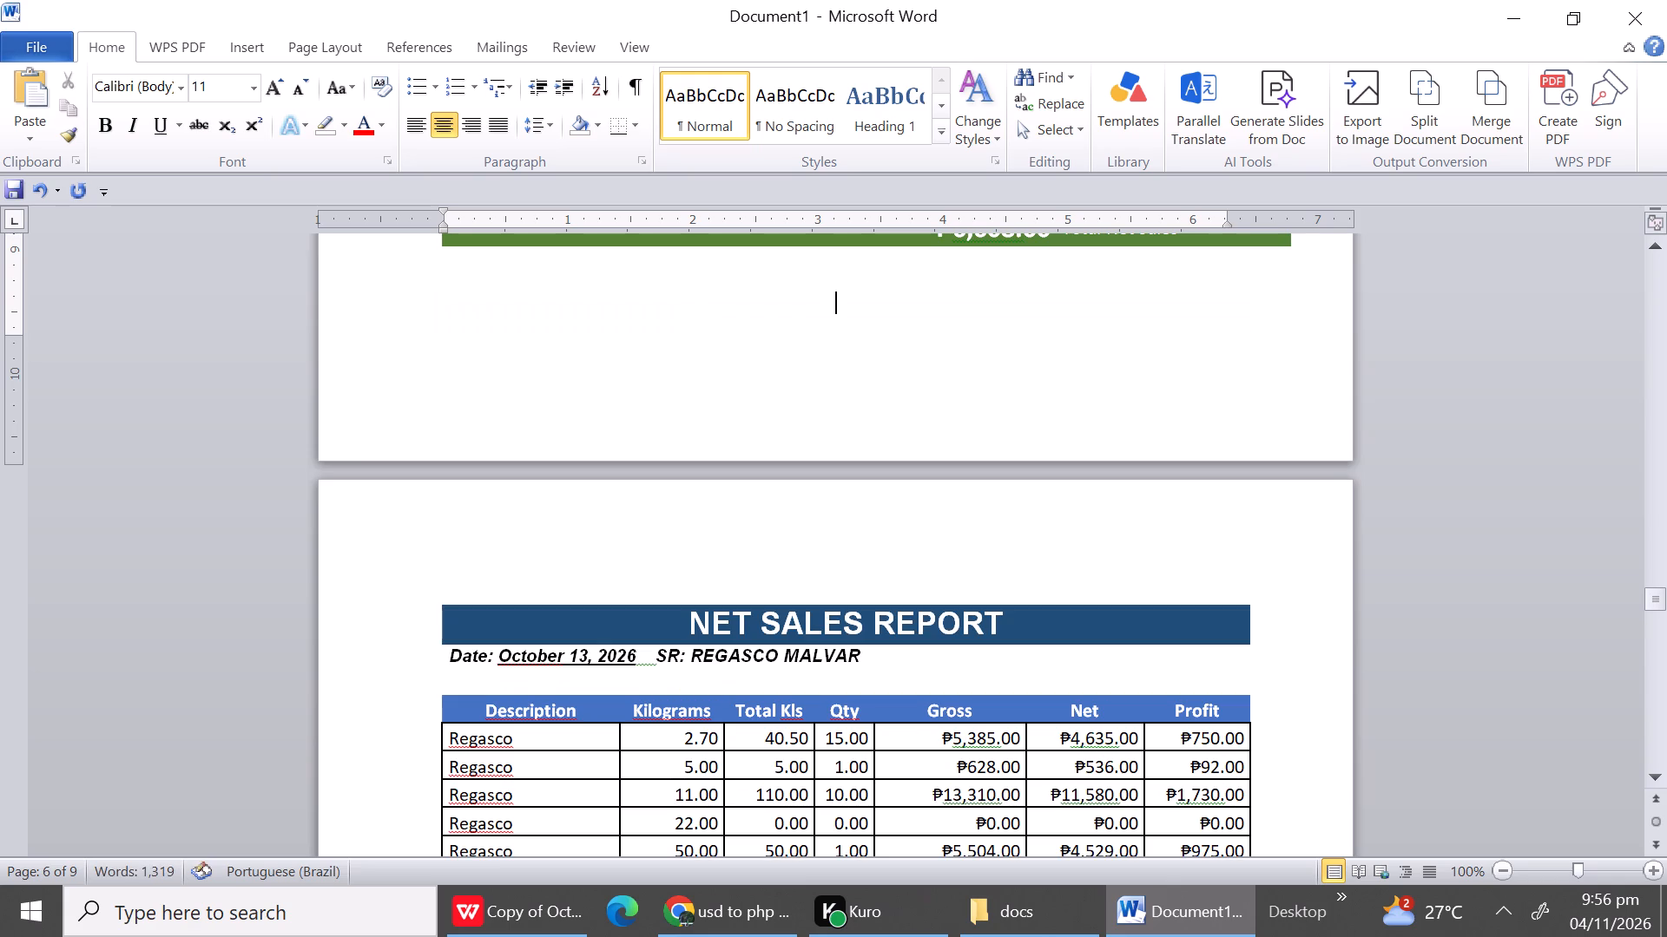
Delete the entire blank row between the date line and the column headings of the October 13 report.
click(613, 685)
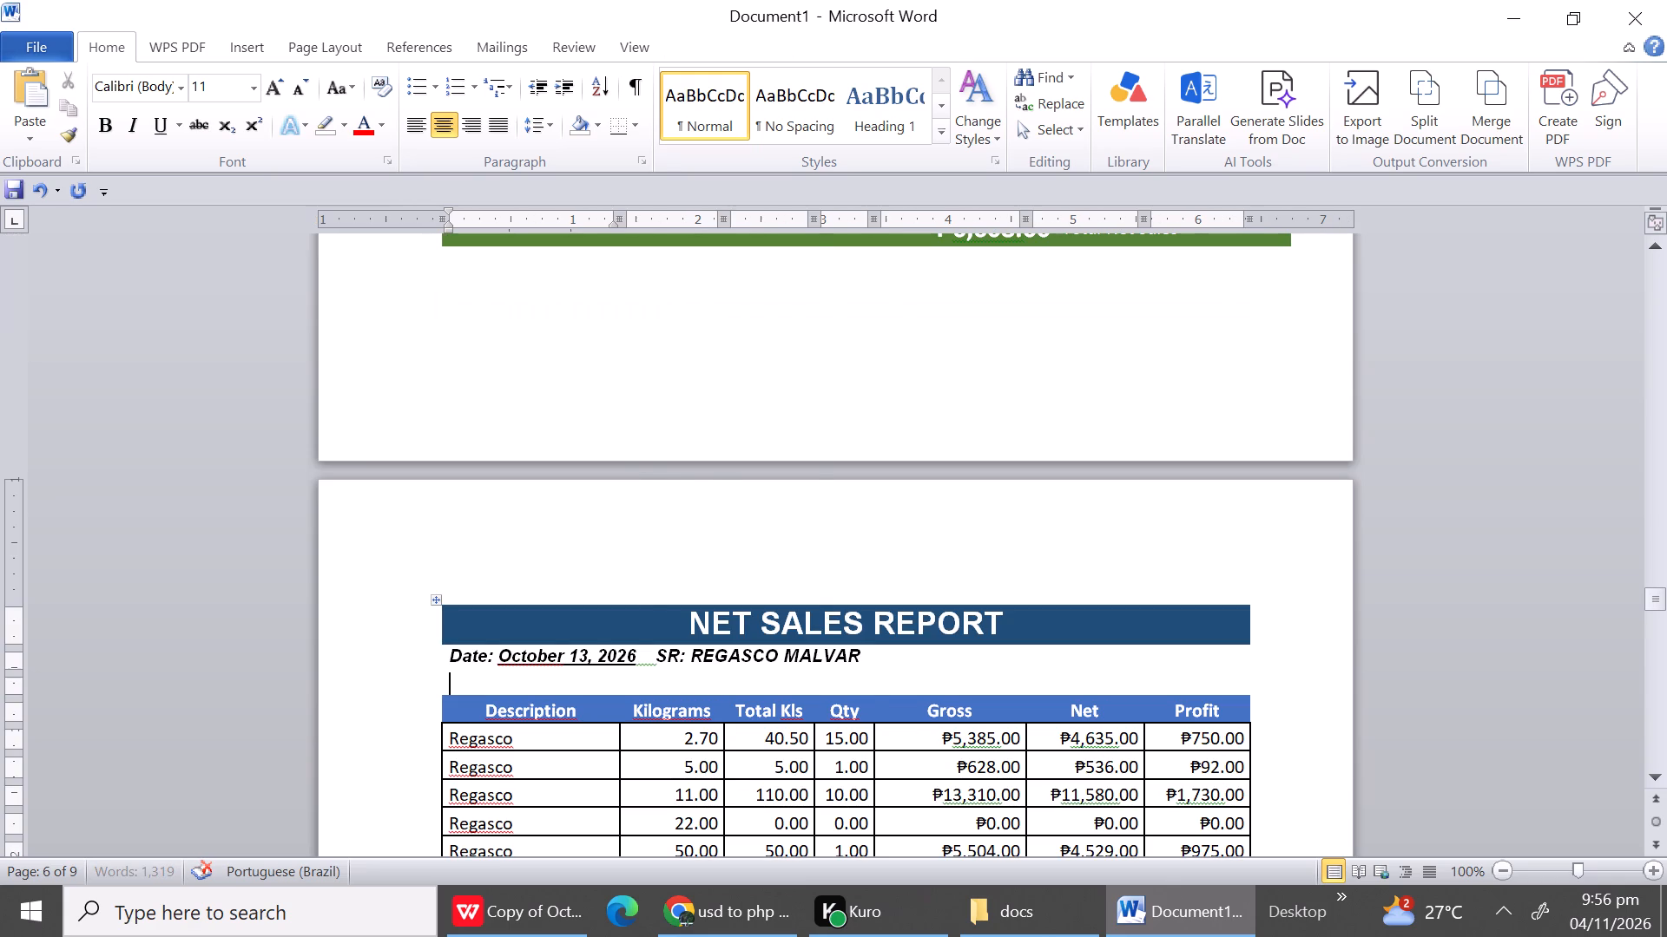
right_click(613, 685)
click(706, 257)
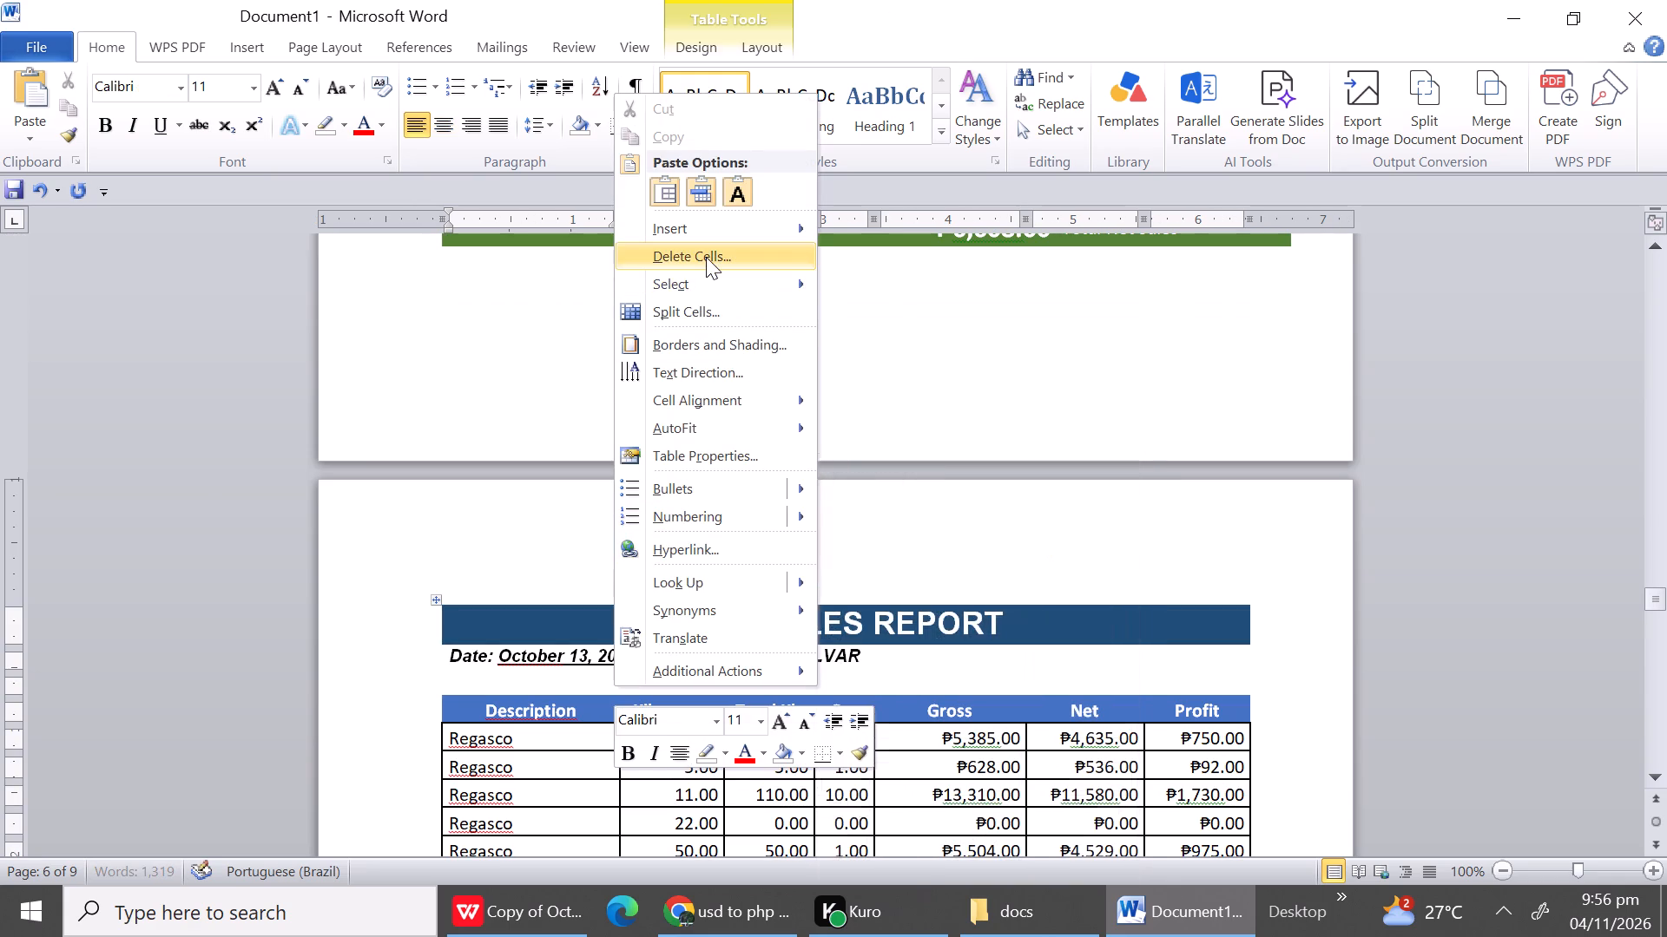
click(795, 421)
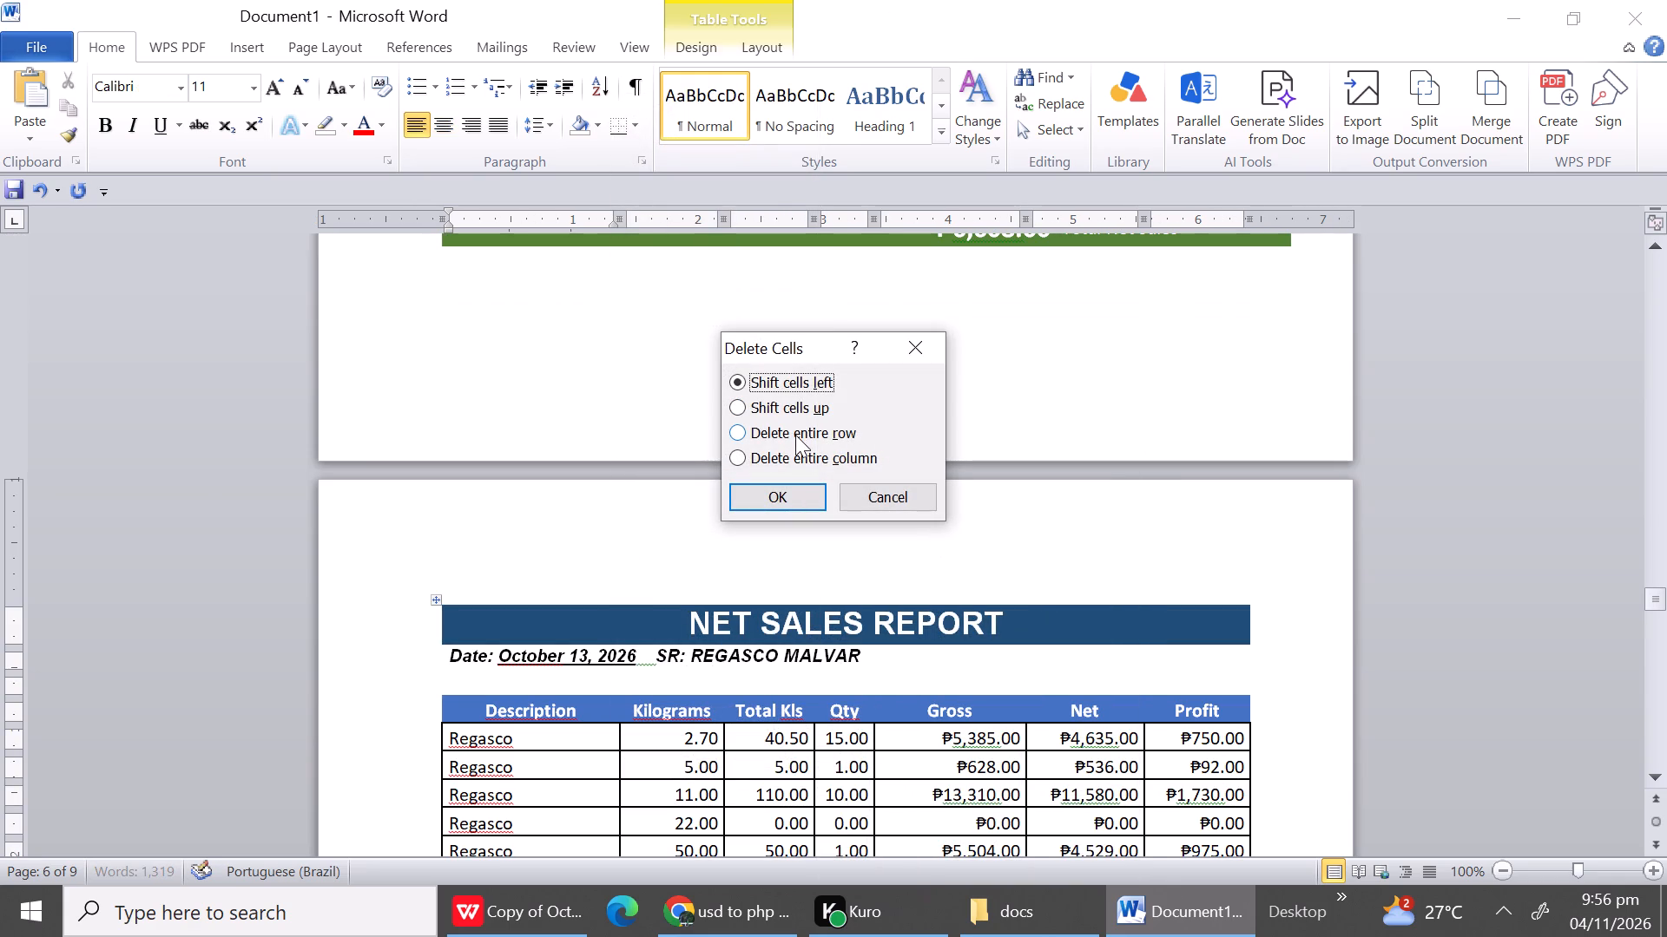
click(795, 435)
click(791, 488)
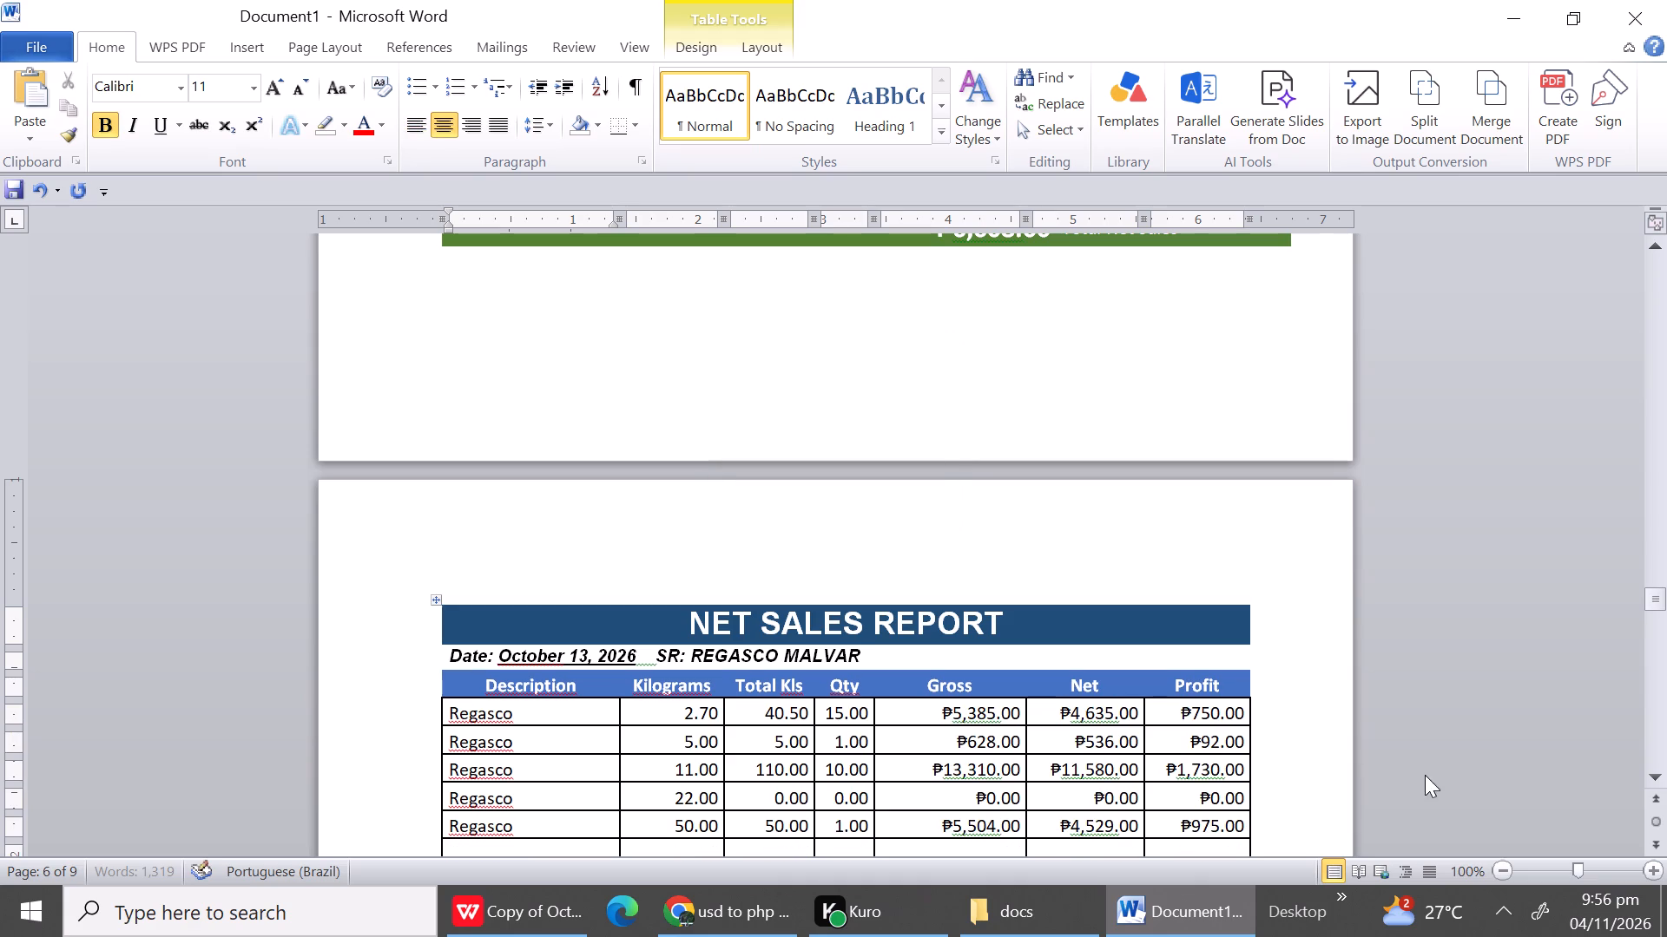
Delete the two entire blank rows above the TOTAL row of the October 13 report.
triple_click(1652, 781)
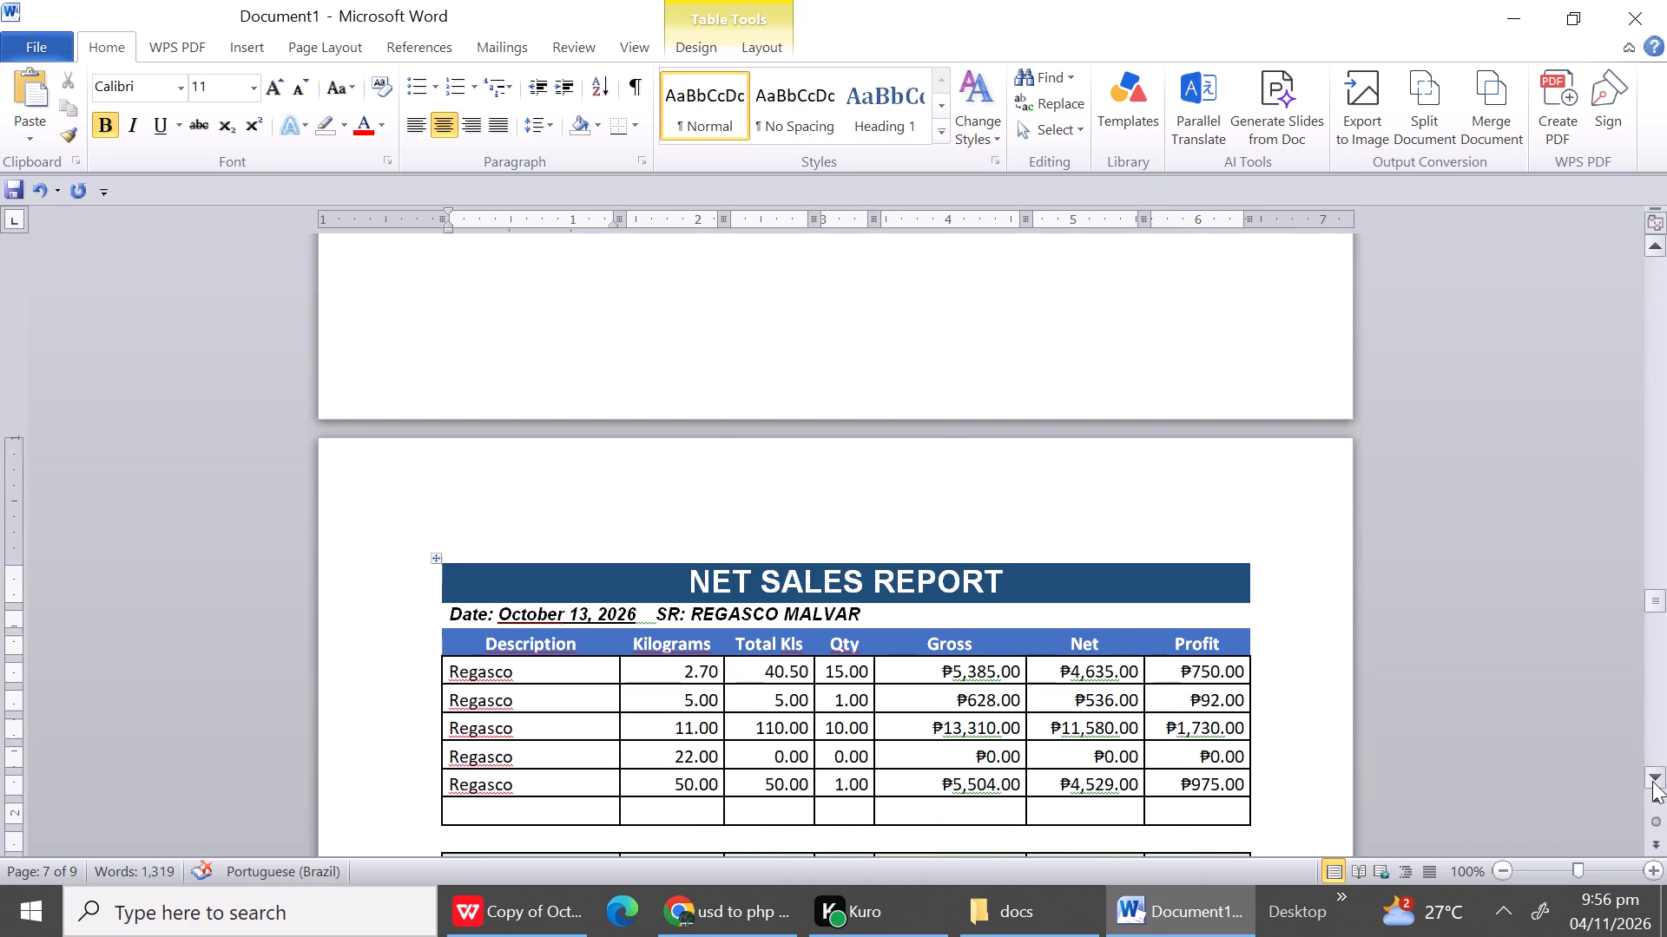
triple_click(1652, 781)
triple_click(1652, 781)
triple_click(1652, 781)
triple_click(1652, 781)
triple_click(1652, 781)
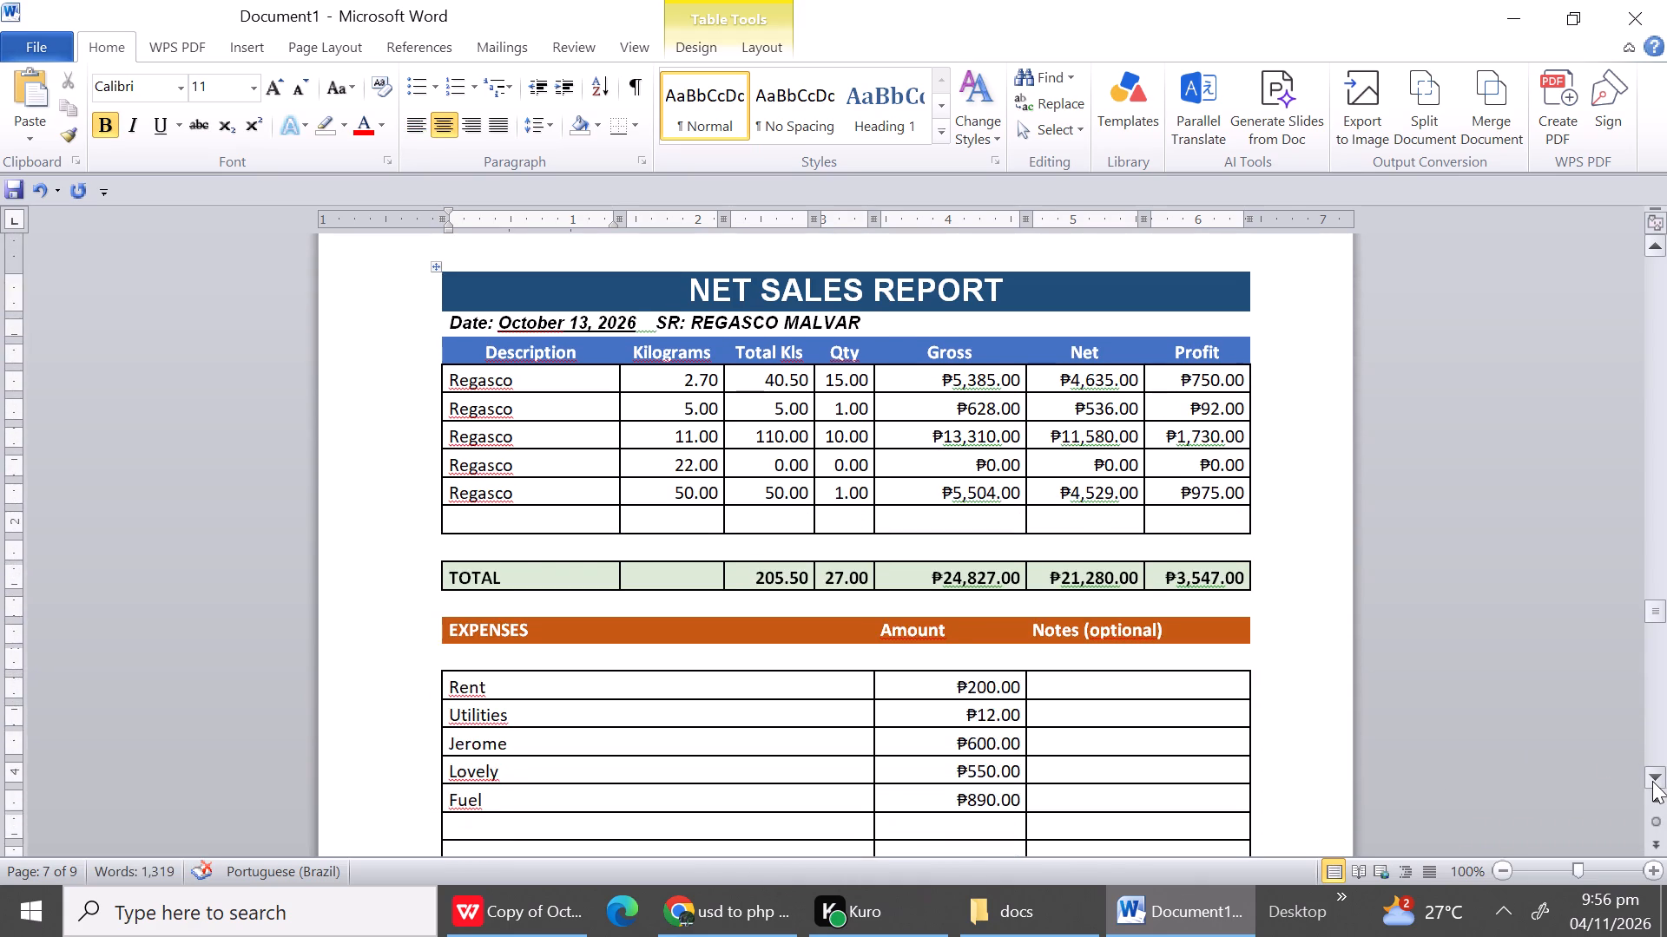
double_click(1652, 781)
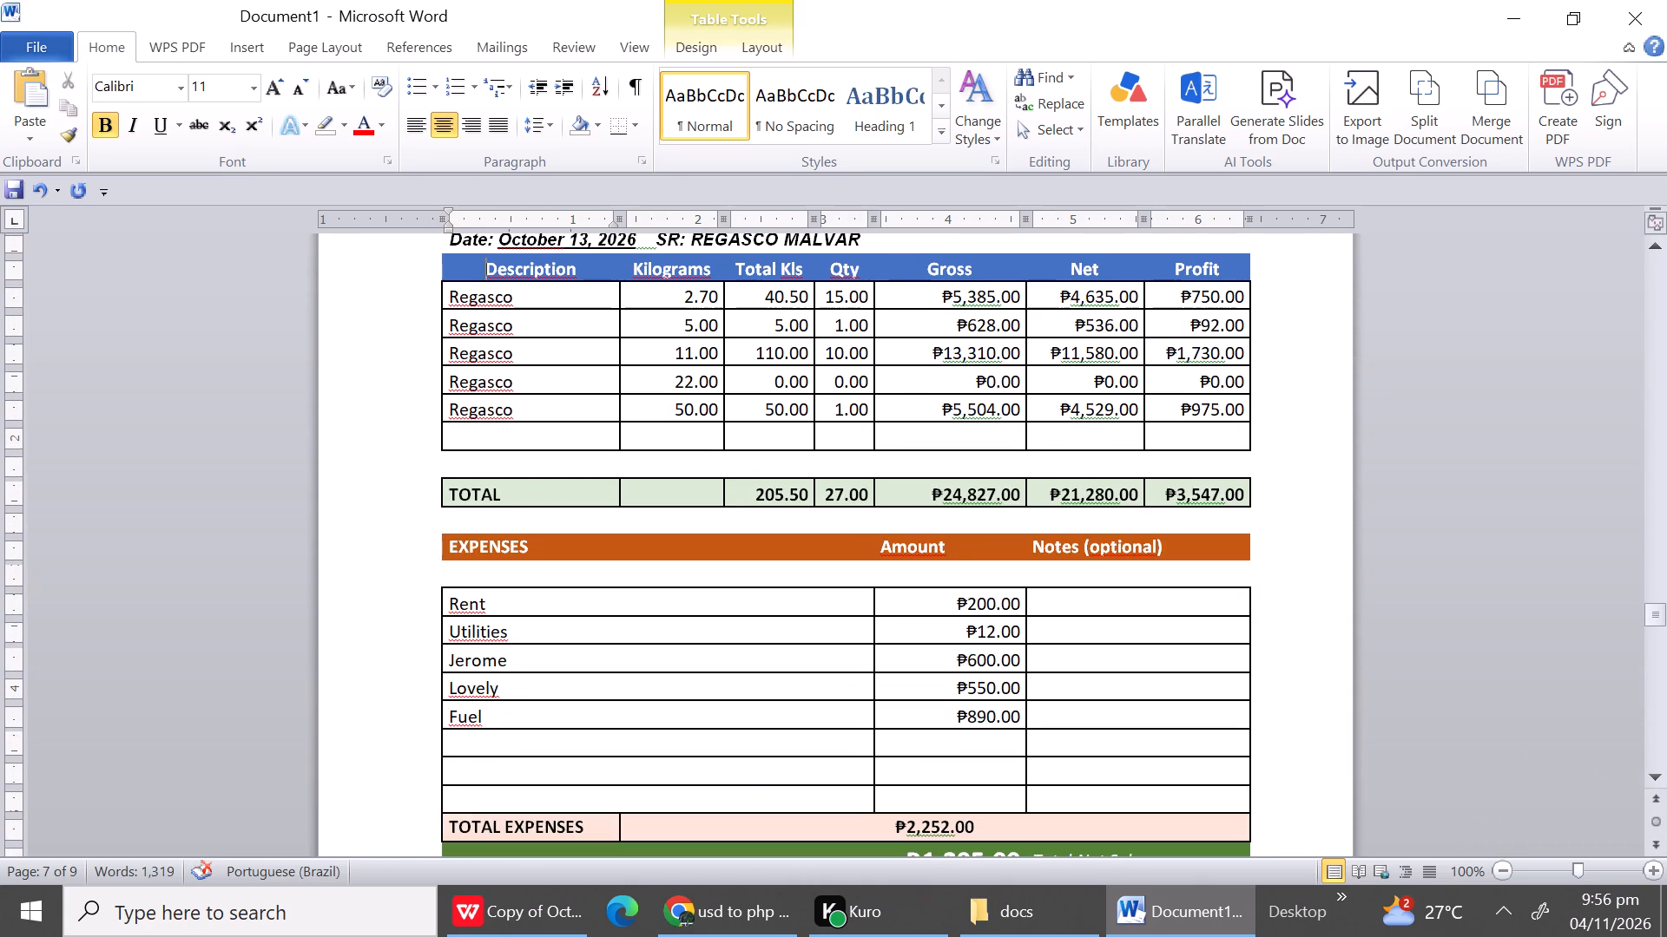
drag(510, 437, 510, 456)
right_click(510, 456)
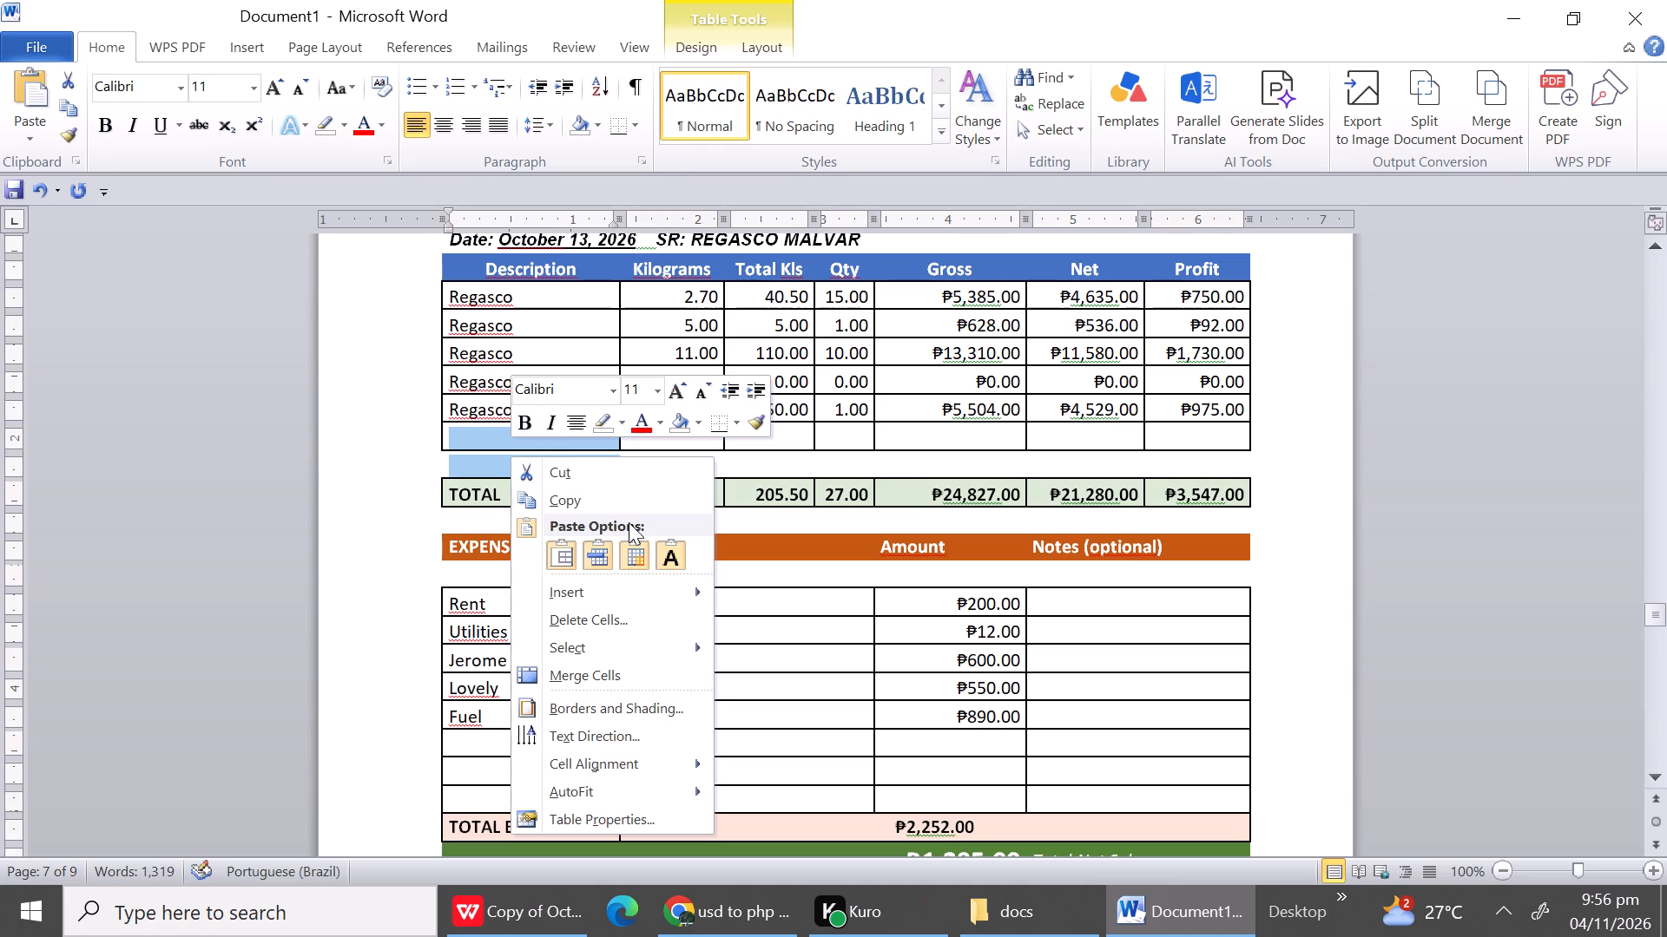
click(596, 612)
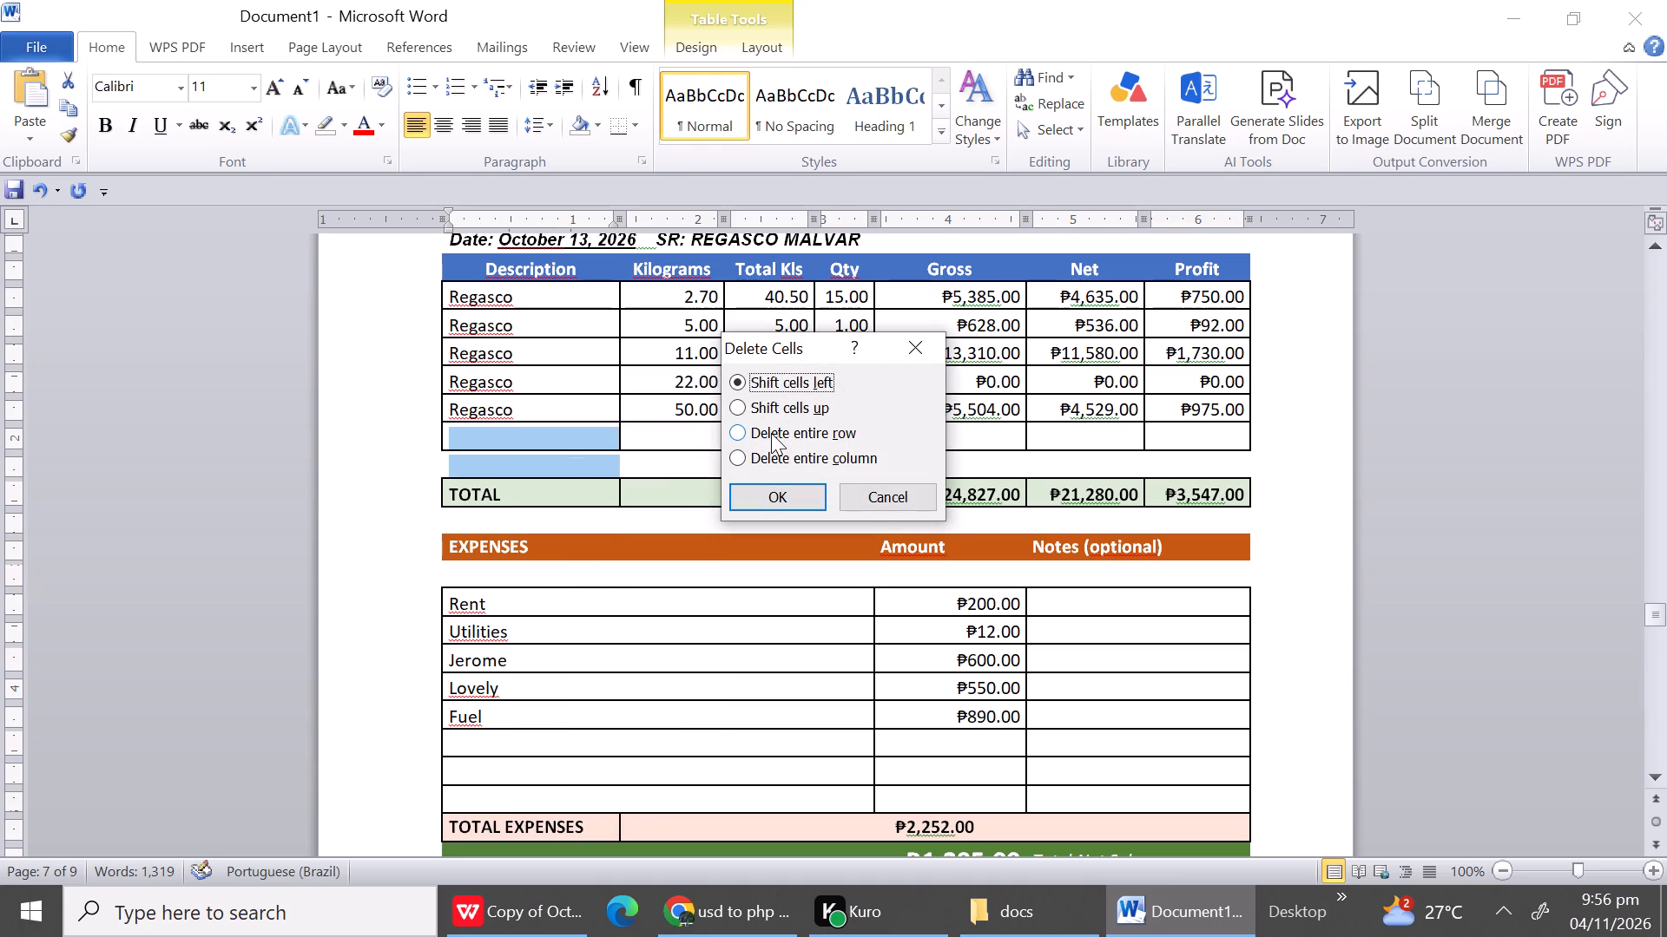
click(770, 425)
click(771, 485)
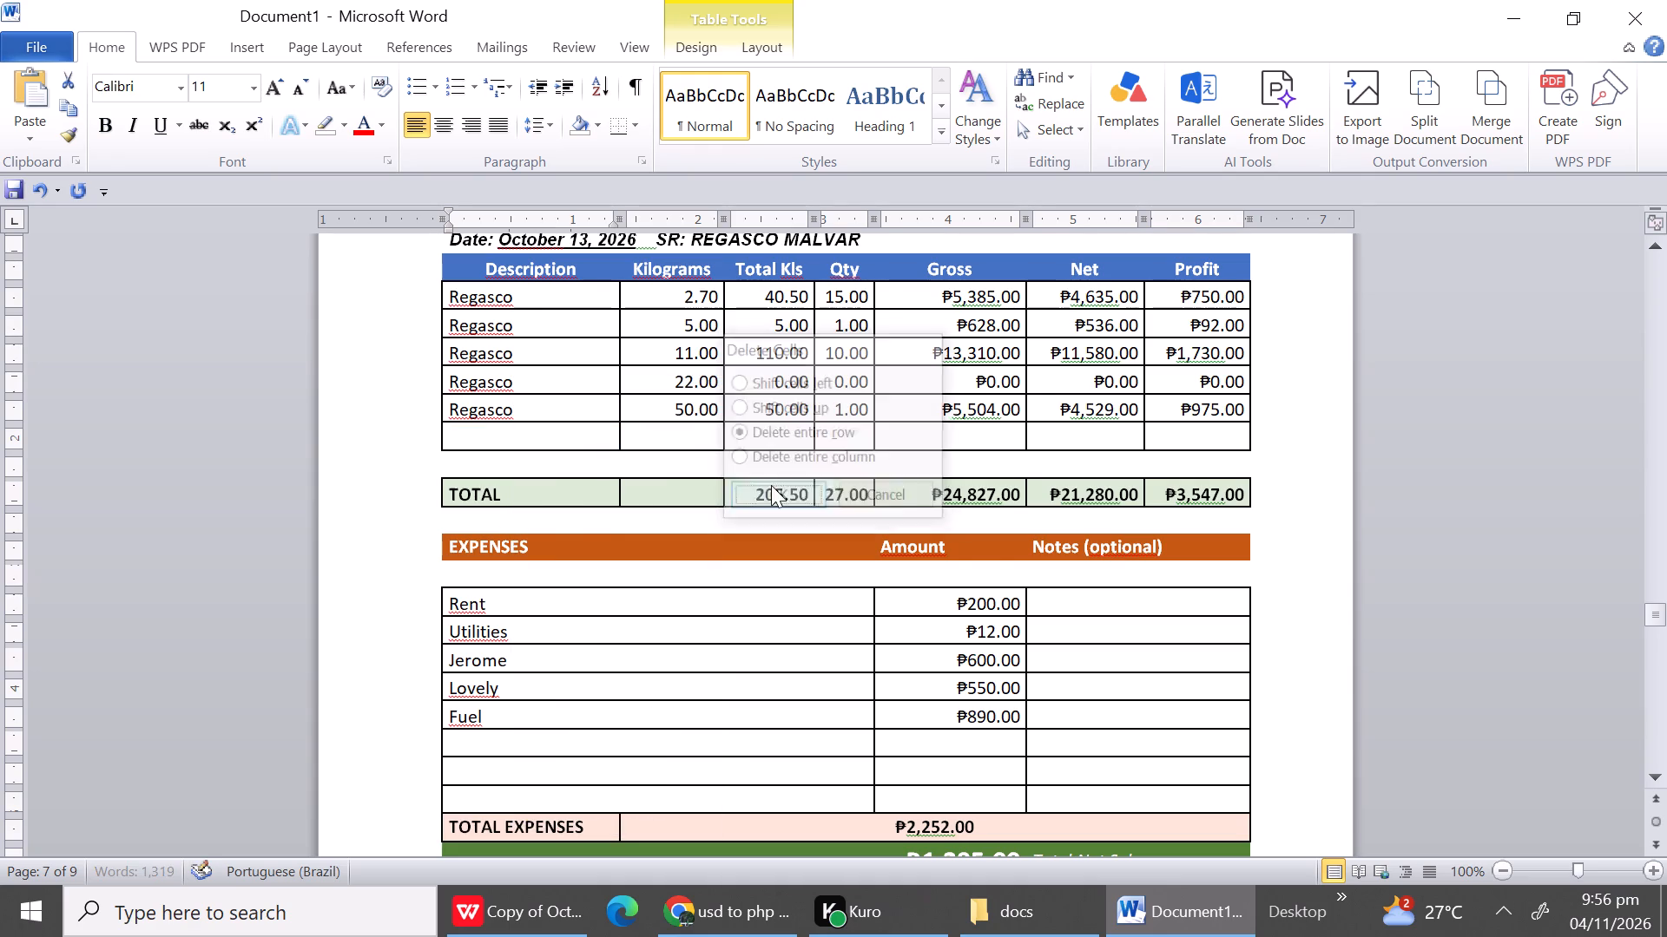
Delete the entire blank row between the EXPENSES header and the Rent row of the October 13 report.
click(497, 521)
right_click(497, 521)
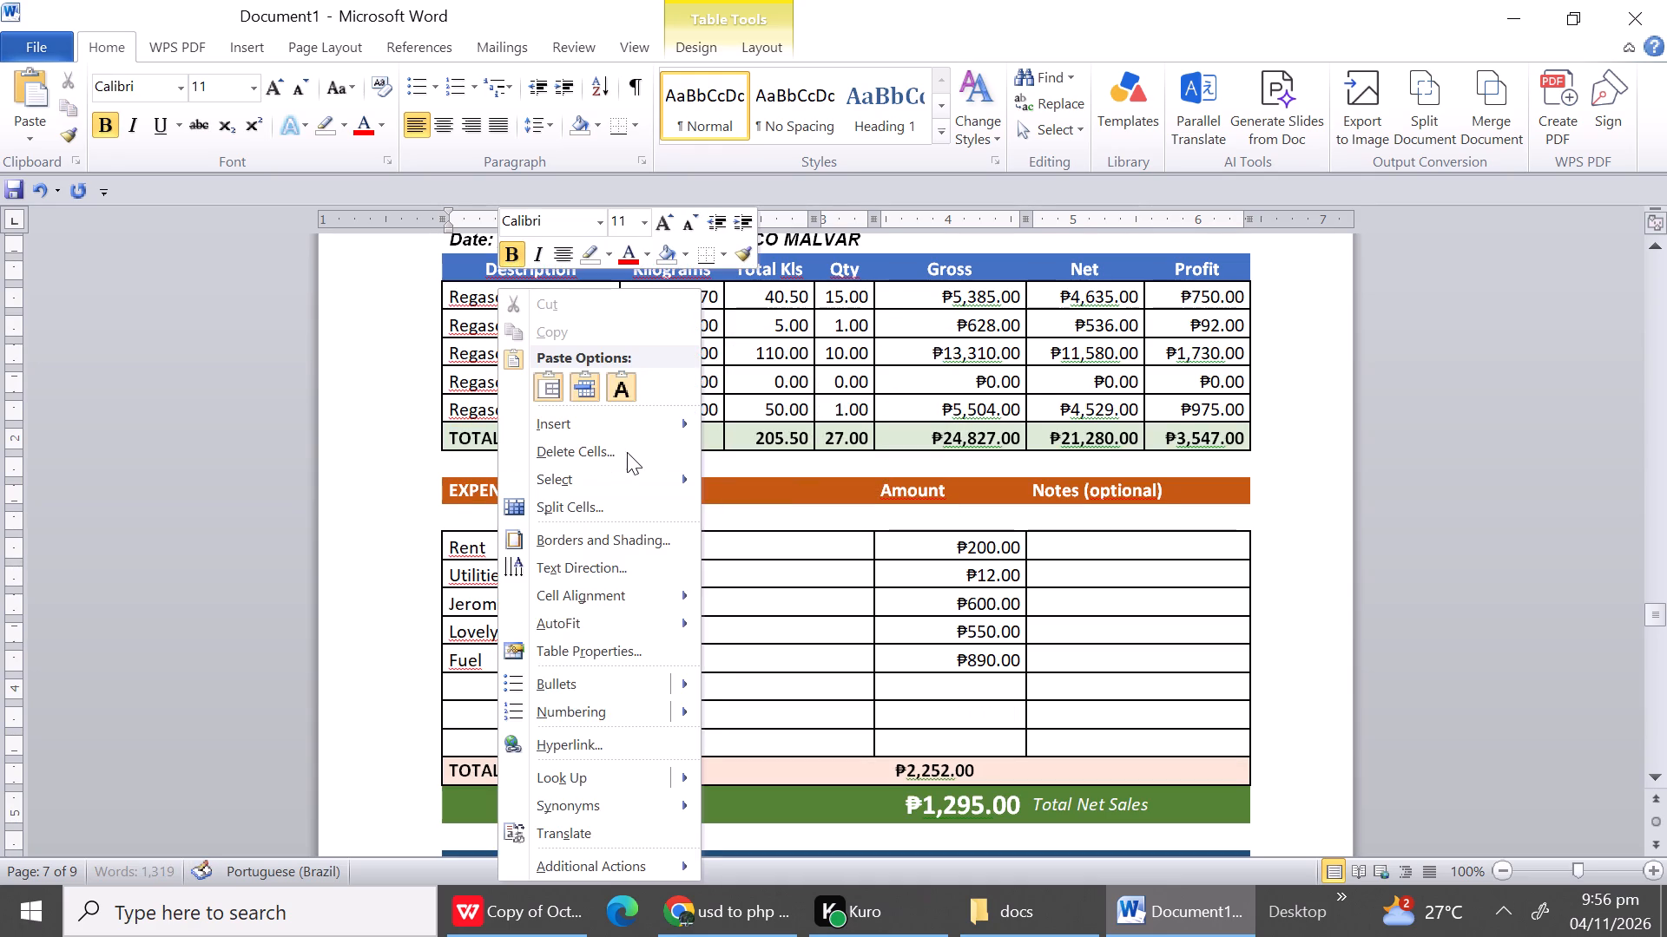
click(623, 455)
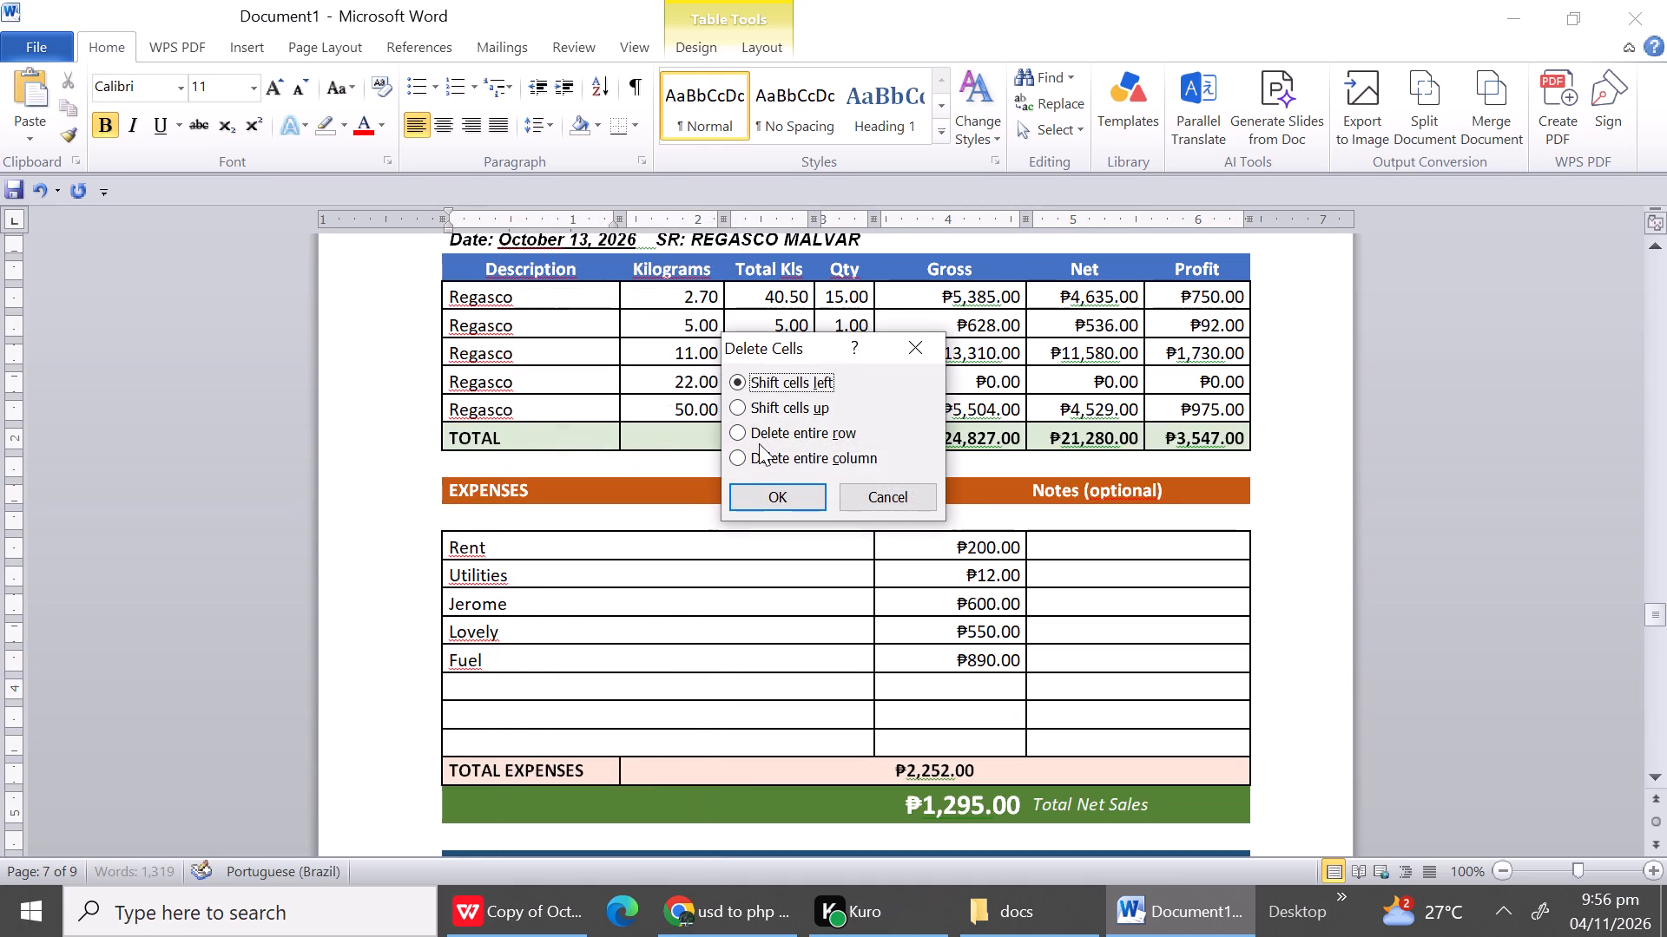
click(759, 443)
click(754, 429)
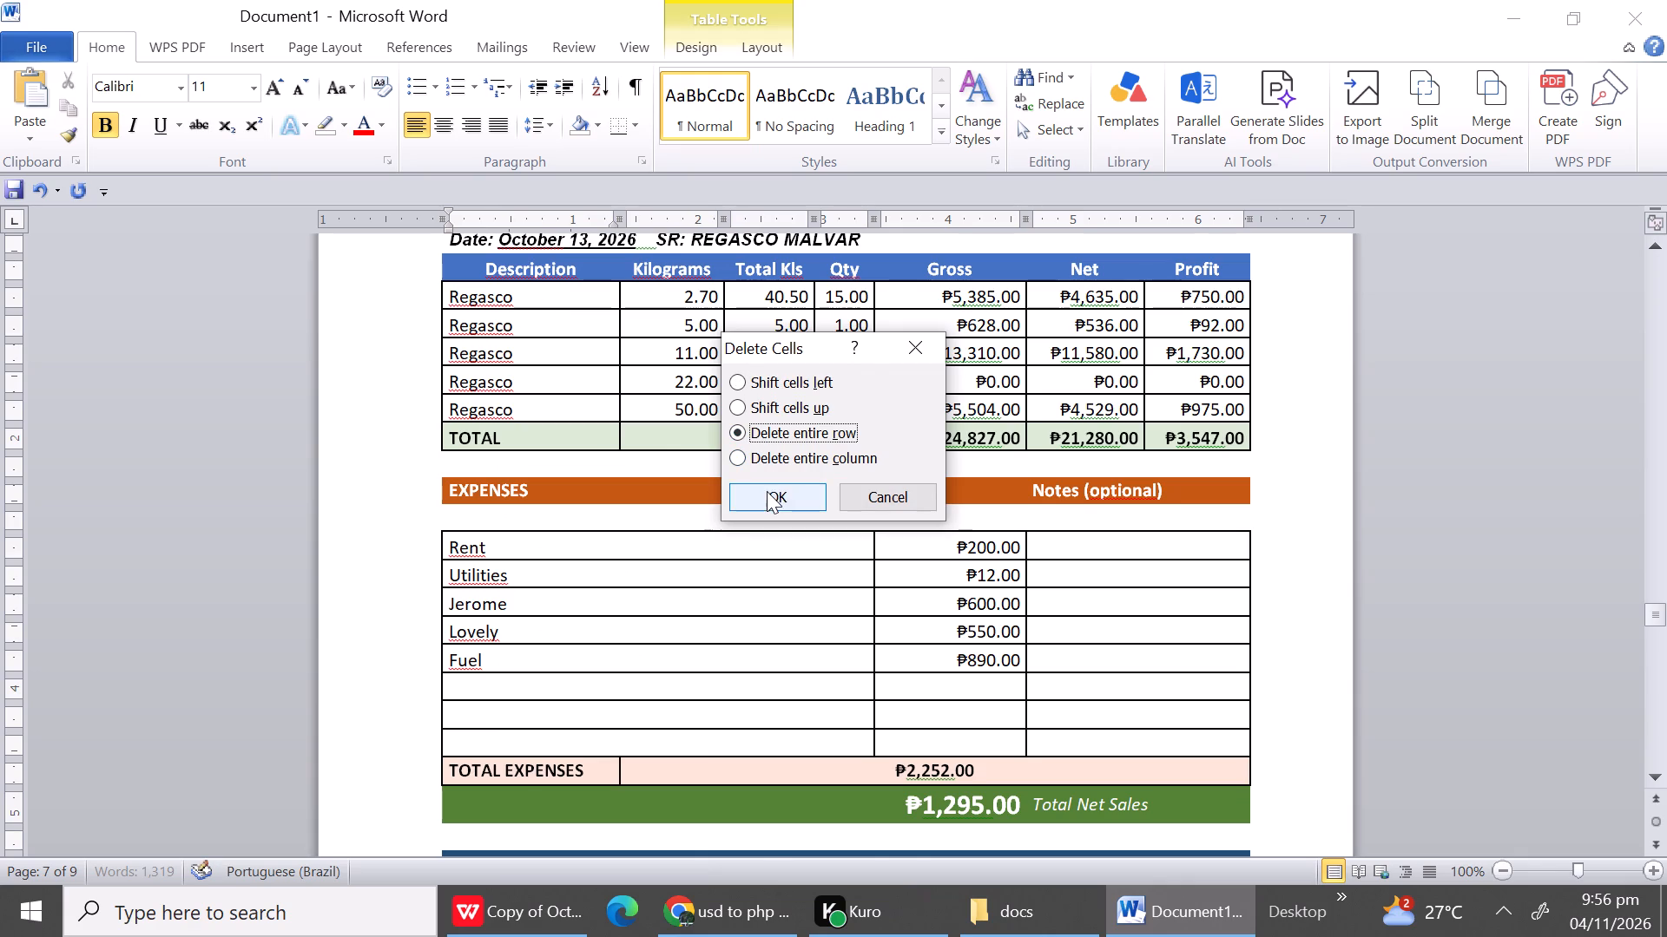
click(767, 491)
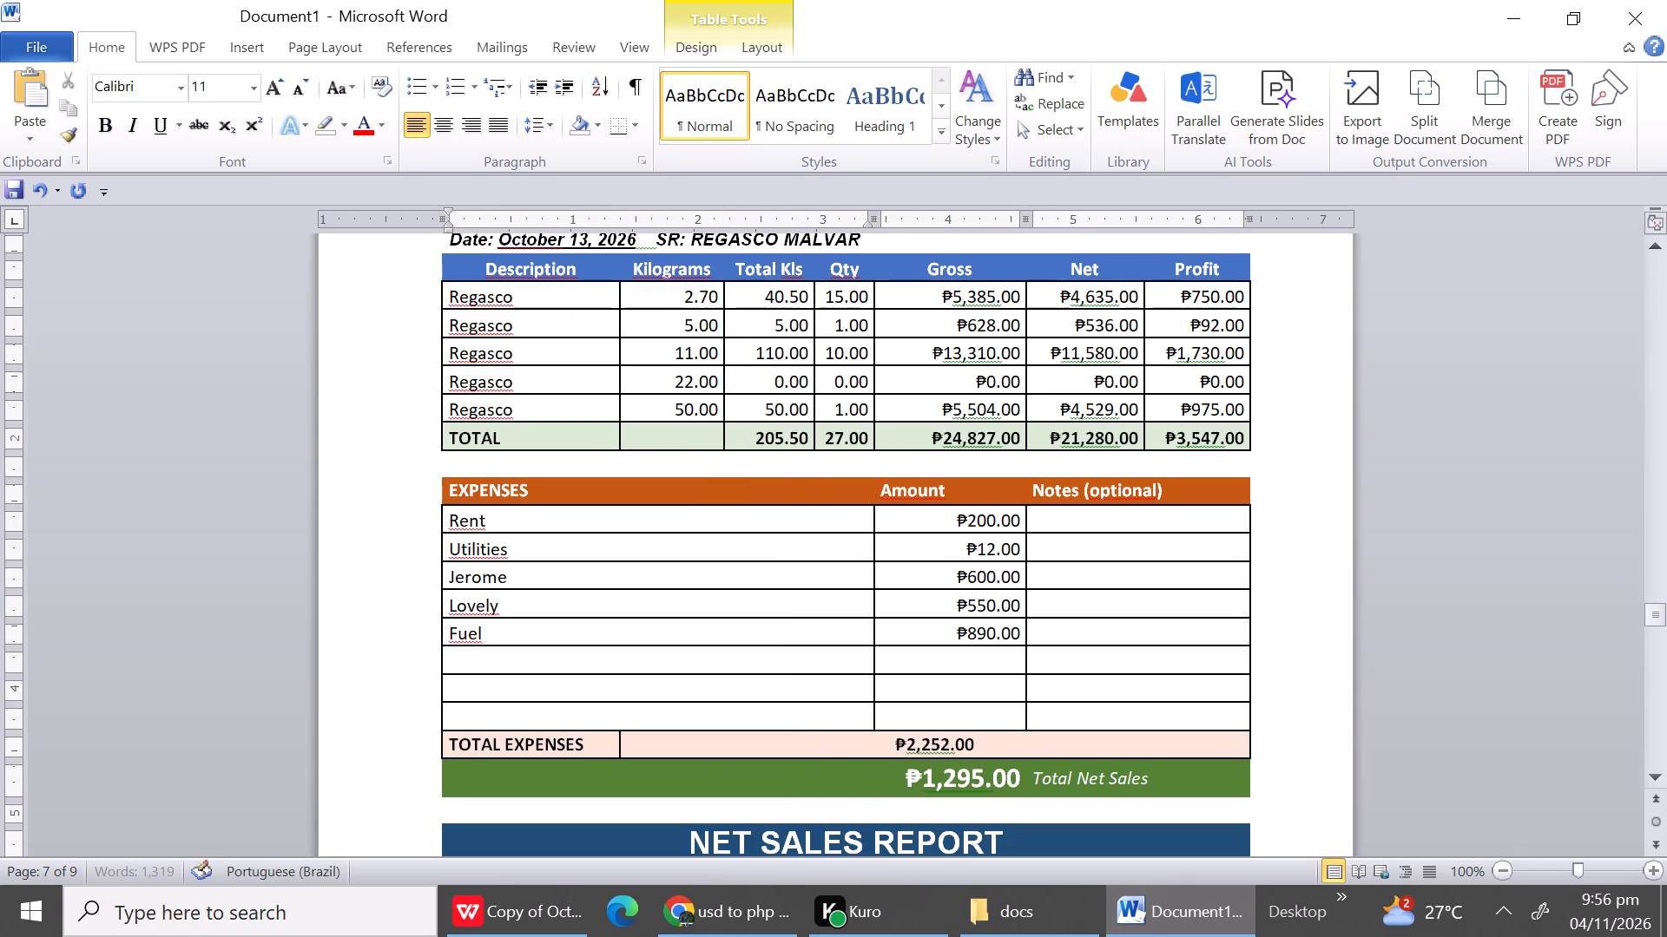
Delete the three entire blank rows between Fuel and TOTAL EXPENSES in the October 13 report.
drag(533, 670, 533, 703)
right_click(533, 703)
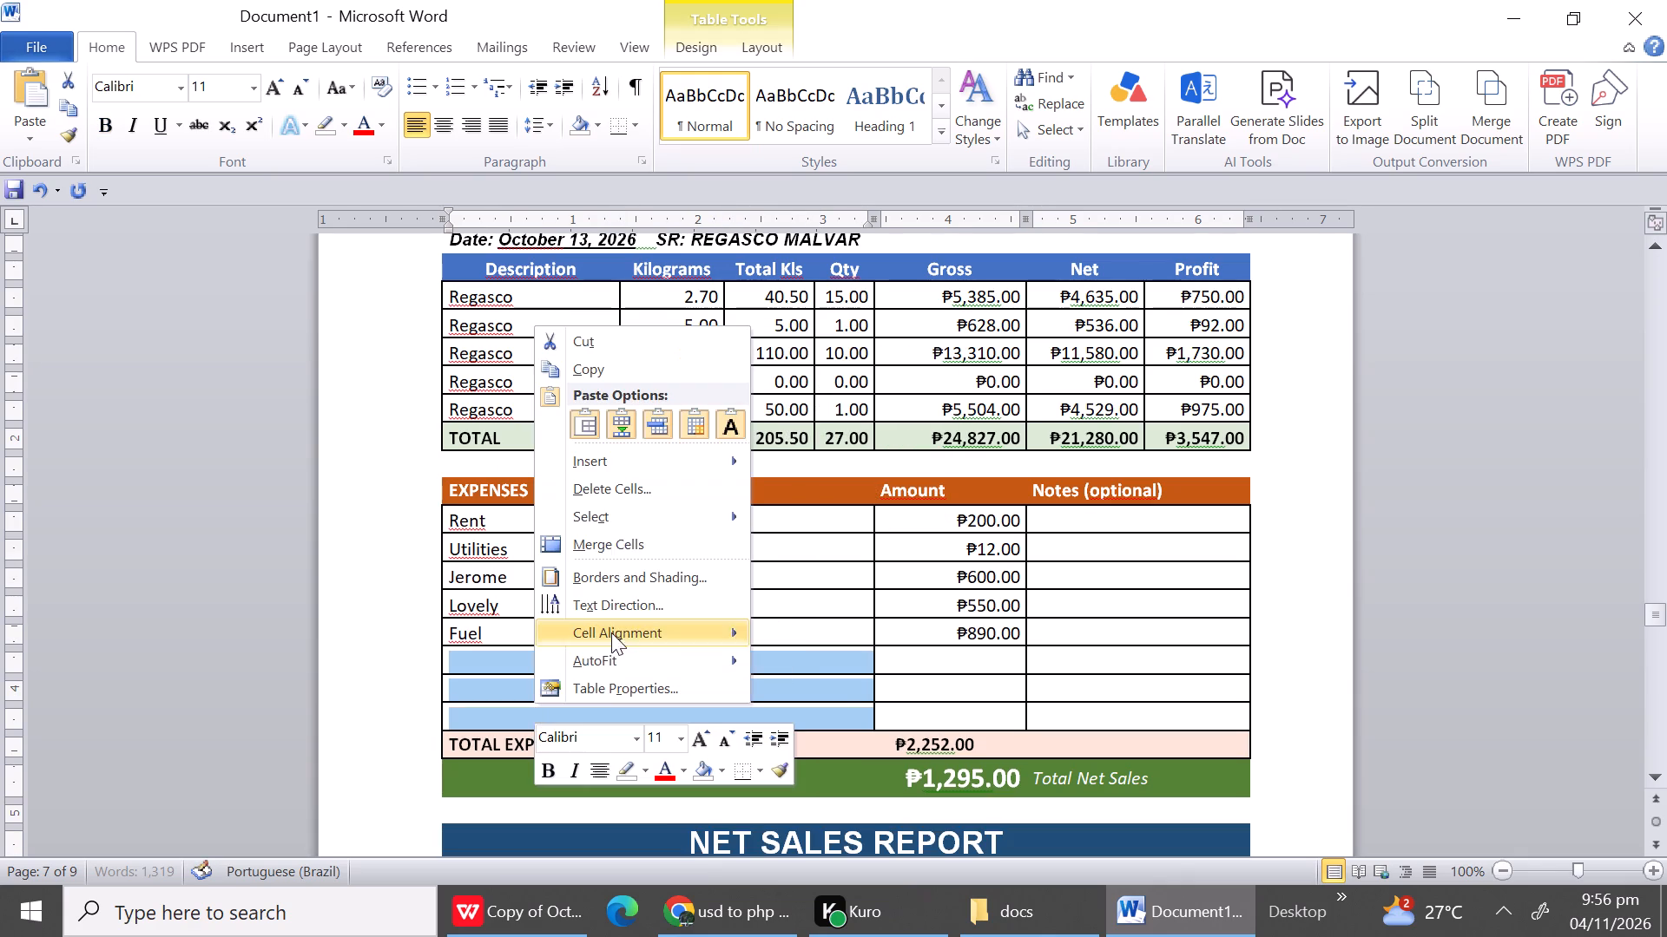
click(600, 495)
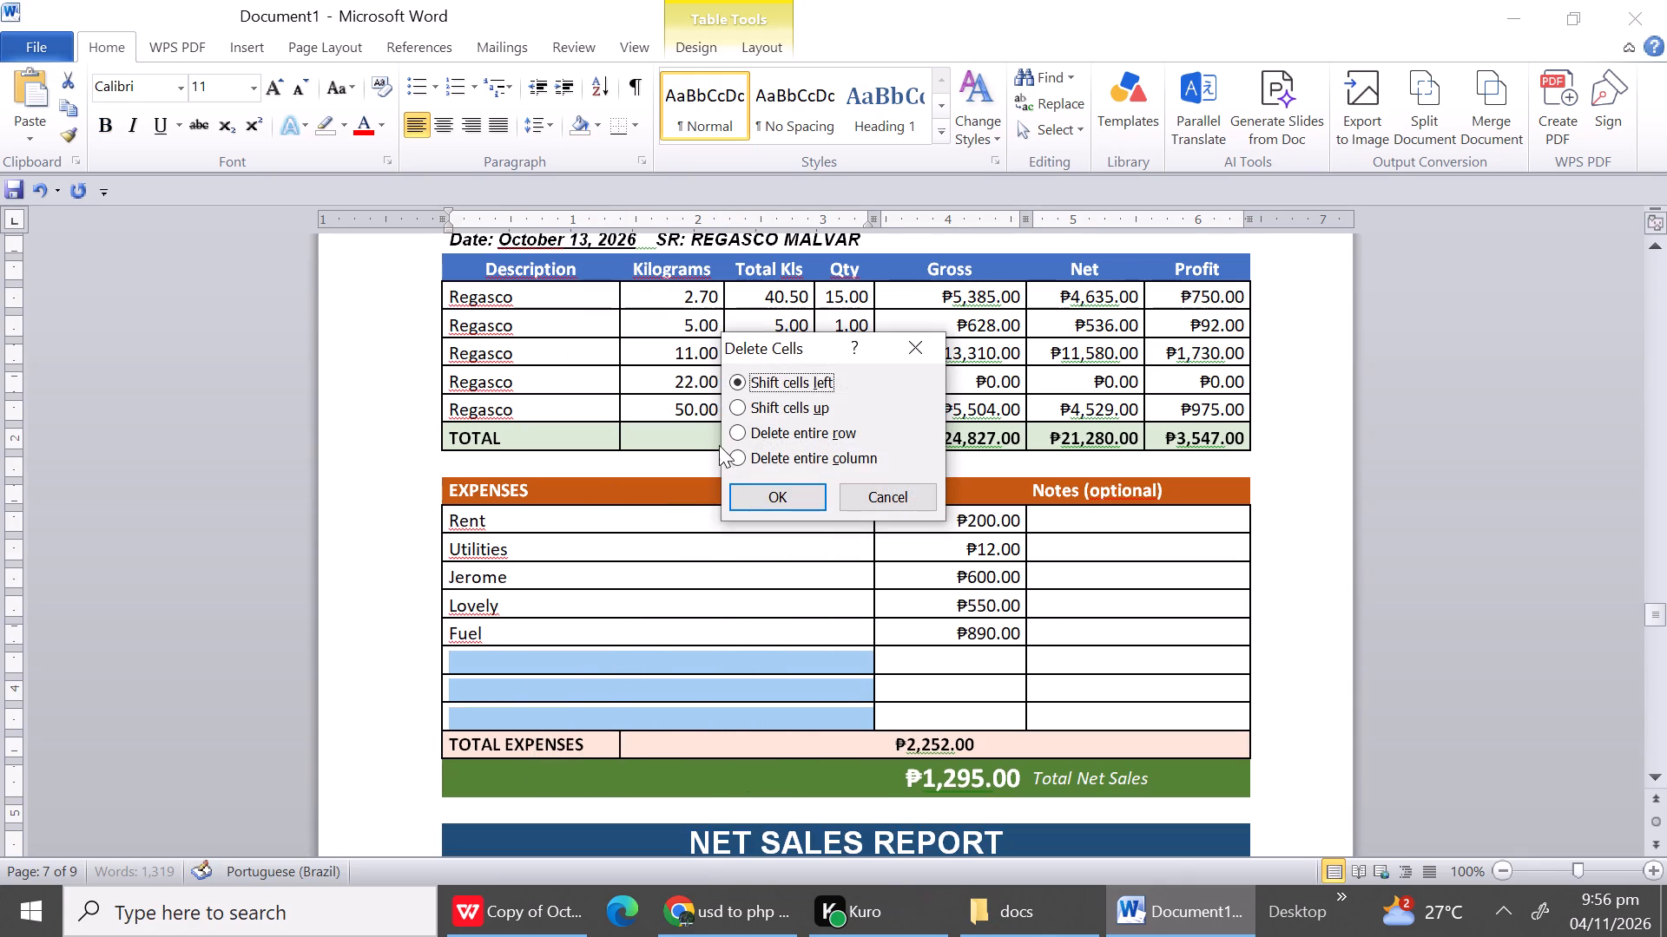
click(741, 431)
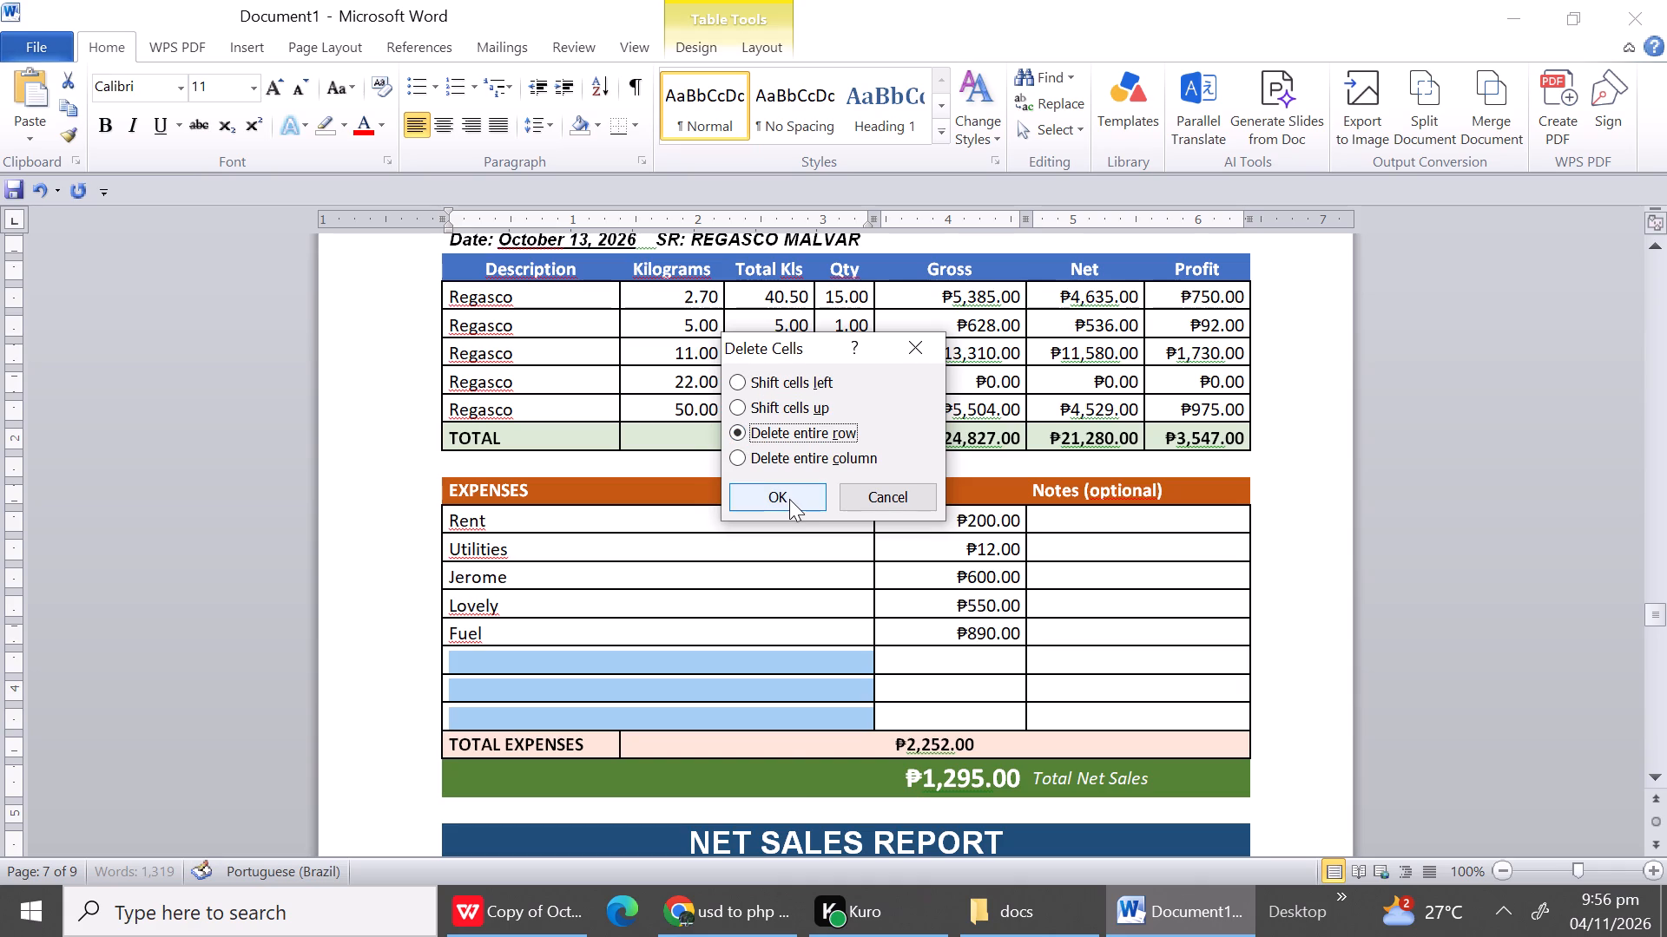
click(791, 499)
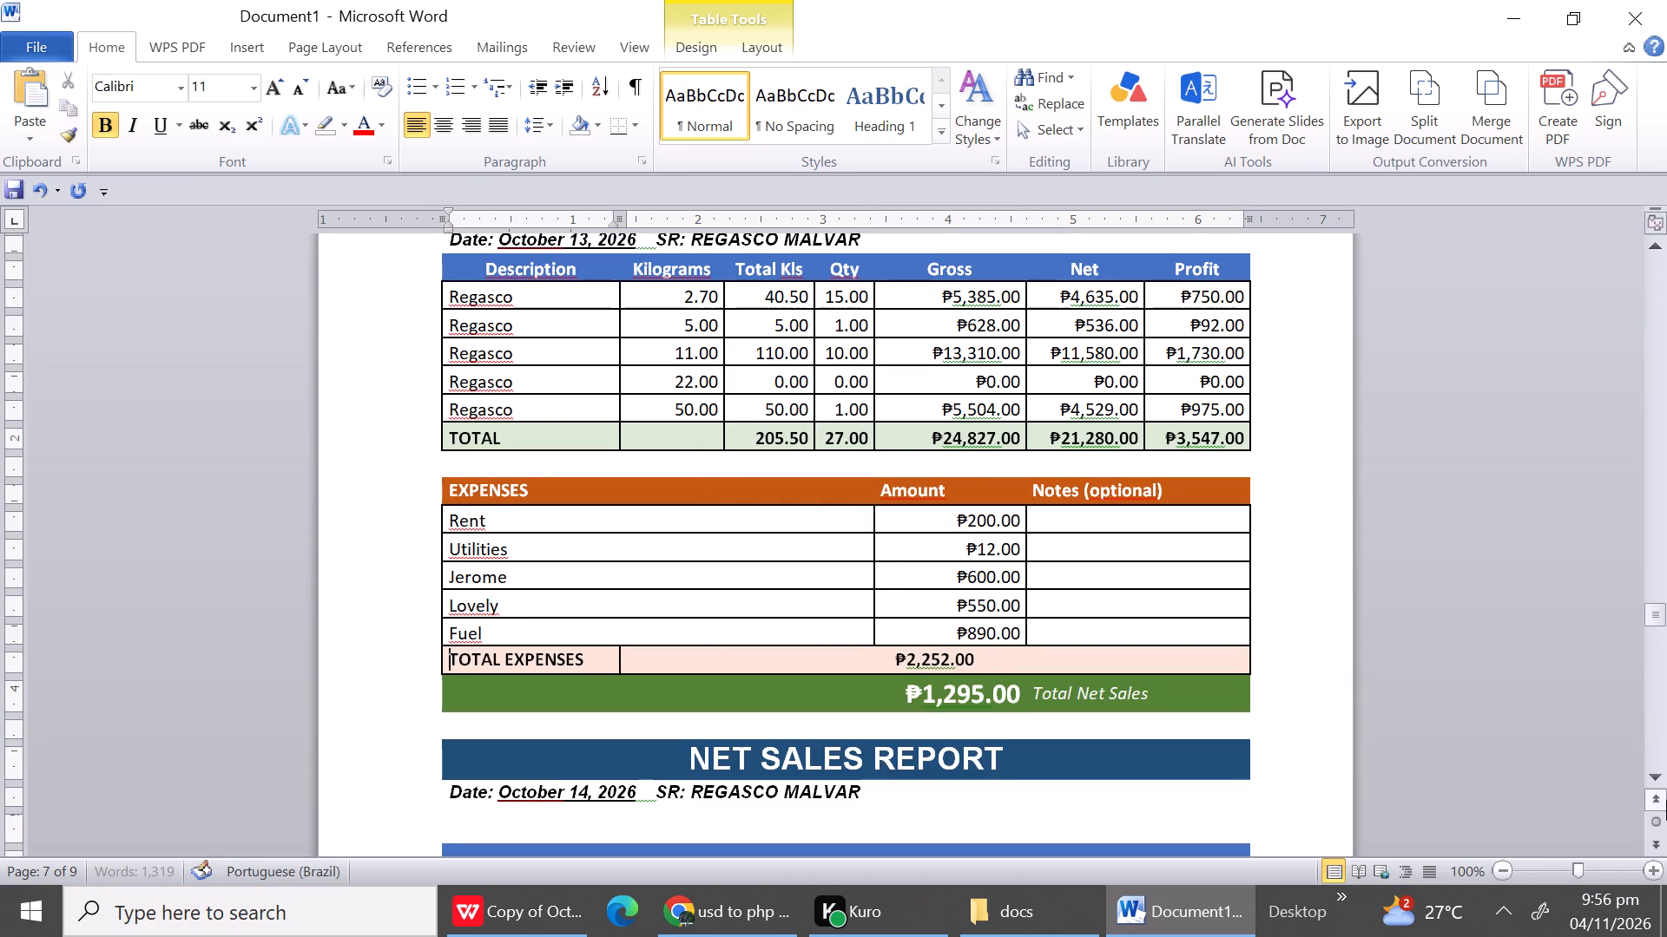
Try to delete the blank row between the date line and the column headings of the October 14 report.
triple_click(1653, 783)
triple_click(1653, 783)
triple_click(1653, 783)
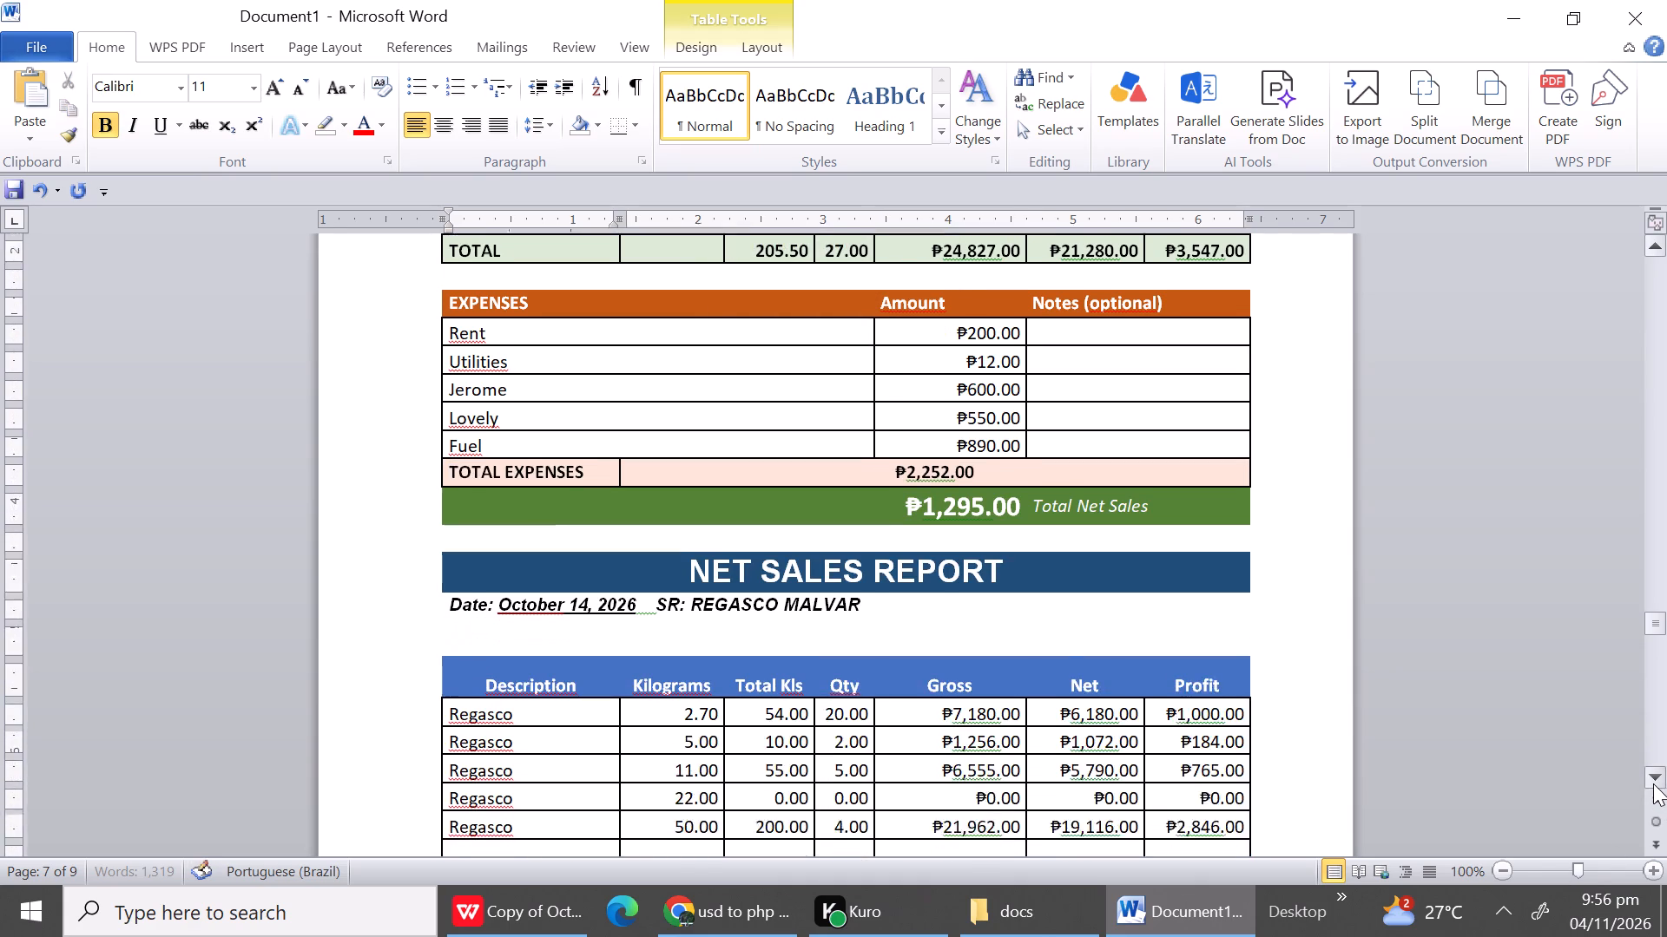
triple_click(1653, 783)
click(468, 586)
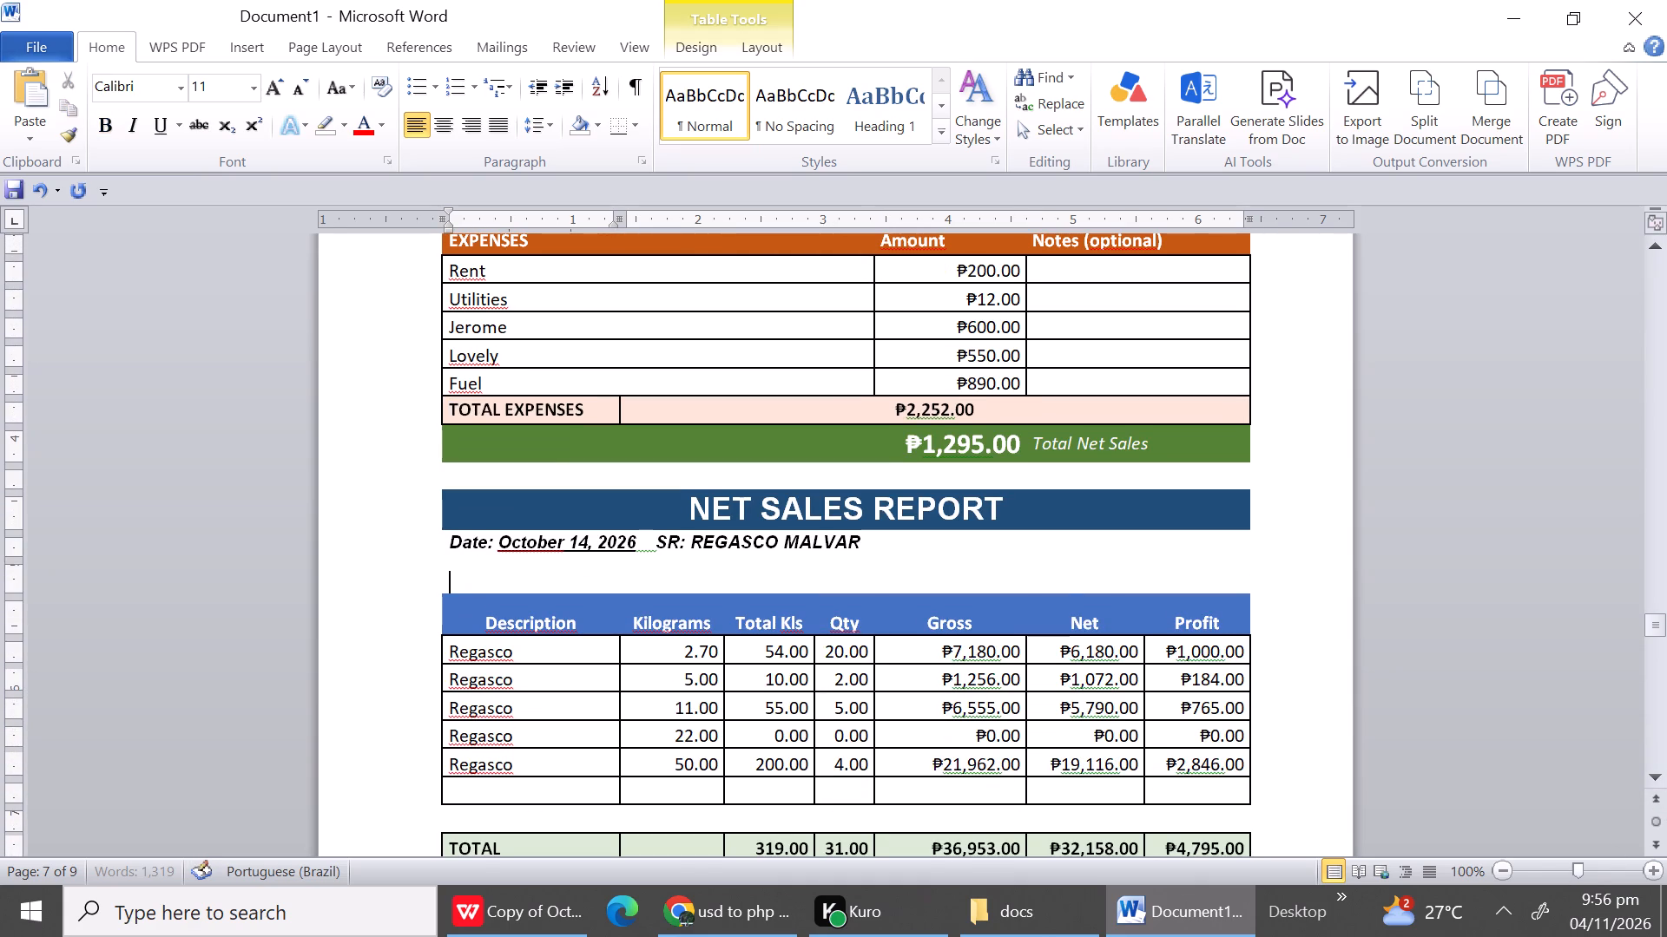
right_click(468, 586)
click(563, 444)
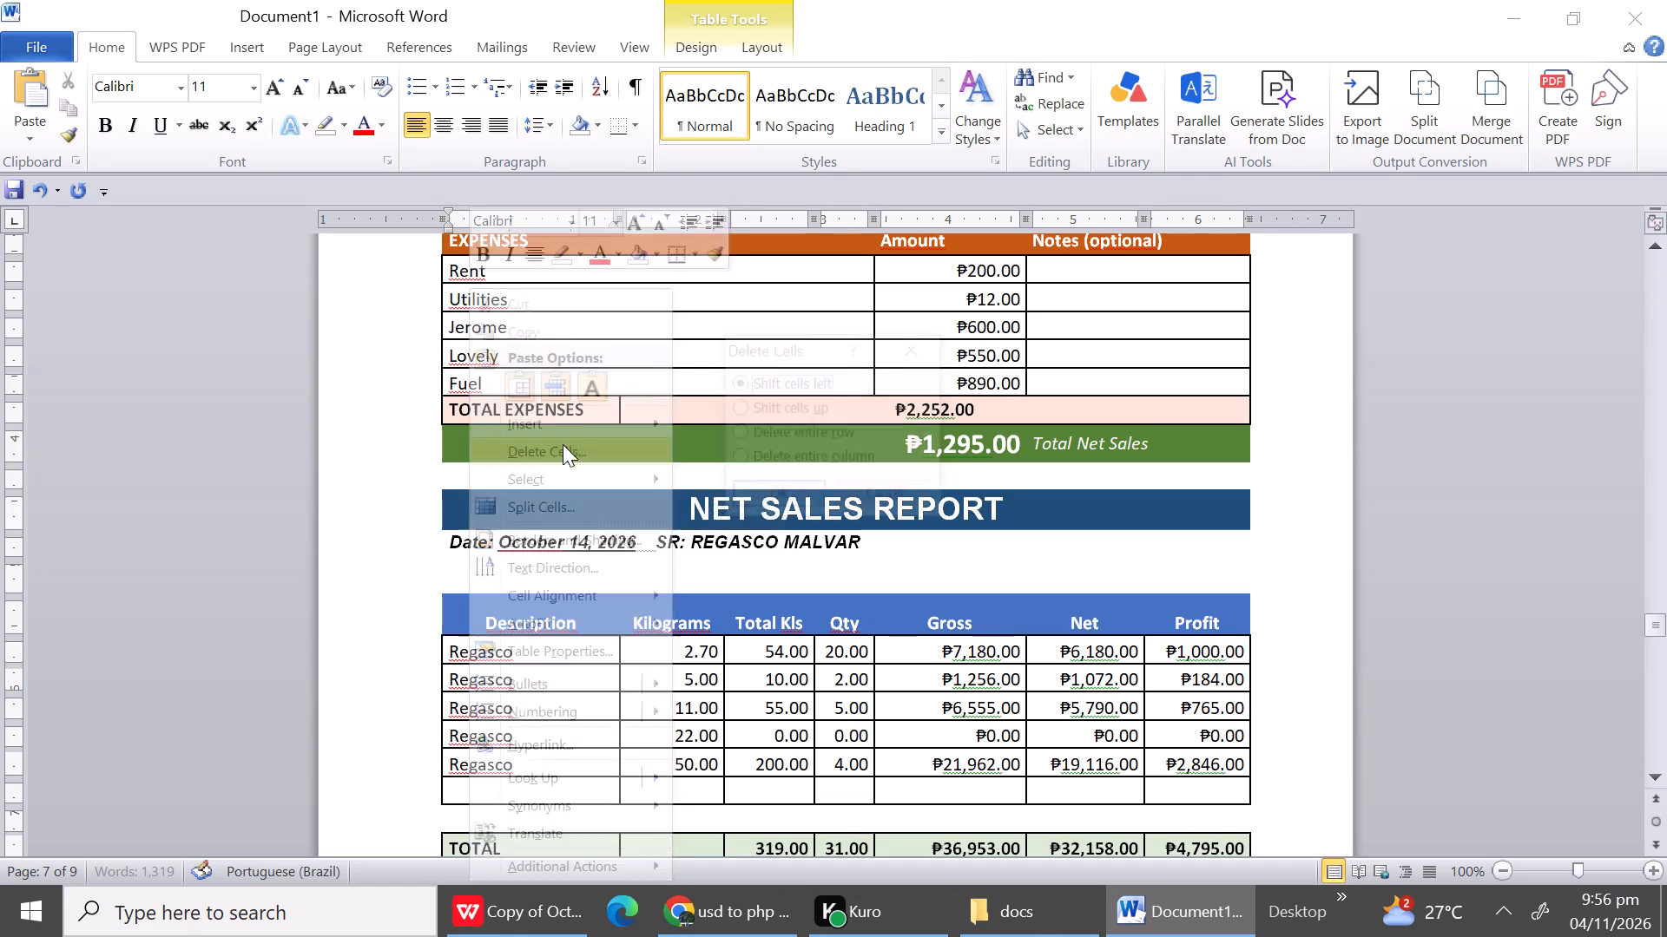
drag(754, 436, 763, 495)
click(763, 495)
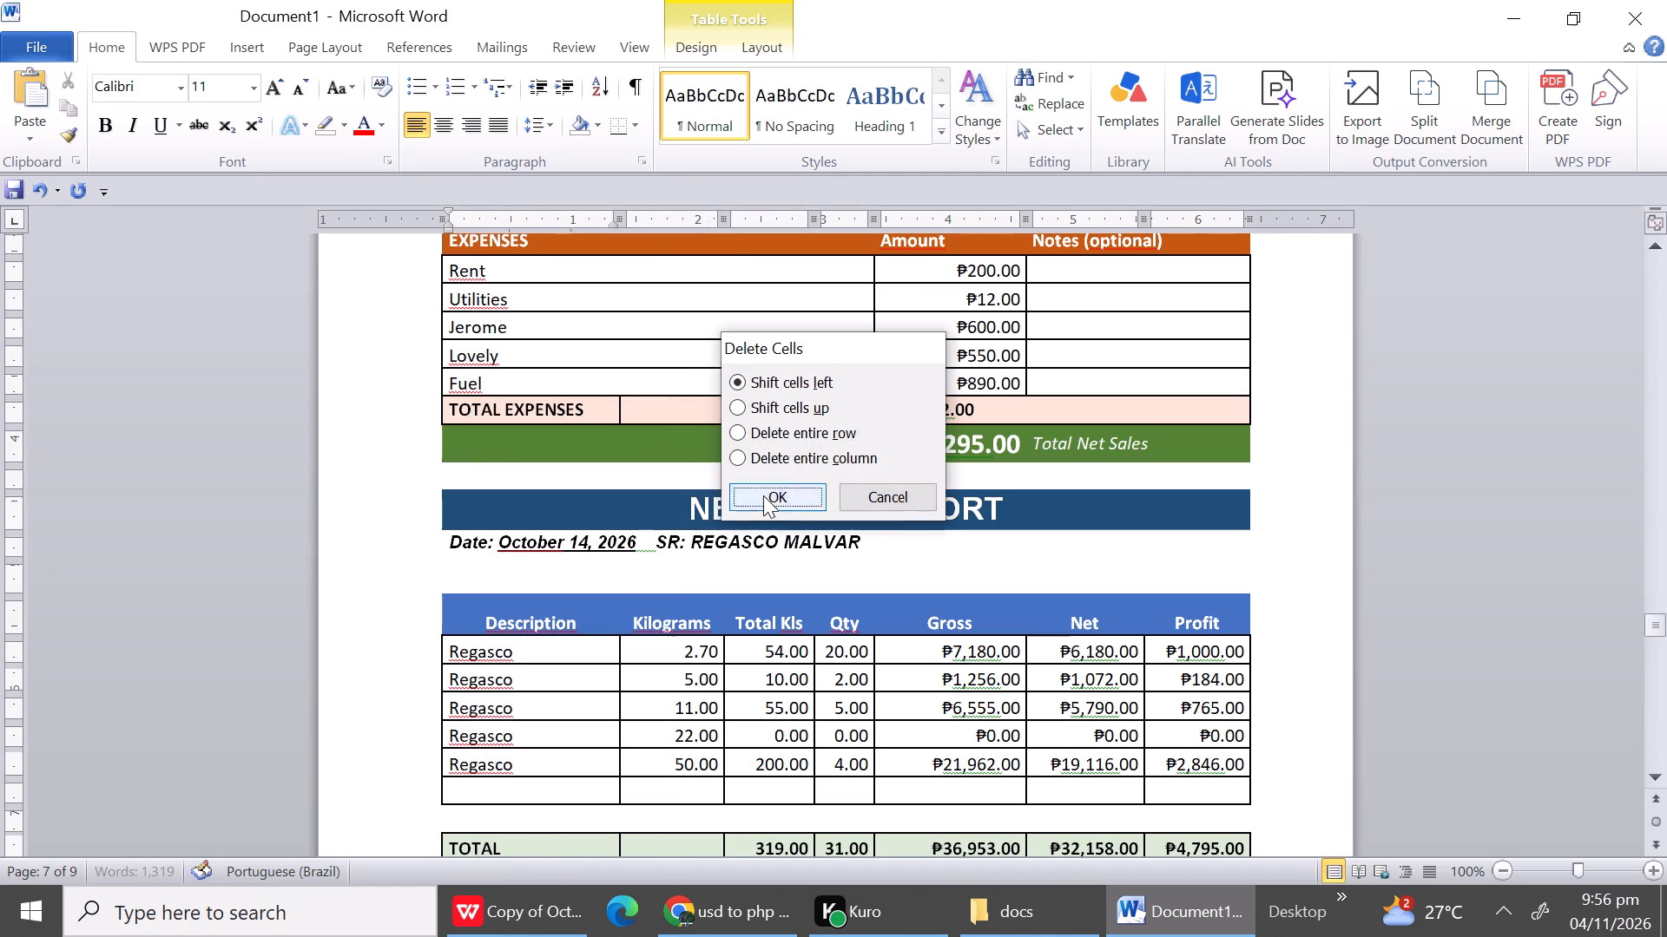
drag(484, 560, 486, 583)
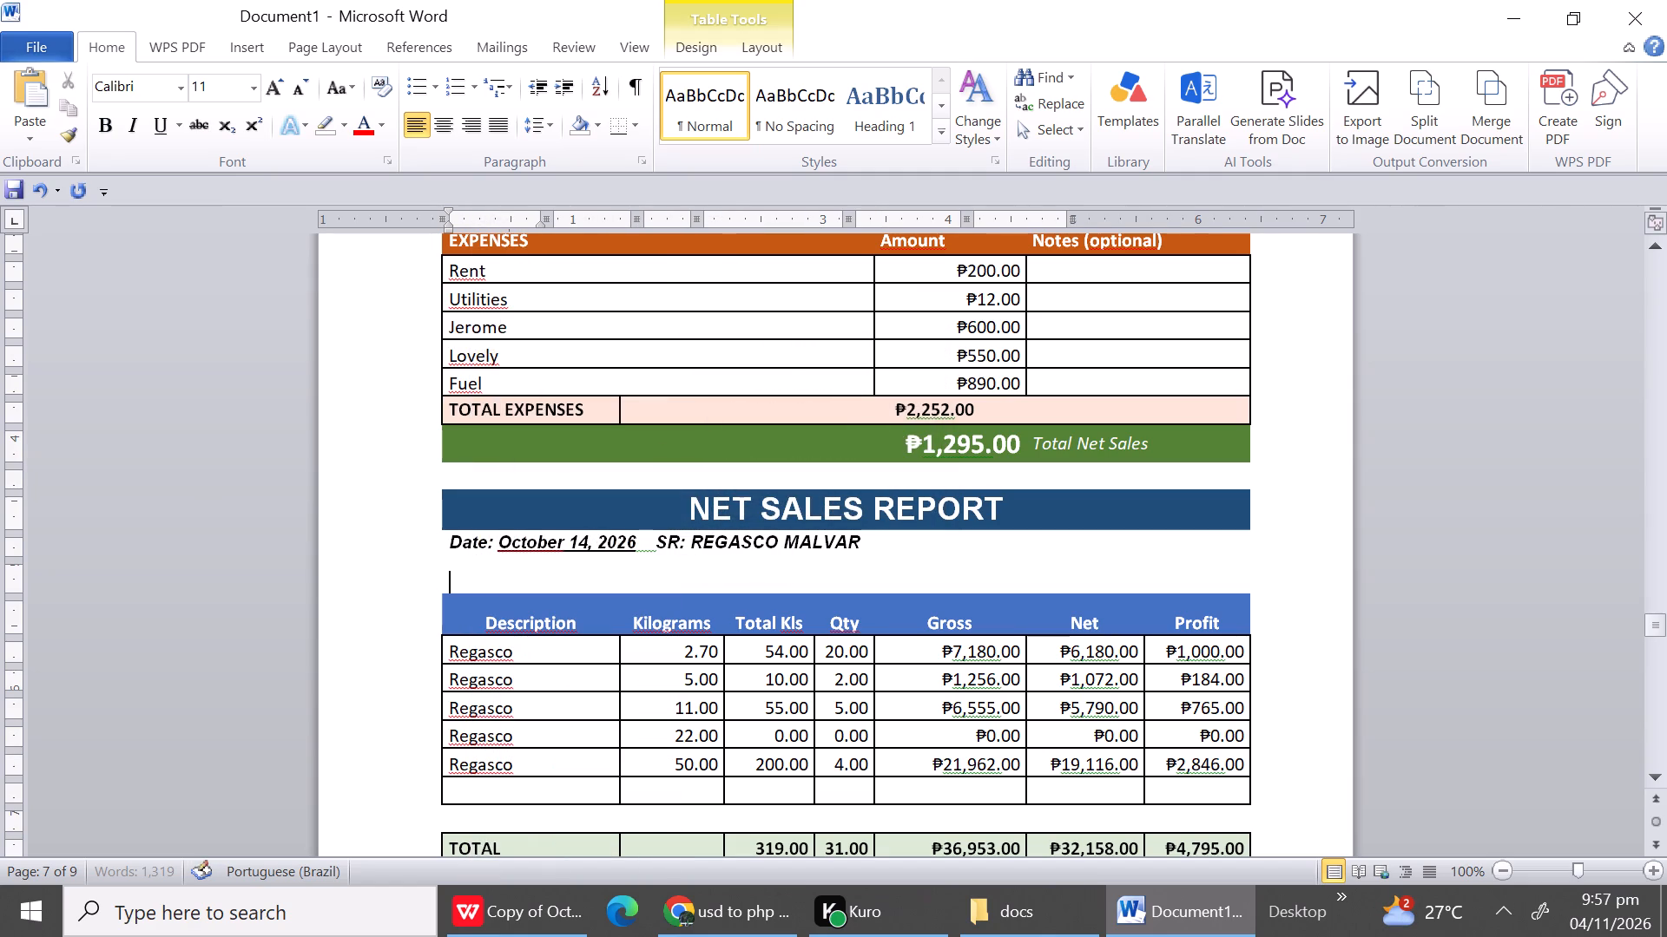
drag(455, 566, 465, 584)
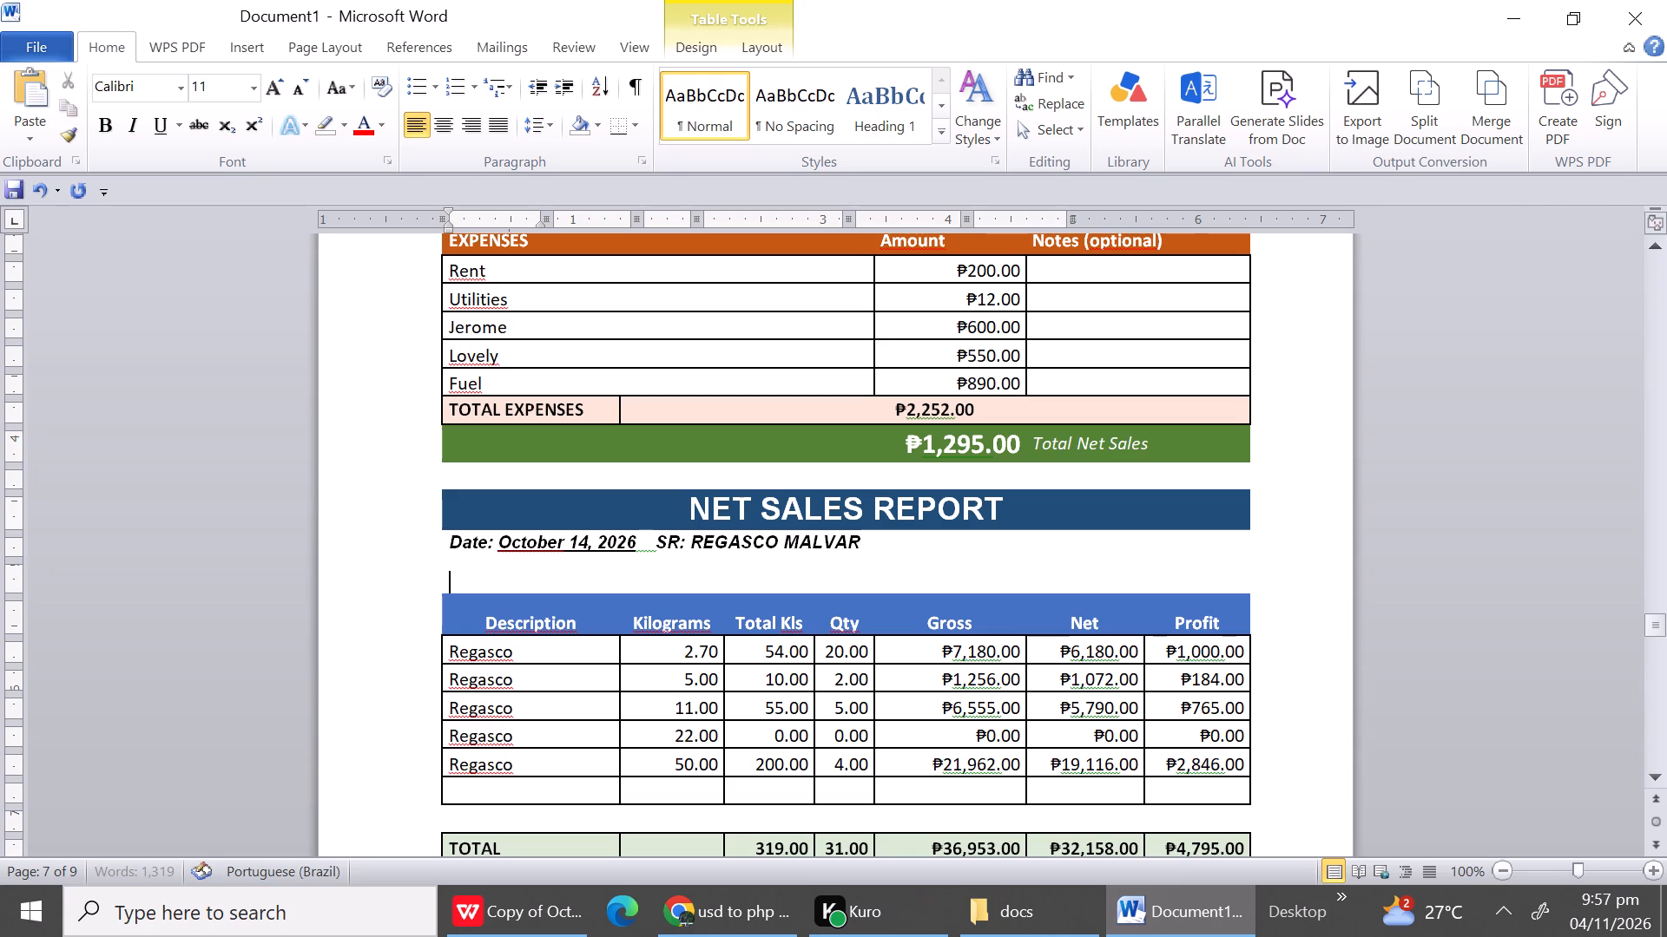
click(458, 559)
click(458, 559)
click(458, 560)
Delete the entire blank row between the date line and the column headings of the October 14 report.
click(468, 579)
right_click(468, 579)
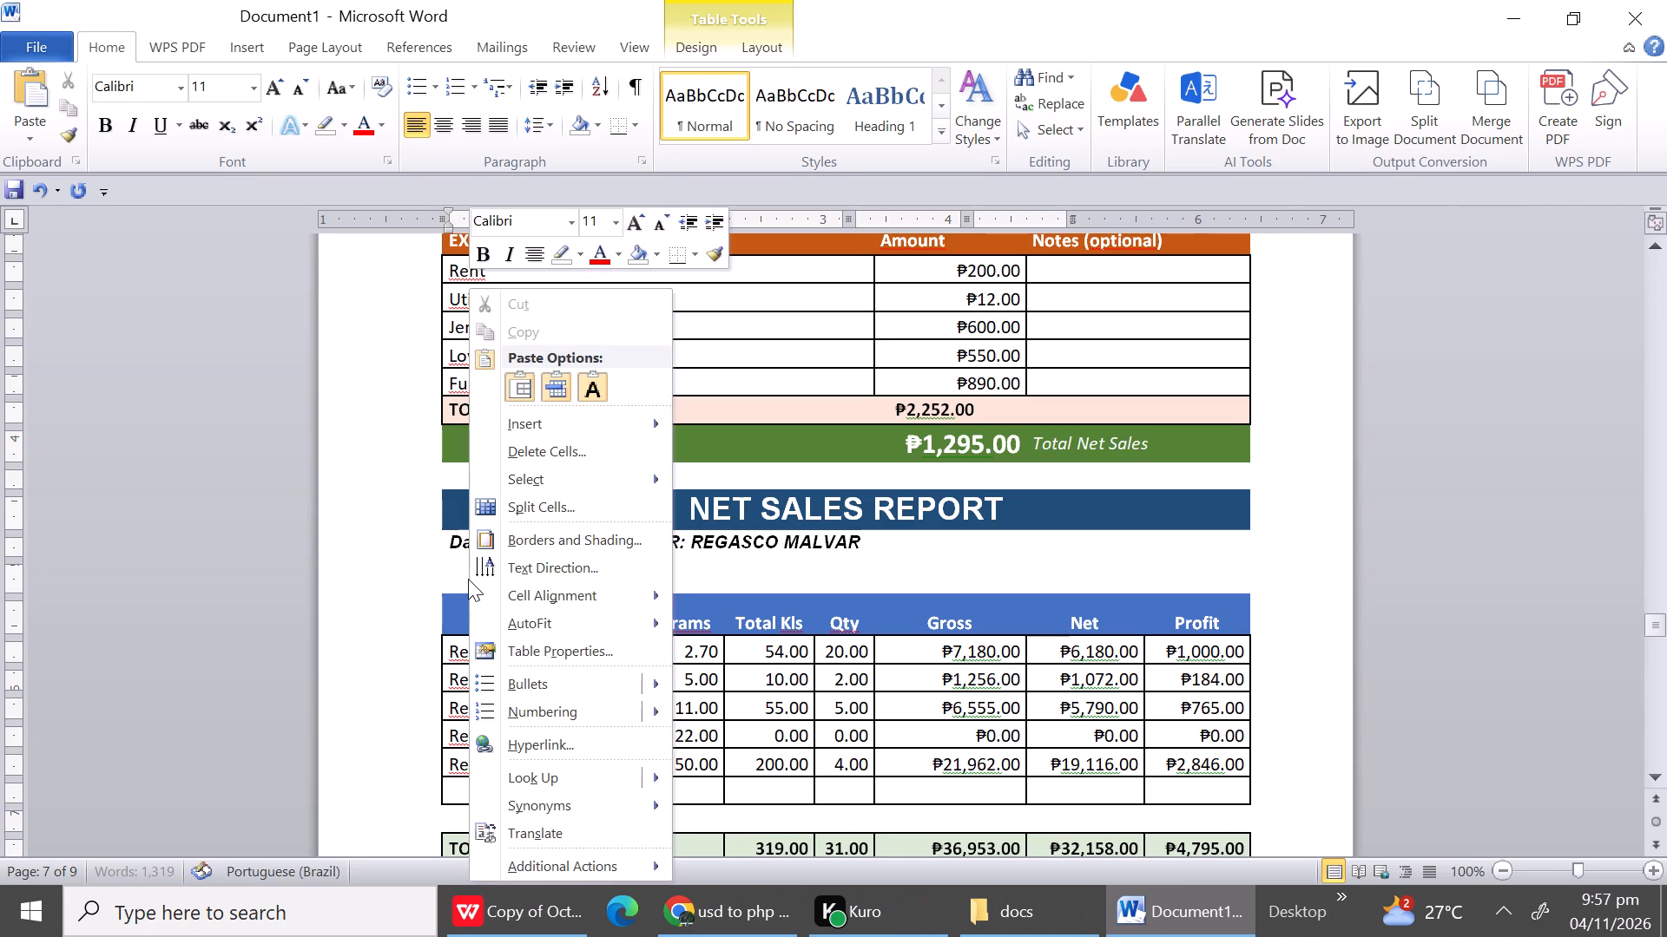
click(530, 450)
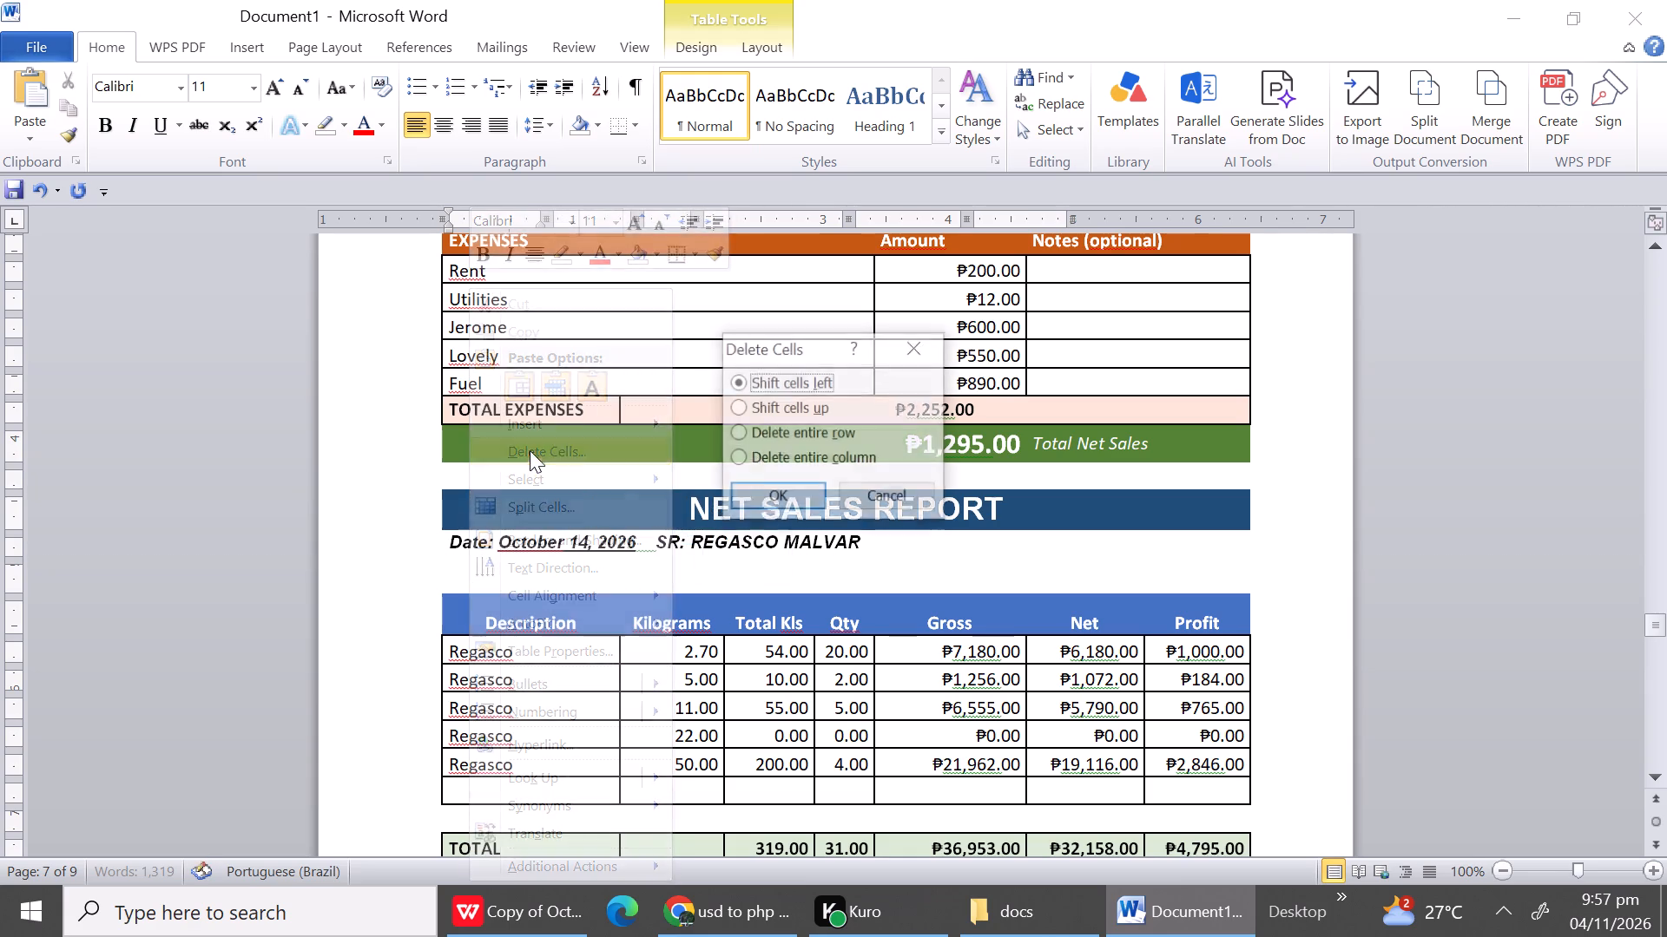
click(746, 434)
click(760, 499)
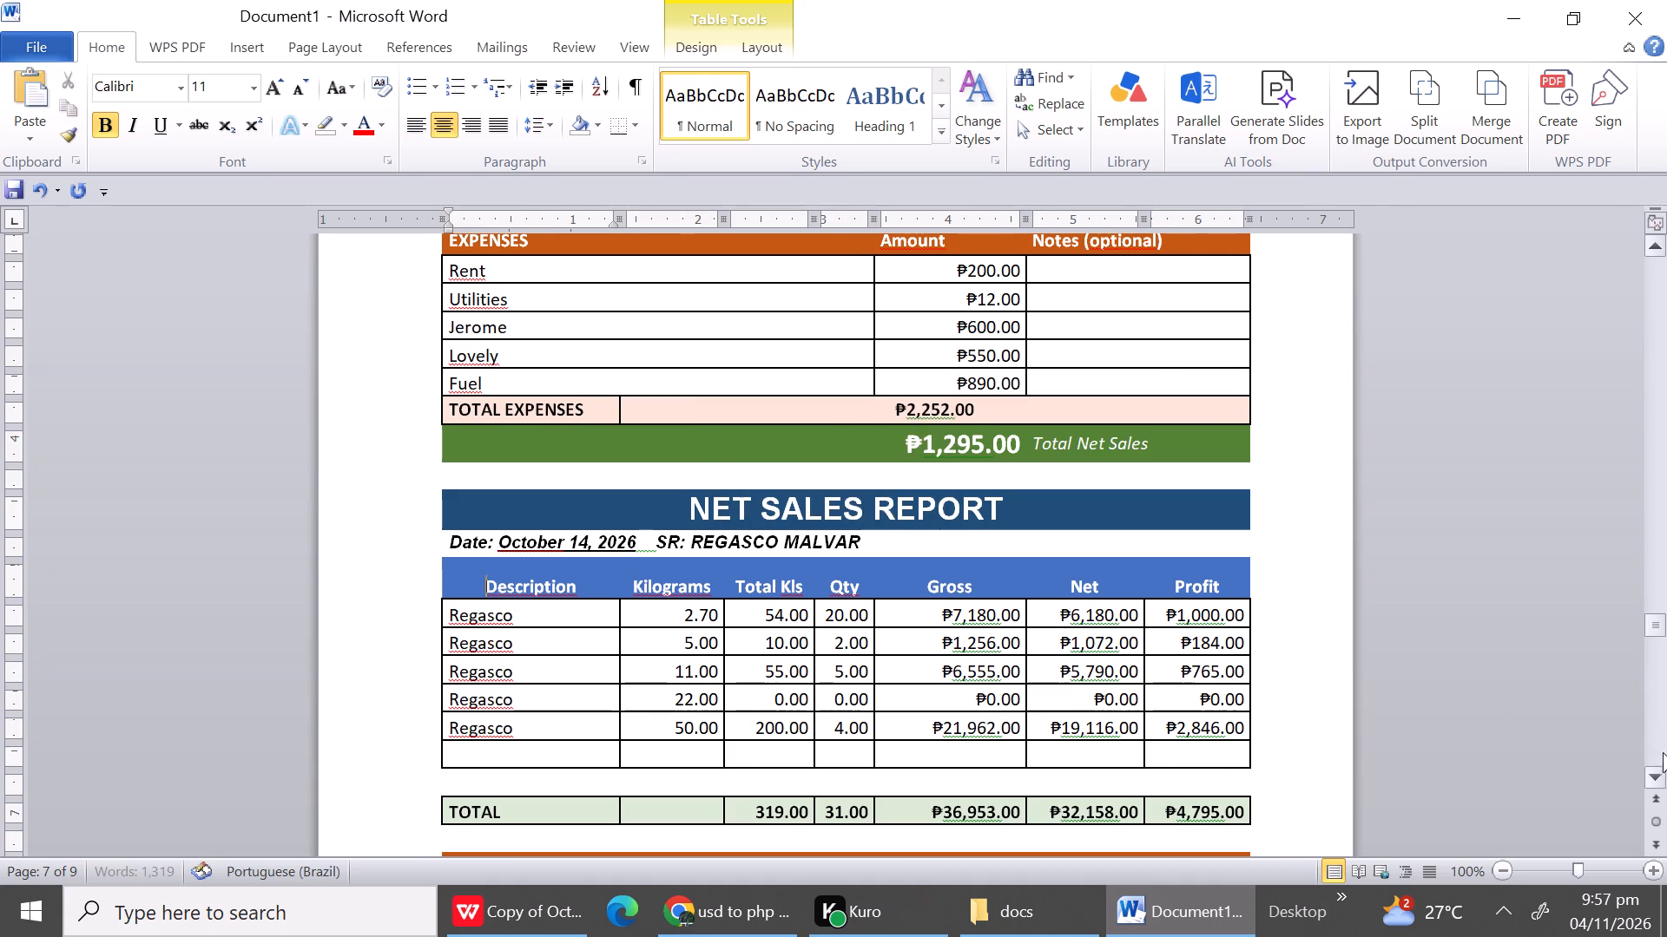
Delete the two entire blank rows above the TOTAL row of the October 14 report.
triple_click(1658, 780)
triple_click(1658, 780)
triple_click(1658, 780)
triple_click(1658, 780)
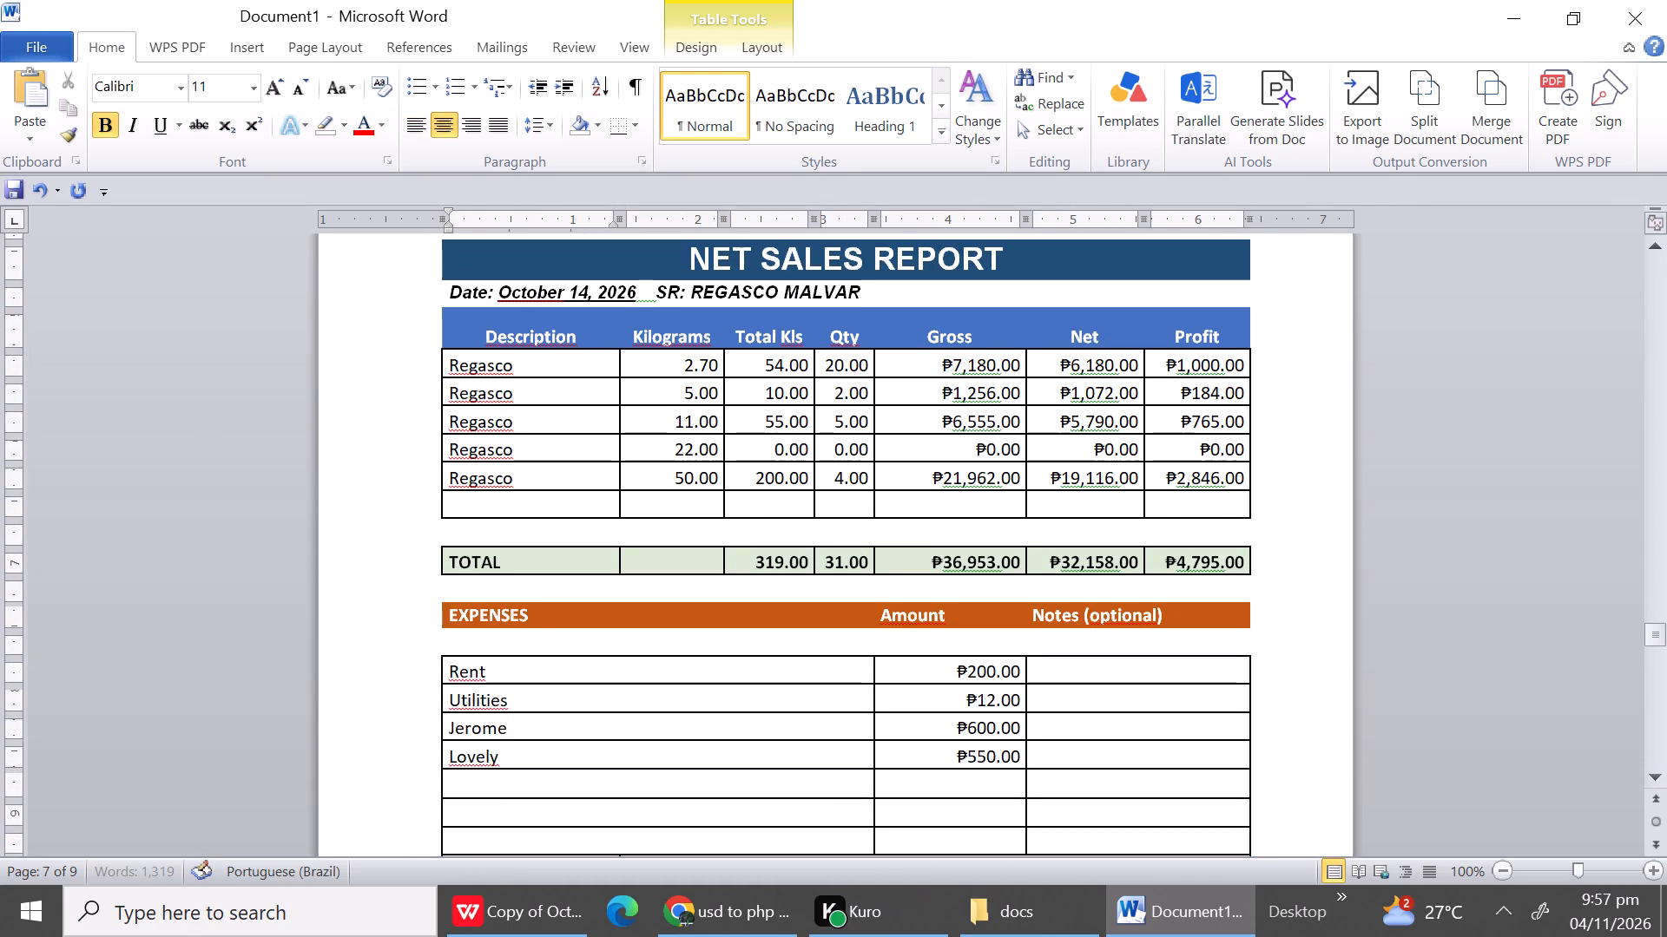
drag(467, 498, 478, 521)
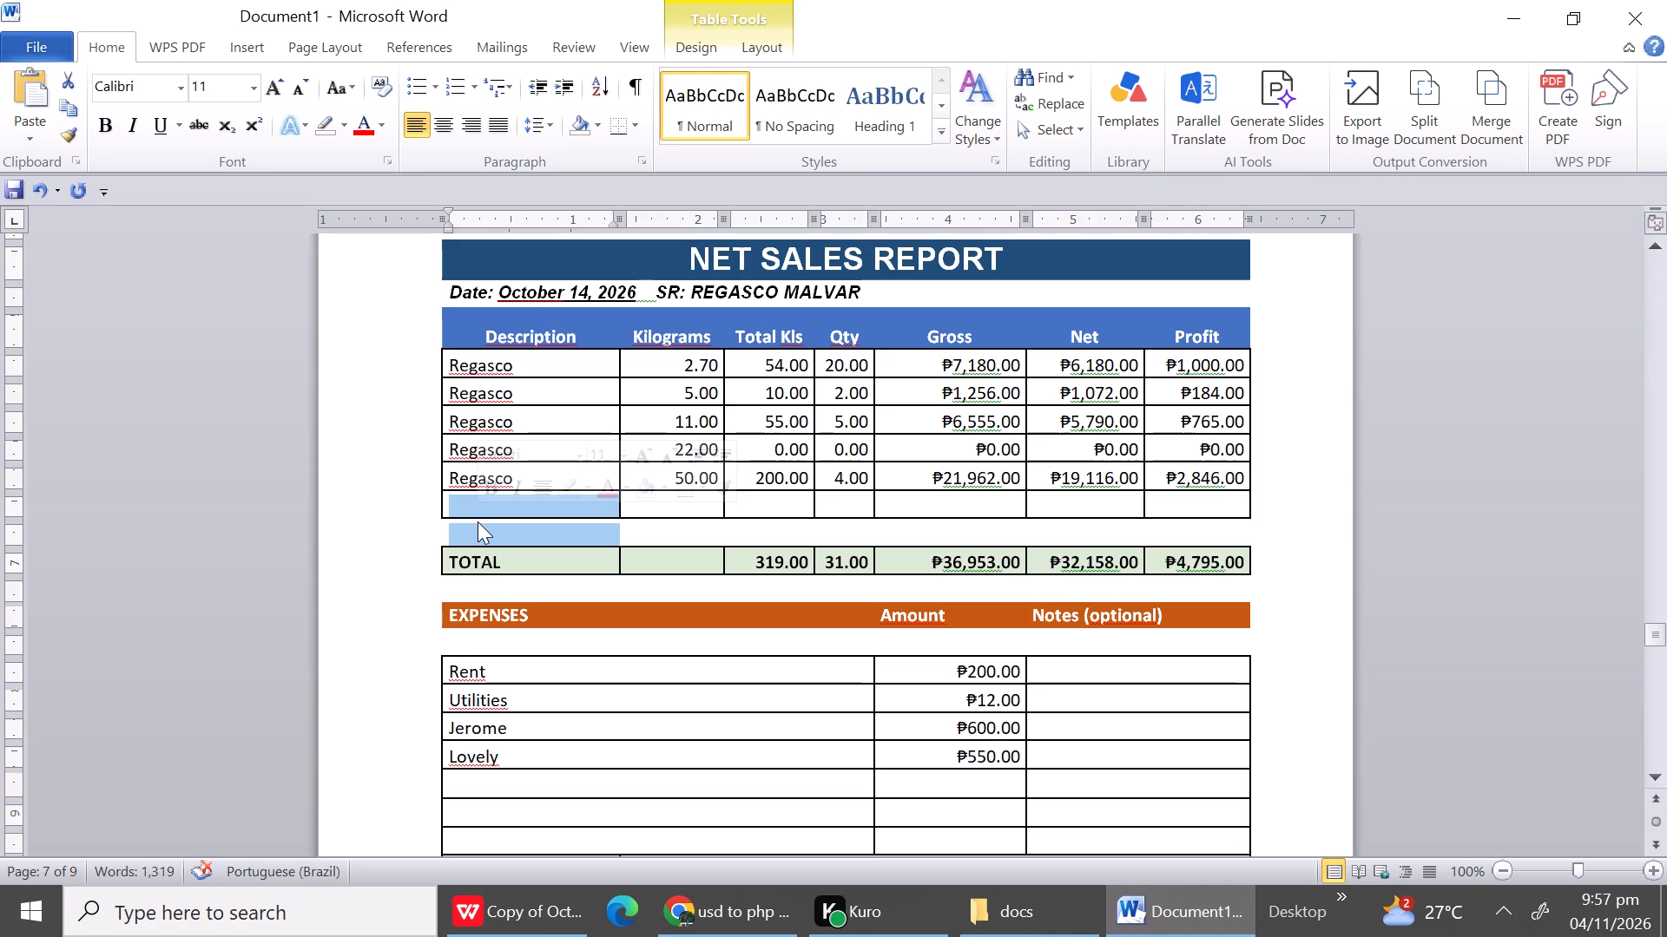
right_click(478, 521)
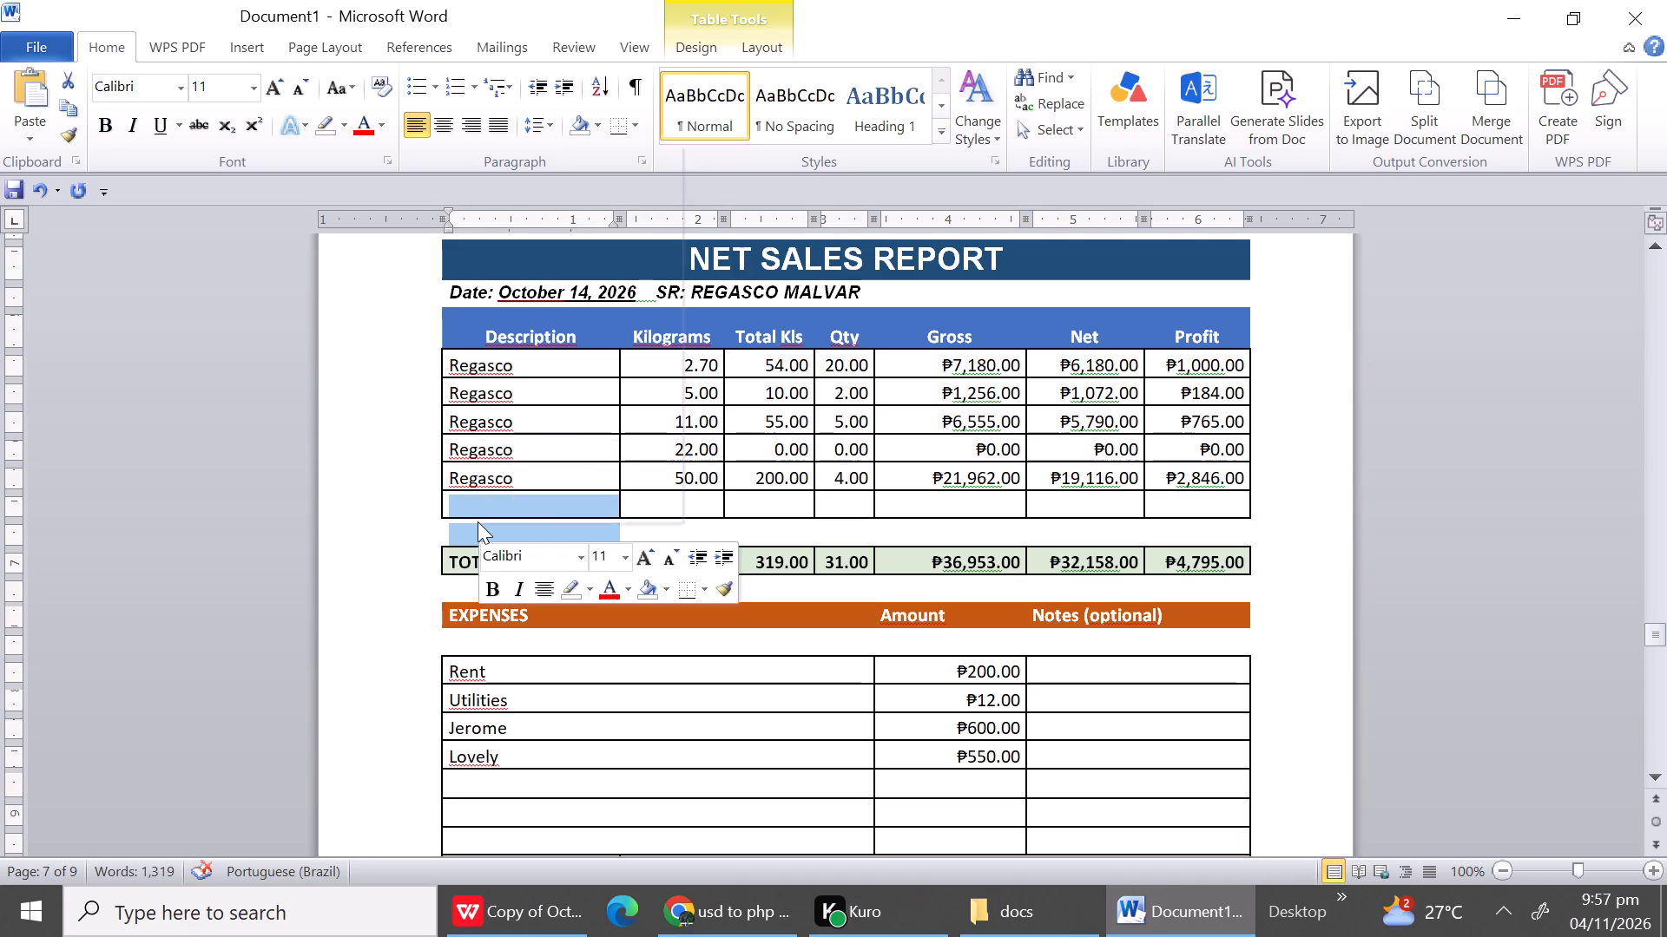
click(589, 305)
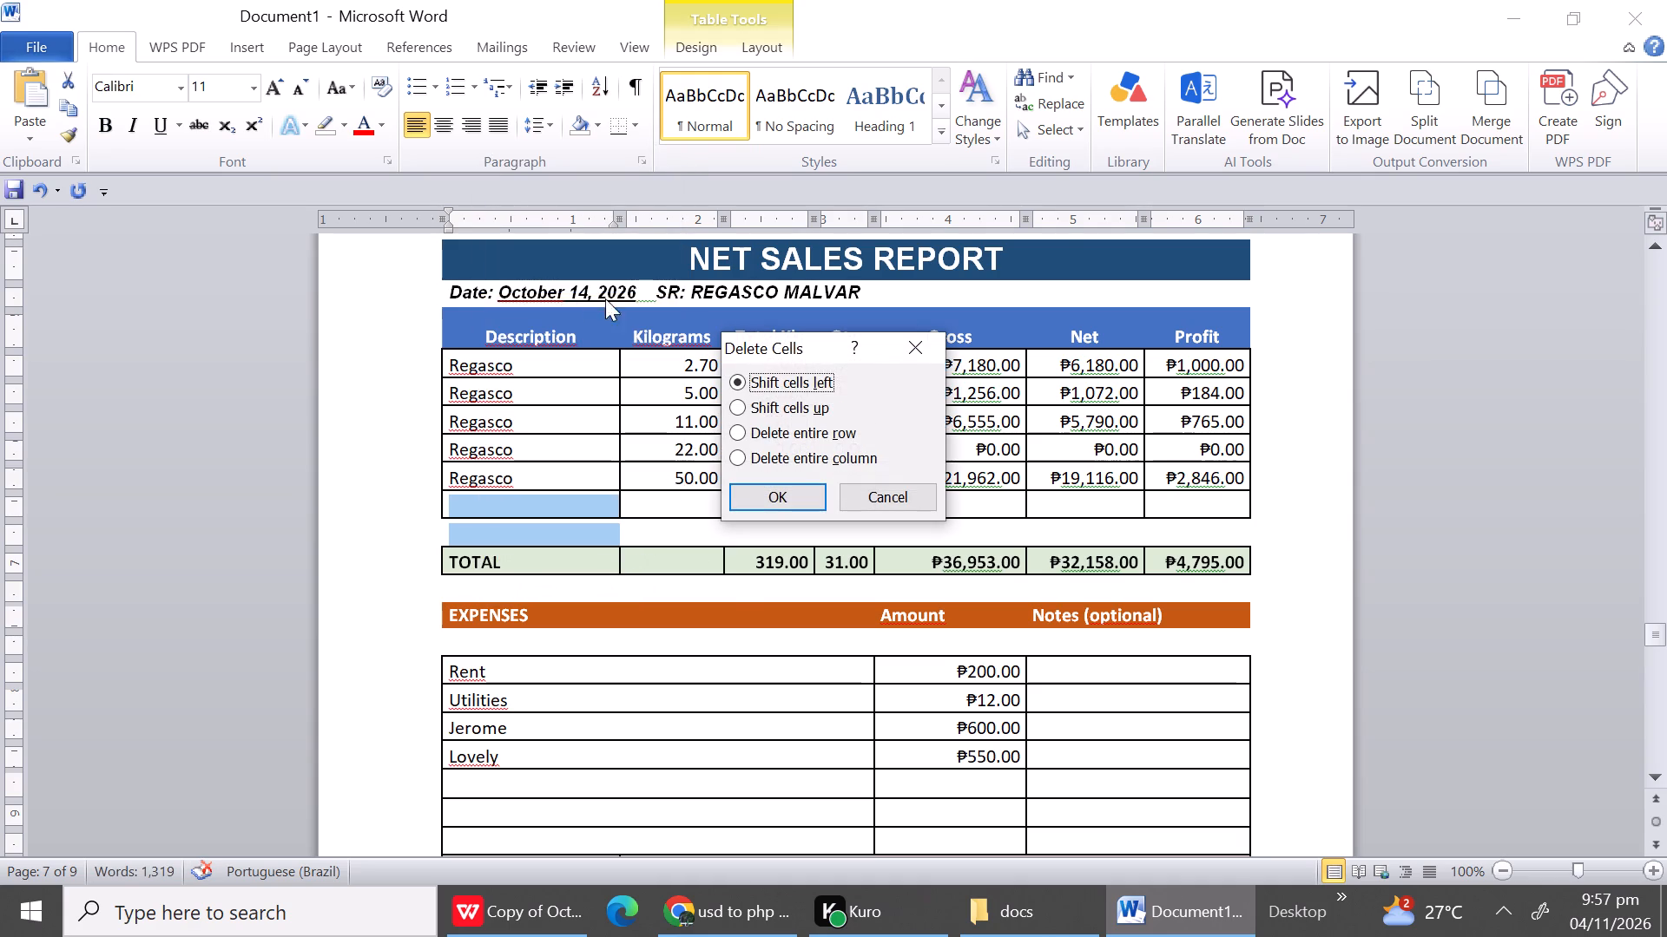
click(772, 445)
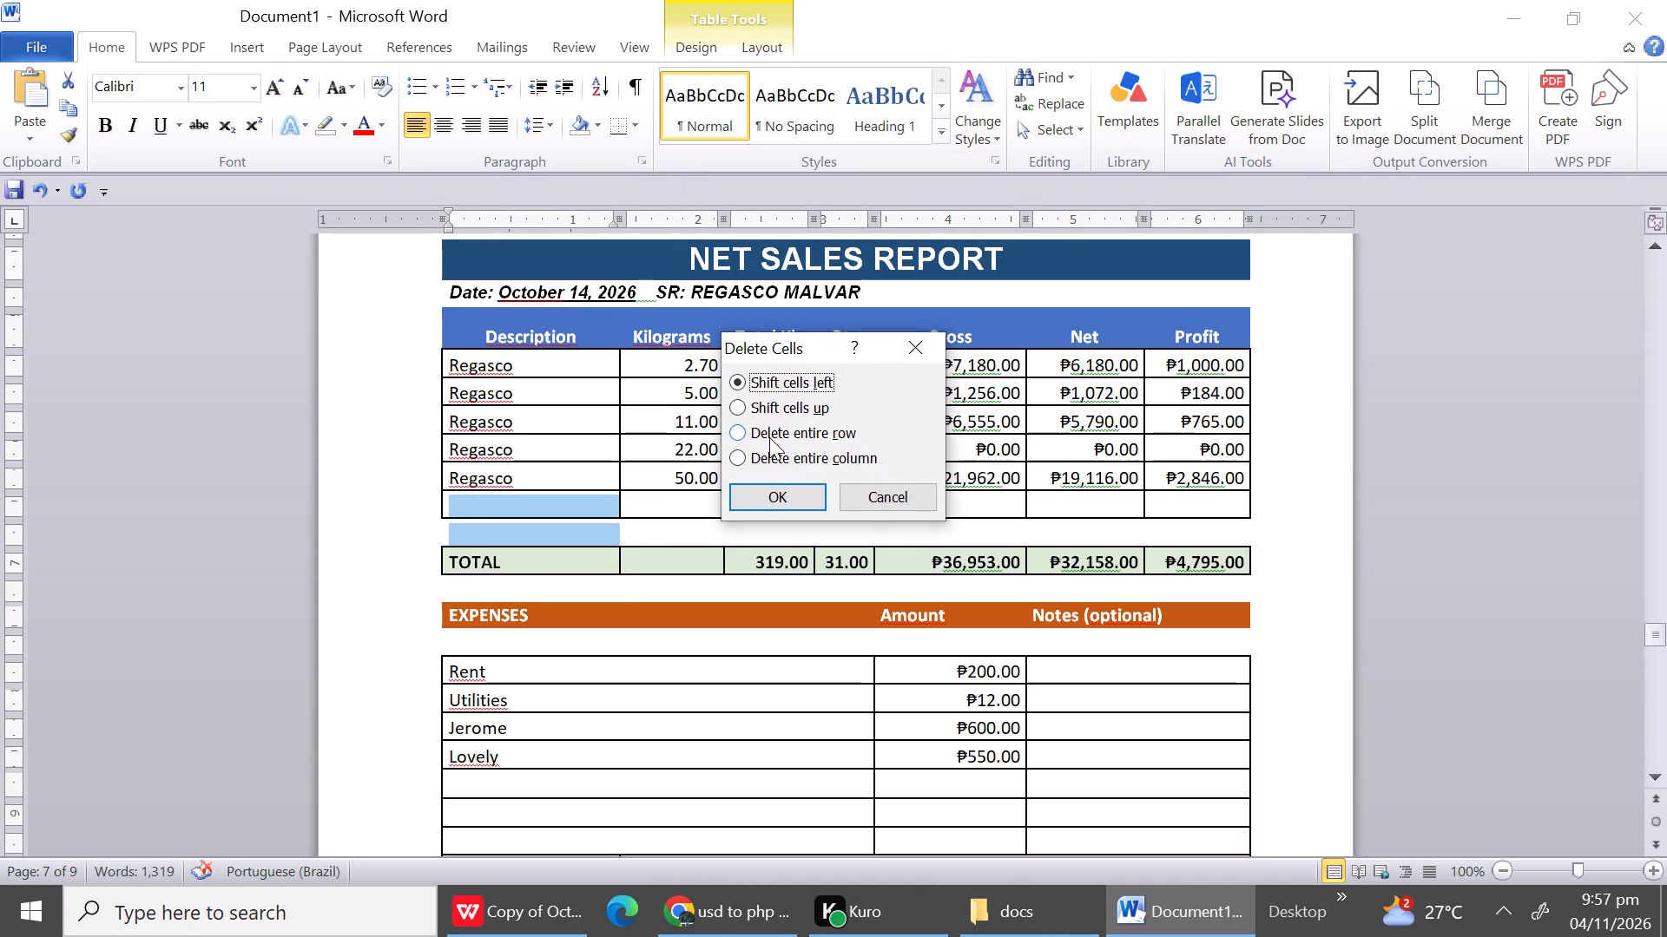
click(769, 437)
click(783, 500)
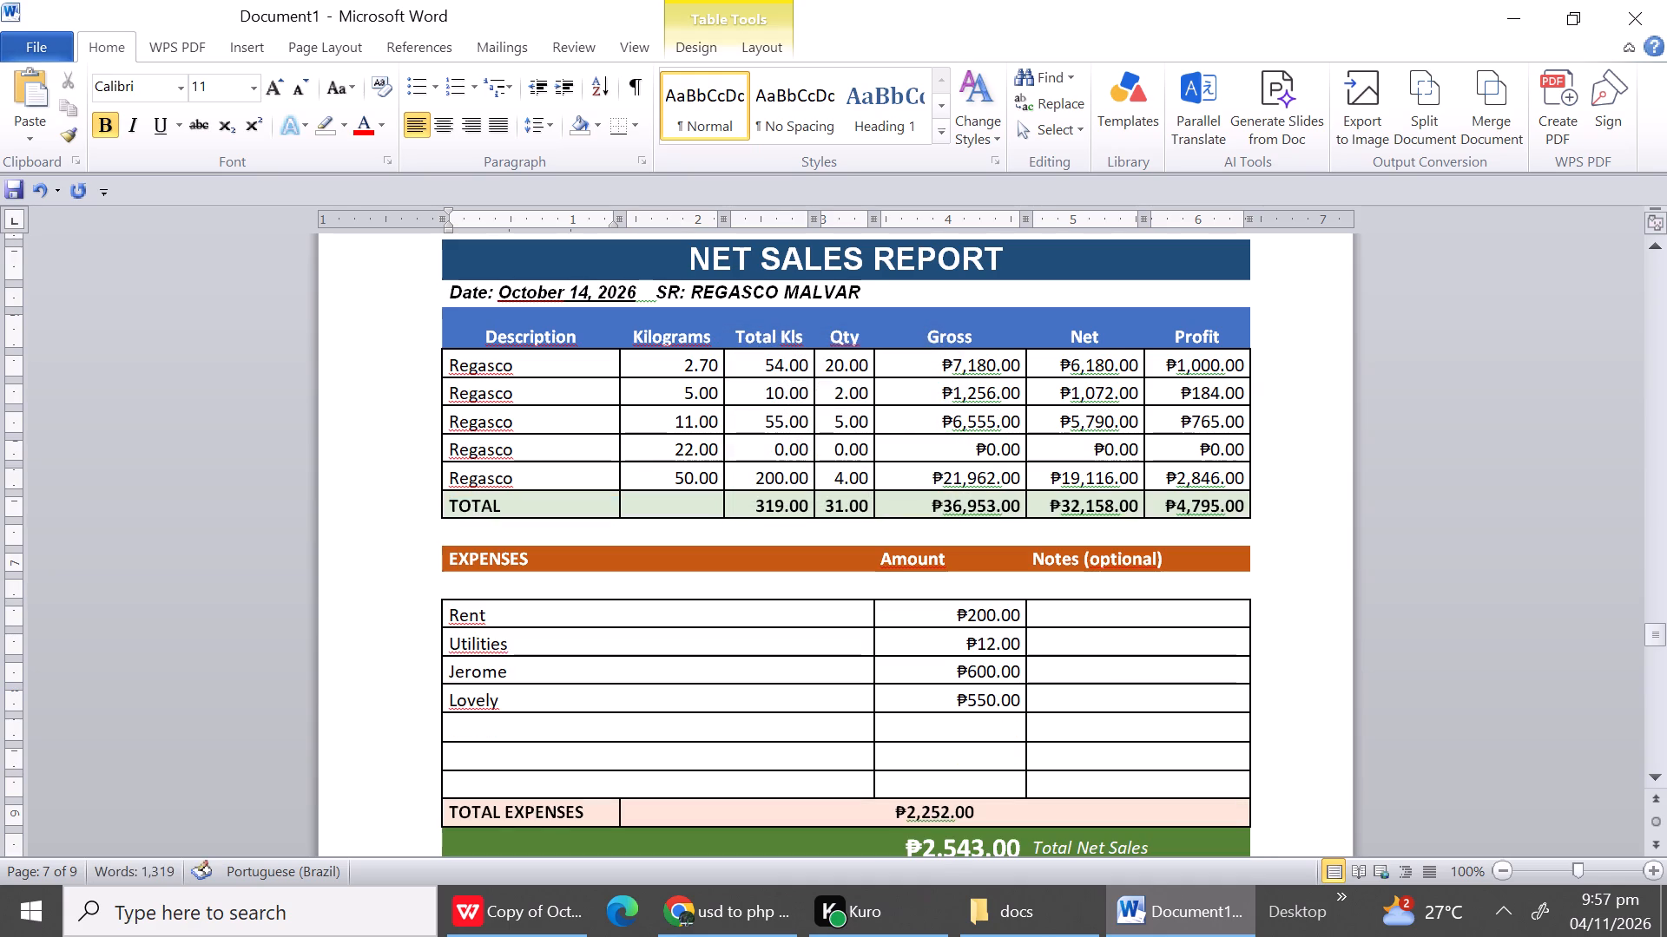
Delete the entire blank row between the EXPENSES header and the Rent row of the October 14 report.
click(484, 588)
right_click(484, 588)
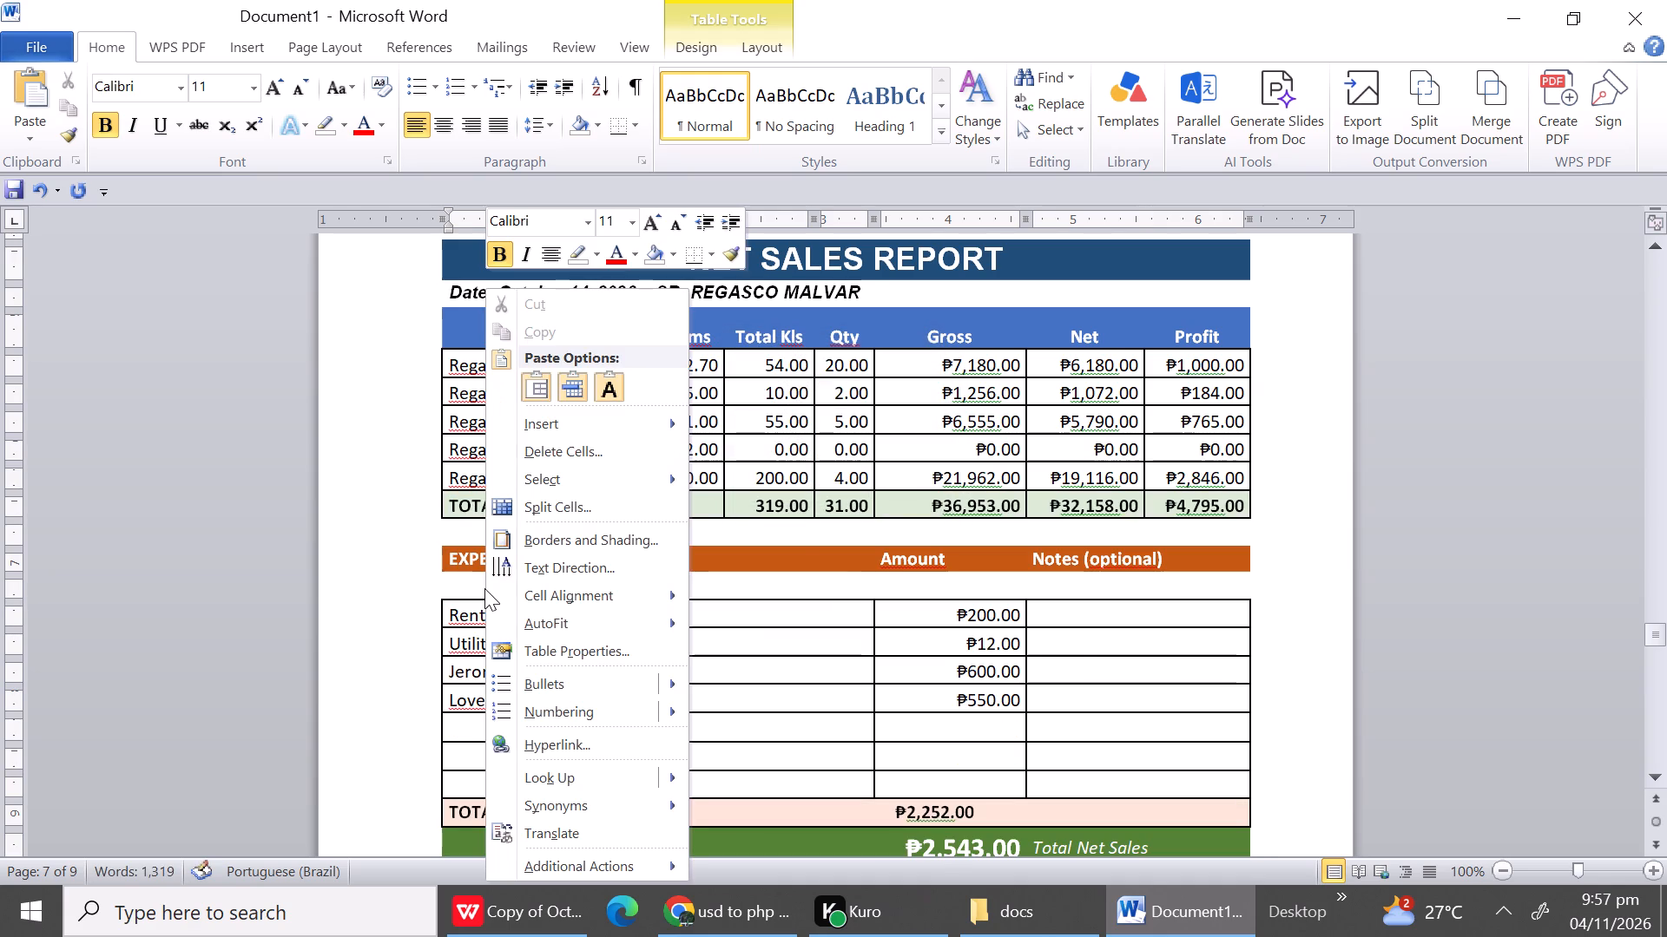
click(616, 458)
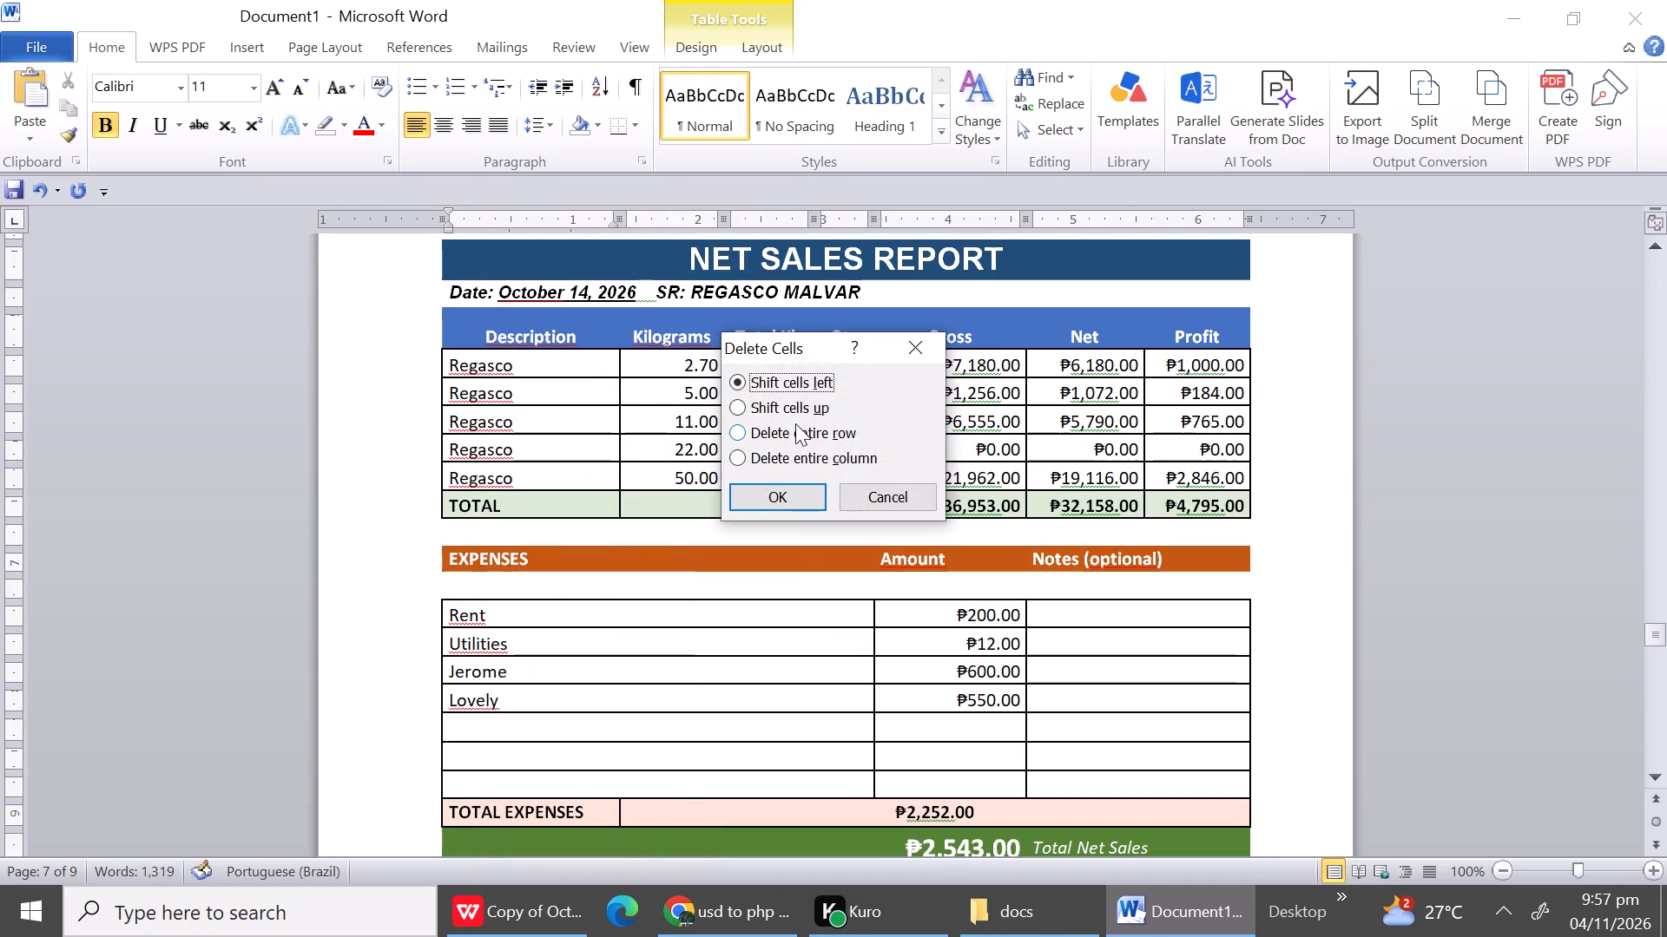
click(795, 429)
click(787, 498)
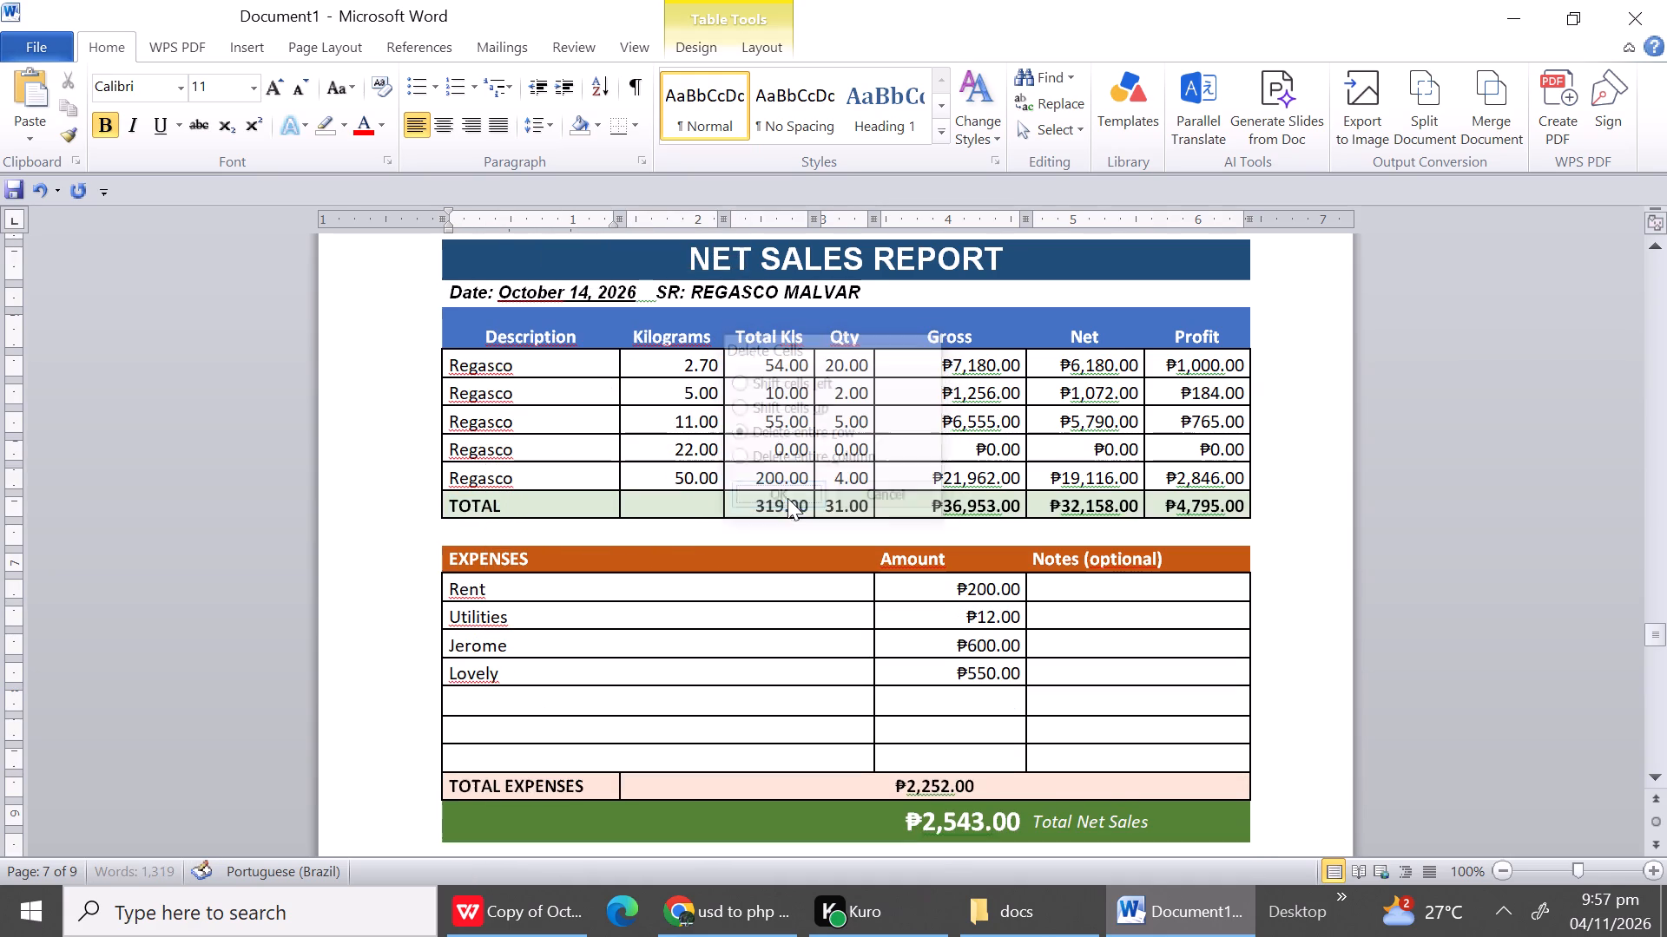
Delete the three entire blank rows between Lovely and TOTAL EXPENSES in the October 14 report.
drag(466, 705, 502, 750)
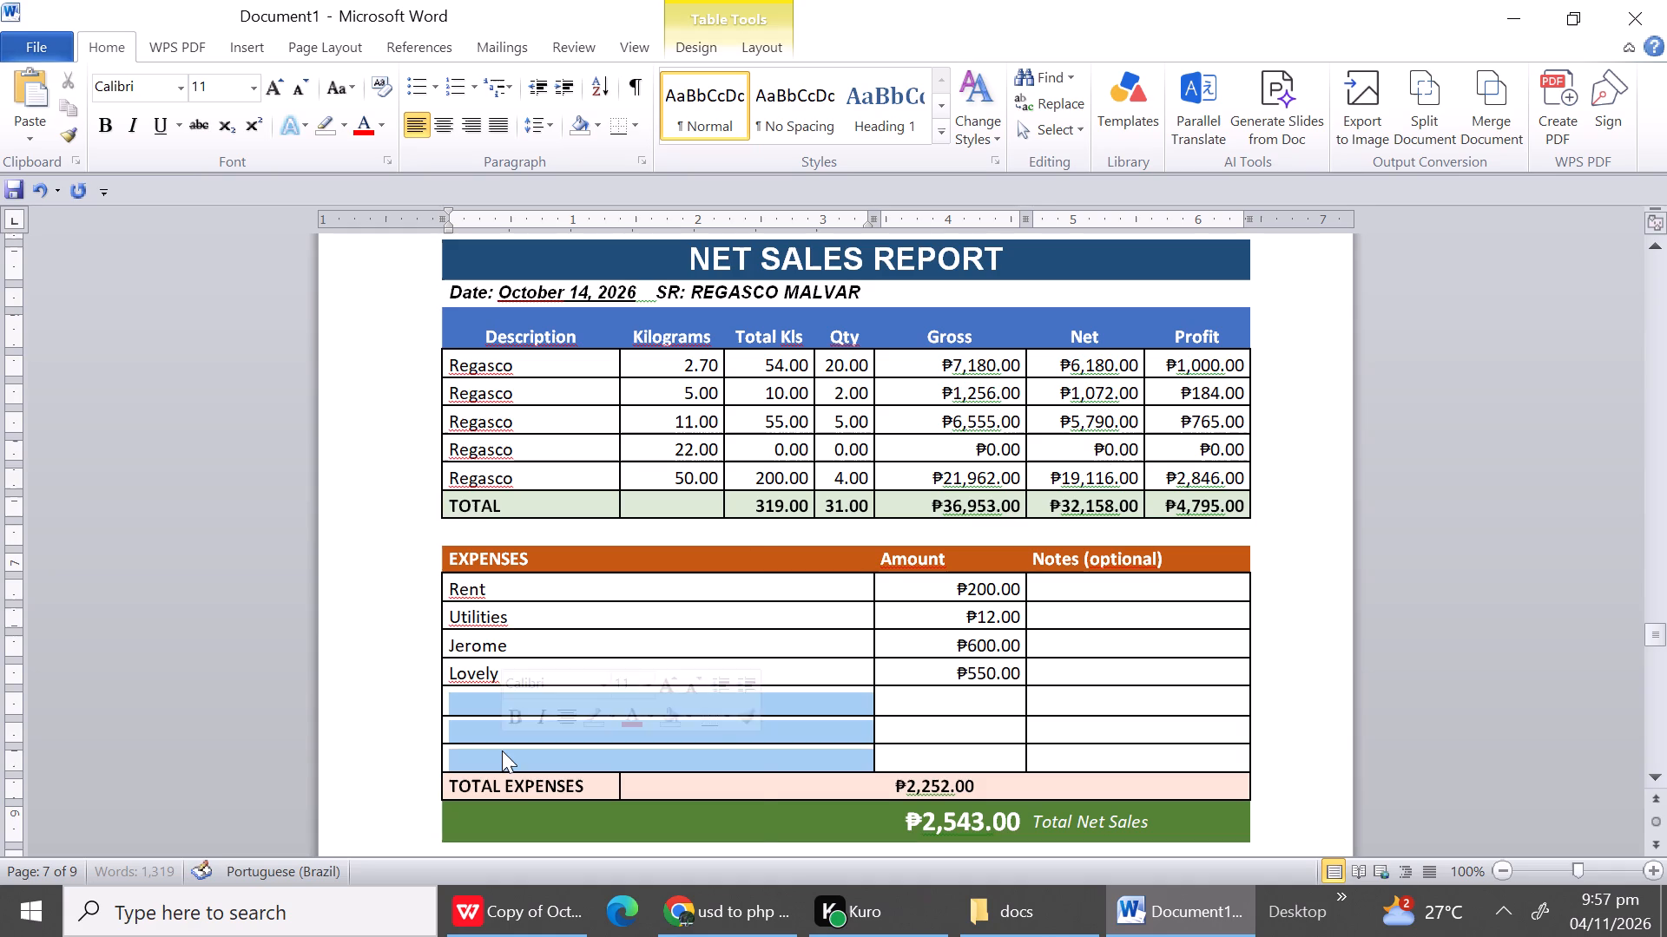
right_click(502, 750)
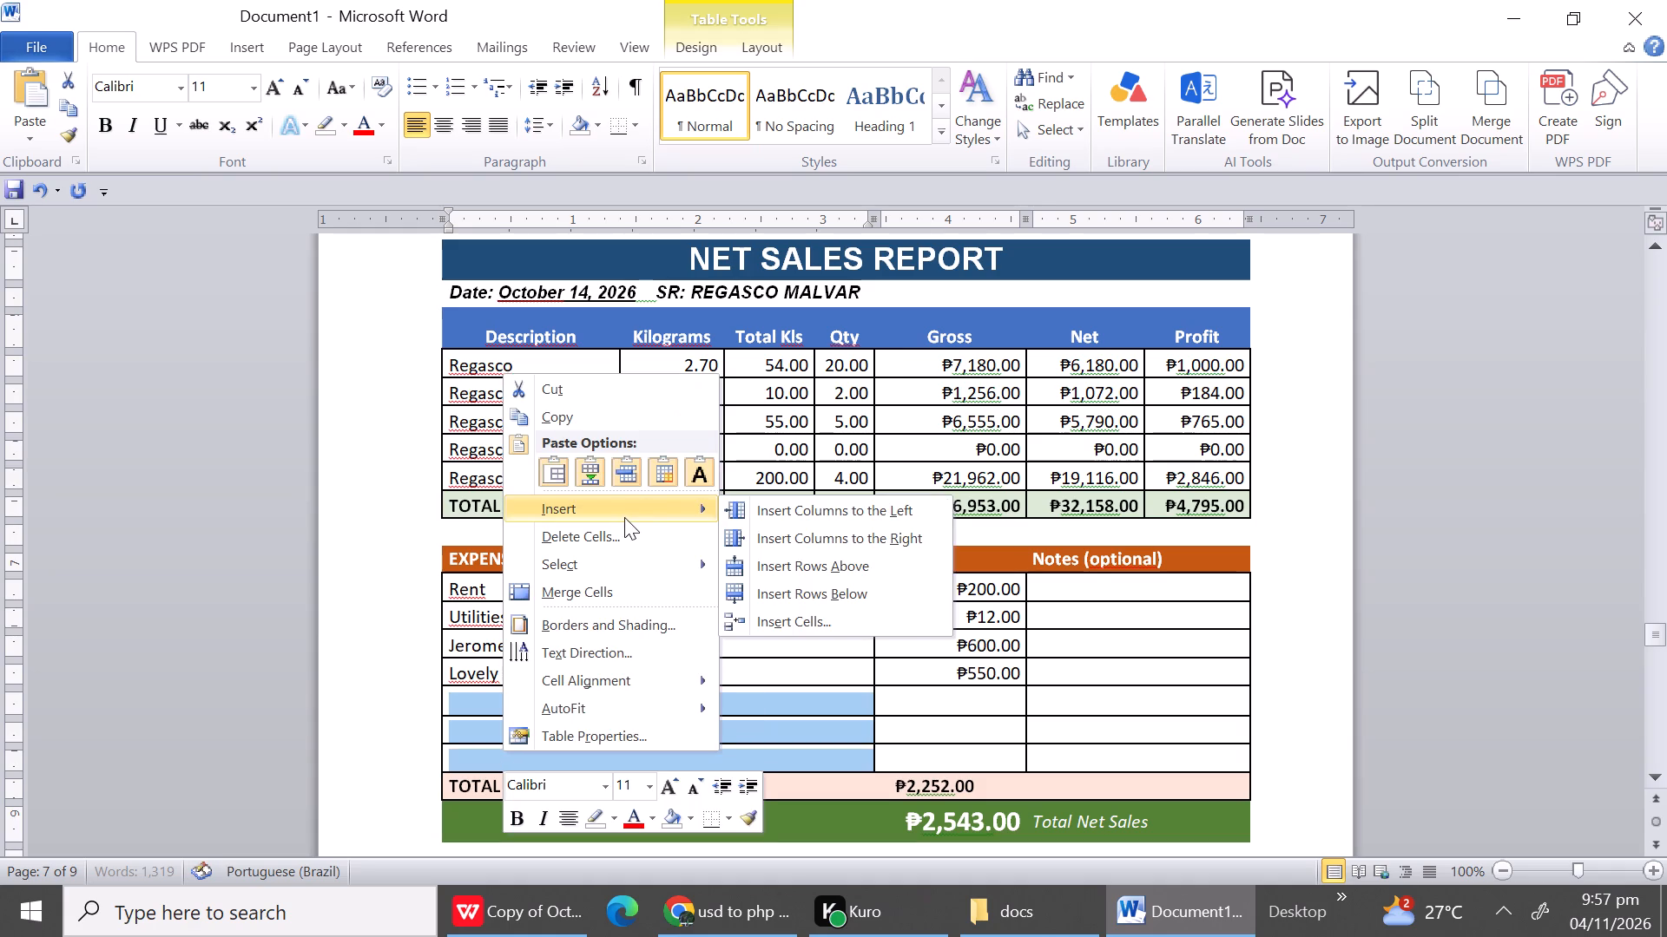
click(624, 519)
click(625, 545)
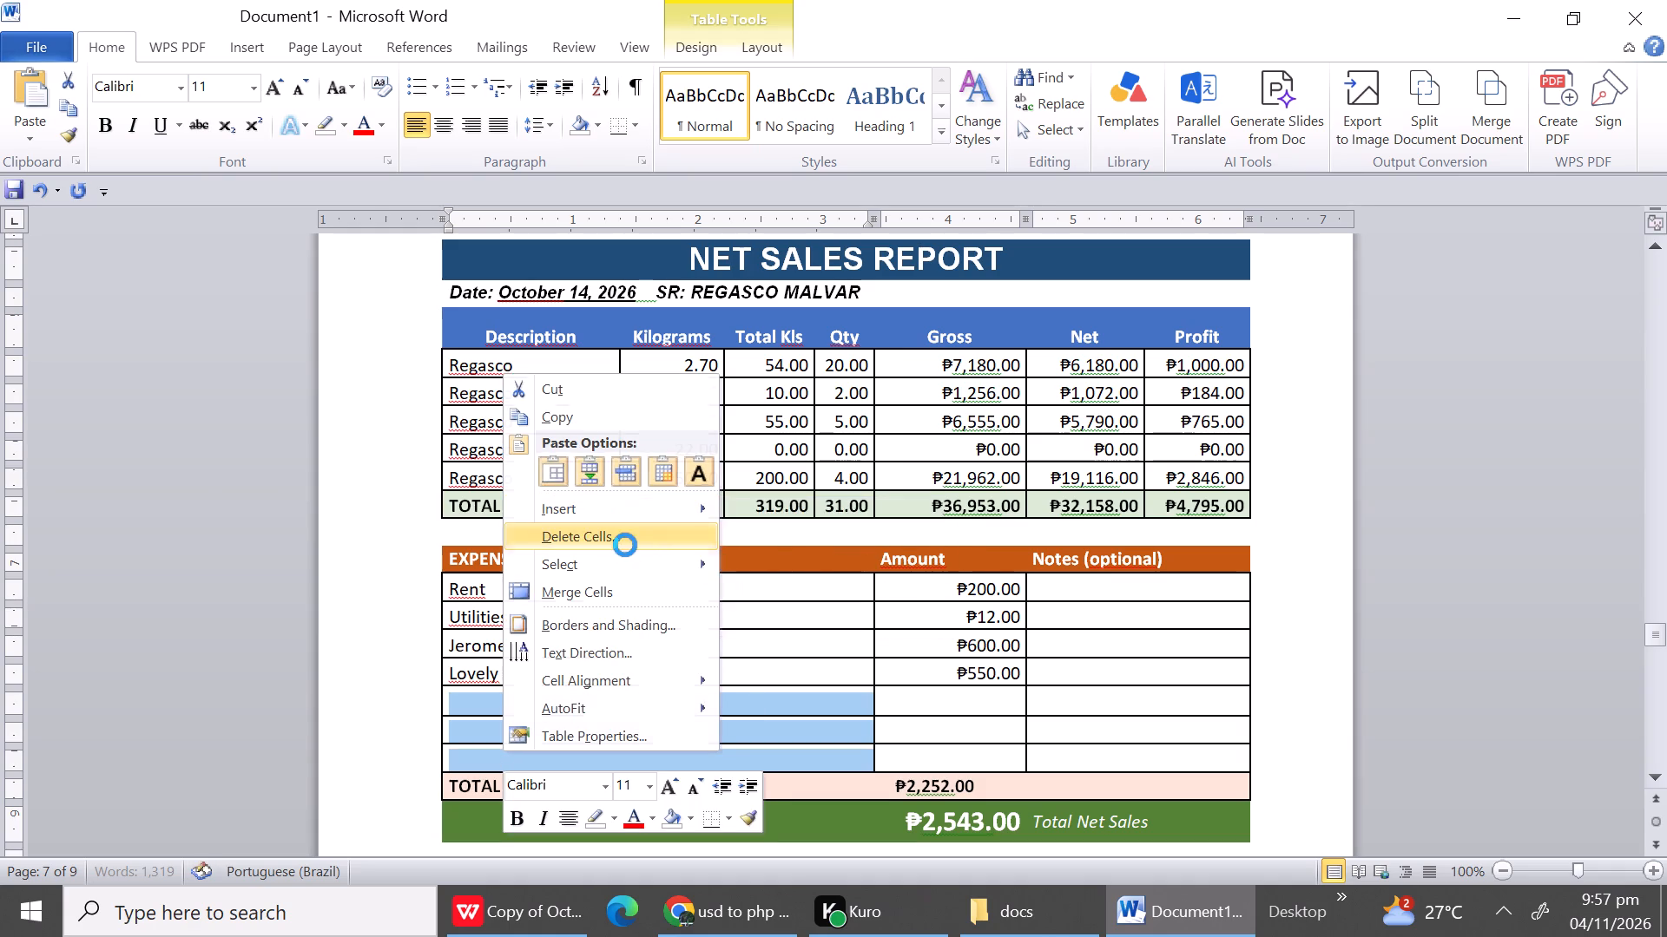
click(808, 432)
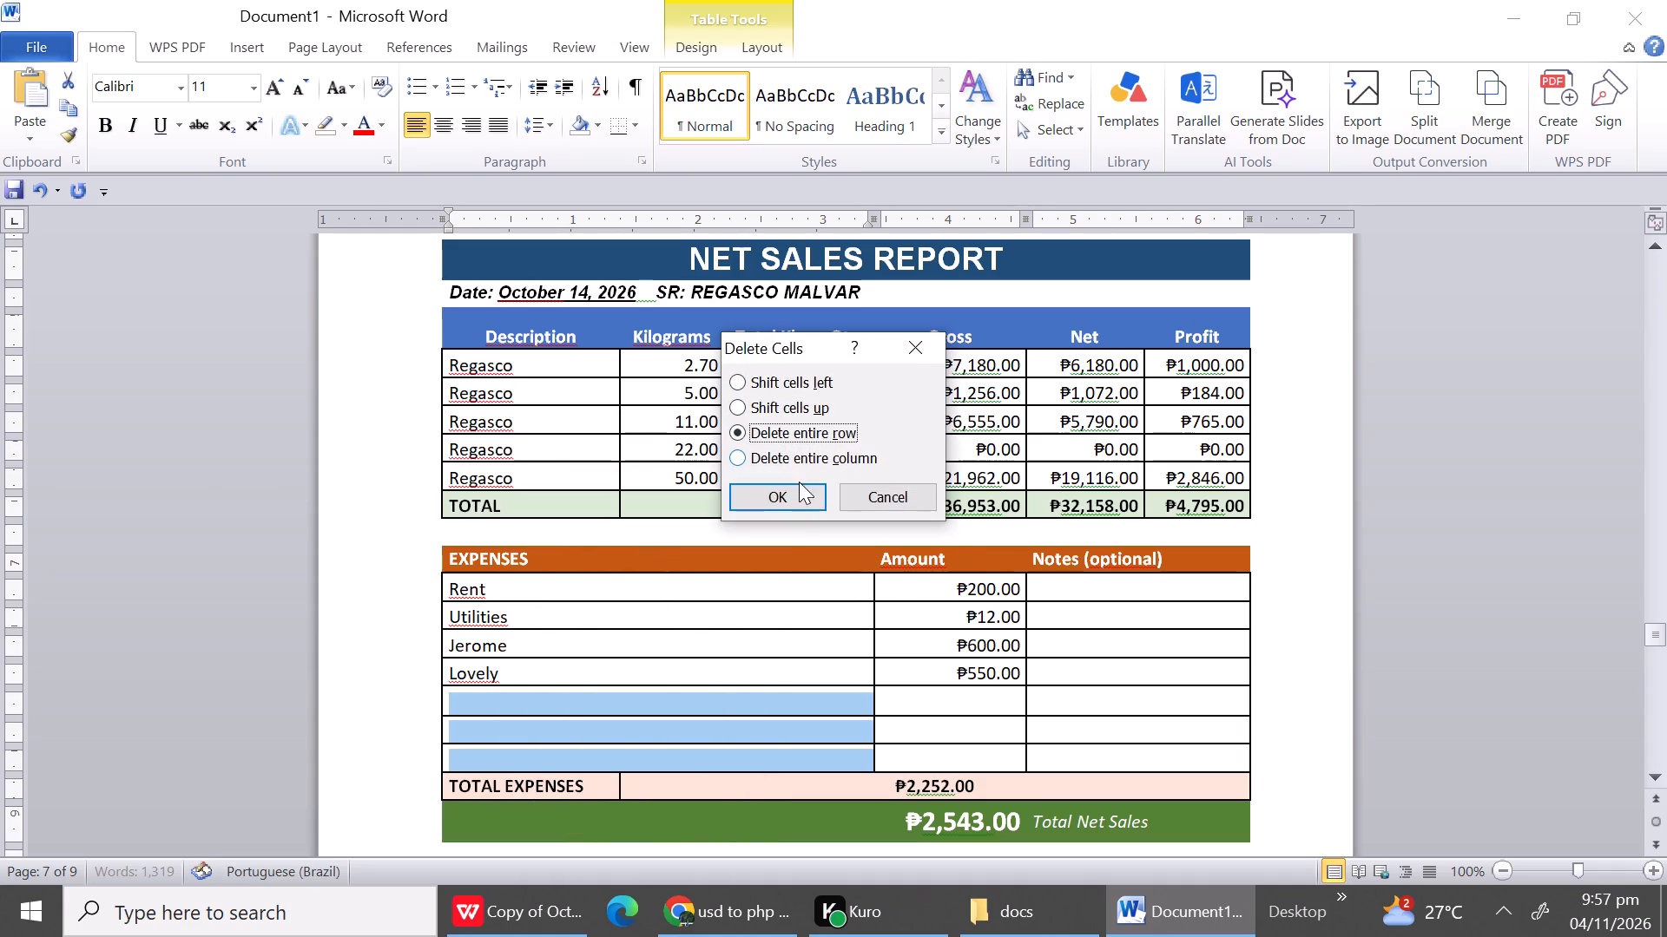
click(799, 486)
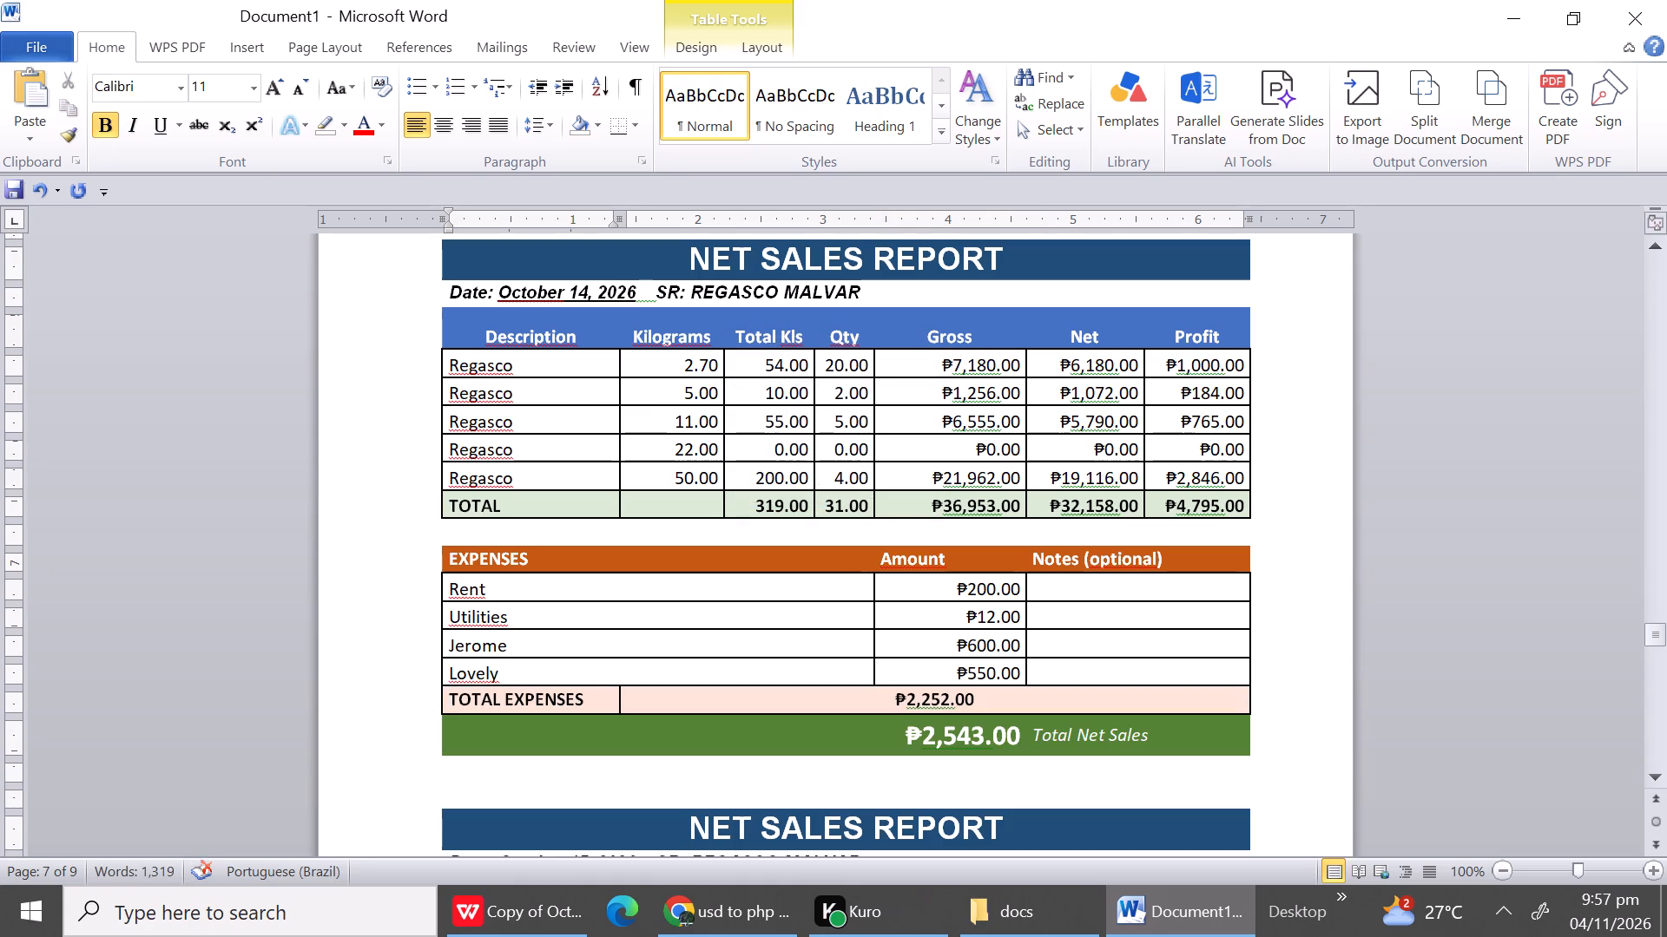
Delete the entire blank row directly above the October 15 report's NET SALES REPORT title.
click(456, 796)
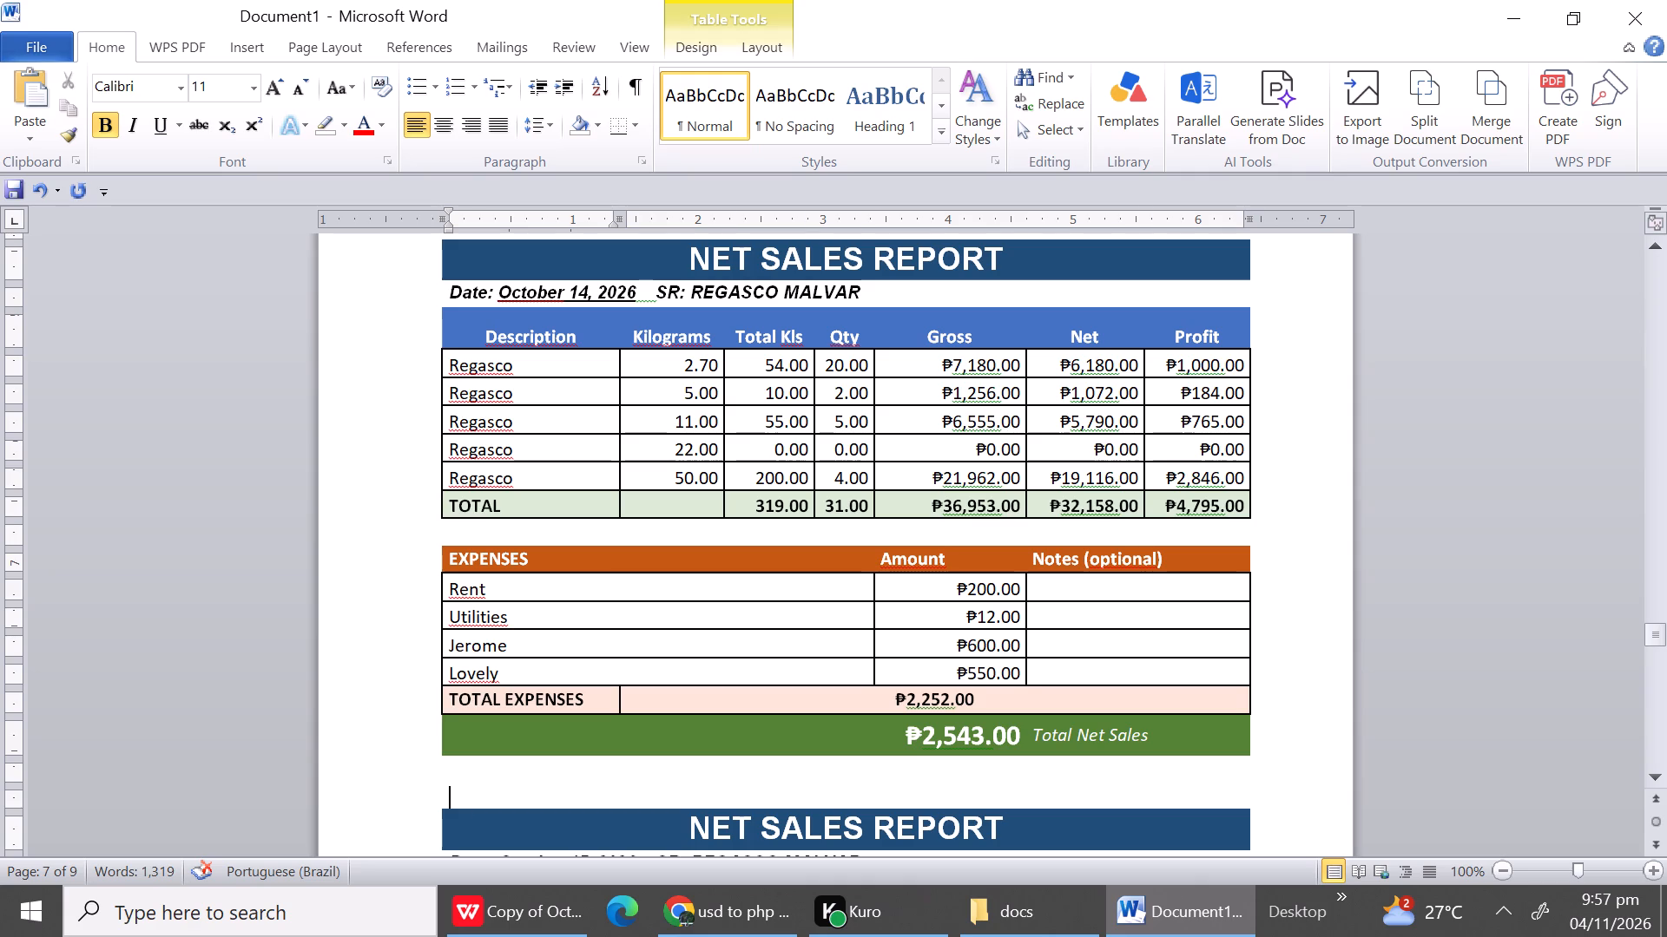
right_click(456, 796)
click(565, 358)
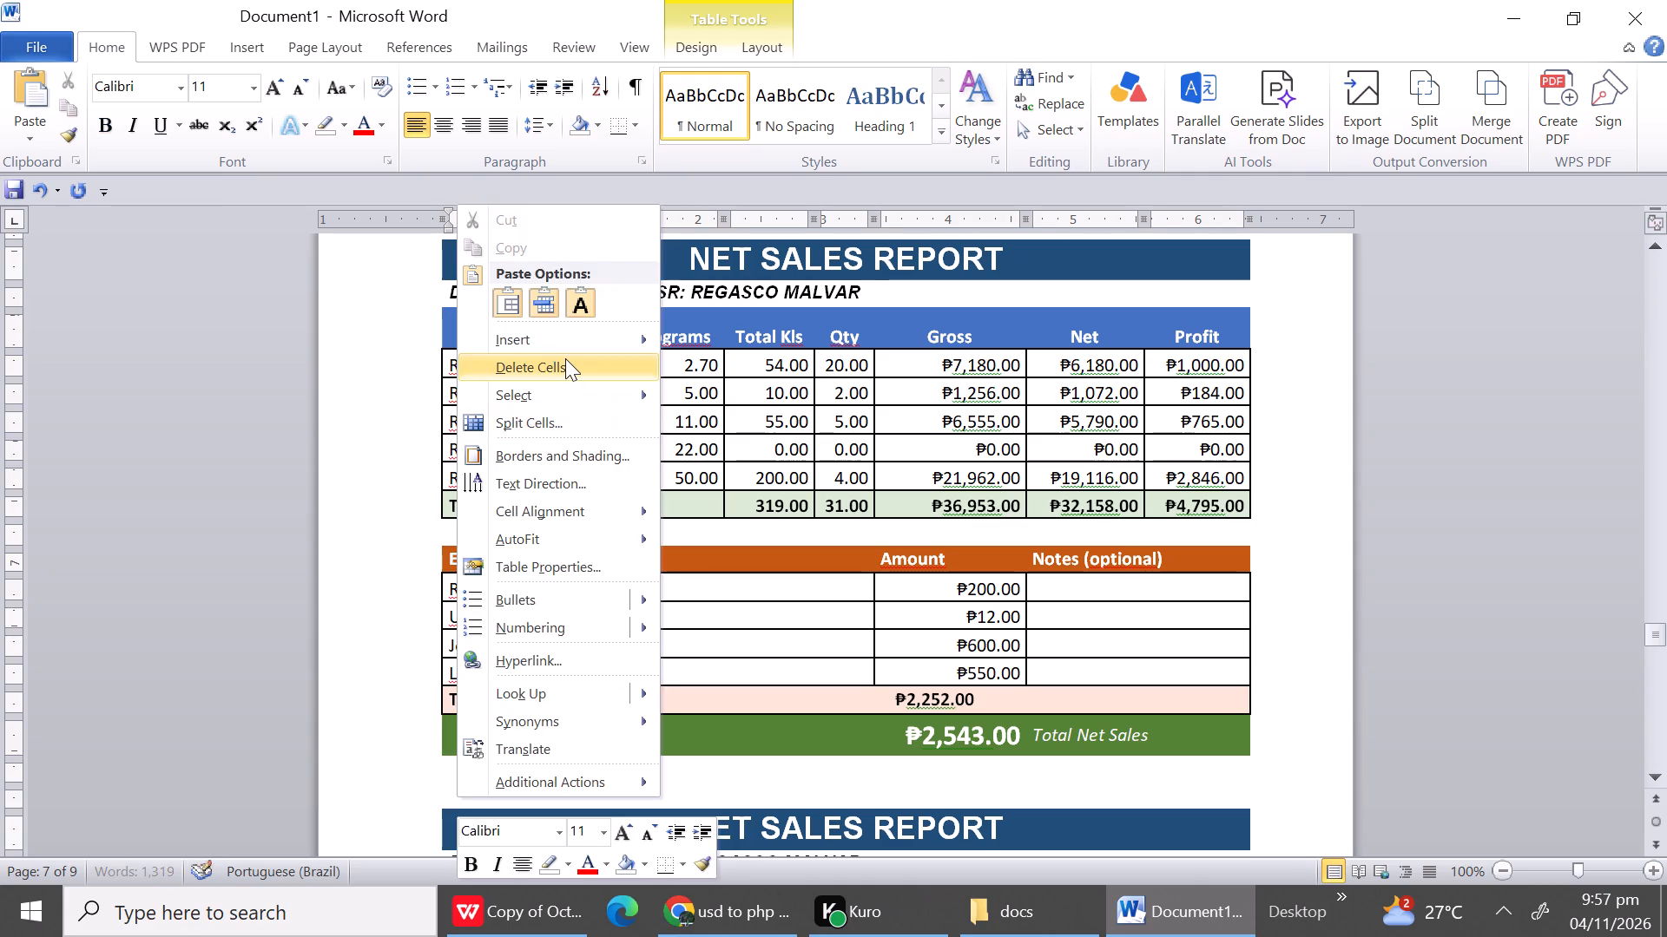
click(753, 436)
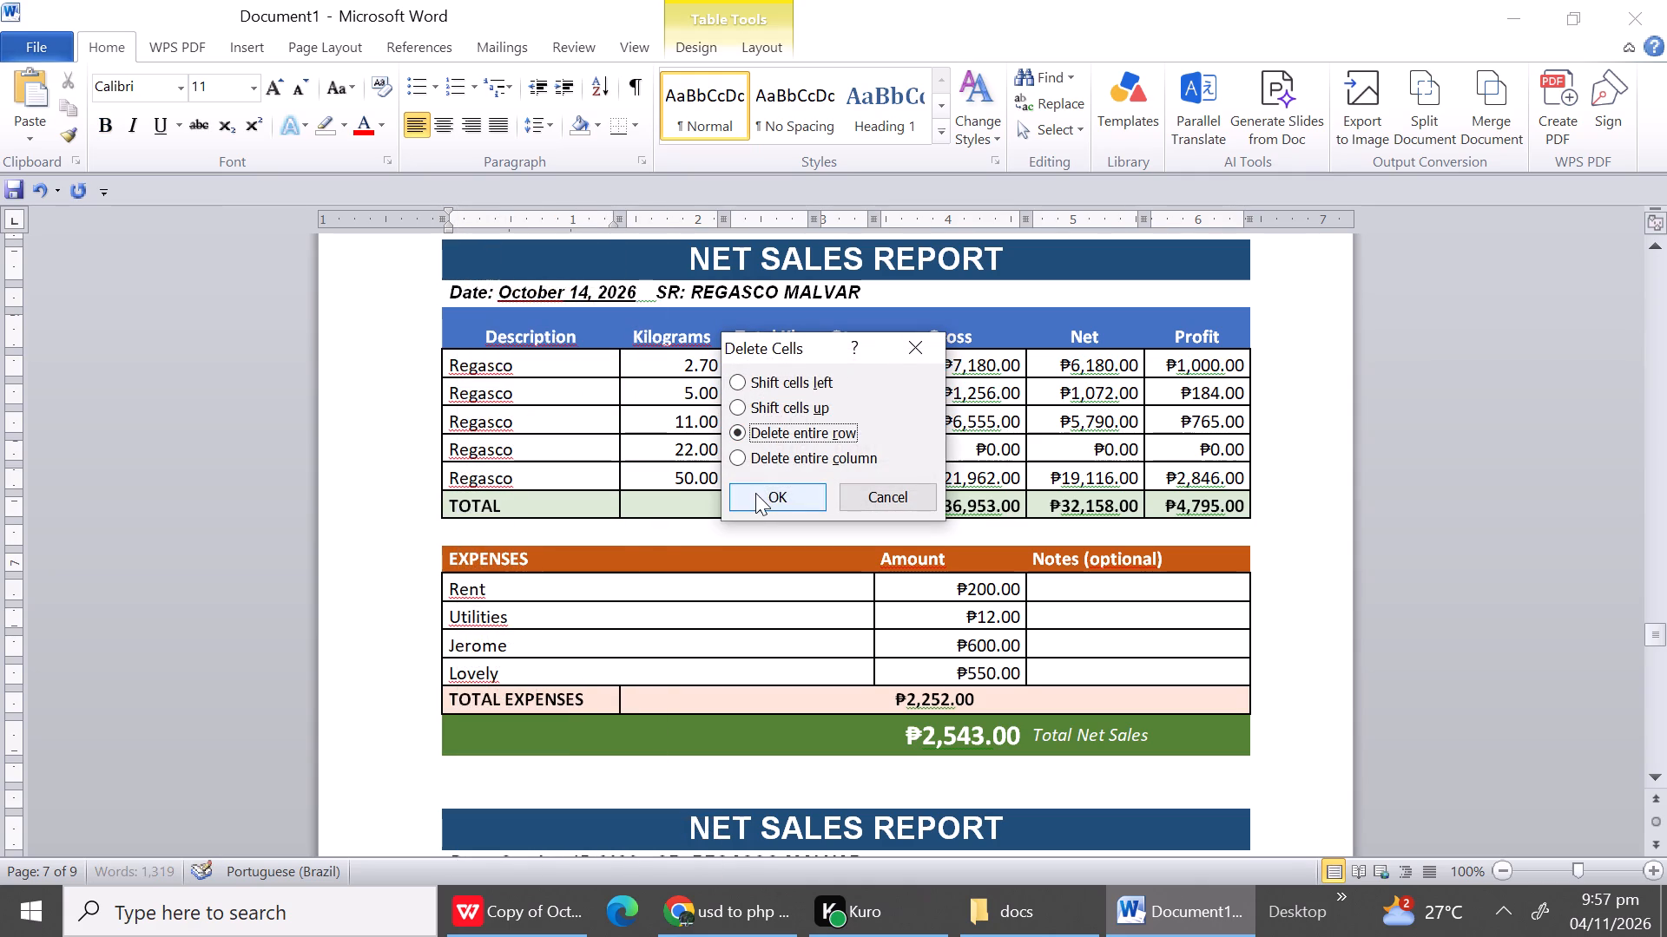
click(755, 493)
Insert four blank rows above the October 15 report's title to push that report onto the following page.
triple_click(1659, 782)
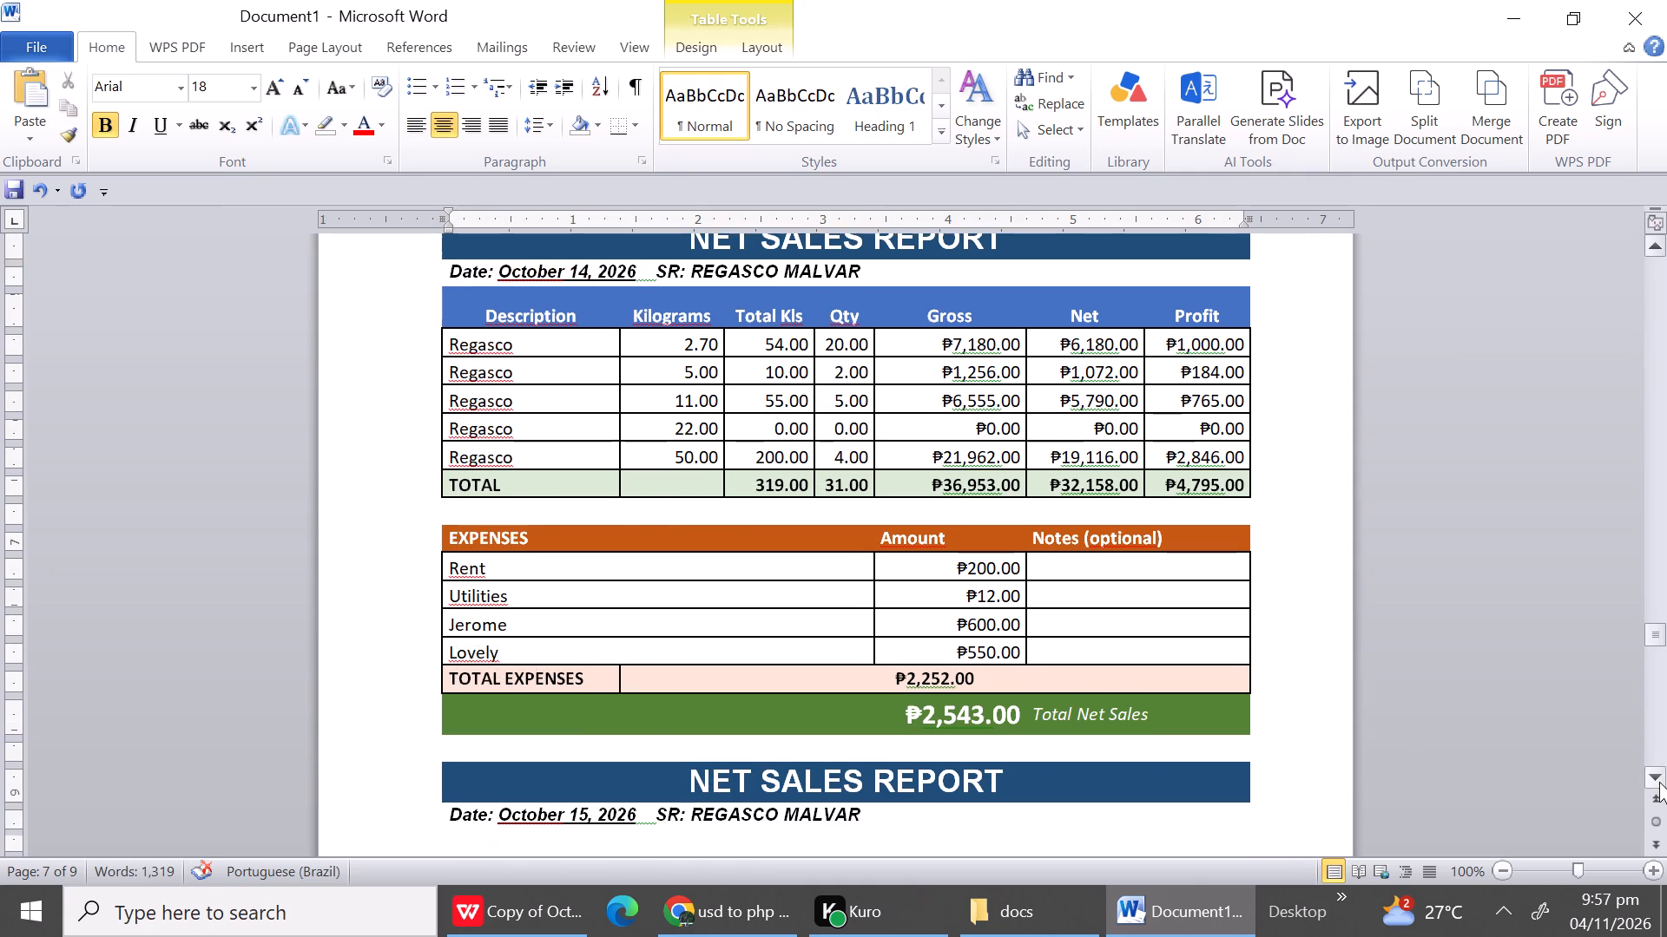
triple_click(1659, 782)
triple_click(1659, 782)
double_click(1659, 782)
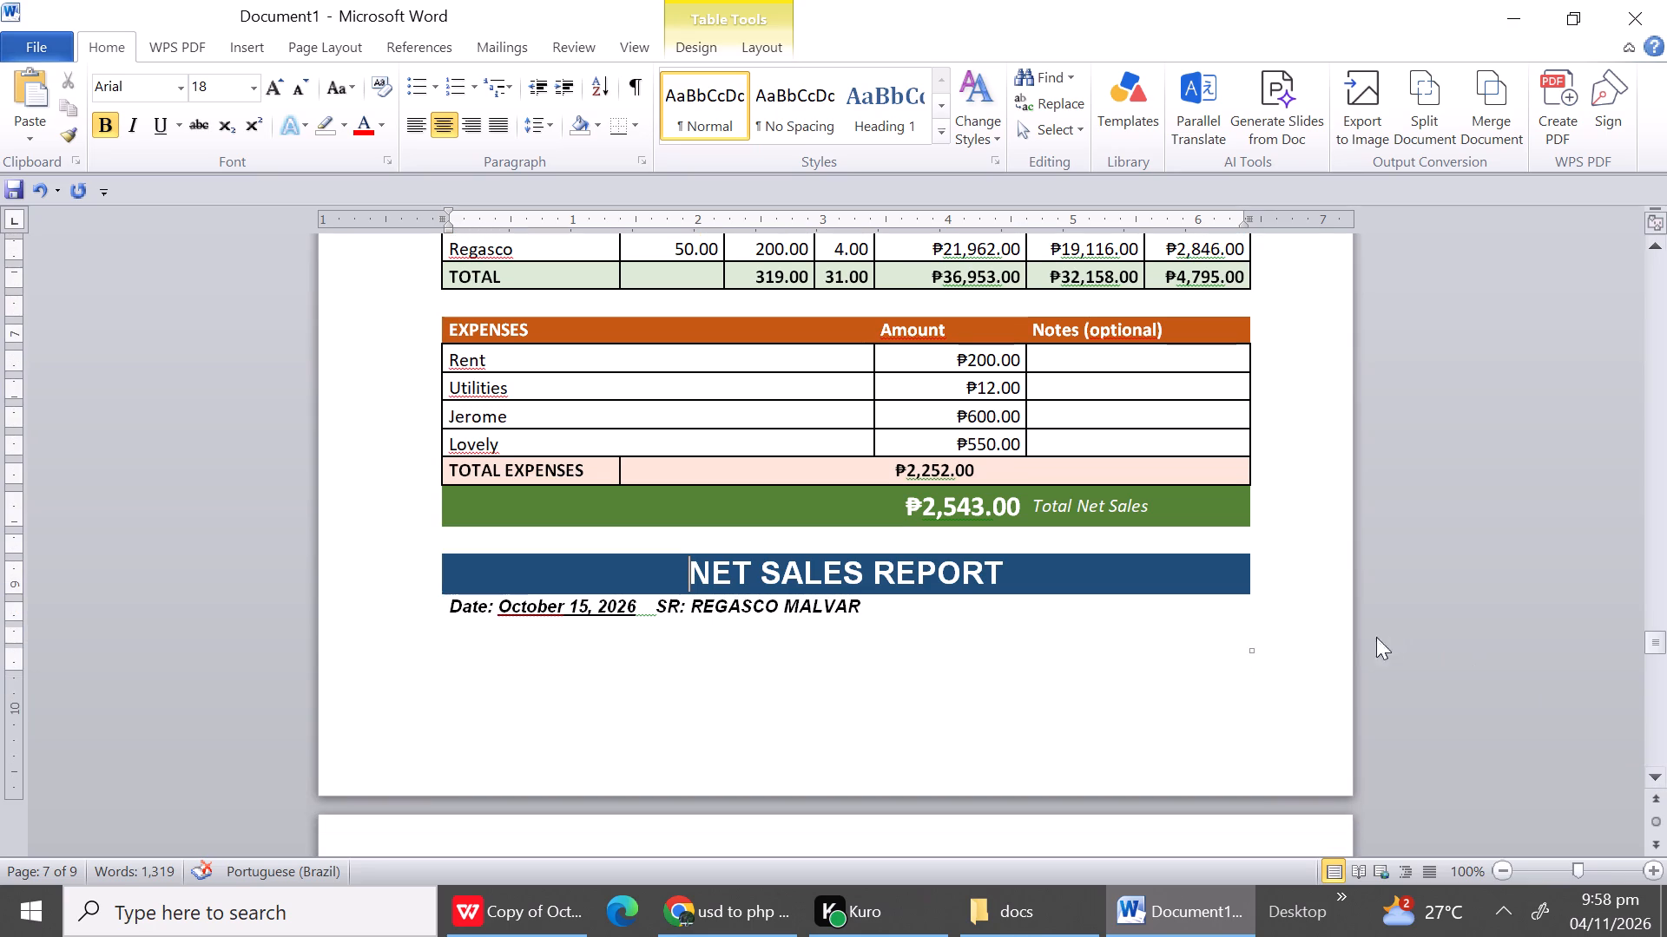
click(1288, 538)
key(Return)
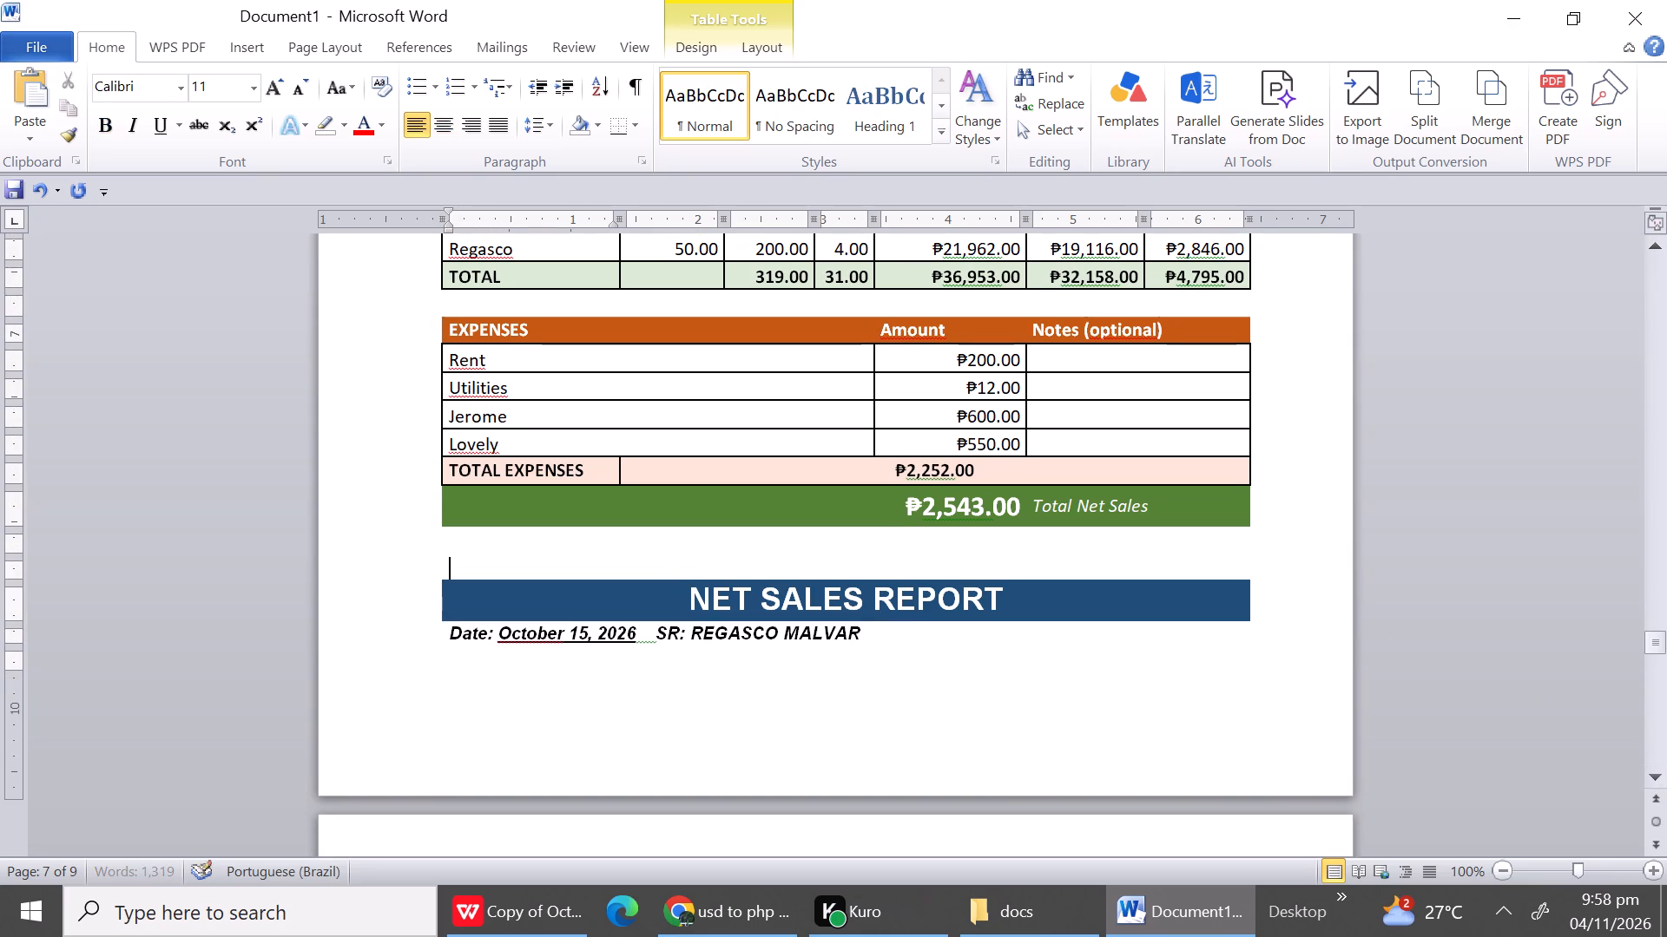
key(Return)
key(Return)
key(Return)
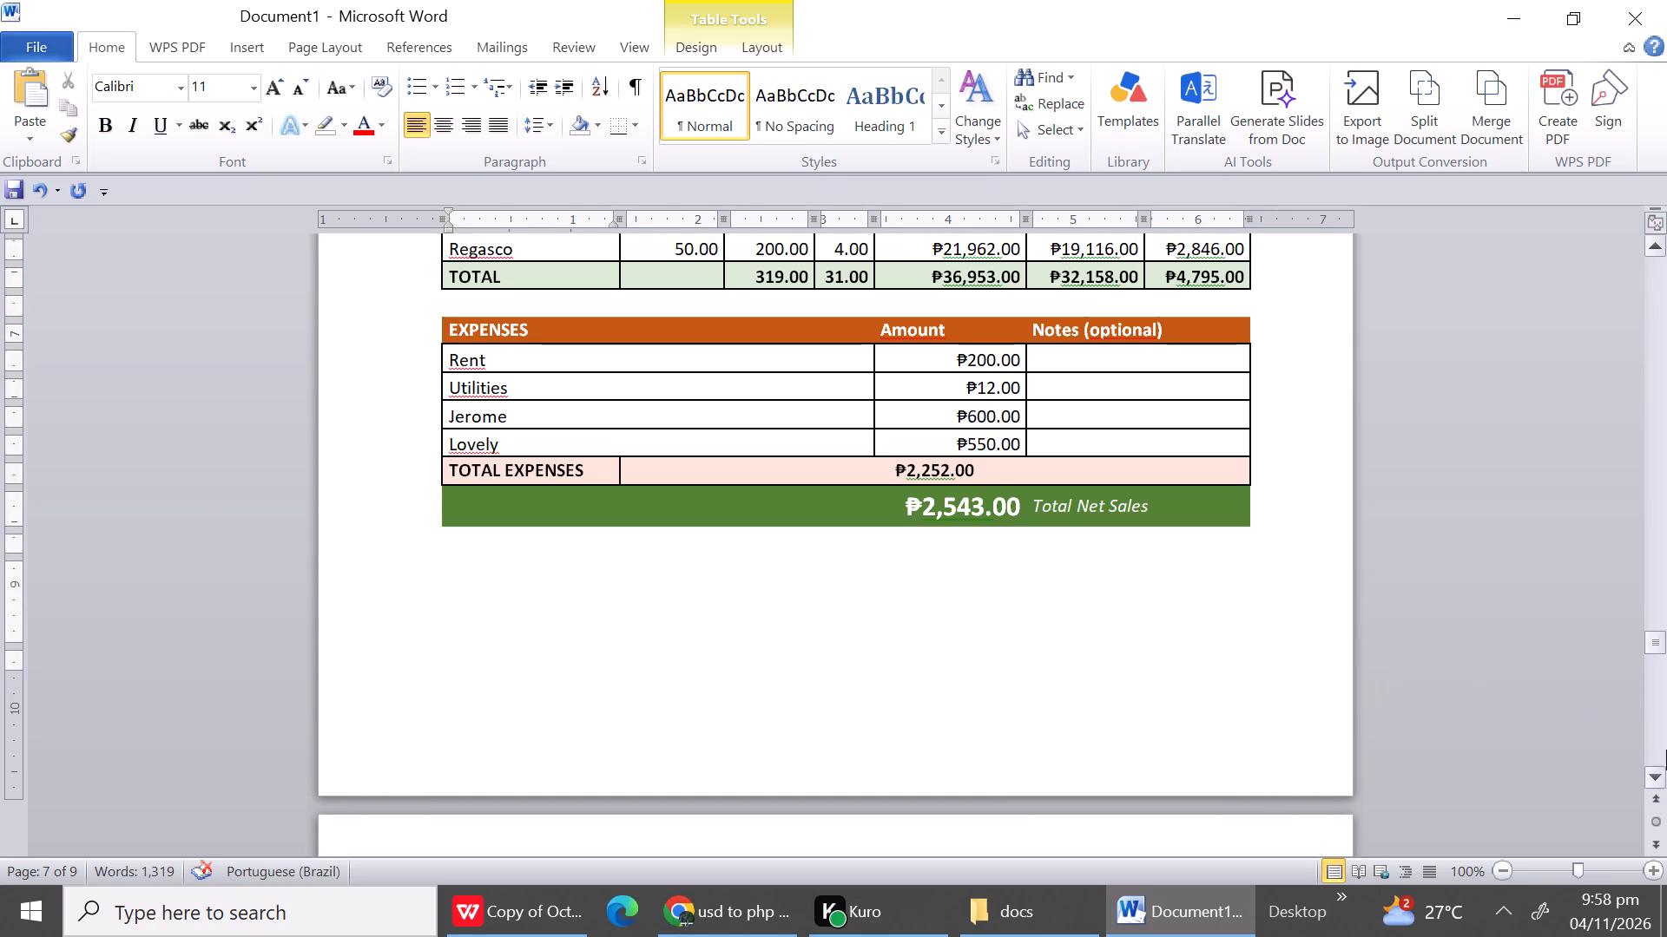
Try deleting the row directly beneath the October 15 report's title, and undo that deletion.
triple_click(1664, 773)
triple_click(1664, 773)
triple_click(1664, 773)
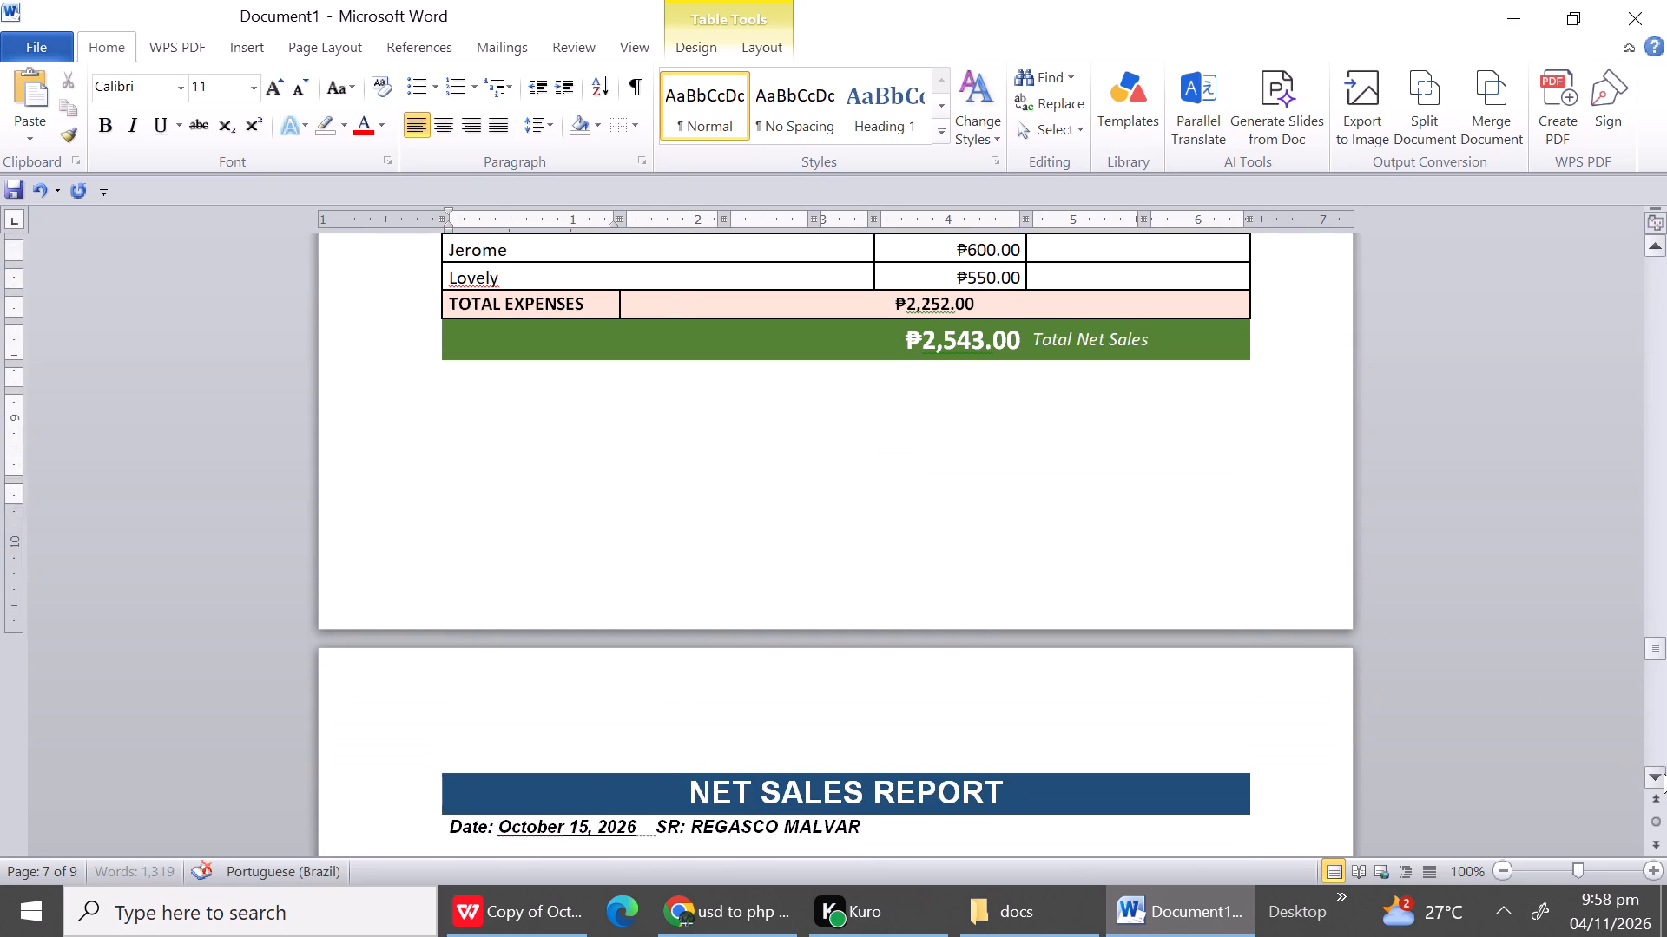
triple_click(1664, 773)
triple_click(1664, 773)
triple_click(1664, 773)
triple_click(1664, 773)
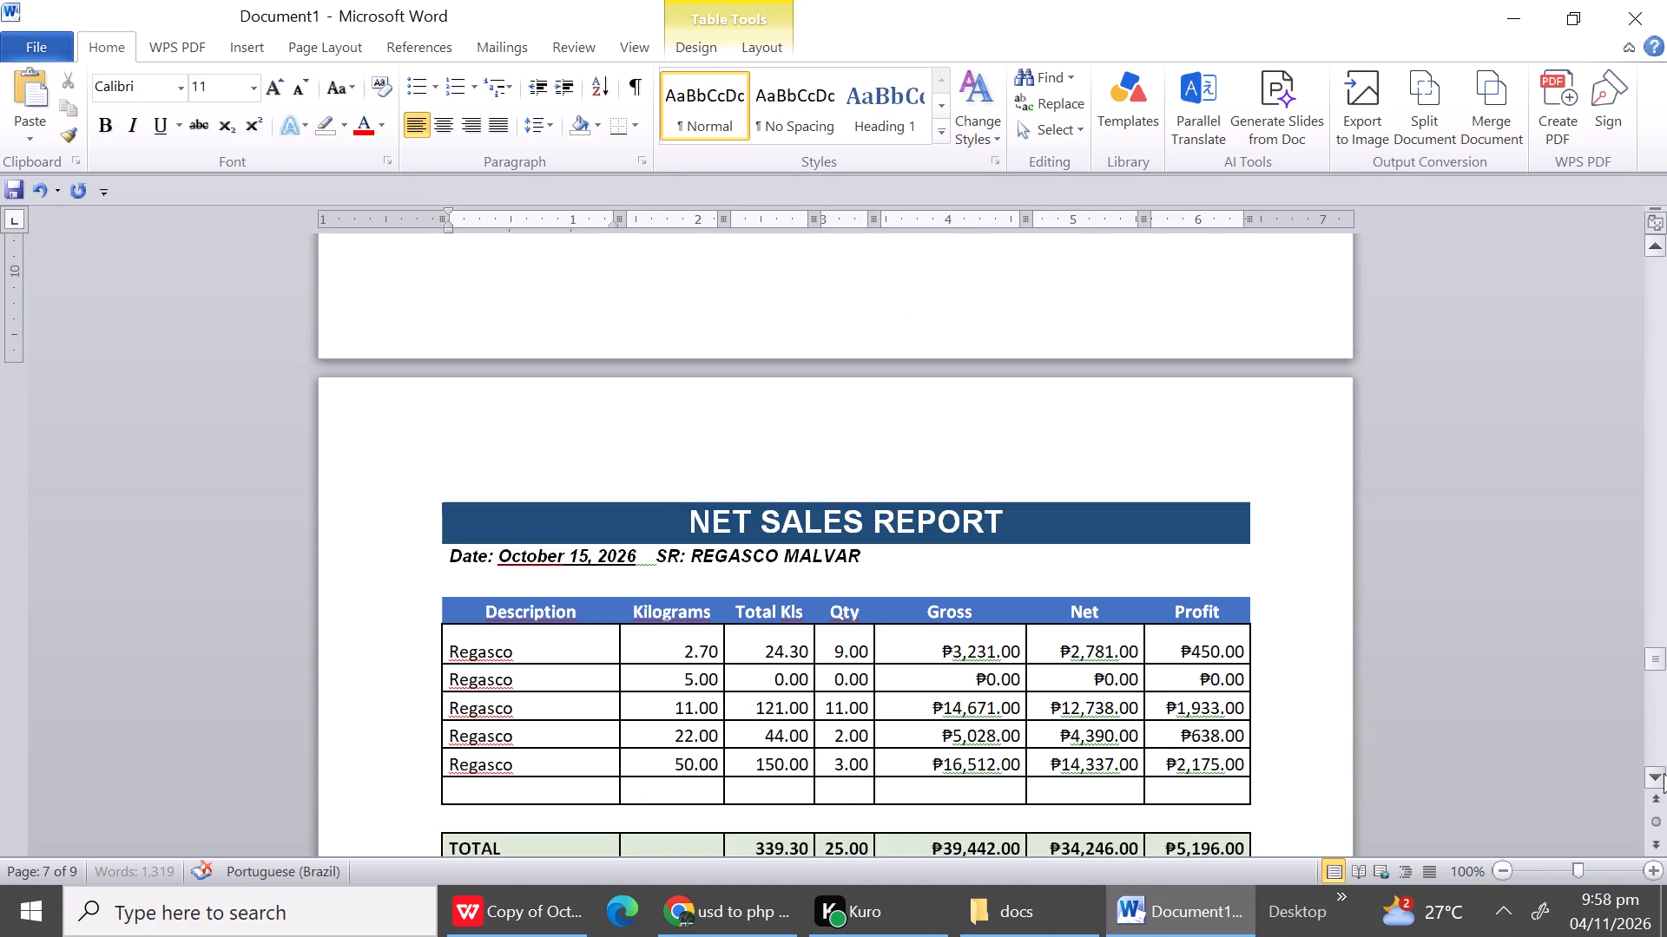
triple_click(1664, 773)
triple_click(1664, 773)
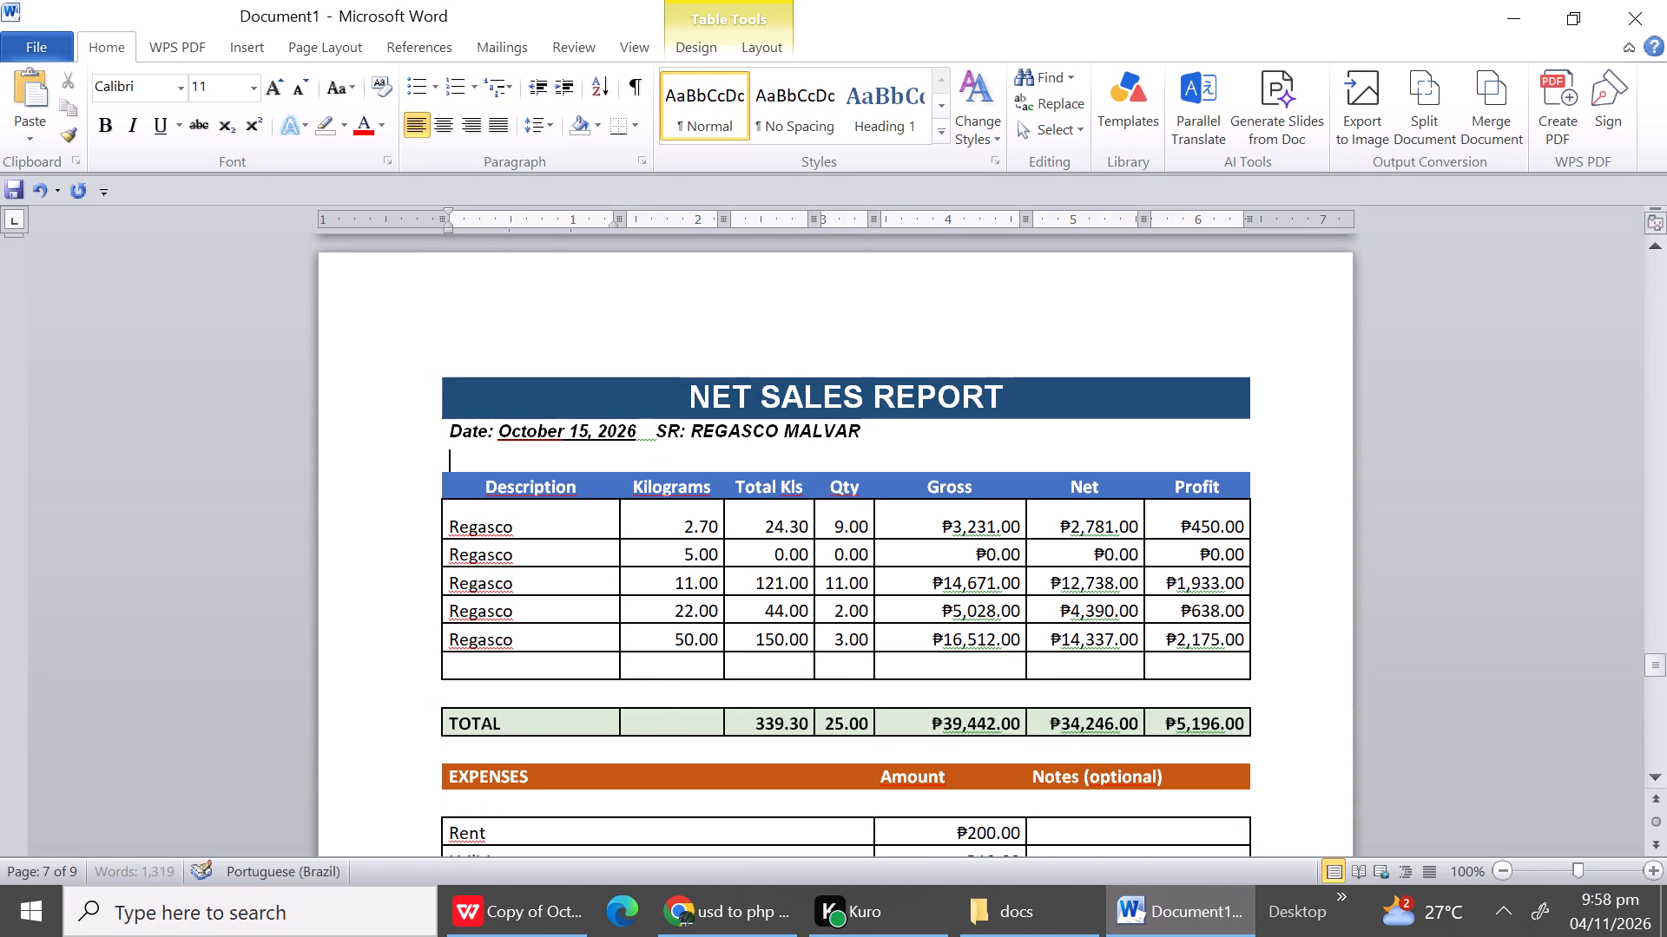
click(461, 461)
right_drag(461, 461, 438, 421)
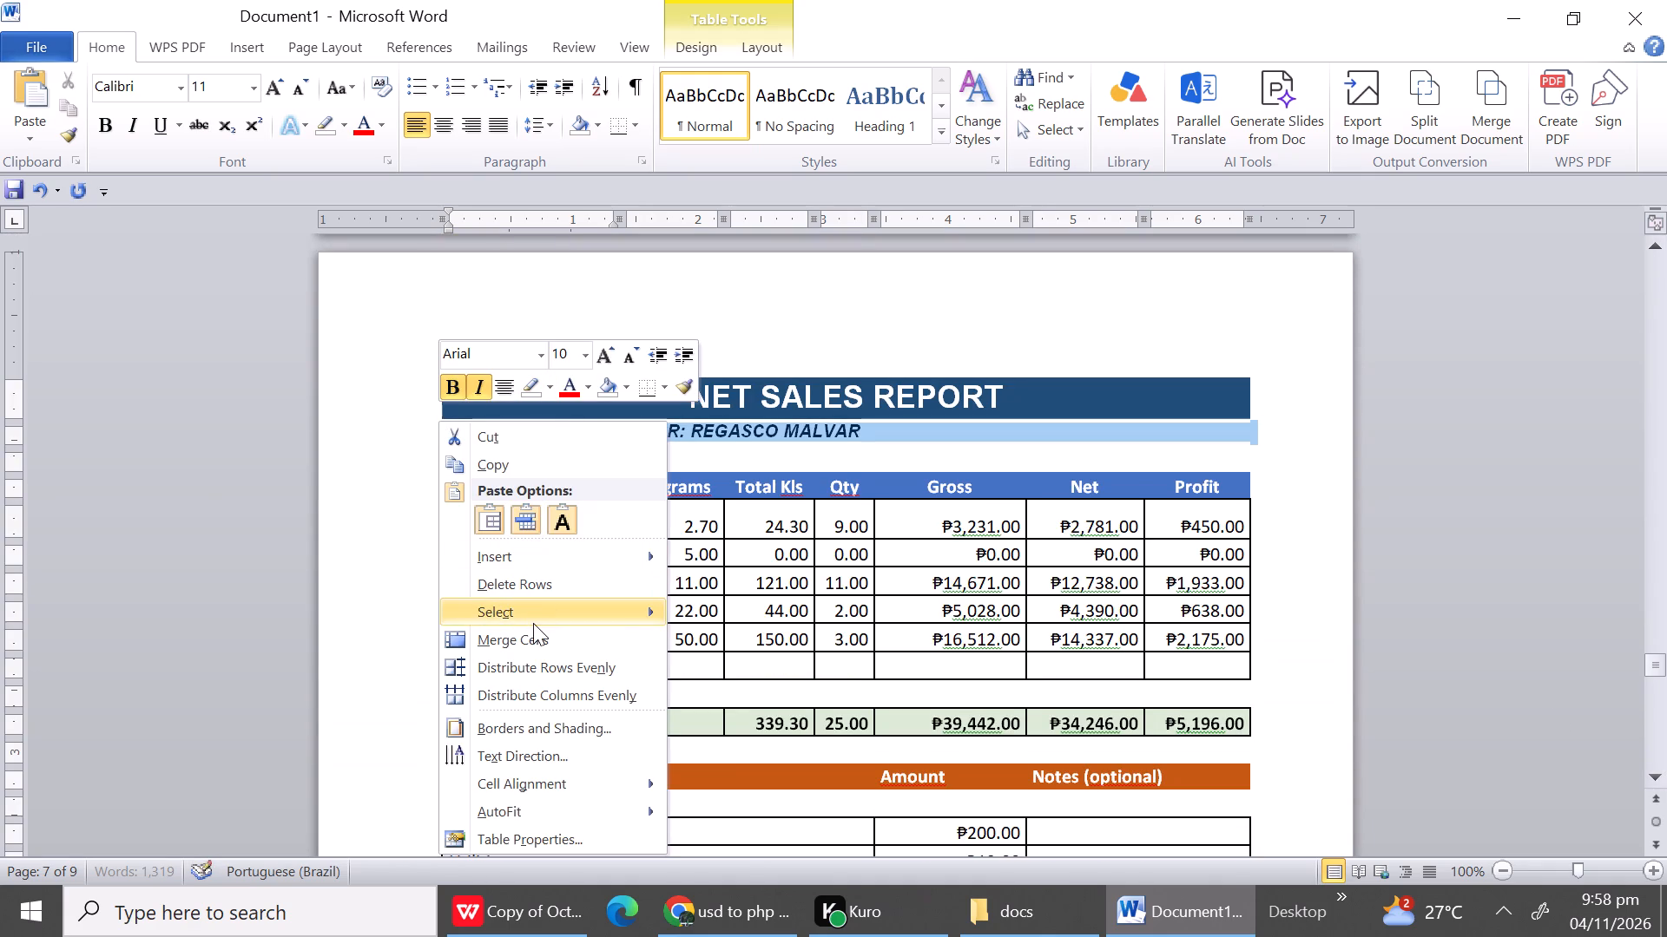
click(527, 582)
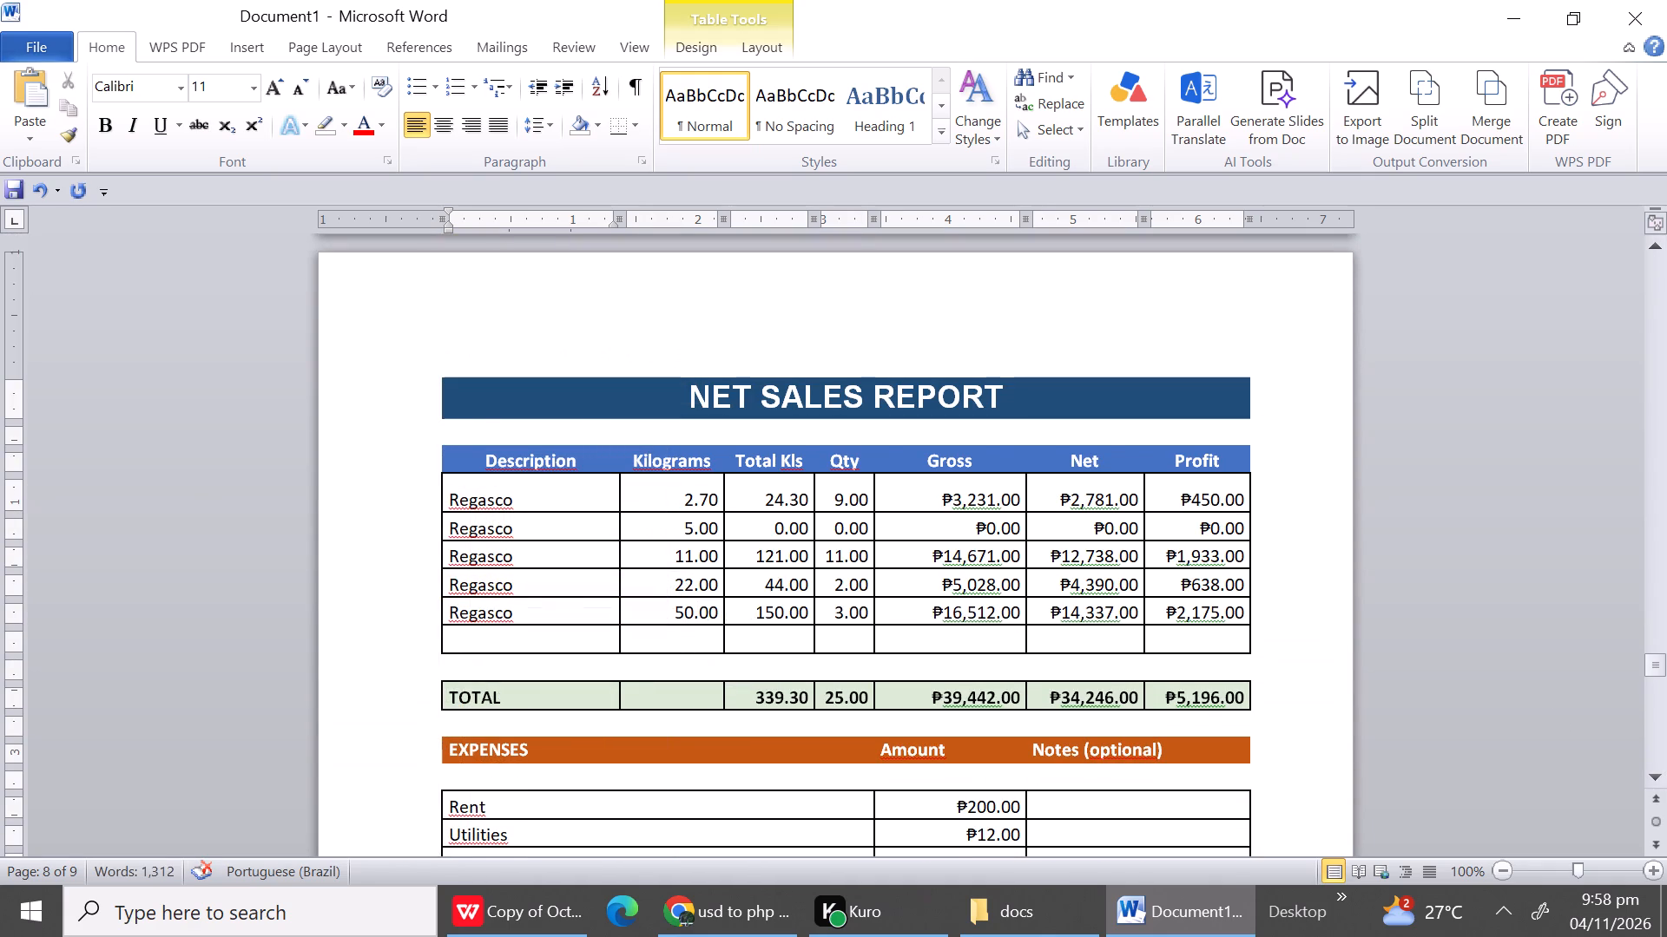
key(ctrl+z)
Delete the entire blank row between the date line and the Description header of the October 15 report.
click(513, 462)
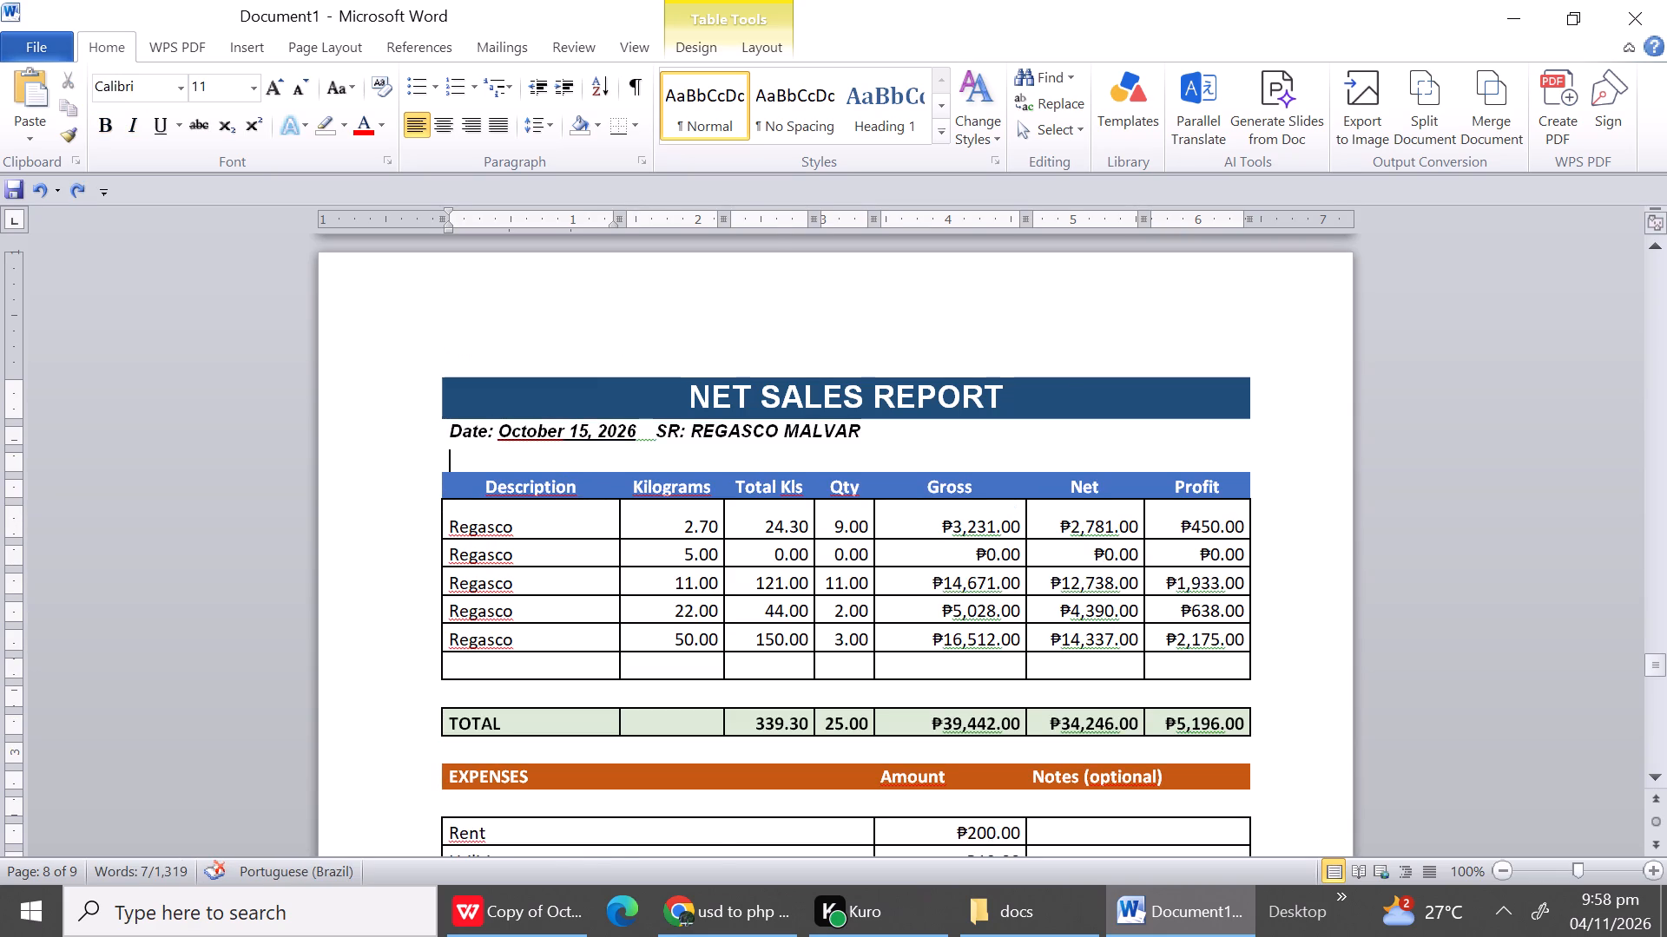
right_click(513, 462)
click(620, 437)
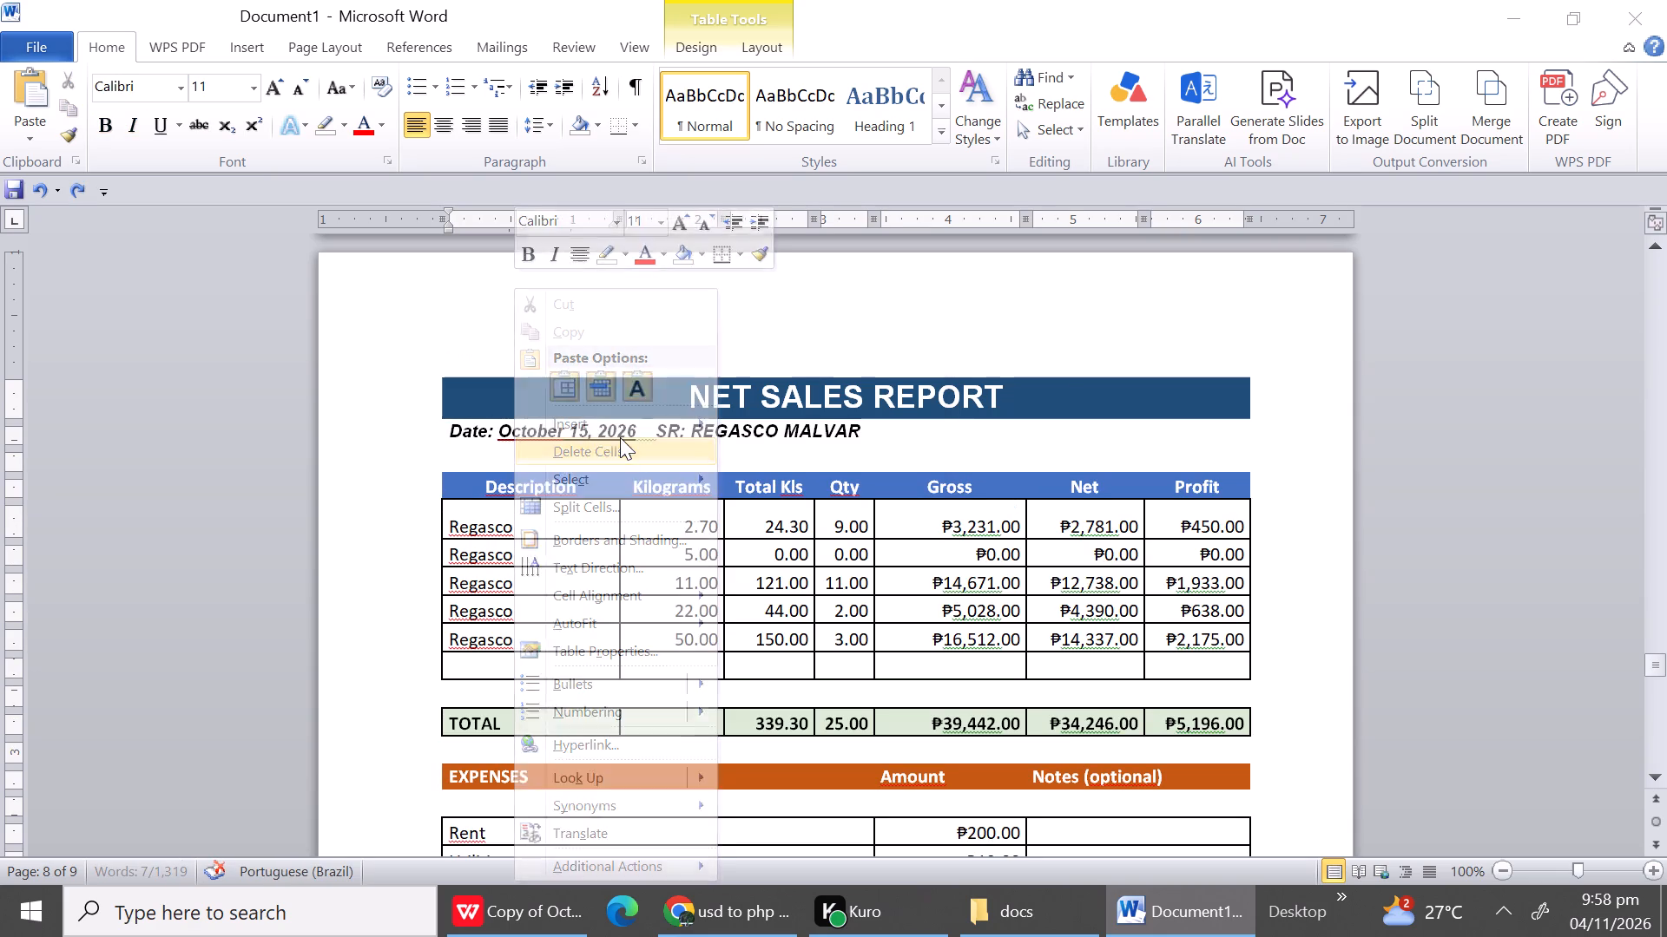
click(807, 433)
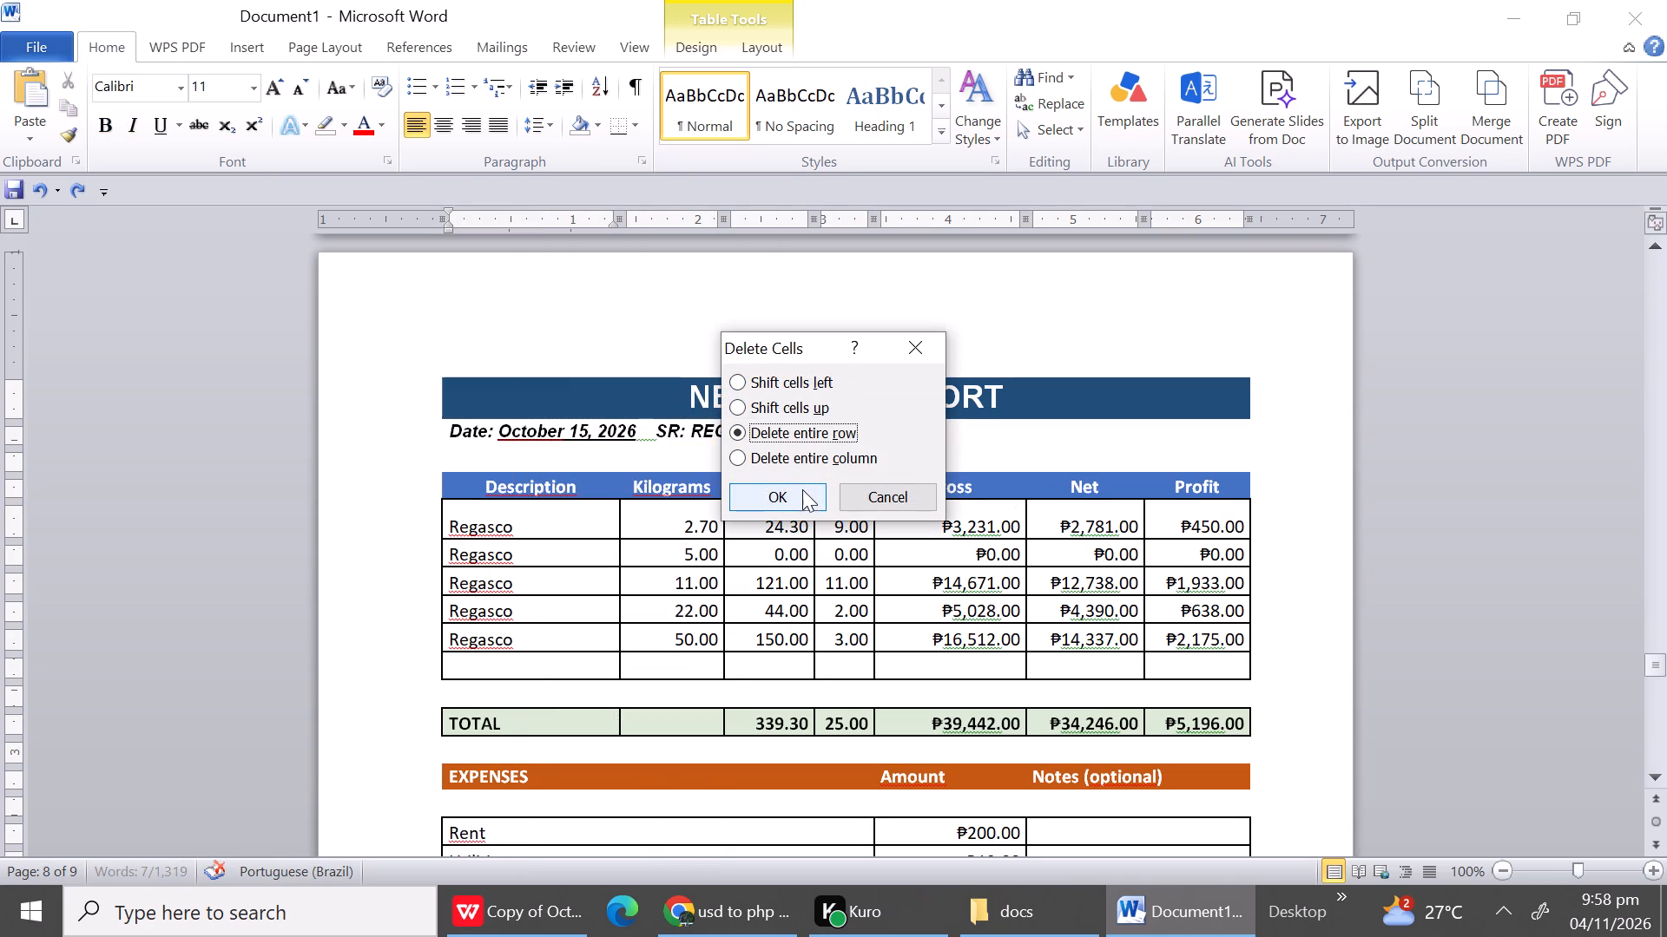
click(802, 493)
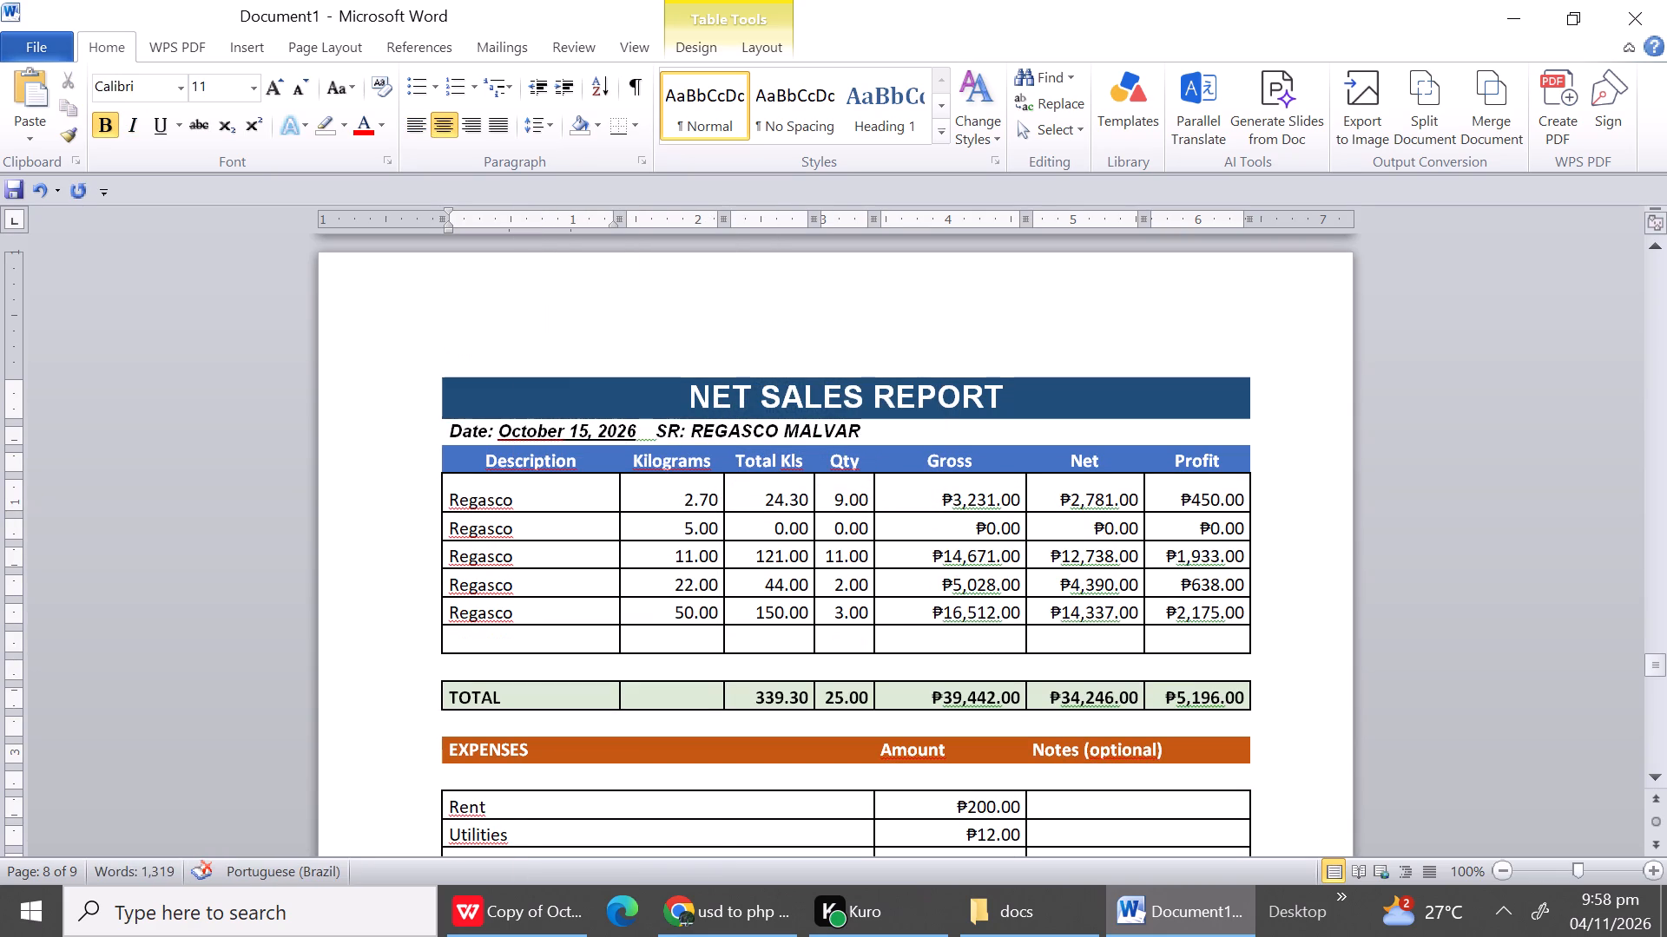
Delete the two entire blank rows between the last Regasco row and TOTAL in the October 15 report.
drag(573, 638, 570, 659)
right_click(570, 659)
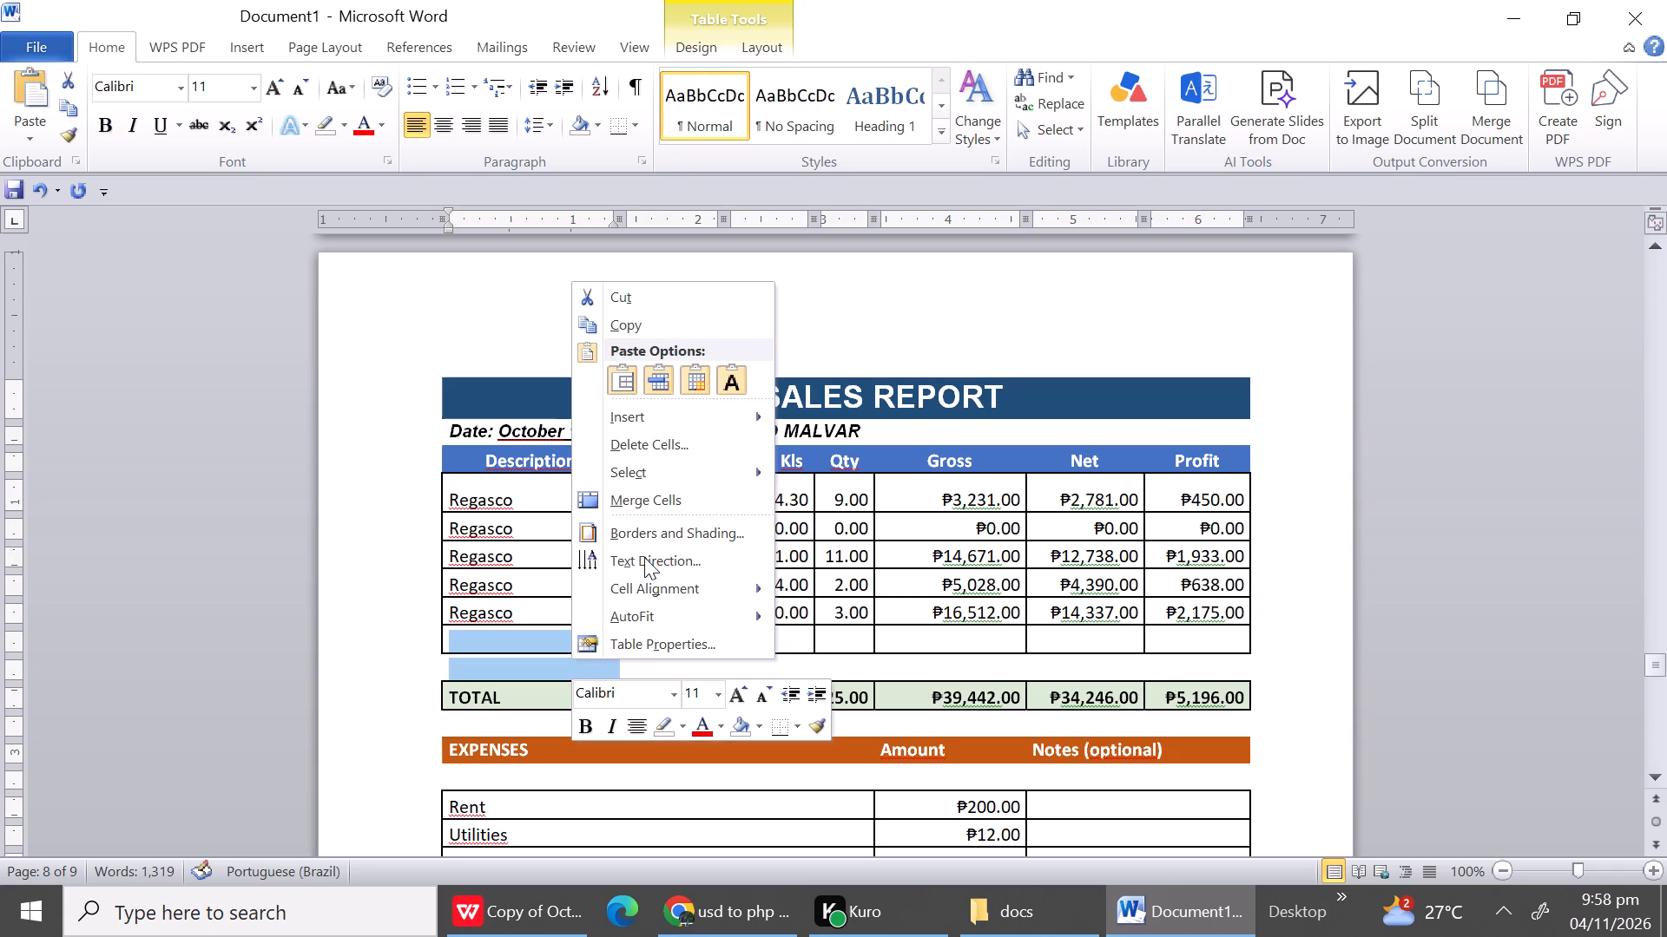
click(646, 457)
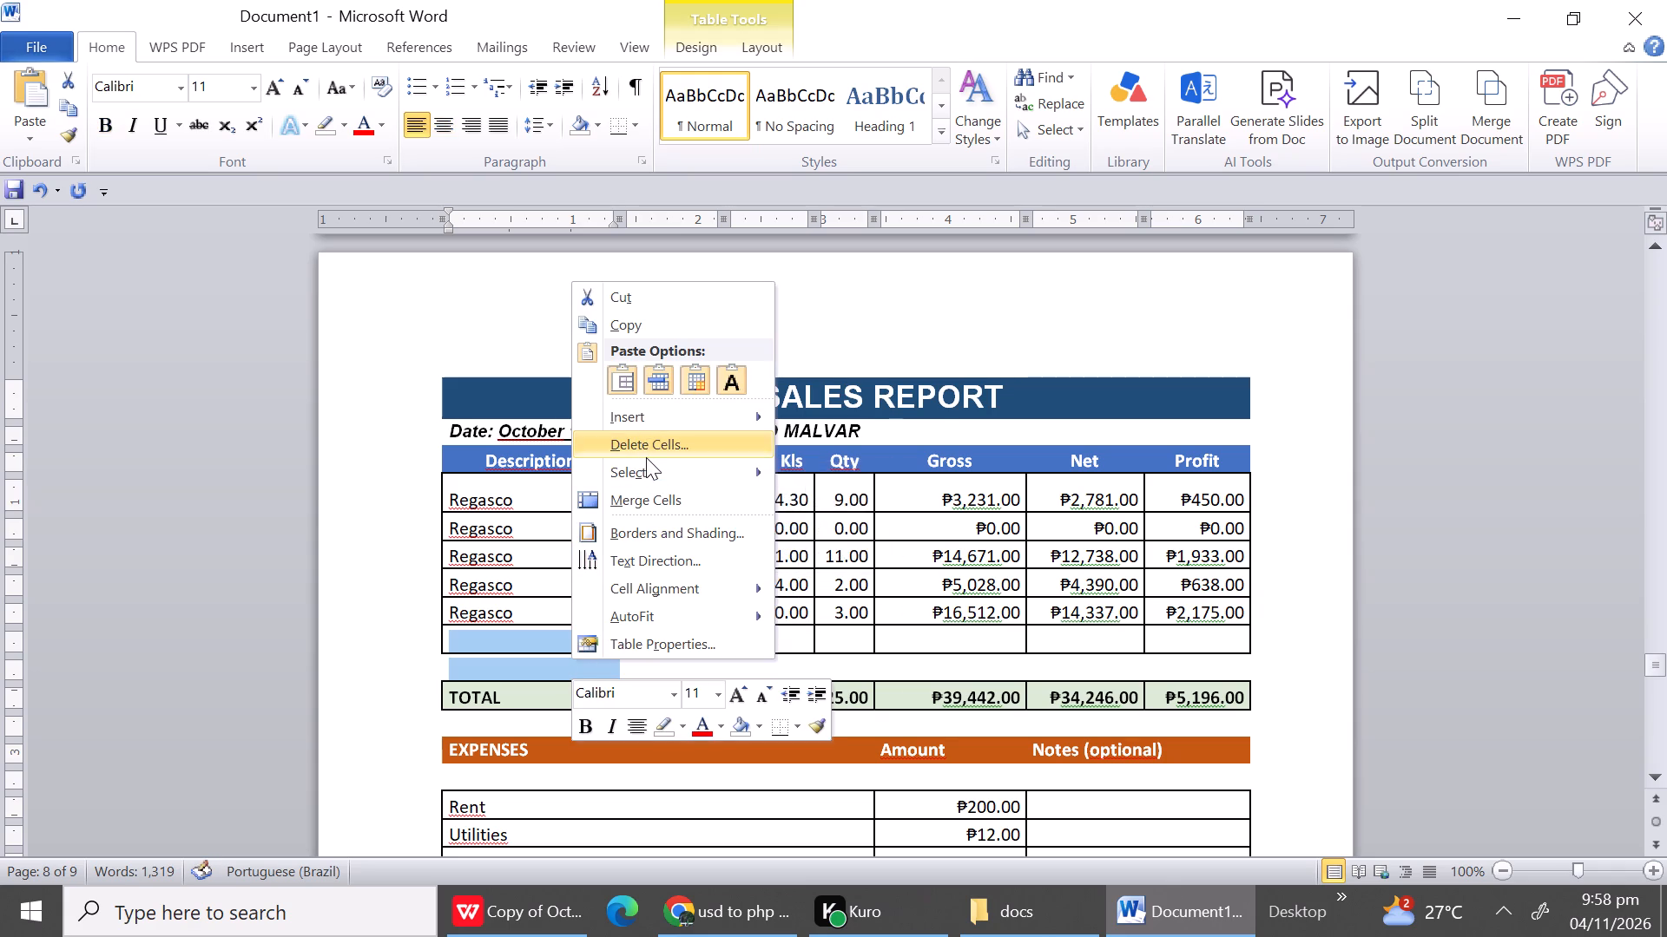
click(795, 433)
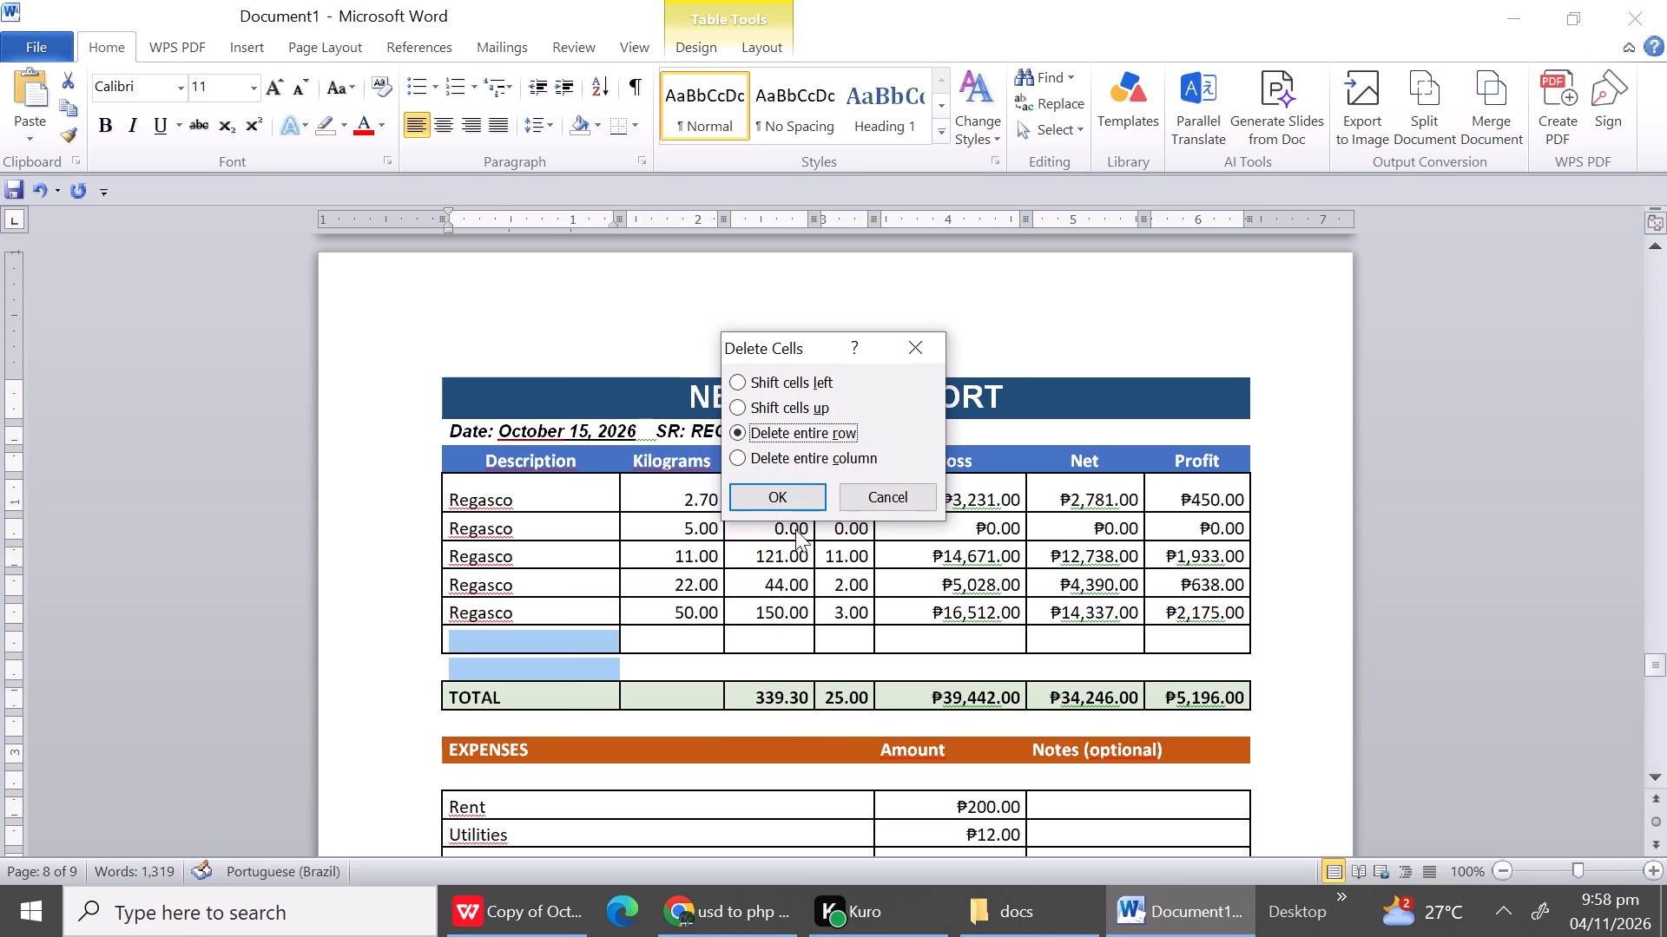
click(801, 487)
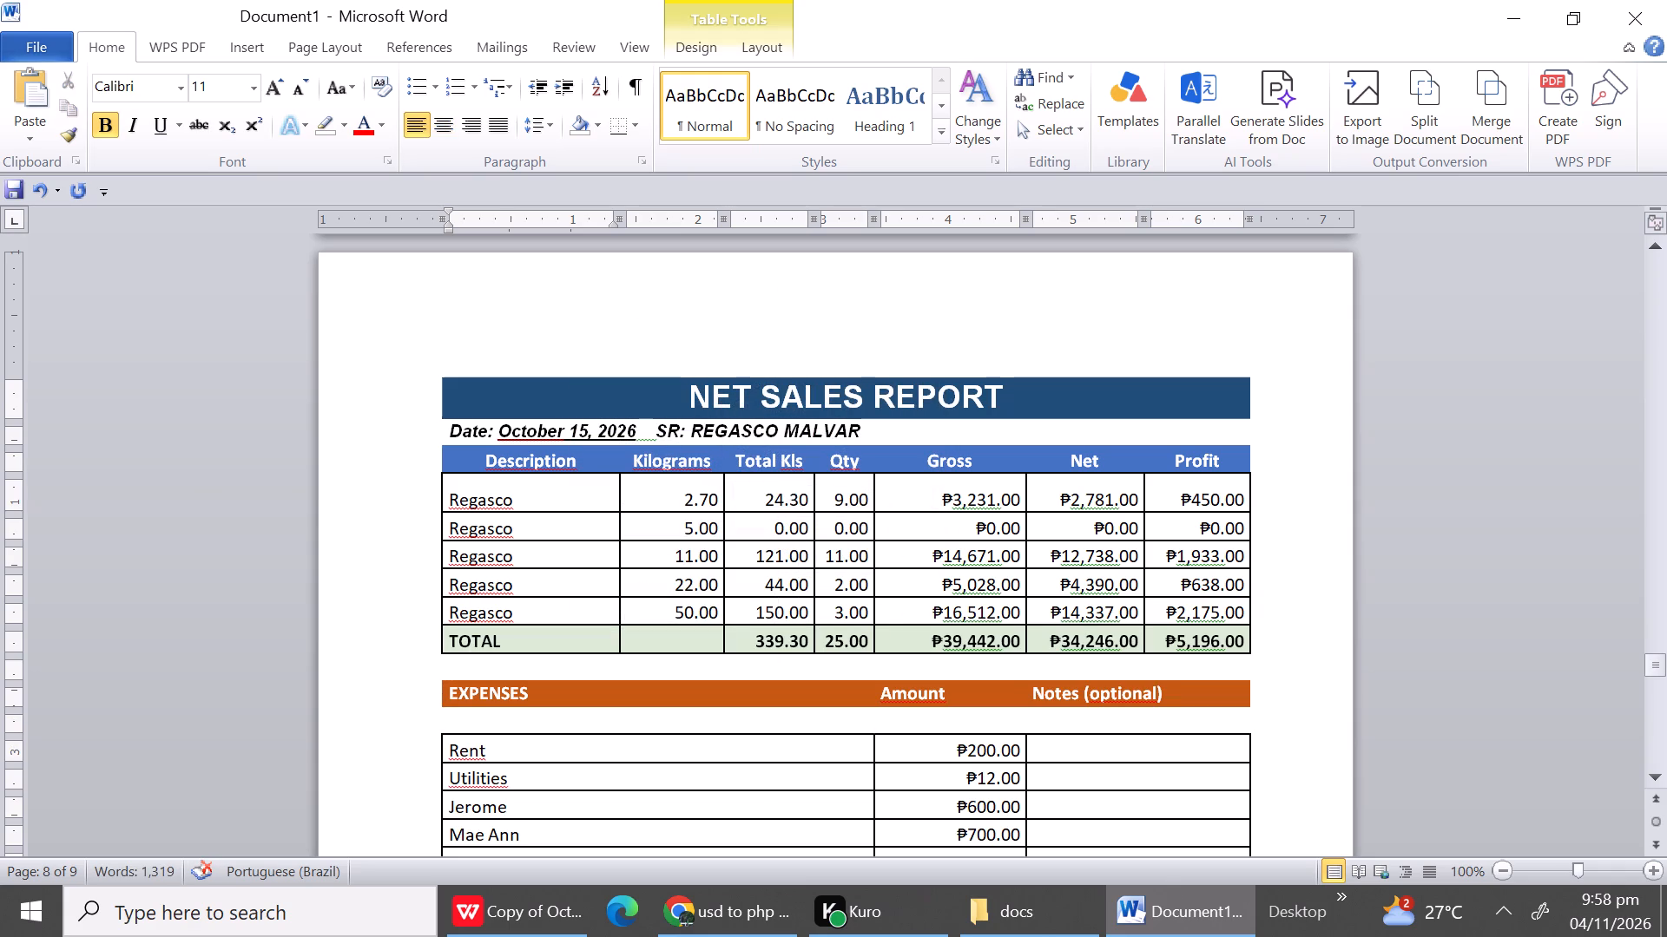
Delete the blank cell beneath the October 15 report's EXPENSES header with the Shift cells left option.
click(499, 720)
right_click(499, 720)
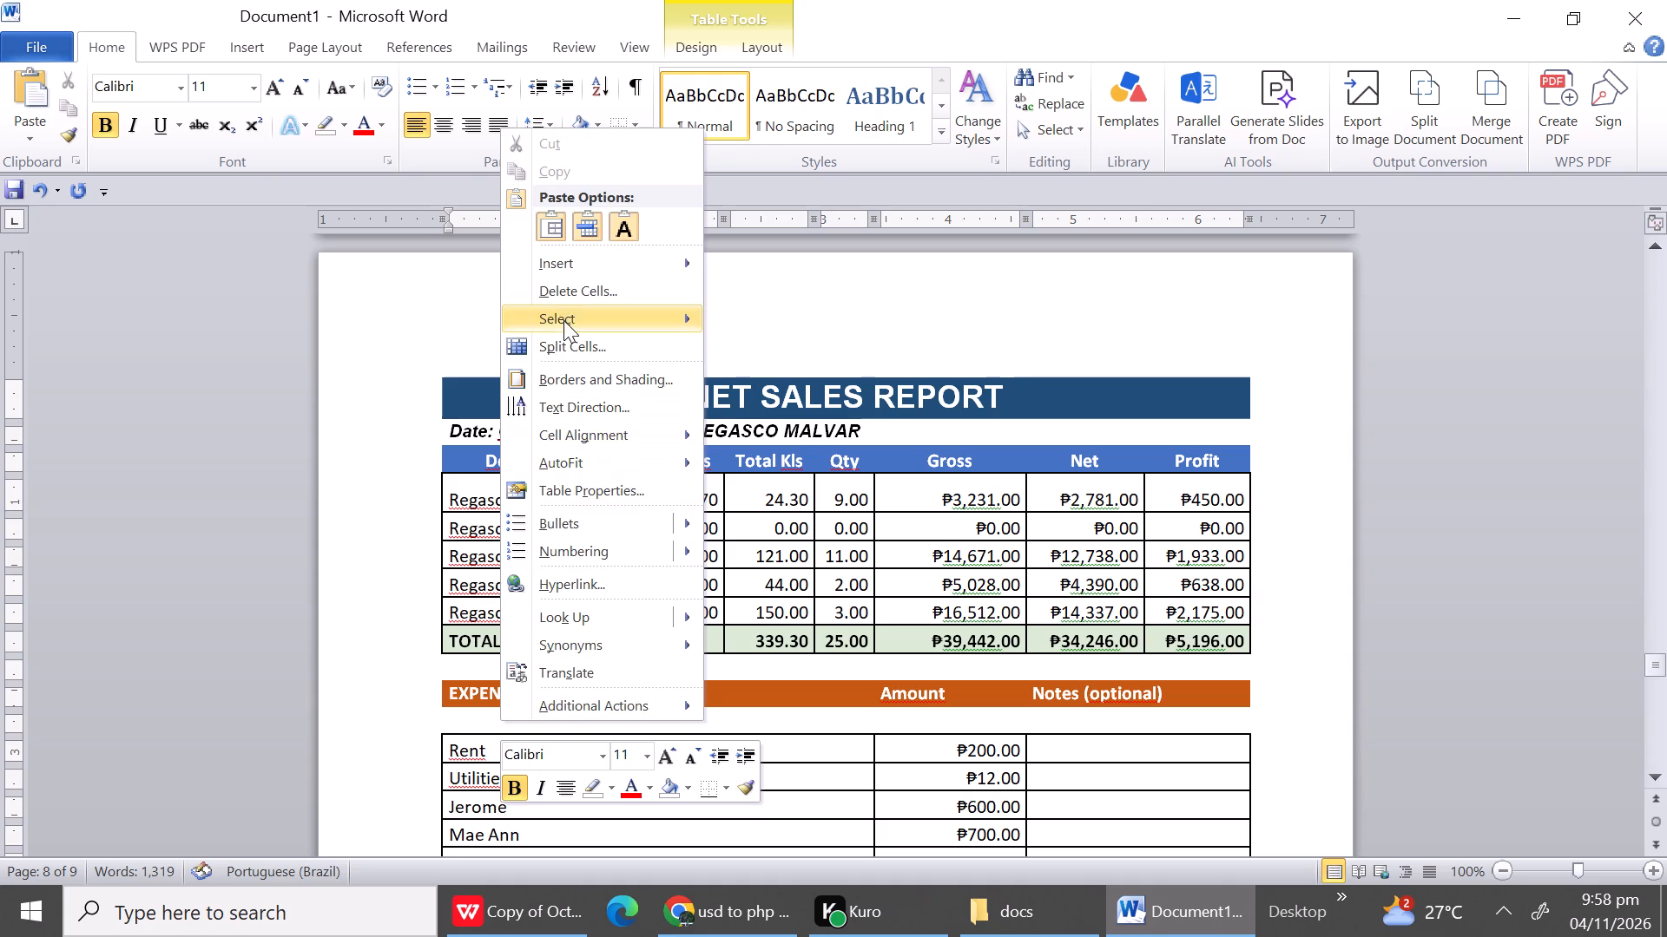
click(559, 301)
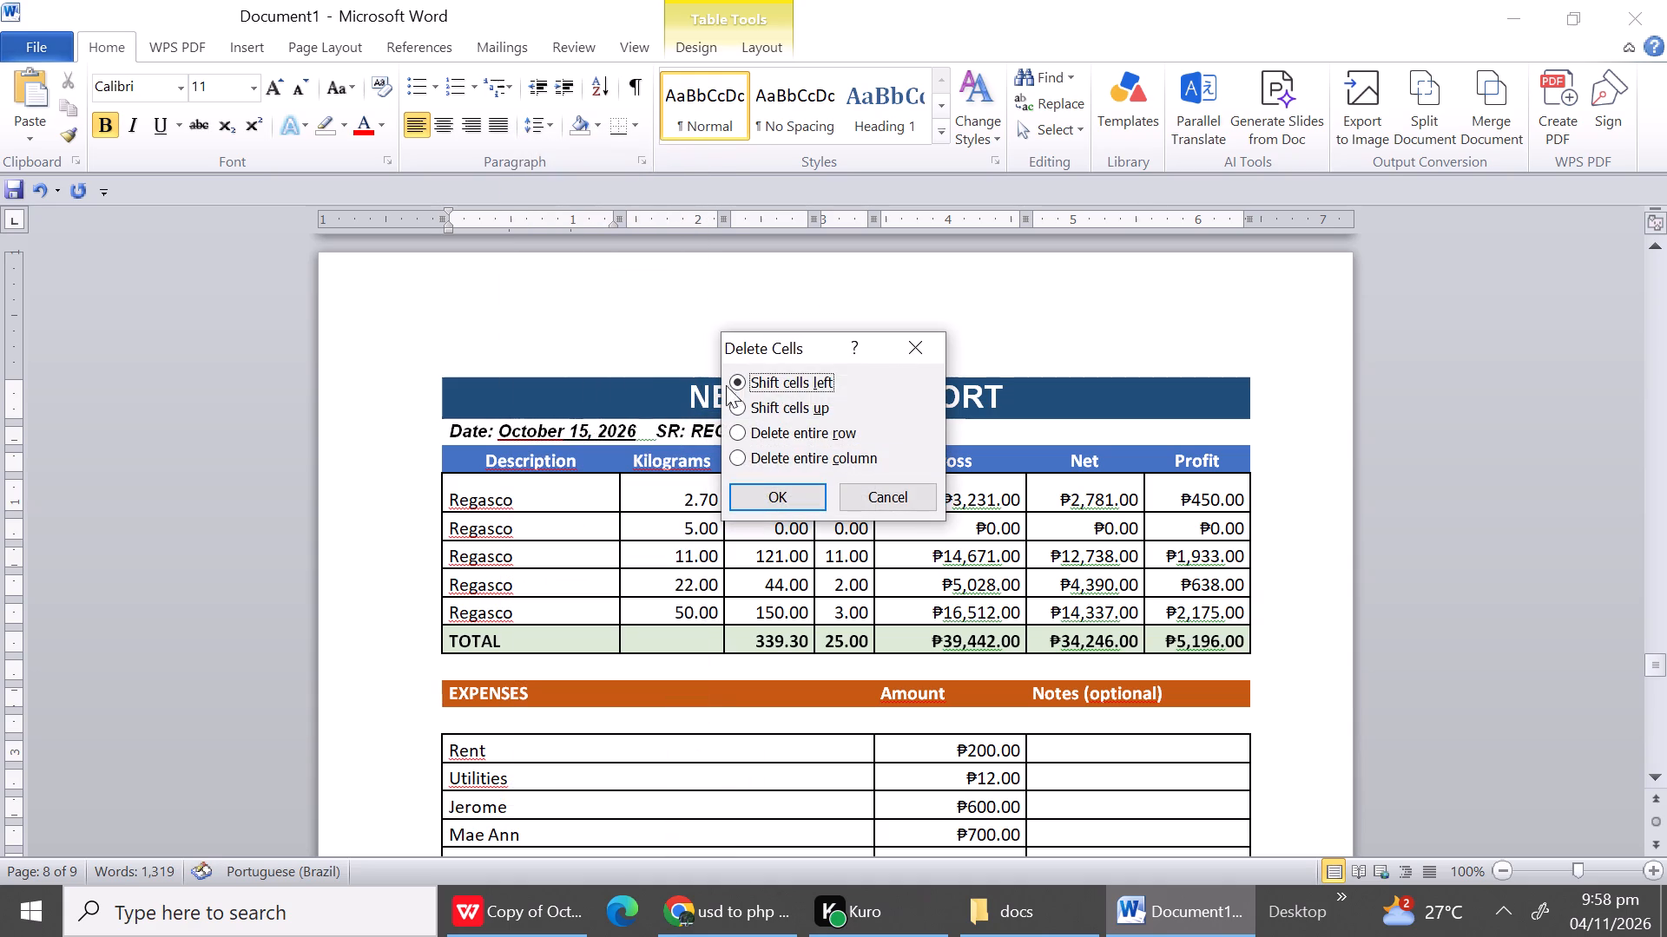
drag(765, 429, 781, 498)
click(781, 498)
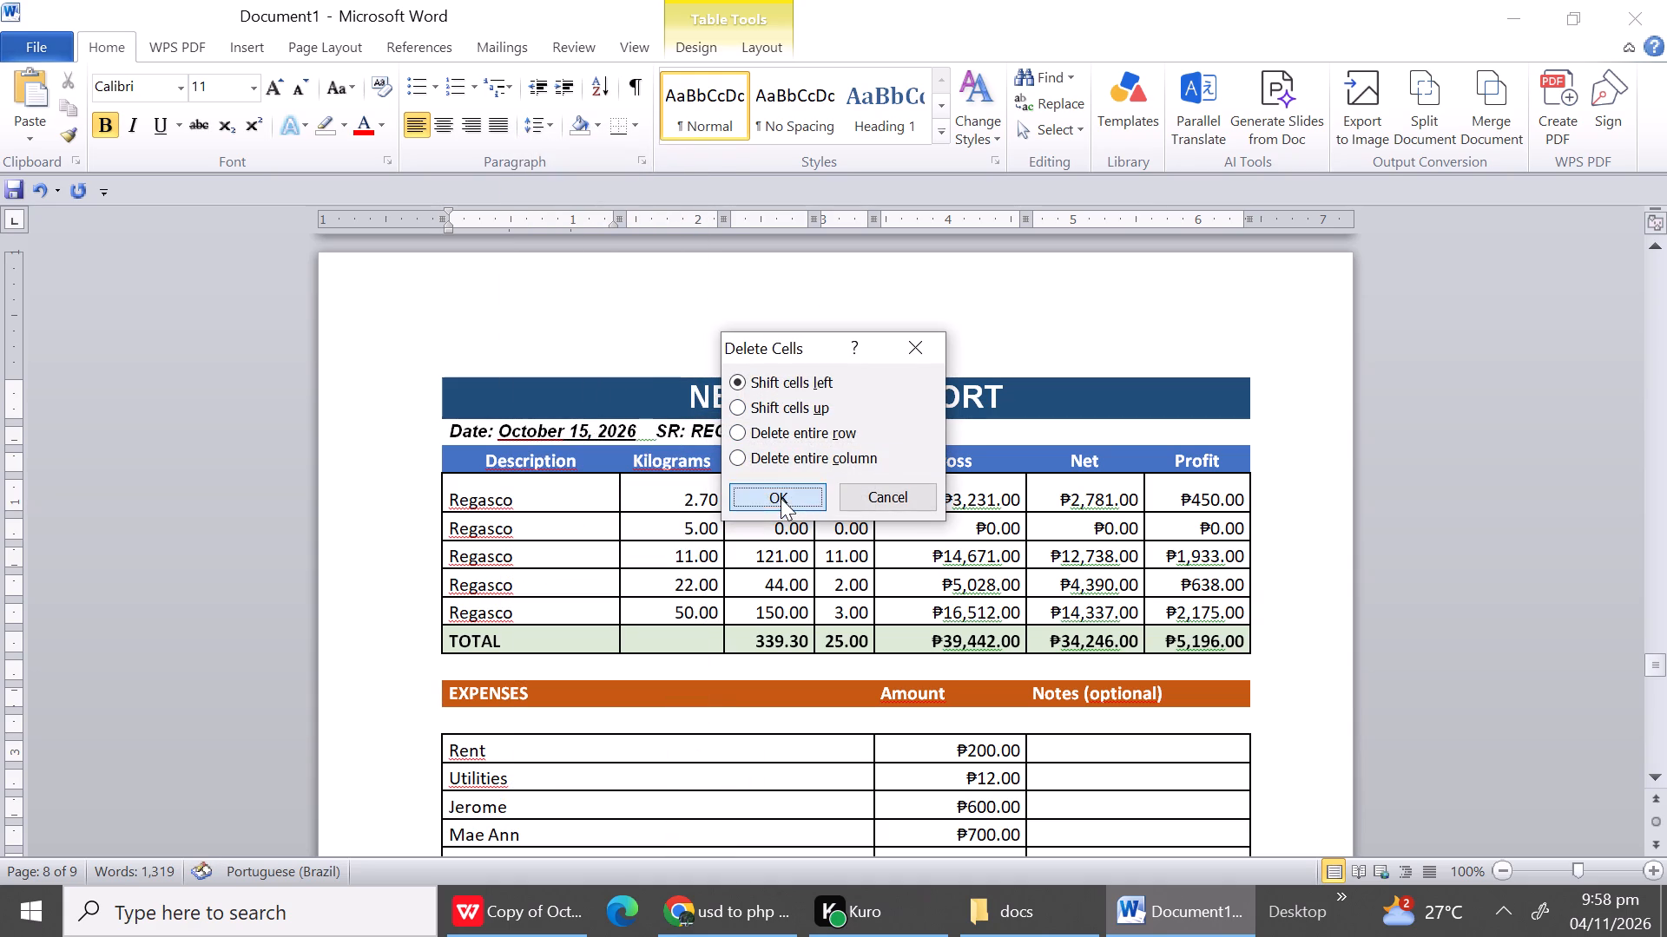
Delete the entire blank row between the EXPENSES header and the Rent row of the October 15 report.
click(476, 713)
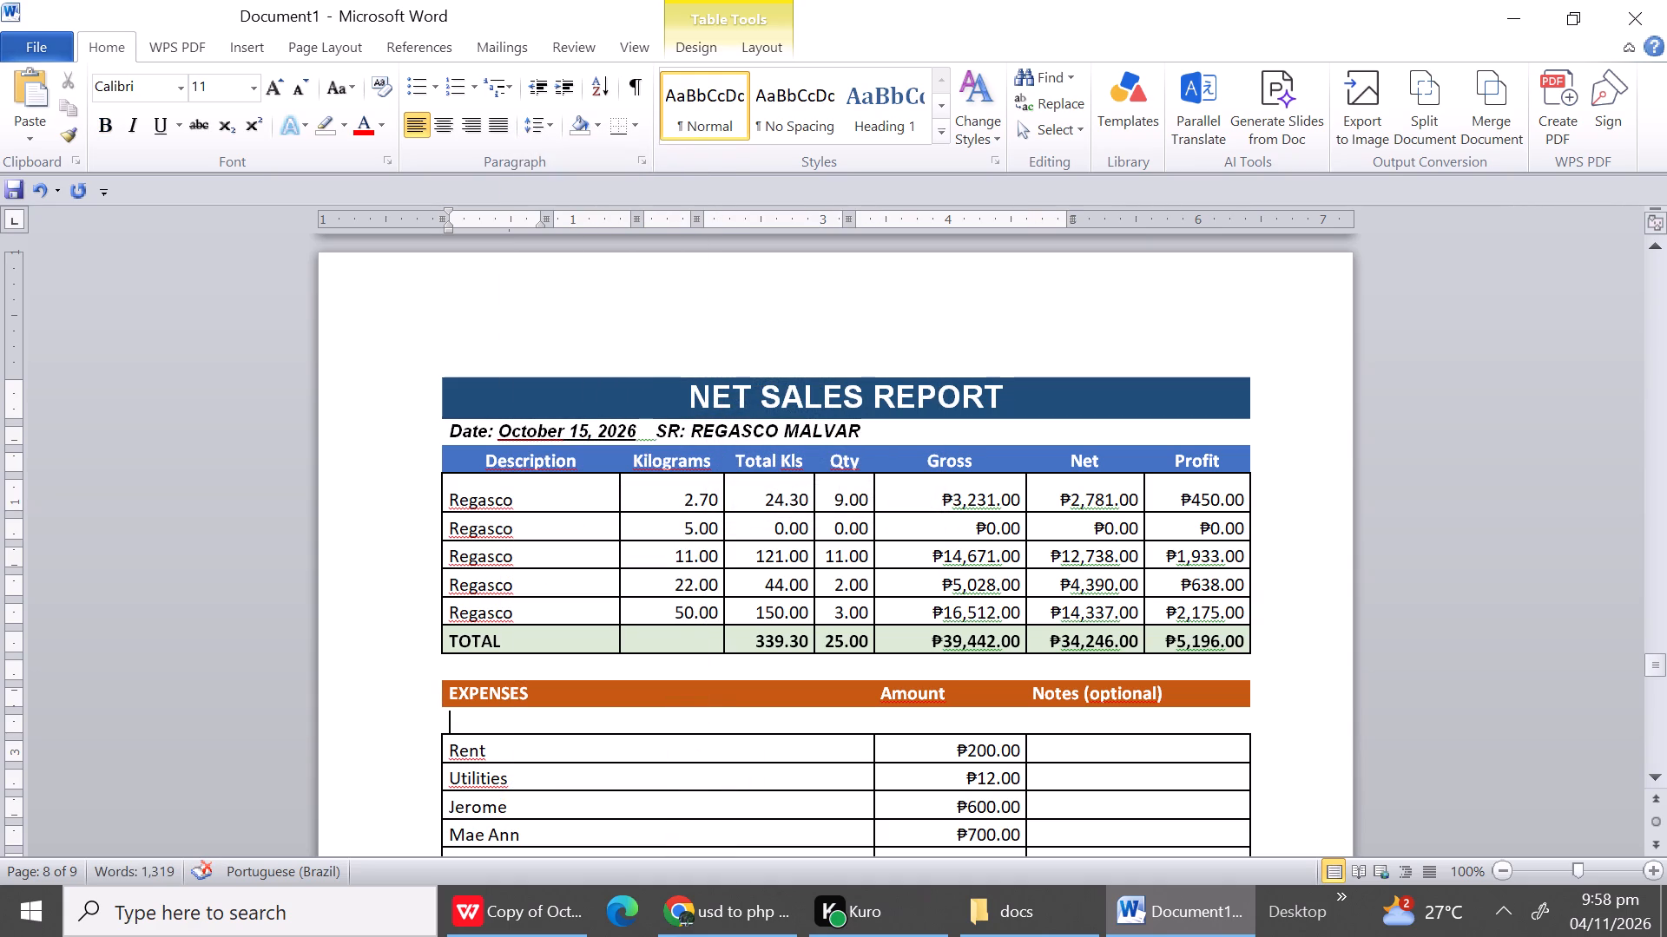
right_click(476, 713)
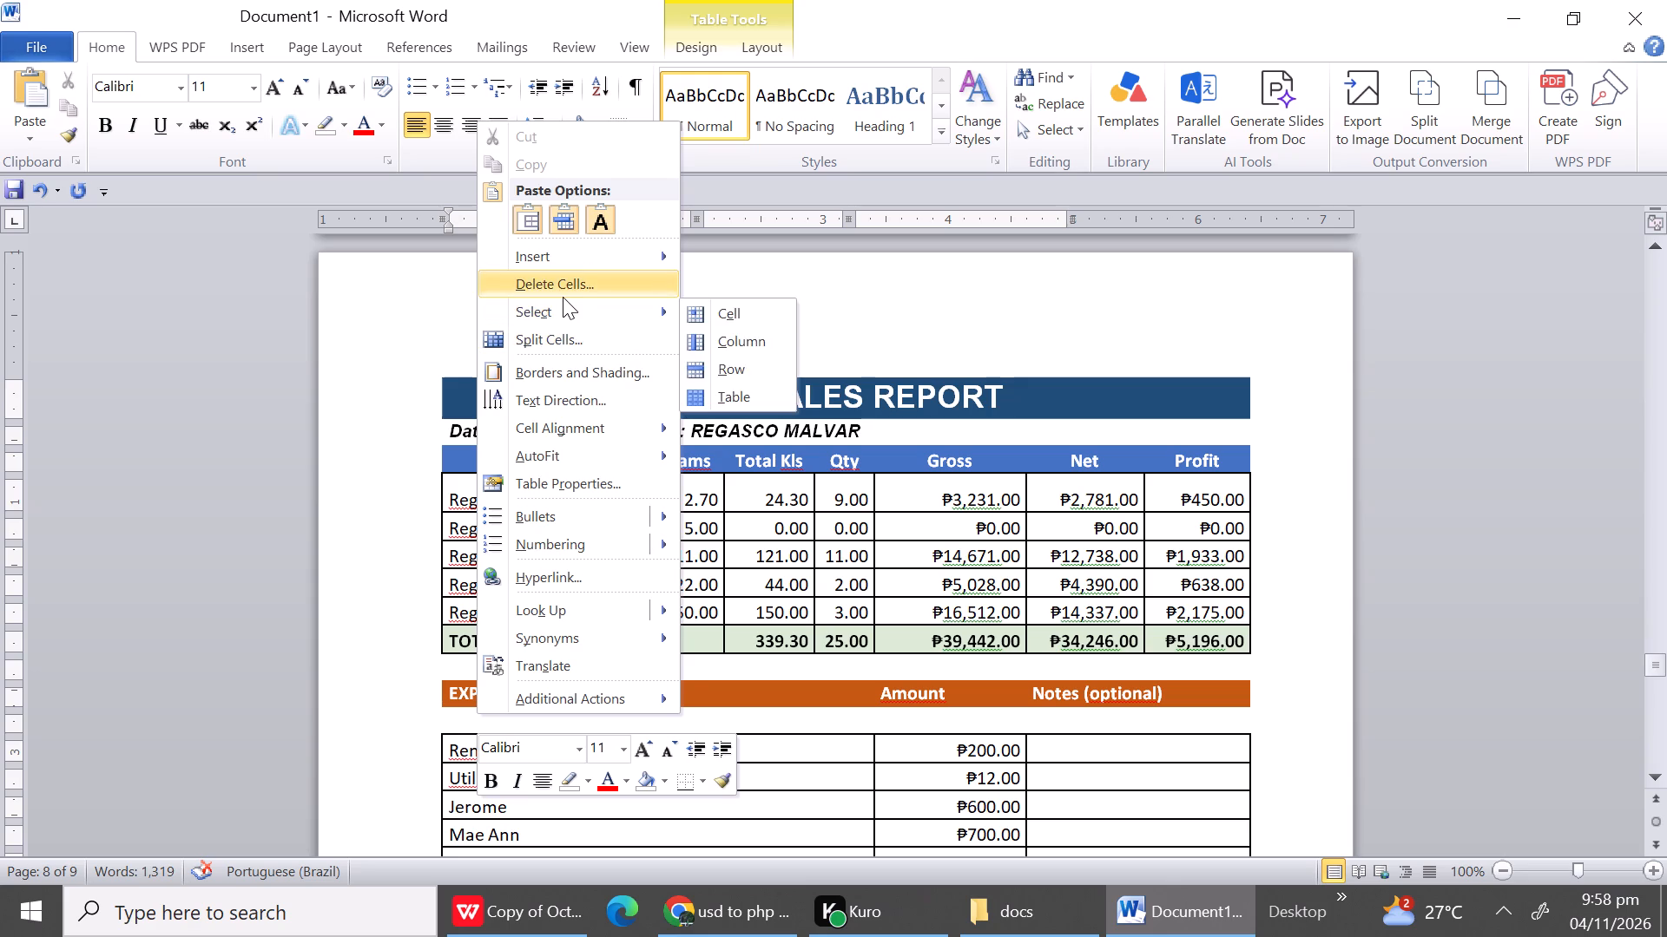
click(563, 297)
click(799, 429)
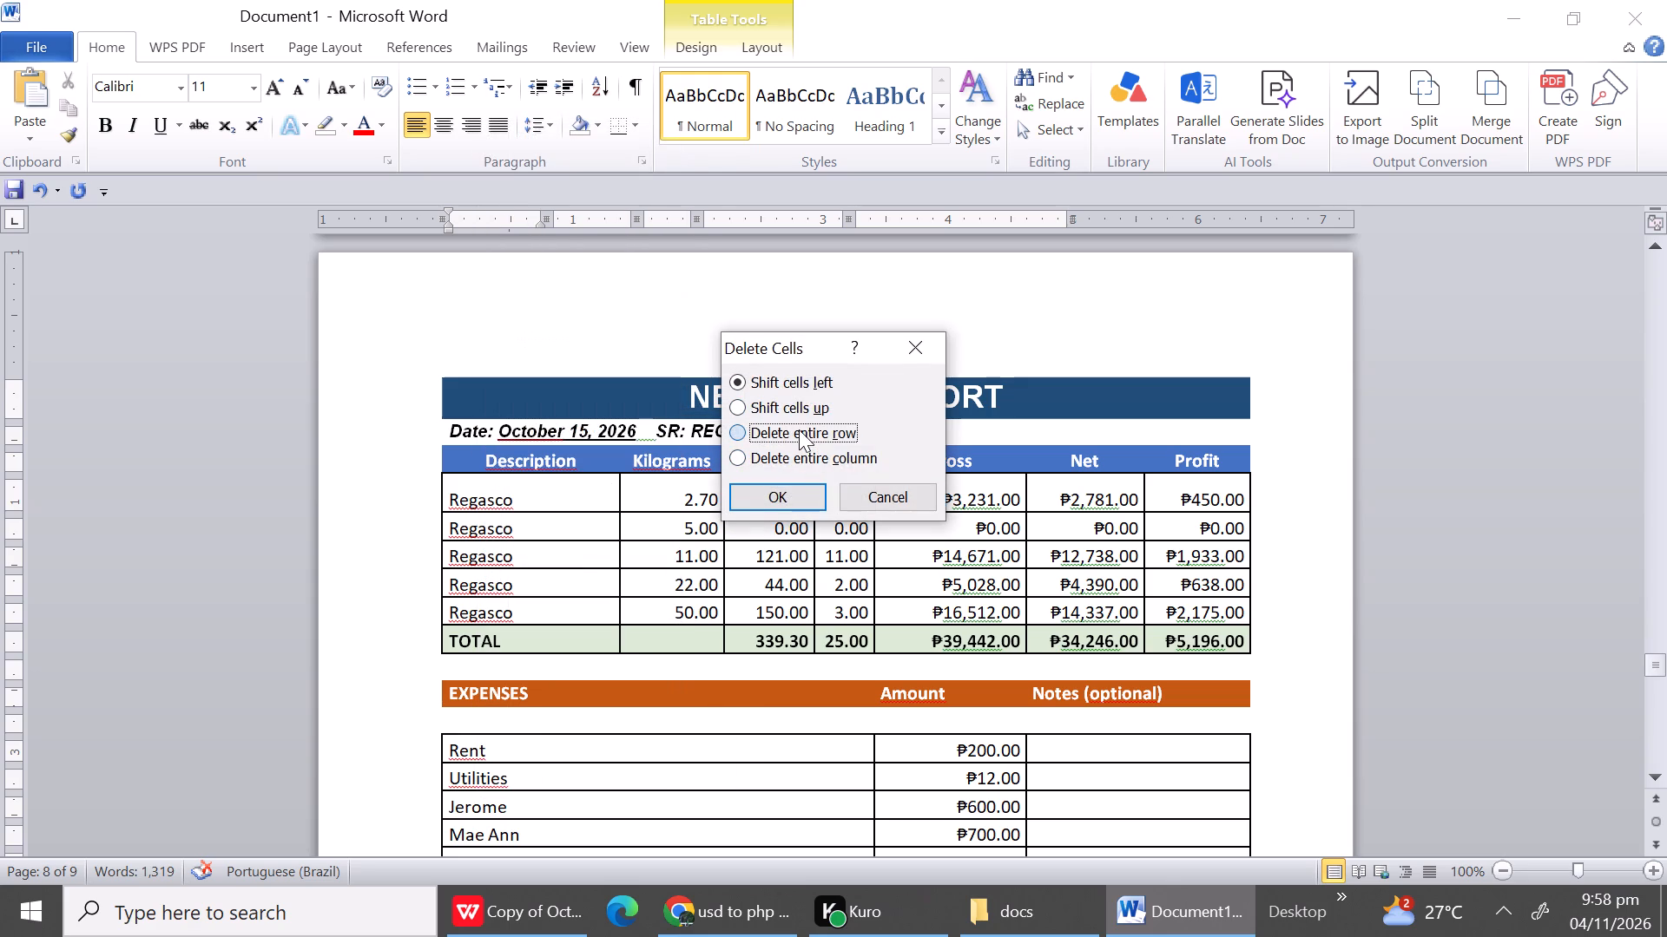
click(799, 484)
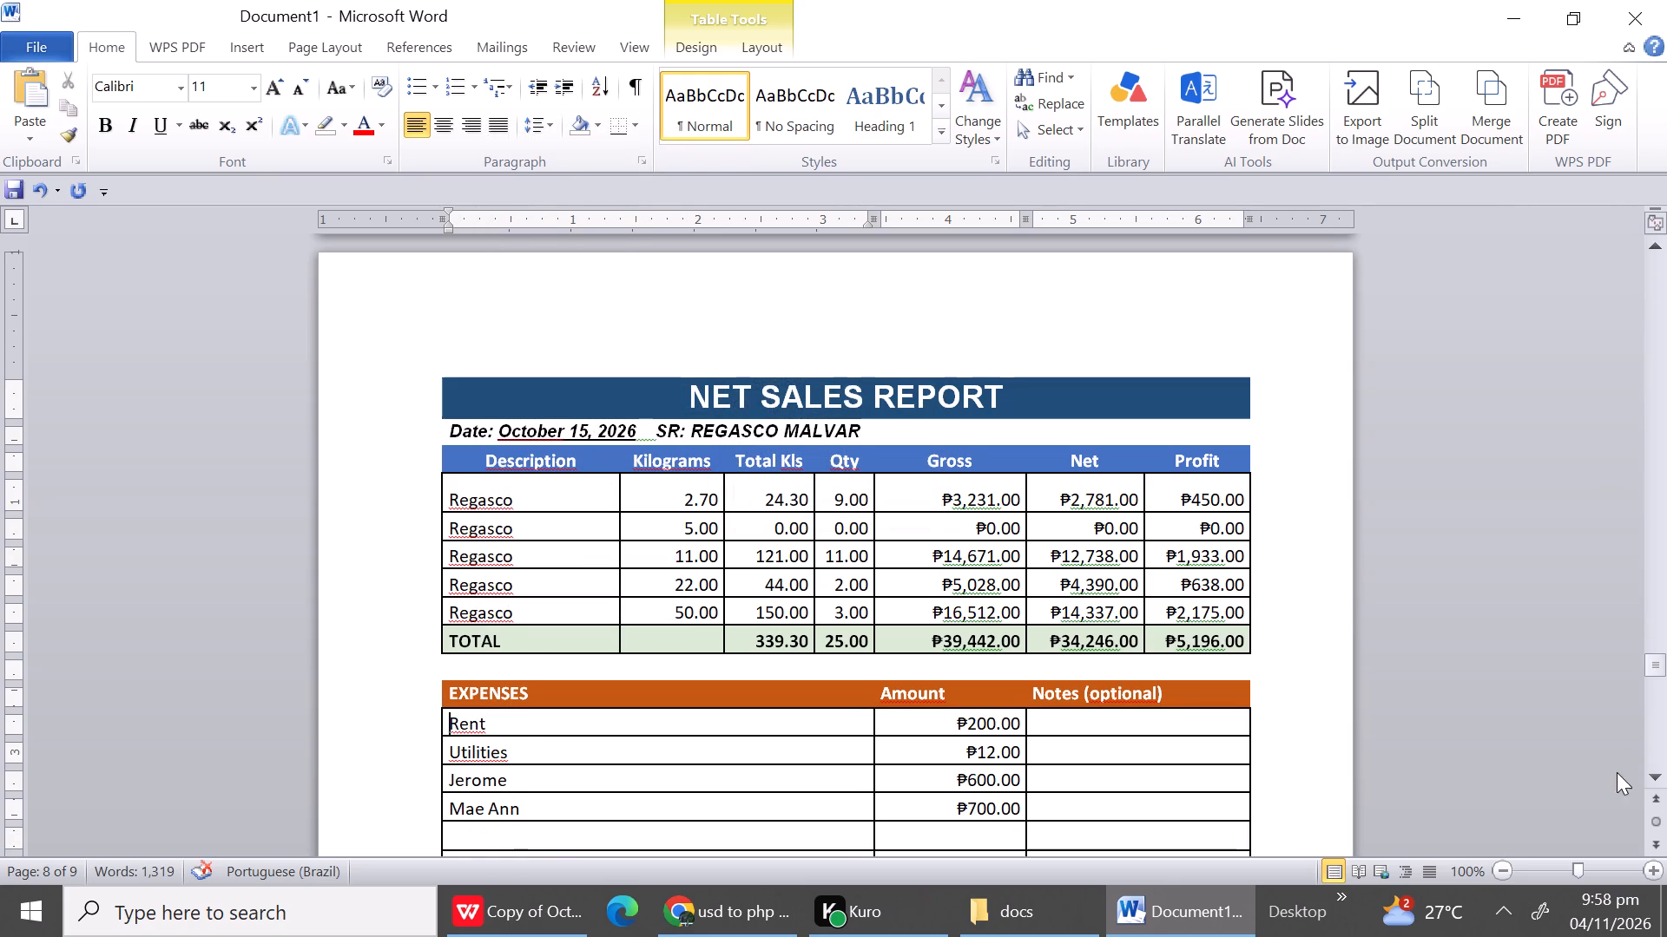
Delete the four entire blank rows between Mae Ann and TOTAL EXPENSES in the October 15 report.
triple_click(1655, 774)
triple_click(1655, 774)
triple_click(1655, 774)
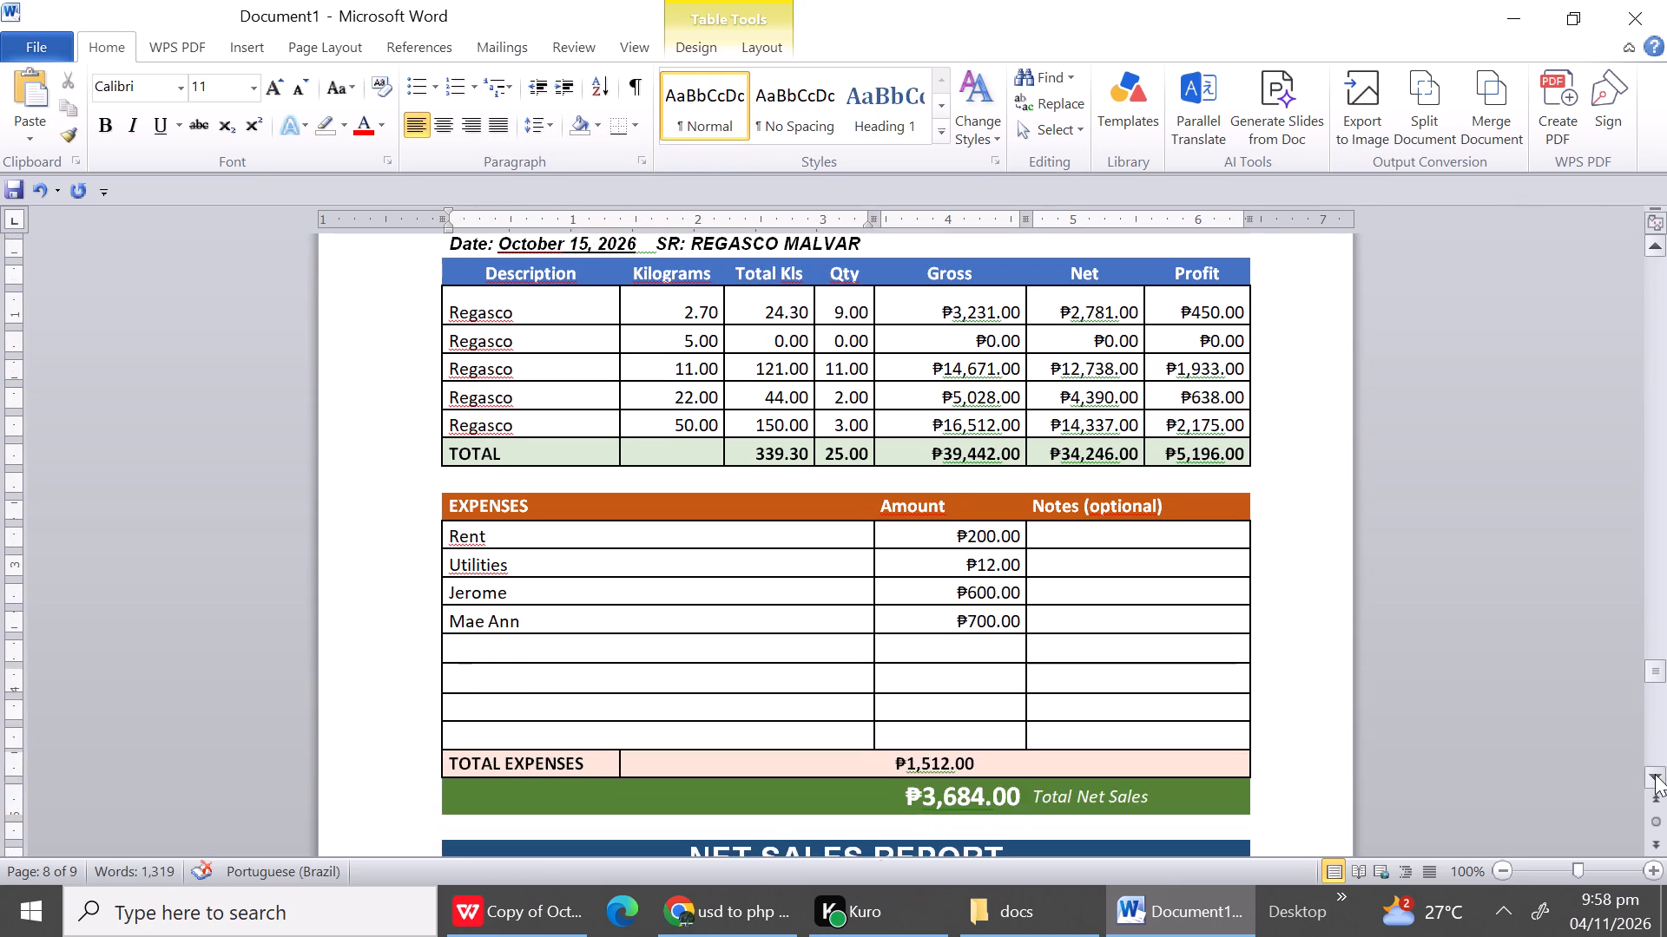
triple_click(1655, 774)
triple_click(1655, 774)
triple_click(1655, 774)
drag(1655, 774, 769, 637)
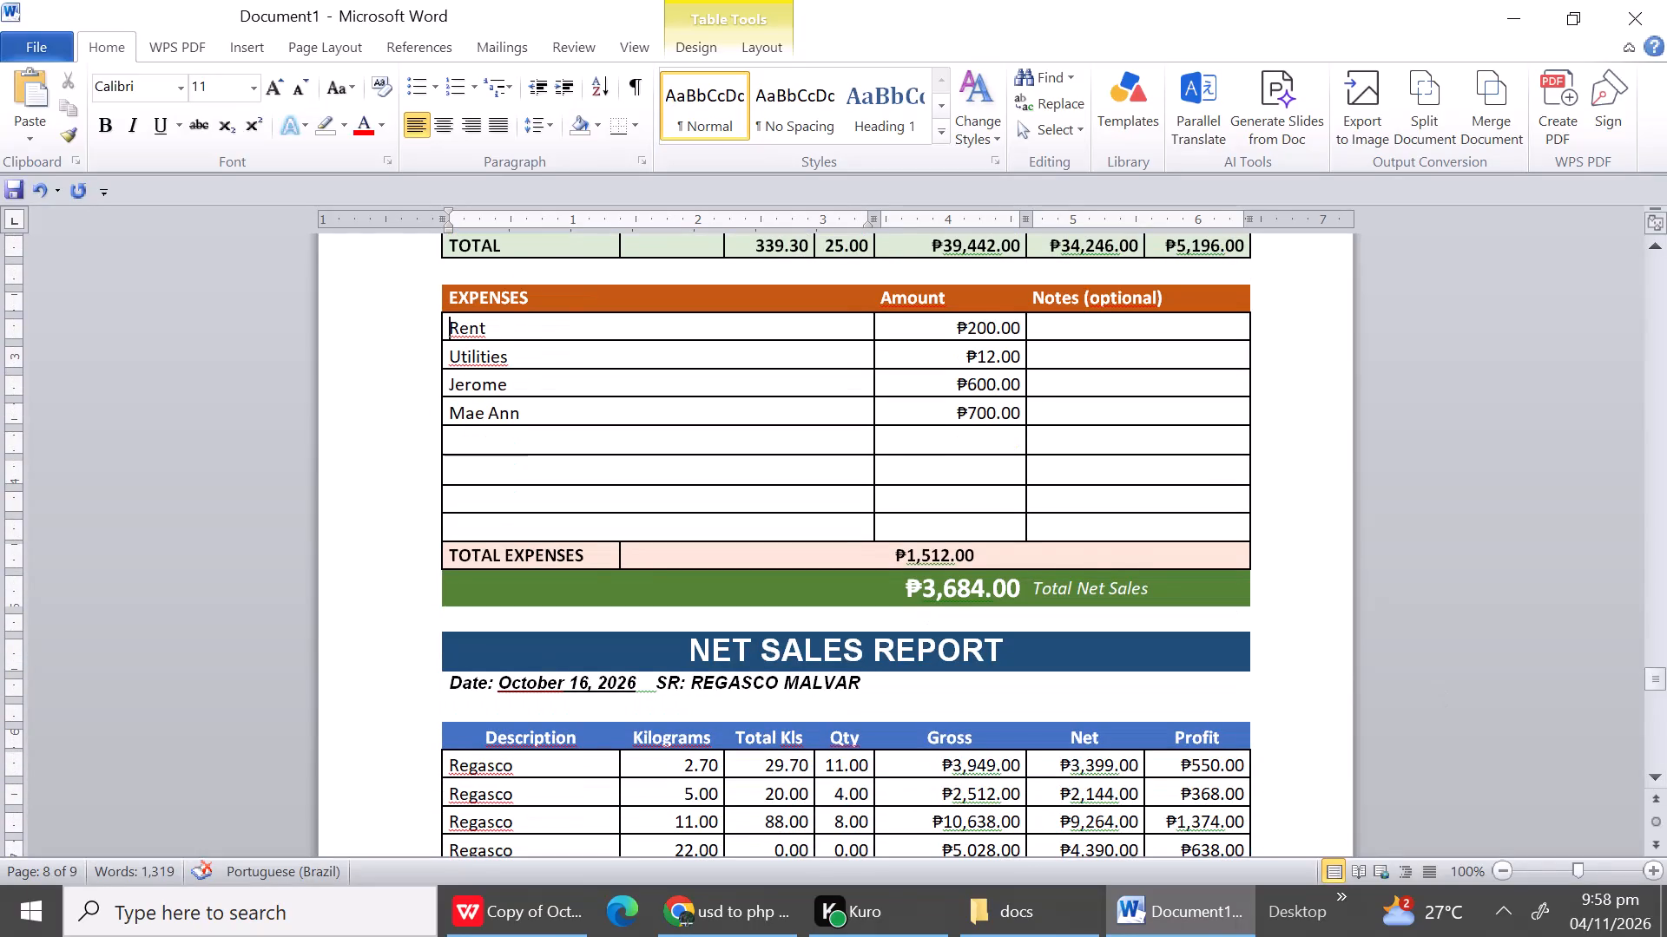
drag(475, 450, 487, 522)
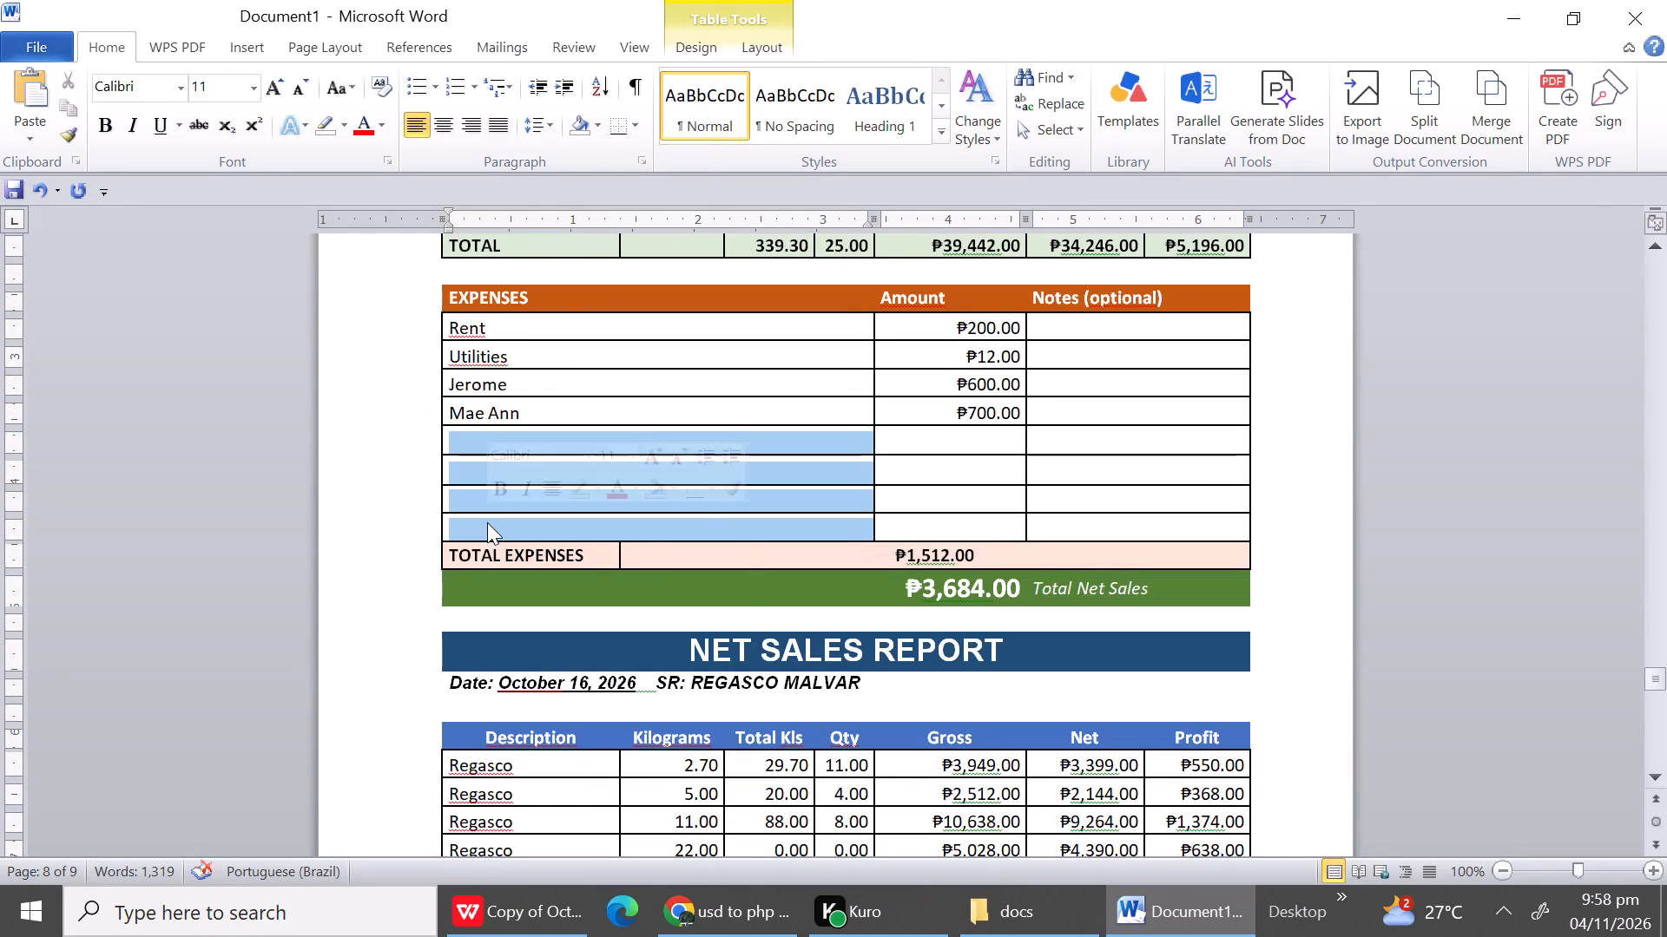
right_click(487, 522)
click(581, 311)
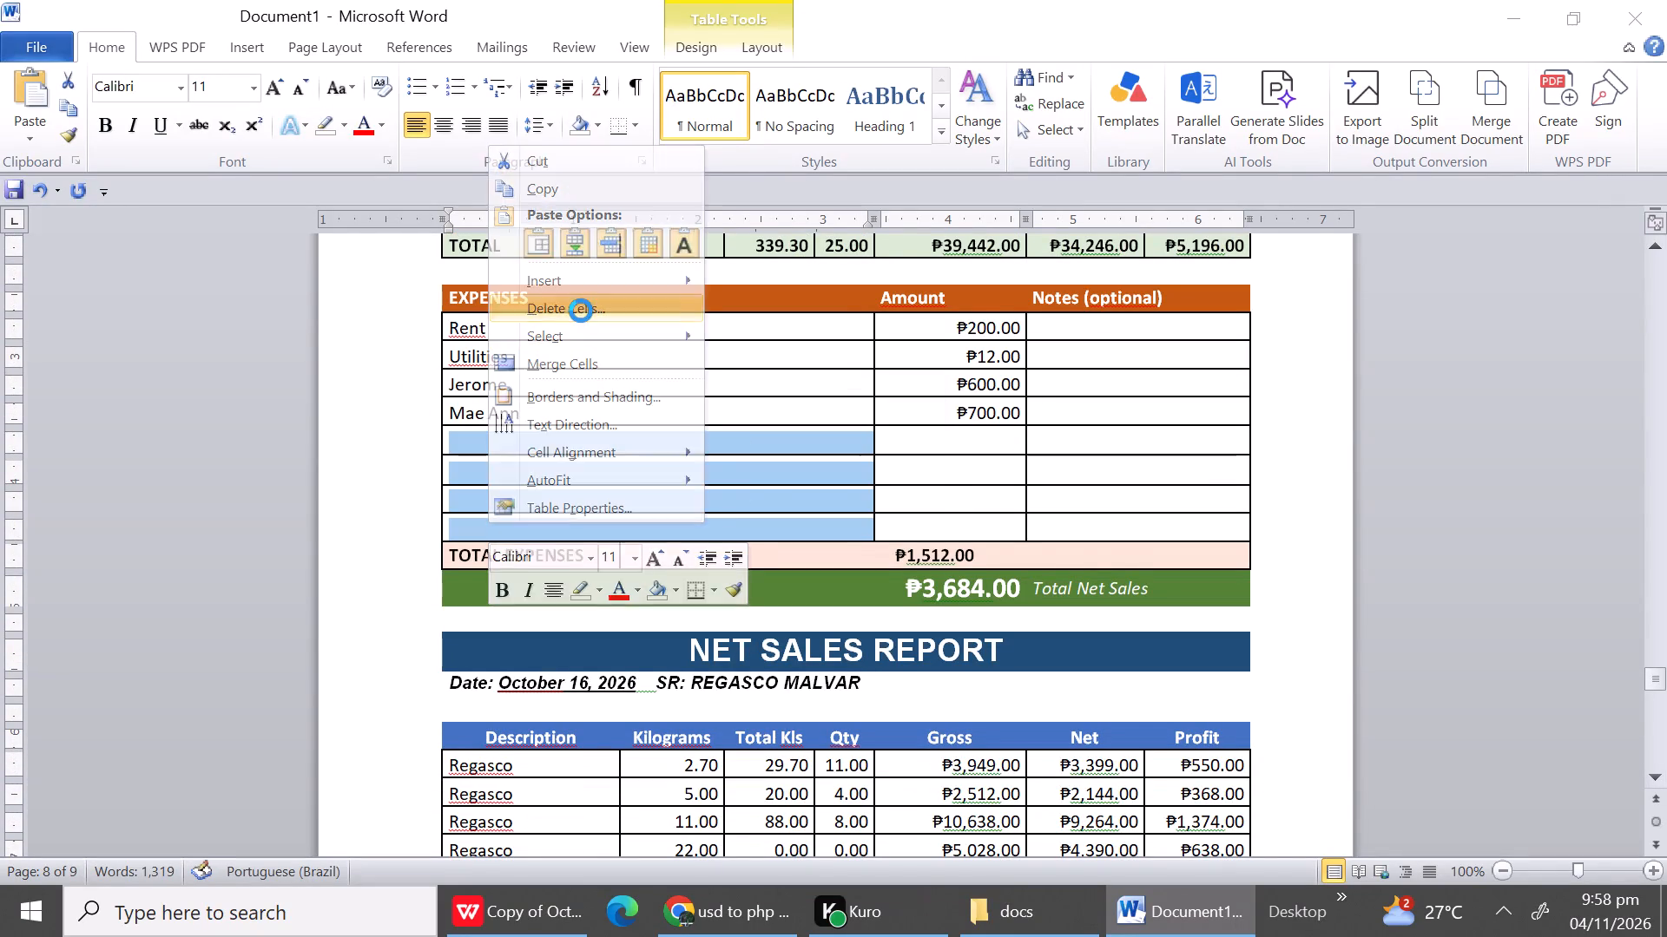
click(794, 435)
click(794, 491)
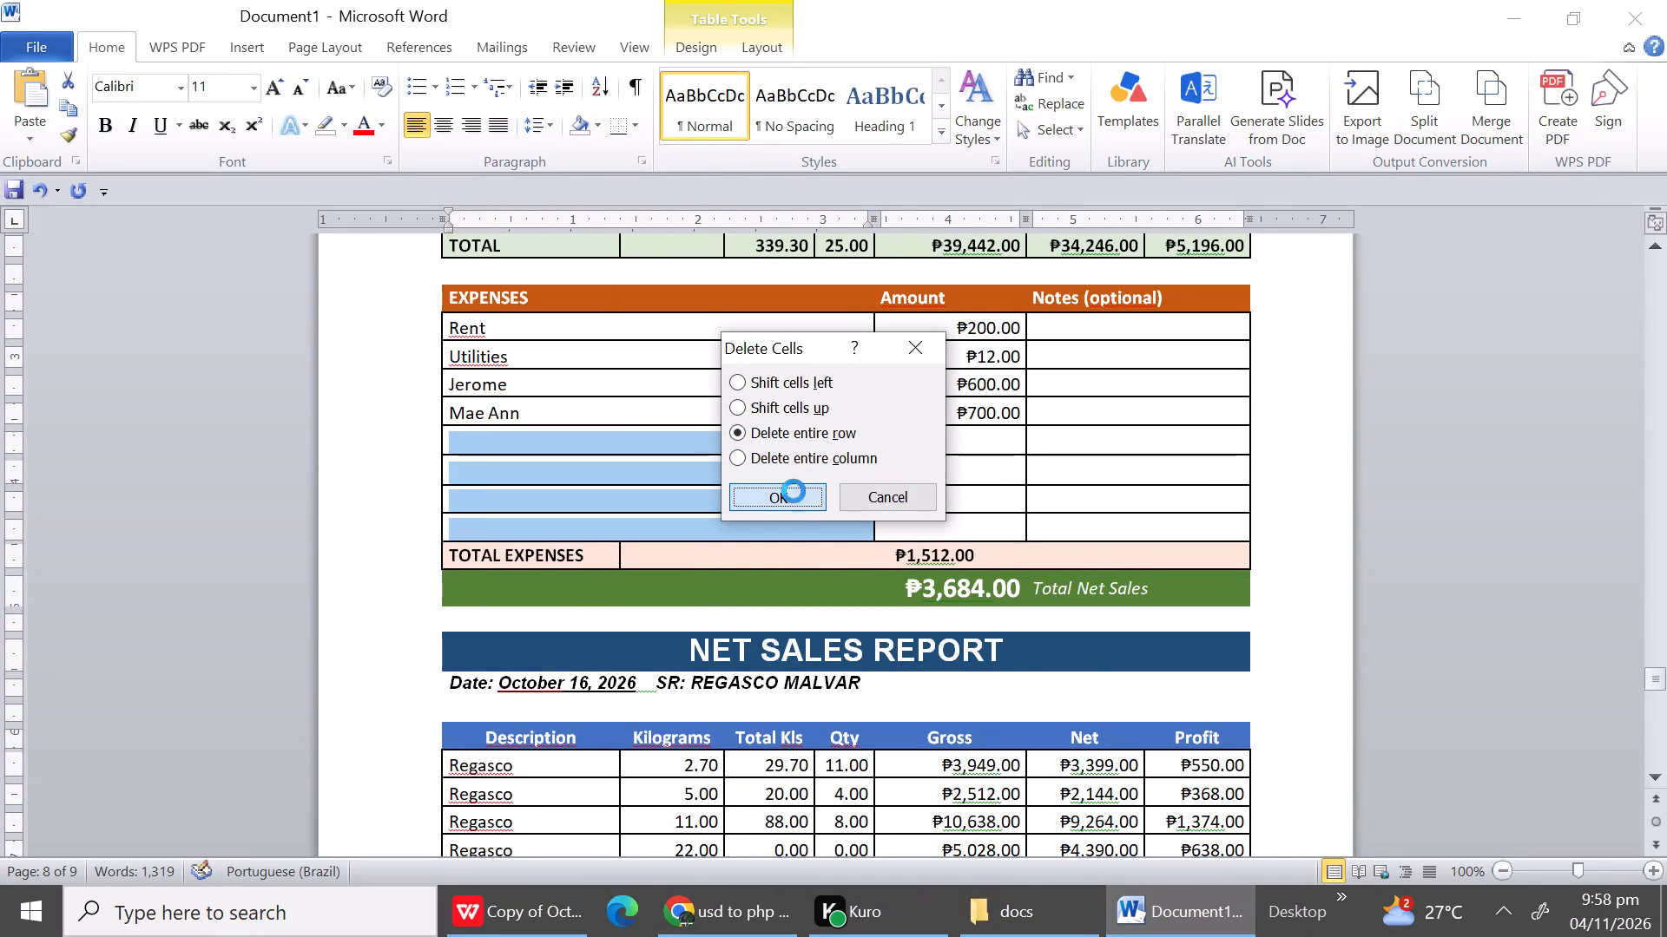
Delete the entire blank row between the date line and the Description header of the October 16 report.
click(473, 593)
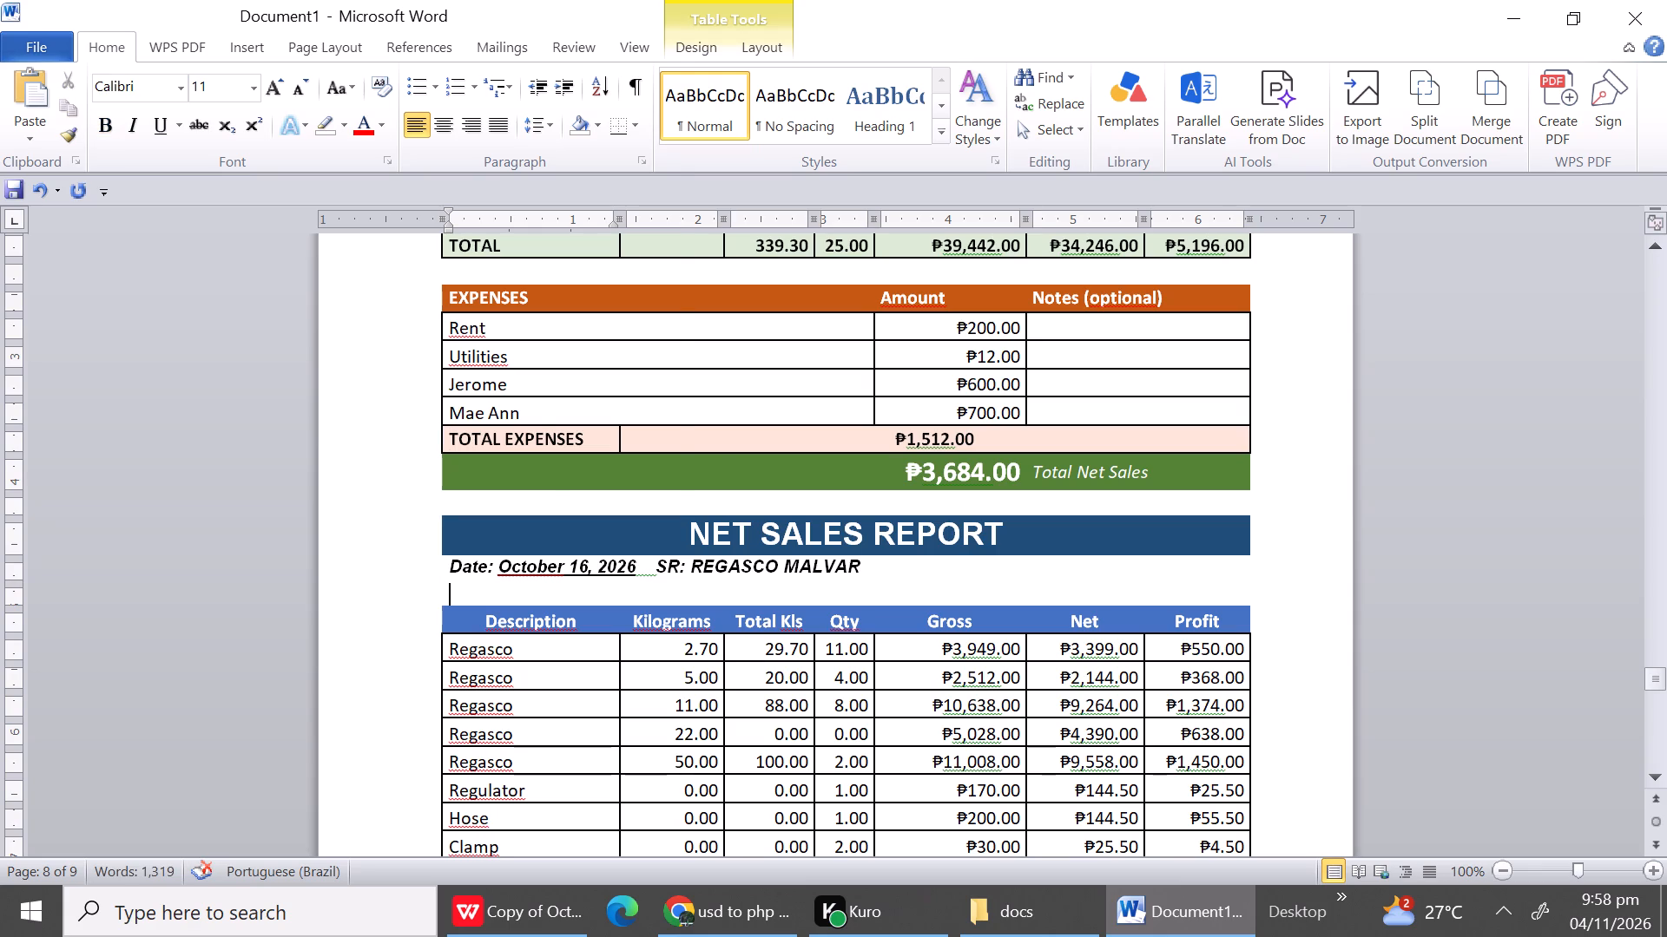
right_click(473, 593)
click(585, 168)
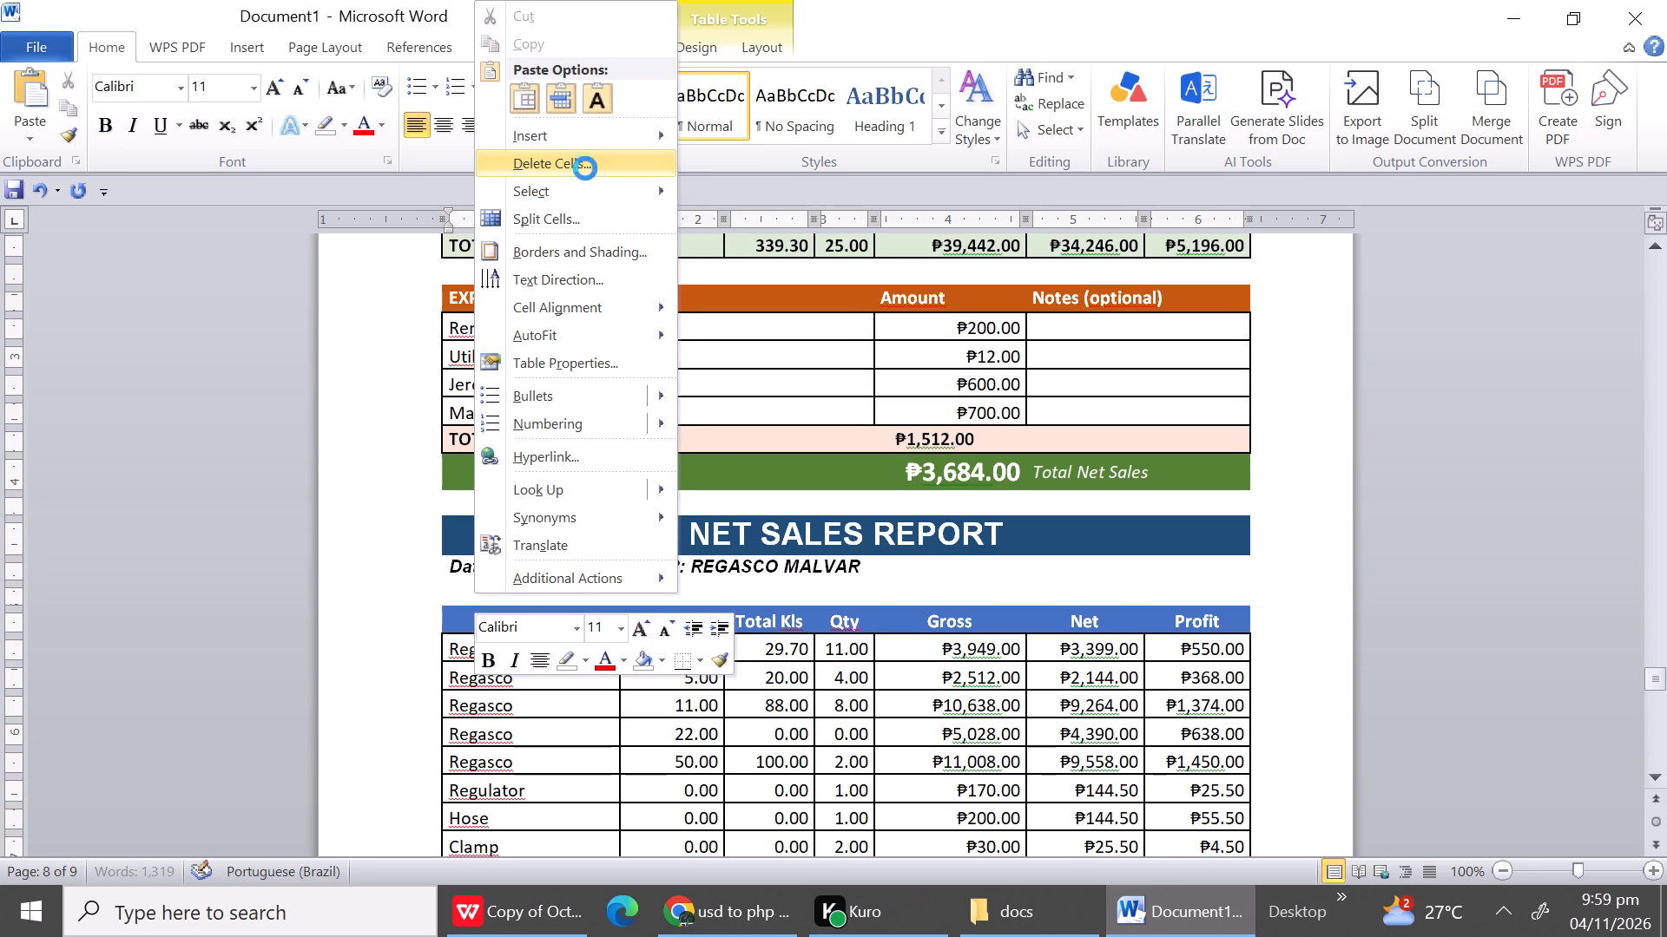
click(748, 429)
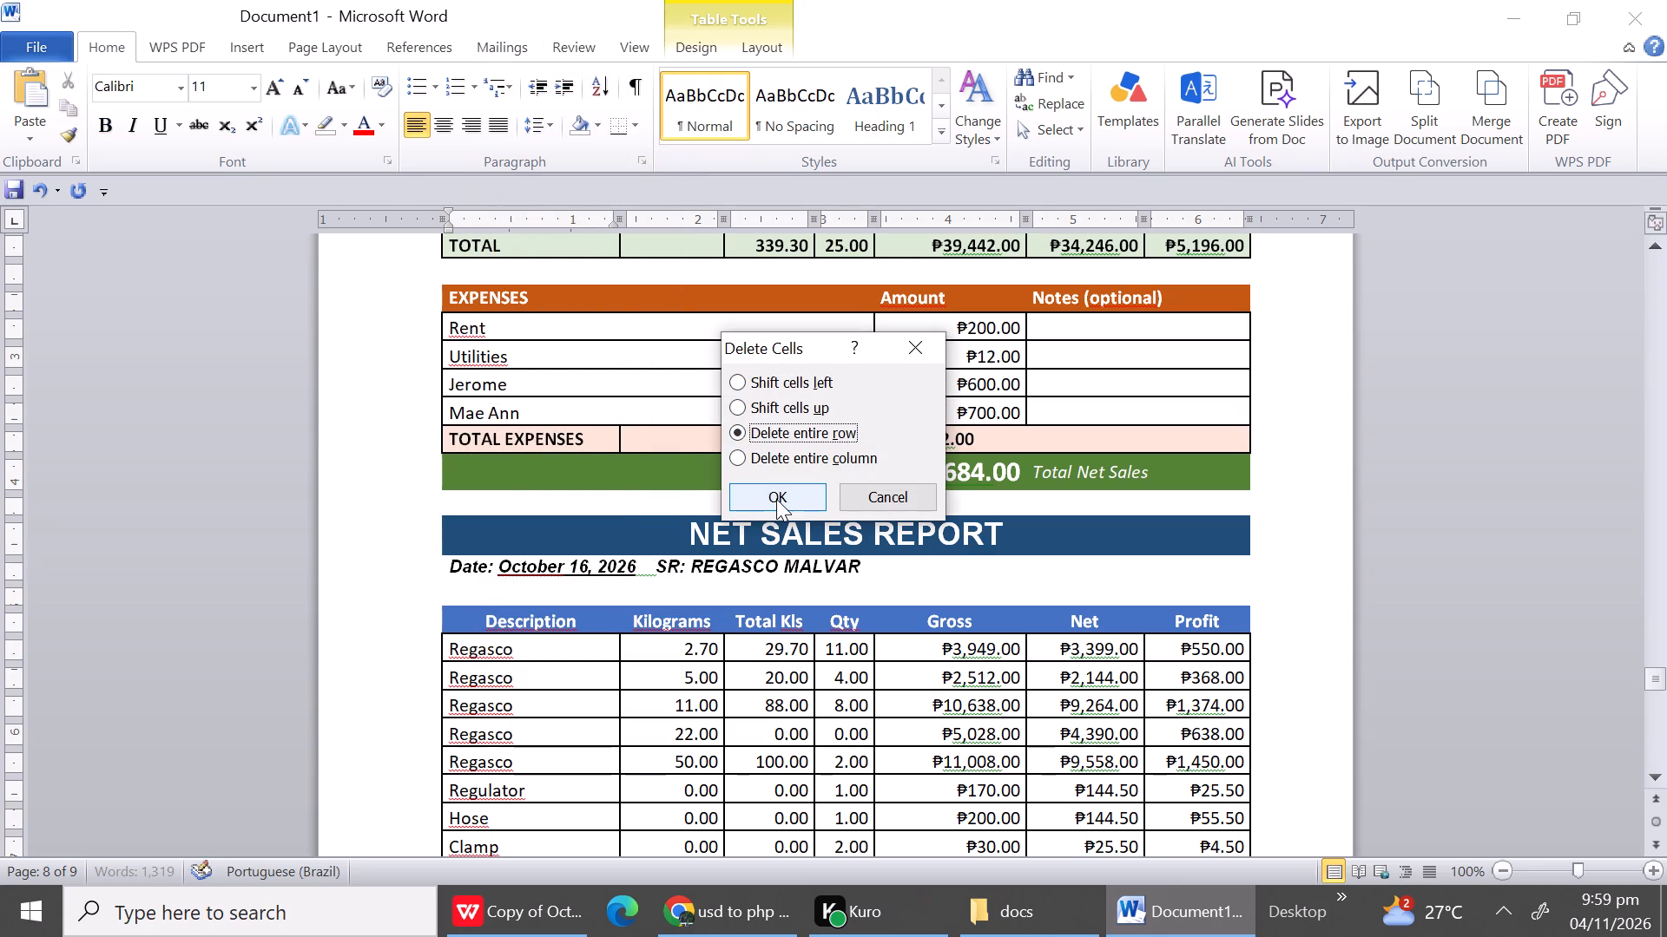
click(776, 499)
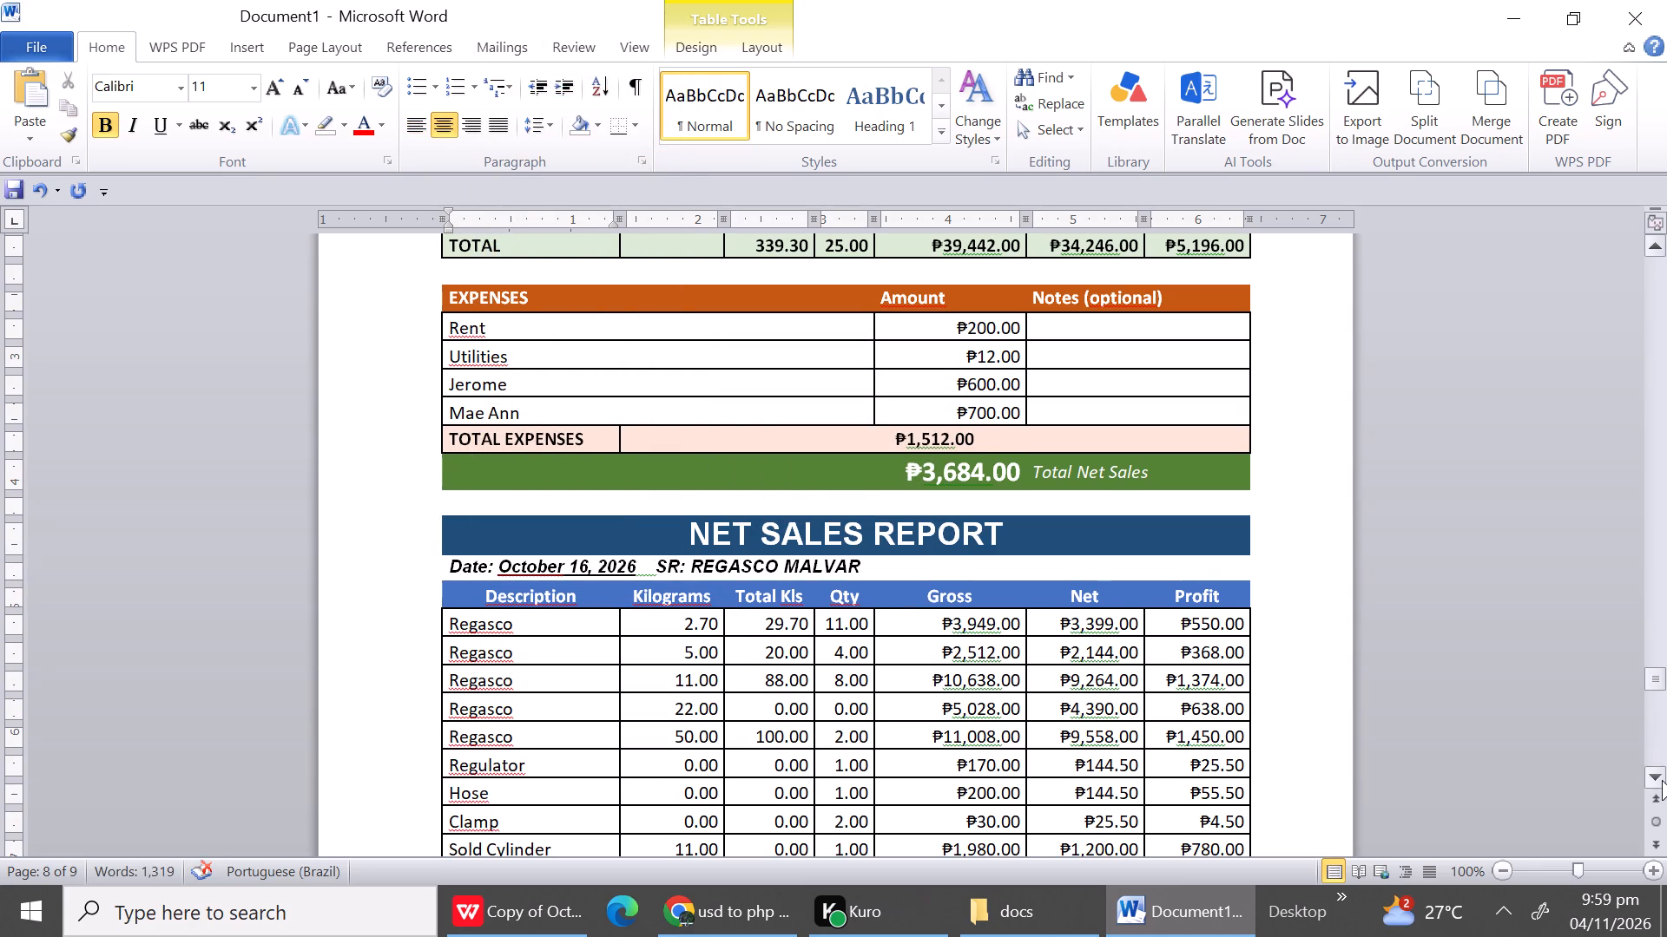
Delete the entire blank row between Tank Deposit and TOTAL in the October 16 report.
triple_click(1662, 780)
triple_click(1662, 780)
triple_click(1662, 780)
triple_click(1662, 780)
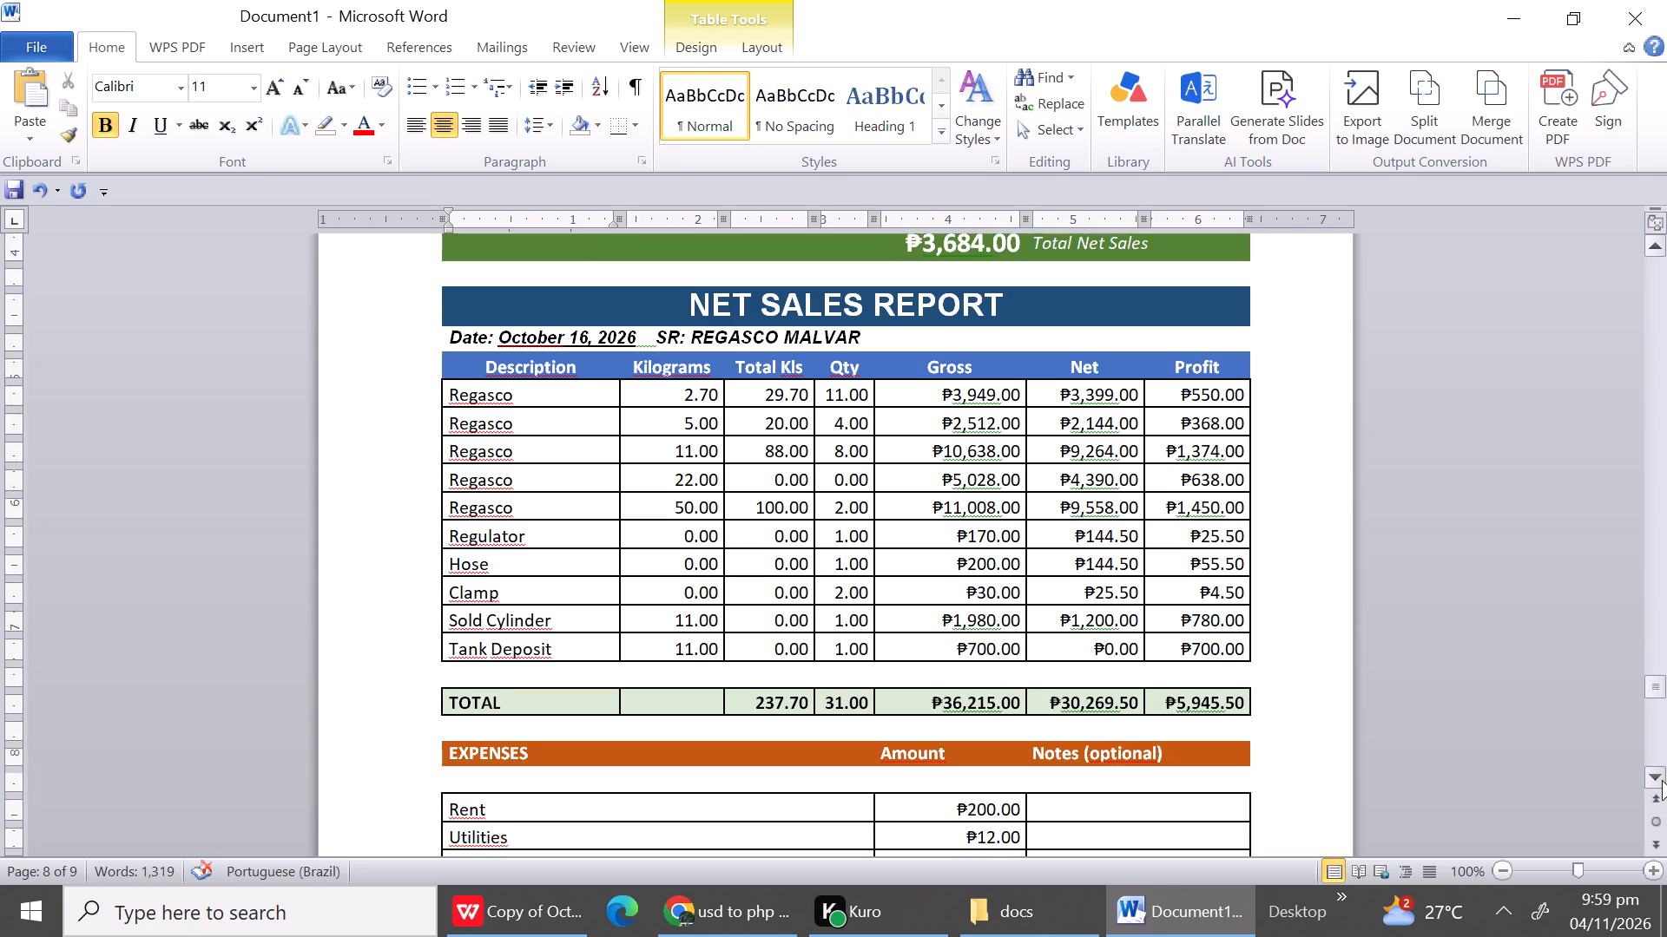
triple_click(1662, 780)
double_click(1662, 780)
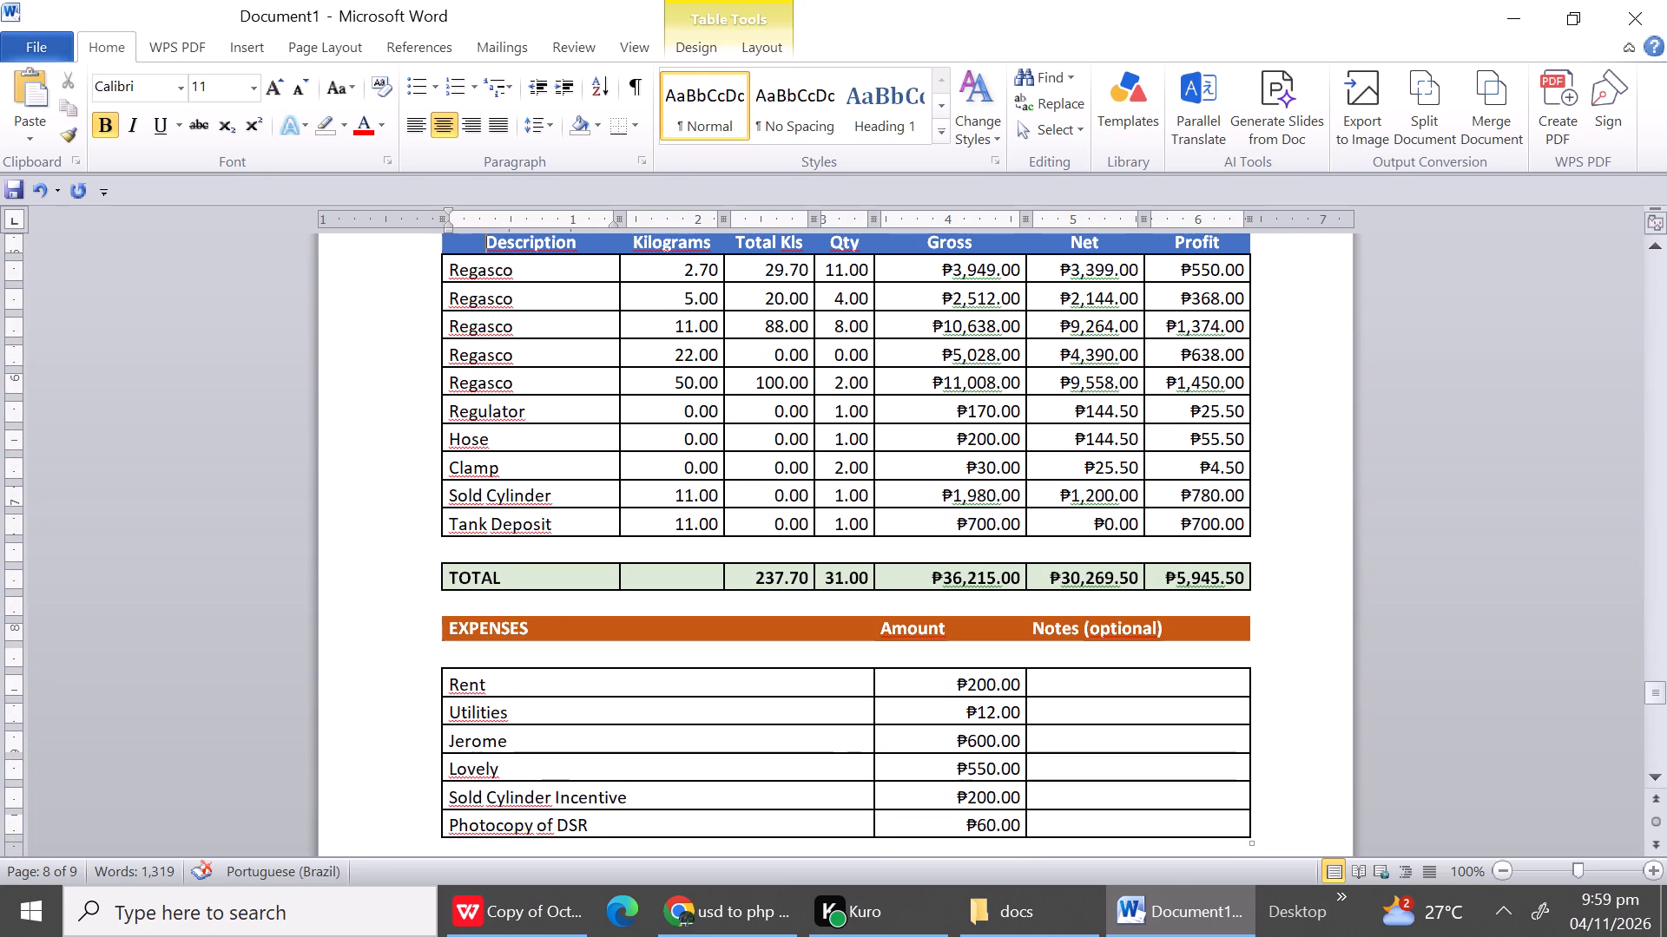
click(484, 555)
right_click(484, 555)
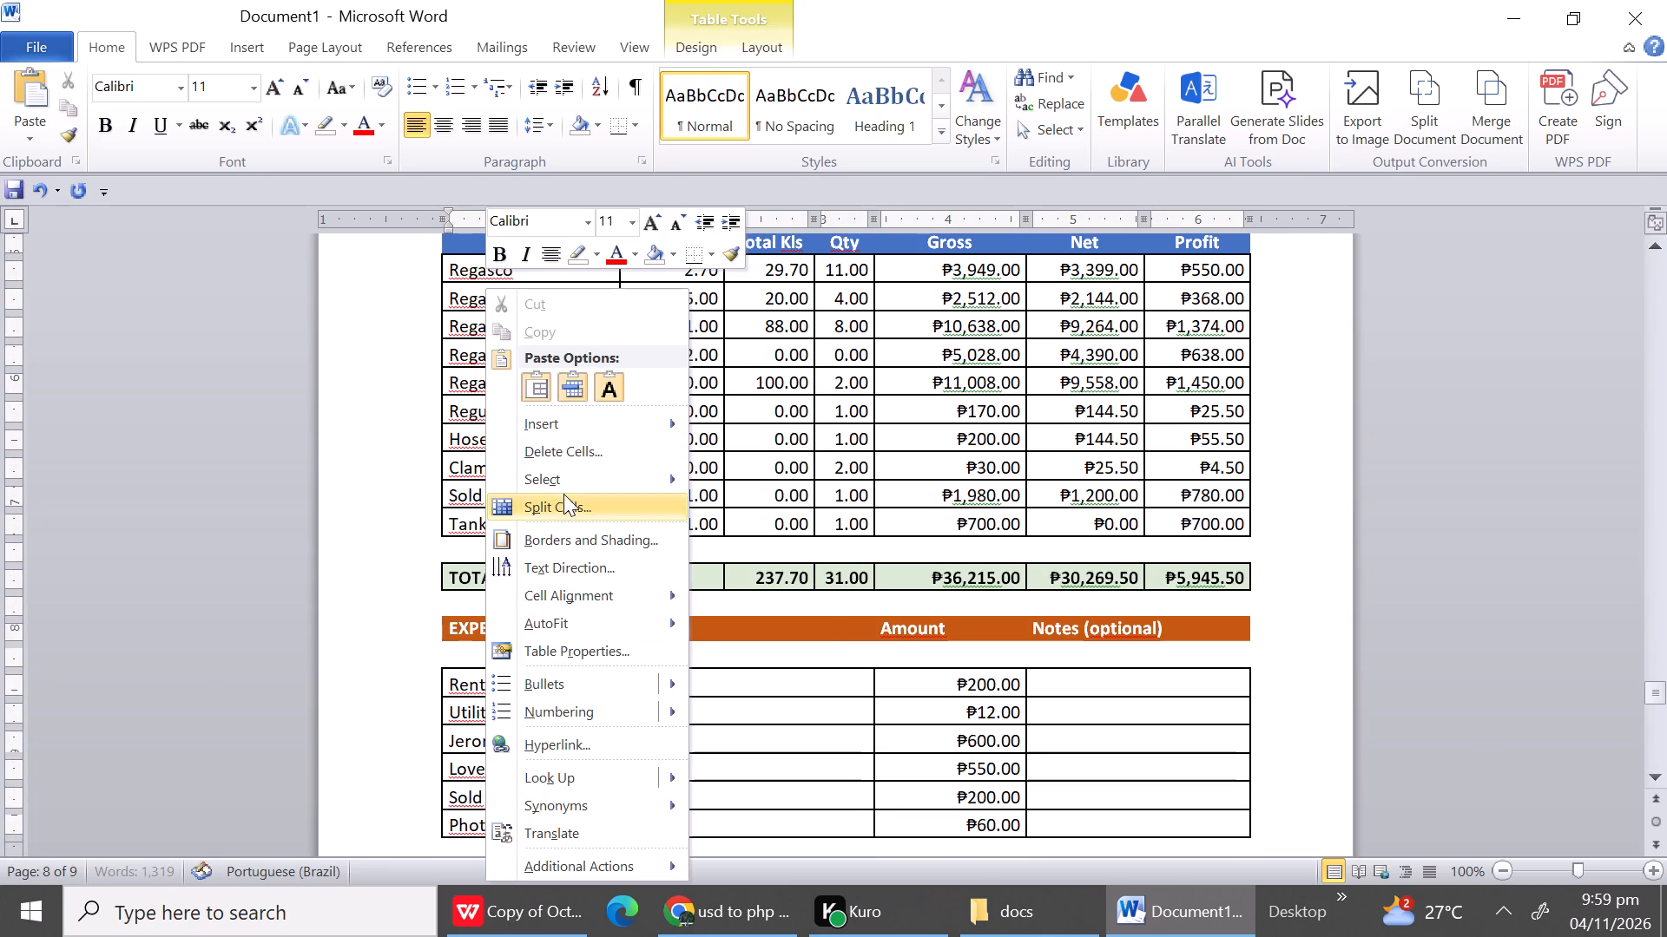
click(555, 452)
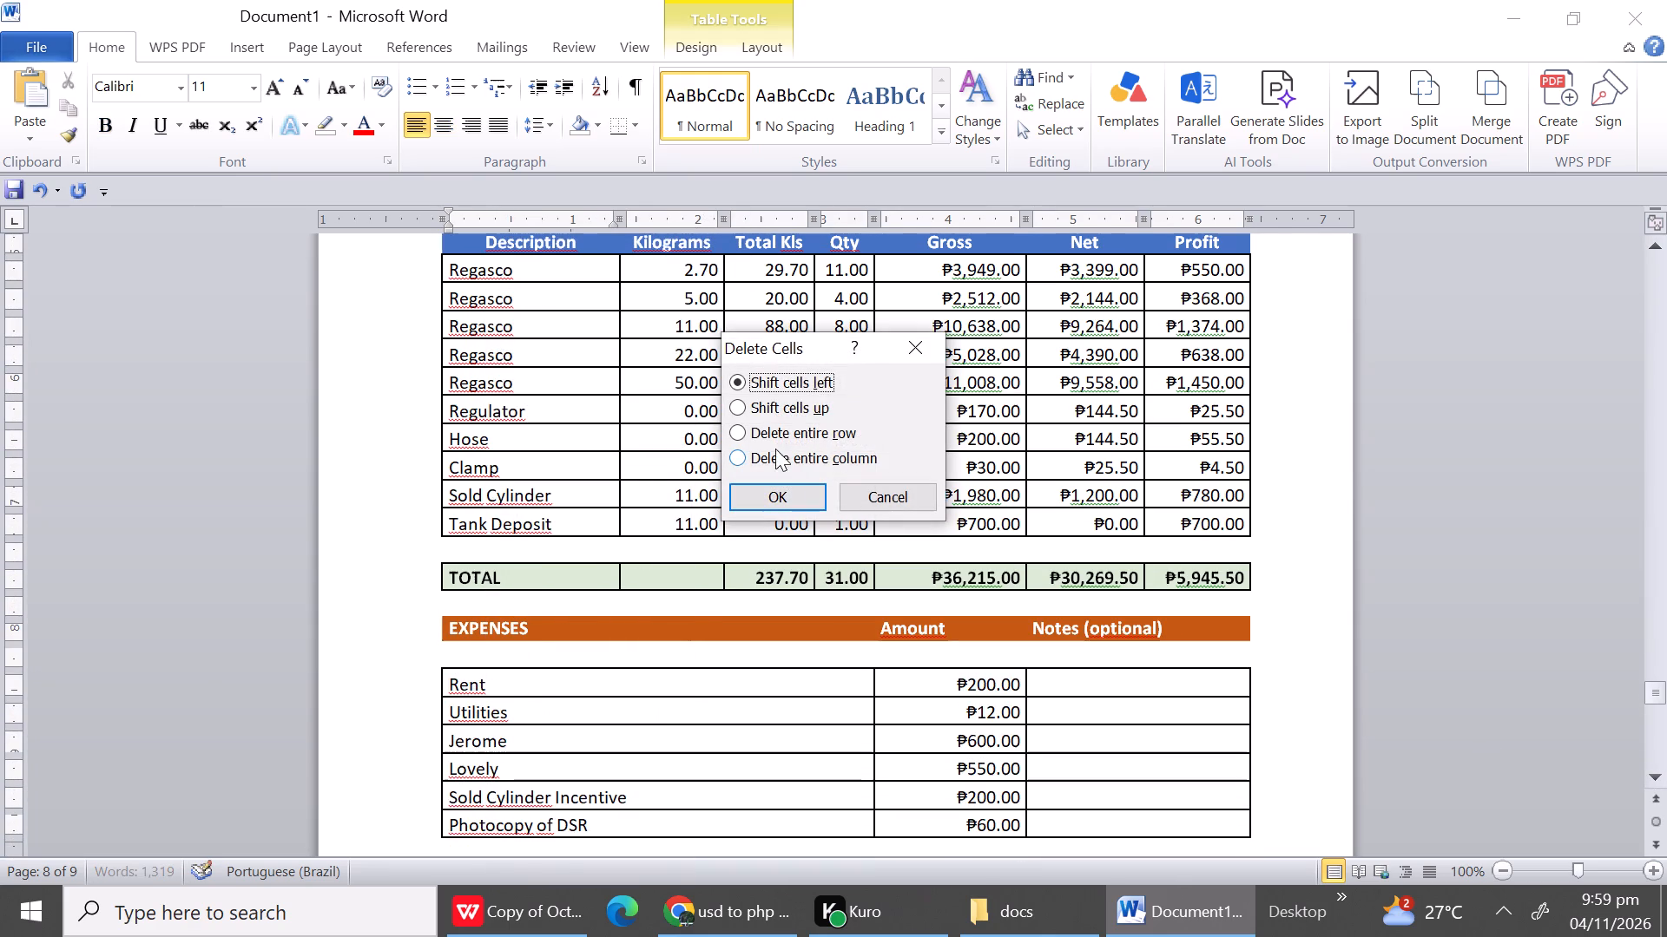
click(770, 430)
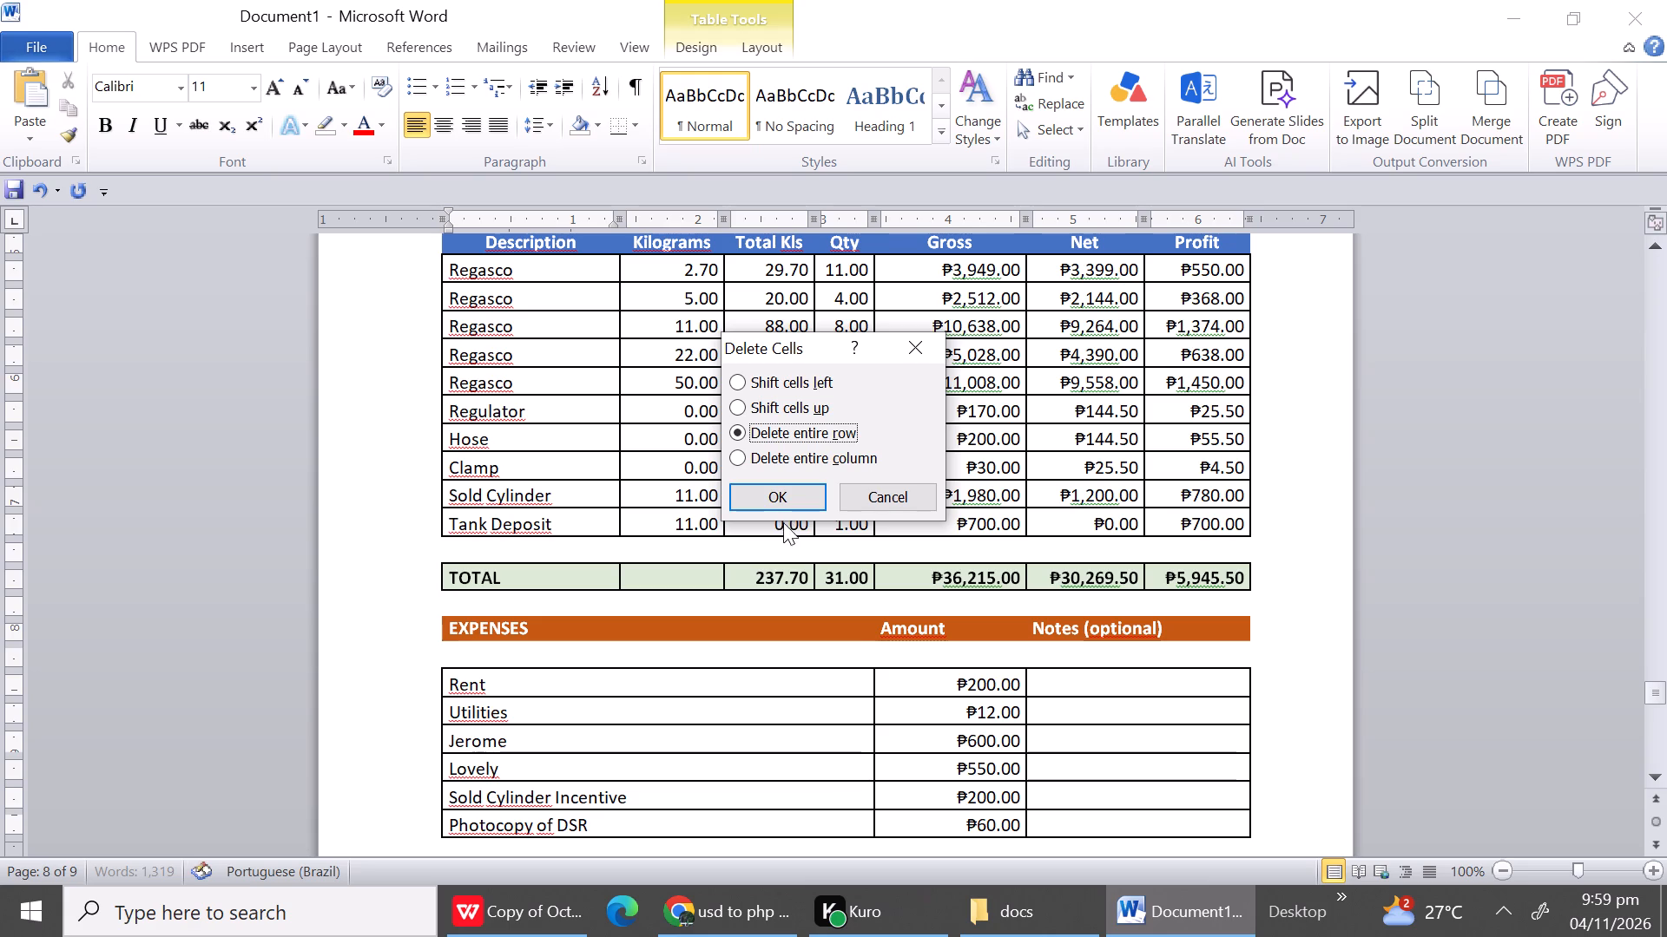
click(781, 501)
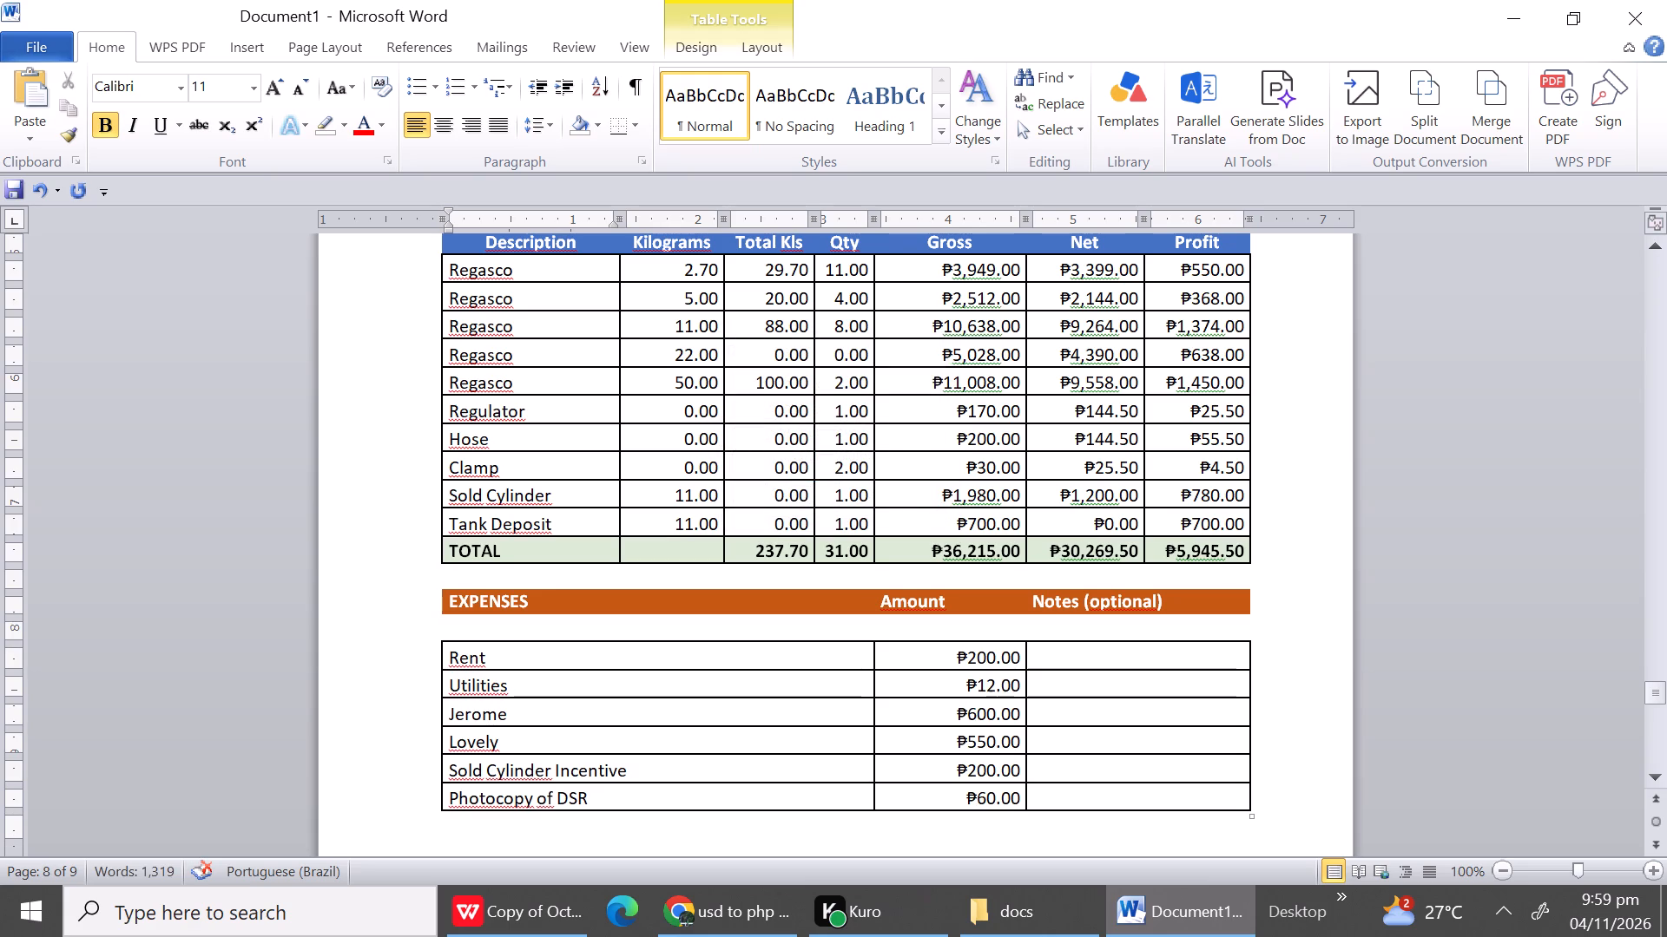
Delete the entire blank row between the EXPENSES header and the Rent row of the October 16 report.
click(489, 623)
right_click(489, 623)
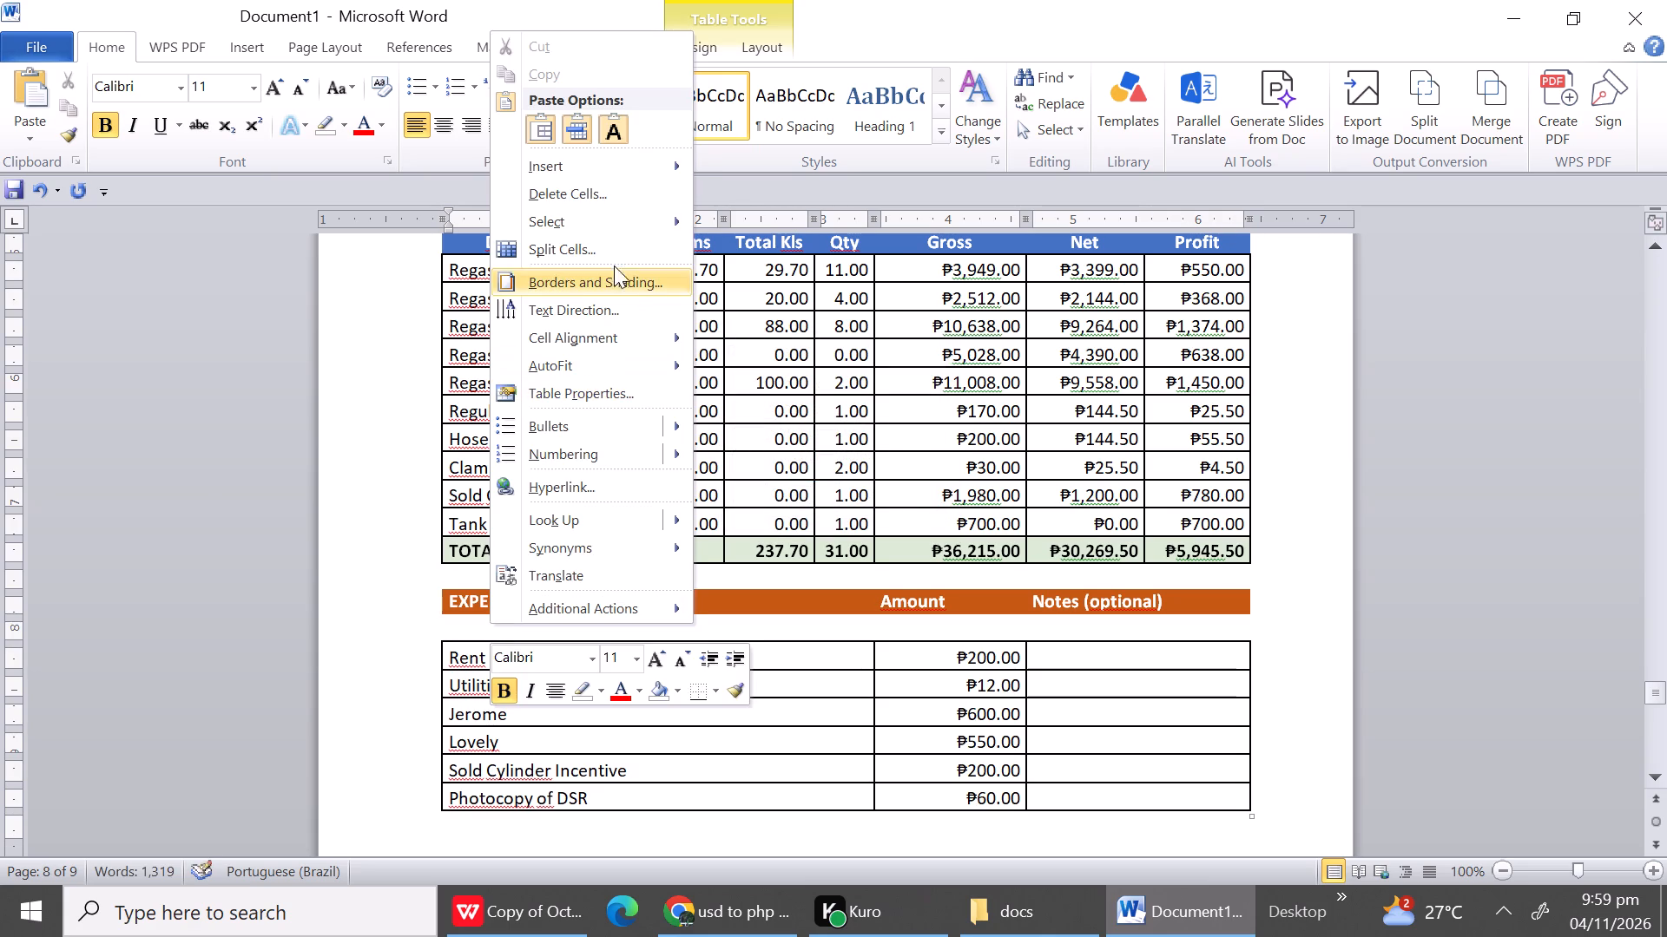
click(584, 190)
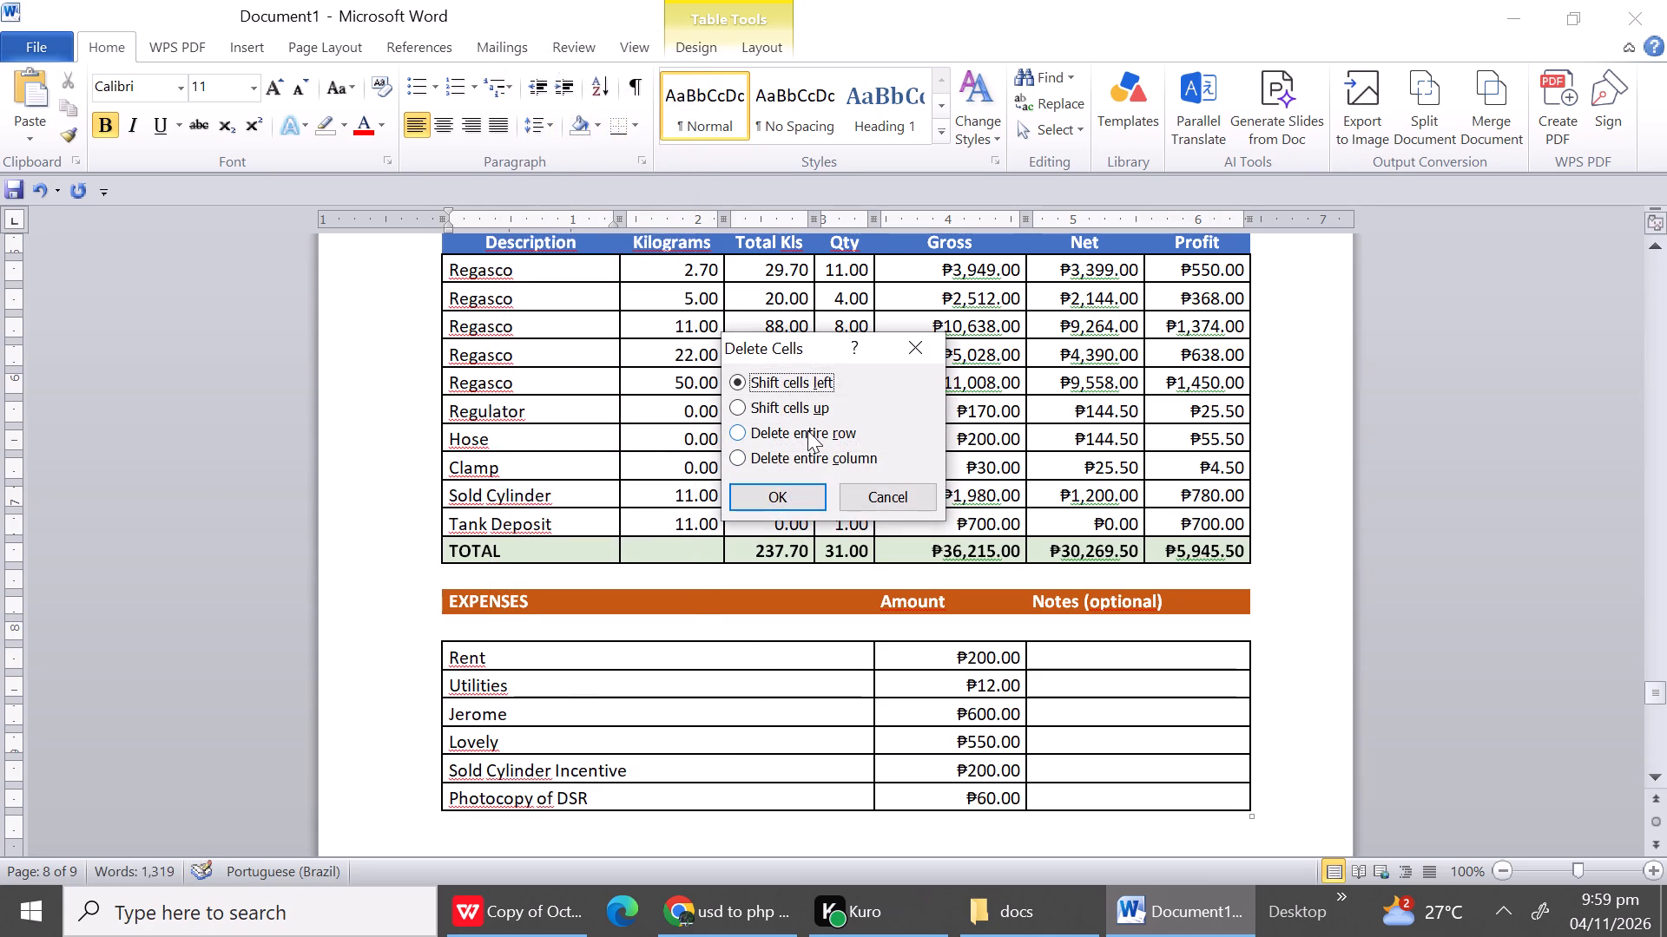
drag(807, 430, 792, 501)
click(792, 501)
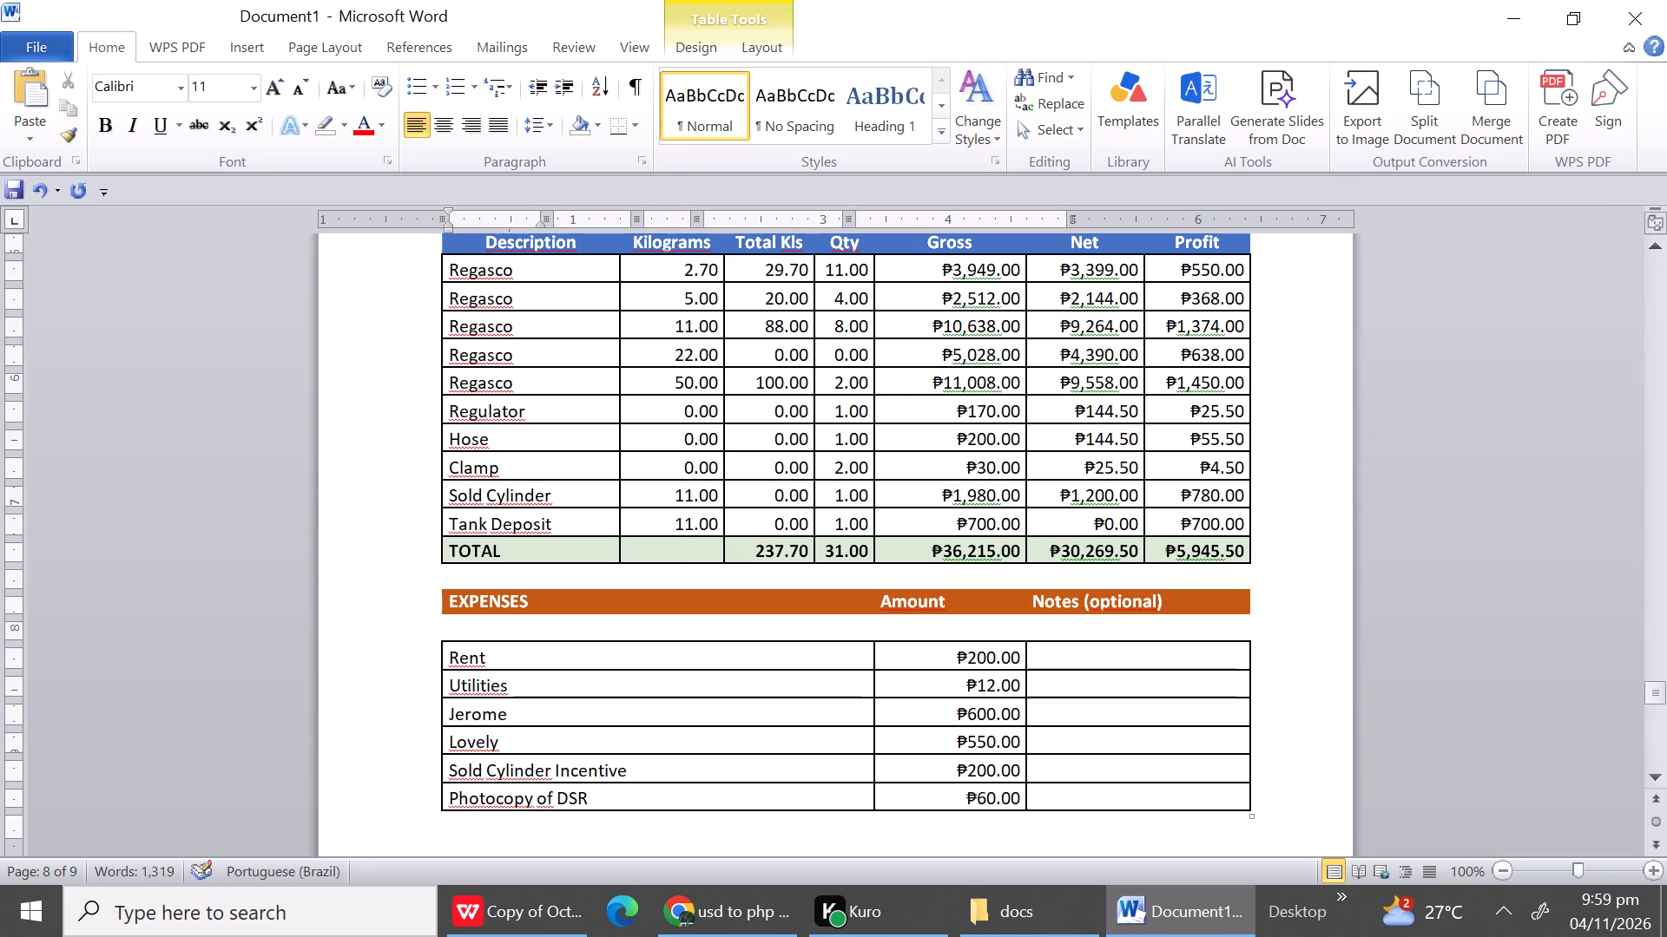
right_click(490, 622)
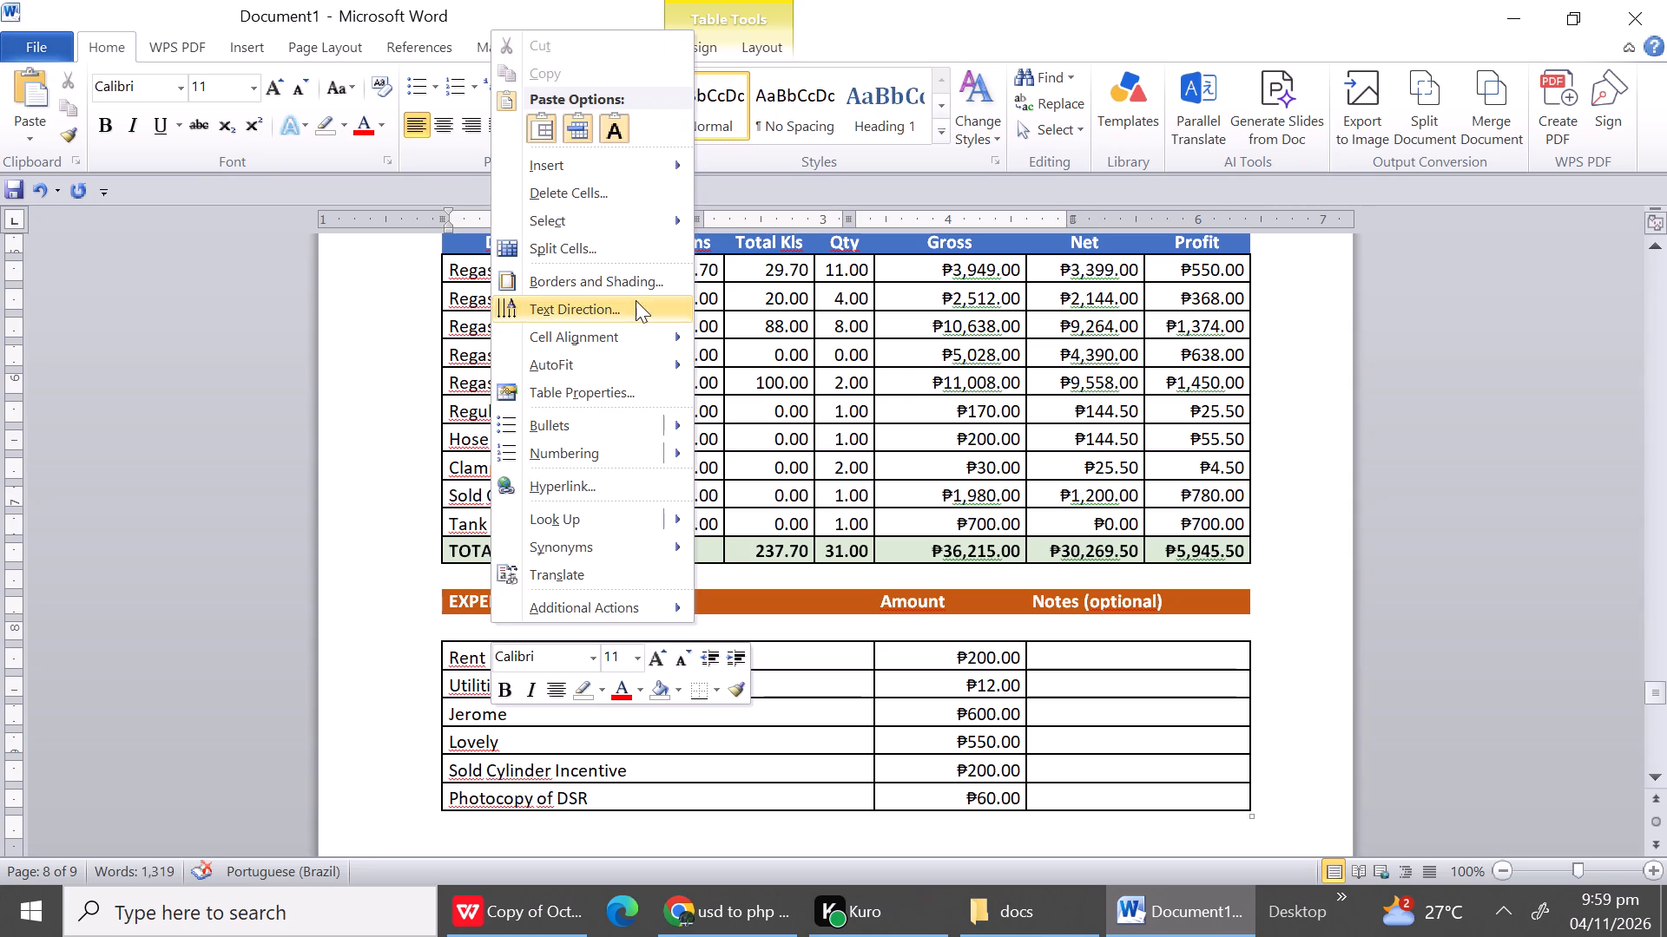
click(583, 187)
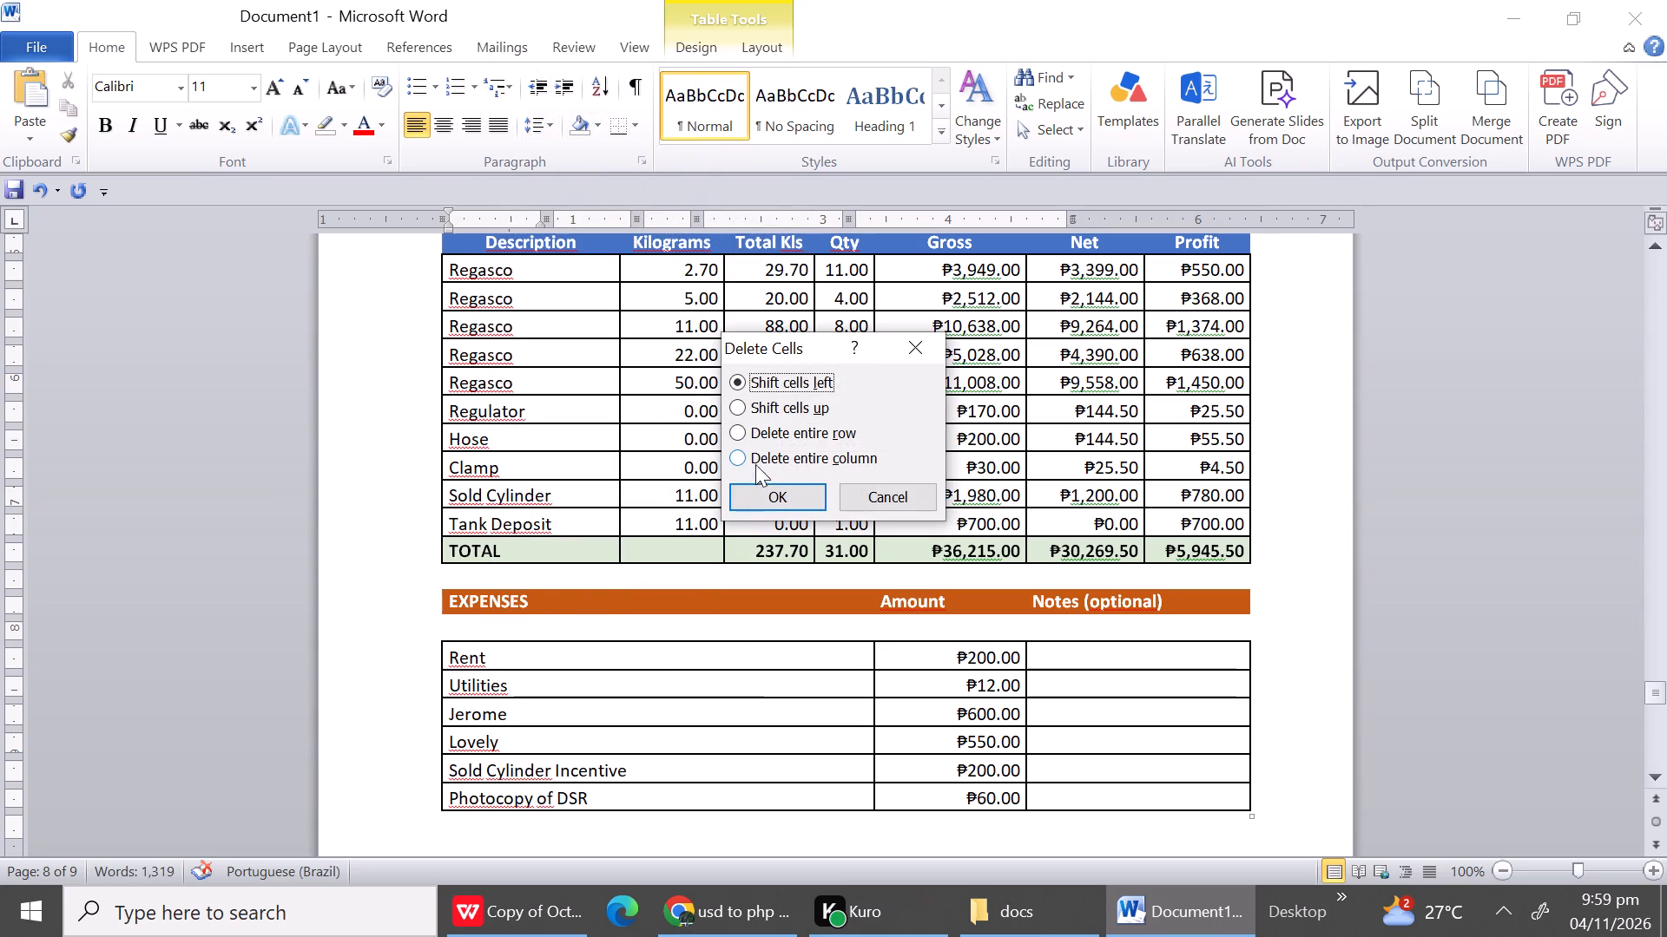
click(758, 436)
click(767, 498)
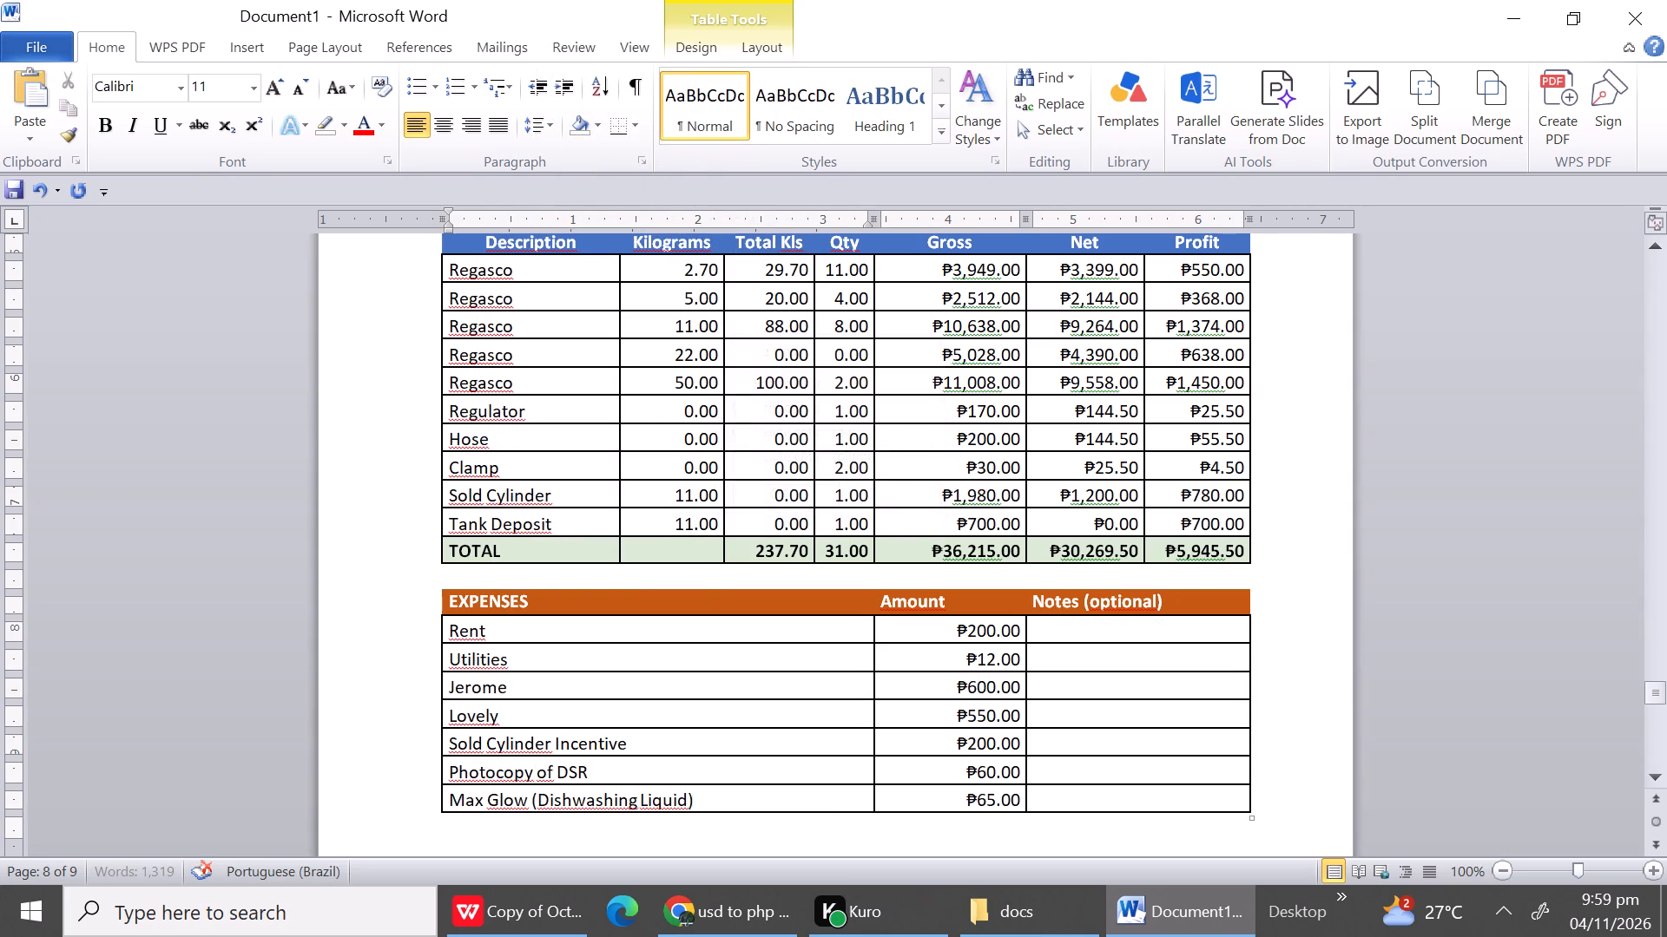
Delete the entire blank row between the TOTAL row and the EXPENSES header of the October 15 report.
triple_click(1653, 770)
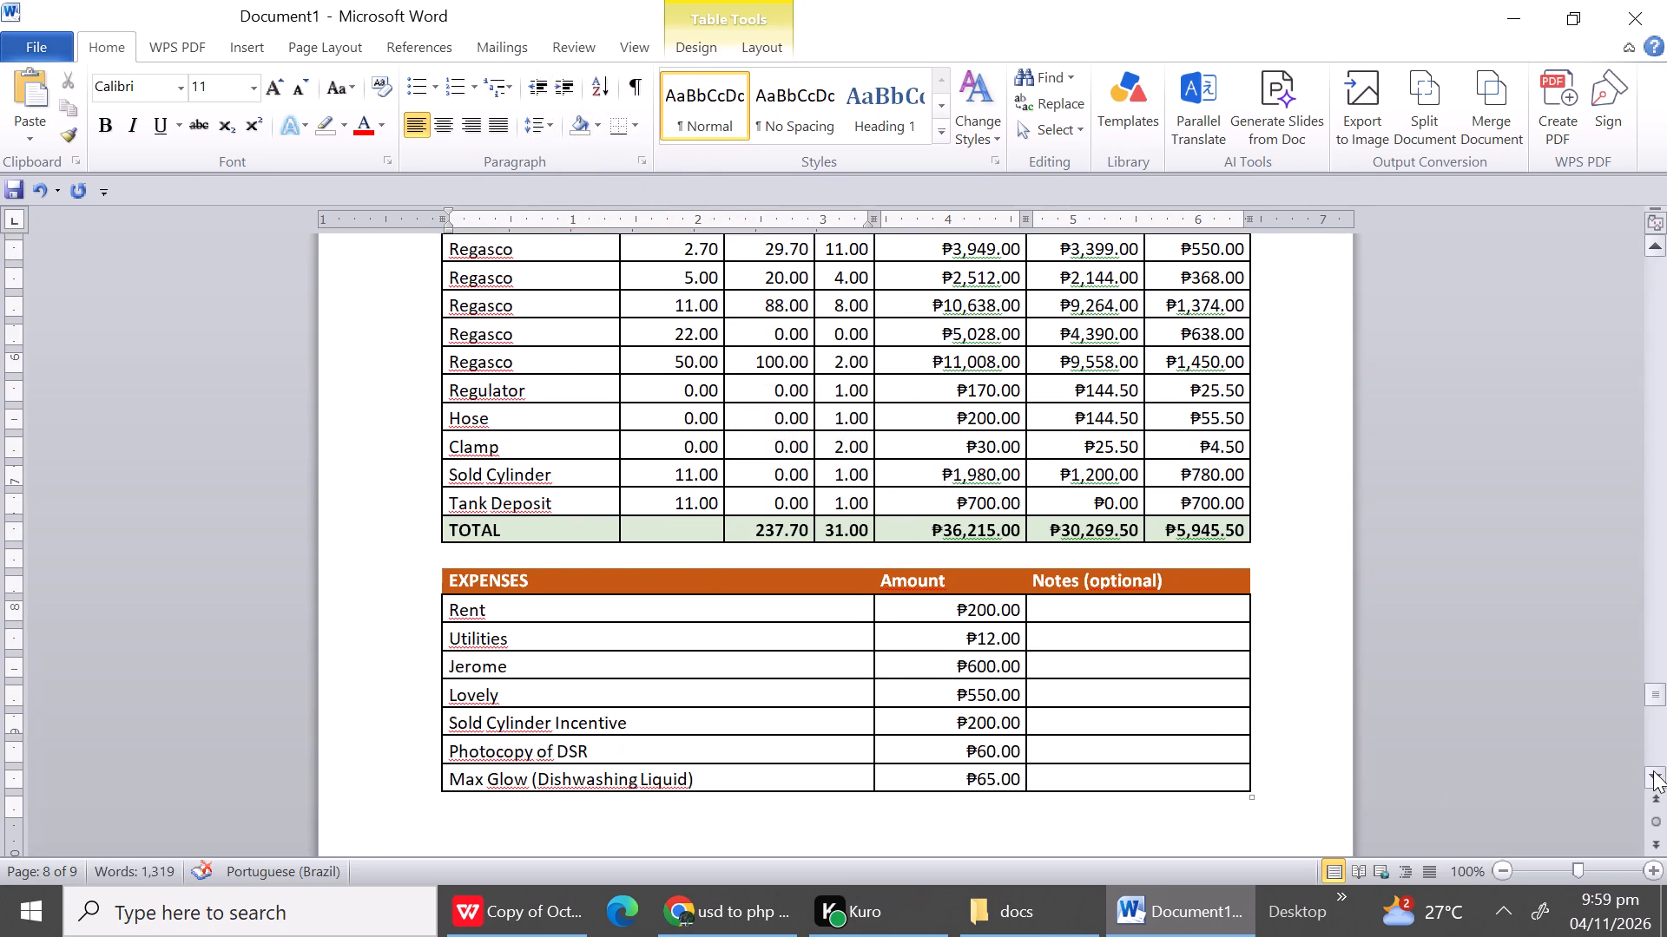
triple_click(1653, 770)
triple_click(1653, 770)
triple_click(1653, 770)
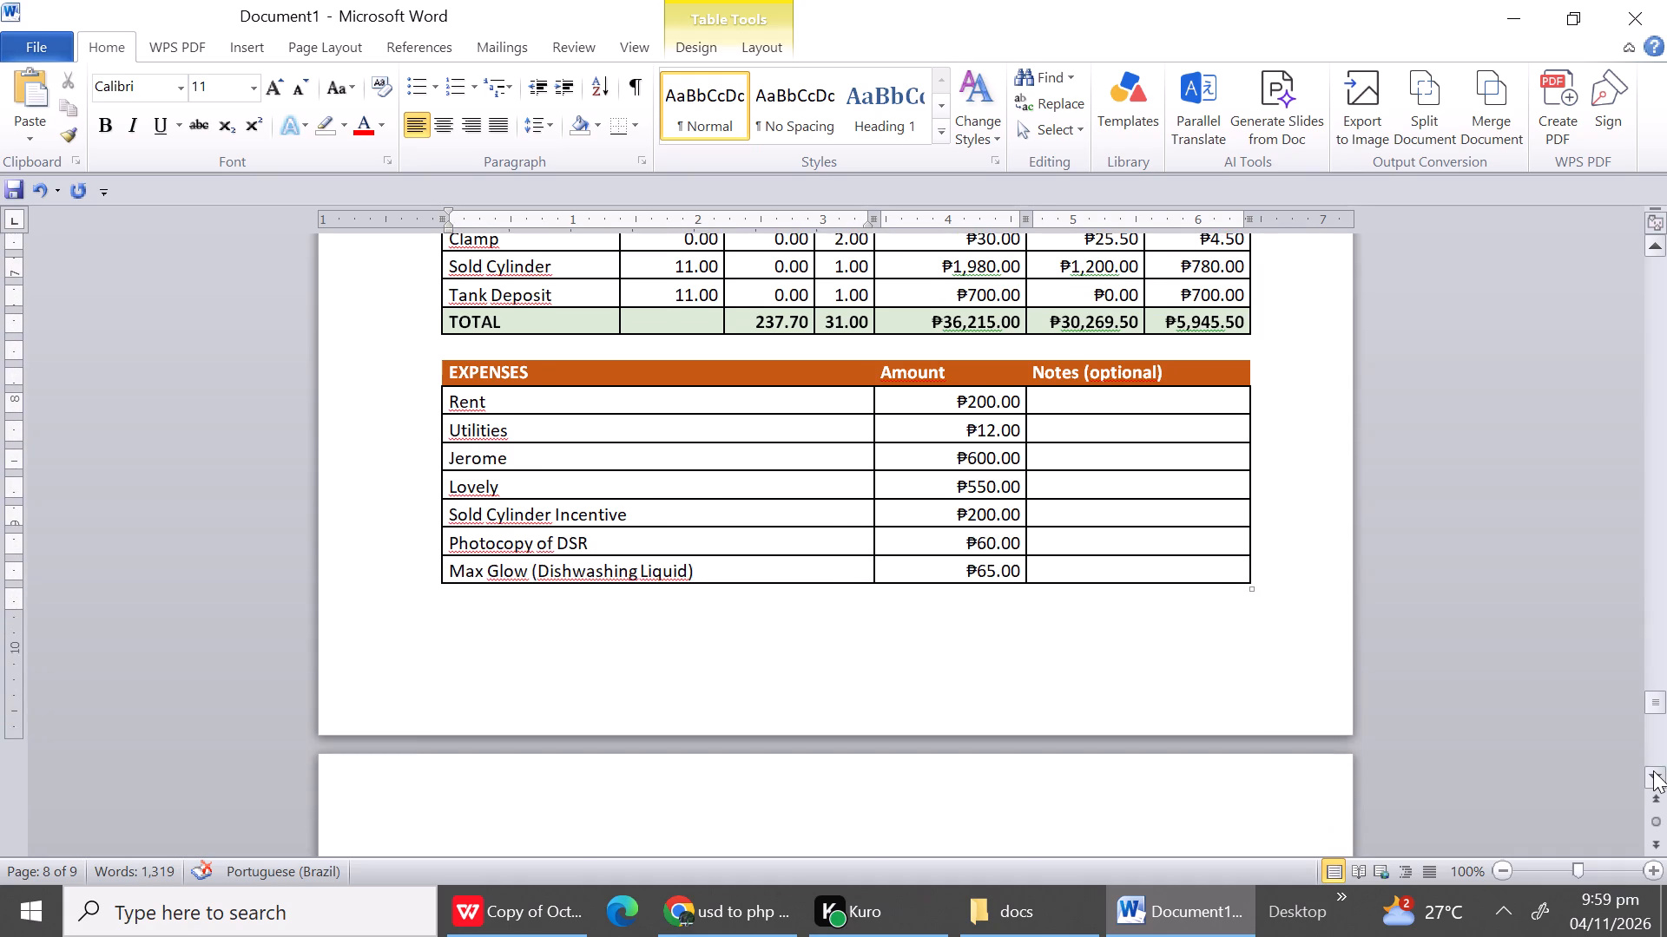
triple_click(1653, 770)
triple_click(1653, 770)
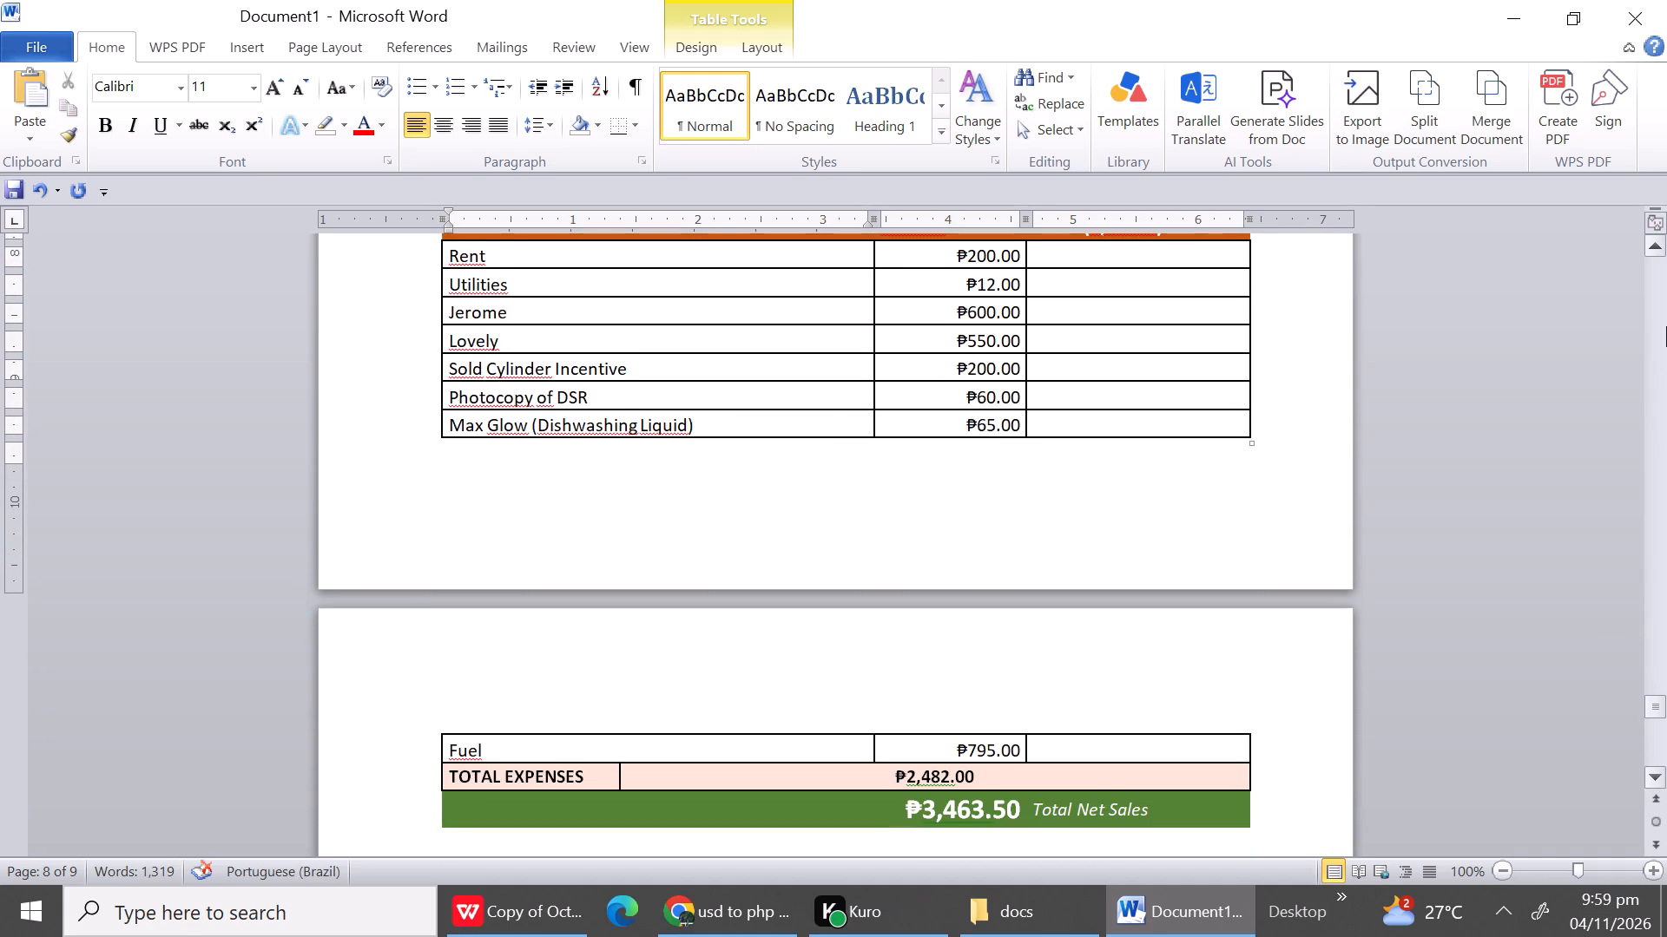
click(1652, 260)
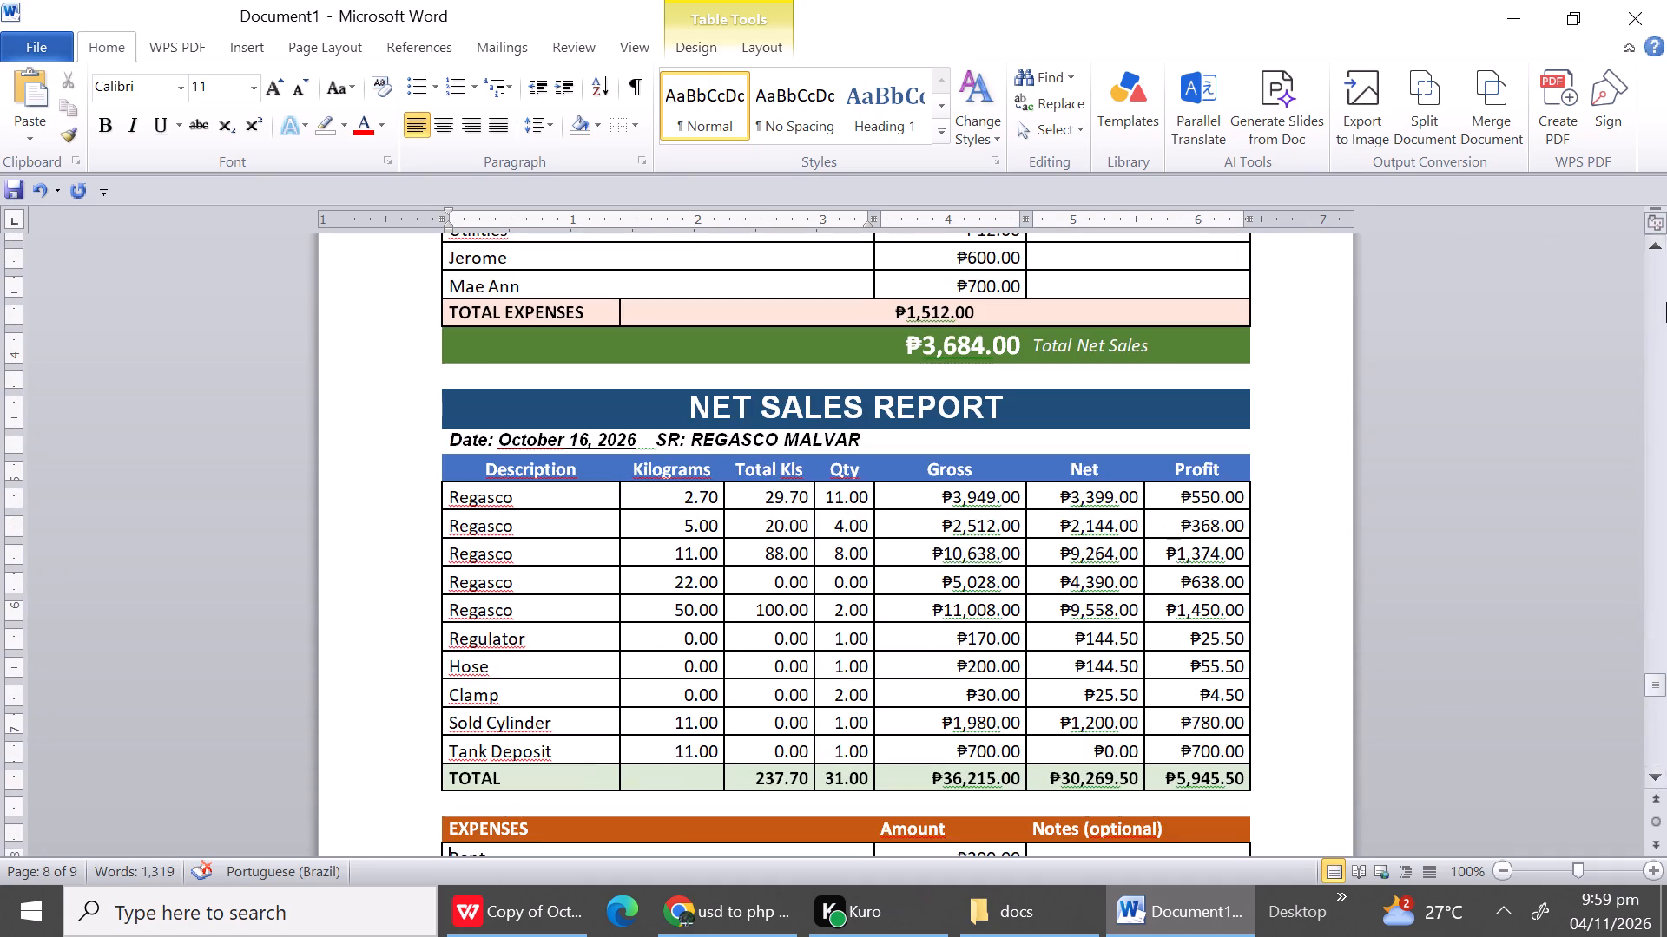
click(1662, 285)
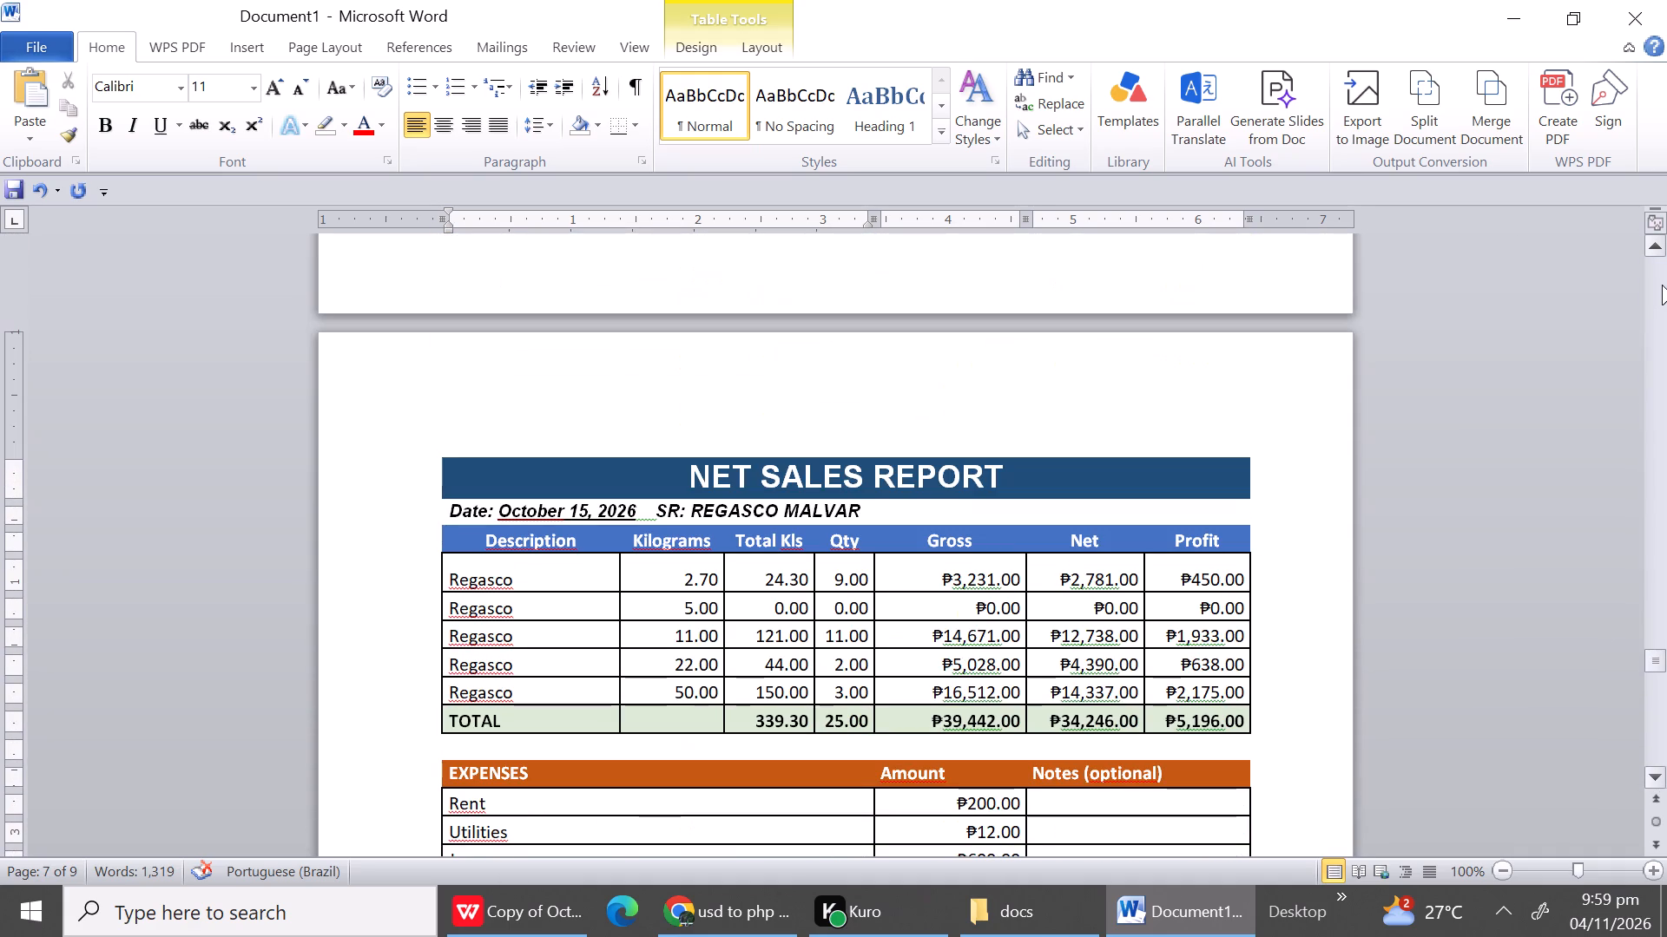
click(458, 748)
right_click(458, 748)
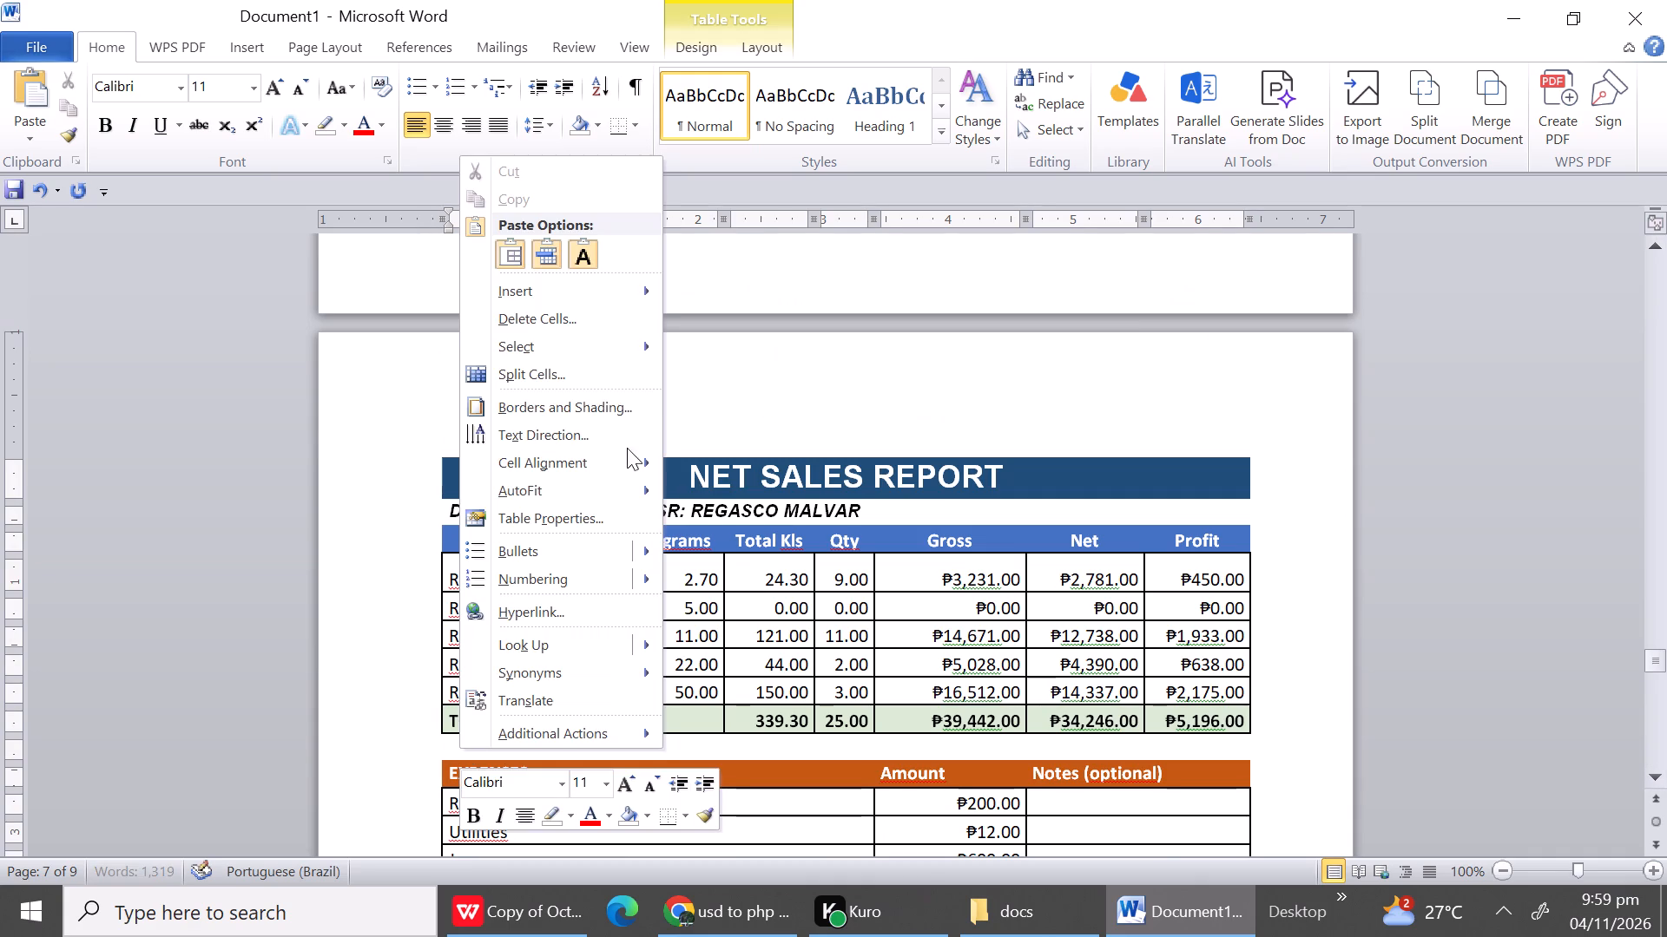
click(542, 314)
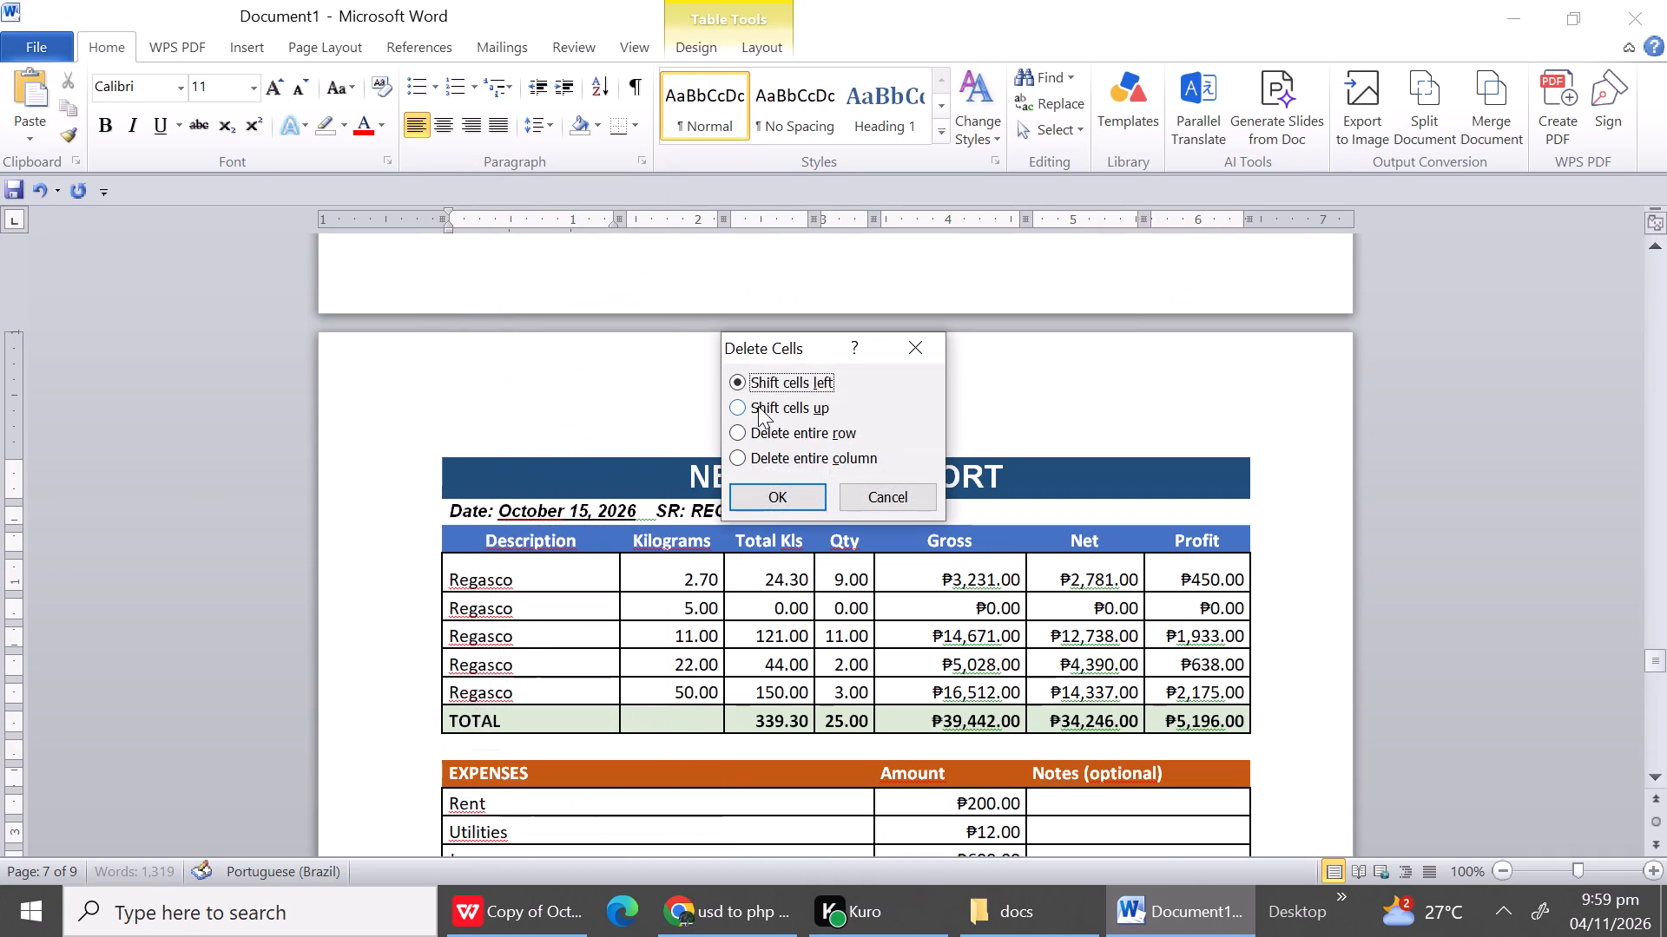
click(760, 422)
click(761, 426)
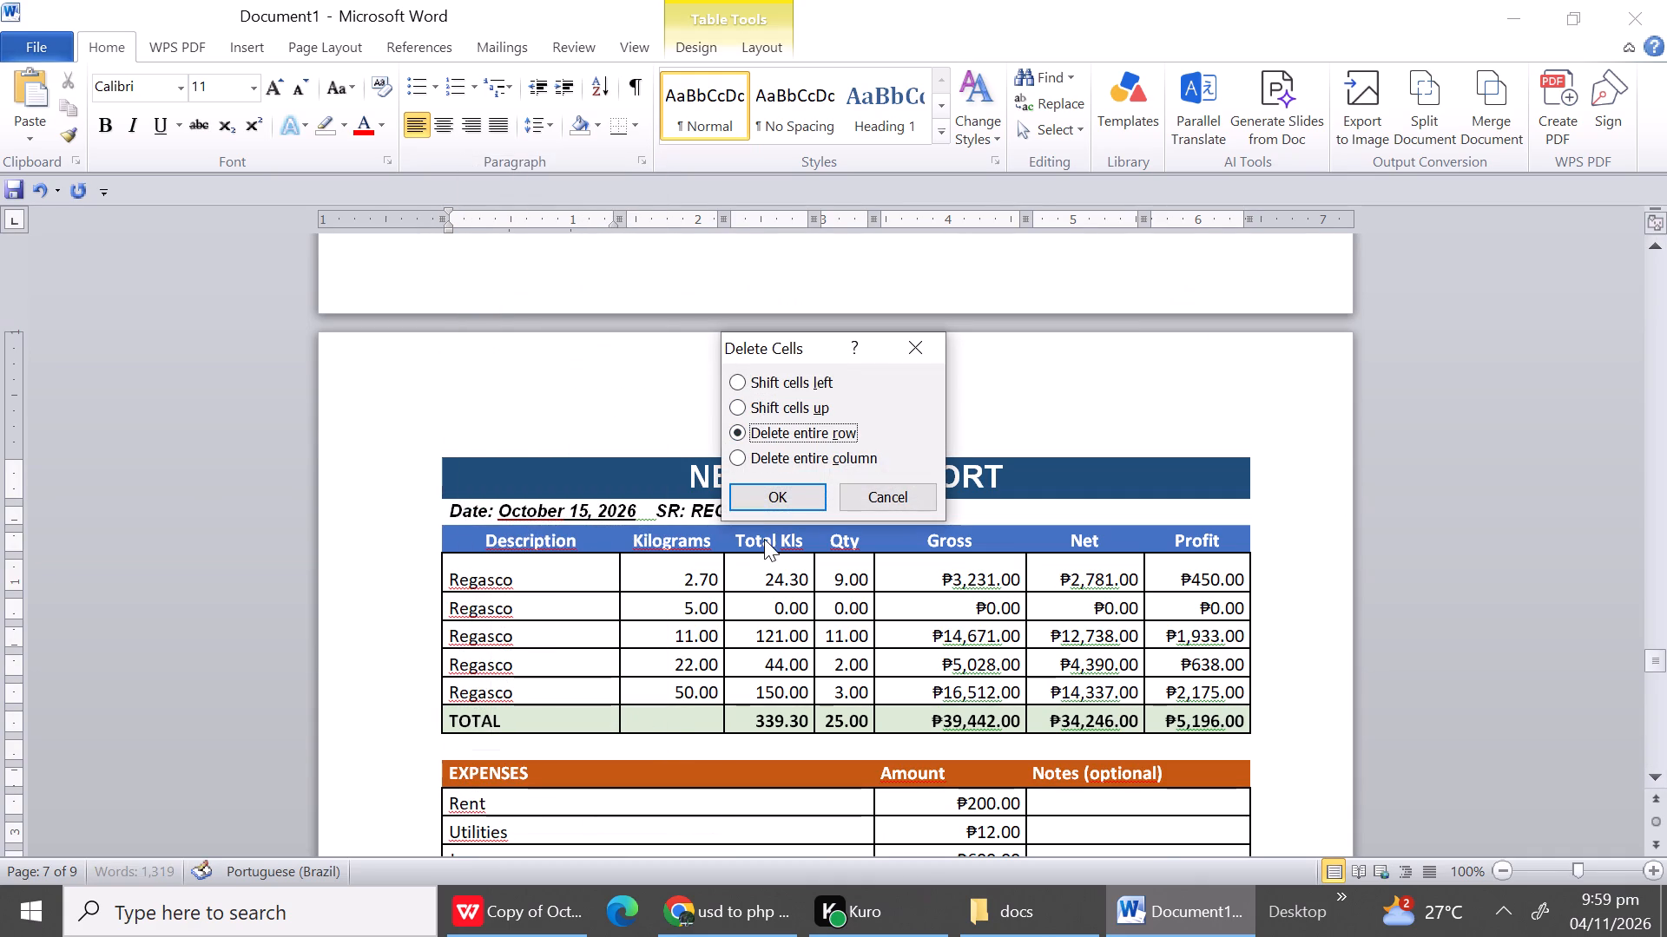
click(763, 501)
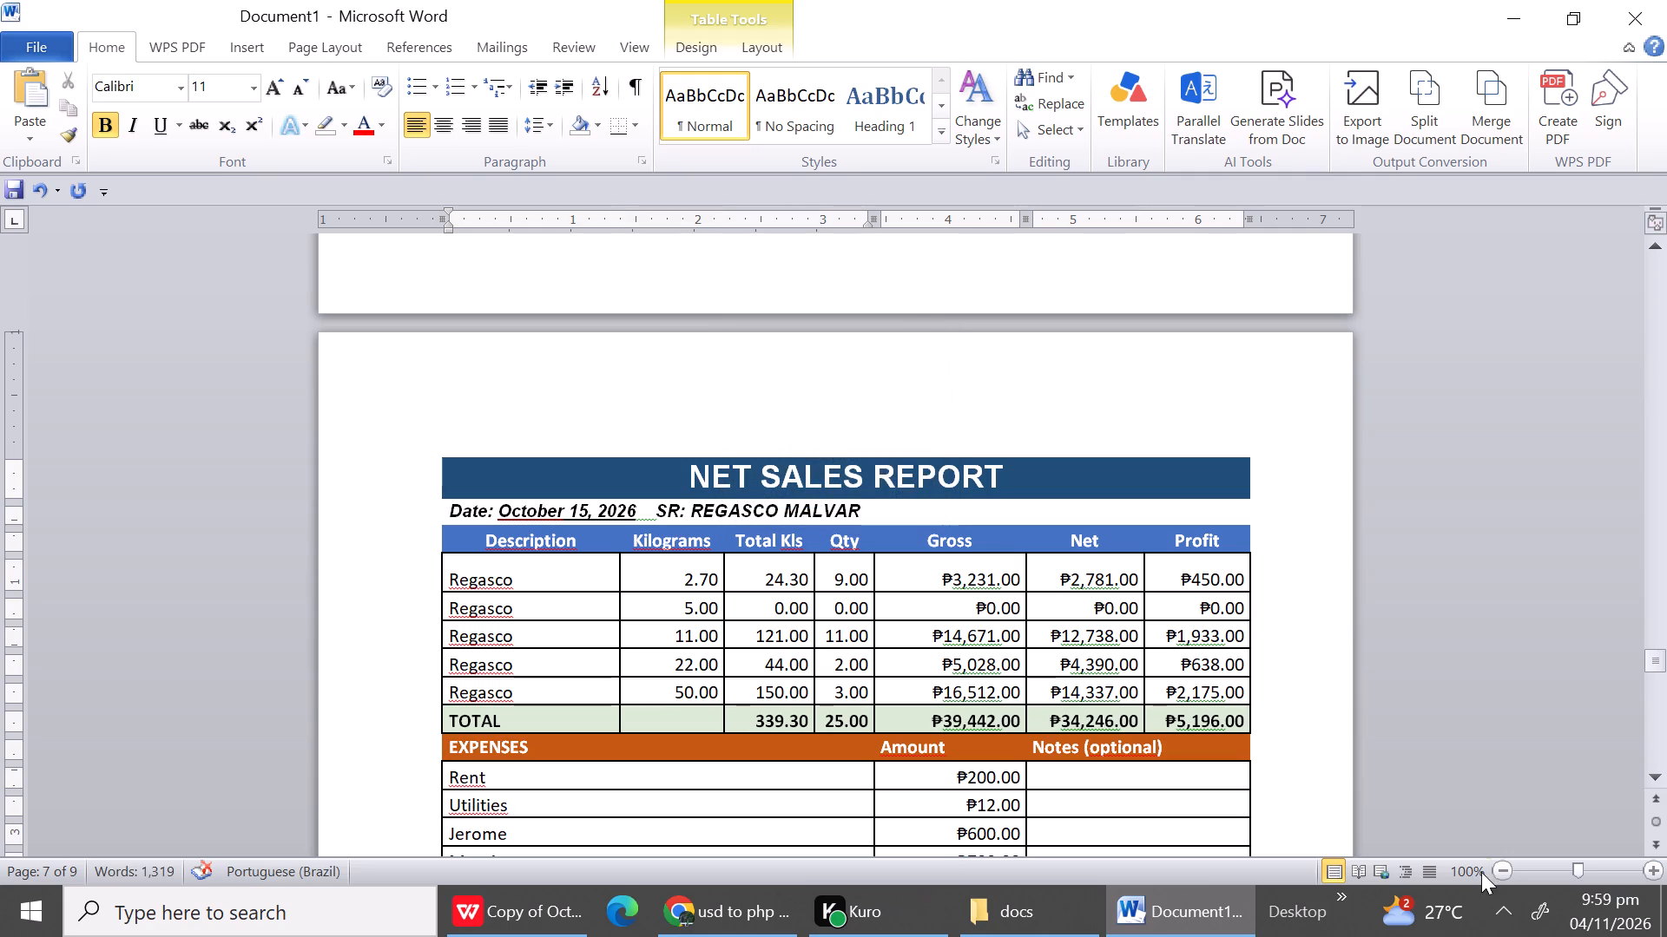
Delete the entire blank row between the October 15 Total Net Sales row and the October 16 NET SALES REPORT title.
triple_click(1651, 781)
triple_click(1651, 781)
triple_click(1651, 781)
triple_click(1651, 781)
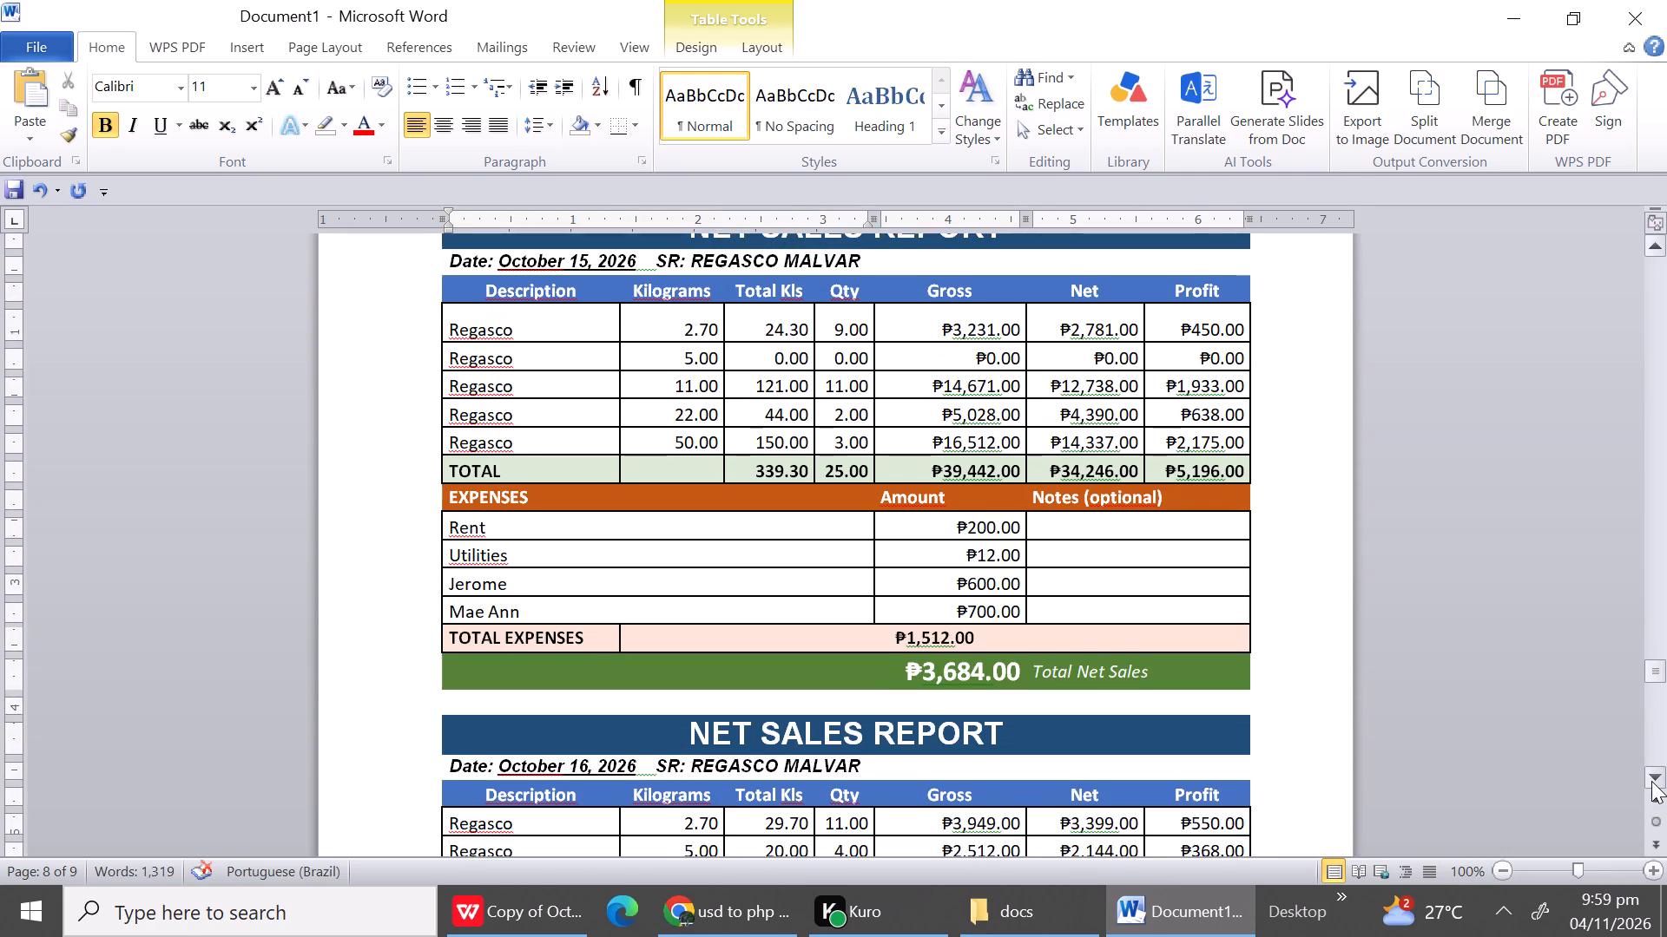
triple_click(1651, 781)
click(1651, 781)
click(560, 623)
right_click(560, 623)
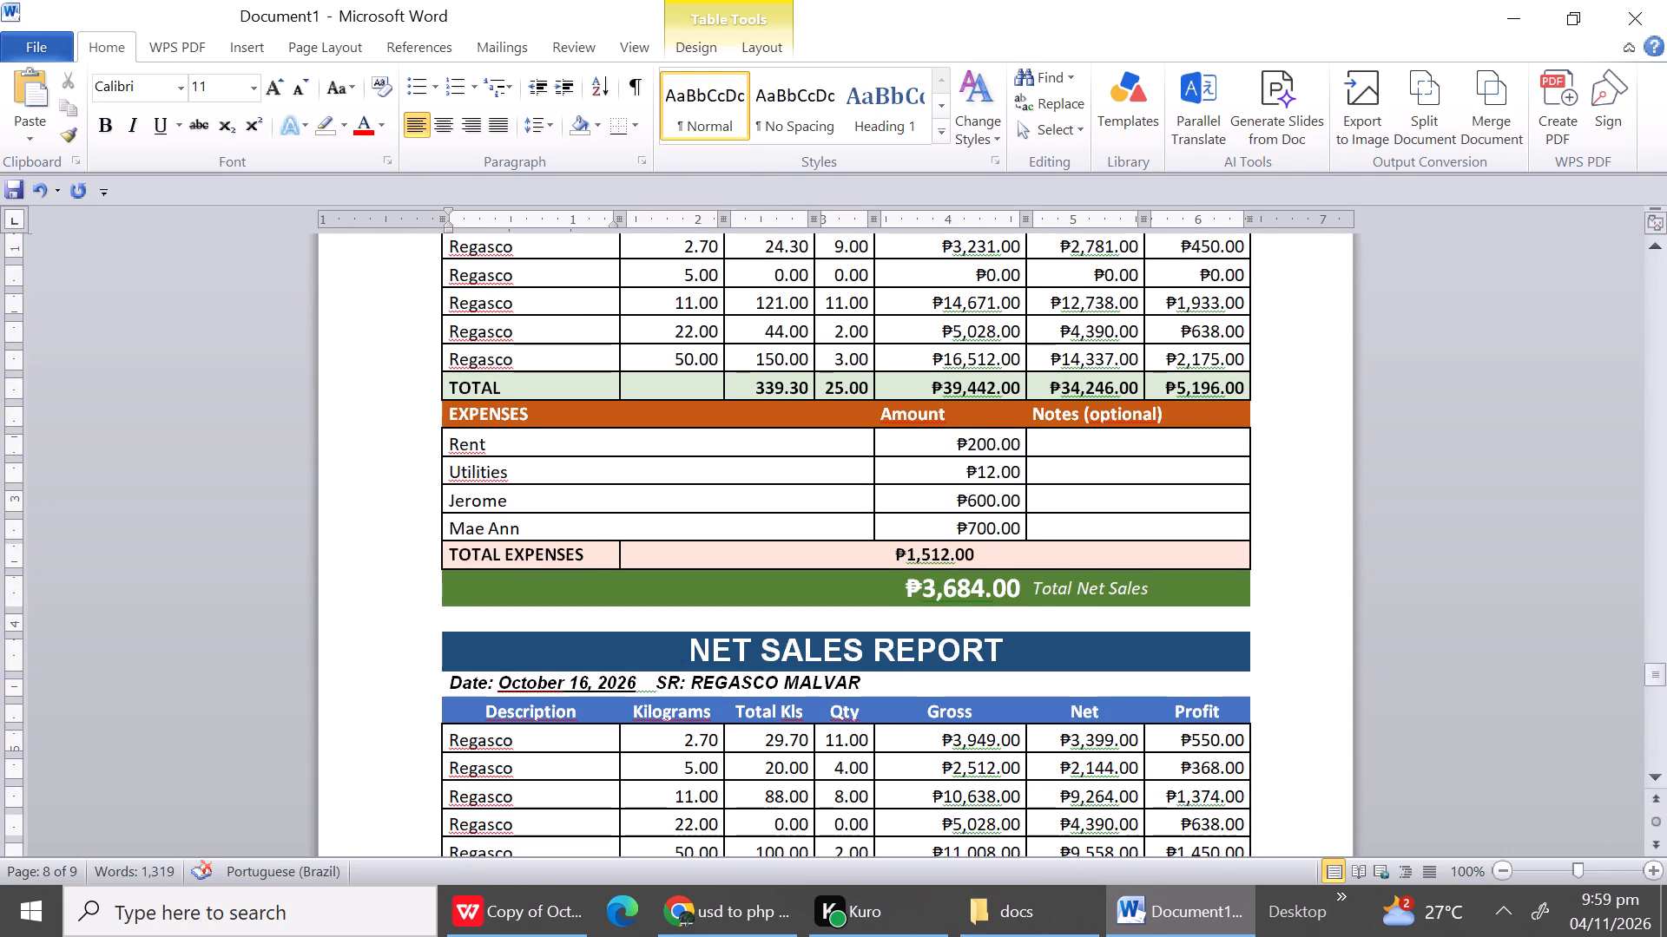
click(672, 192)
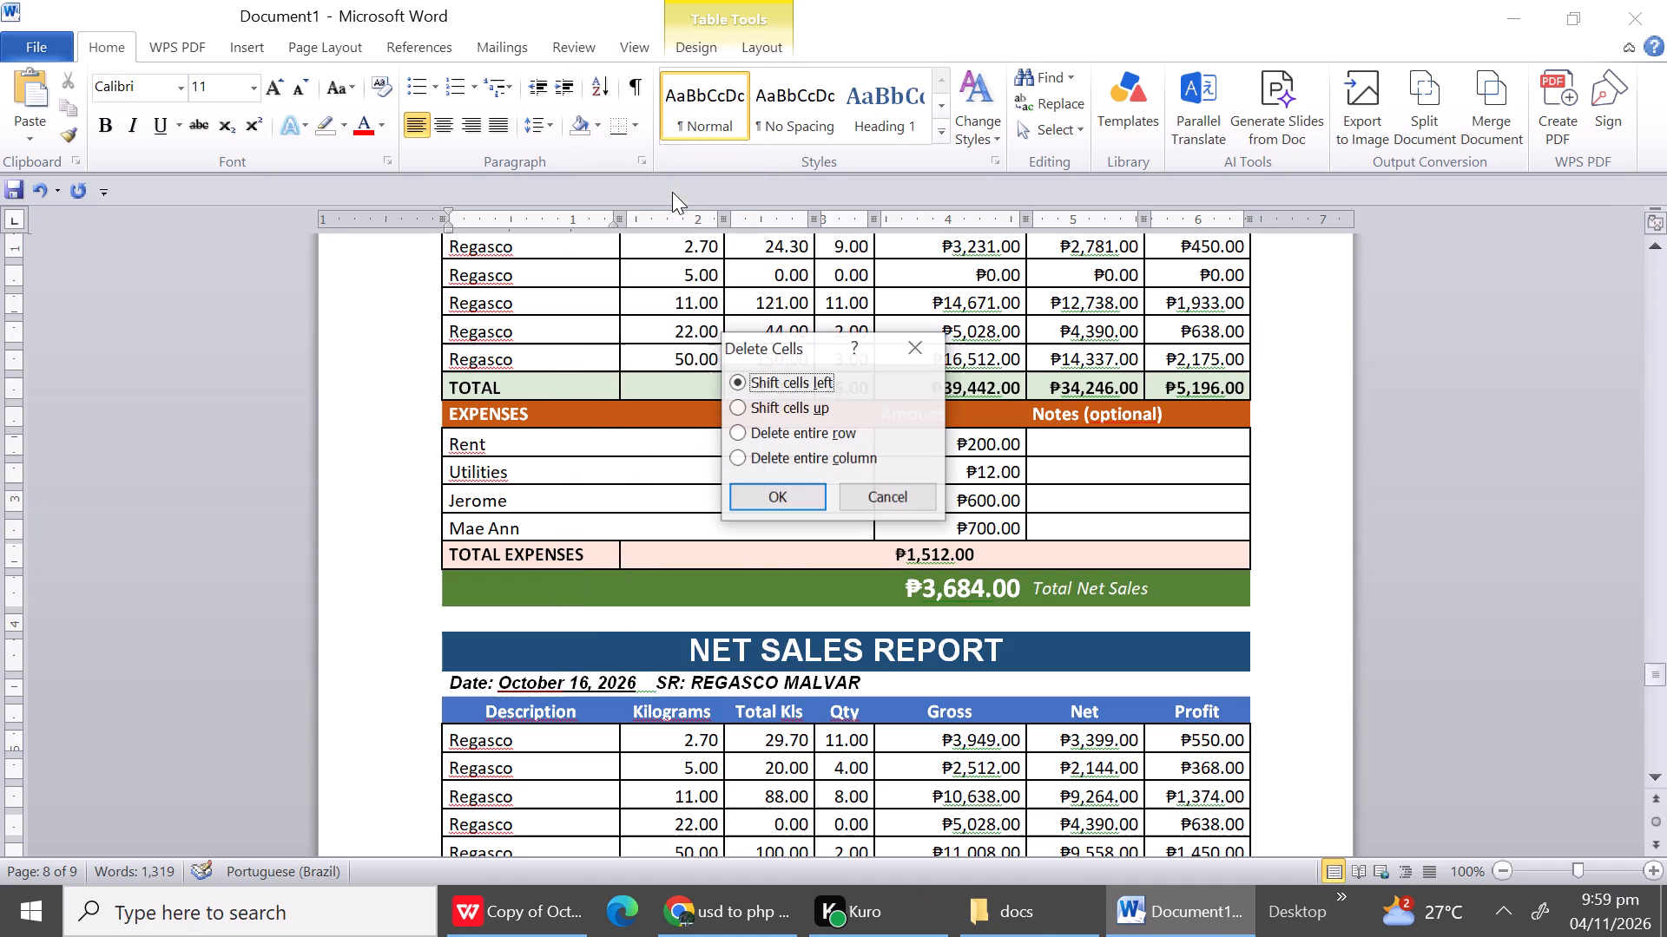
drag(840, 433, 797, 499)
click(797, 499)
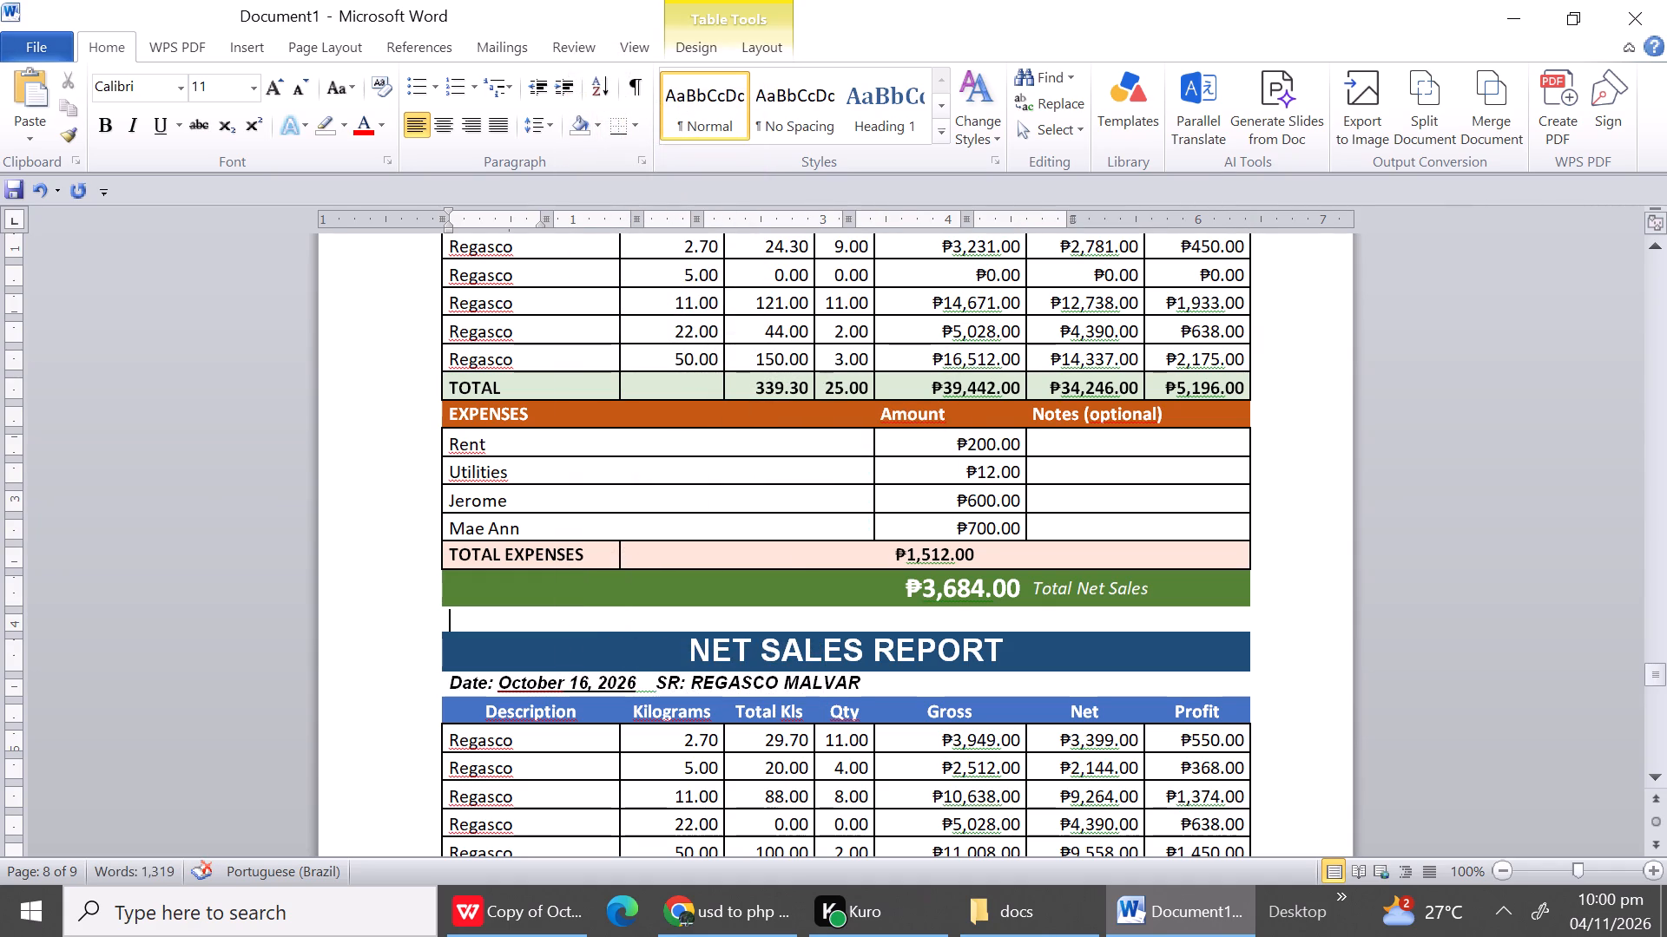
click(482, 625)
right_click(482, 625)
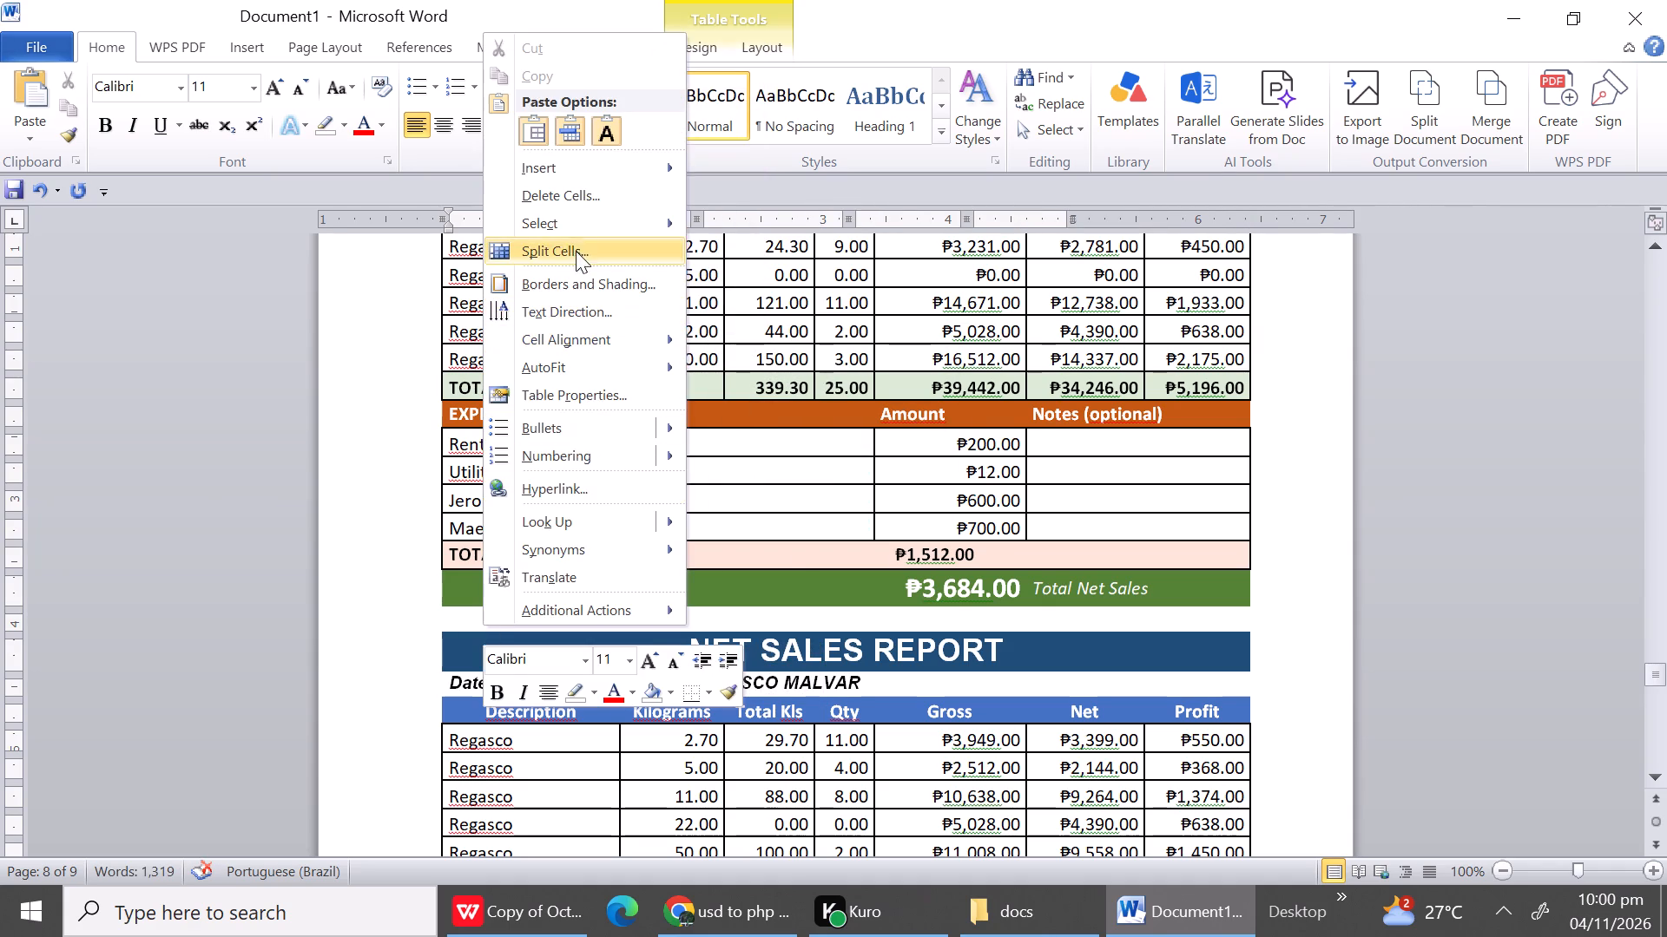
click(564, 201)
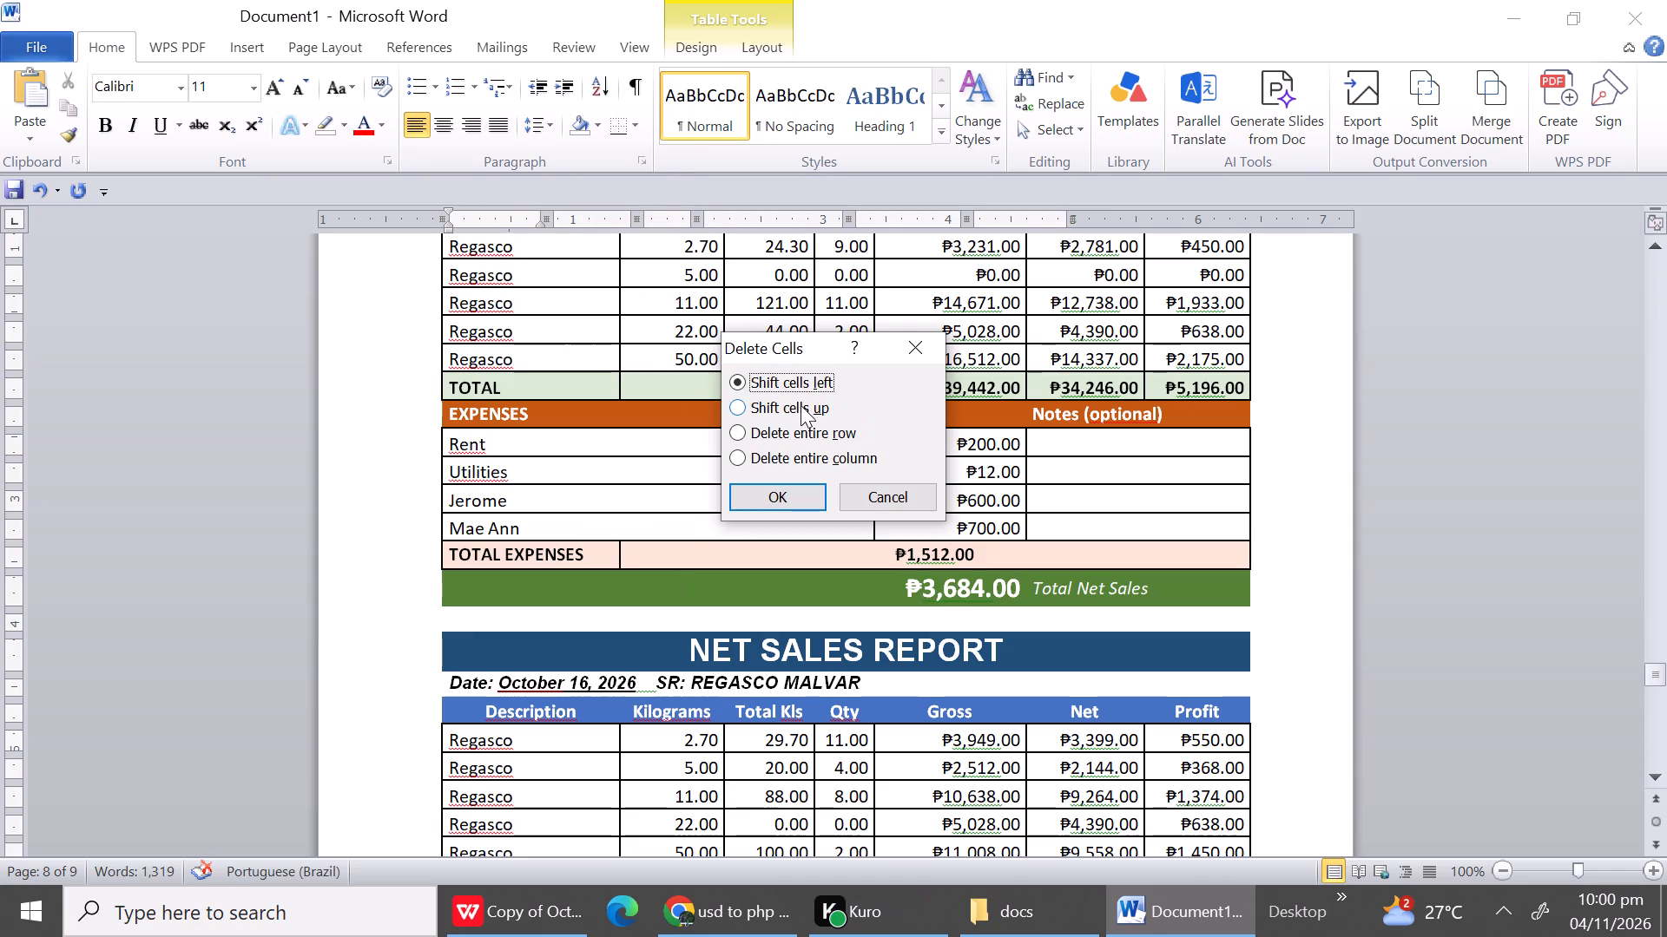
click(801, 433)
click(798, 487)
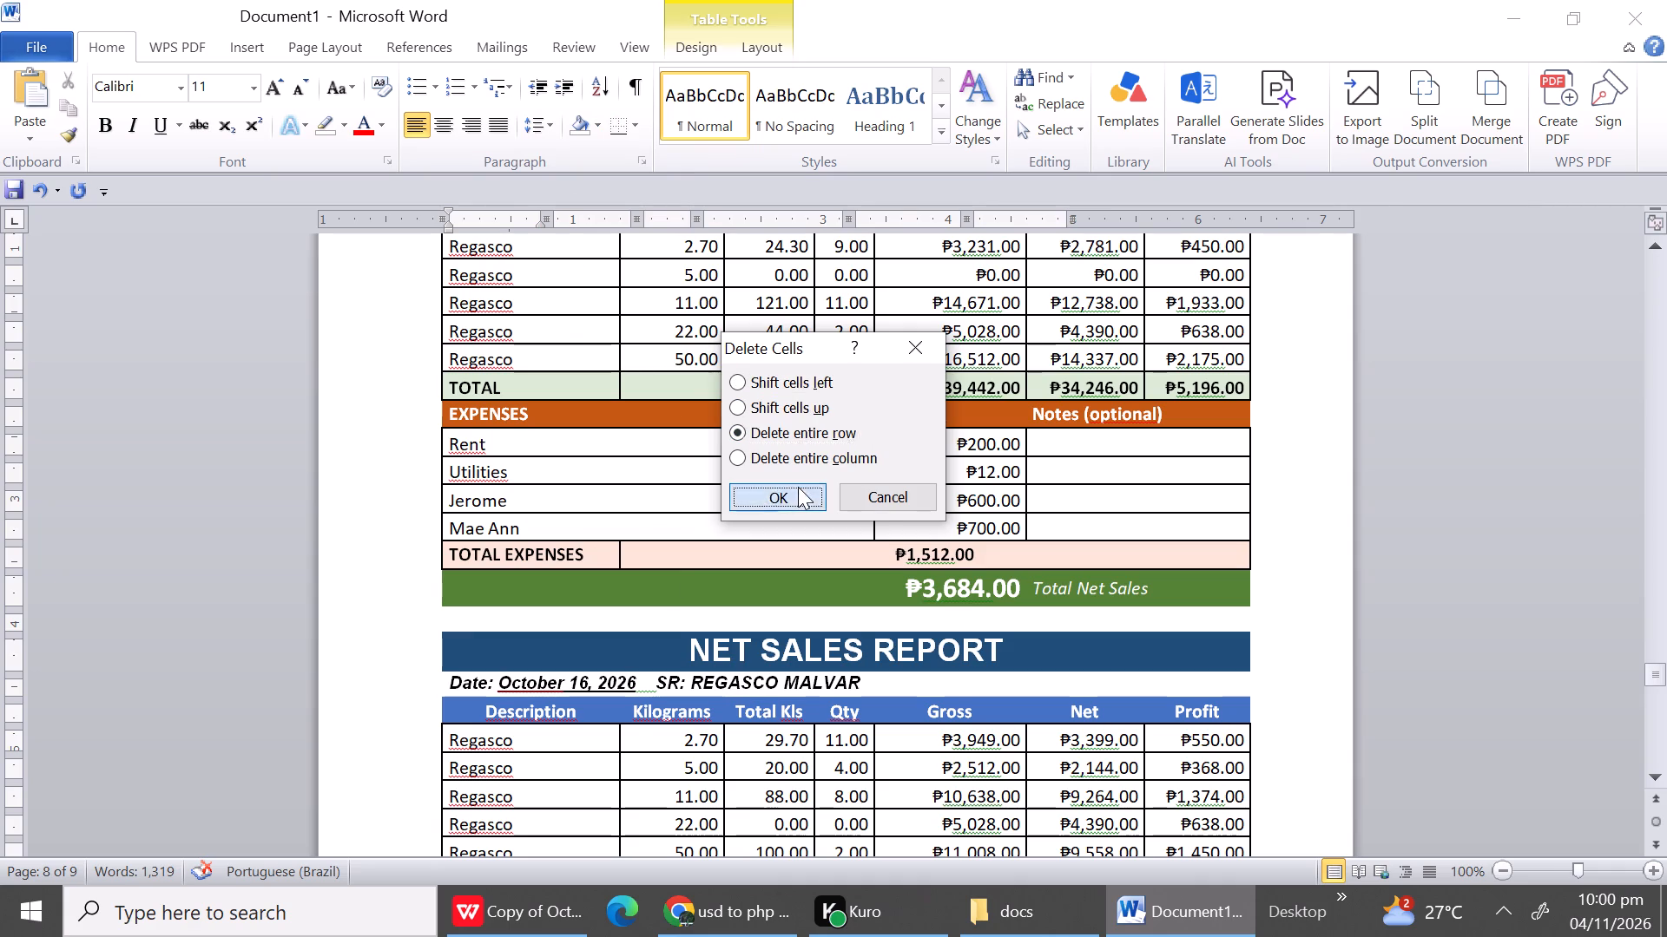
Delete the entire blank row between the TOTAL row and the EXPENSES header of the October 16 report.
triple_click(1656, 777)
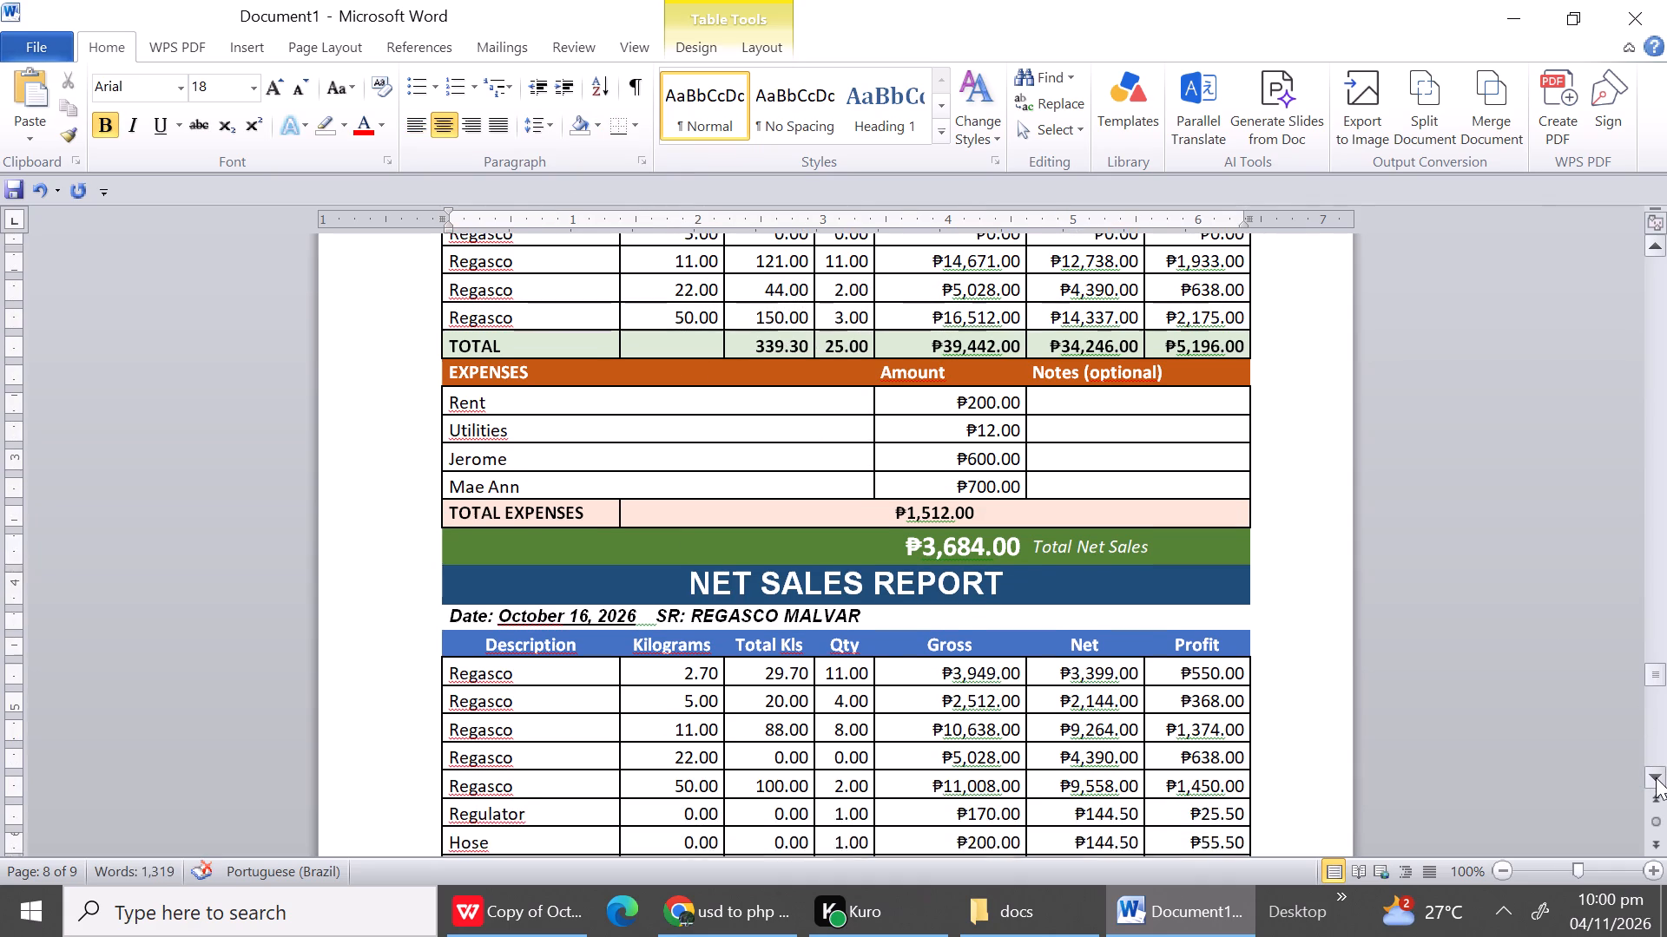
triple_click(1656, 777)
triple_click(1656, 777)
triple_click(1656, 777)
triple_click(1656, 777)
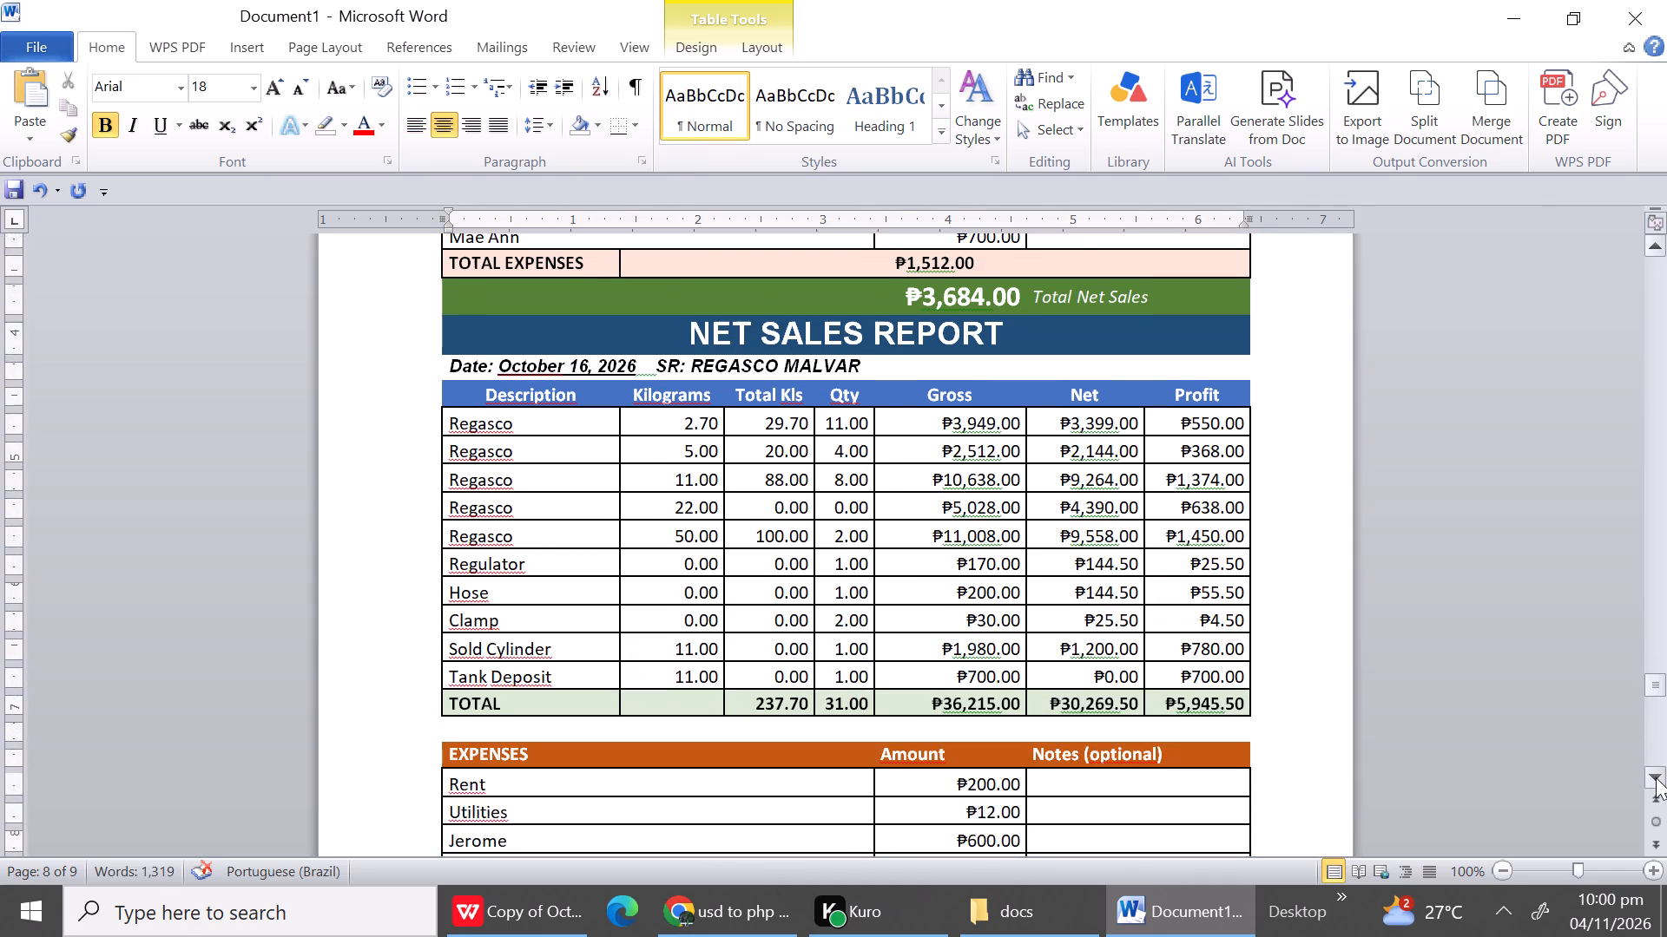
triple_click(1656, 777)
triple_click(1656, 777)
click(1656, 777)
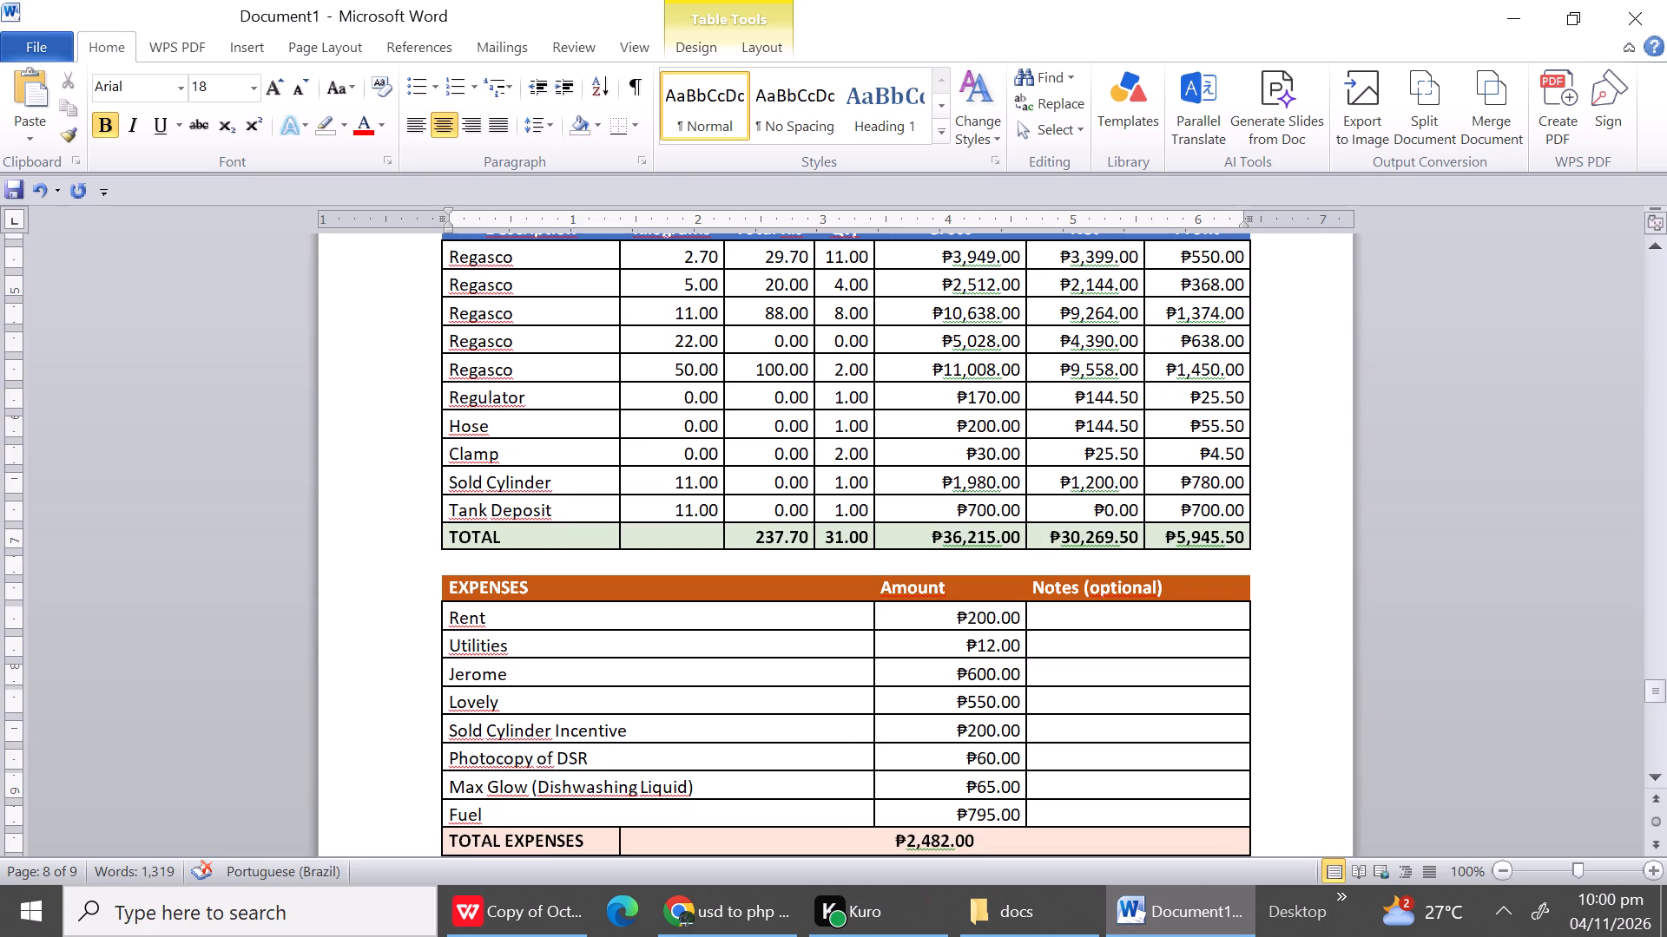
click(535, 565)
right_click(535, 565)
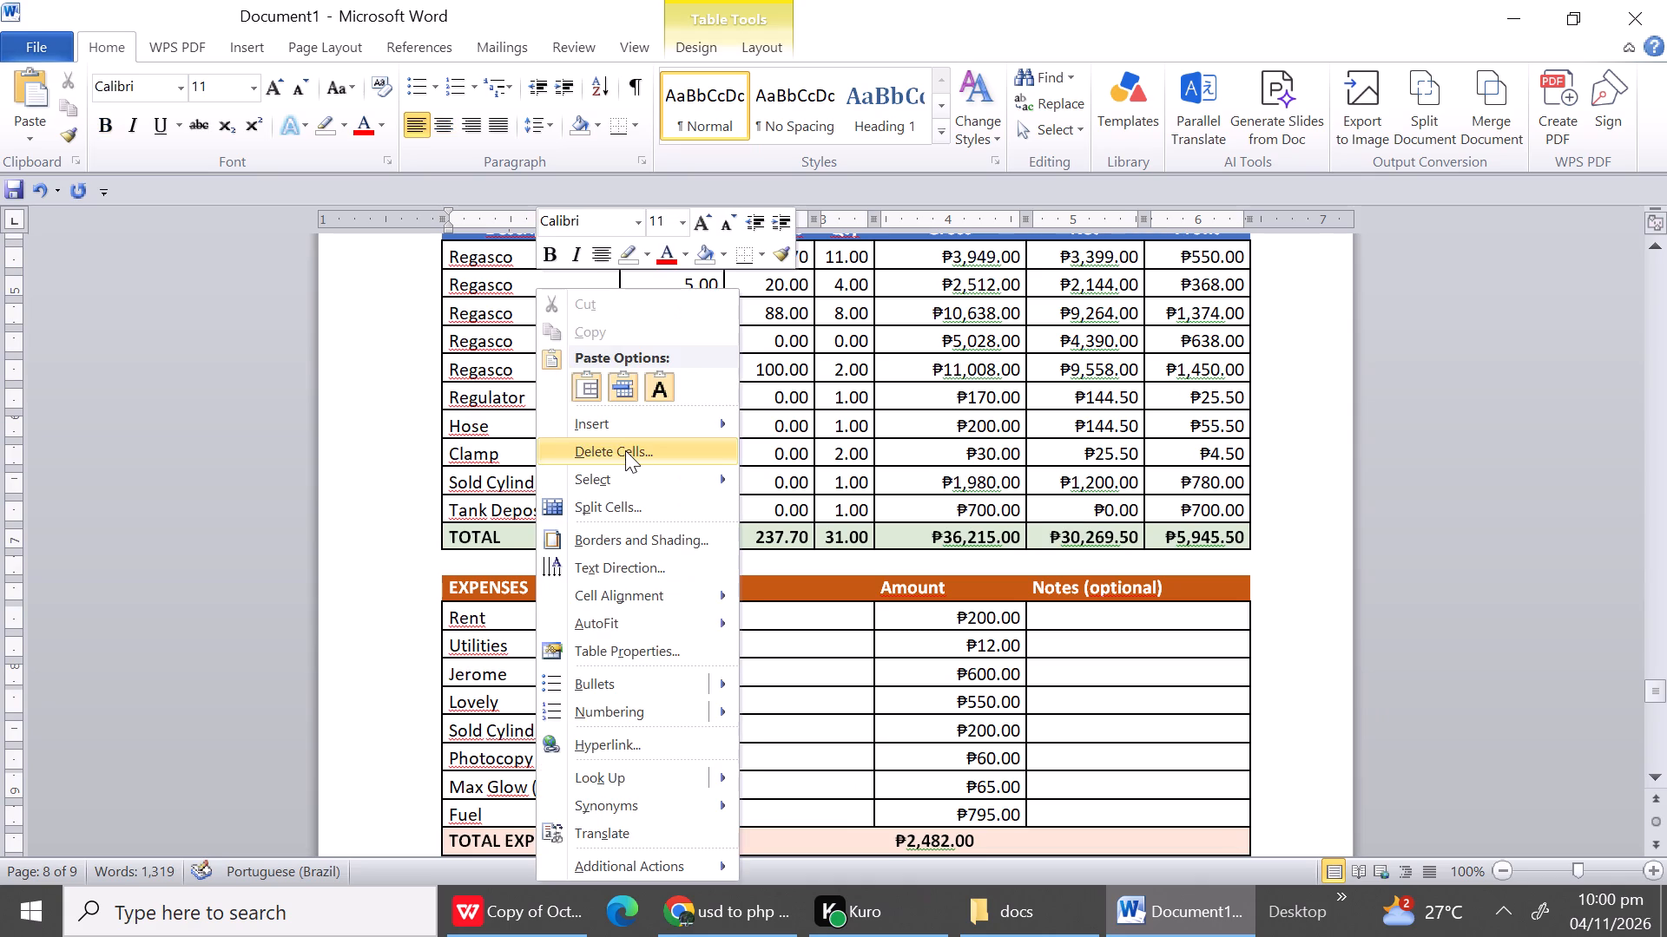
click(625, 450)
click(758, 435)
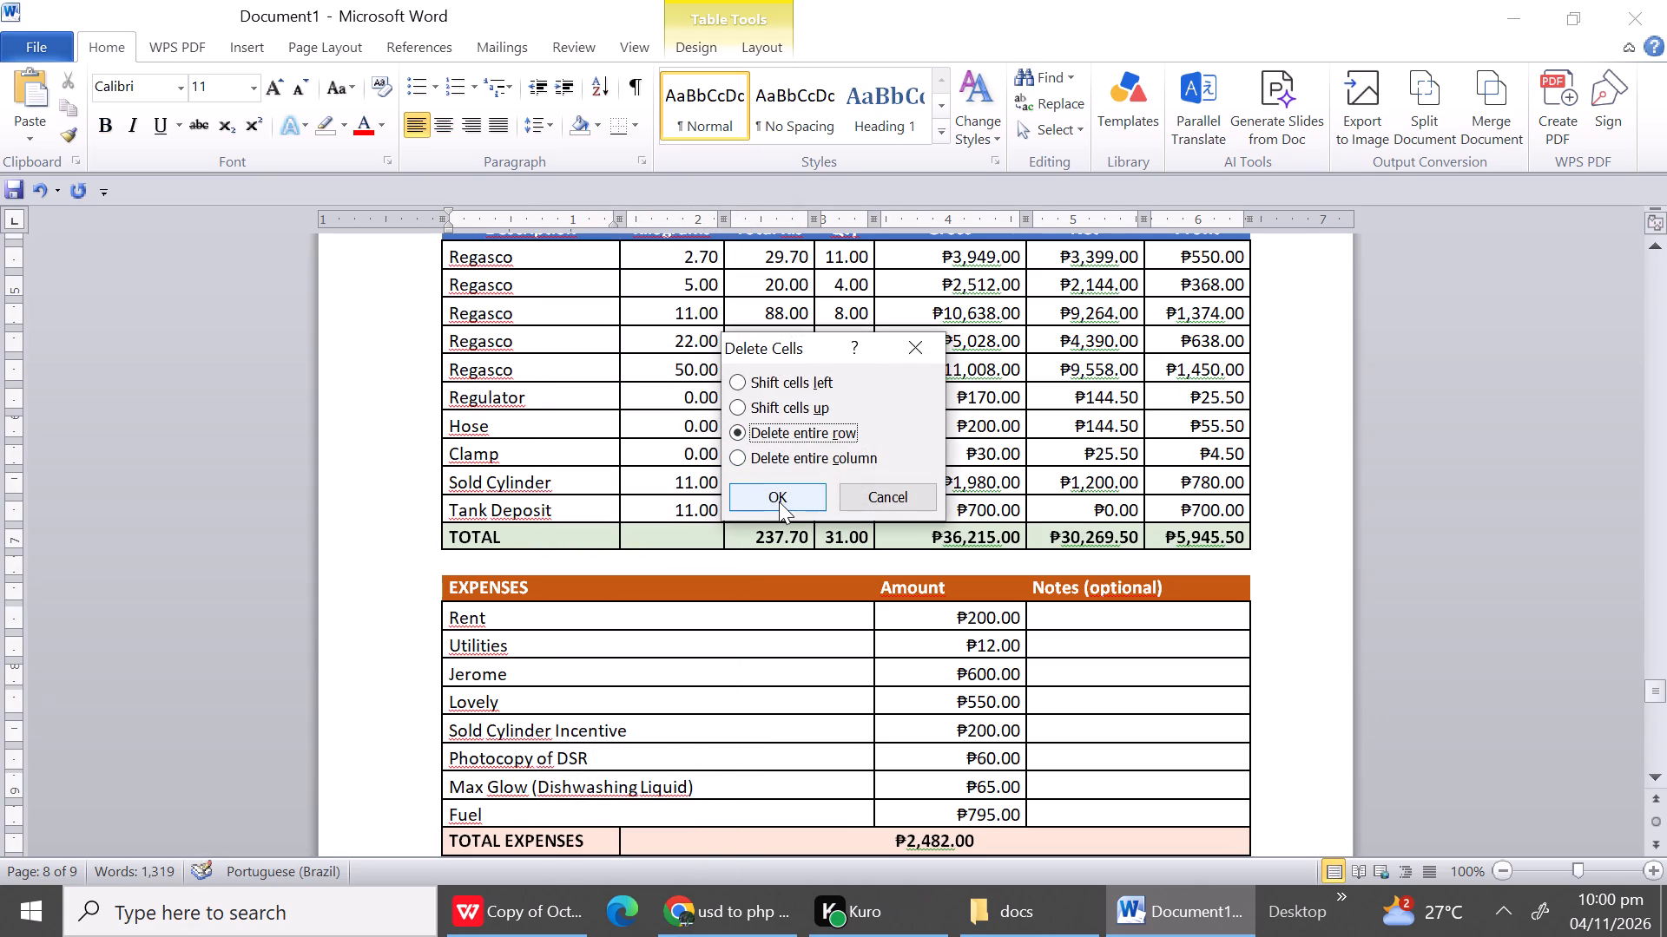
click(779, 501)
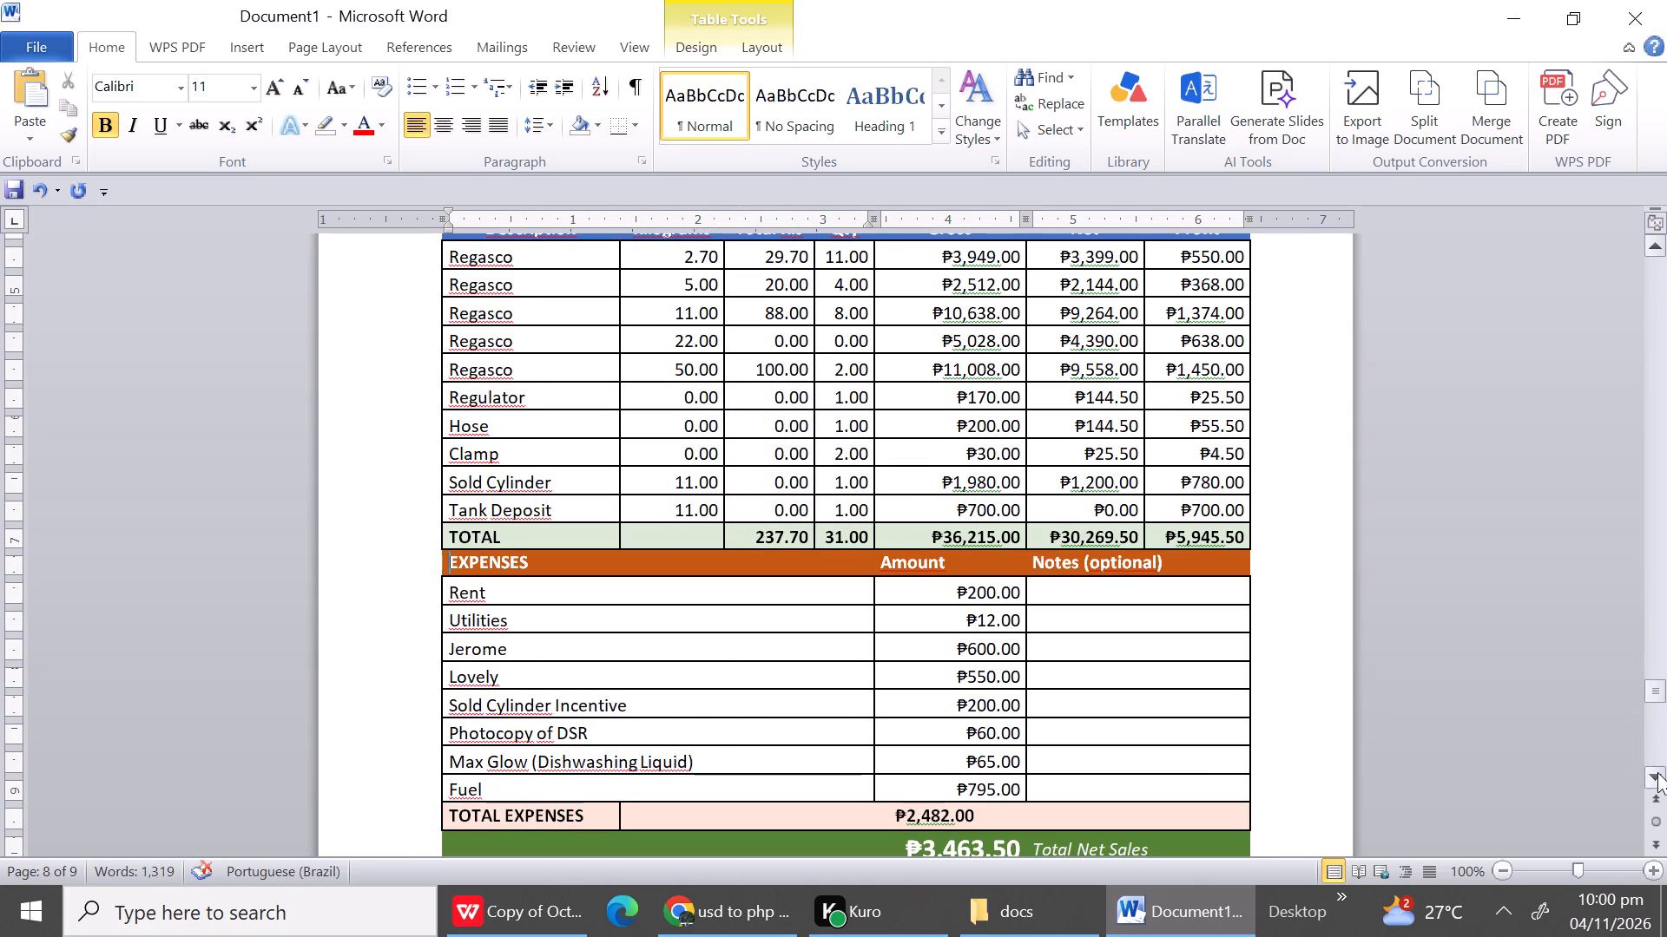
Check how the end of the October 16 report fits on its page and what follows it.
triple_click(1658, 774)
triple_click(1658, 774)
triple_click(1658, 774)
triple_click(1658, 774)
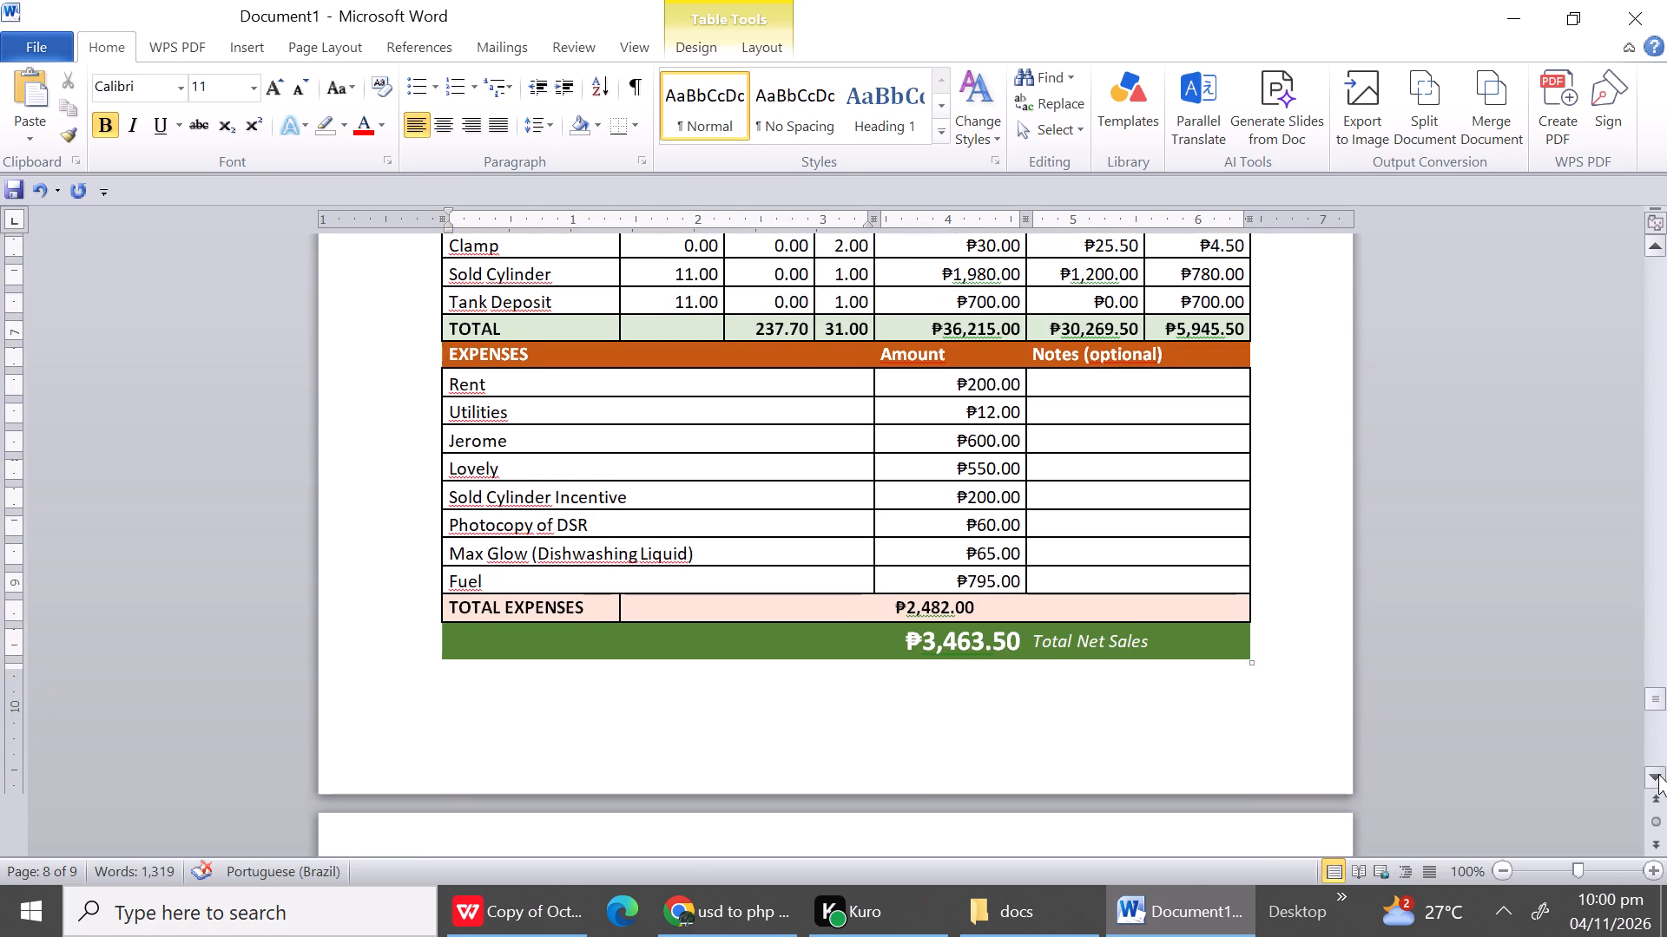
triple_click(1658, 774)
triple_click(1658, 774)
triple_click(1658, 774)
triple_click(1658, 774)
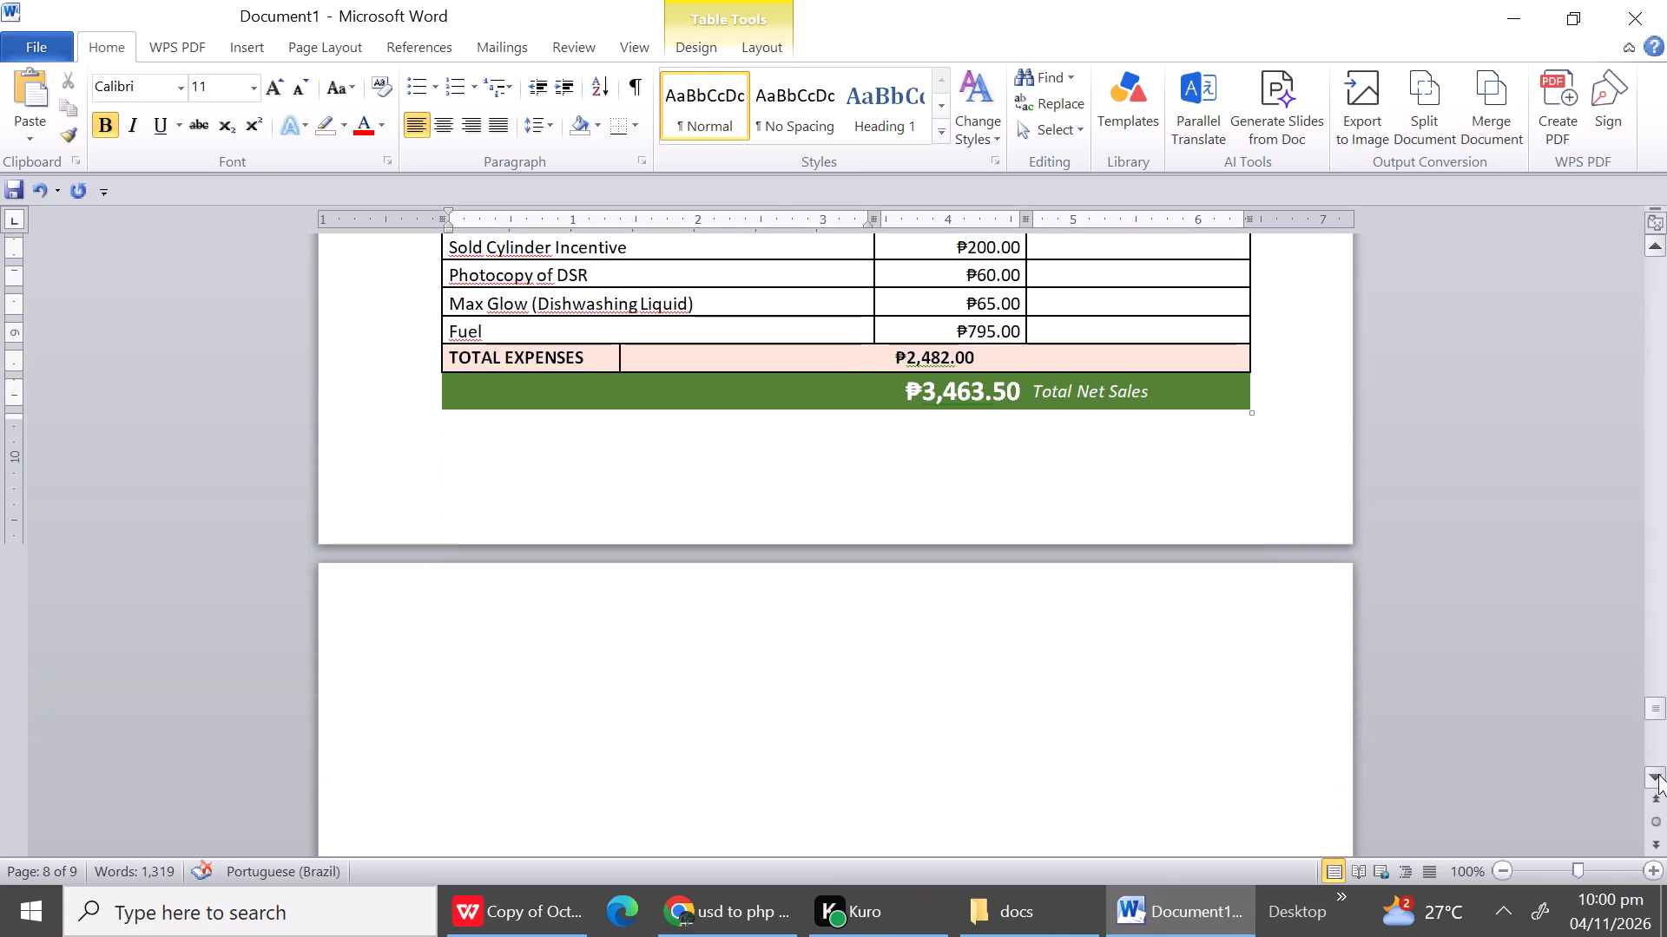
Switch to the October Net Sales workbook and copy the October 17 and 18 reports, O1:U58, from the Malvar Net Sales sheet.
drag(1658, 774, 669, 894)
click(554, 924)
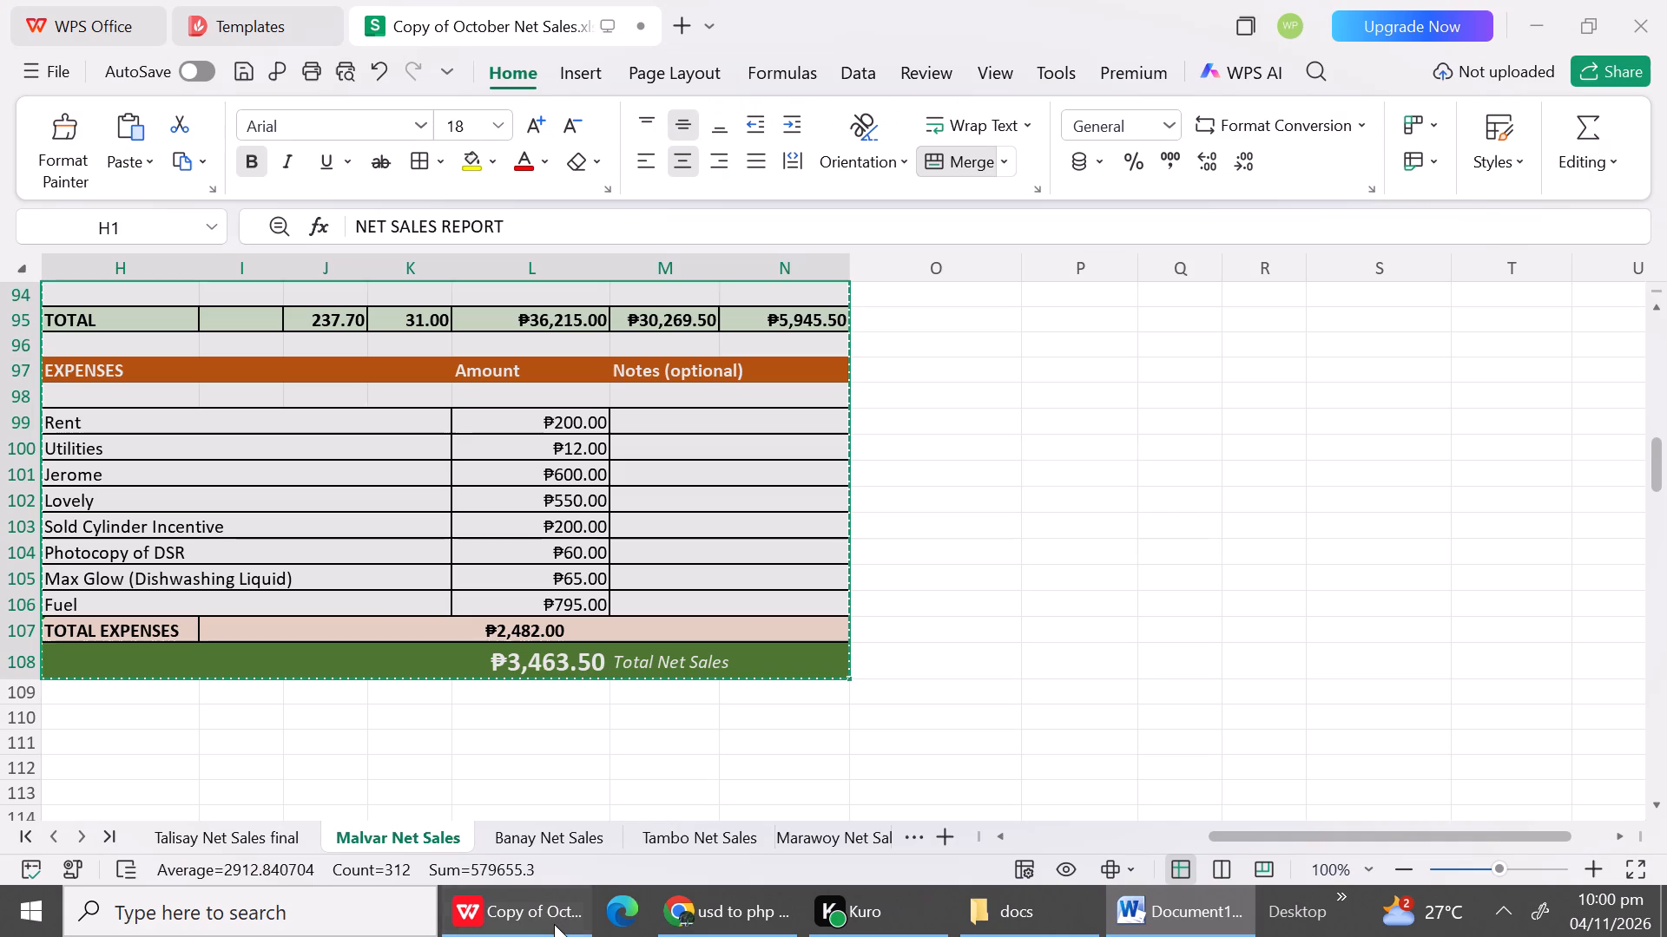
triple_click(1653, 344)
triple_click(1653, 344)
click(1653, 344)
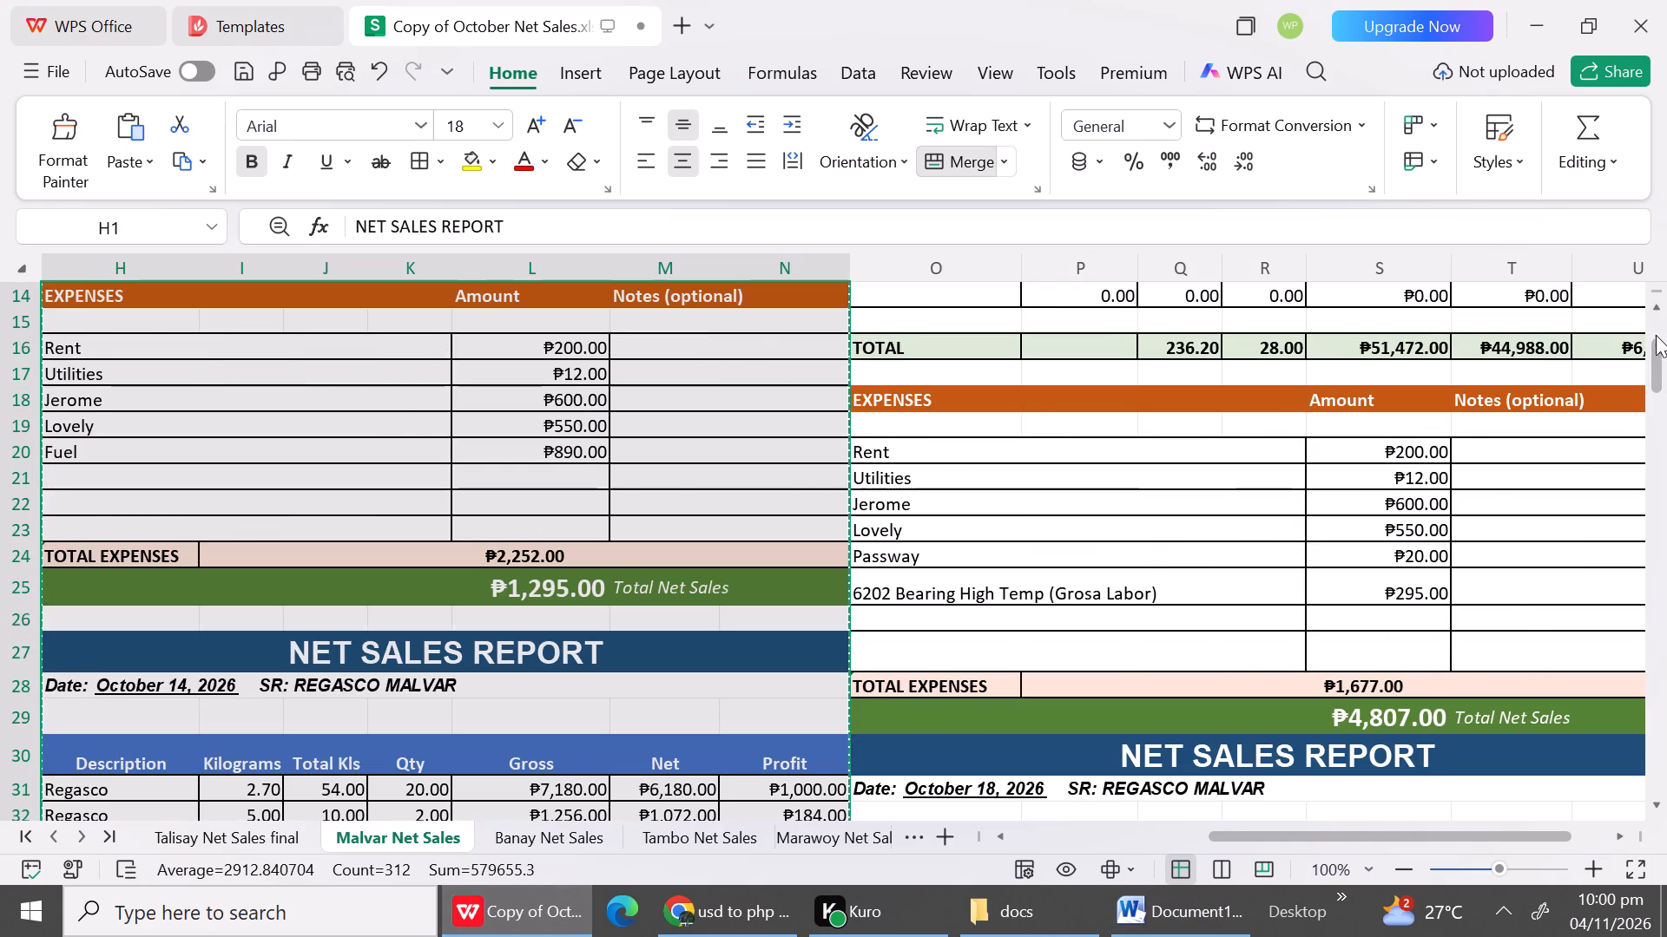
triple_click(1657, 321)
drag(1657, 321, 1565, 750)
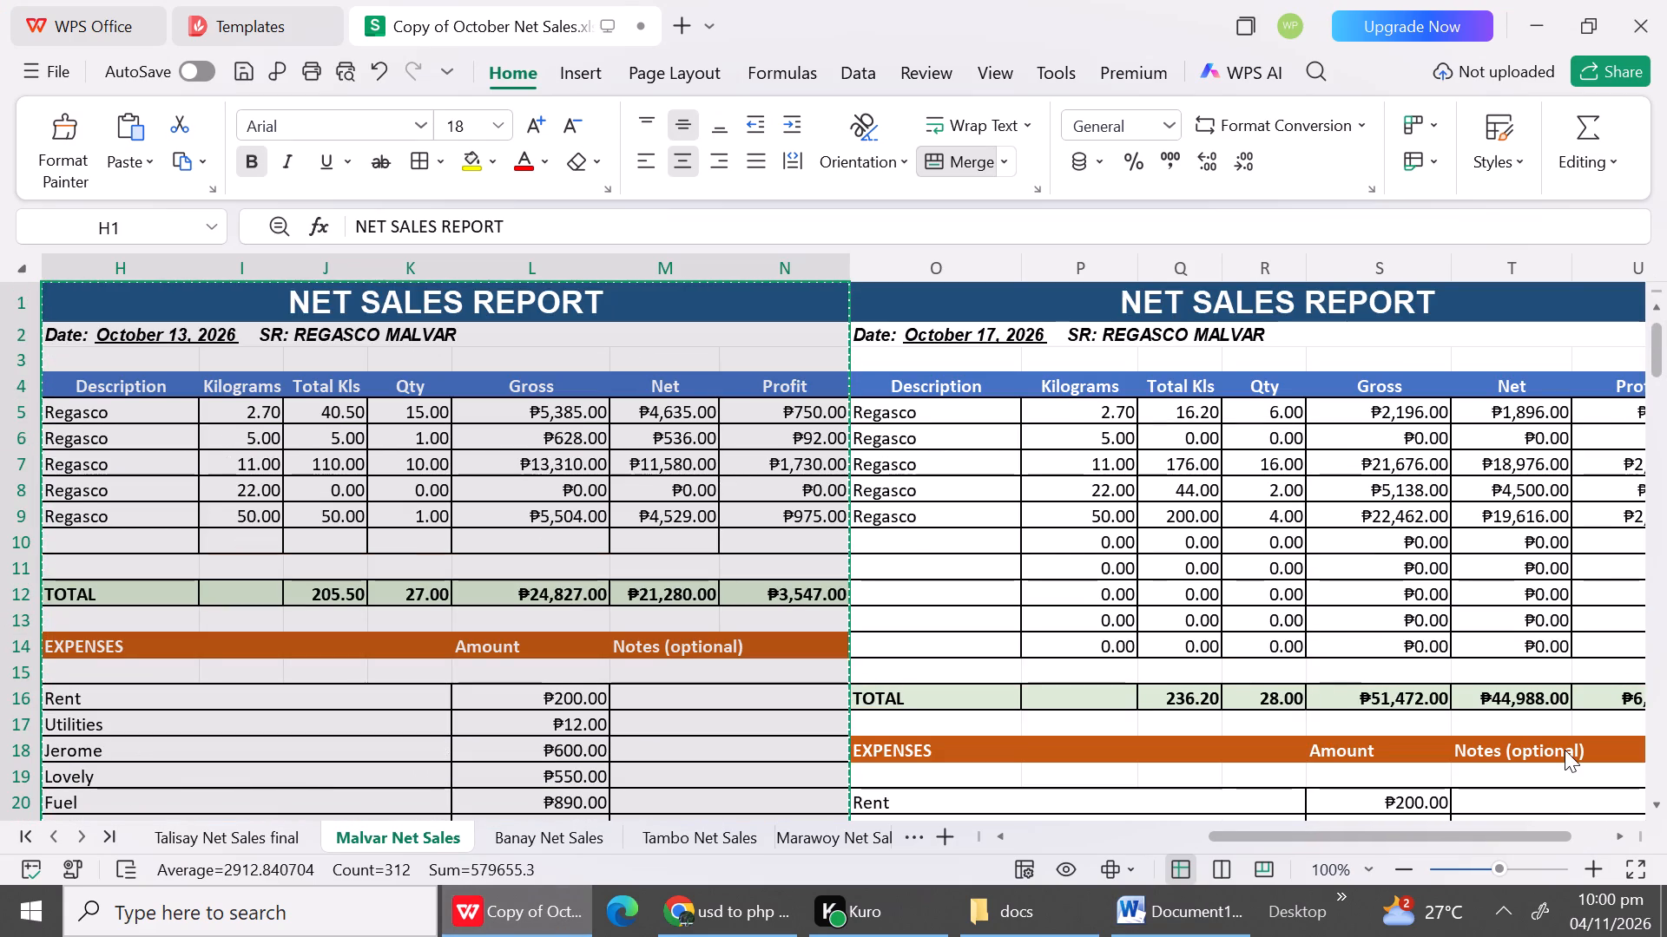
click(1621, 829)
click(1621, 829)
click(1621, 829)
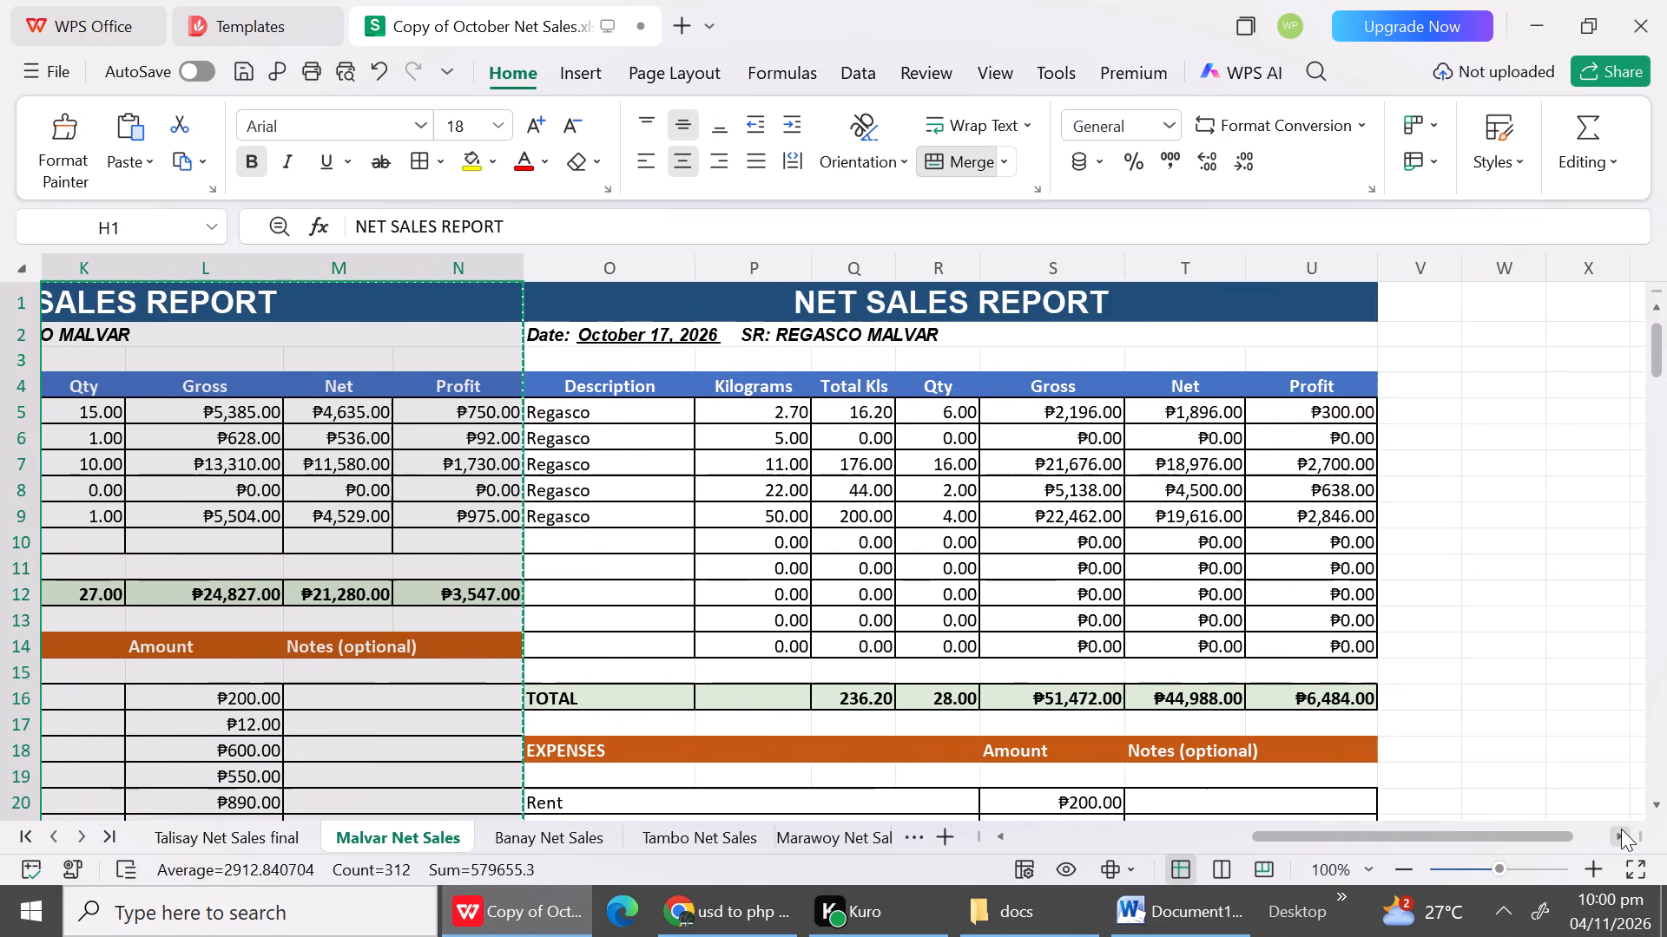
click(1621, 829)
click(1621, 829)
click(1621, 829)
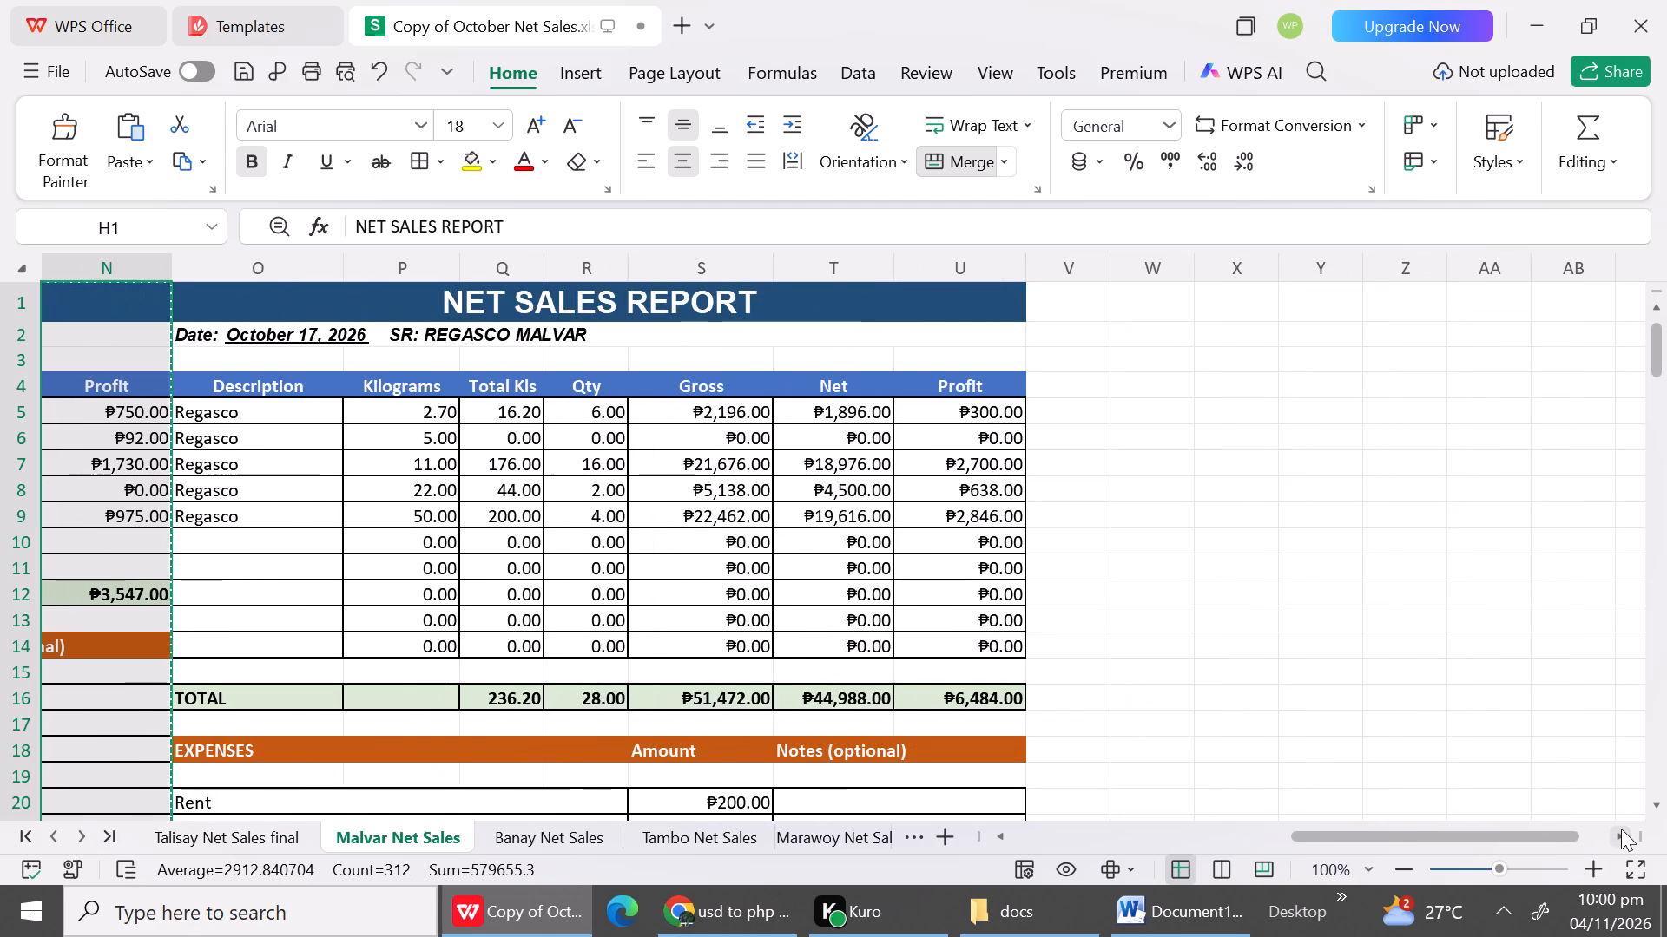
click(1621, 829)
drag(196, 305, 197, 304)
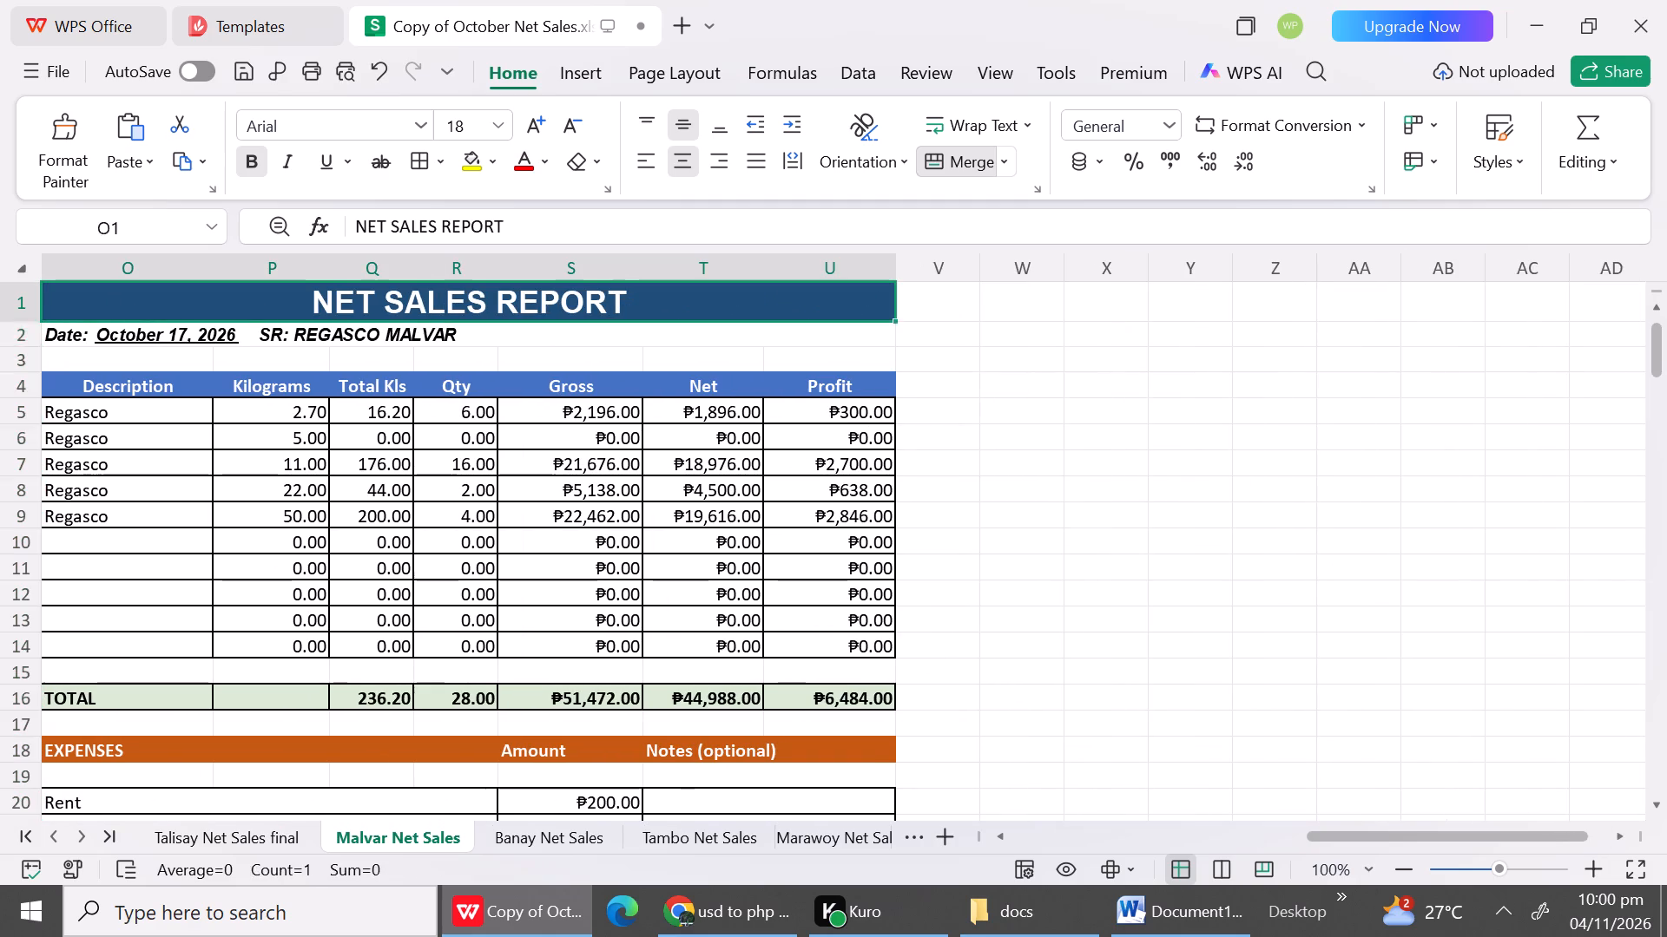
drag(197, 304, 322, 893)
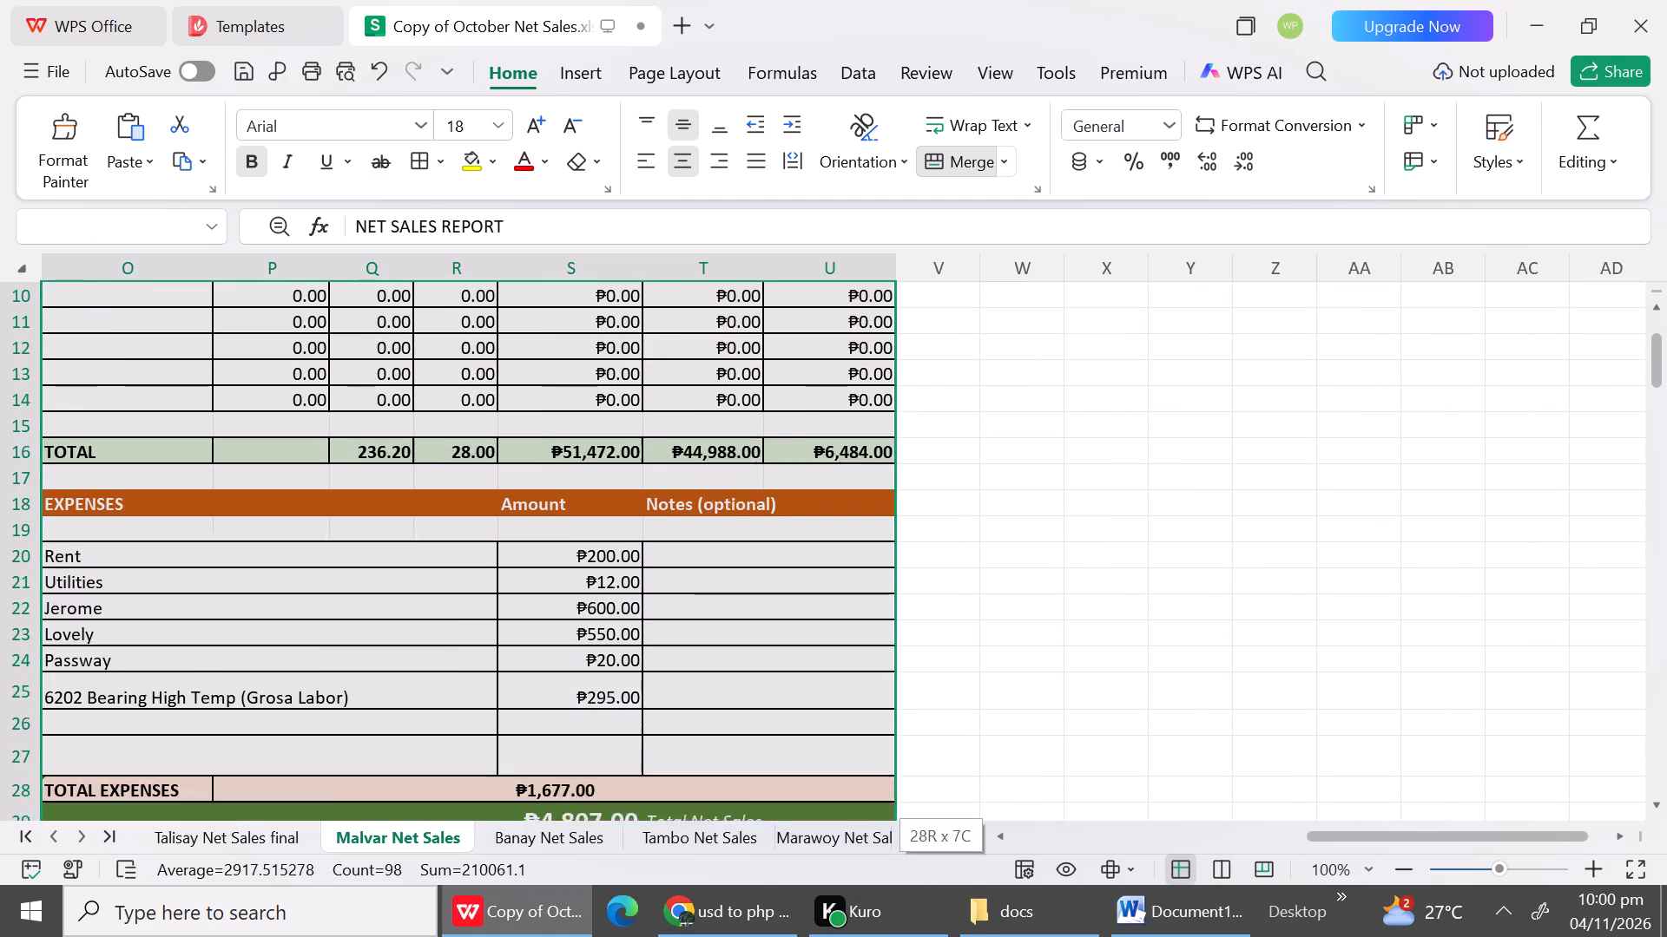
drag(322, 893, 359, 778)
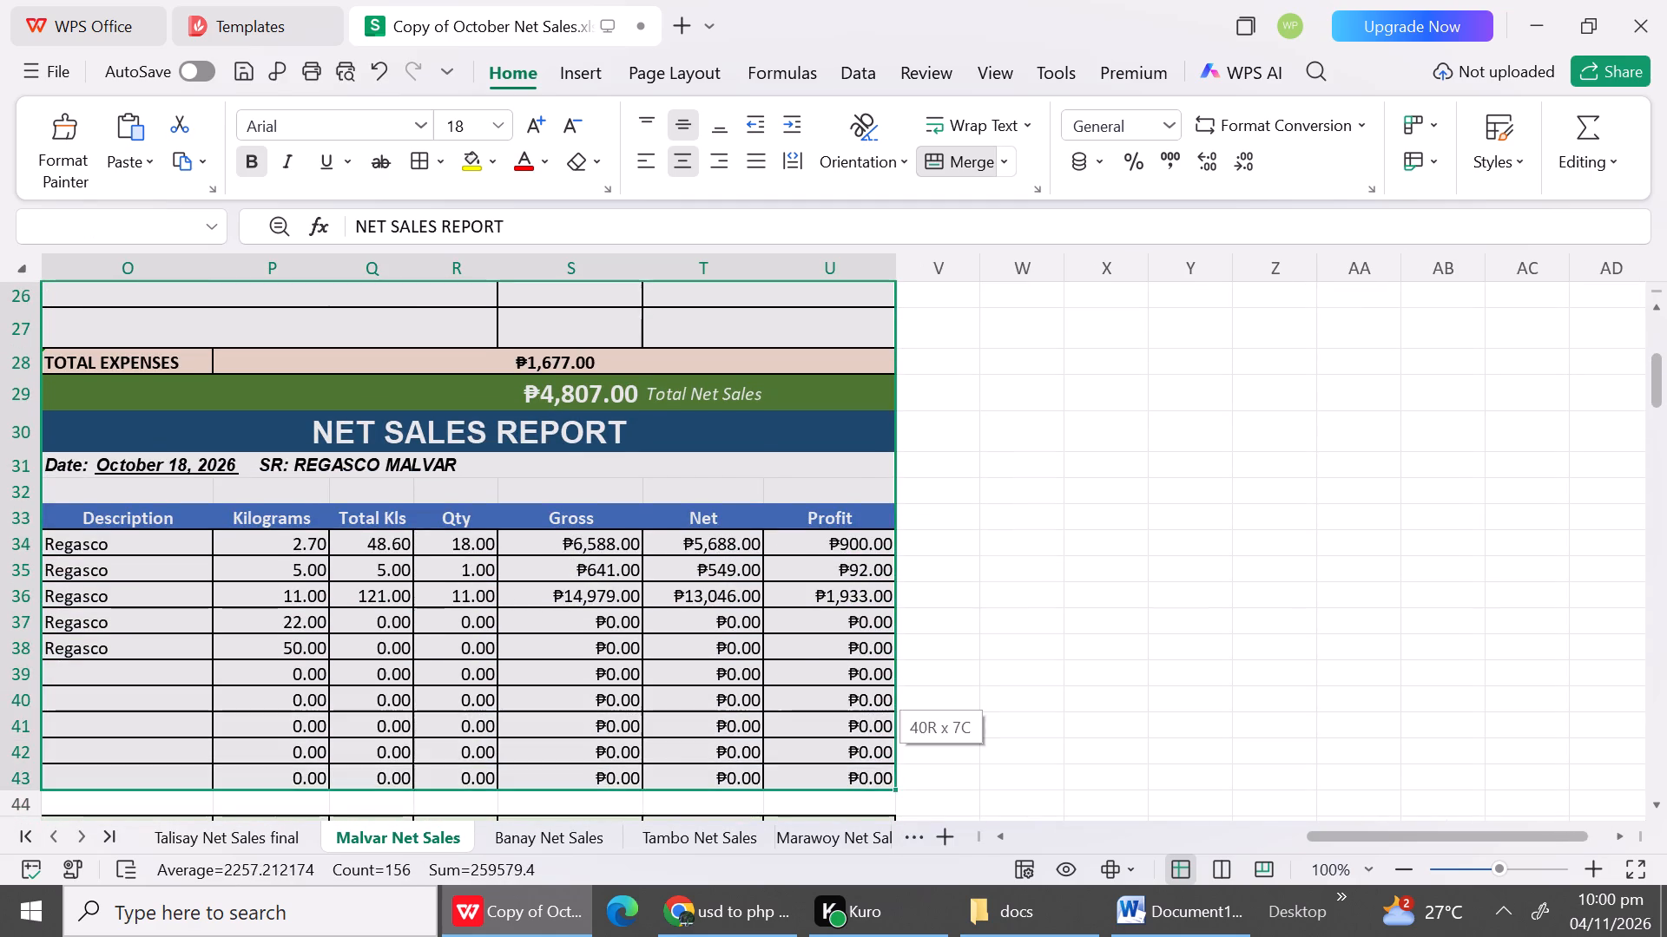
drag(359, 778, 339, 841)
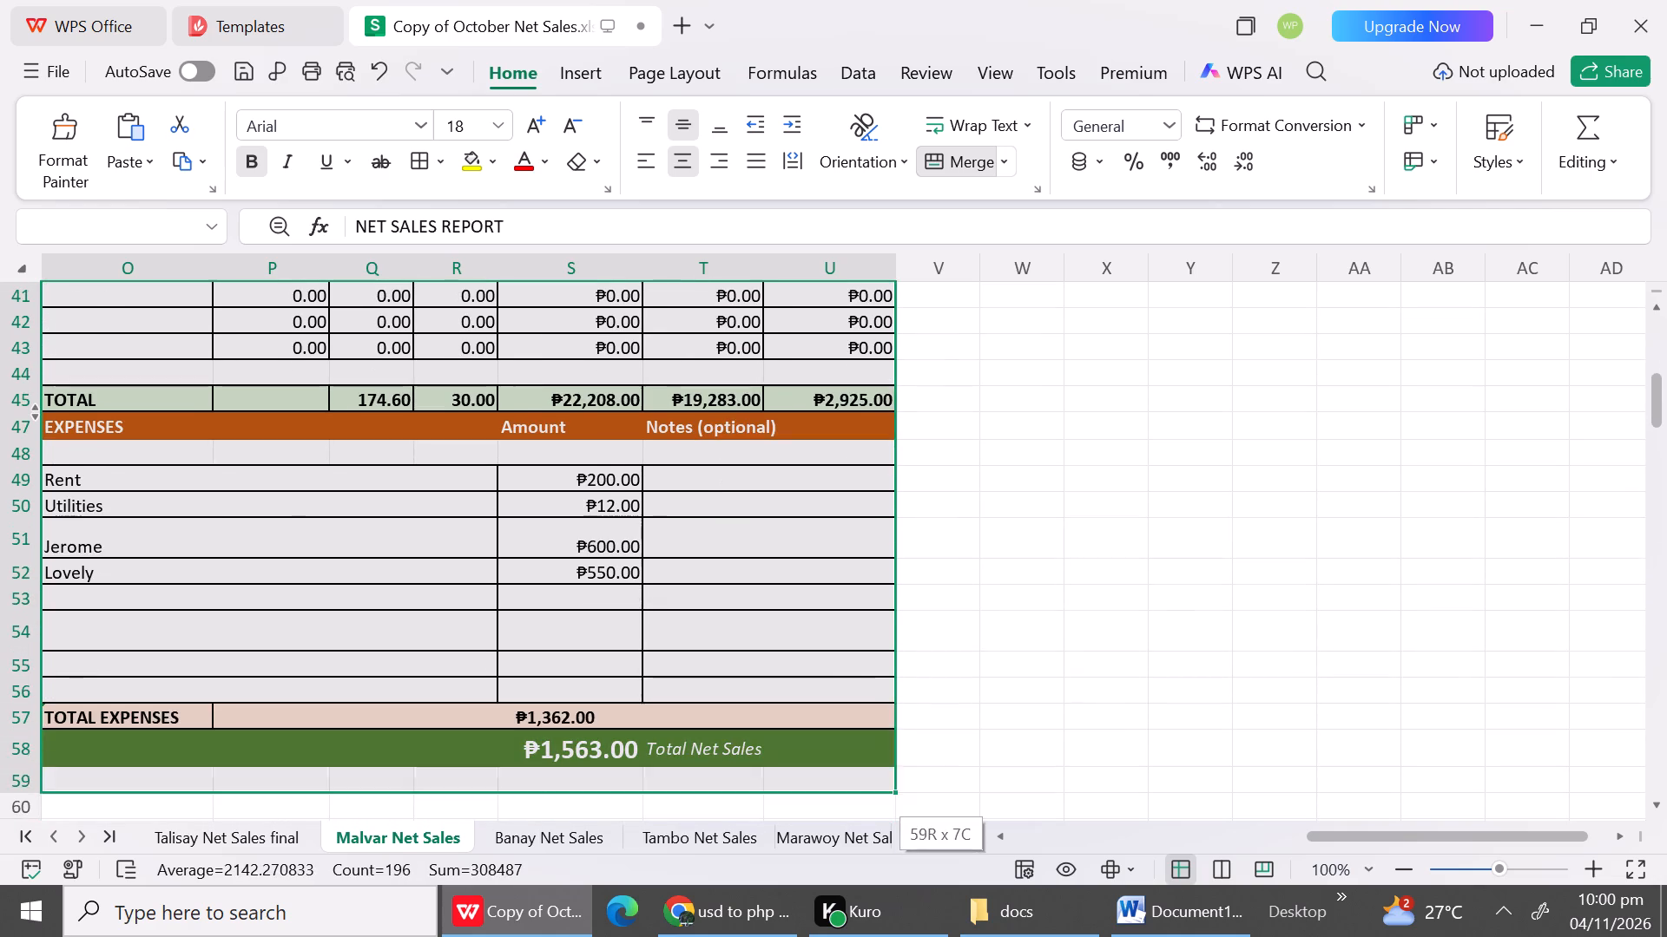
drag(339, 841, 418, 434)
key(ctrl+c)
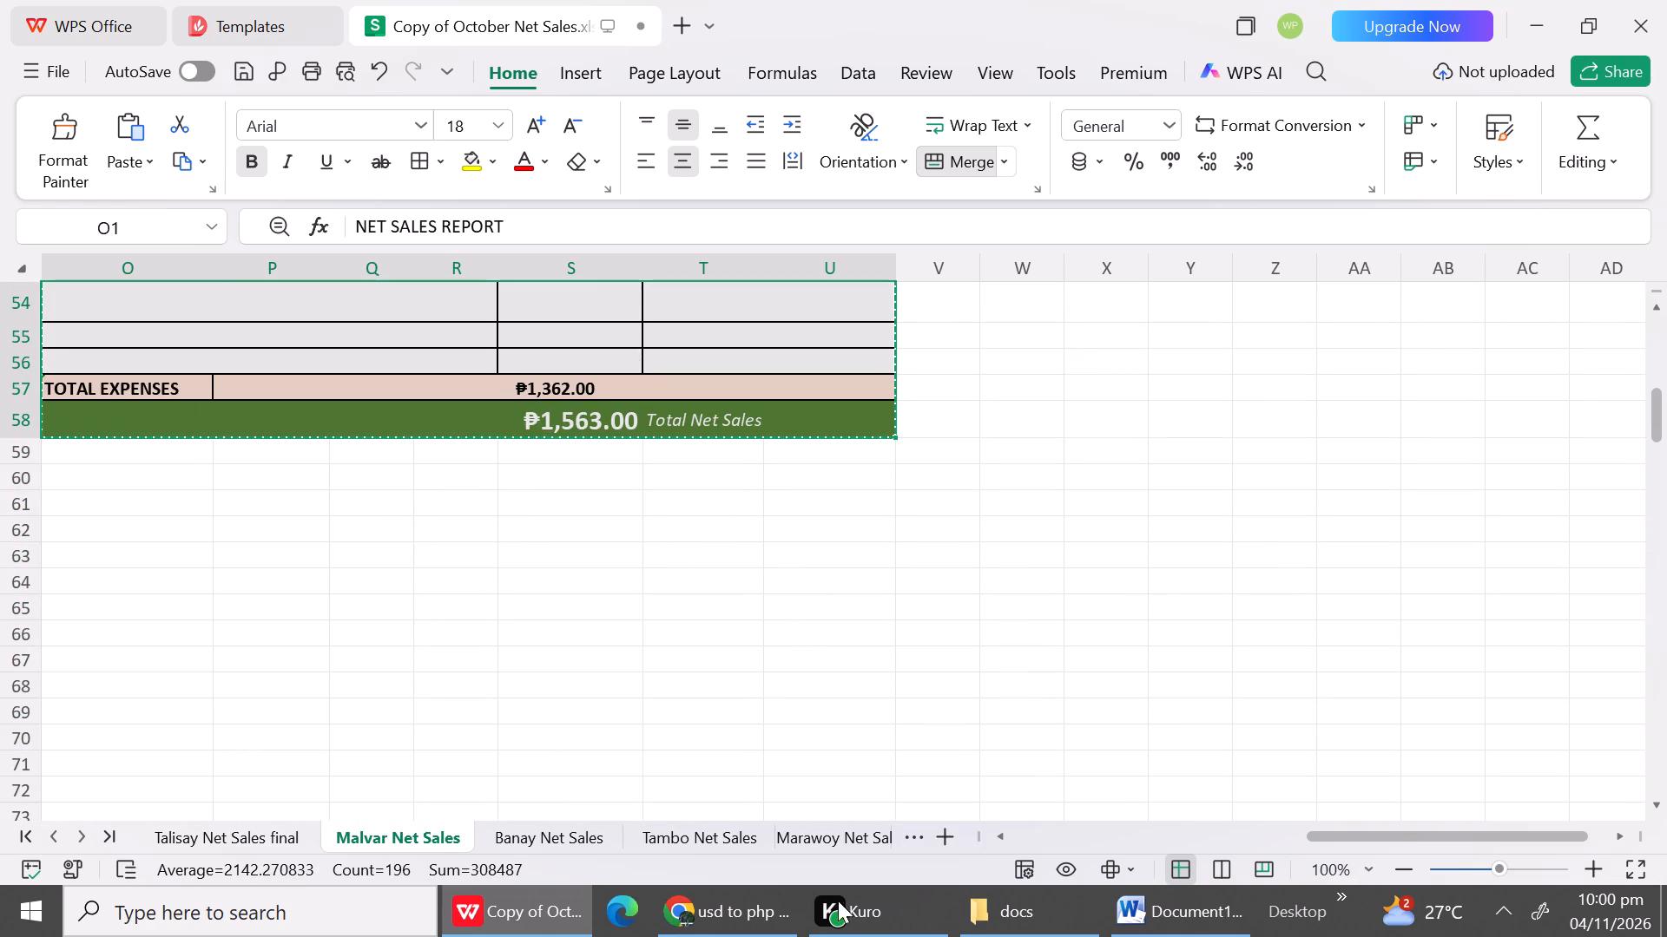
Paste the copied October 17 and 18 reports onto the blank page after the October 16 report in the Word document.
click(1171, 915)
click(875, 603)
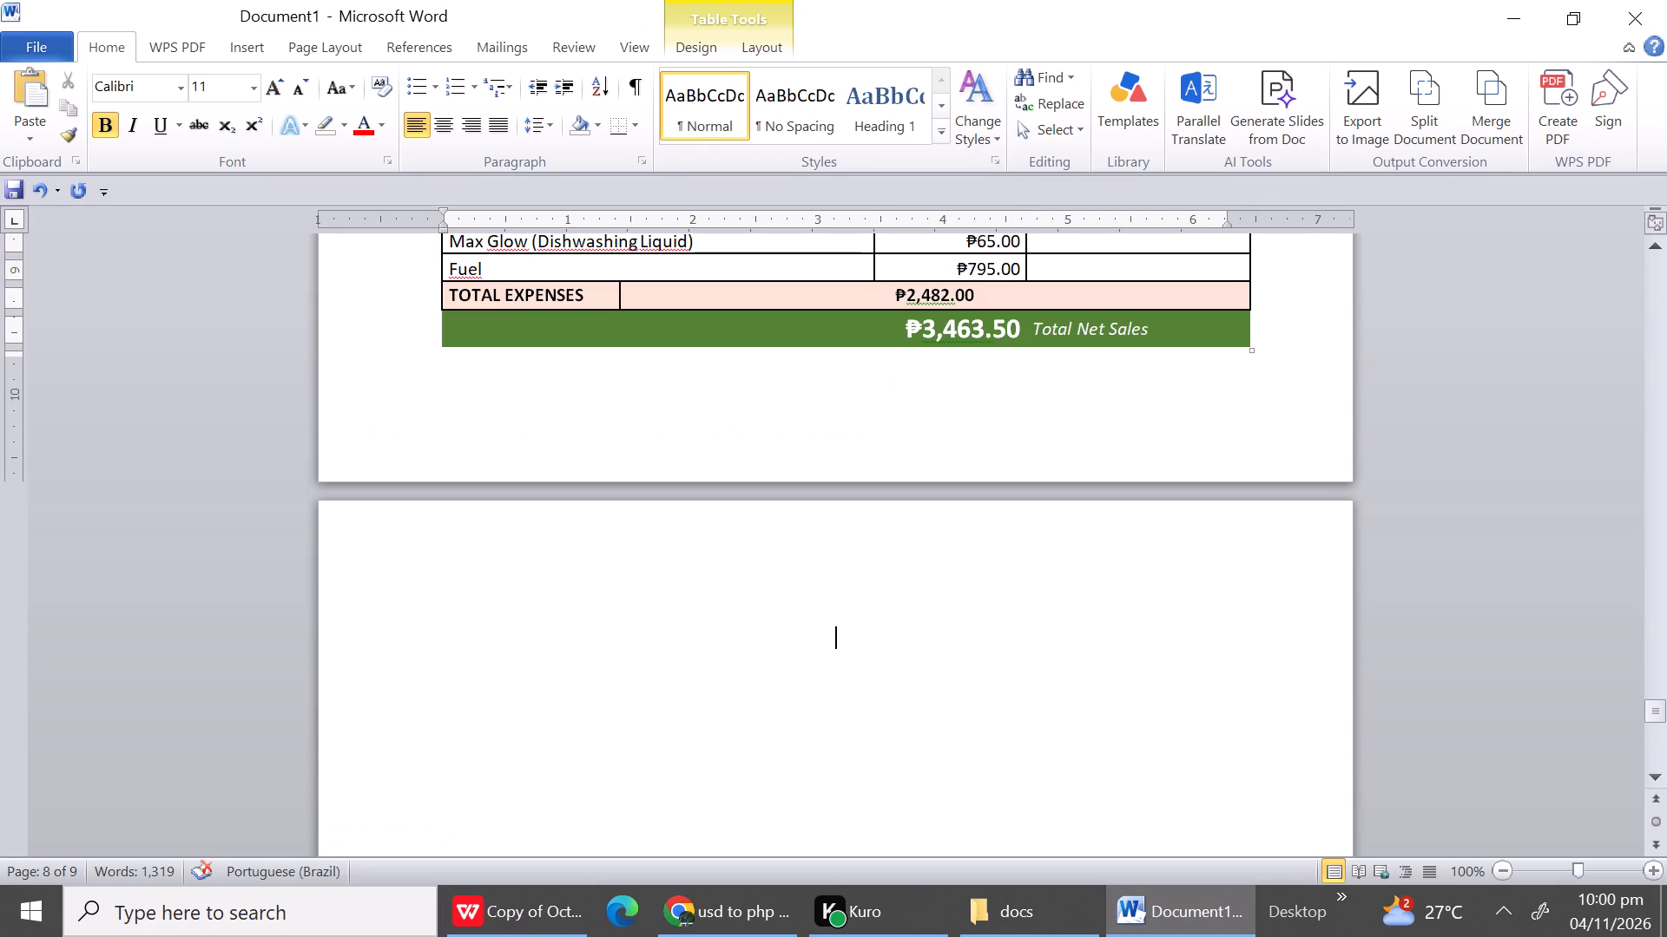
click(875, 603)
key(ctrl+v)
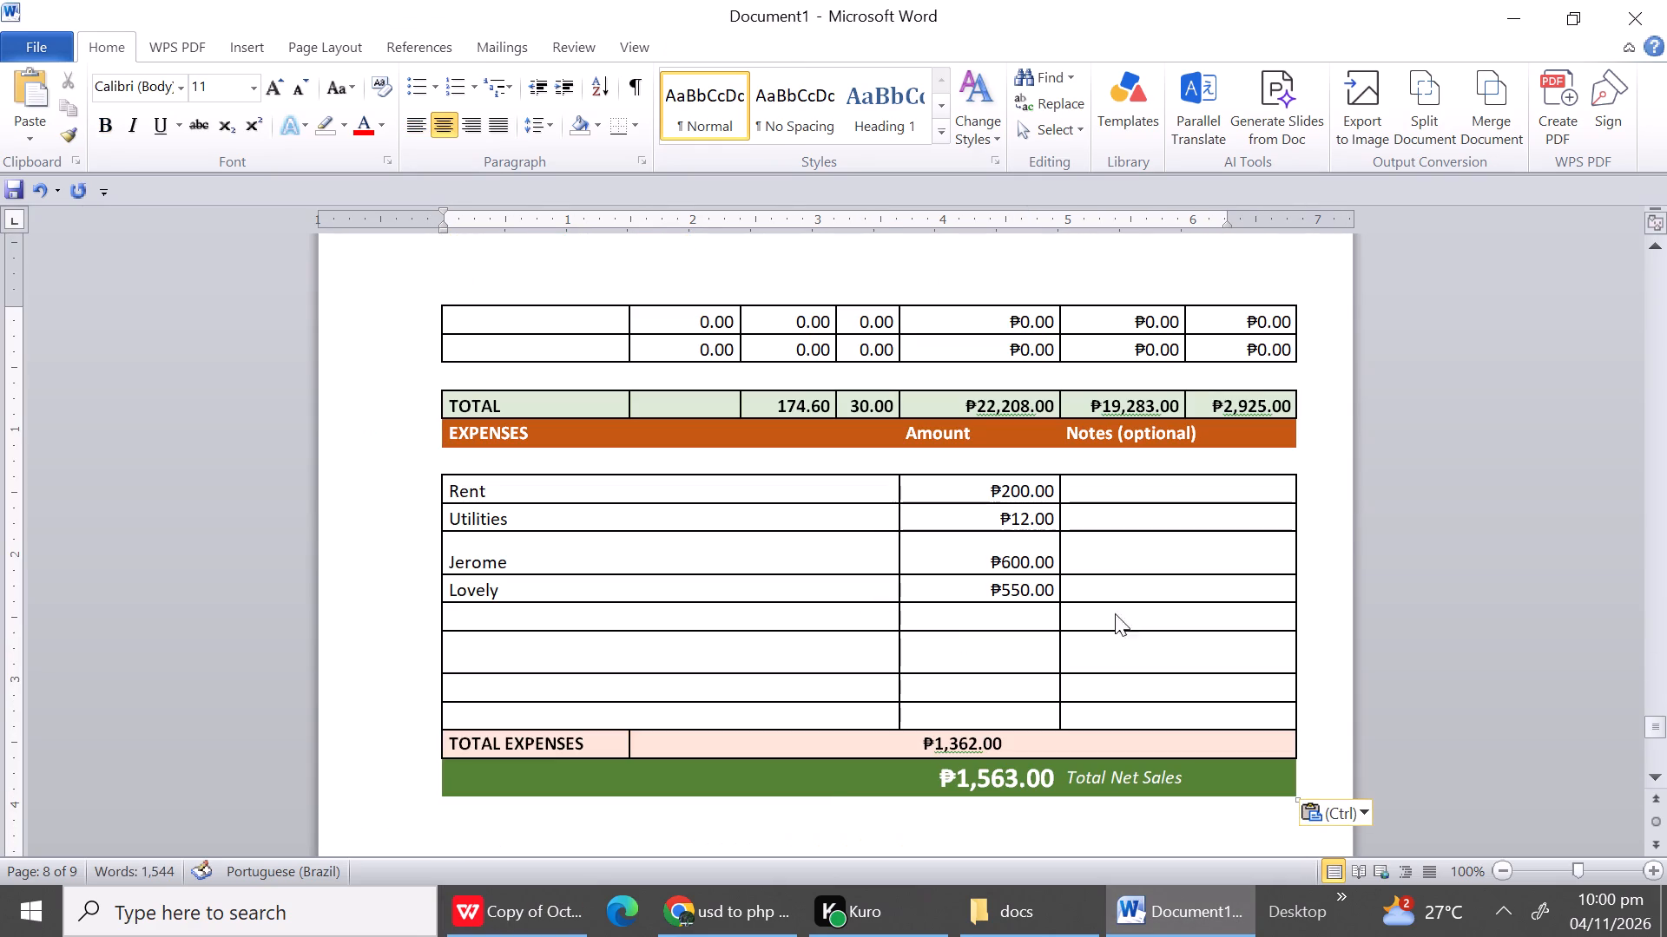
Delete the entire blank row between the date line and the Description header of the October 18 report.
click(1664, 329)
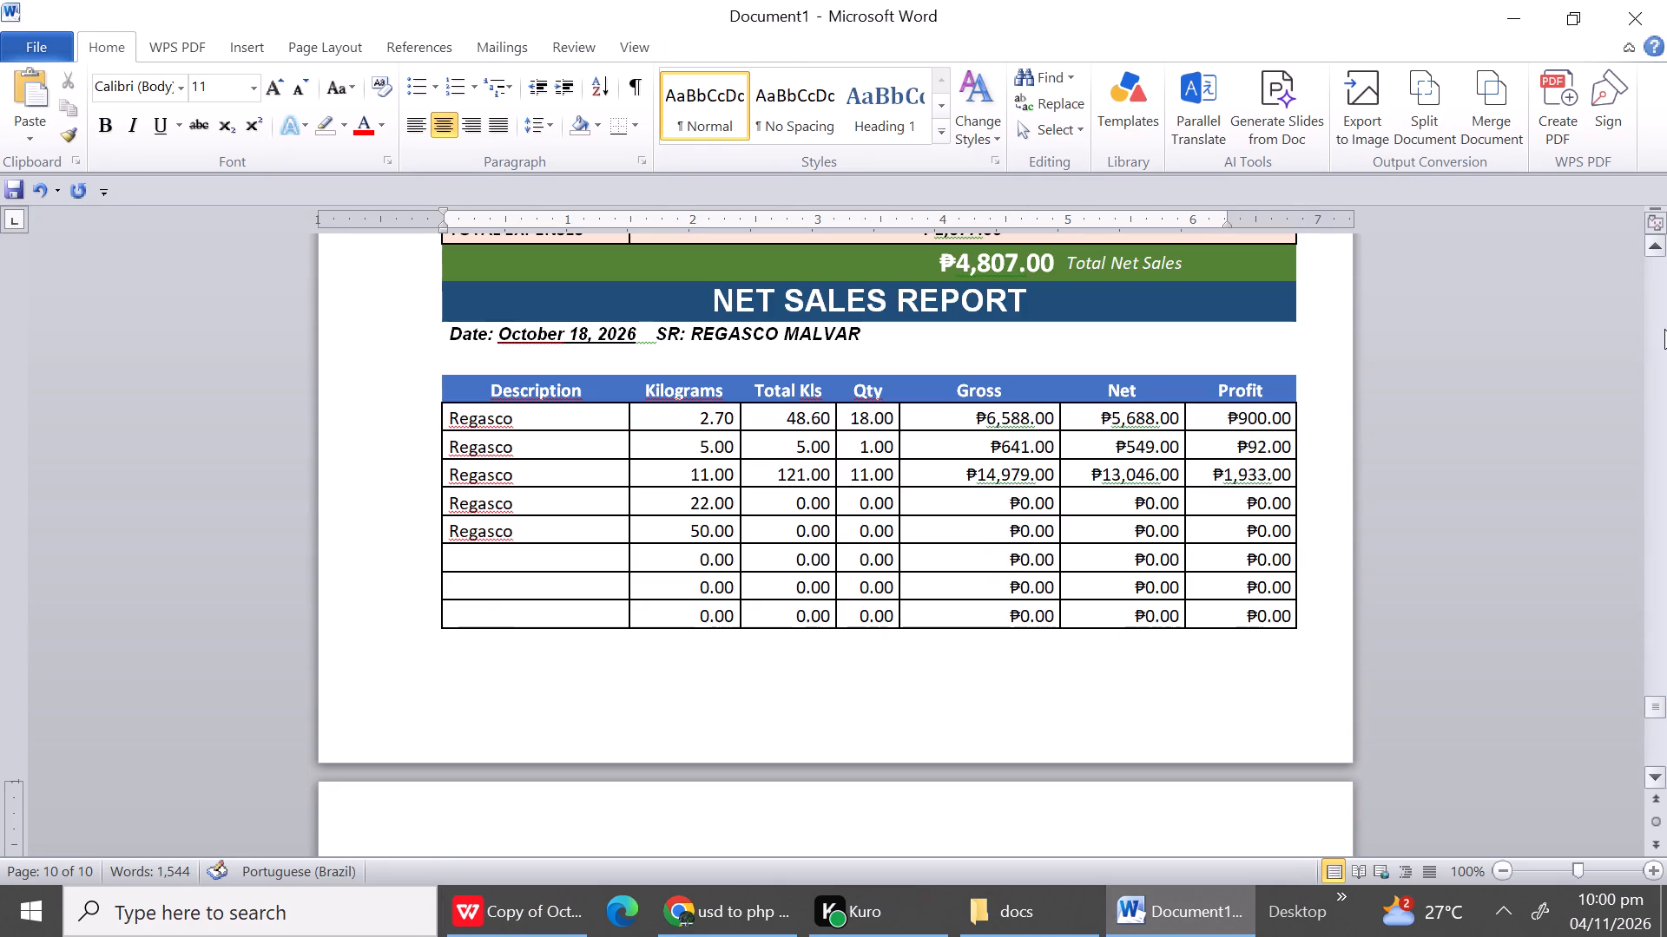
click(457, 372)
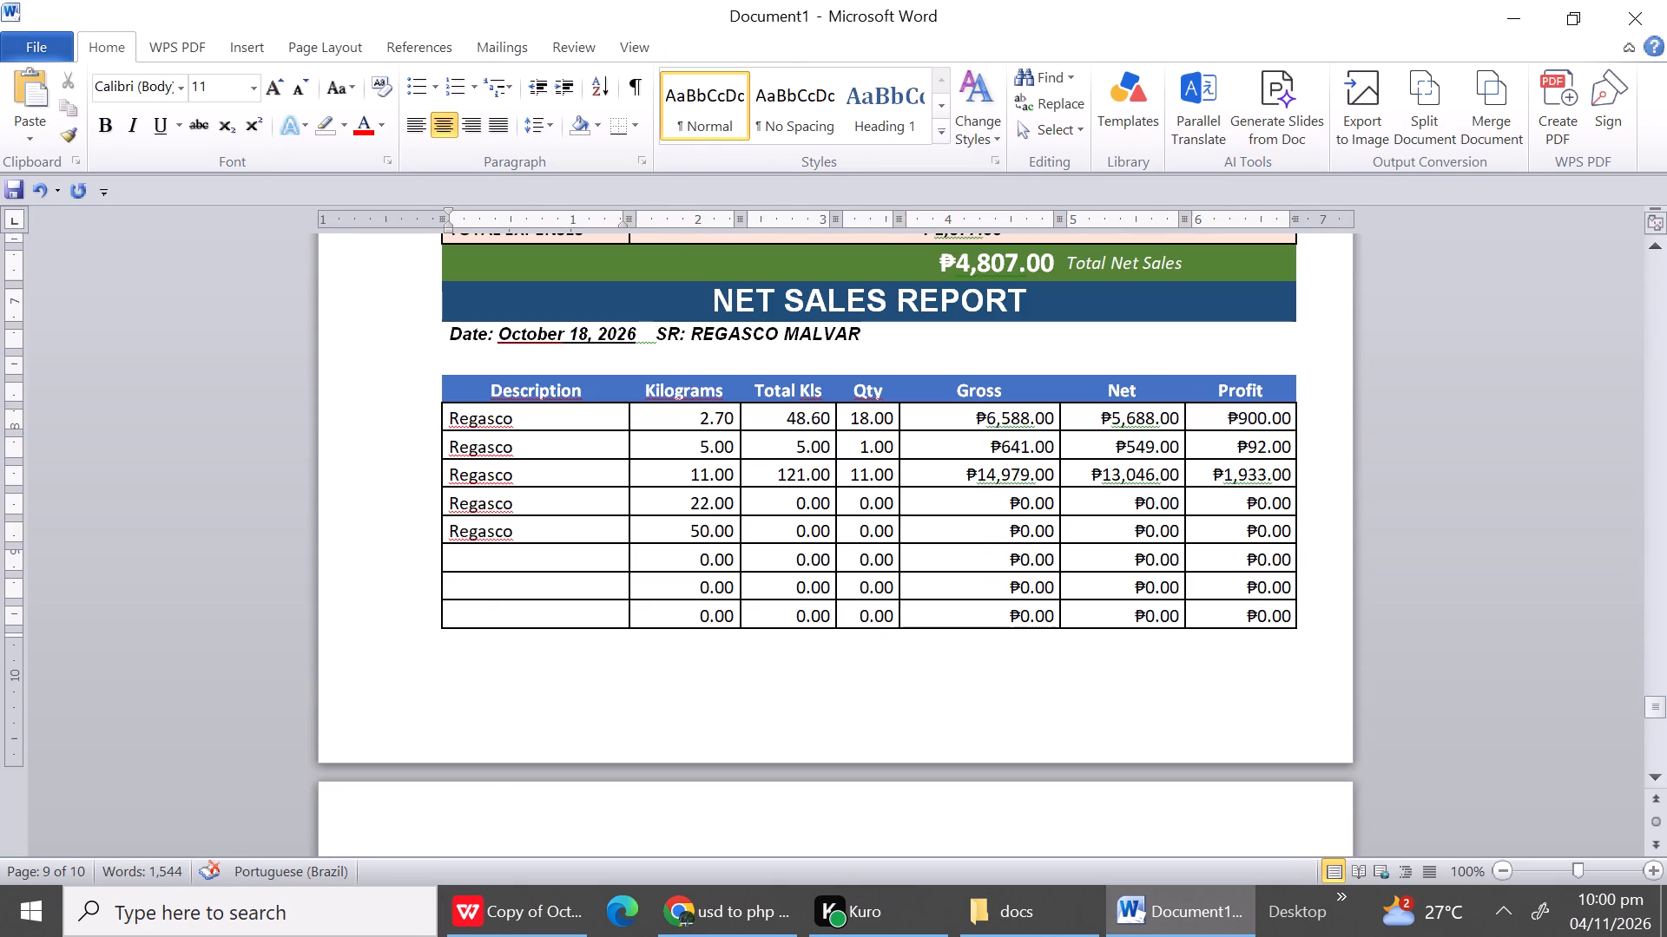
right_click(457, 372)
click(568, 454)
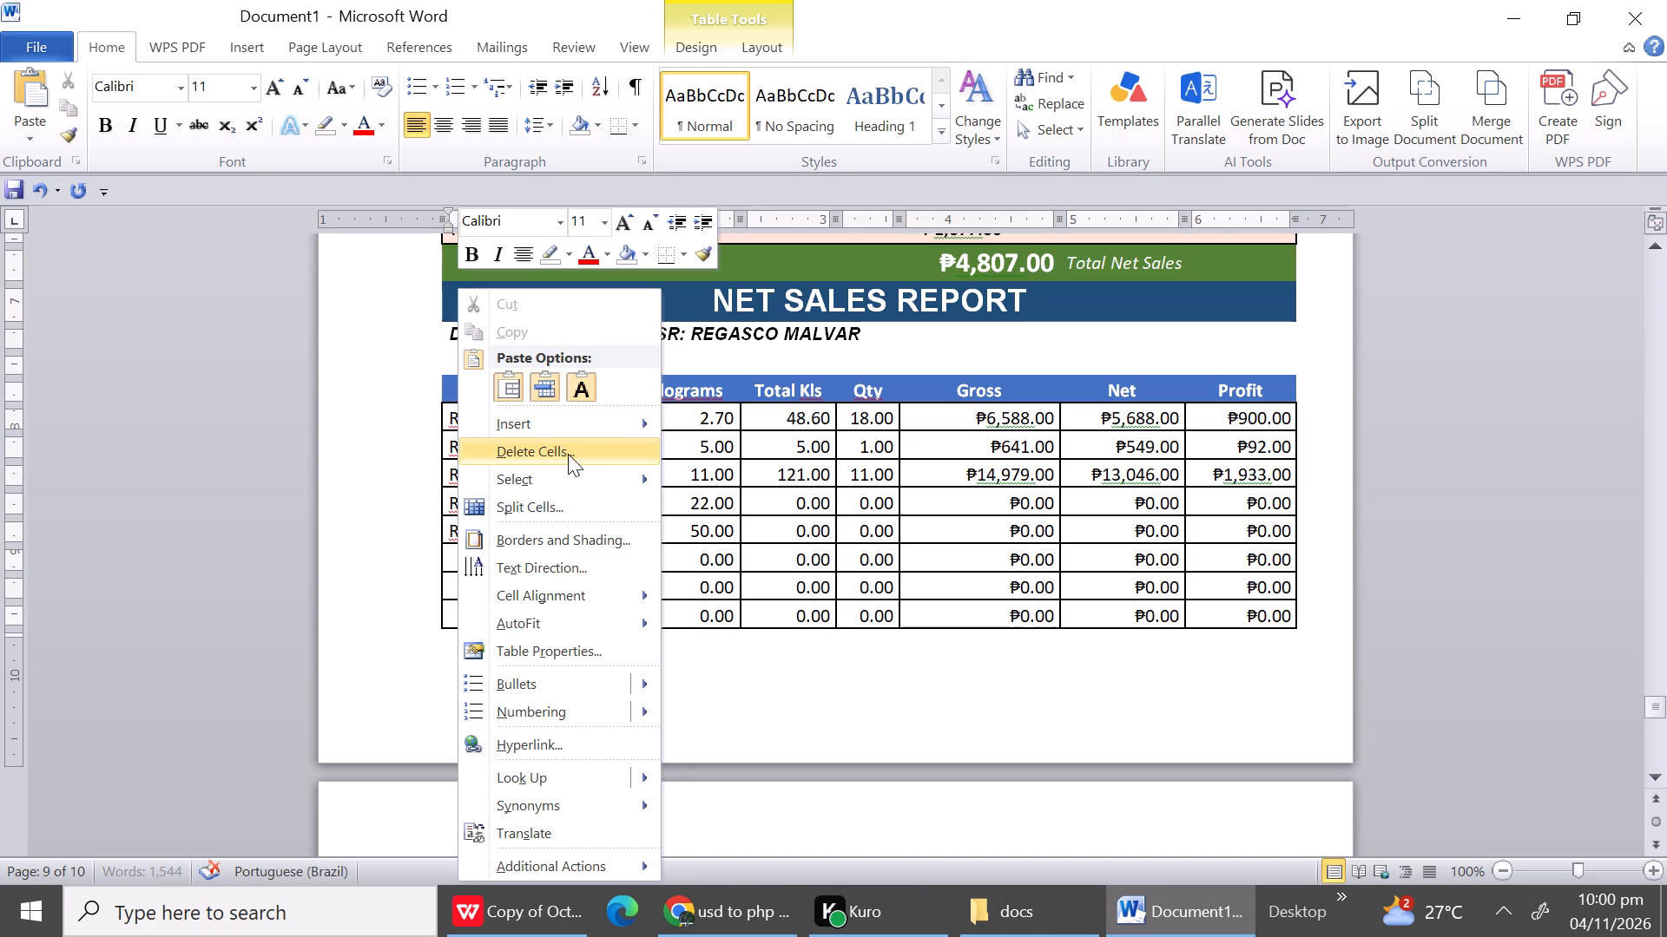
click(767, 429)
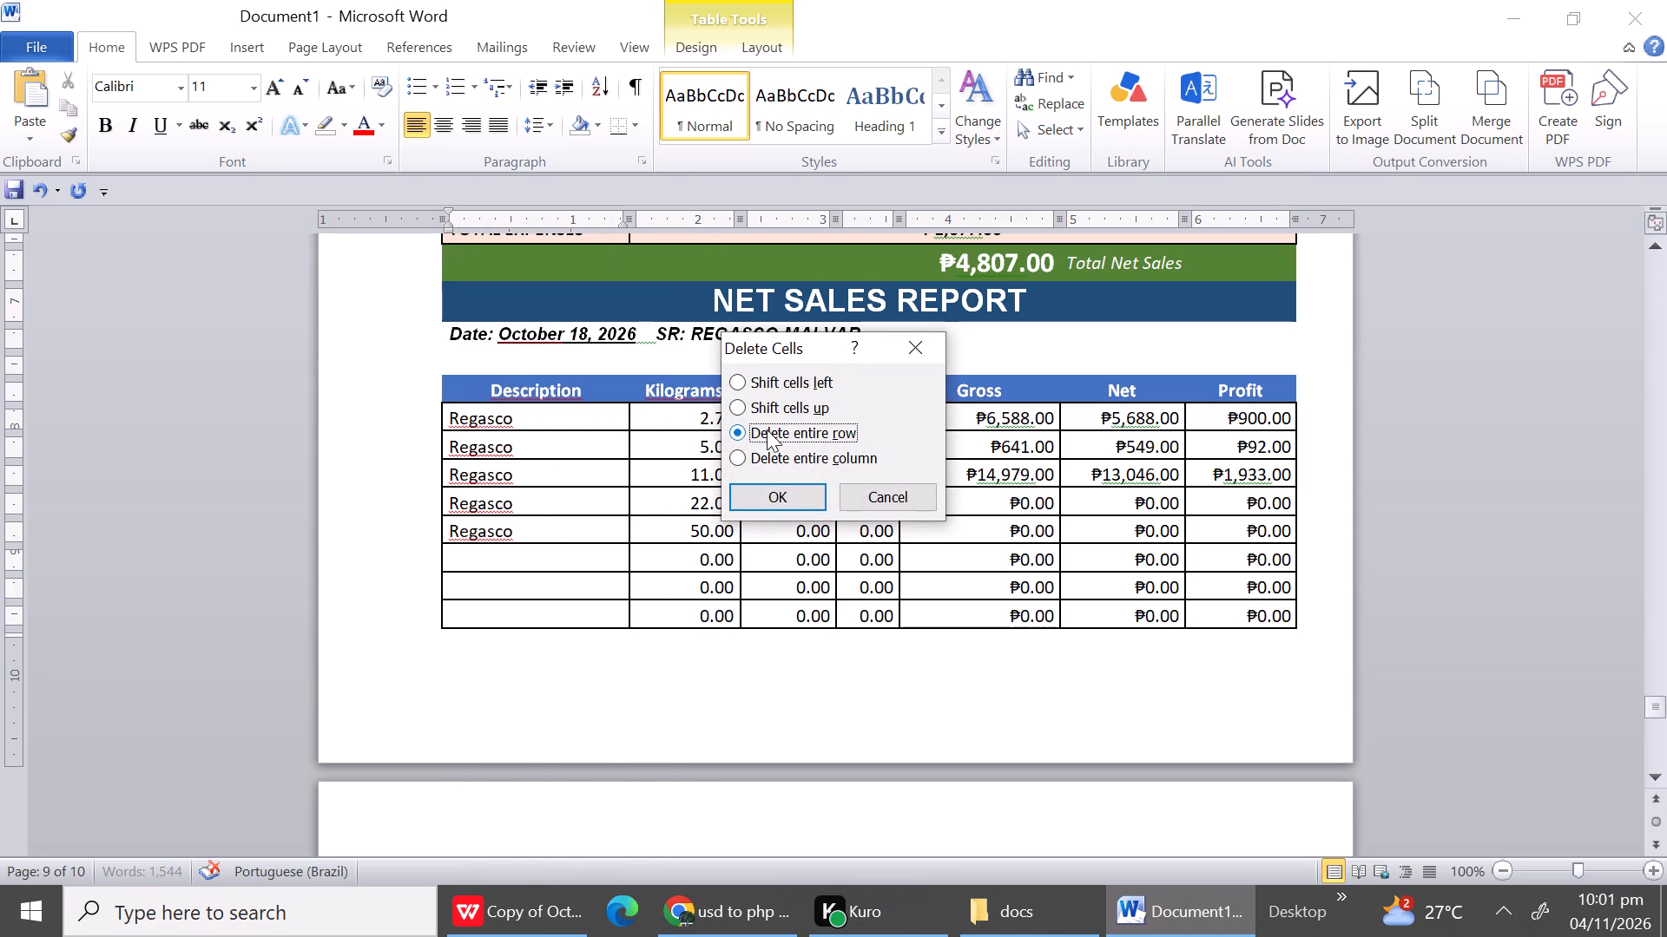
click(770, 495)
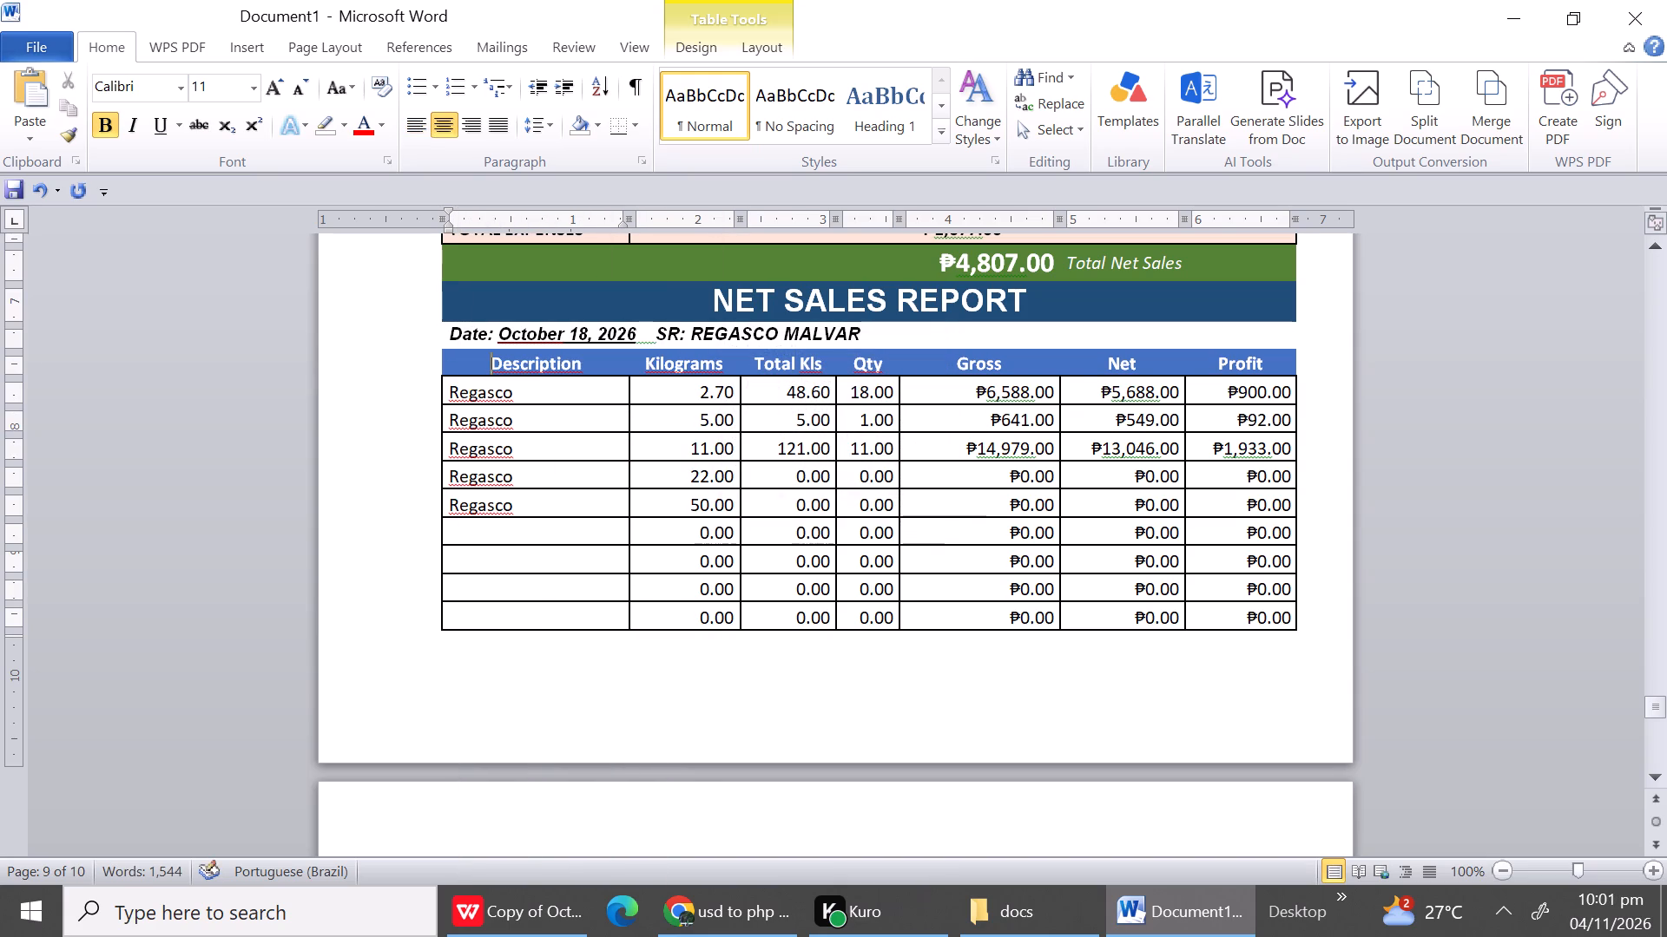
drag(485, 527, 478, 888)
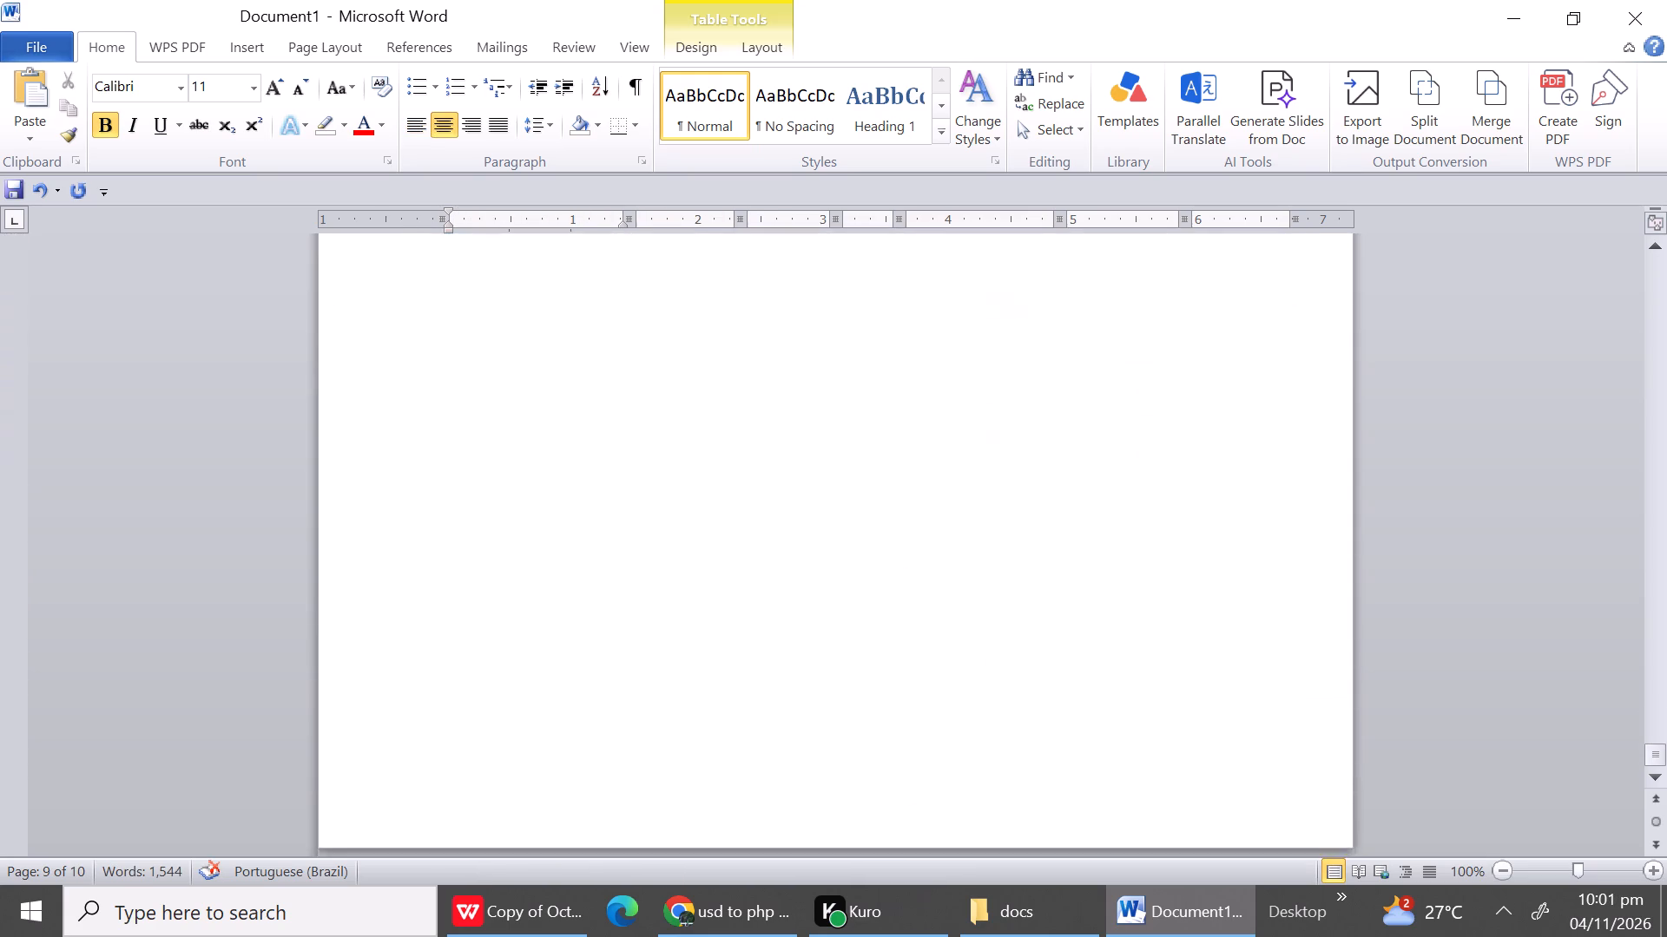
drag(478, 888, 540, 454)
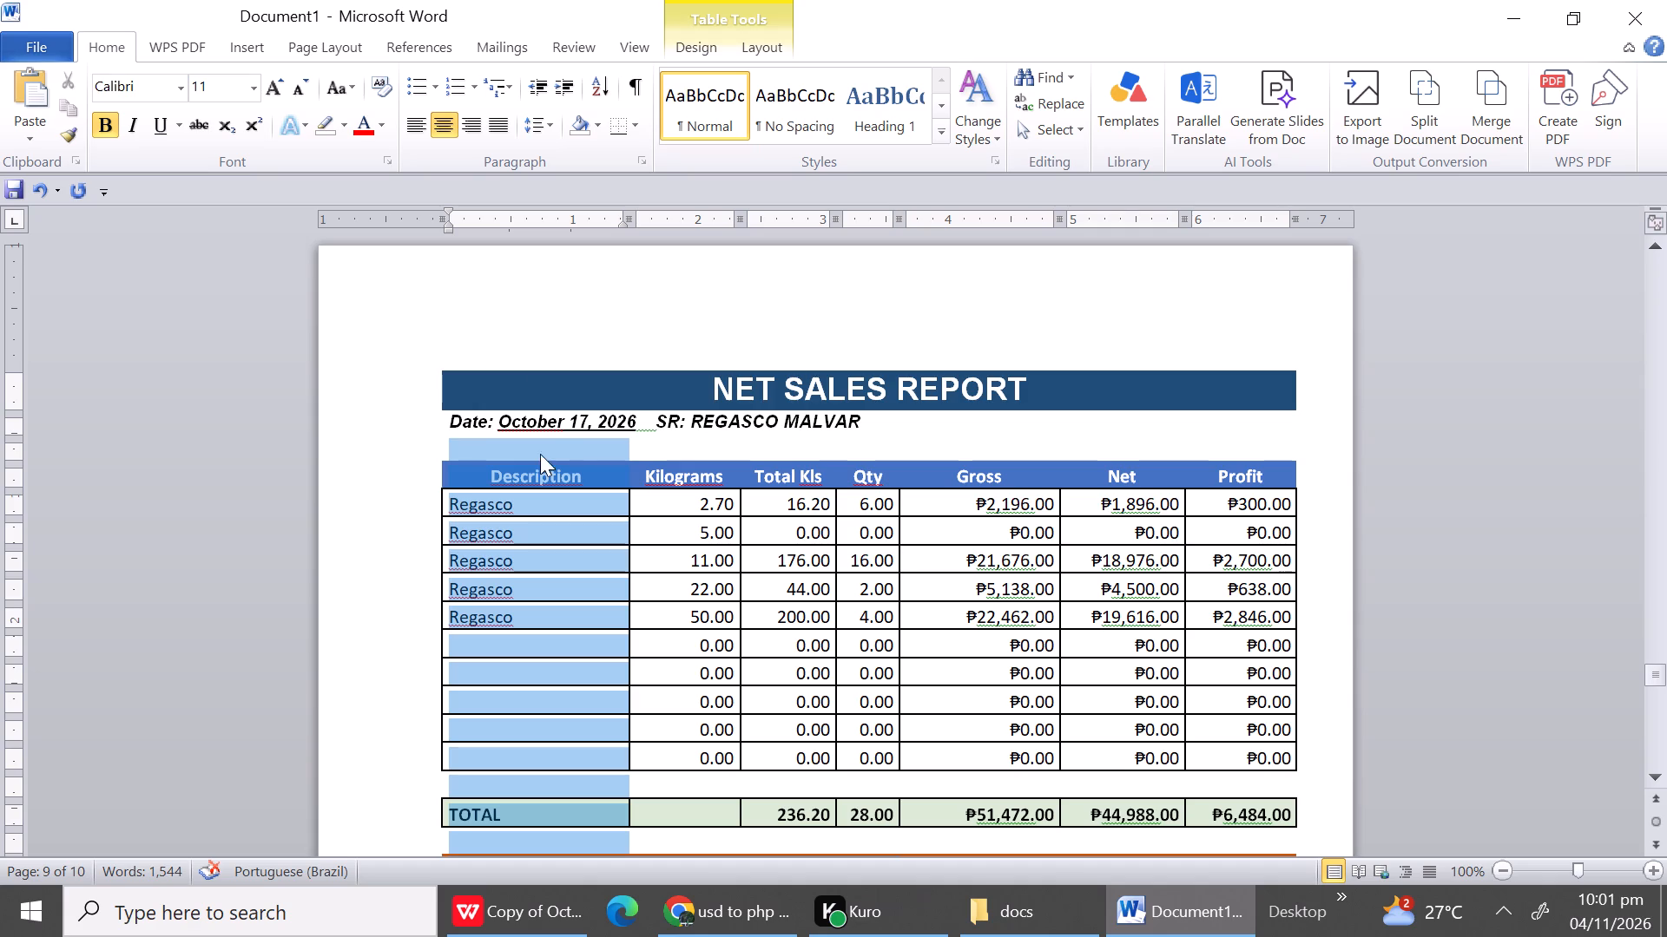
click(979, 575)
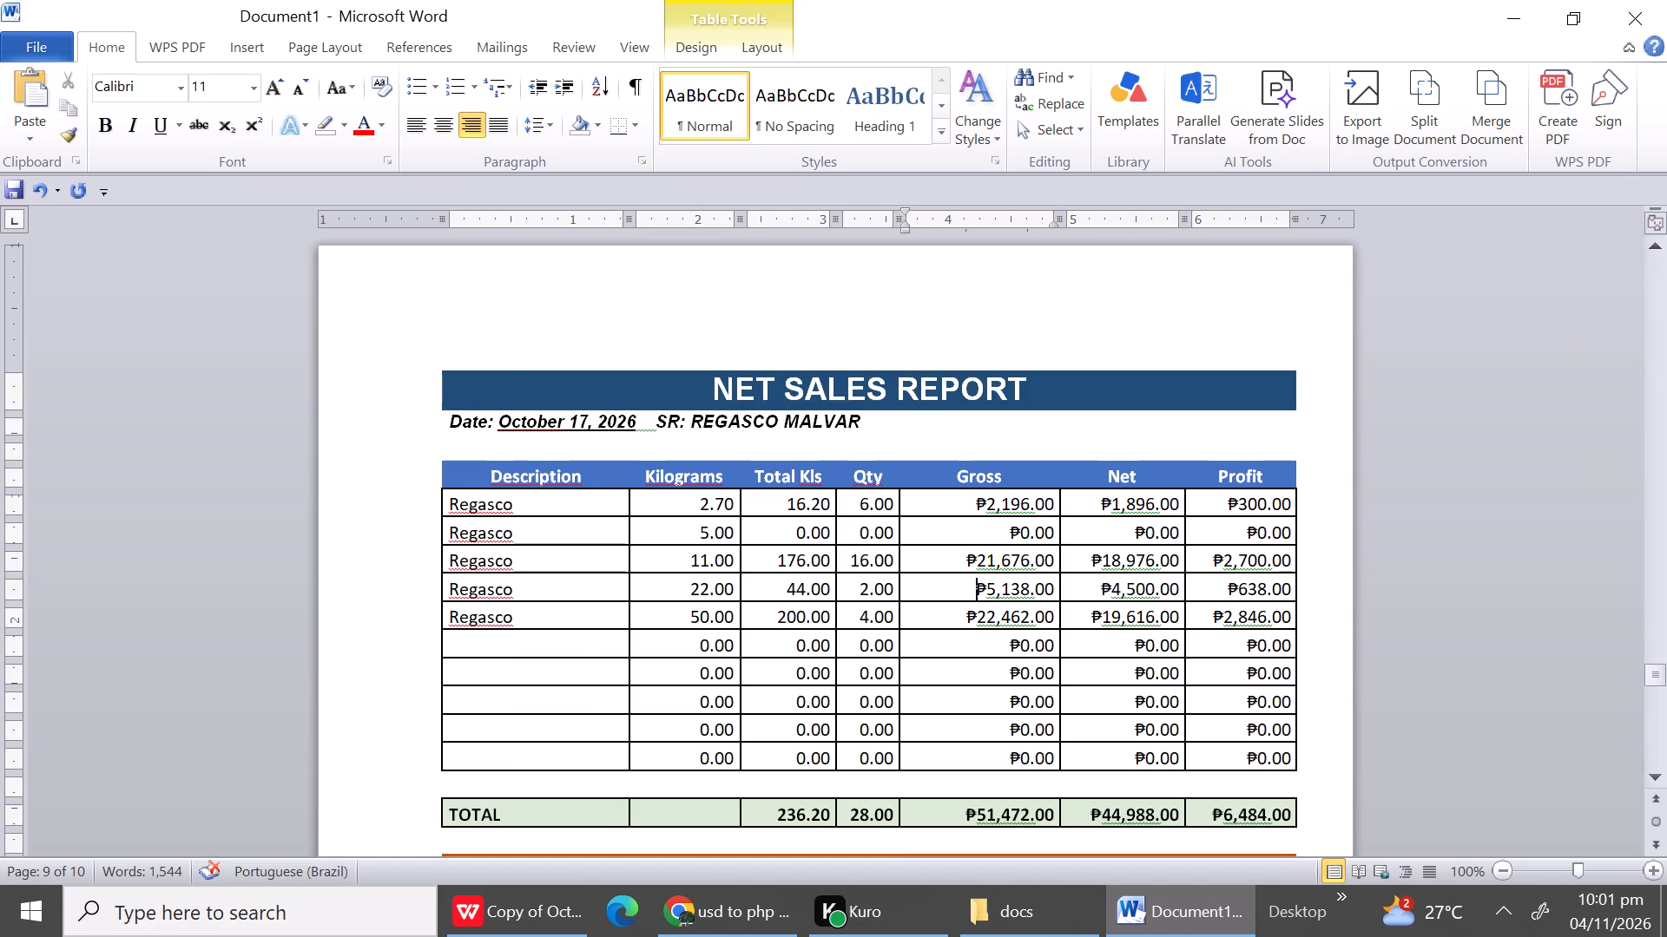
Delete the entire blank row between the date line and the Description header of the October 17 report.
click(535, 449)
right_click(535, 449)
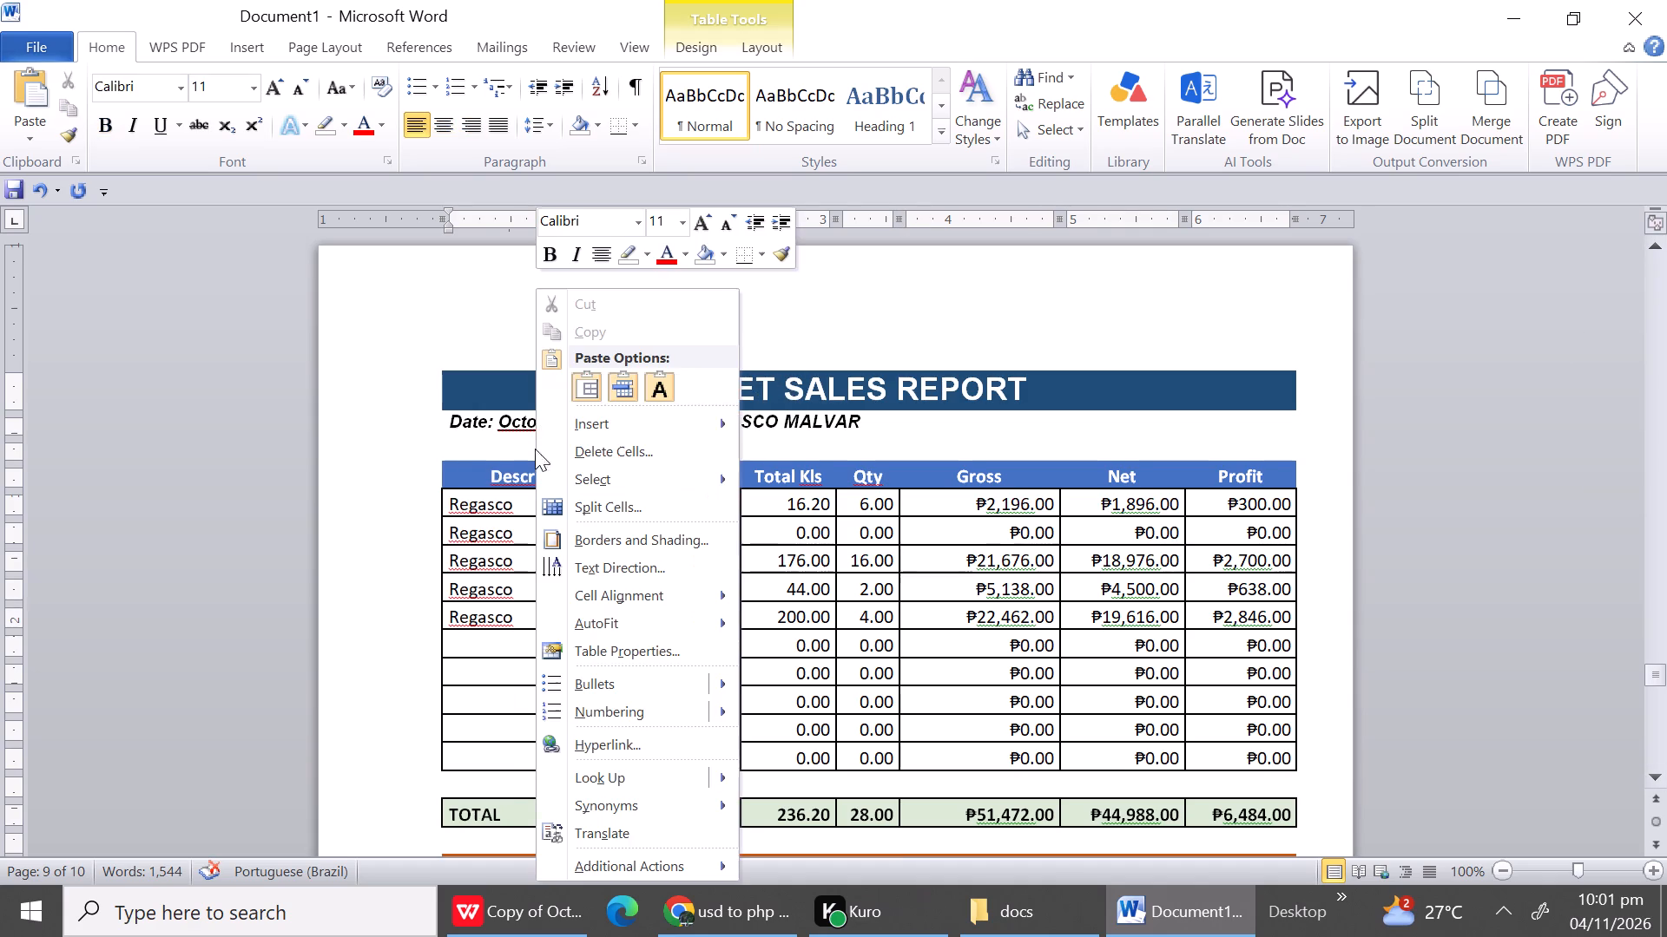
click(620, 456)
click(787, 432)
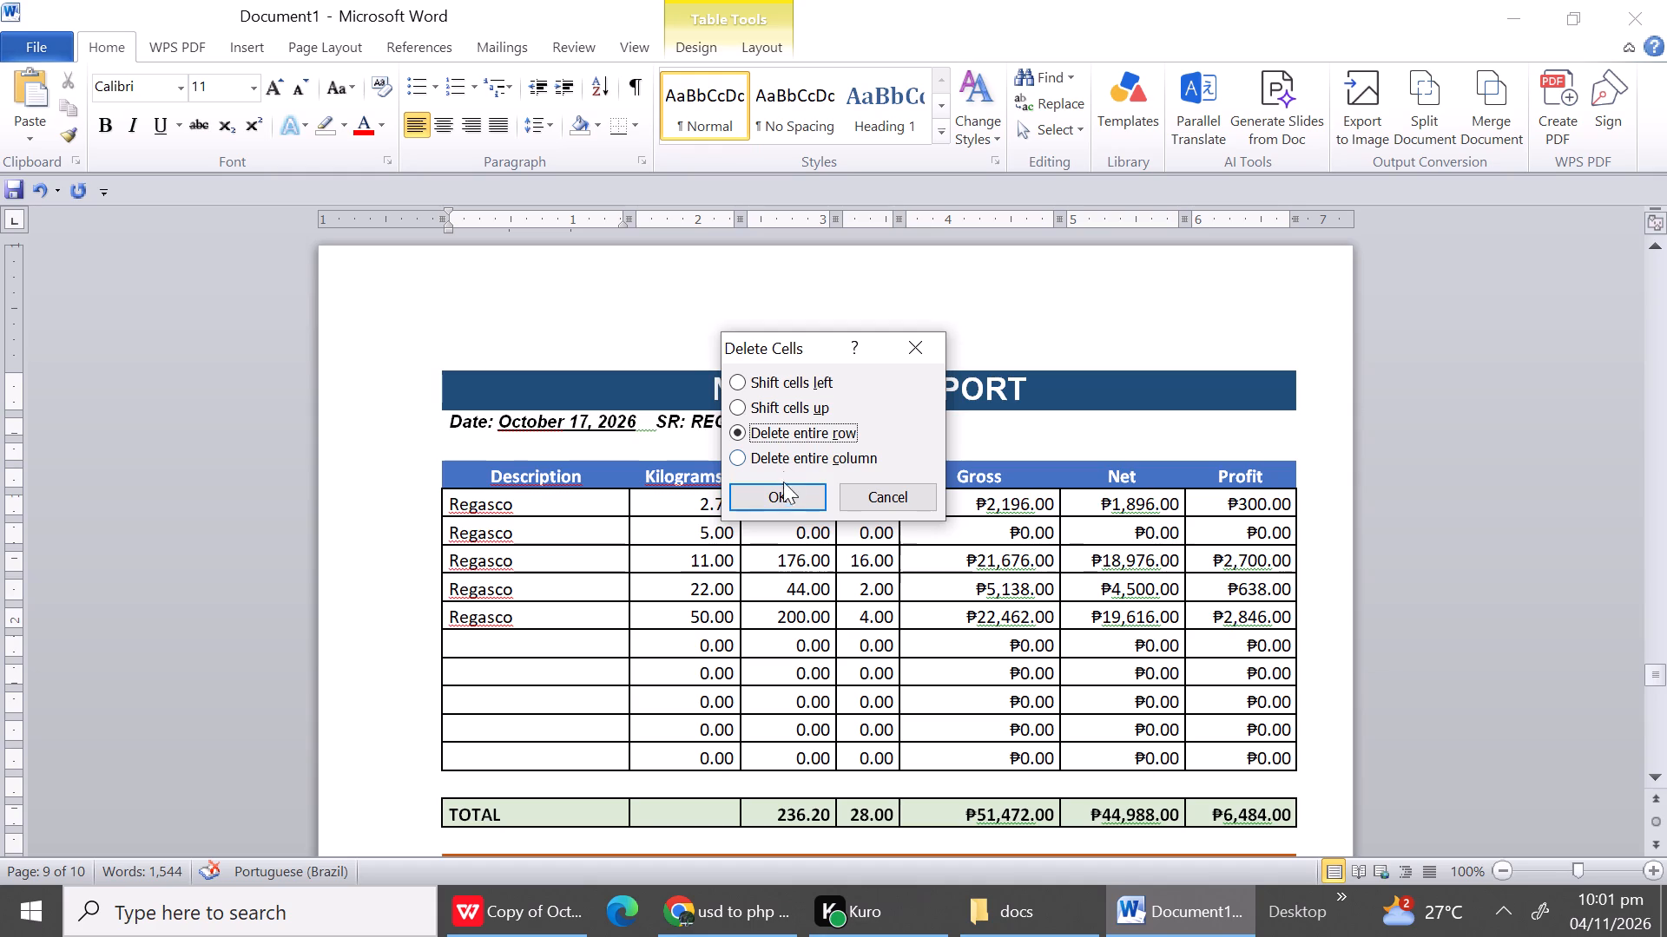
click(783, 495)
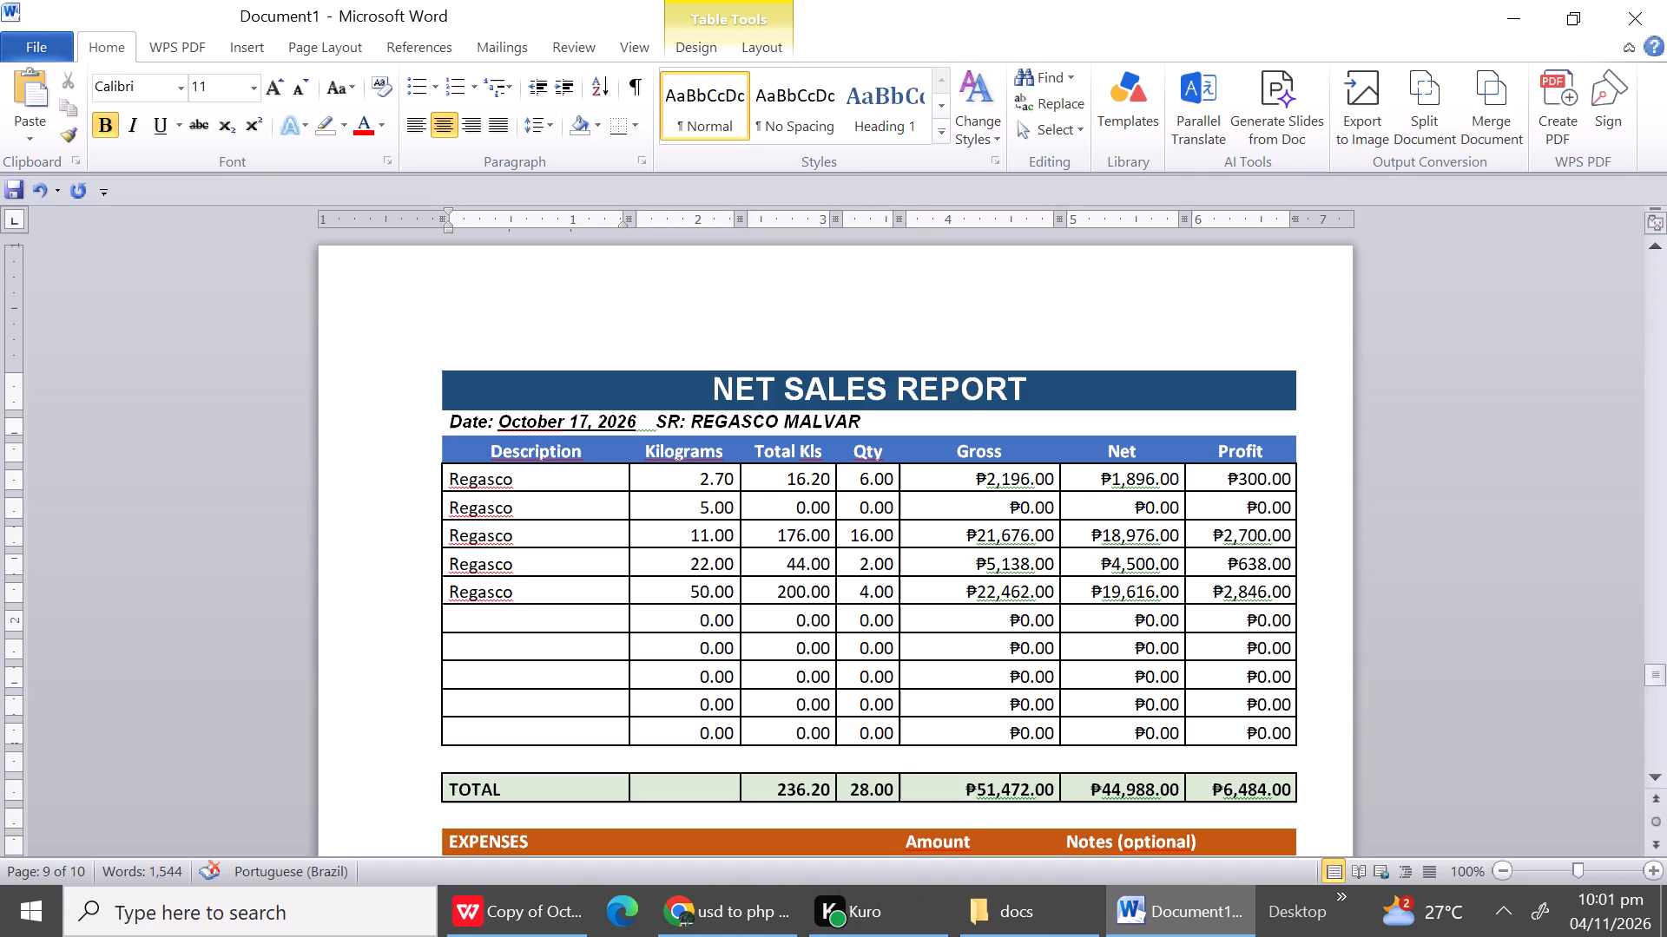
Set the Total Kls value in the October 17 report's TOTAL row to 436.20.
click(786, 793)
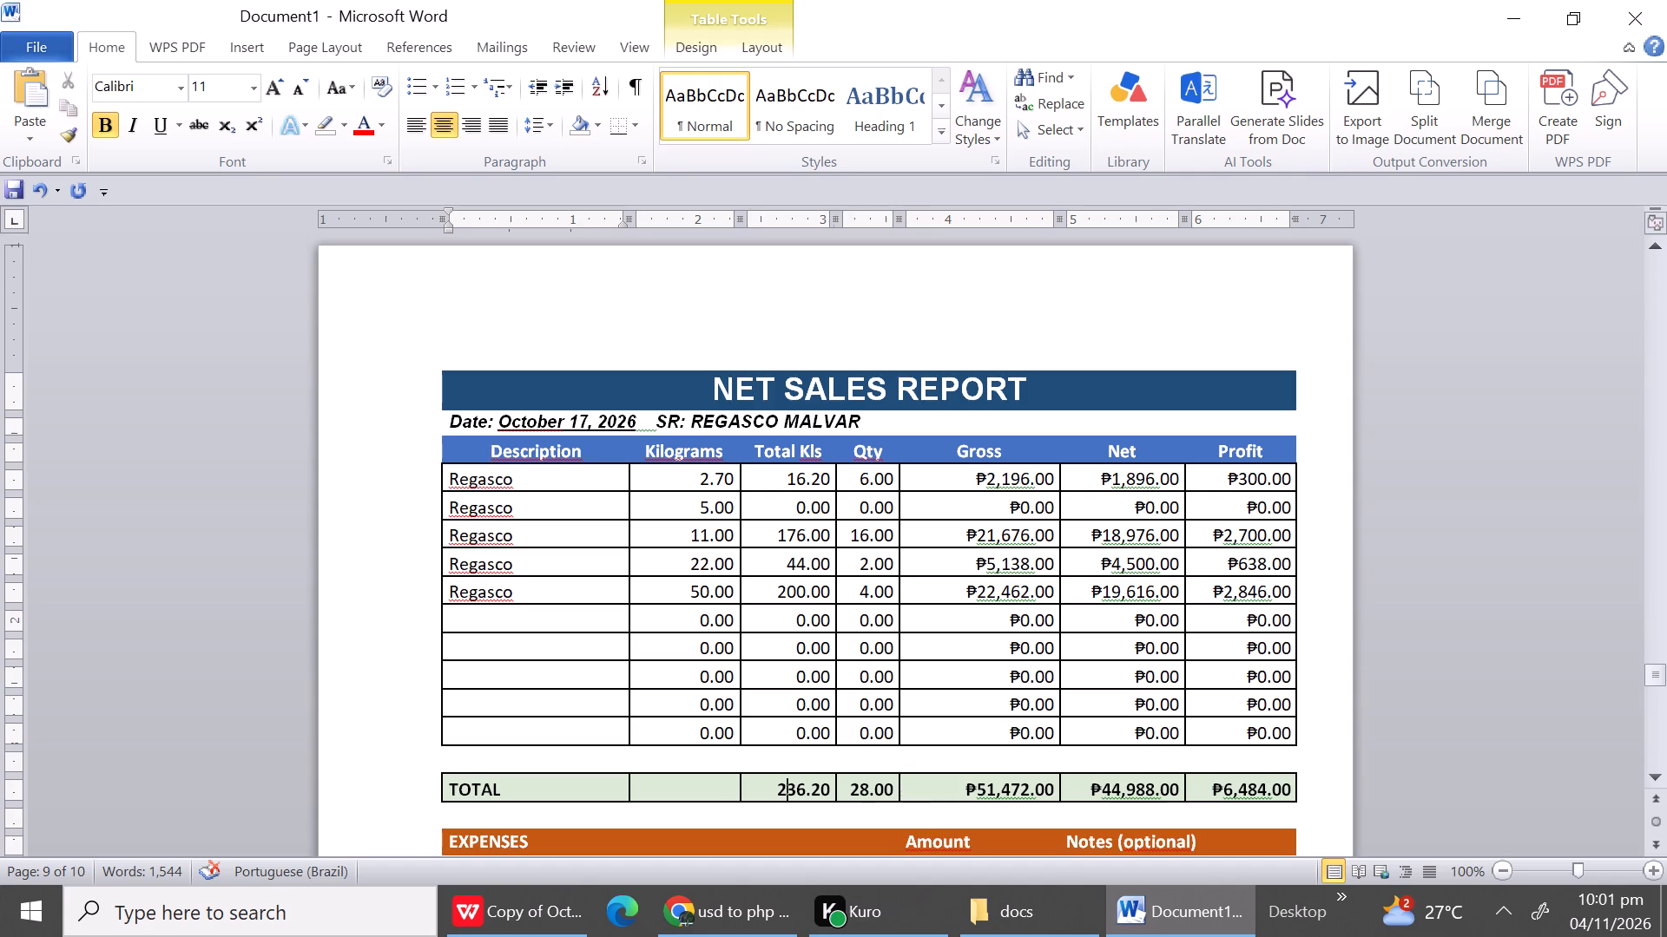
key(BackSpace)
key(4)
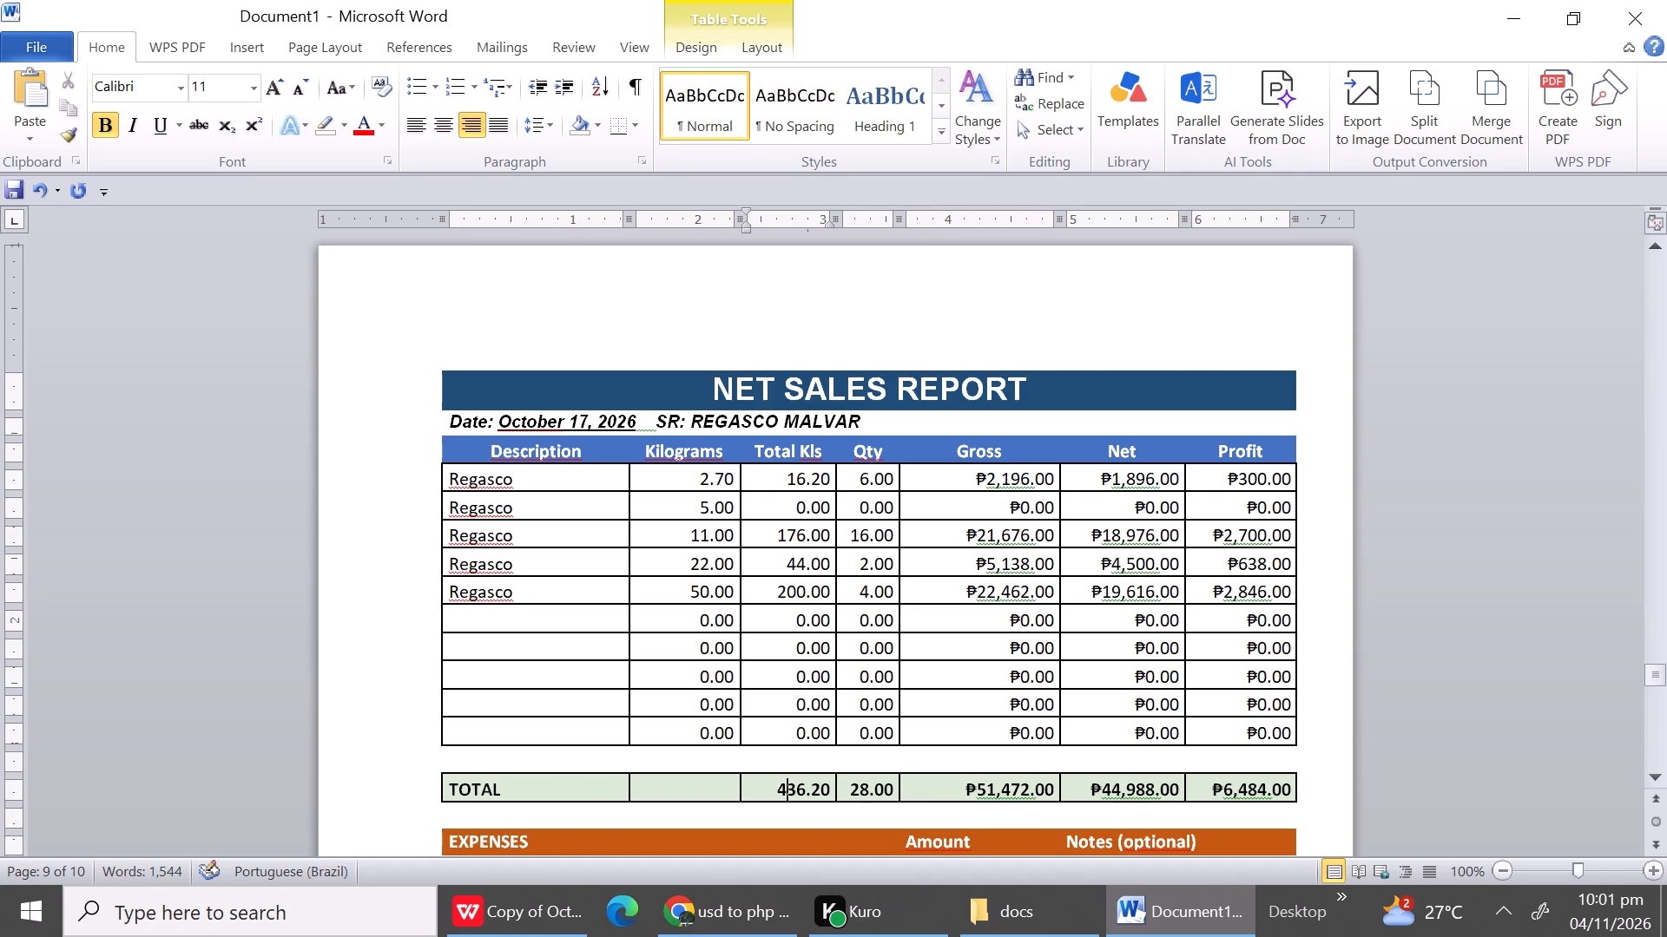
click(648, 662)
Delete the five unused item rows and the blank row directly above TOTAL in the October 17 report as entire rows.
drag(530, 613, 531, 733)
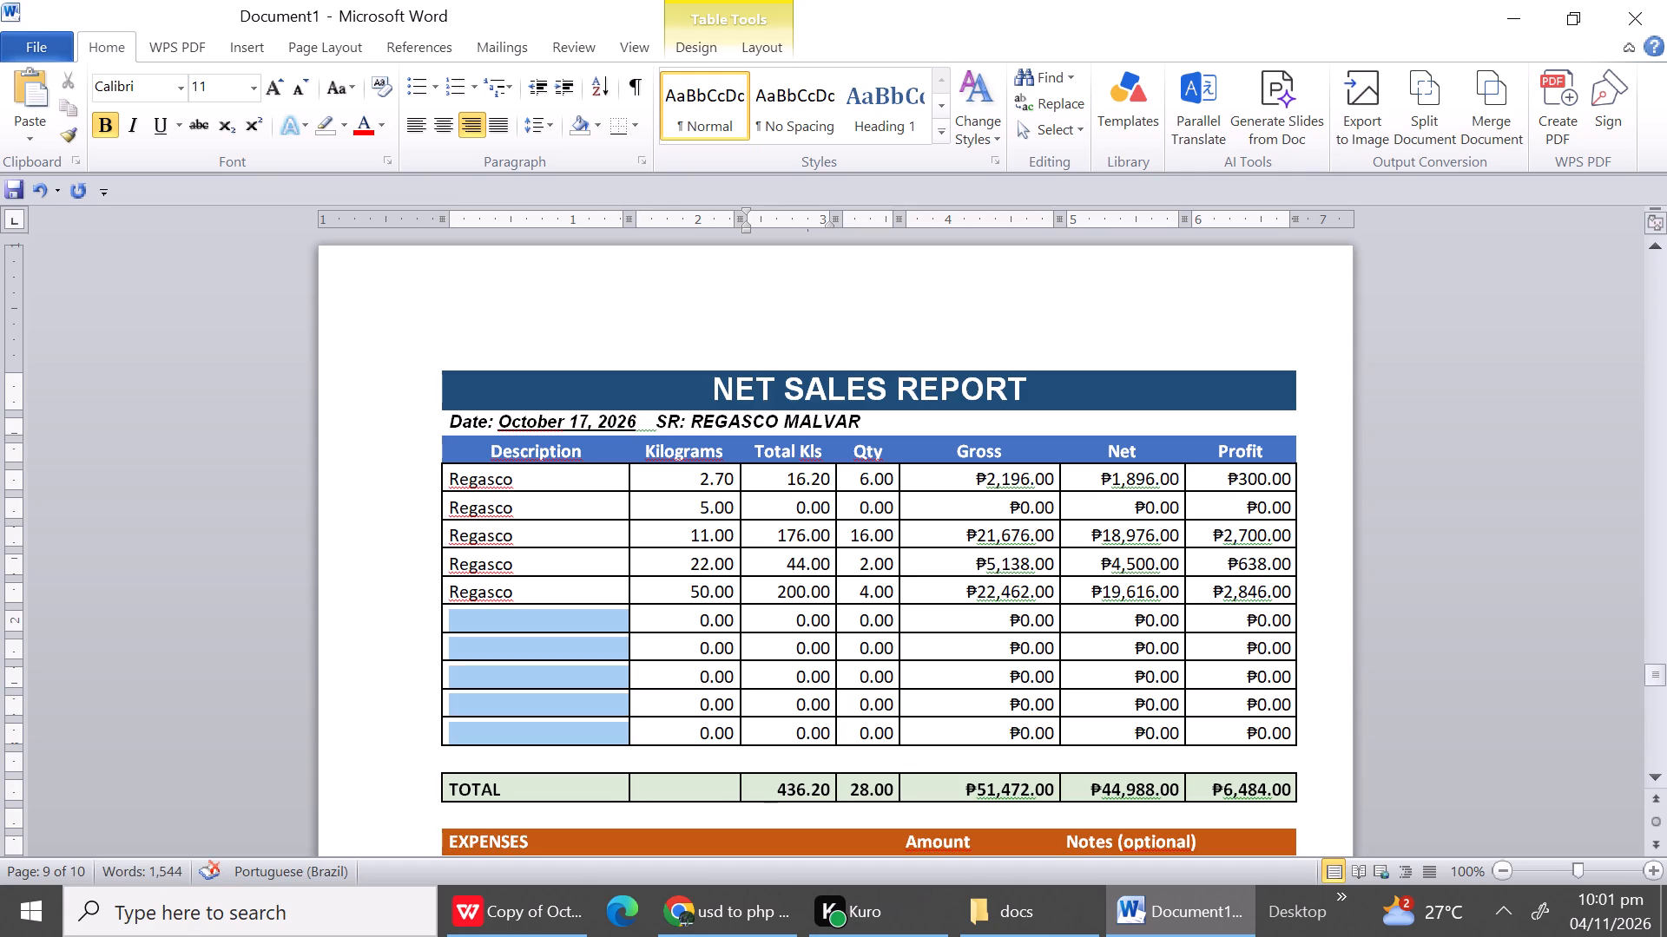
drag(531, 733, 535, 762)
right_click(535, 762)
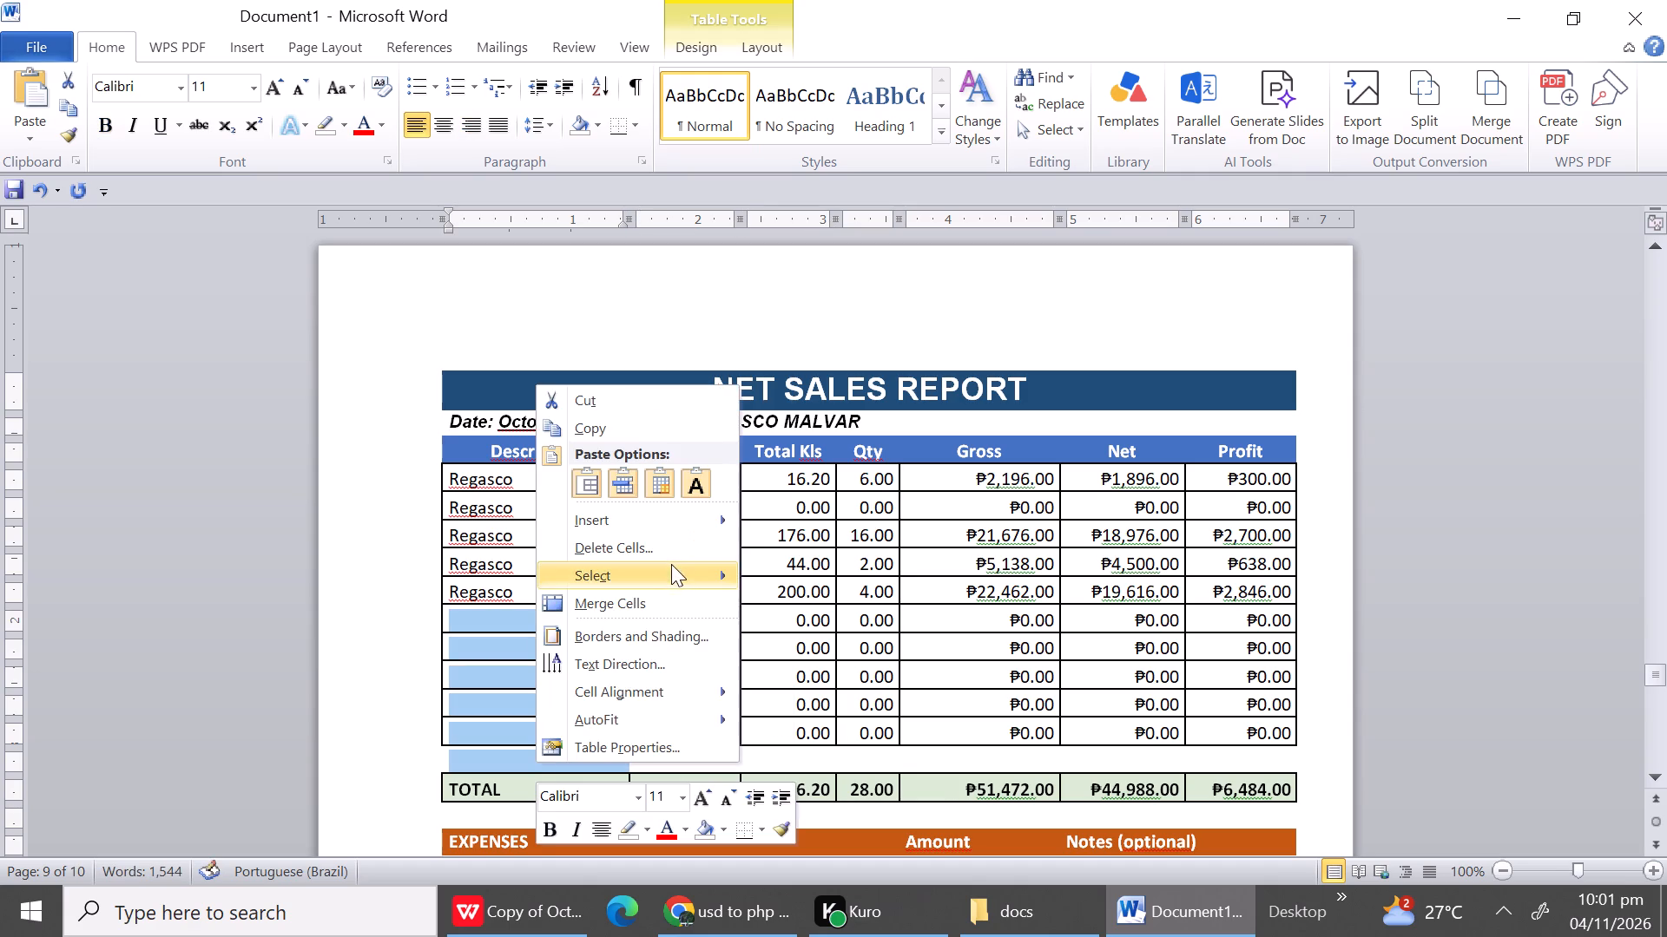
click(664, 552)
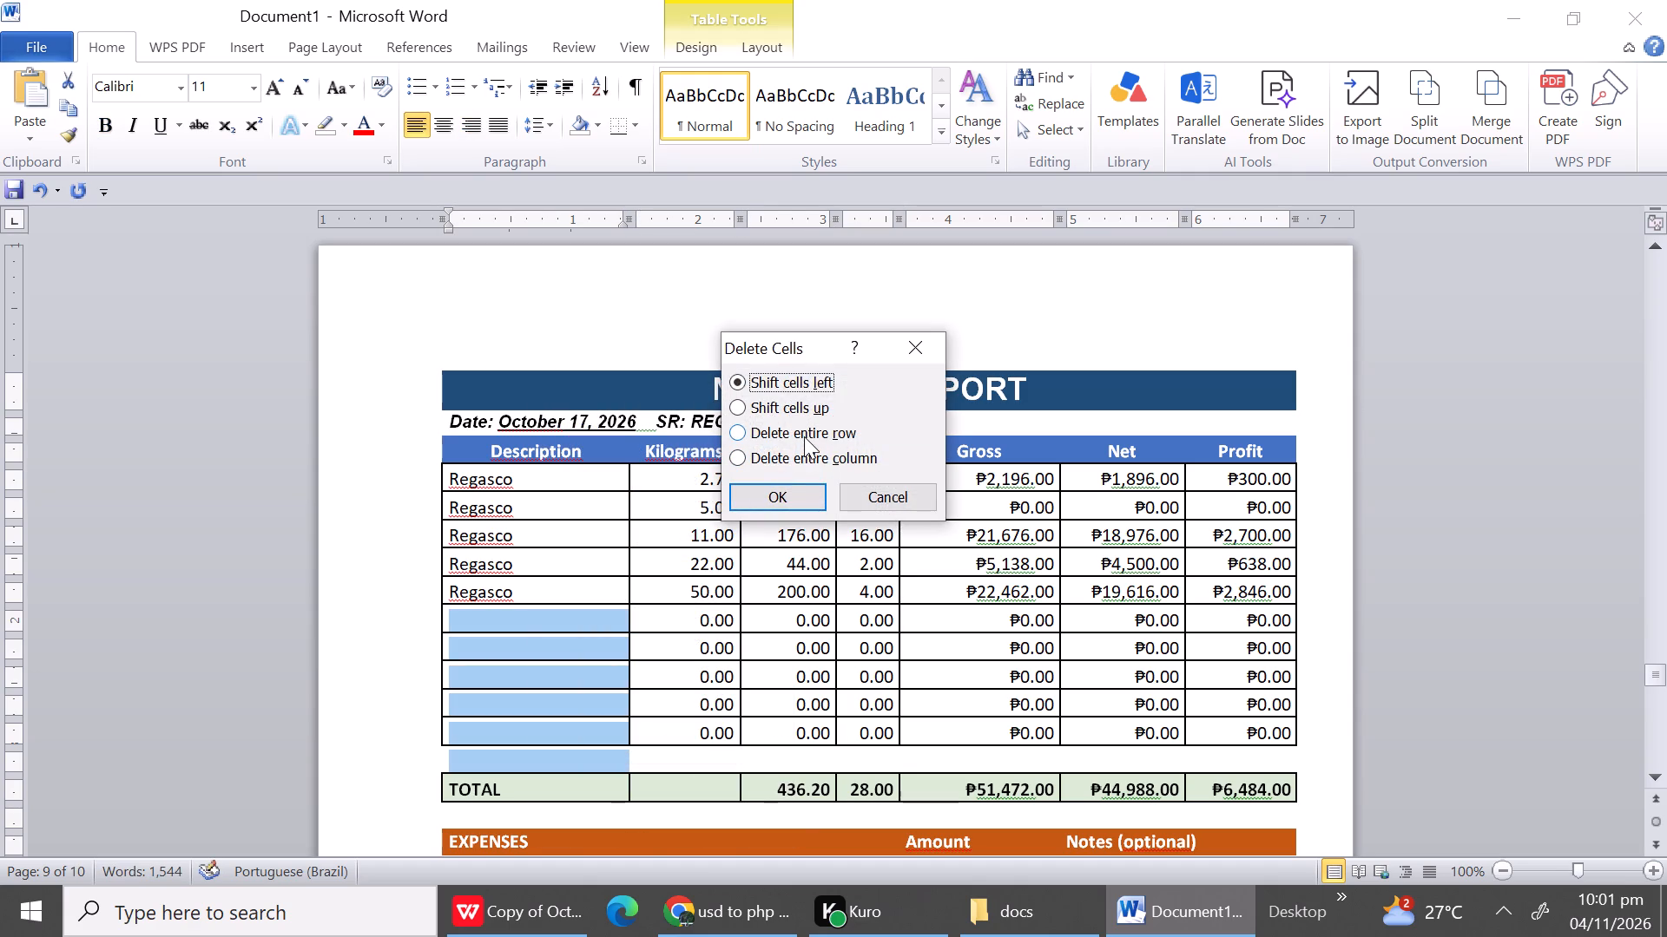
click(804, 436)
click(792, 491)
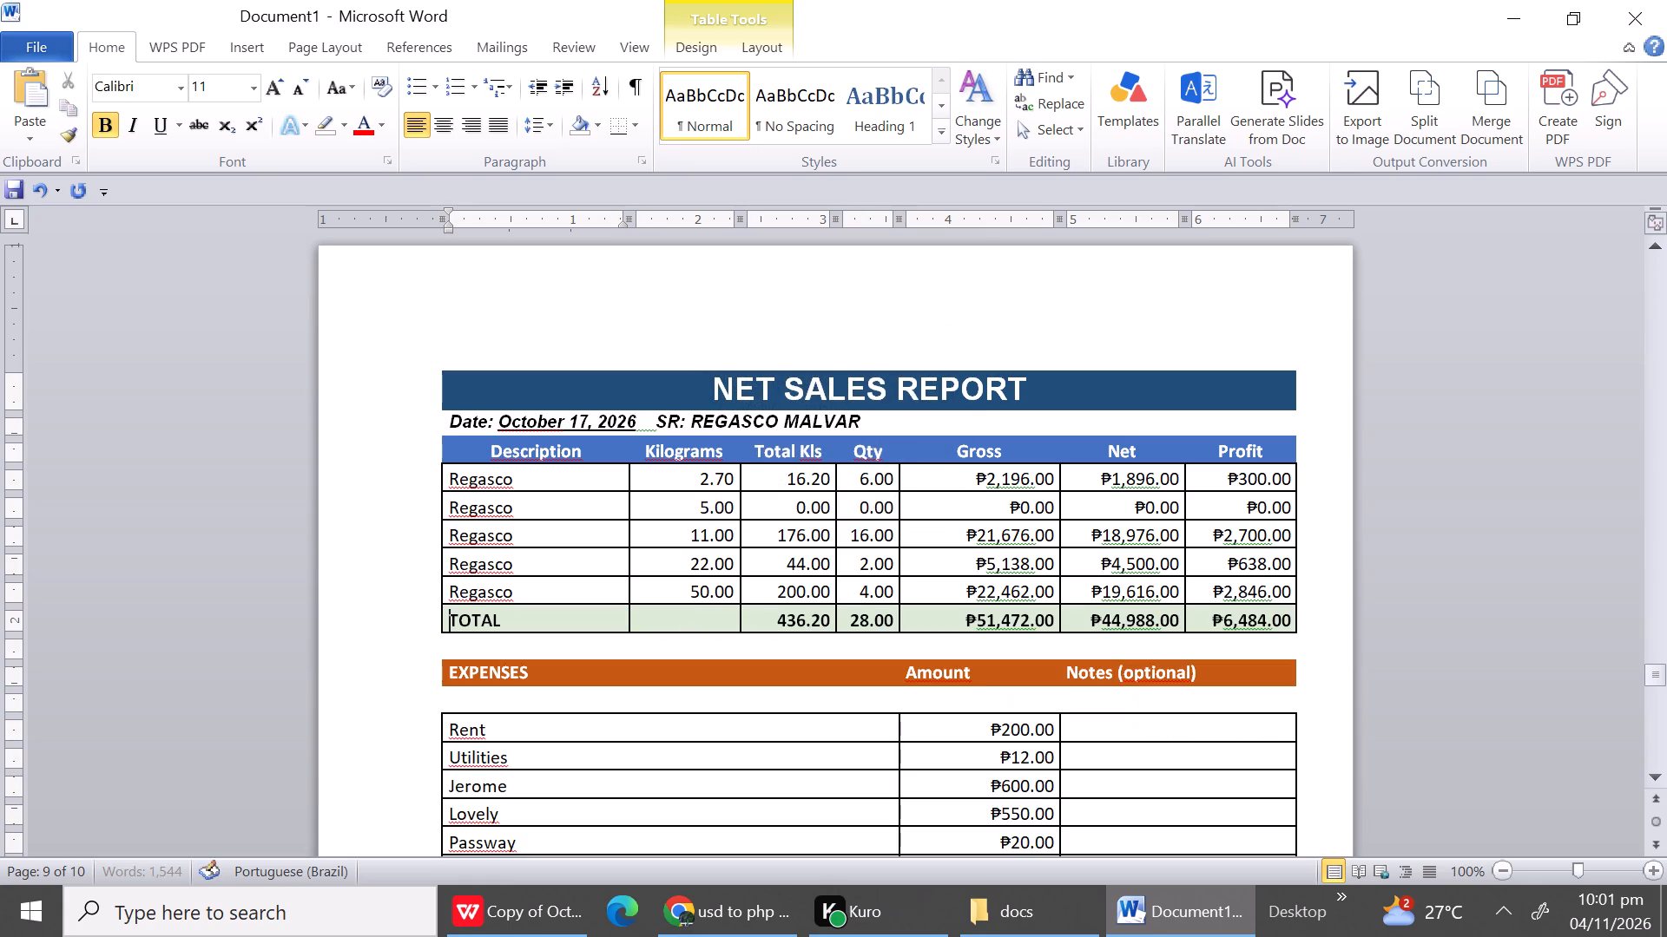
Delete the entire blank row between the EXPENSES header and the Rent row of the October 17 report.
click(565, 698)
right_click(565, 698)
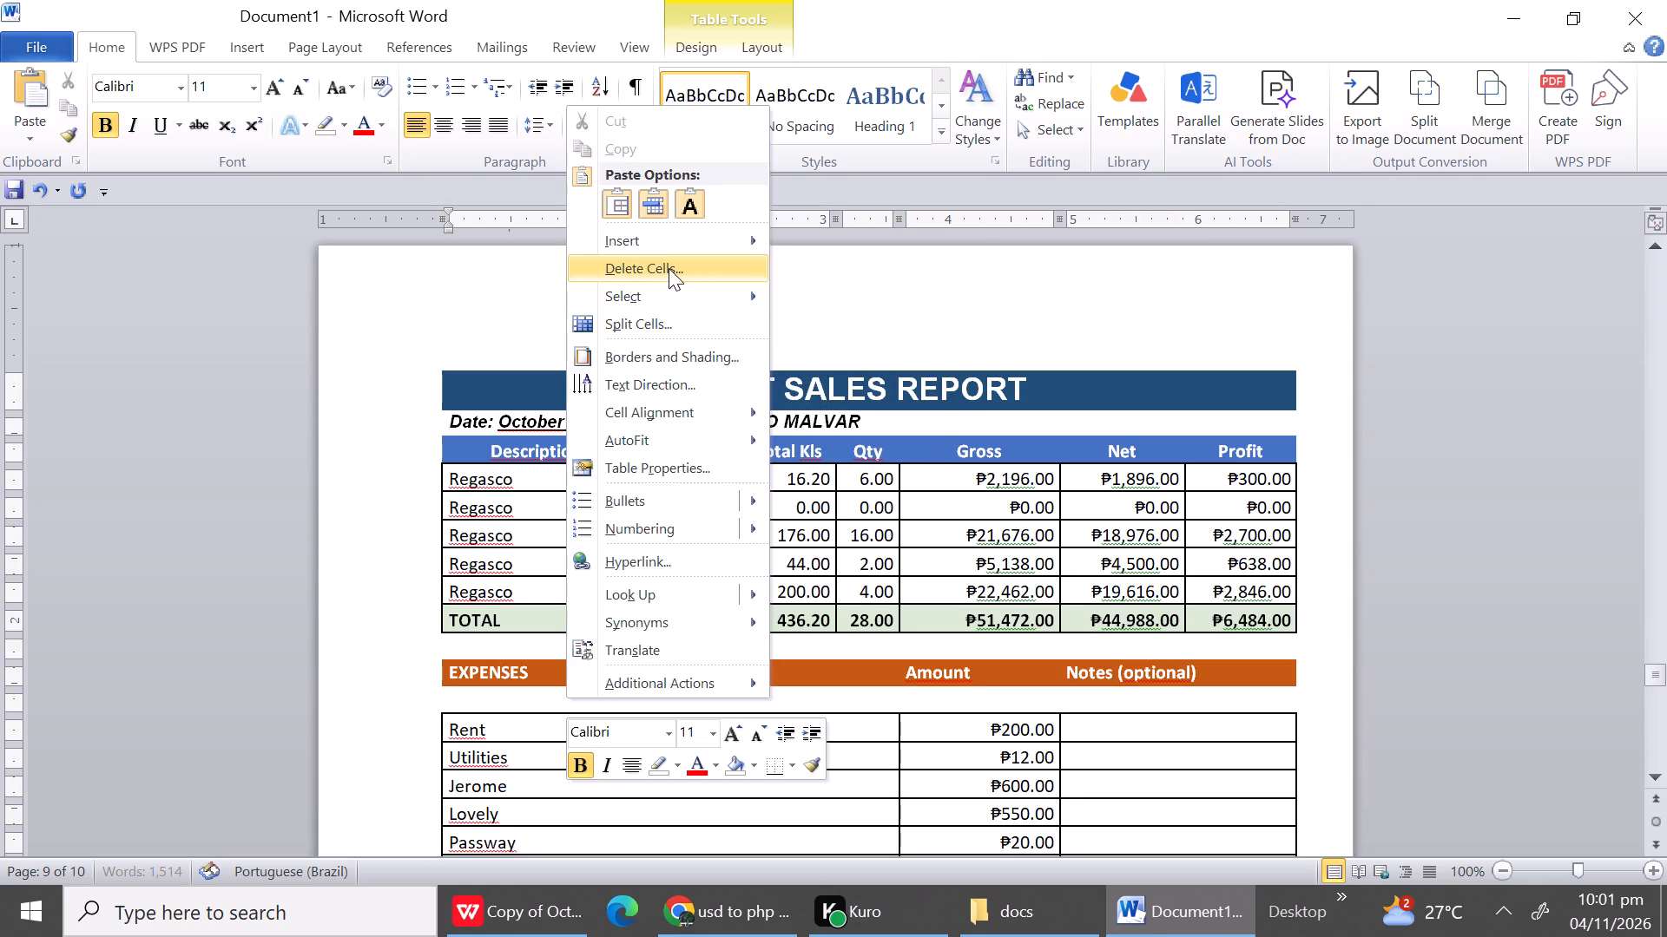
click(669, 268)
click(833, 431)
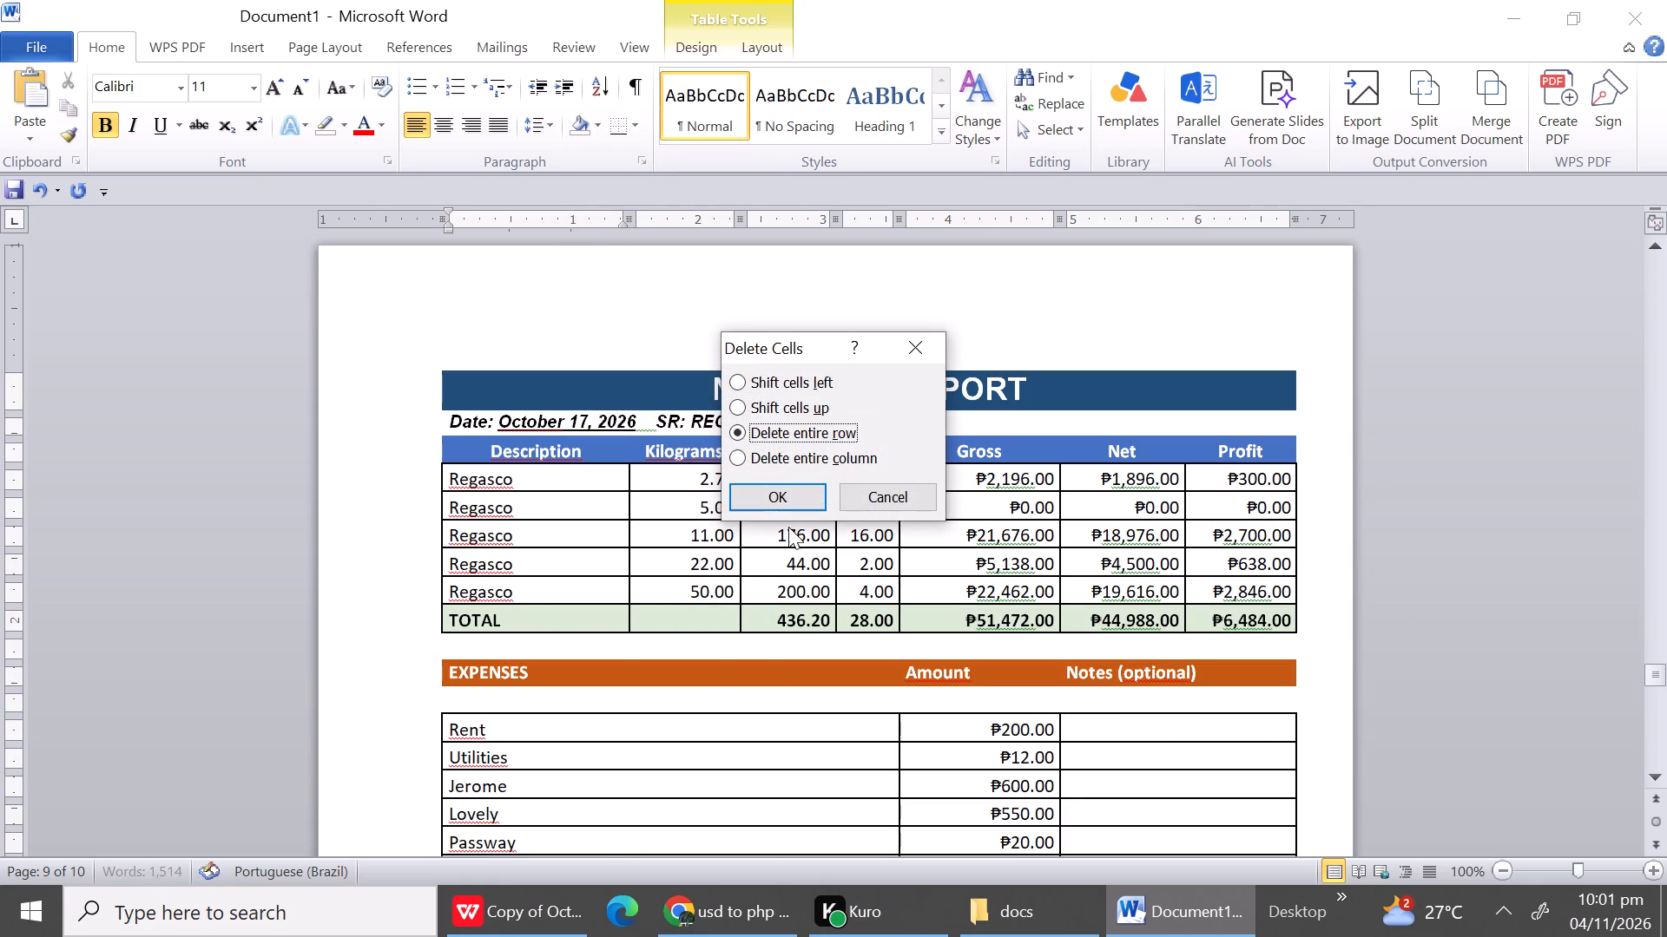
click(782, 493)
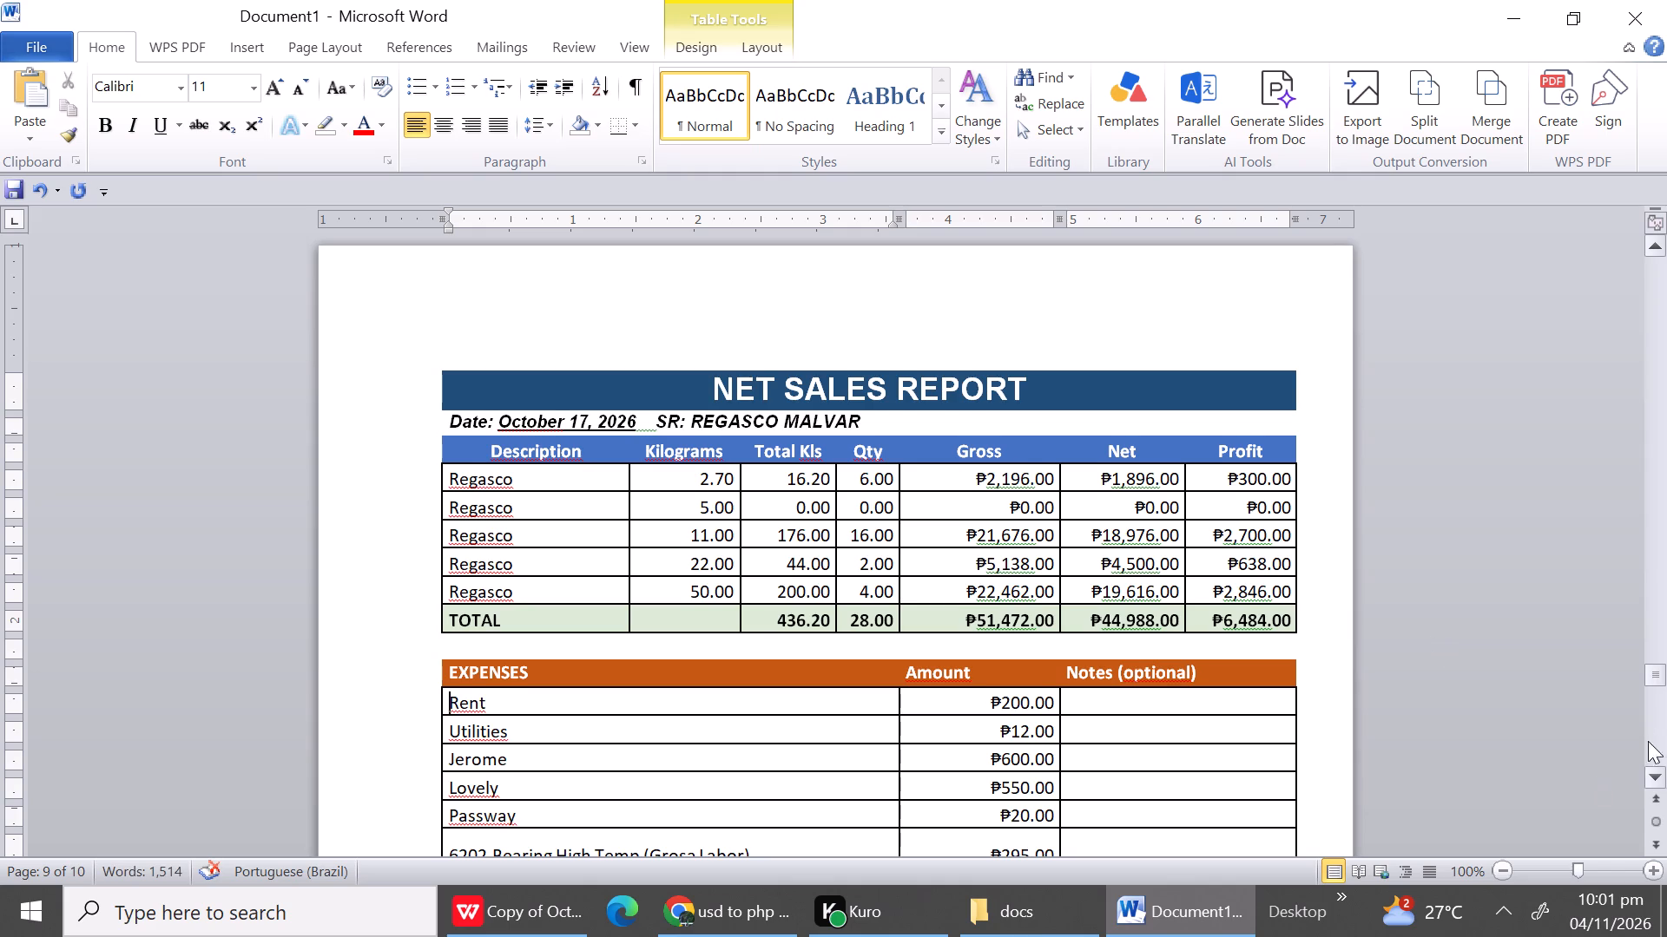
Delete the two empty expense rows directly above TOTAL EXPENSES in the October 17 report as entire rows.
triple_click(1664, 766)
triple_click(1664, 766)
triple_click(1664, 766)
triple_click(1664, 766)
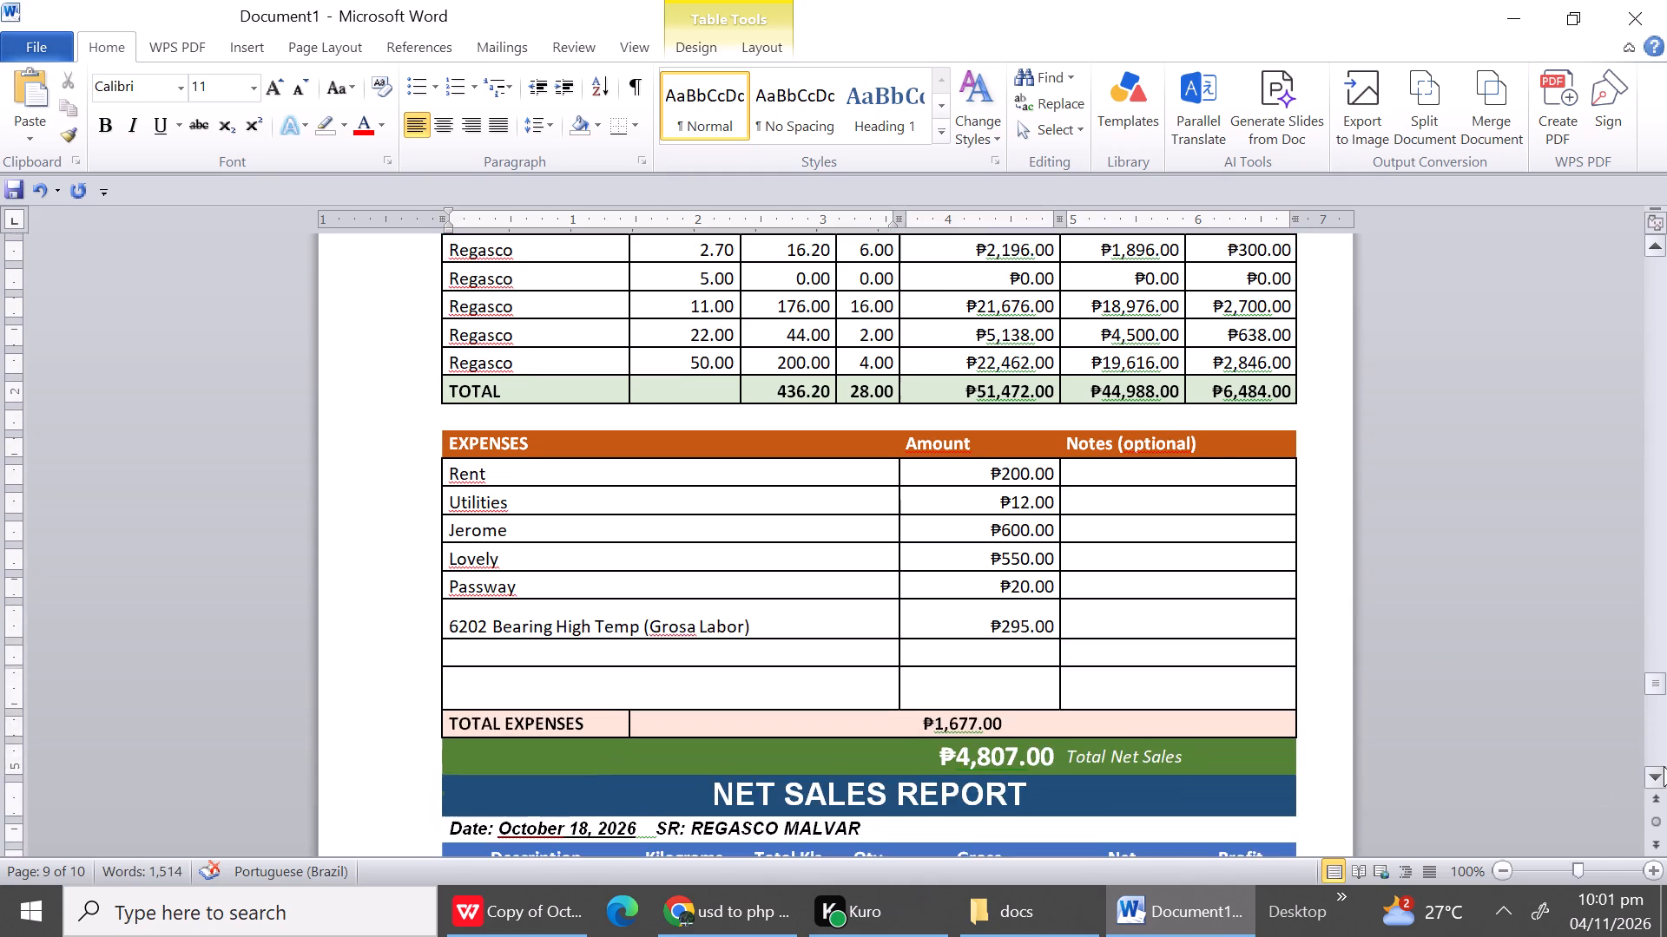
double_click(1664, 766)
drag(1664, 766, 702, 744)
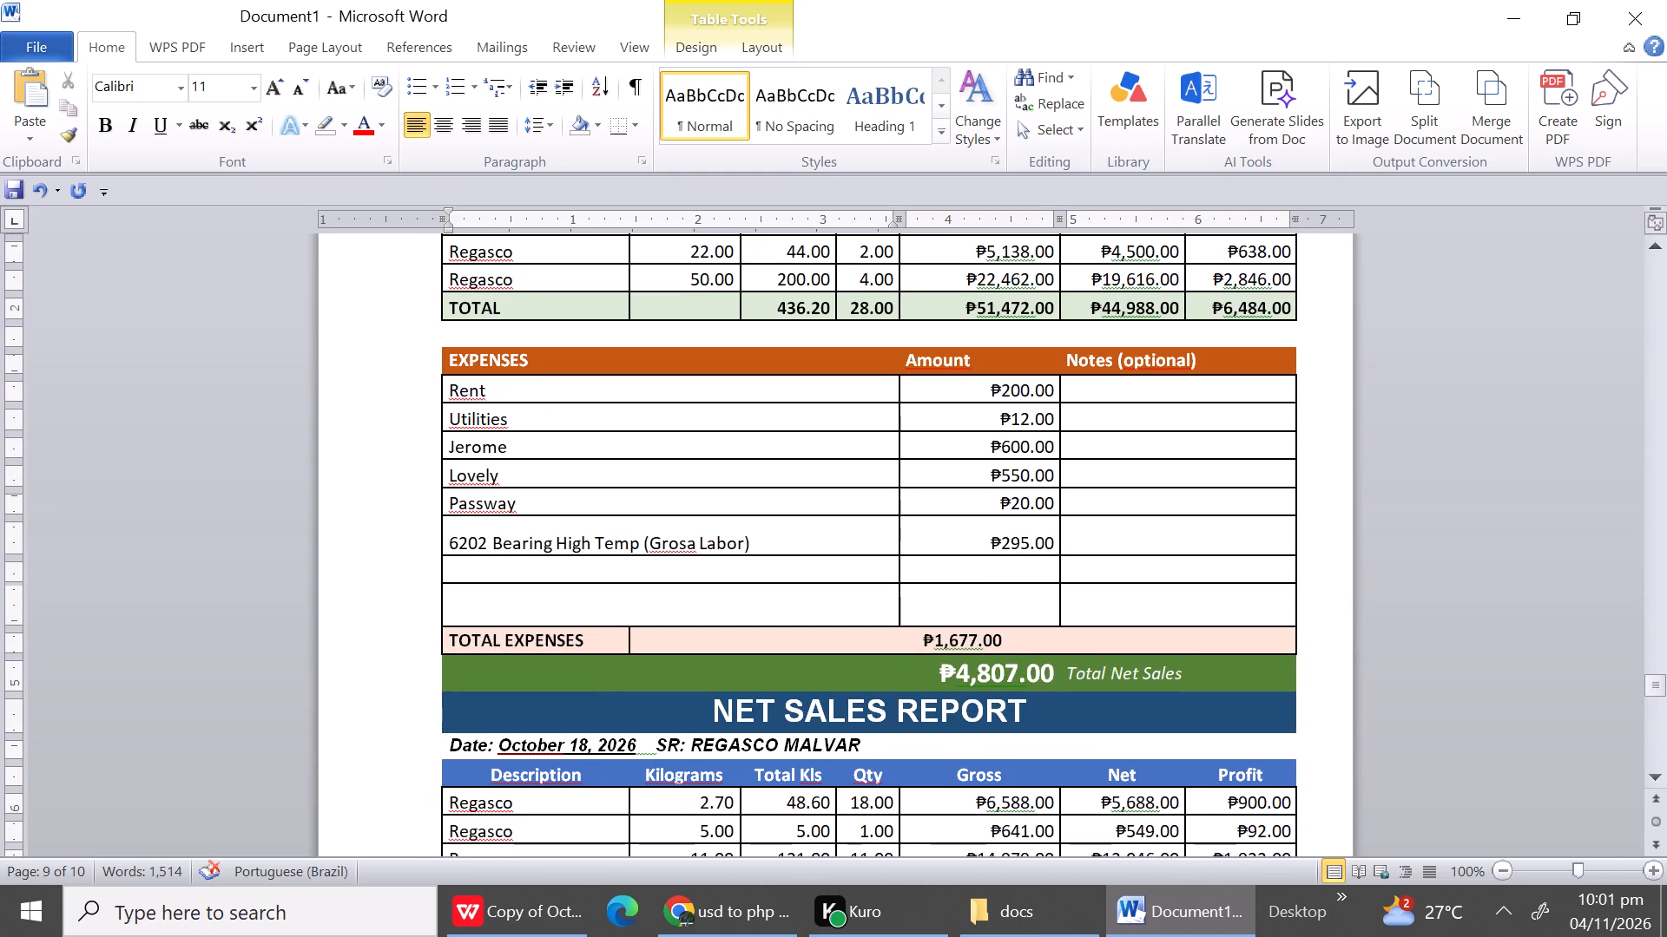
drag(484, 574, 489, 605)
right_click(489, 605)
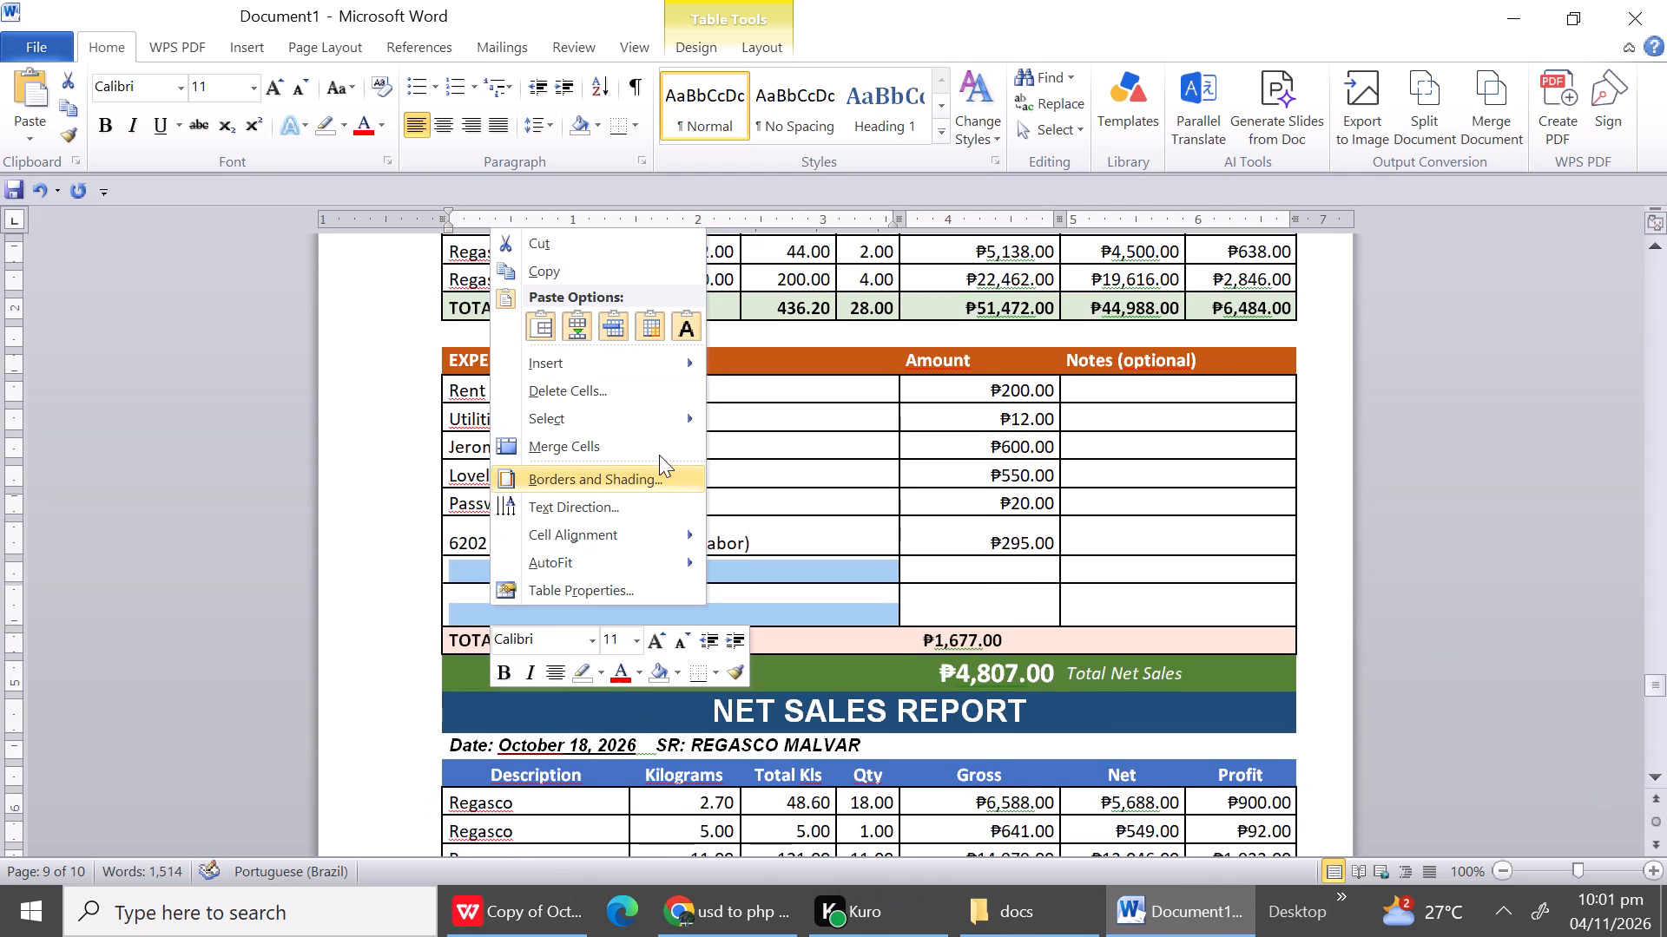
click(609, 399)
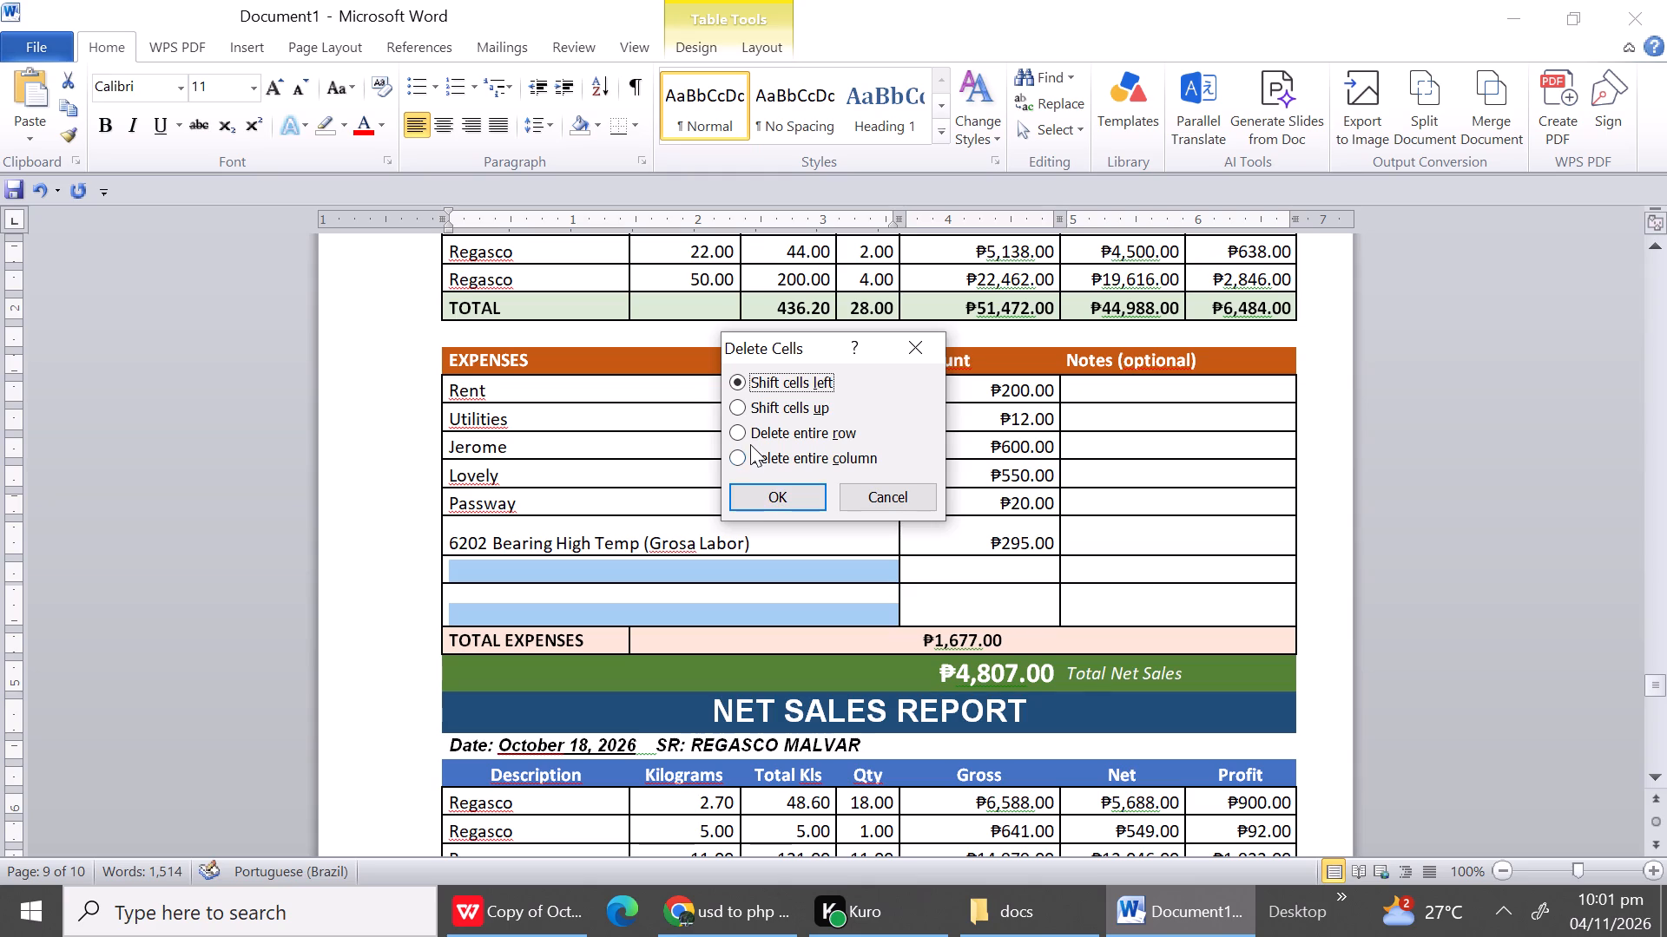
click(749, 435)
click(761, 493)
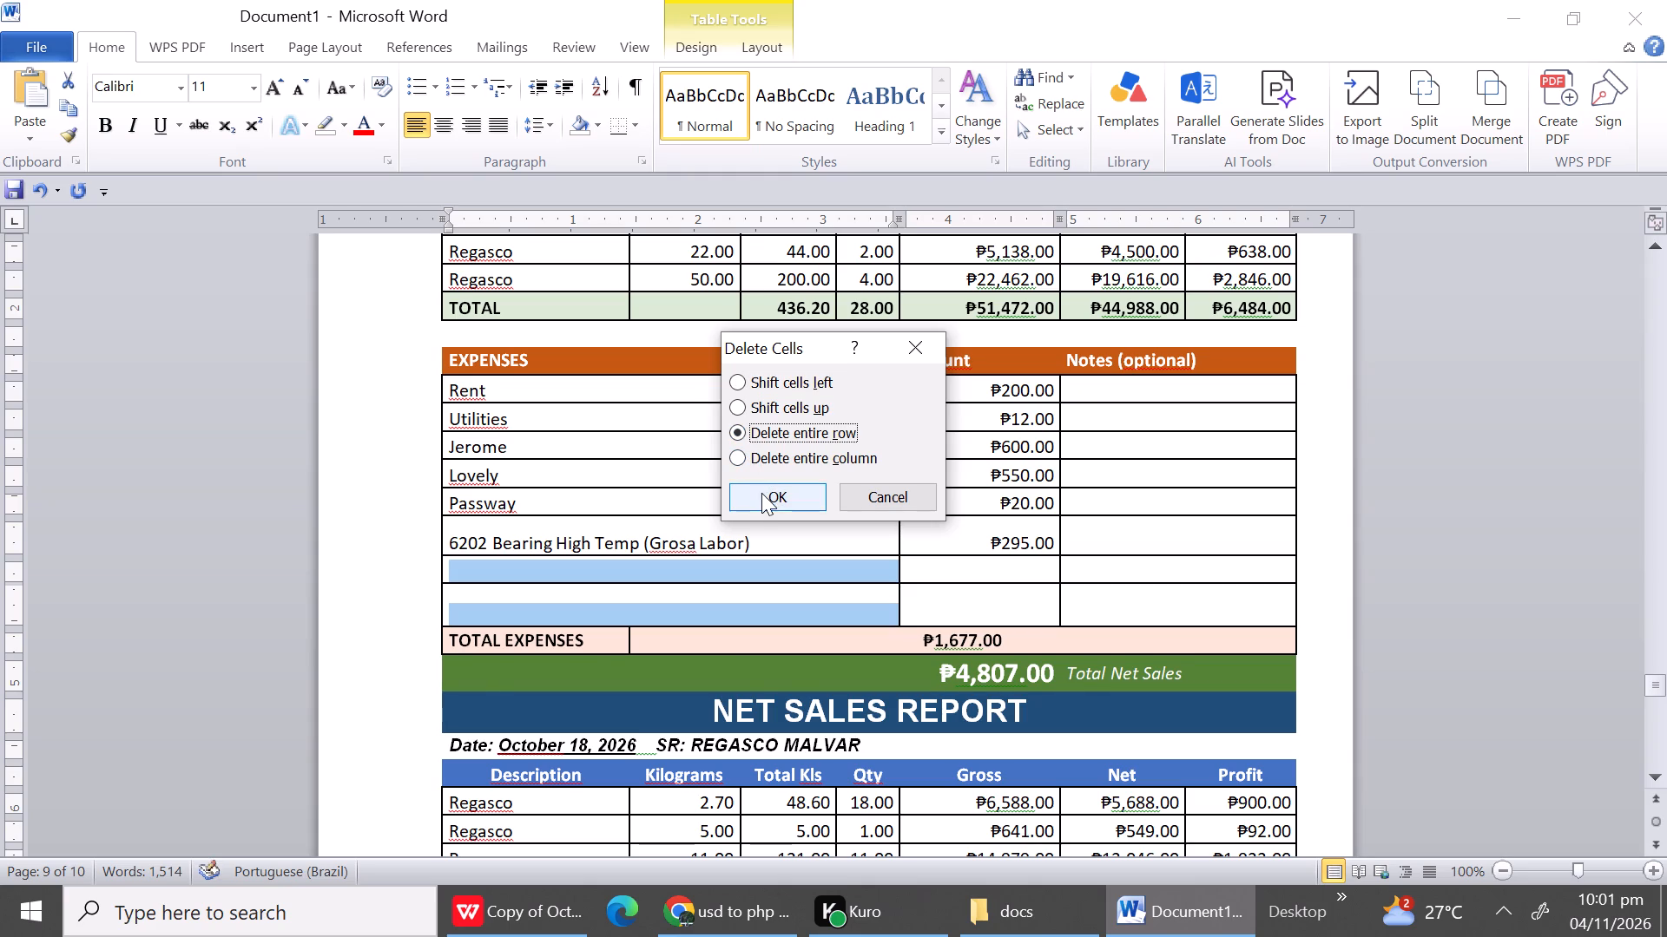
Delete the five unused item rows and the blank row directly above TOTAL in the October 18 report as entire rows.
triple_click(1650, 777)
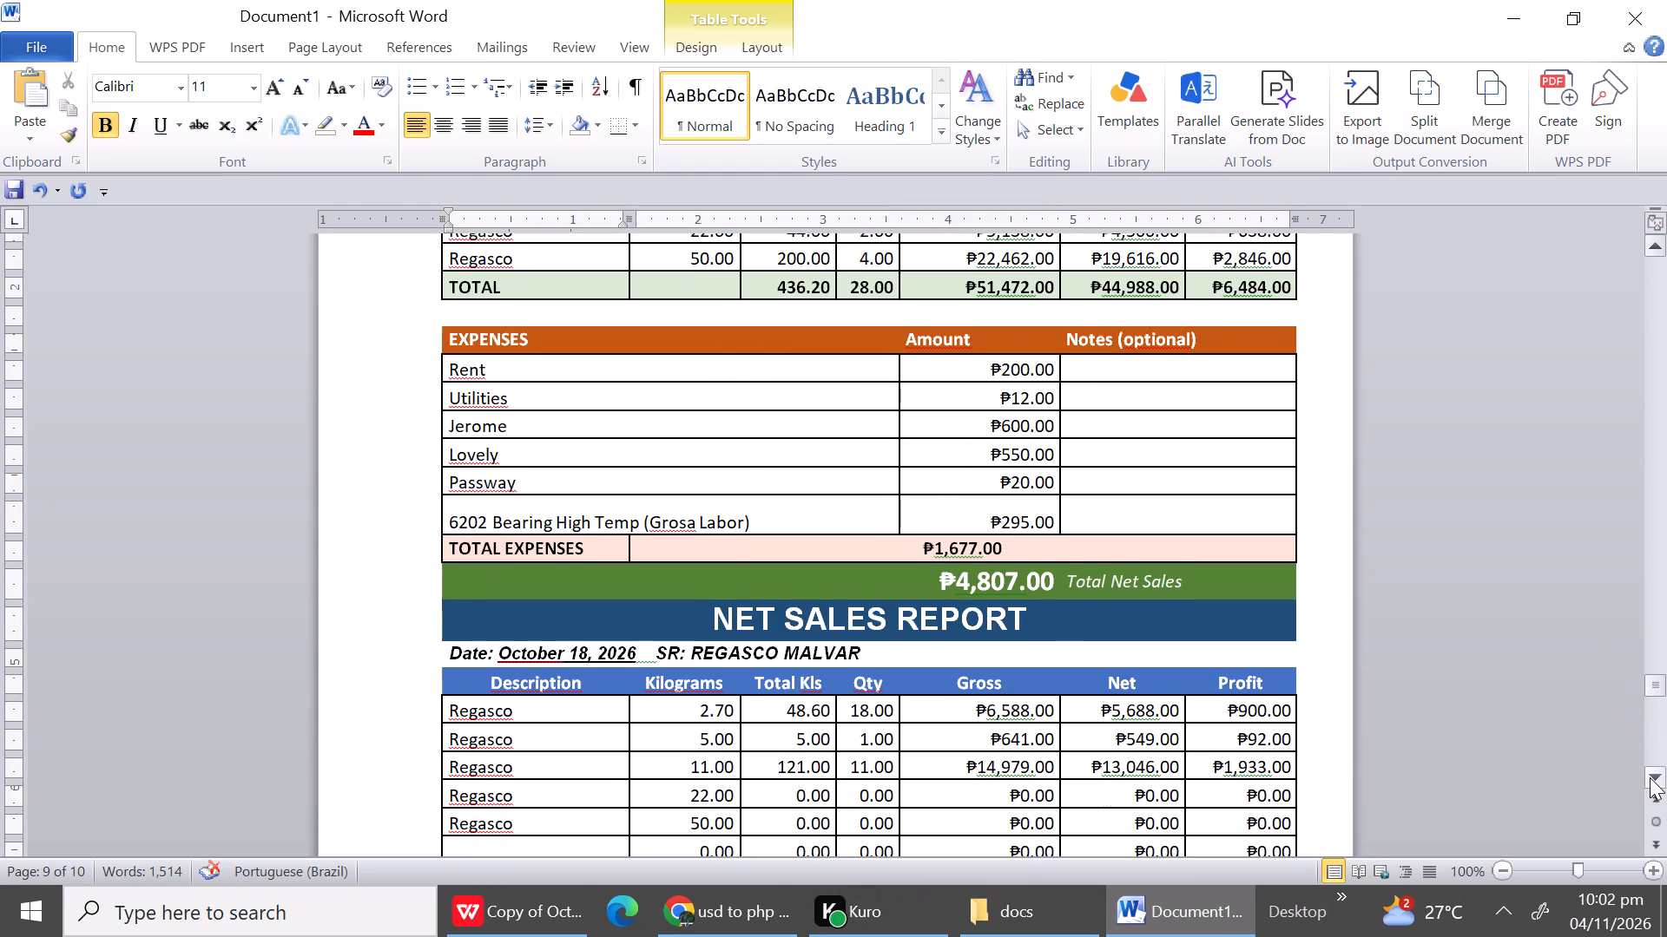
triple_click(1650, 777)
double_click(1650, 777)
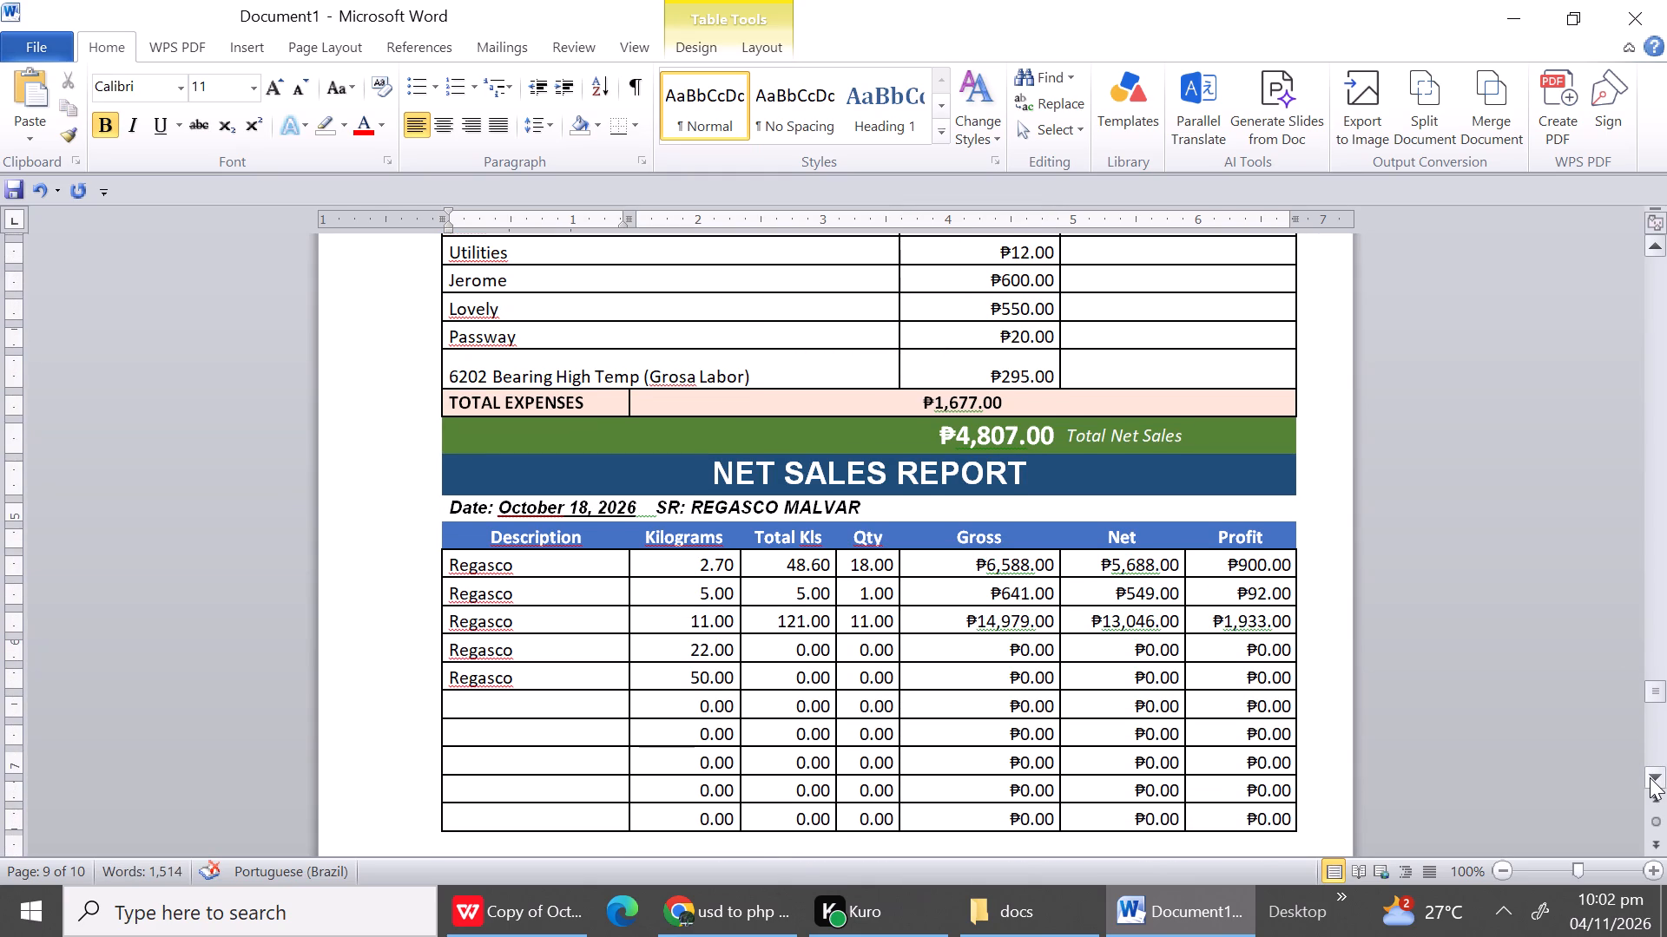
click(1650, 777)
click(1650, 777)
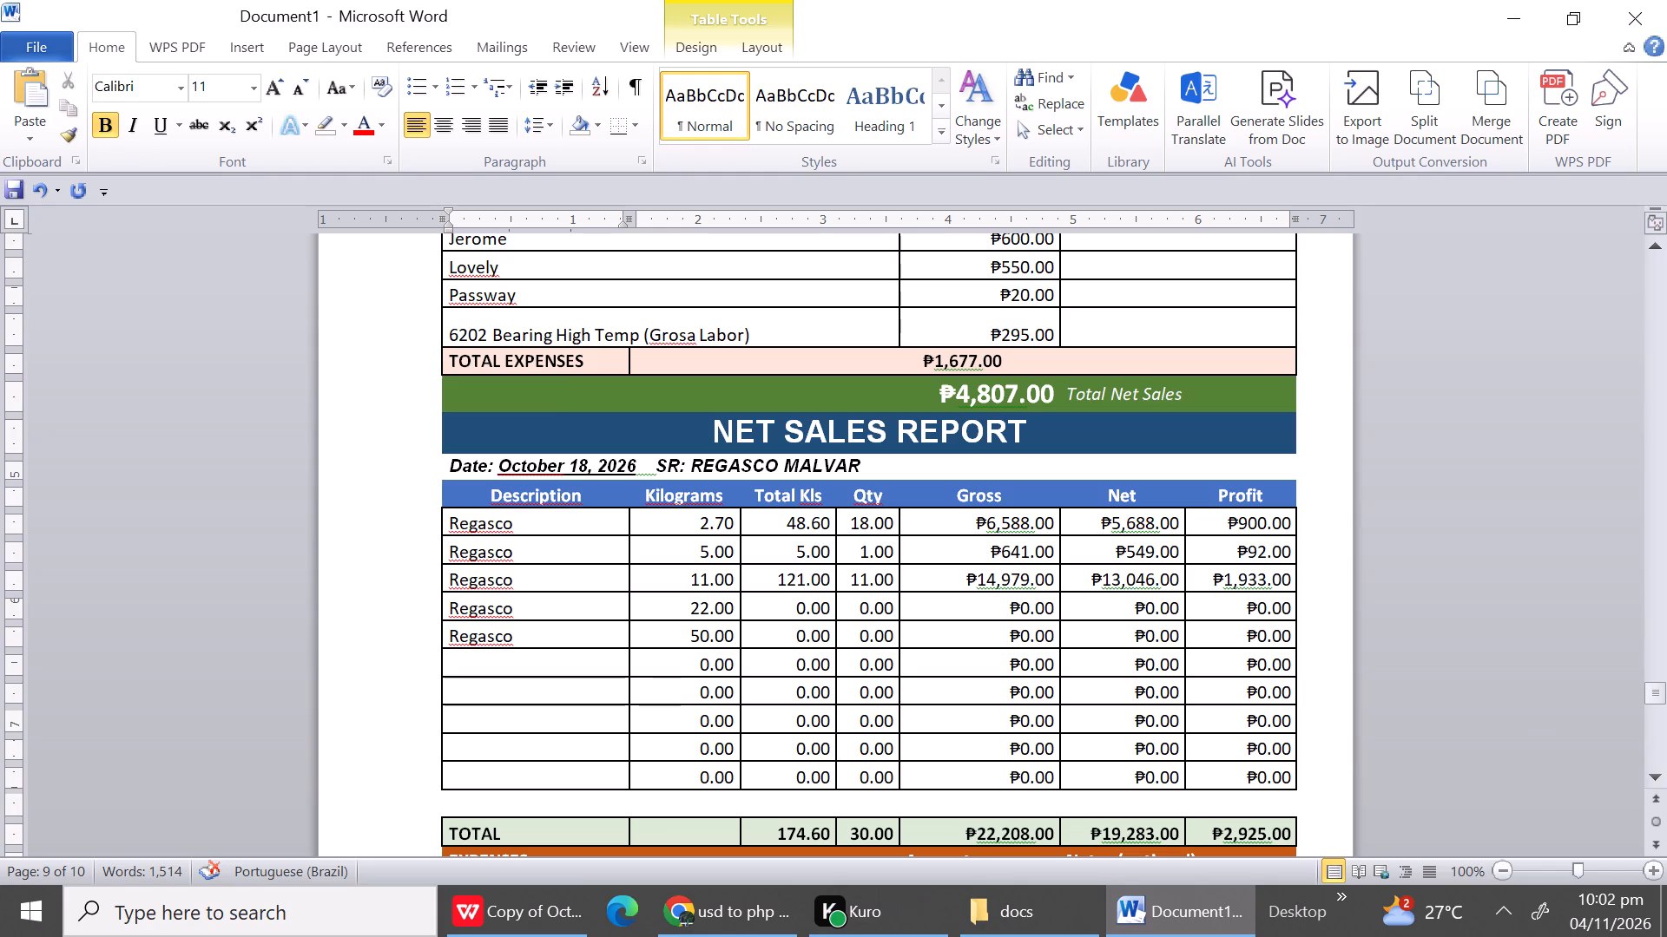
drag(530, 667, 531, 811)
right_click(531, 811)
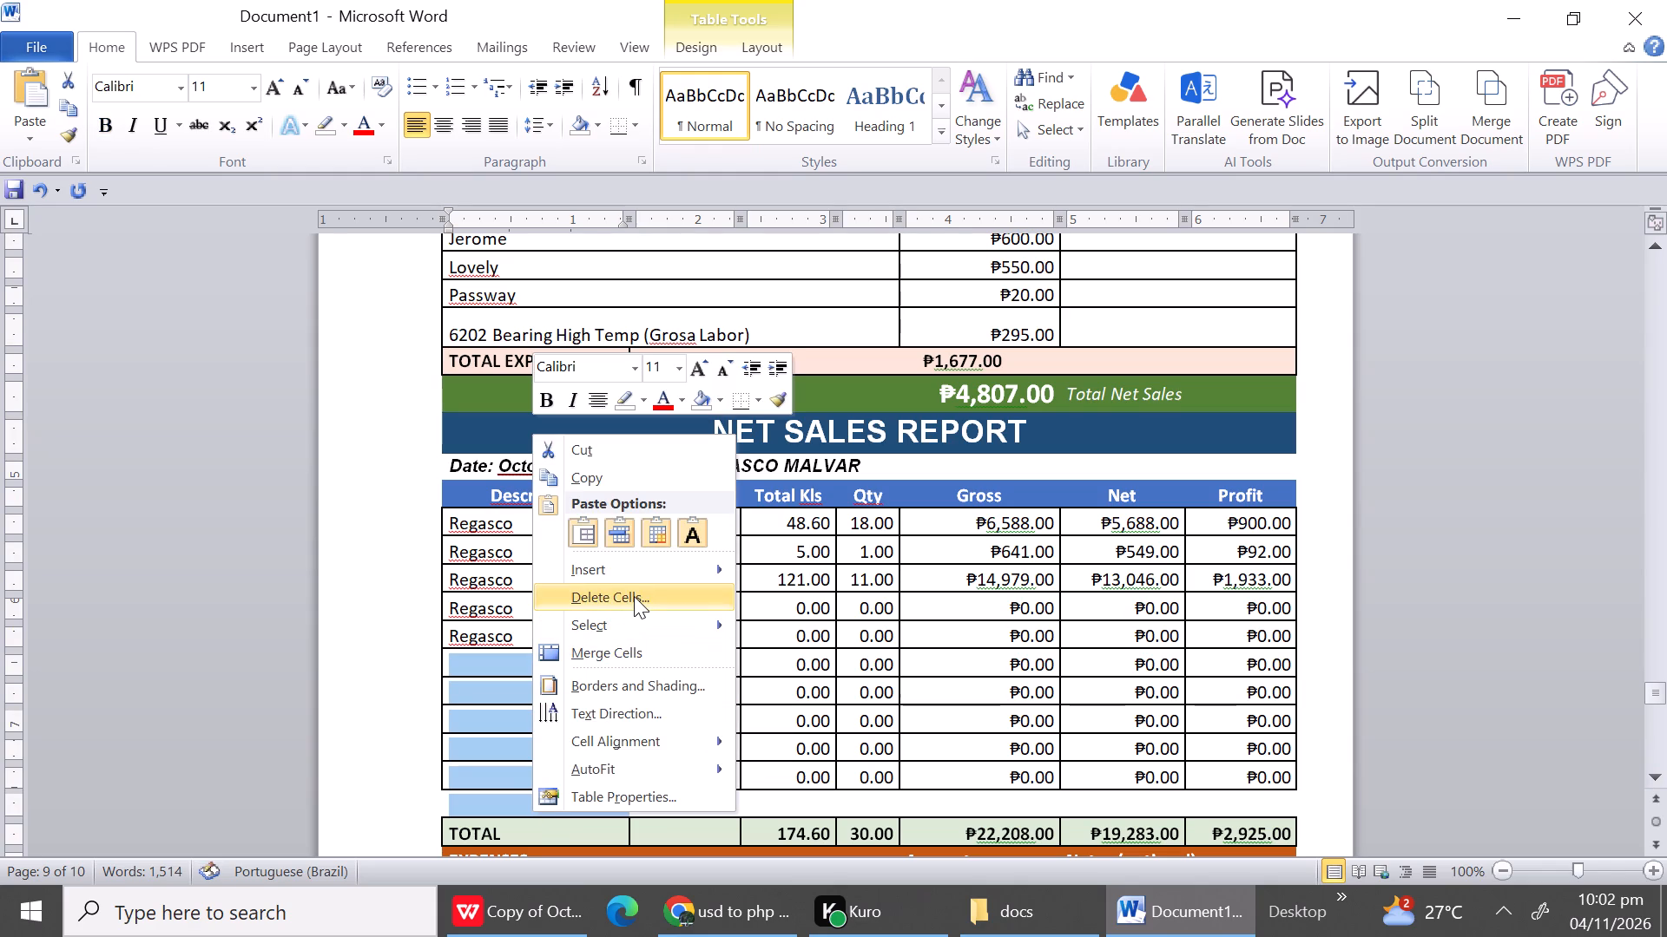
click(630, 593)
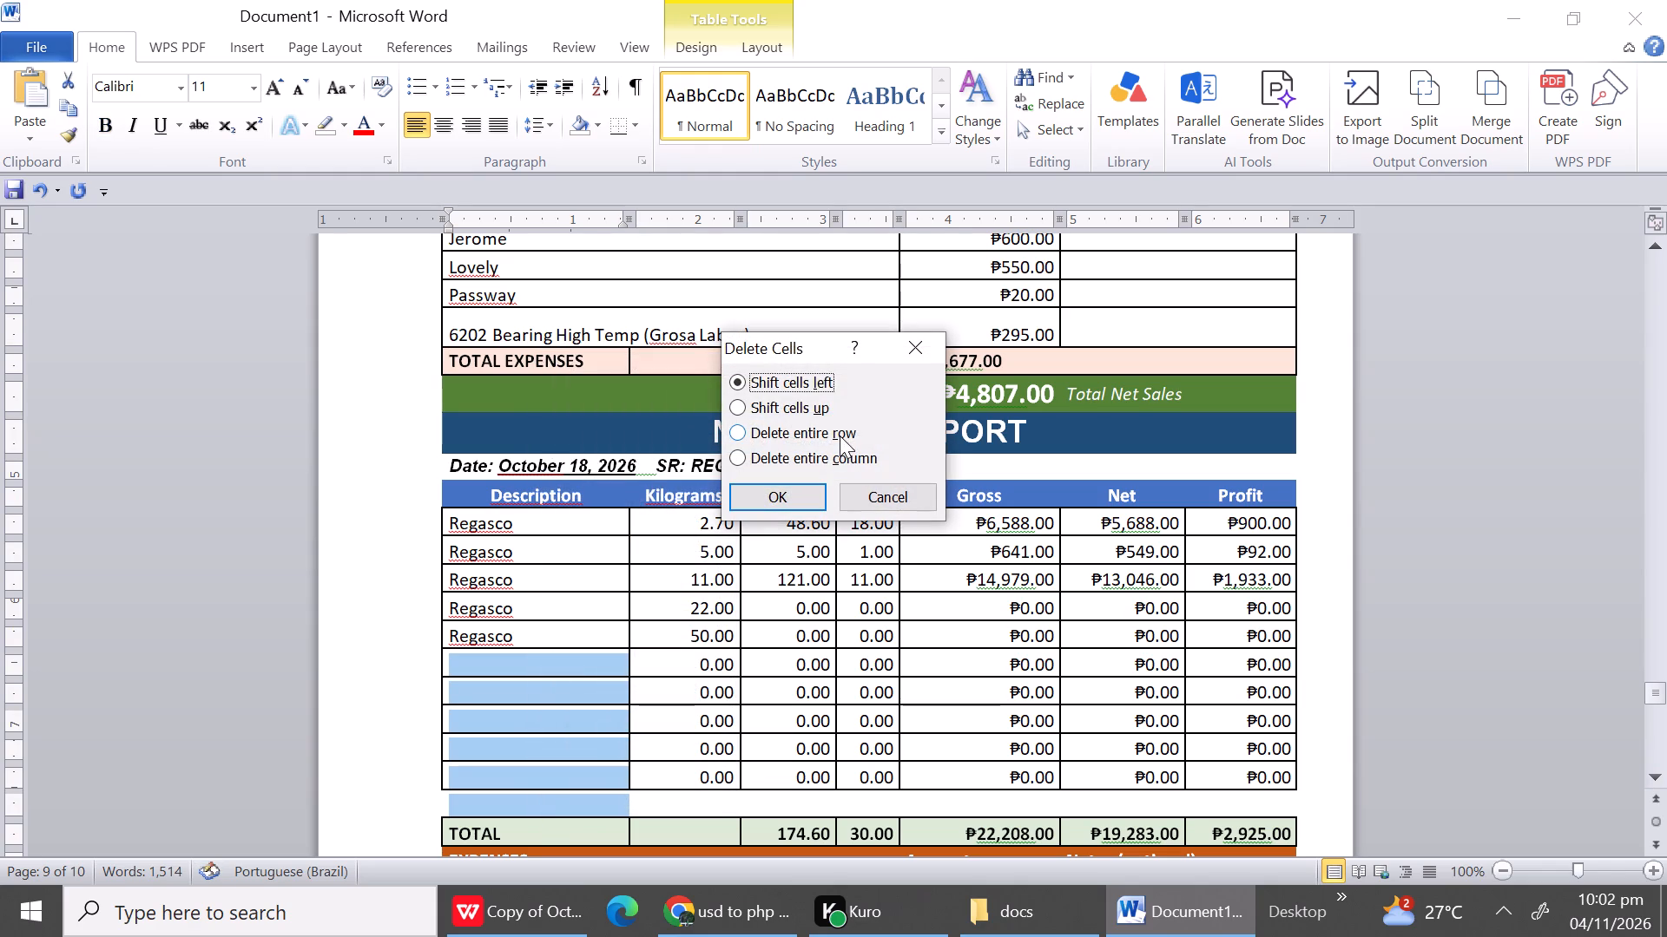
click(840, 436)
click(806, 490)
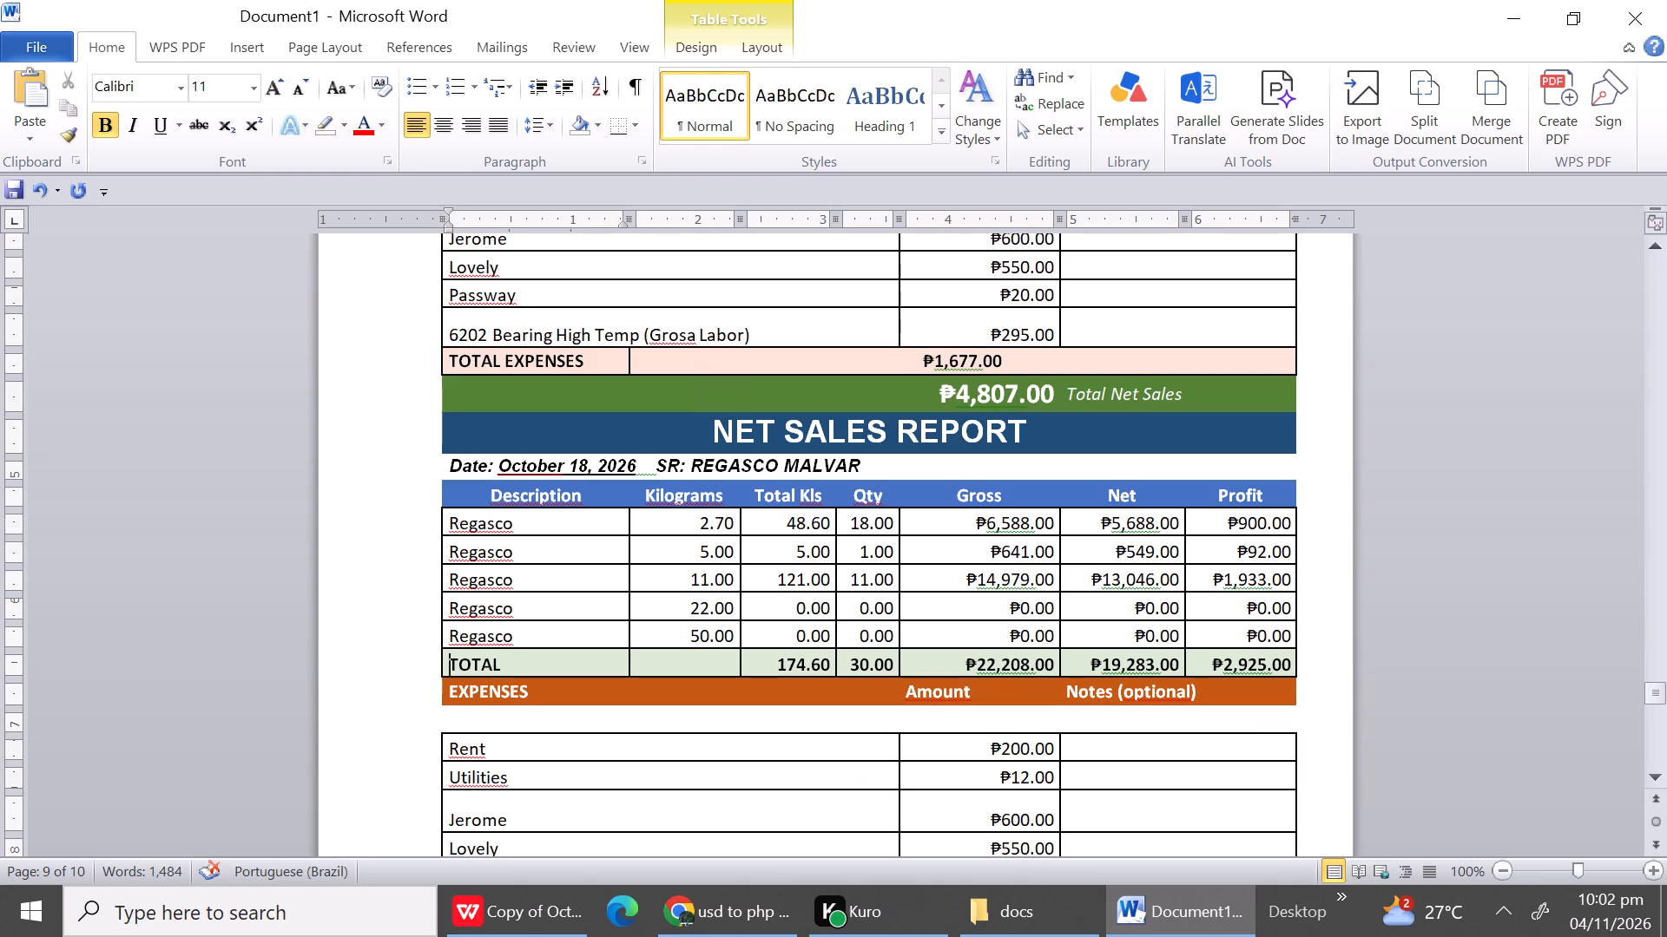
Delete the zero-sales 22.00 and 50.00 kilogram Regasco rows from the October 18 report as entire rows.
drag(557, 594, 555, 630)
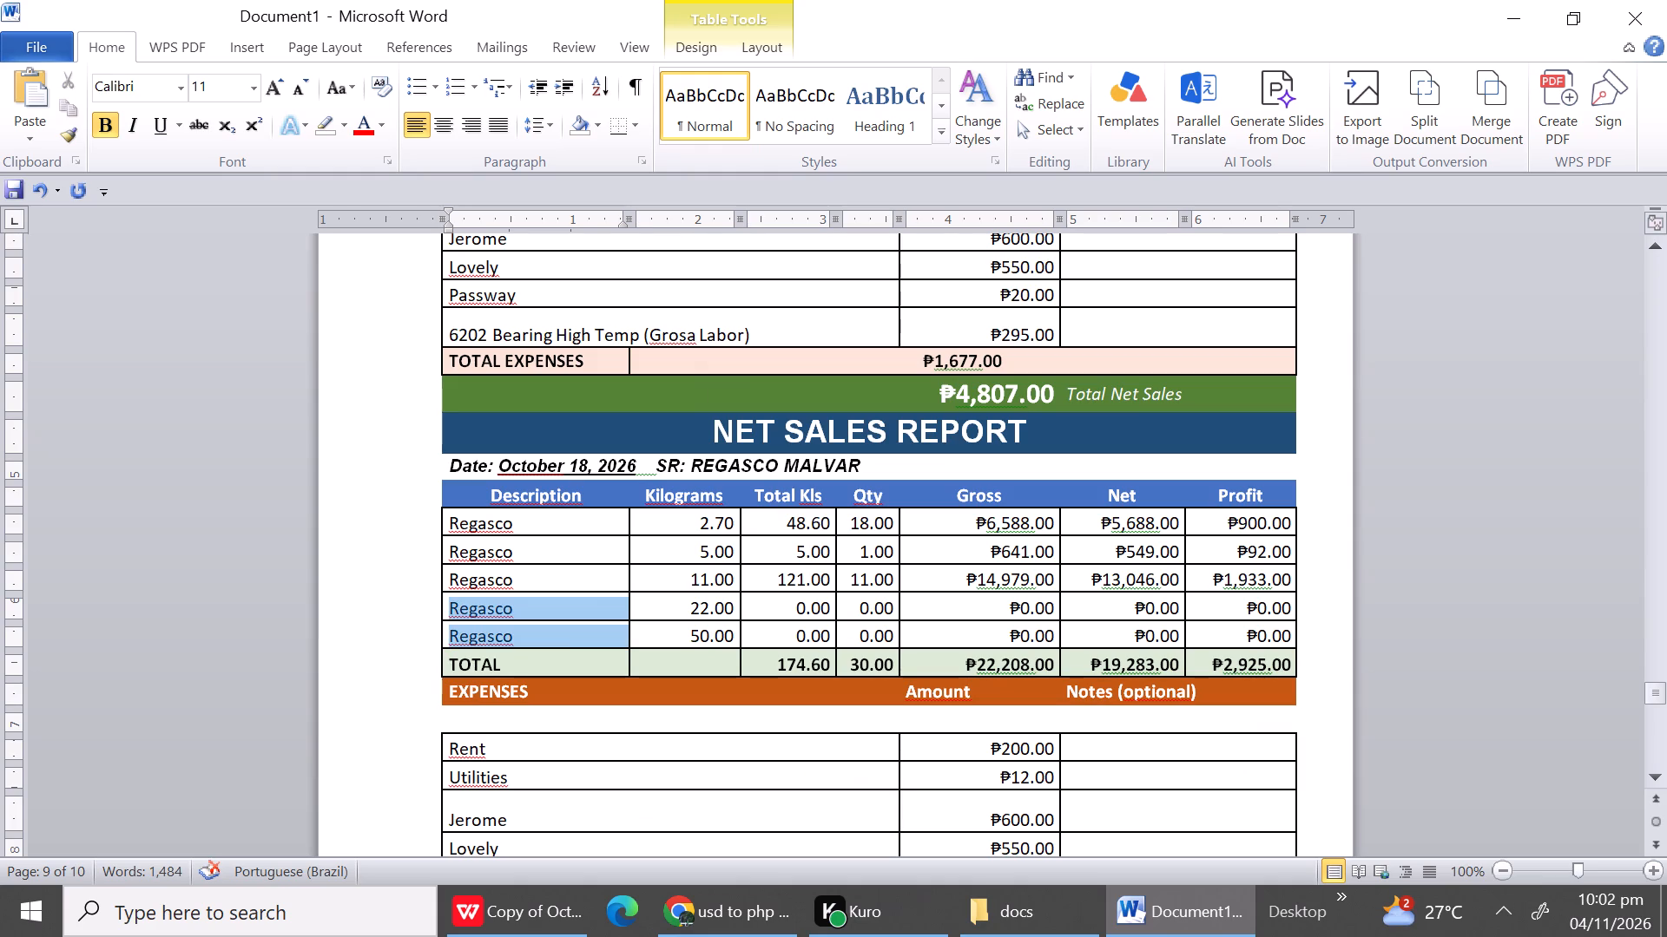
drag(555, 630, 557, 632)
right_click(557, 632)
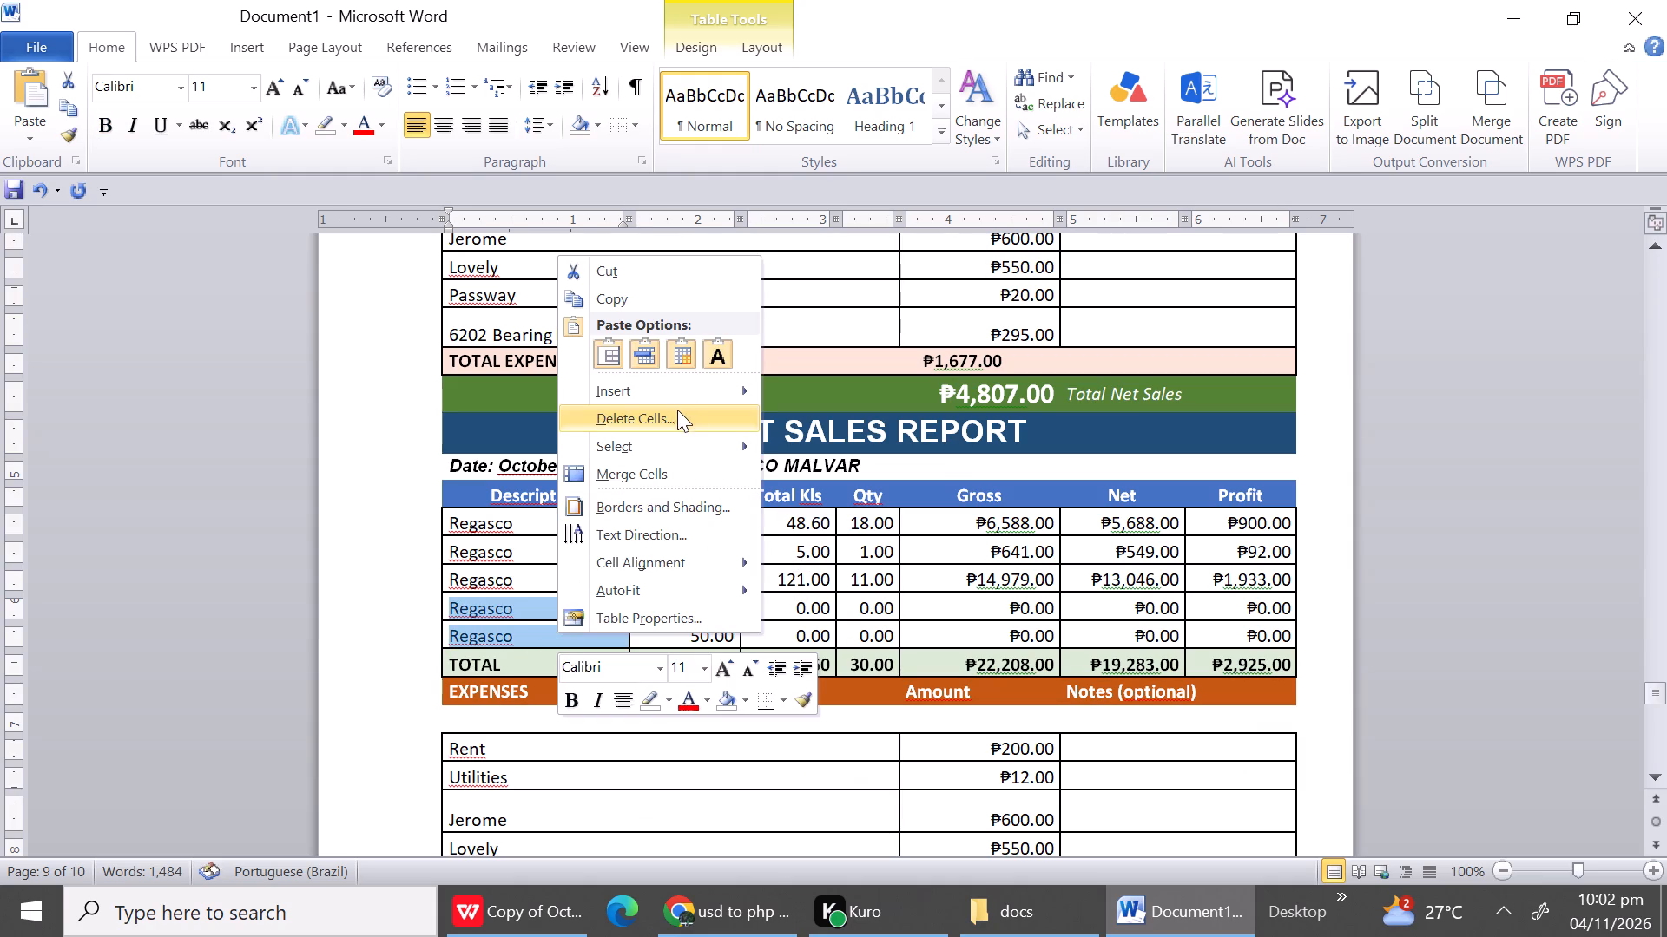
click(678, 412)
click(773, 429)
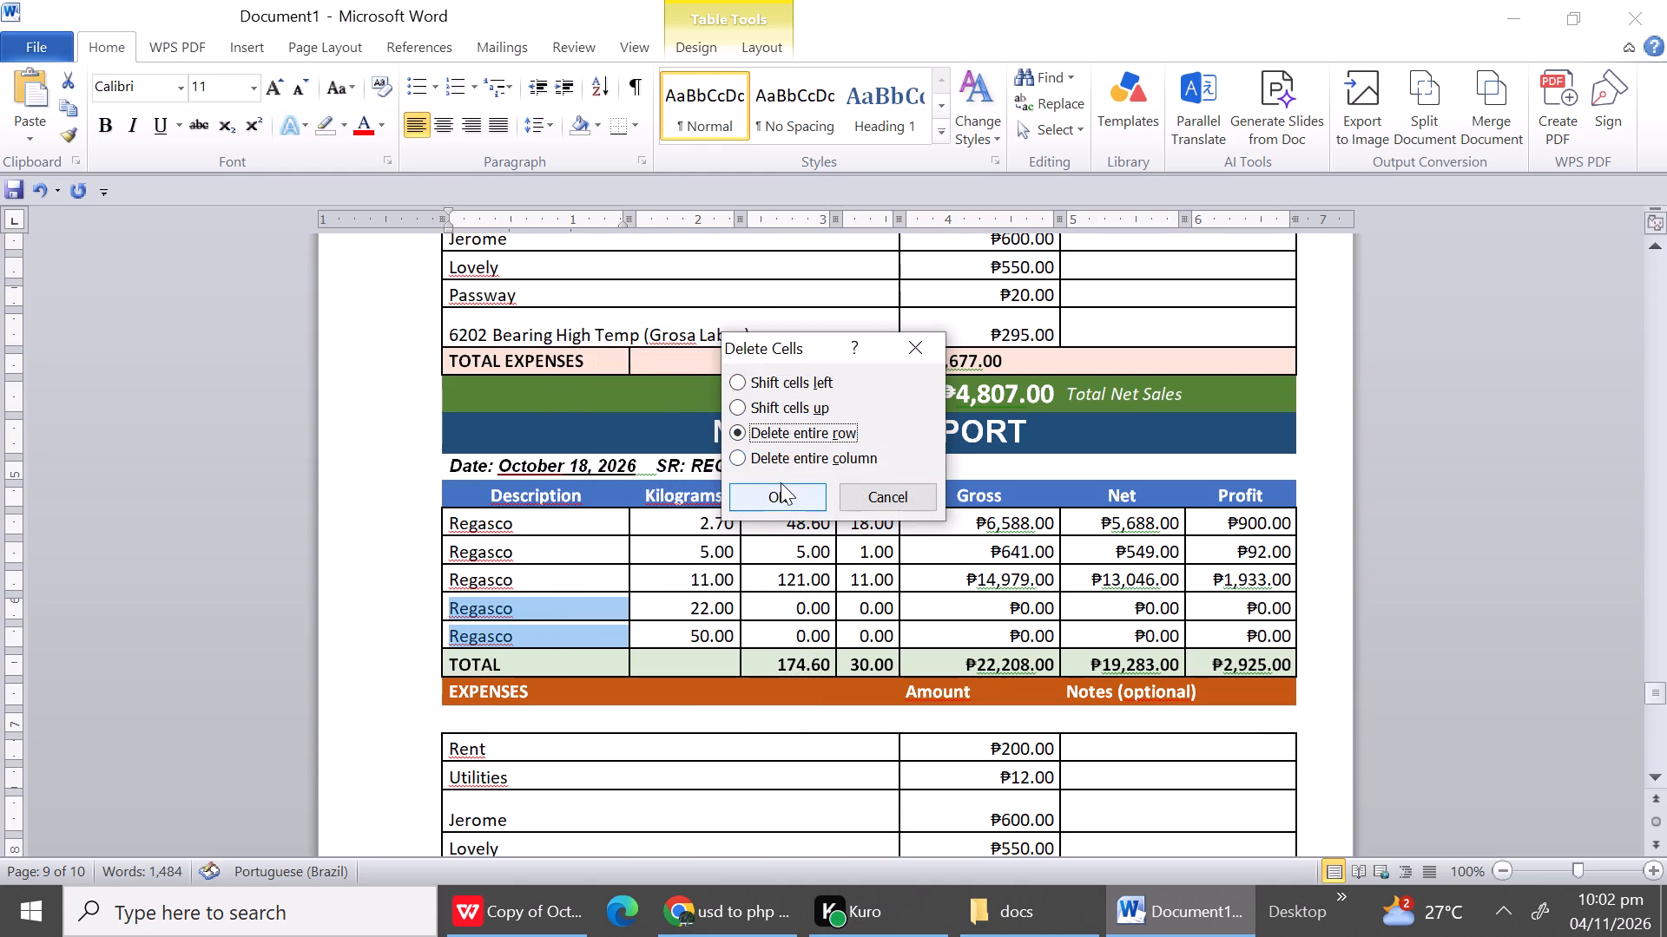
click(781, 492)
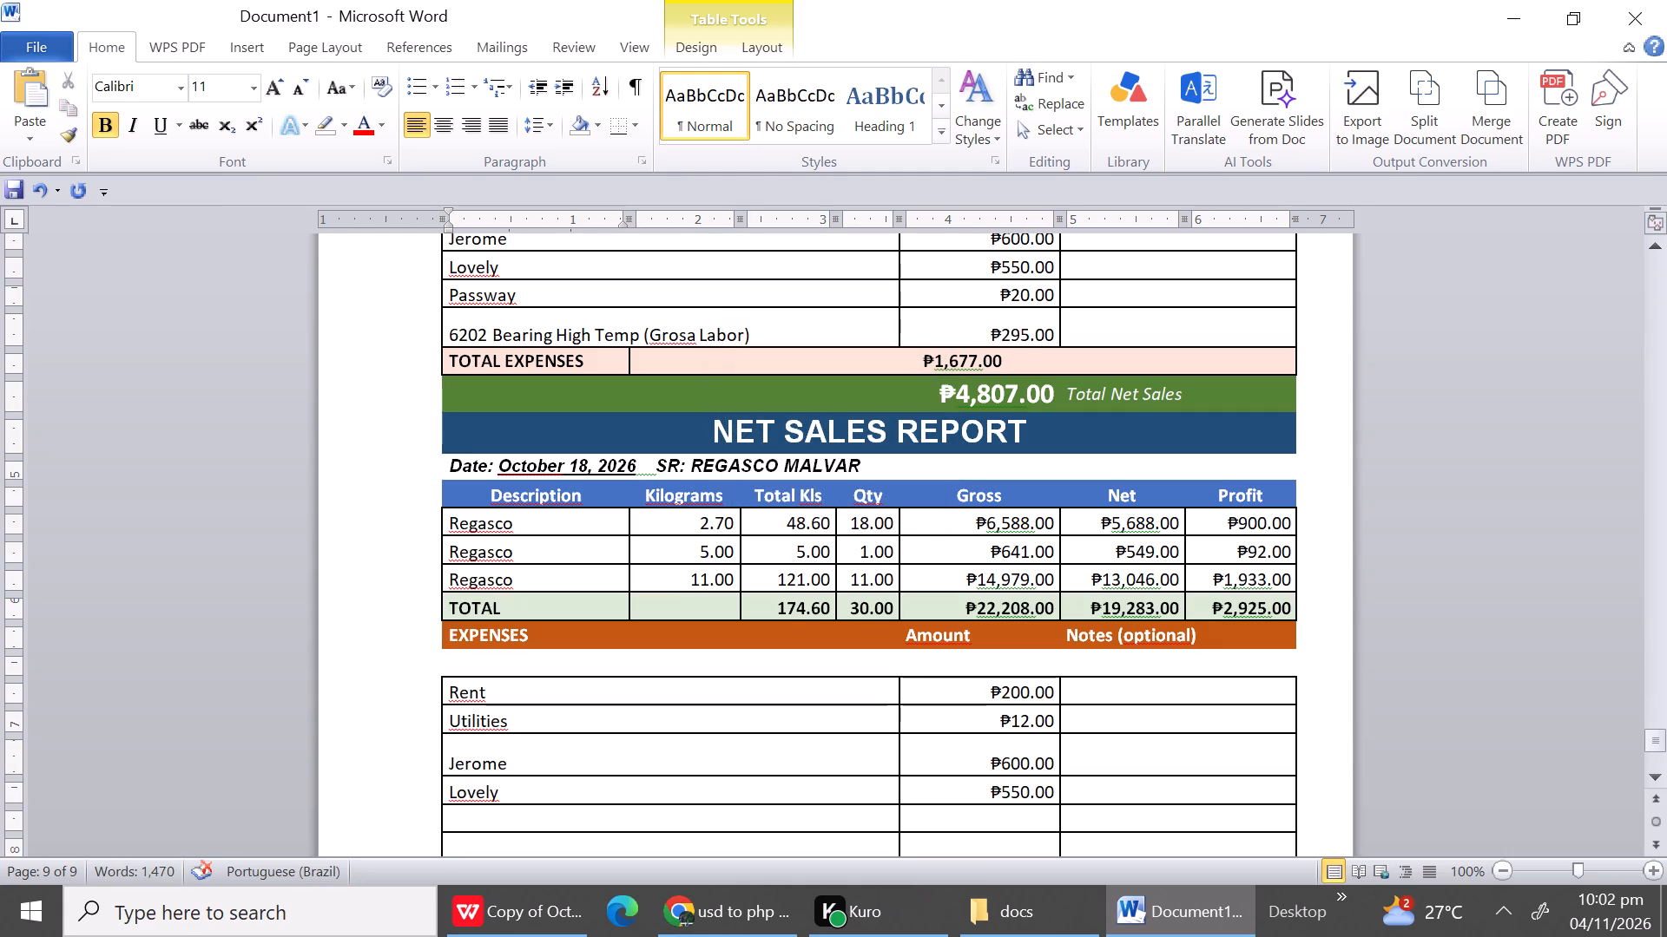
Delete the entire blank row between the EXPENSES header and the Rent row of the October 18 report.
click(645, 648)
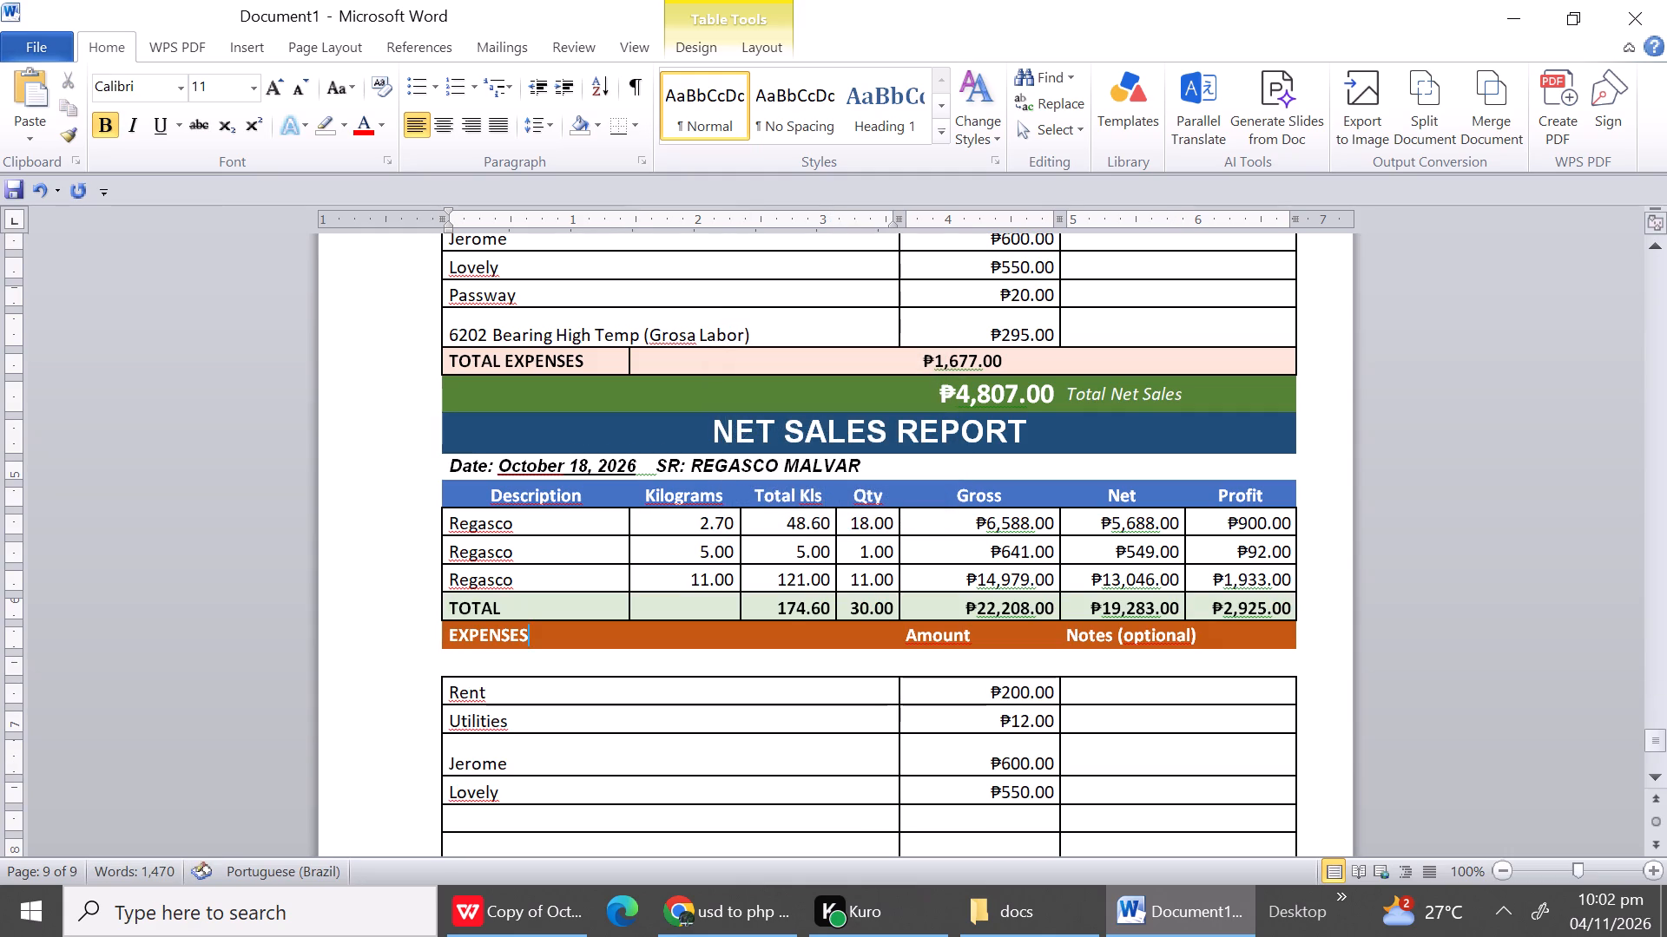
click(644, 673)
right_click(644, 673)
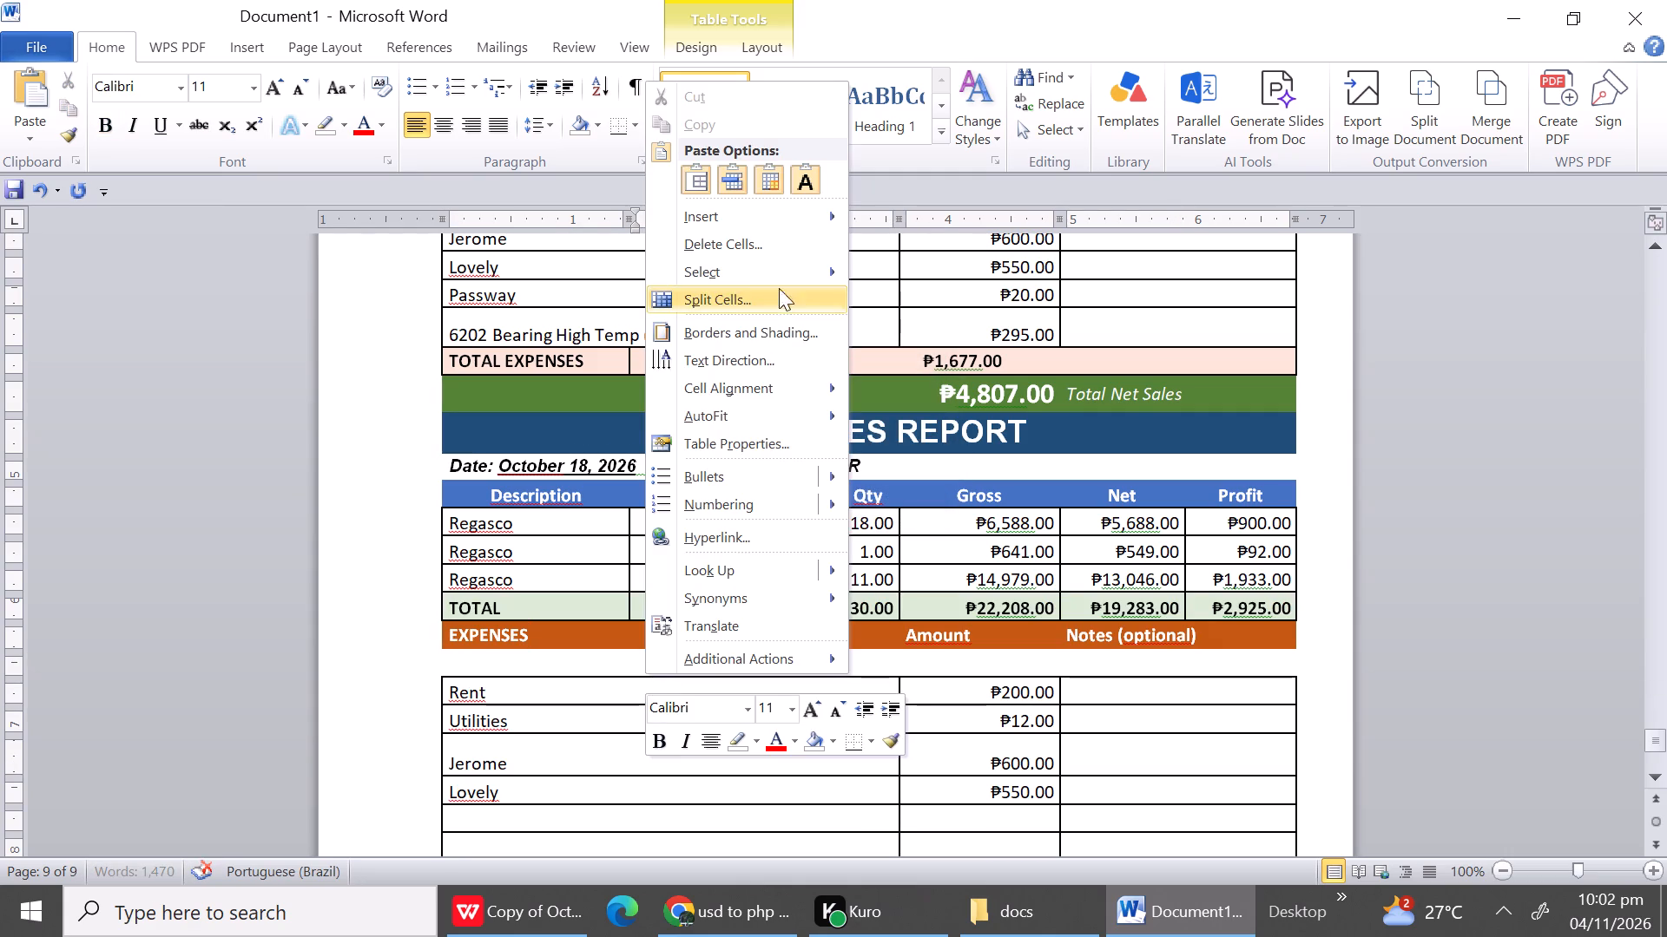
click(756, 248)
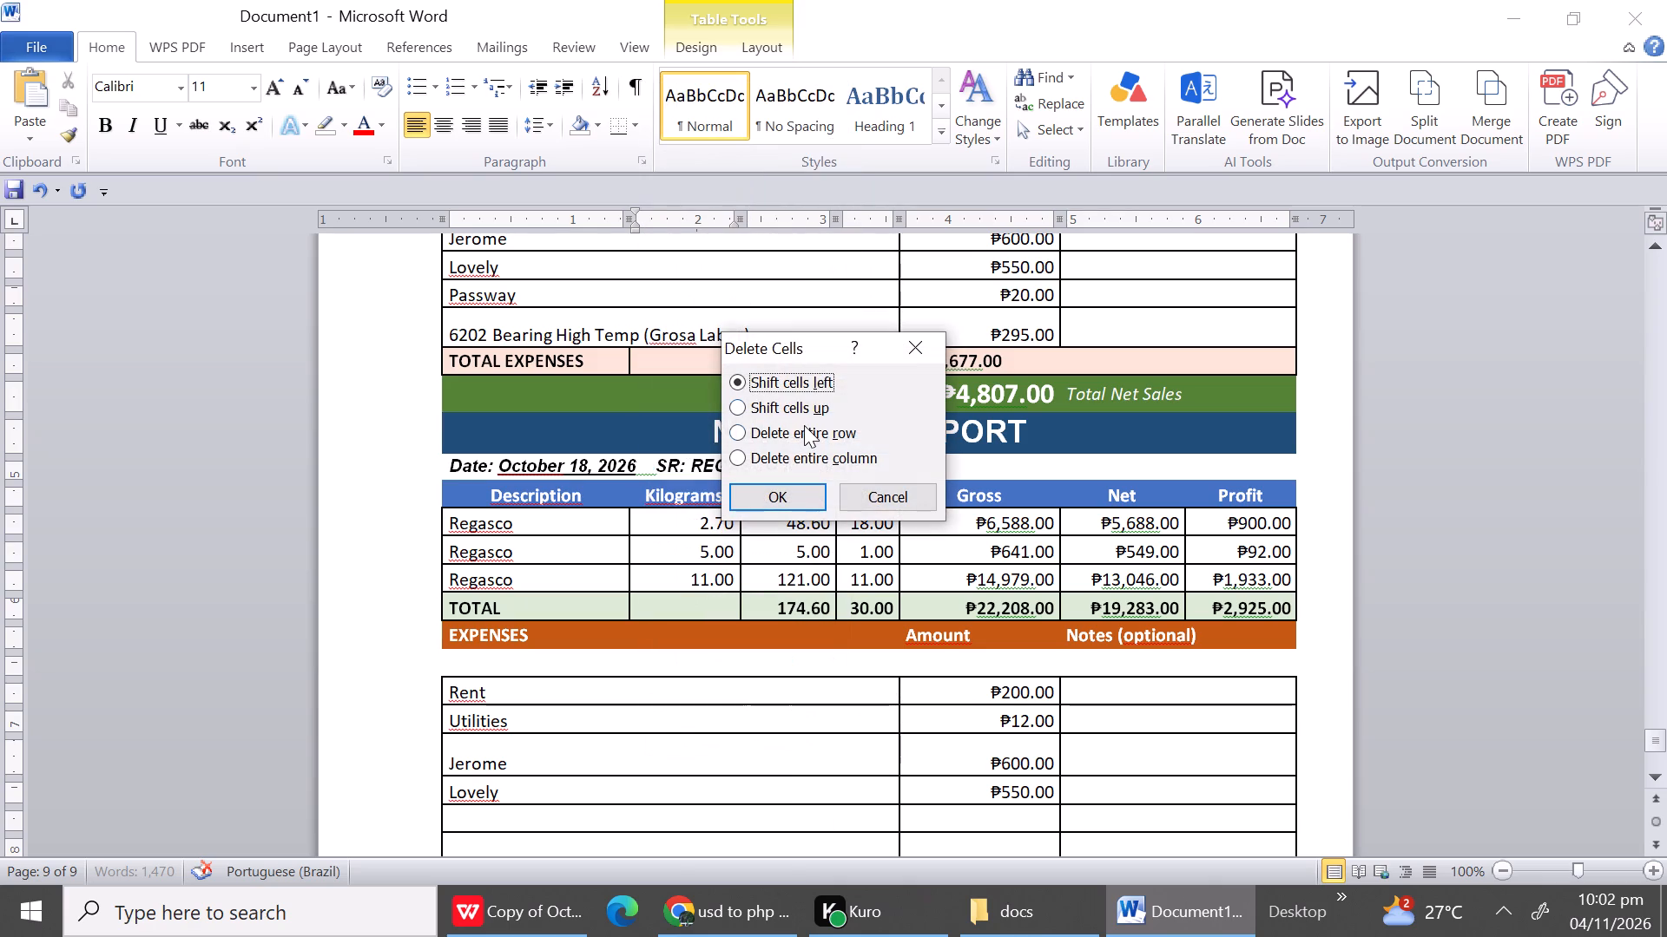
click(804, 425)
click(788, 498)
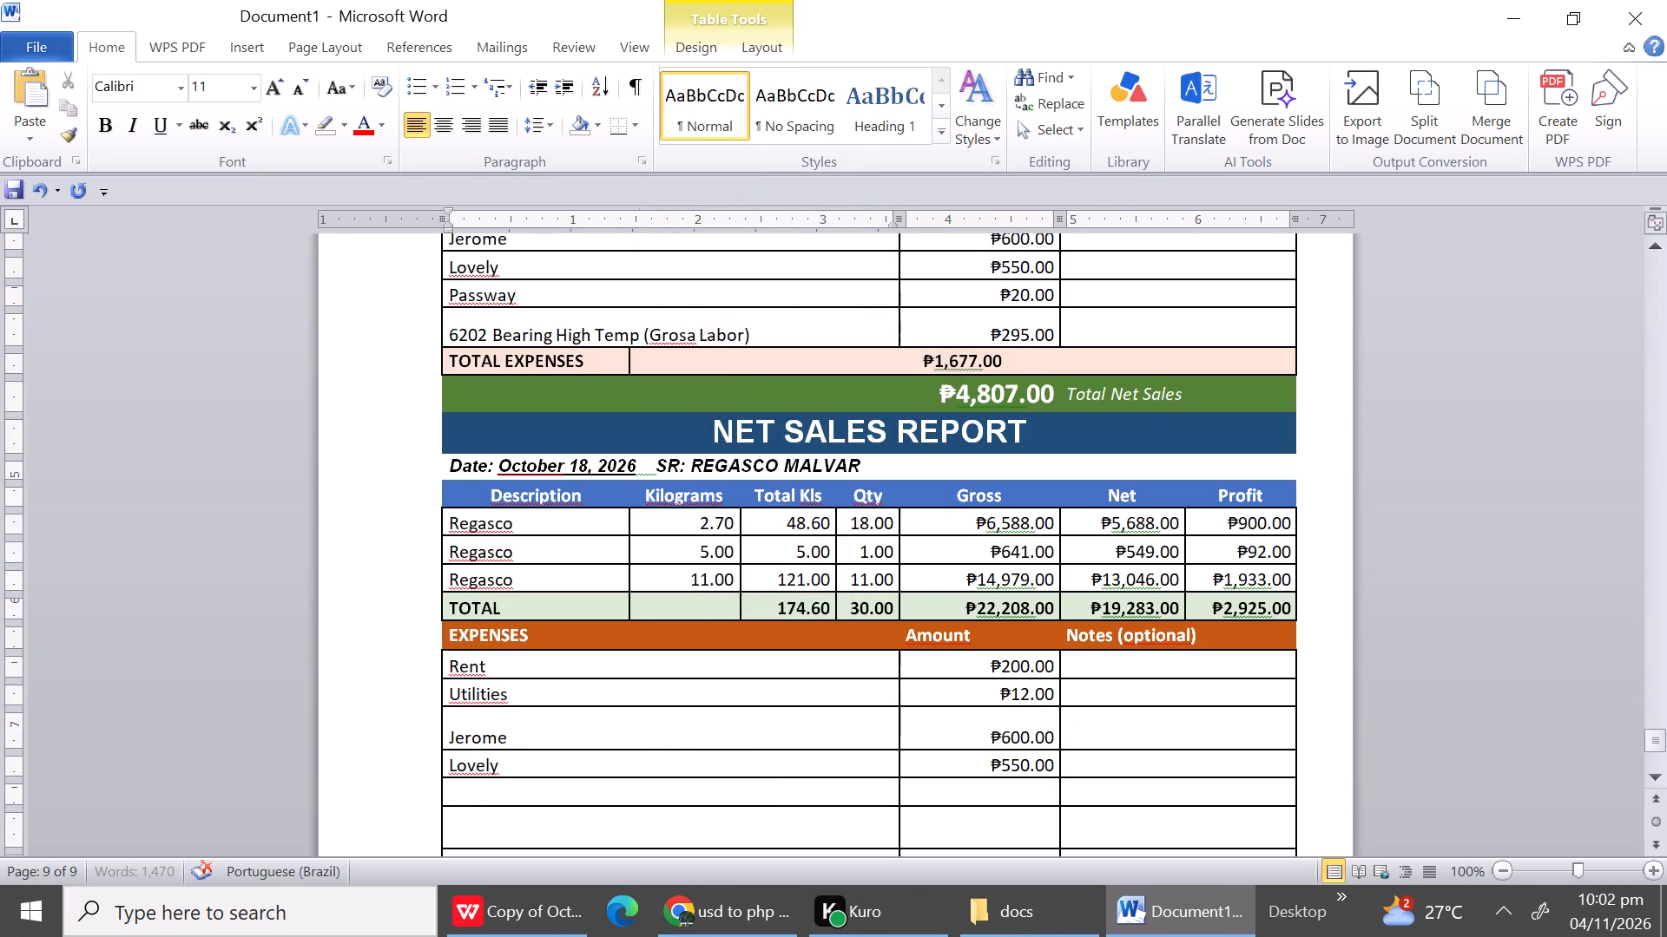
Delete the four empty expense rows between Lovely and TOTAL EXPENSES in the October 18 report as entire rows.
triple_click(1659, 770)
triple_click(1659, 770)
double_click(1659, 770)
drag(1659, 770, 694, 671)
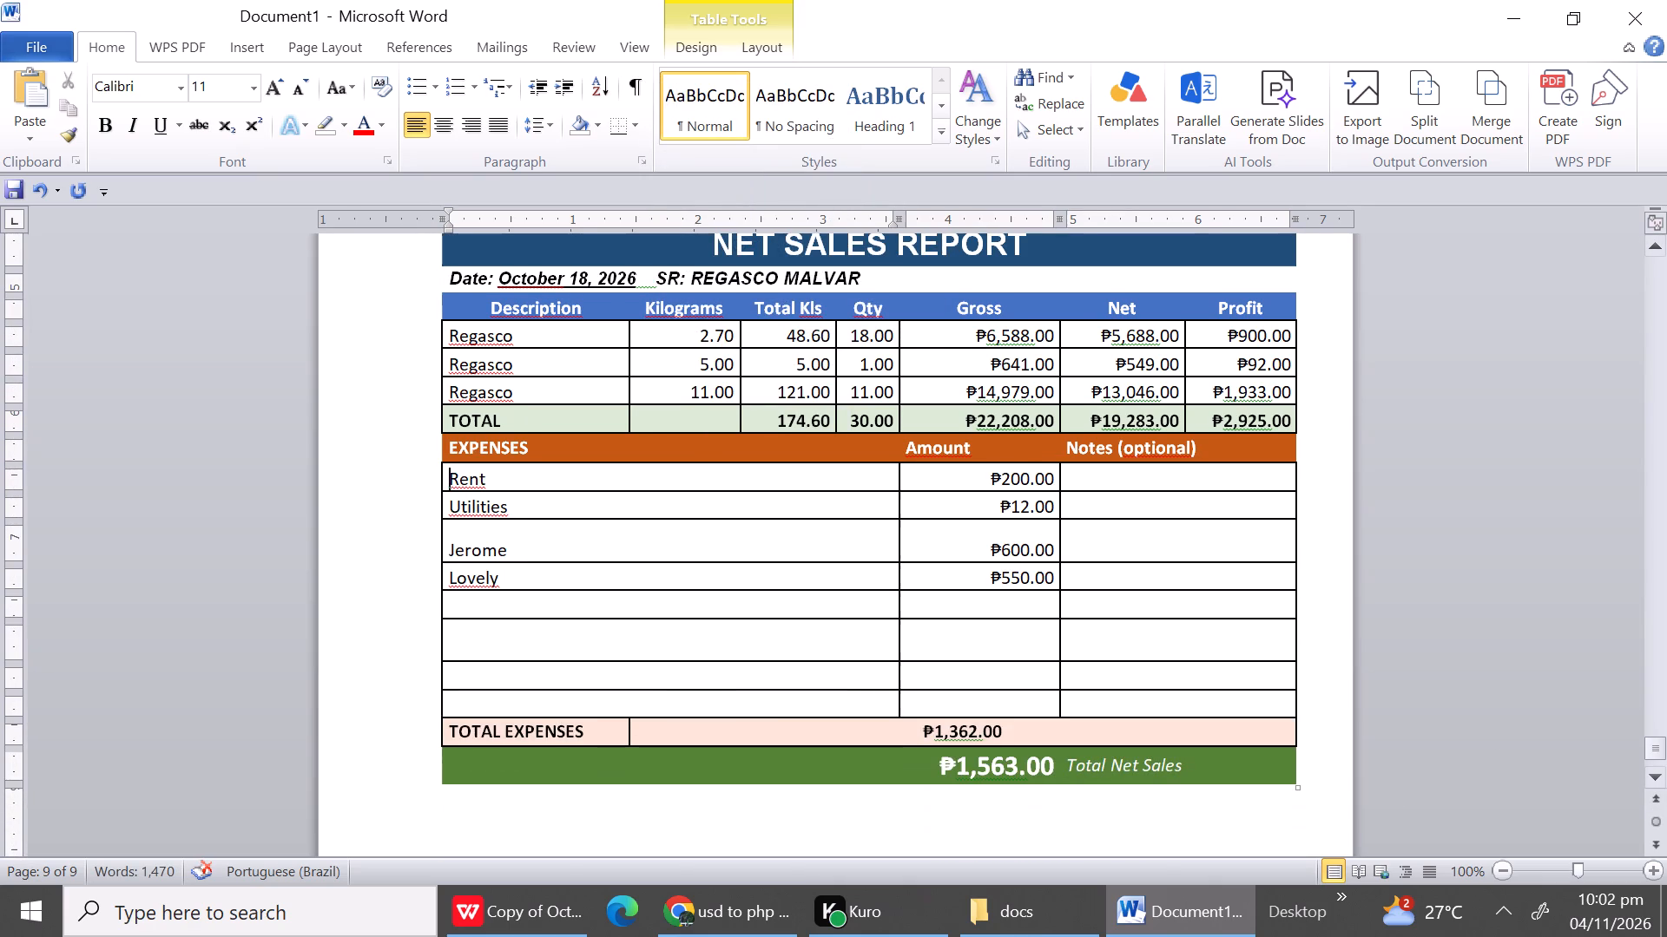
drag(485, 606, 490, 662)
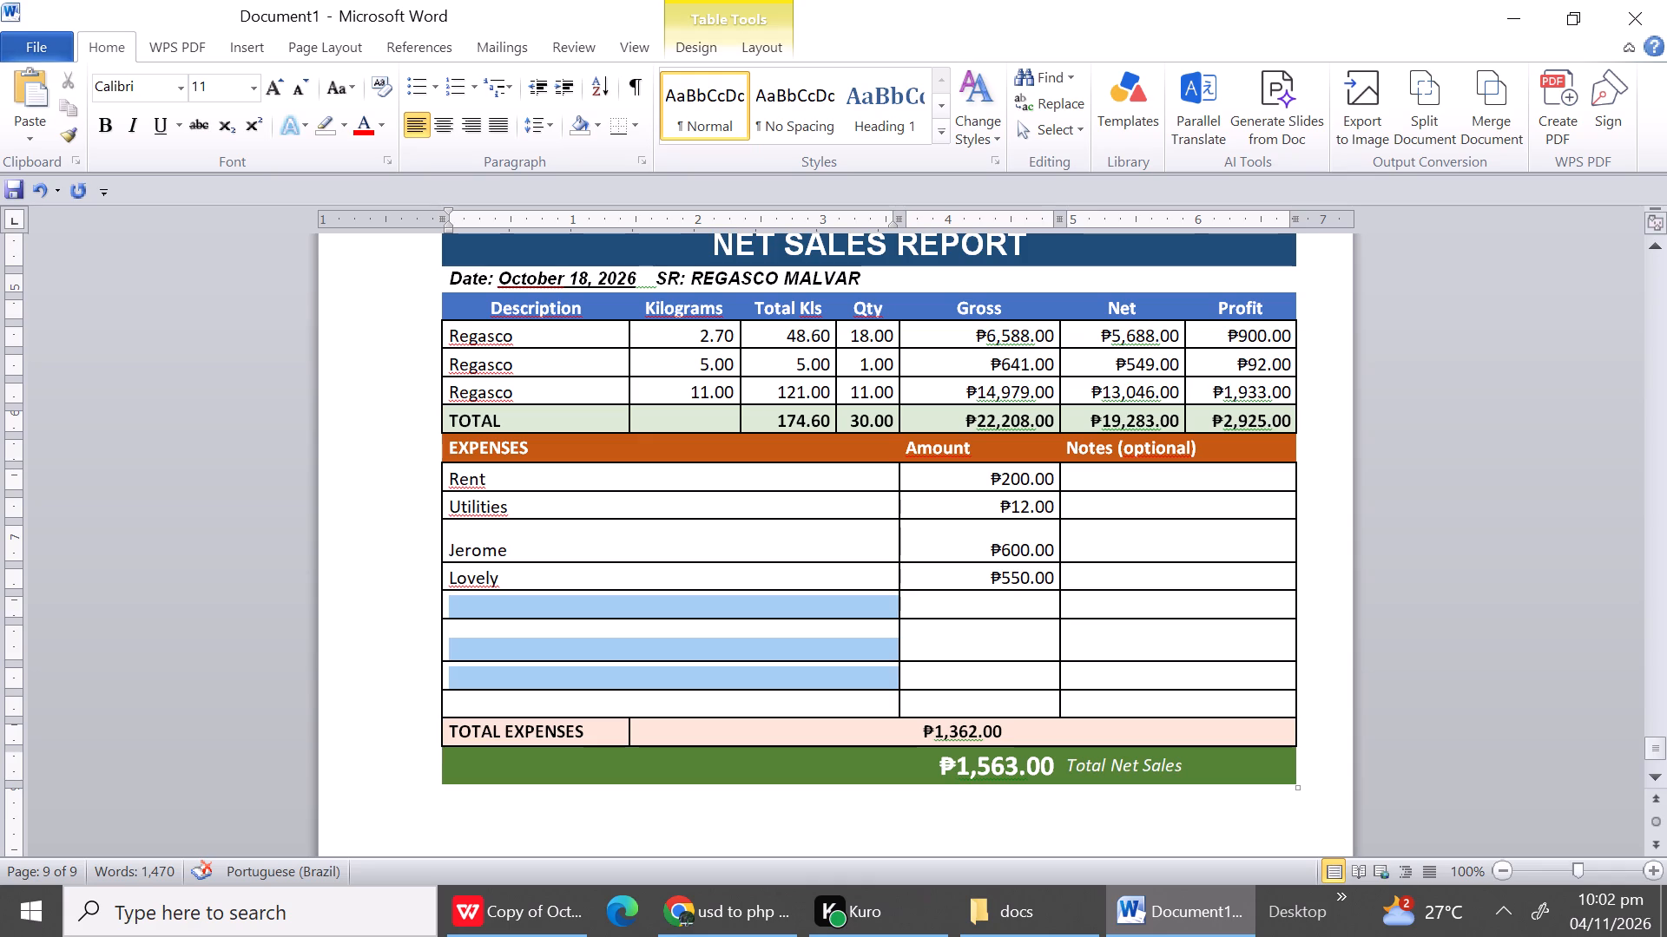
drag(490, 662, 504, 707)
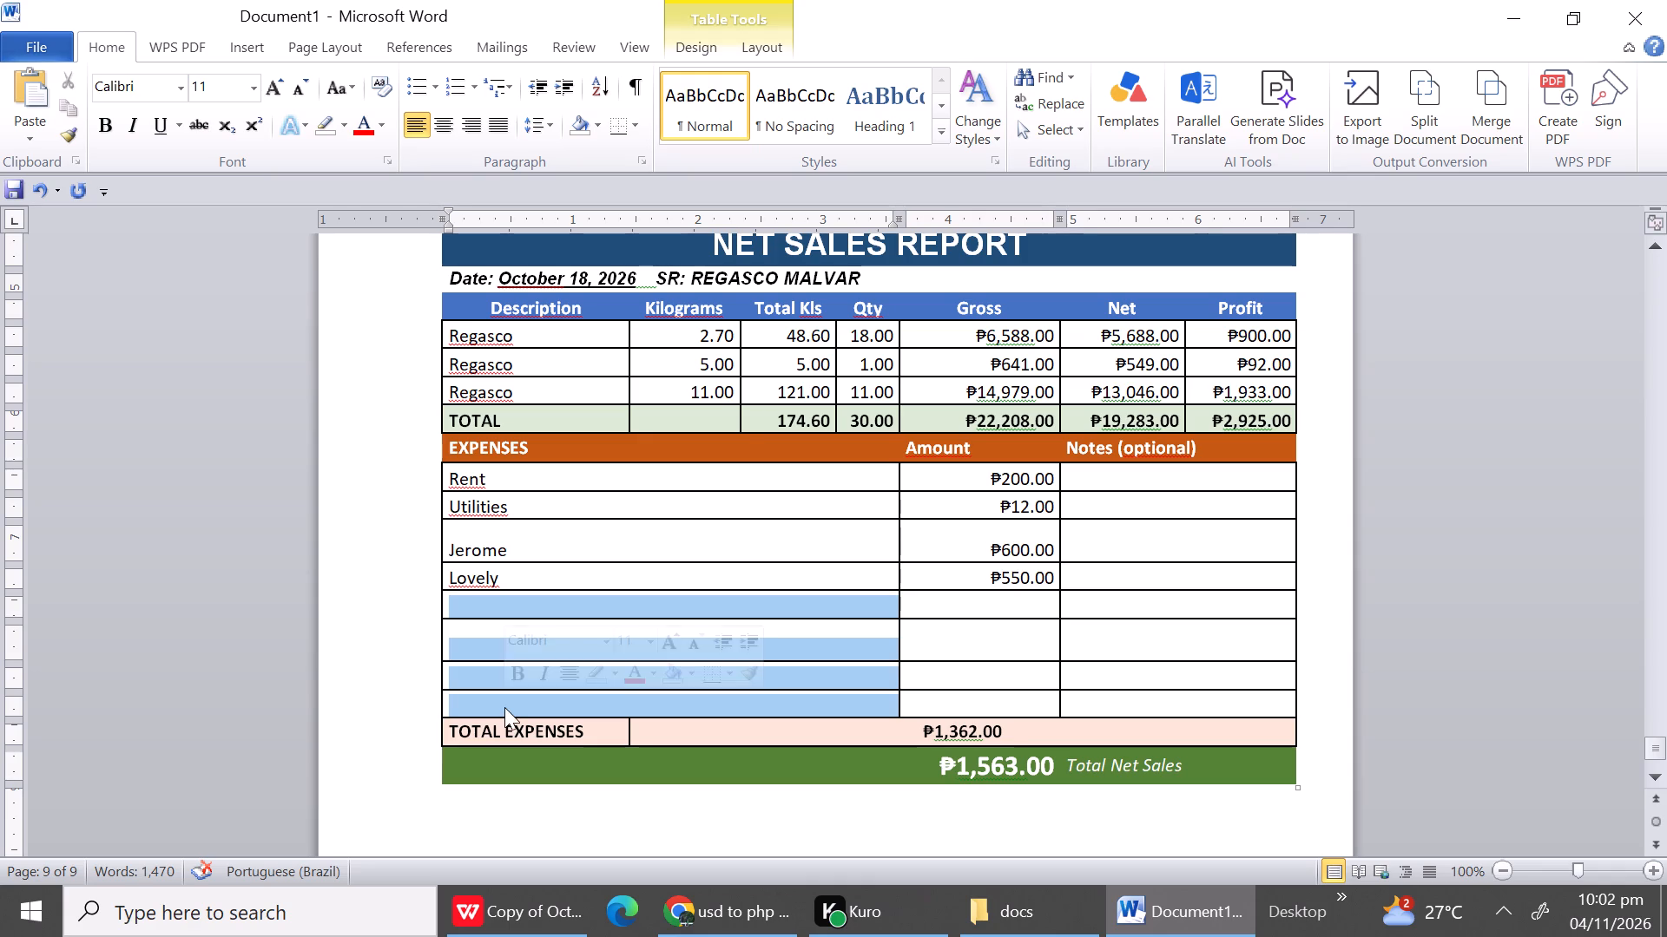
right_click(504, 707)
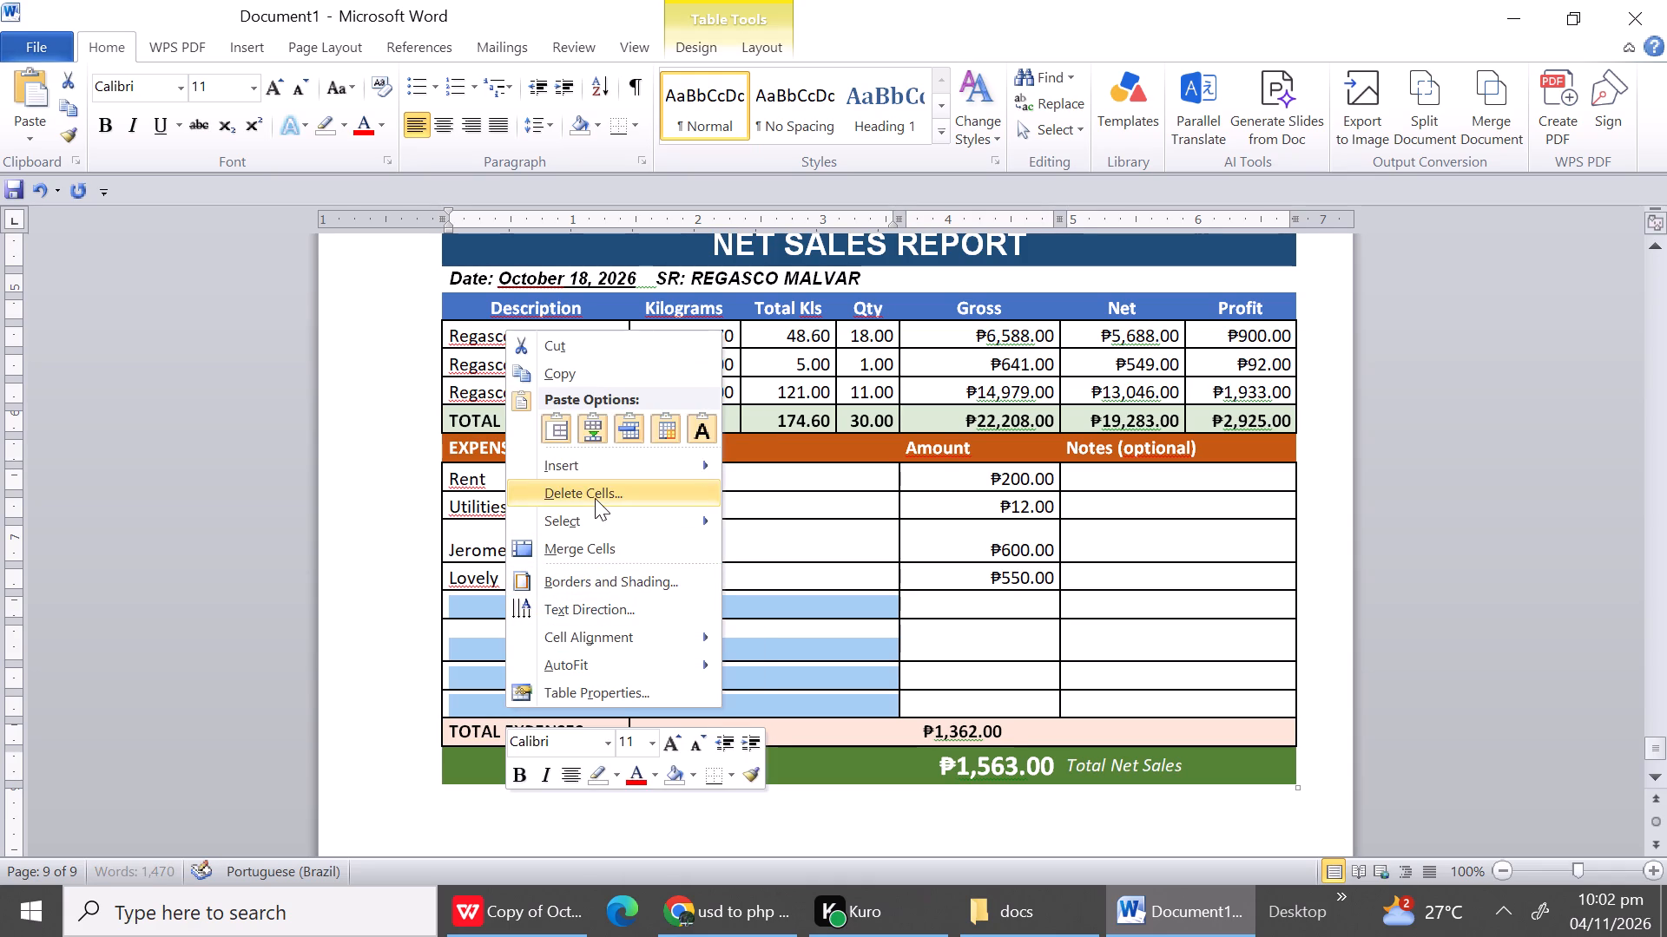
click(595, 498)
click(752, 437)
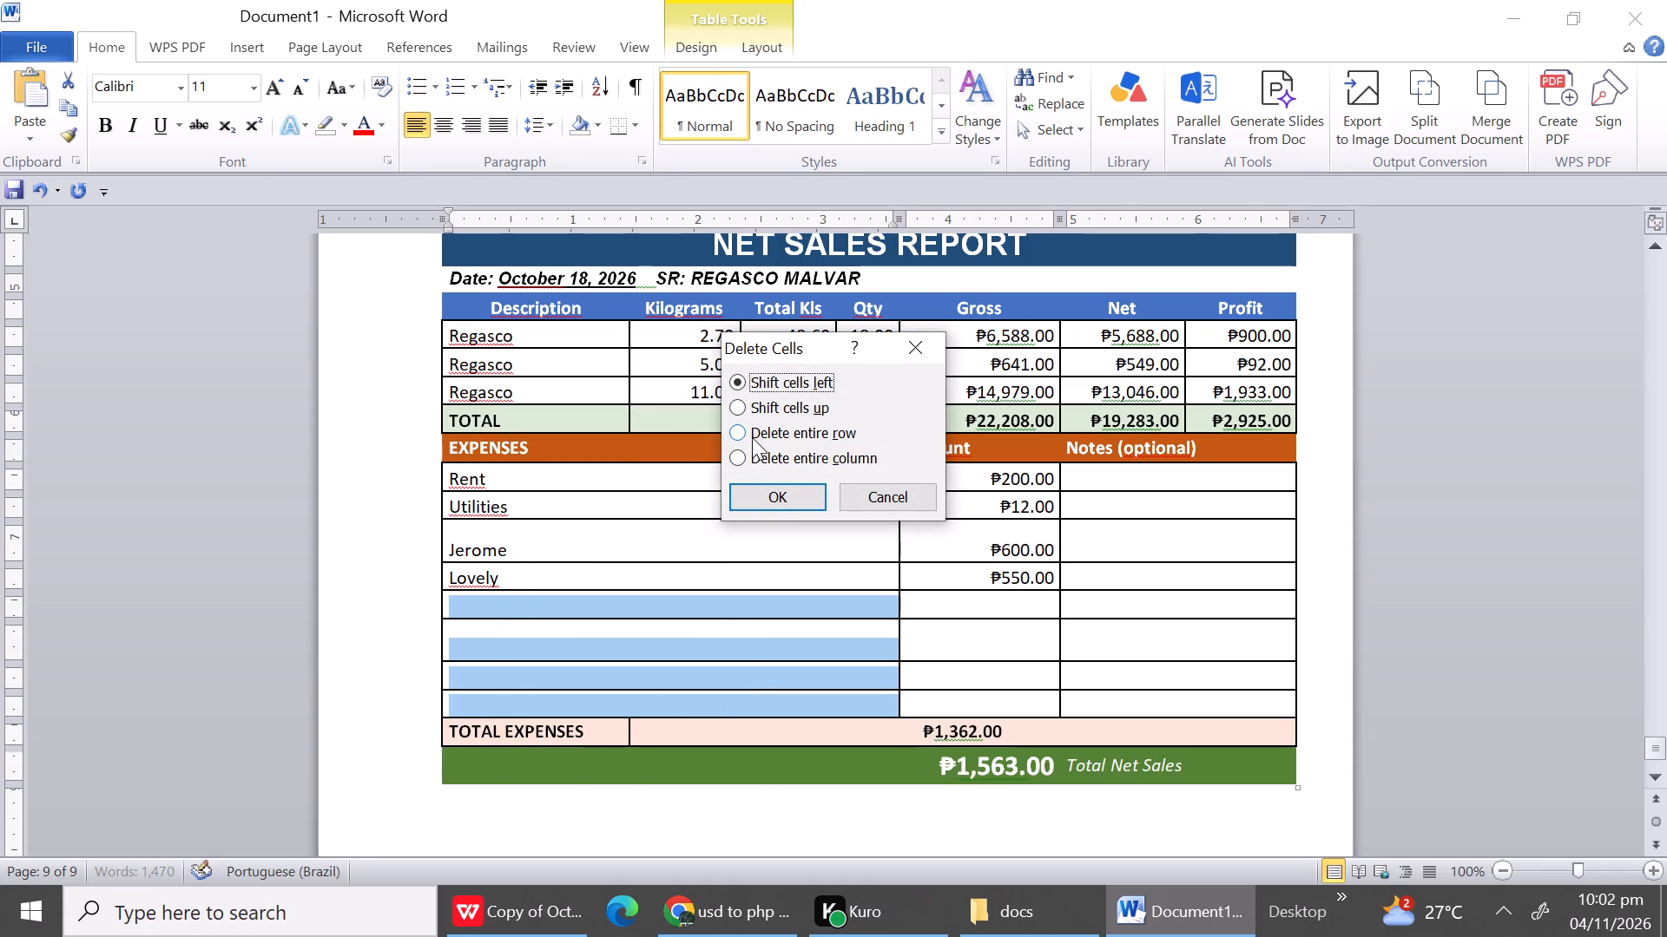
click(757, 482)
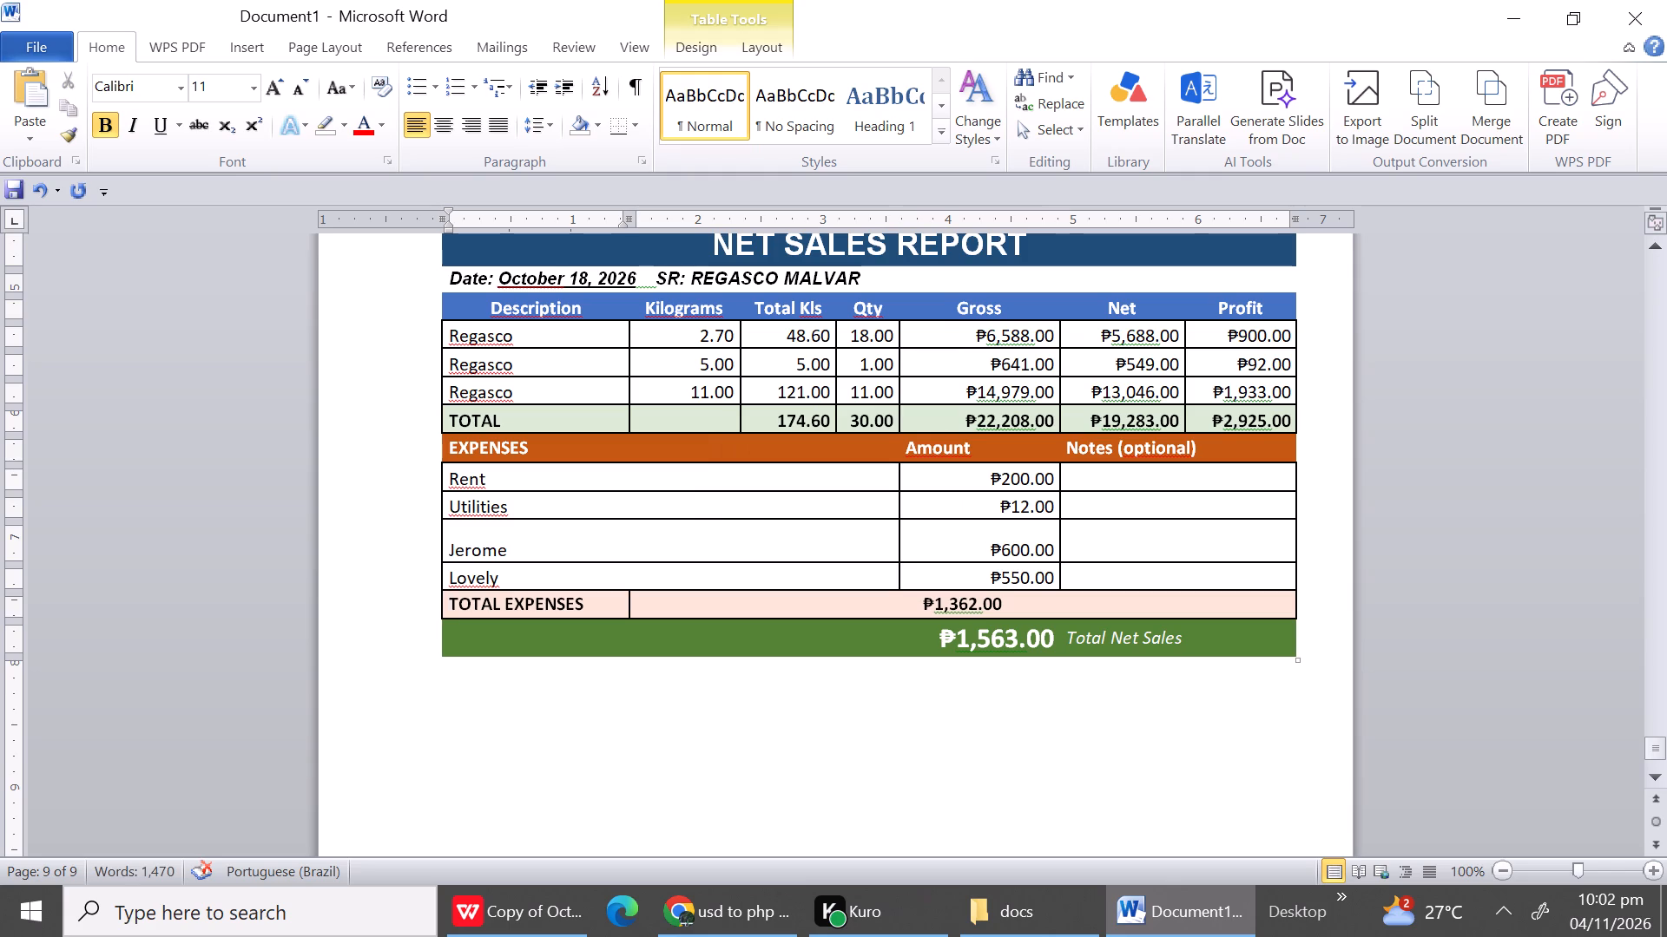
Review the trimmed reports from October 18 back to October 14 and the October 15 report for remaining unneeded rows.
drag(975, 477, 1018, 550)
click(946, 727)
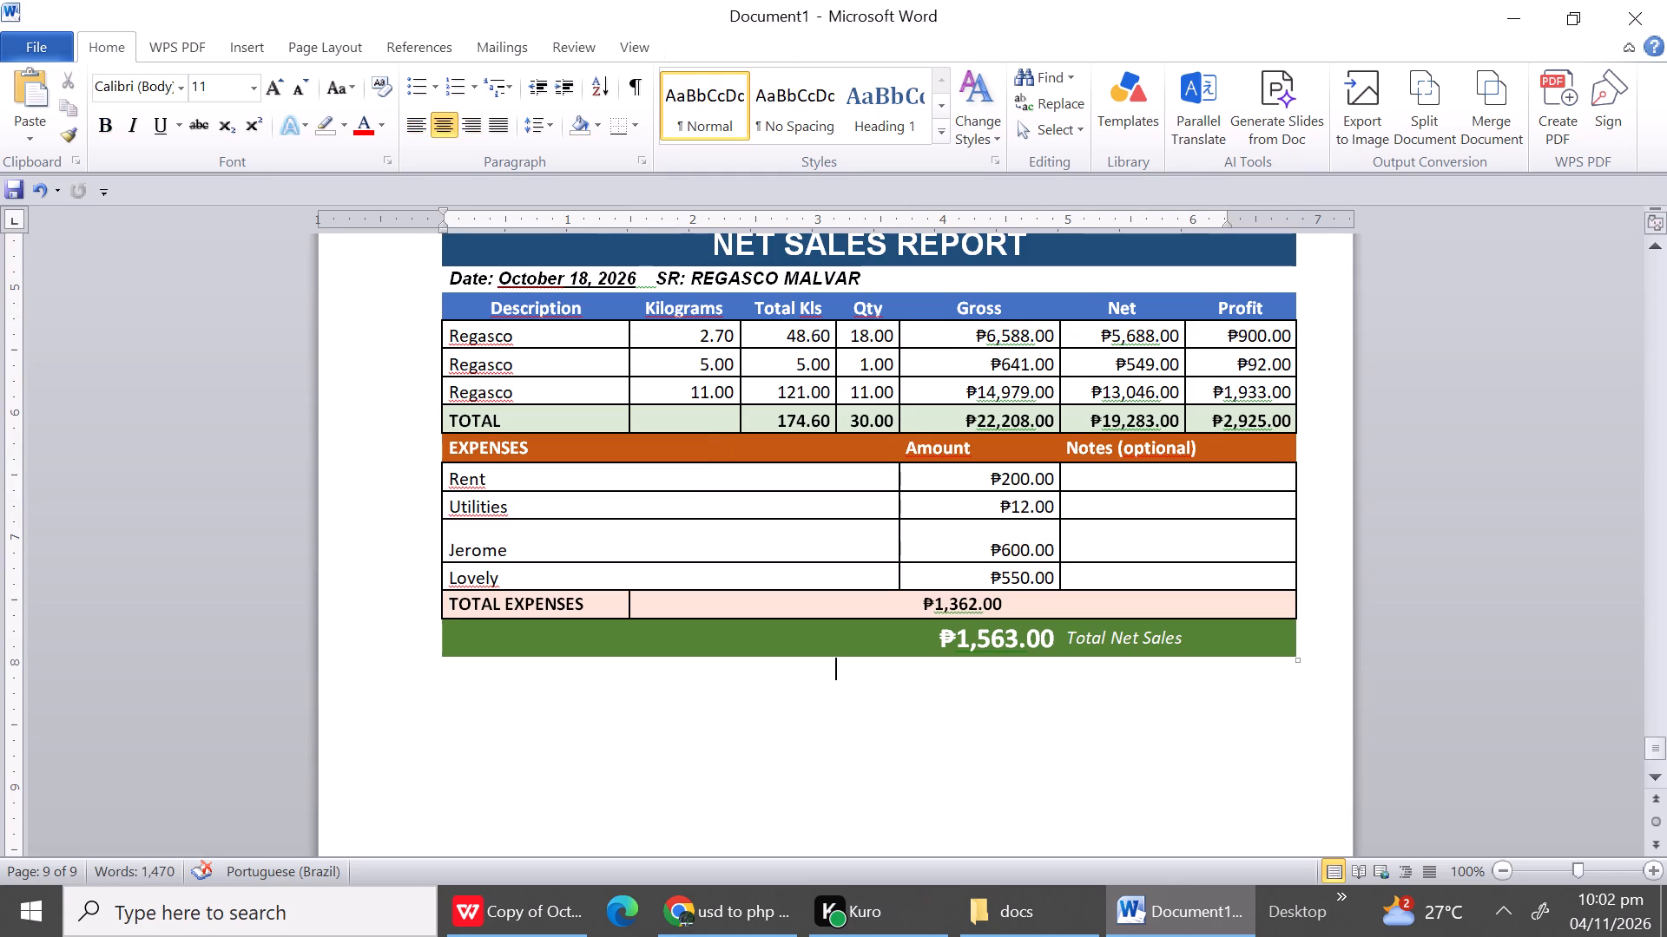
click(1666, 488)
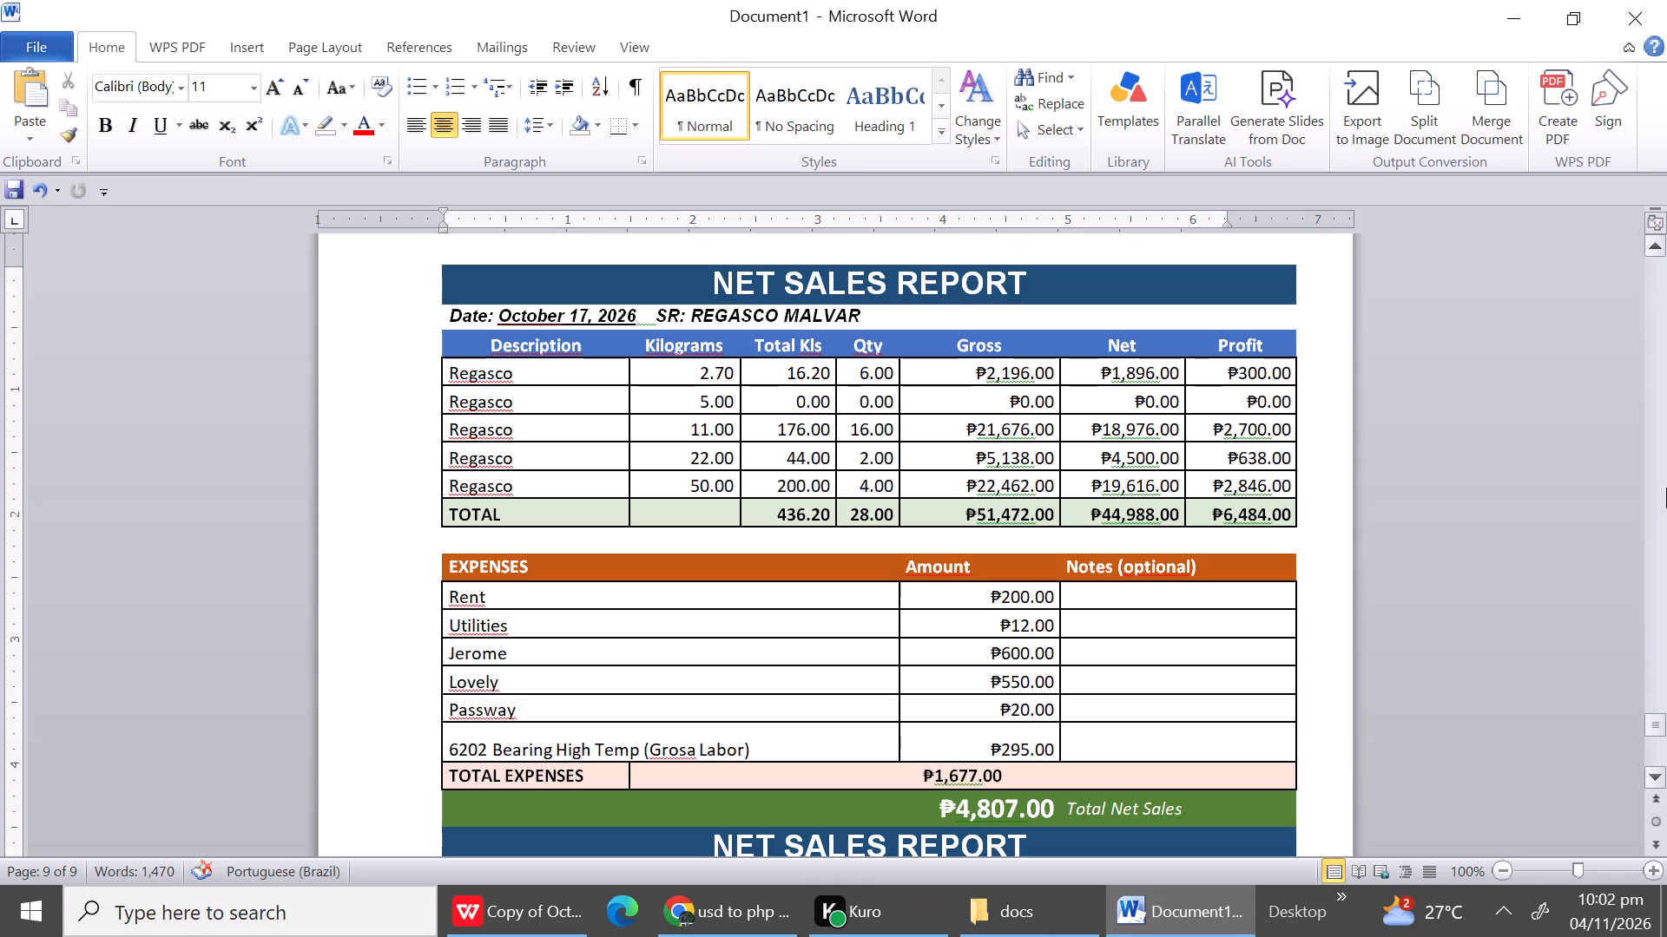
click(1666, 488)
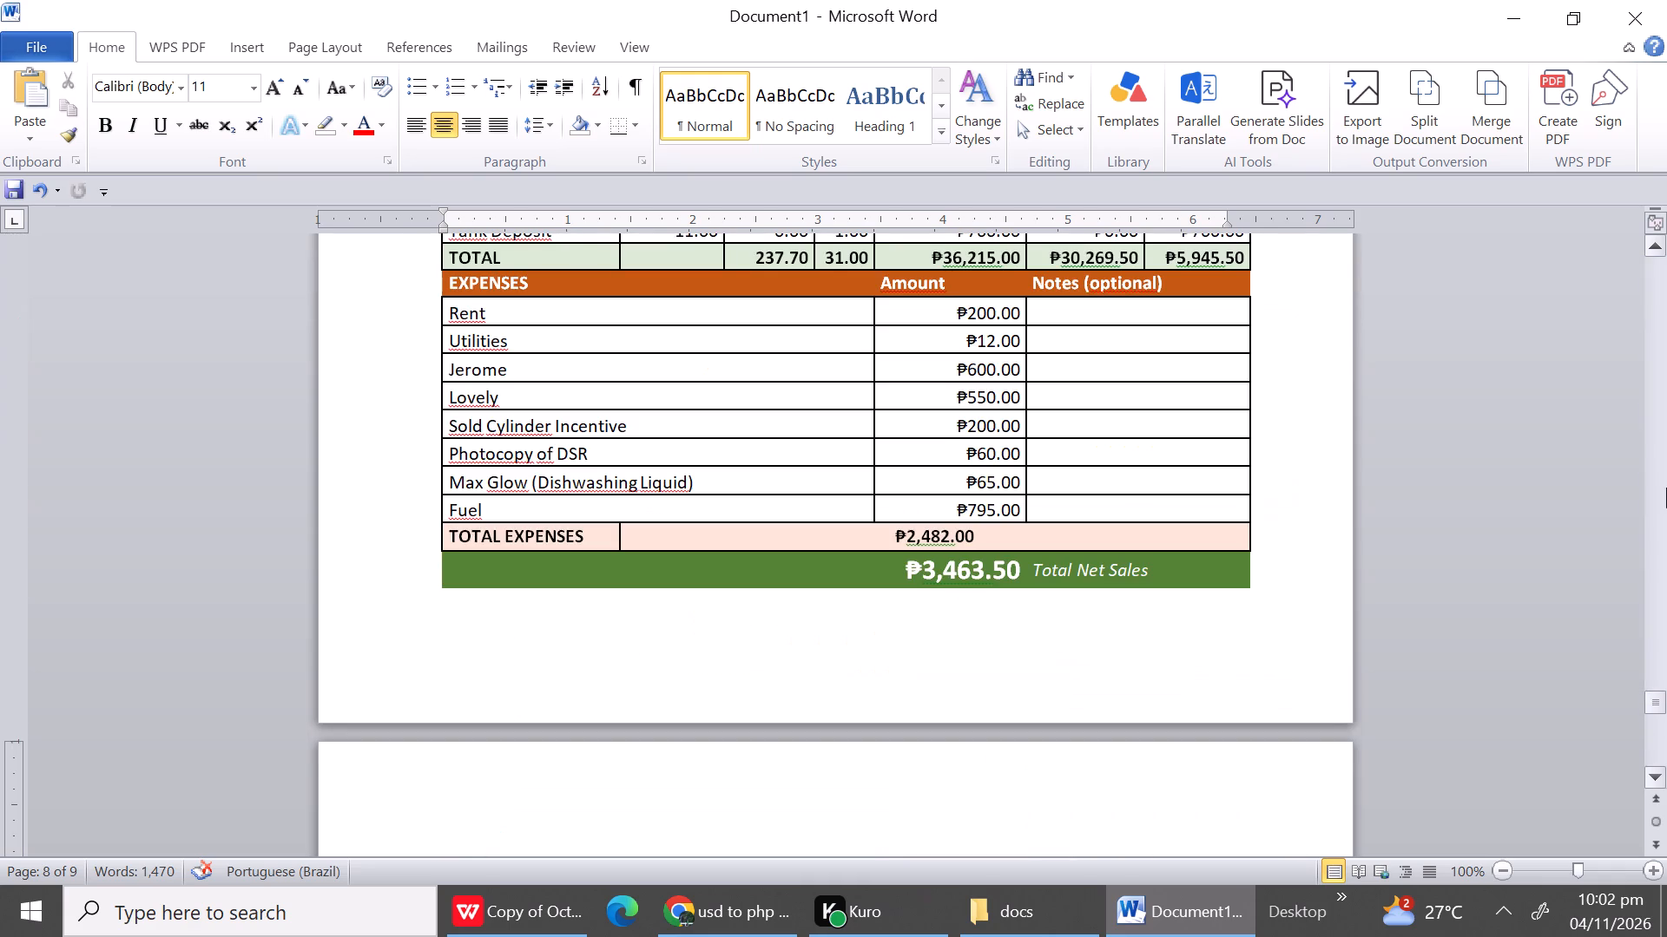
click(1666, 488)
click(1666, 488)
click(1666, 488)
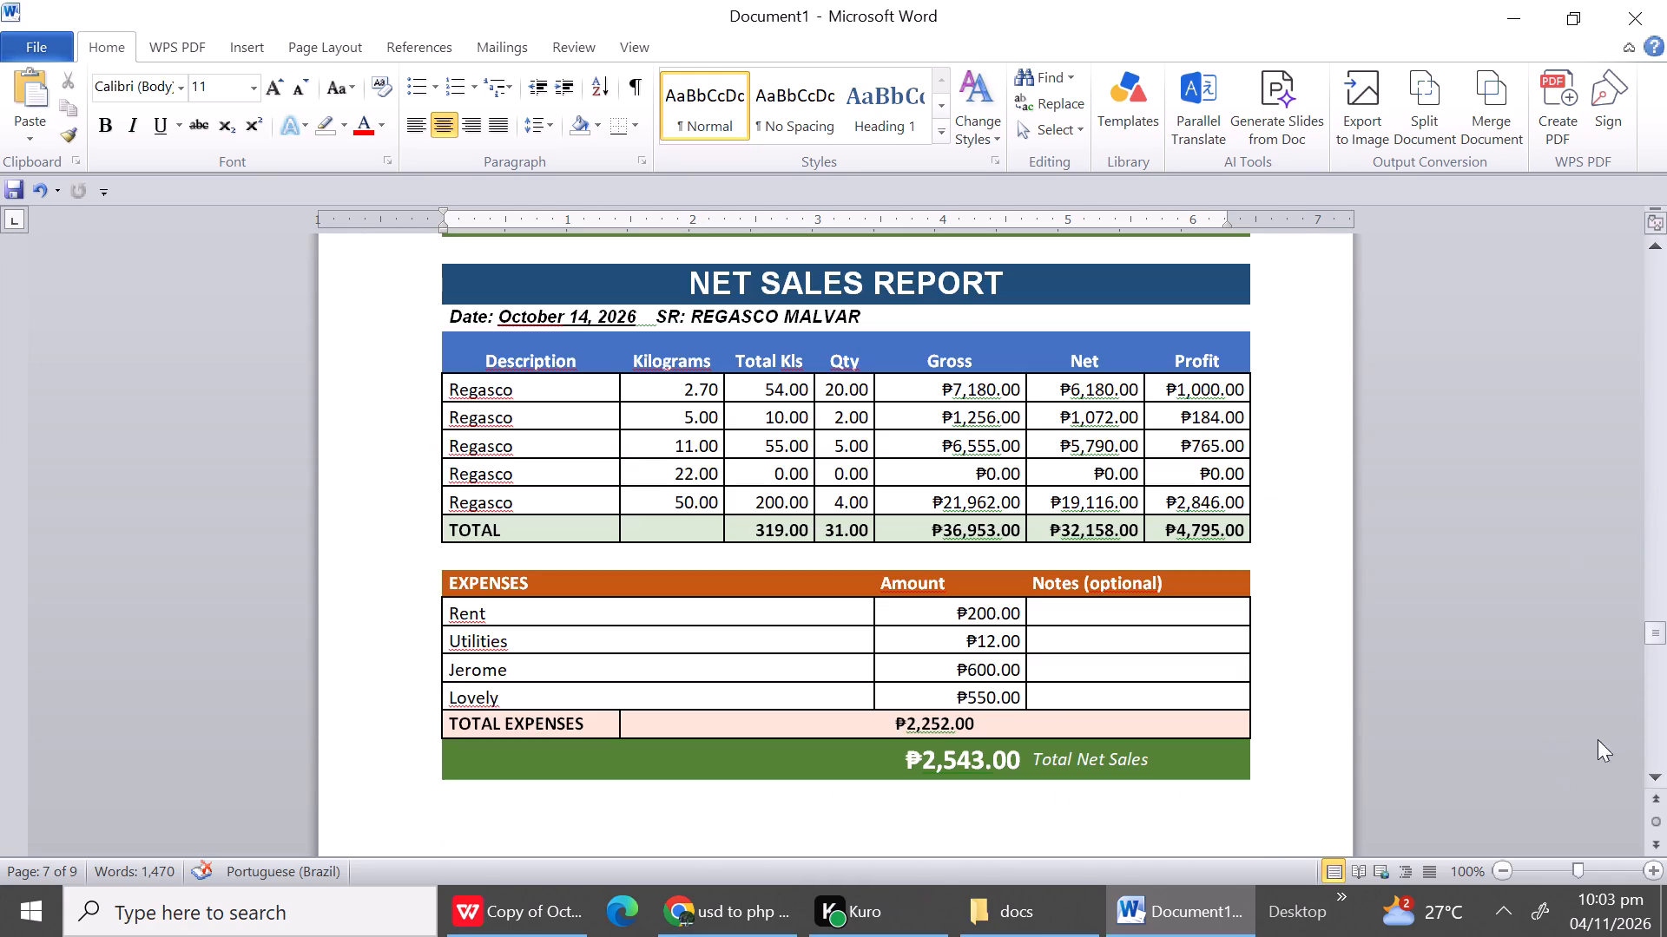
triple_click(1651, 766)
triple_click(1651, 766)
triple_click(1651, 766)
triple_click(1651, 766)
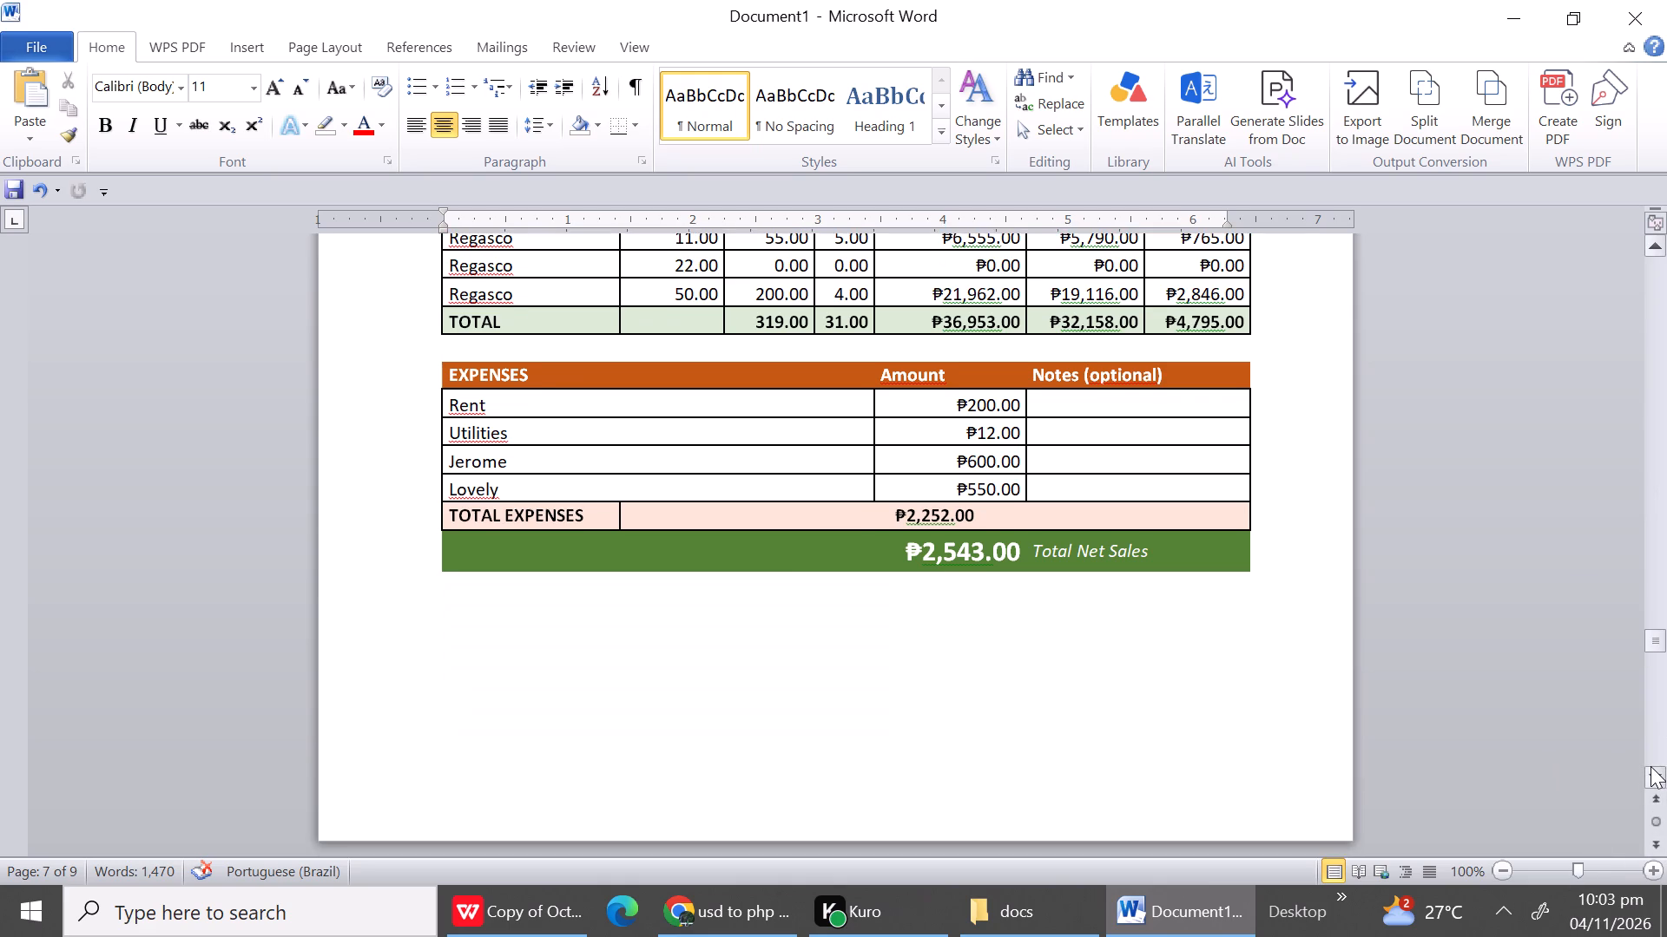
triple_click(1651, 766)
triple_click(1651, 766)
triple_click(1651, 766)
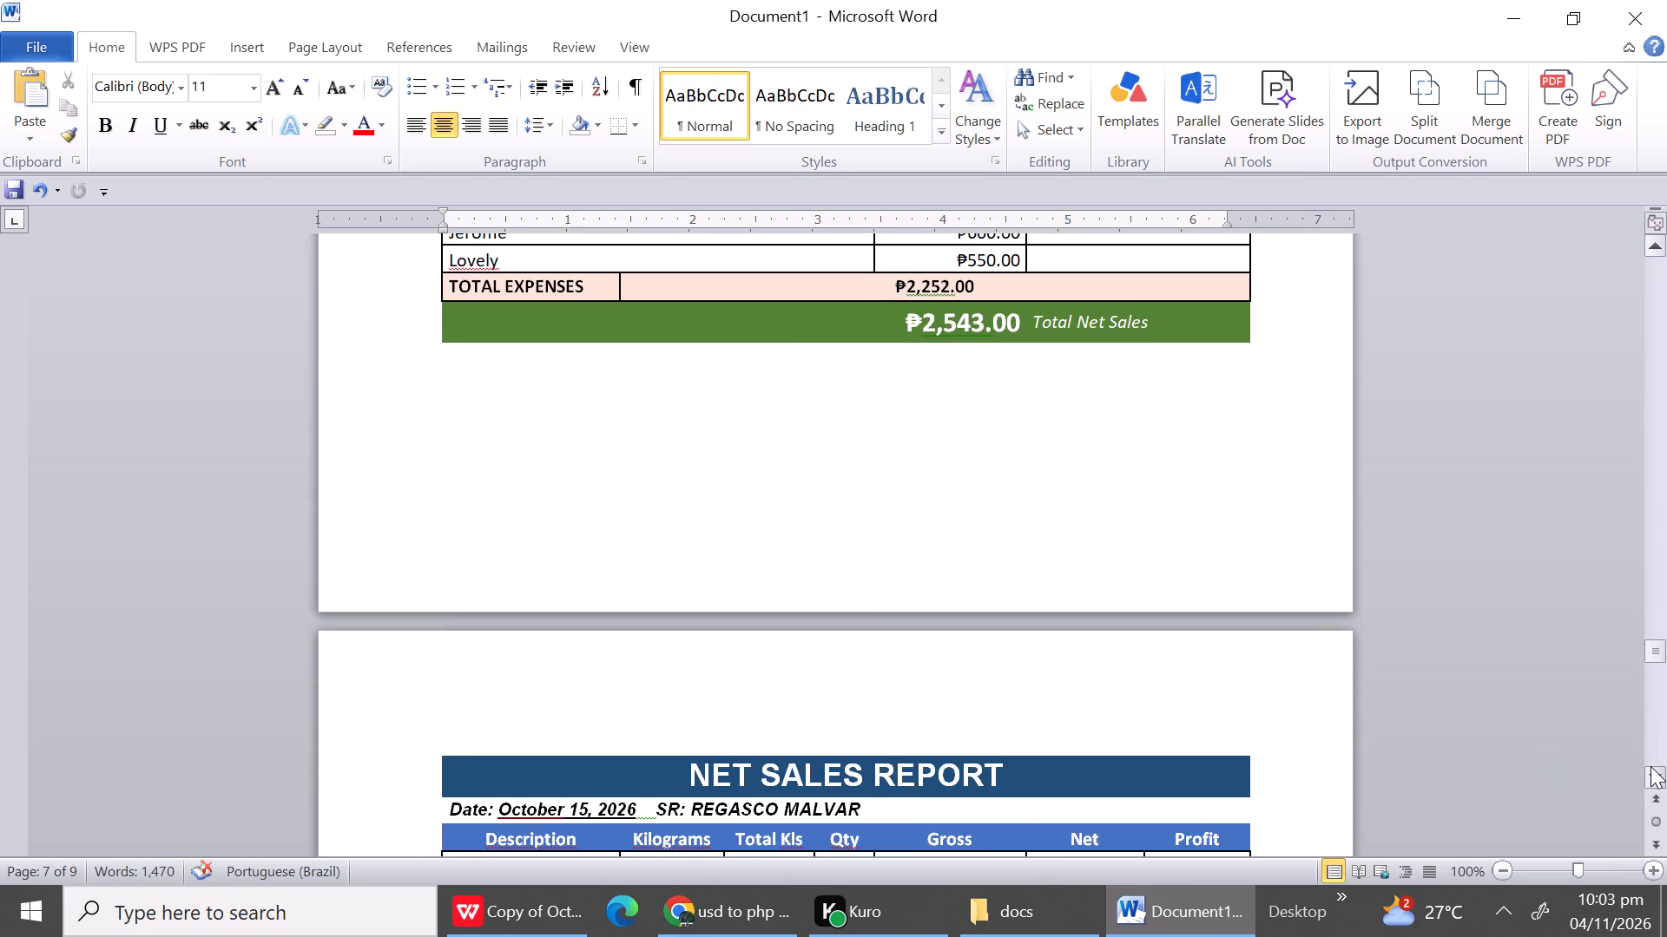
triple_click(1651, 766)
triple_click(1651, 766)
triple_click(1651, 766)
click(1651, 766)
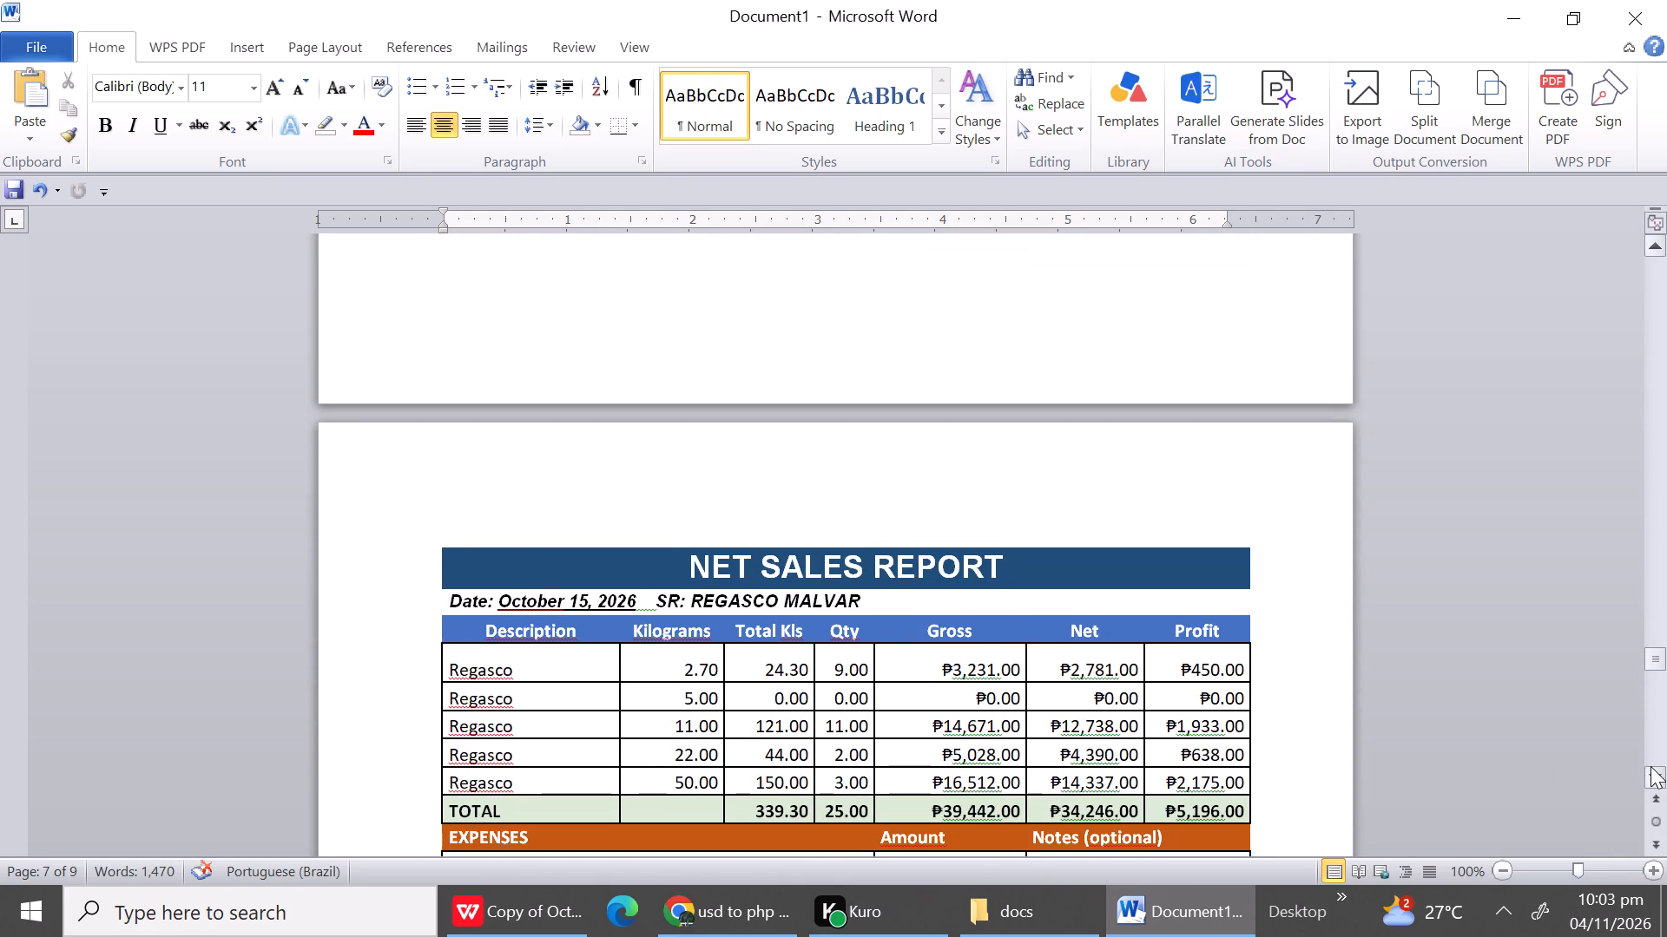
Delete the 2.70 kilogram Regasco row from the October 15 report as an entire row.
click(478, 698)
right_click(478, 698)
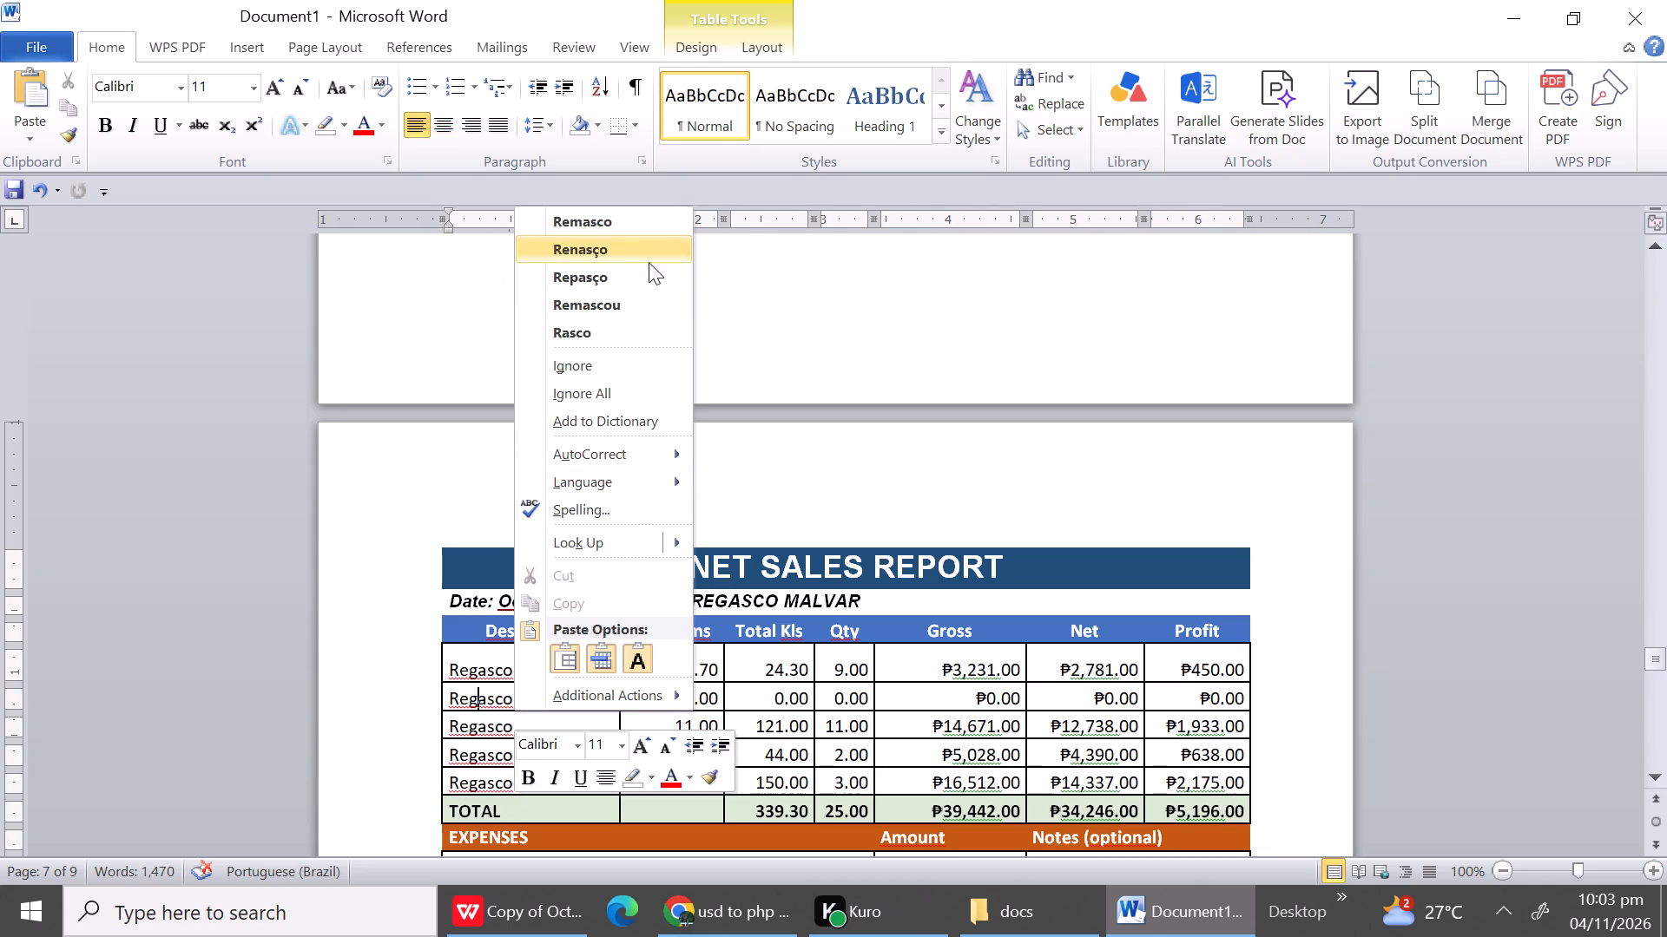
drag(795, 506, 551, 680)
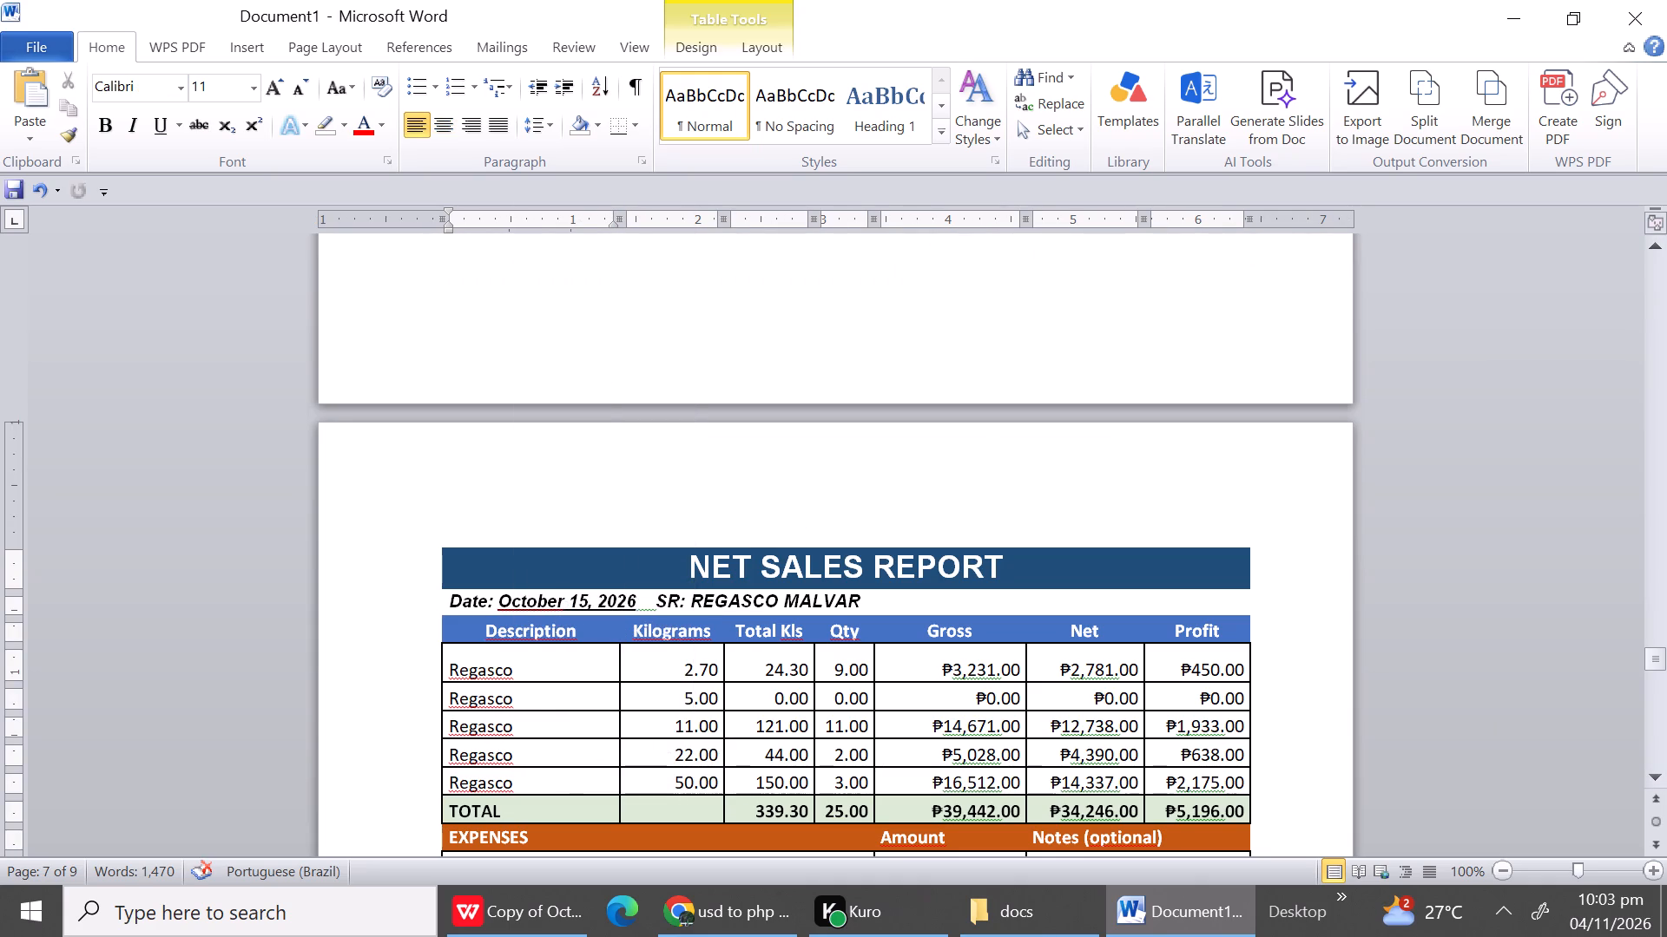
drag(551, 680, 551, 681)
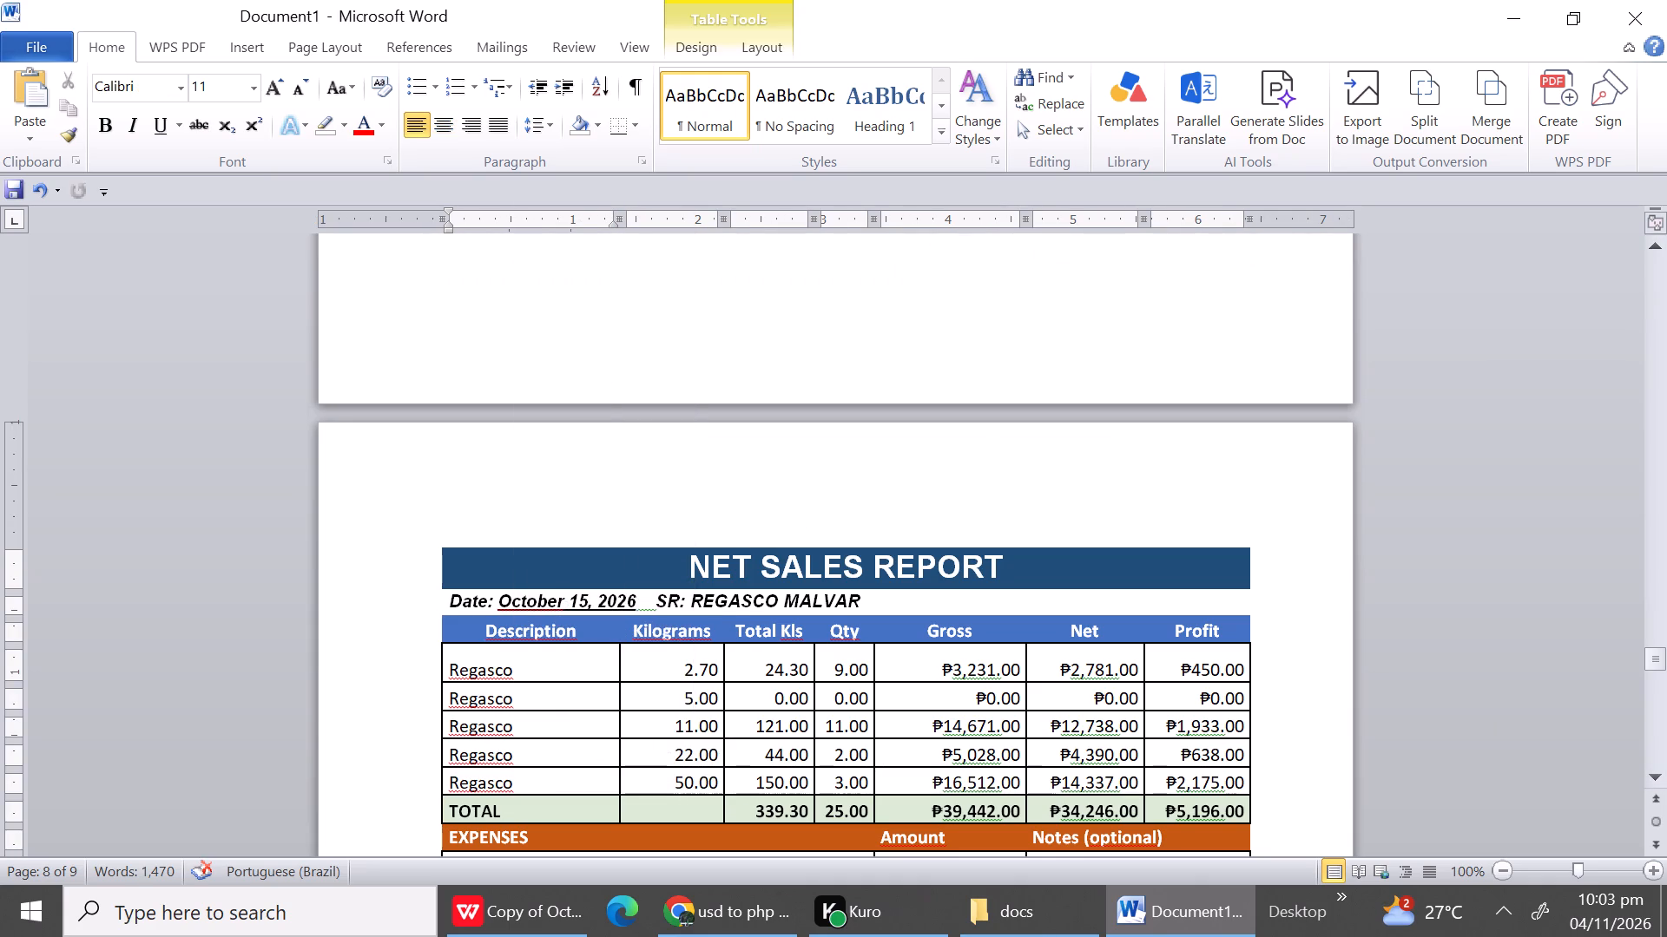
click(541, 702)
right_drag(541, 702, 531, 670)
click(625, 242)
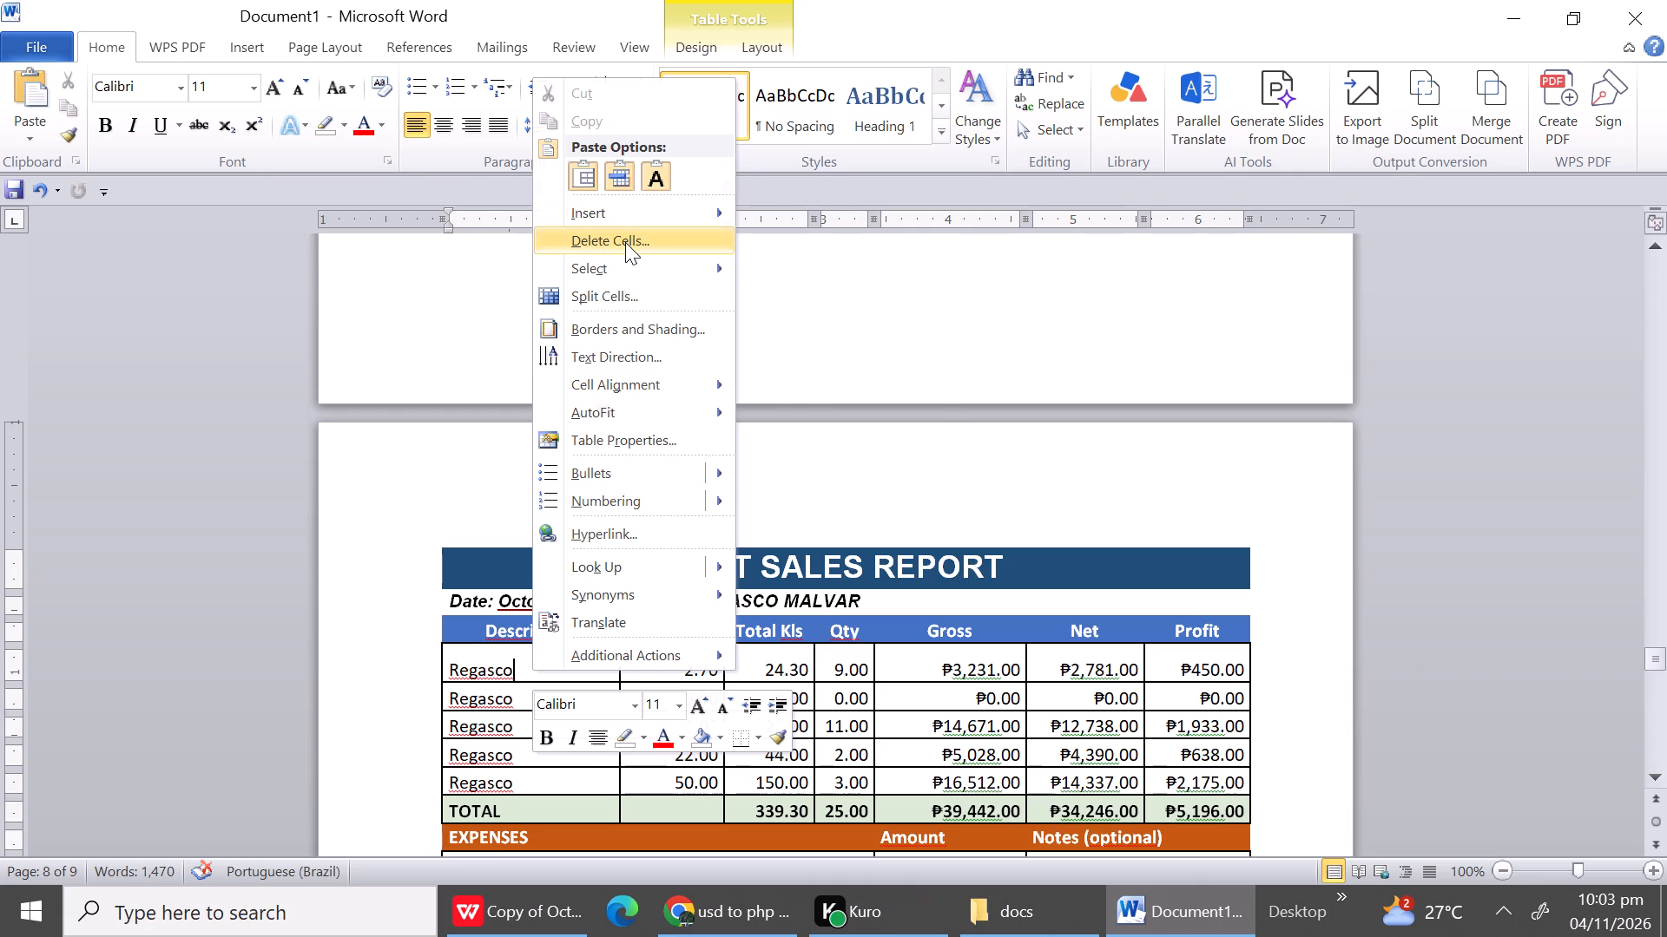
click(745, 429)
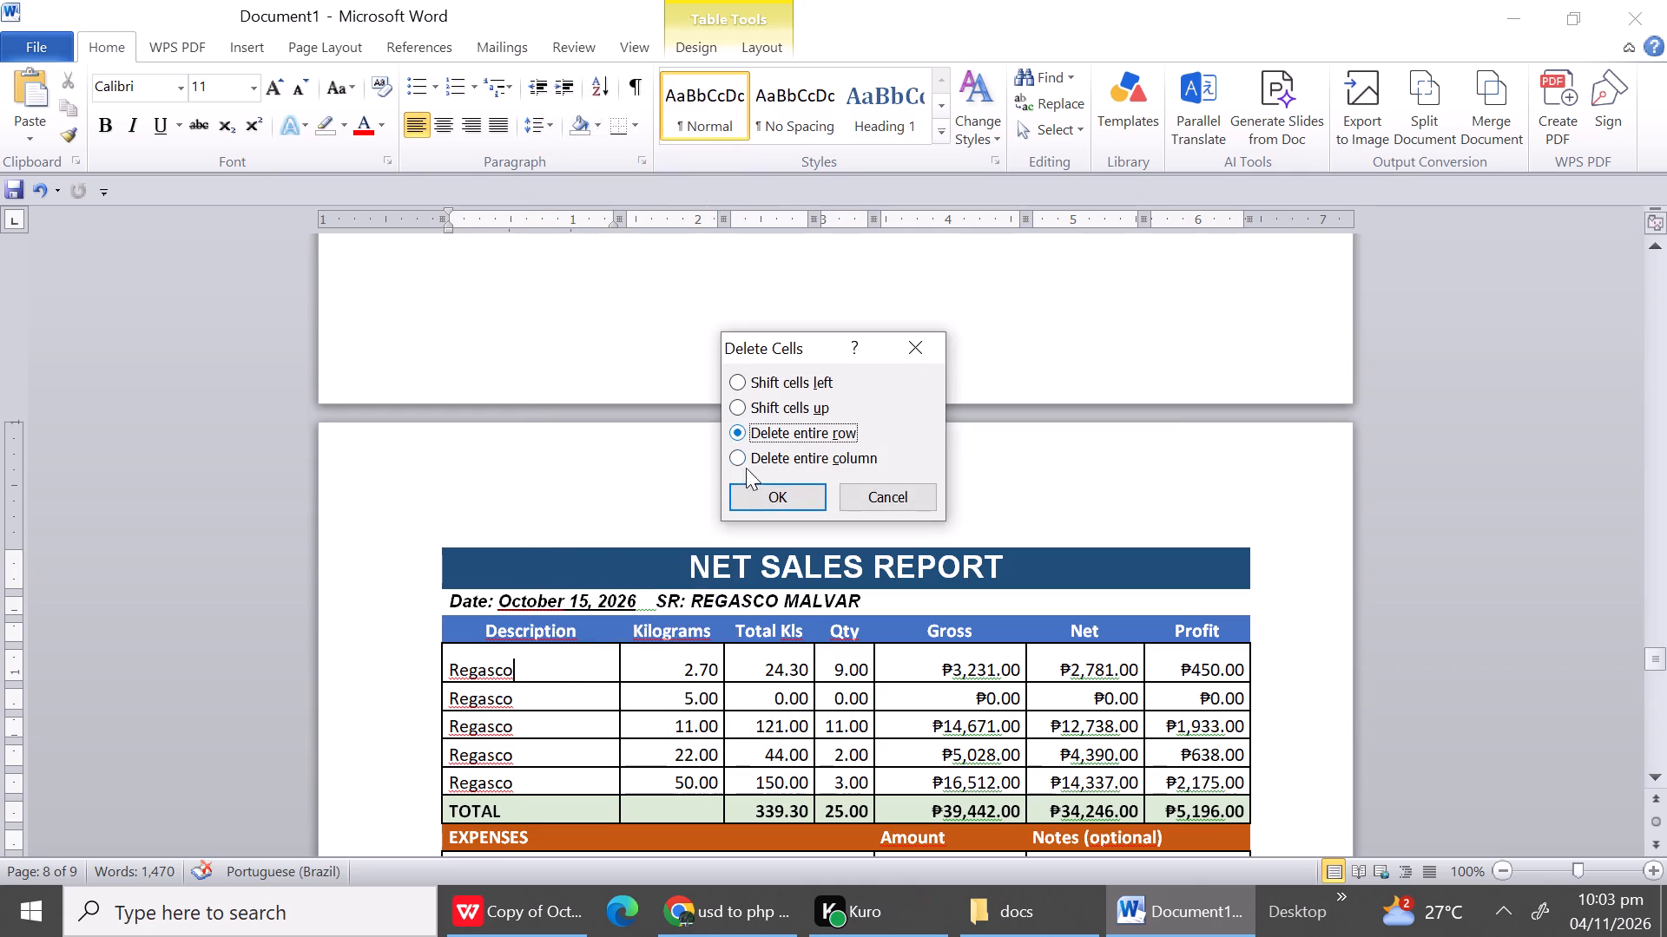
click(749, 493)
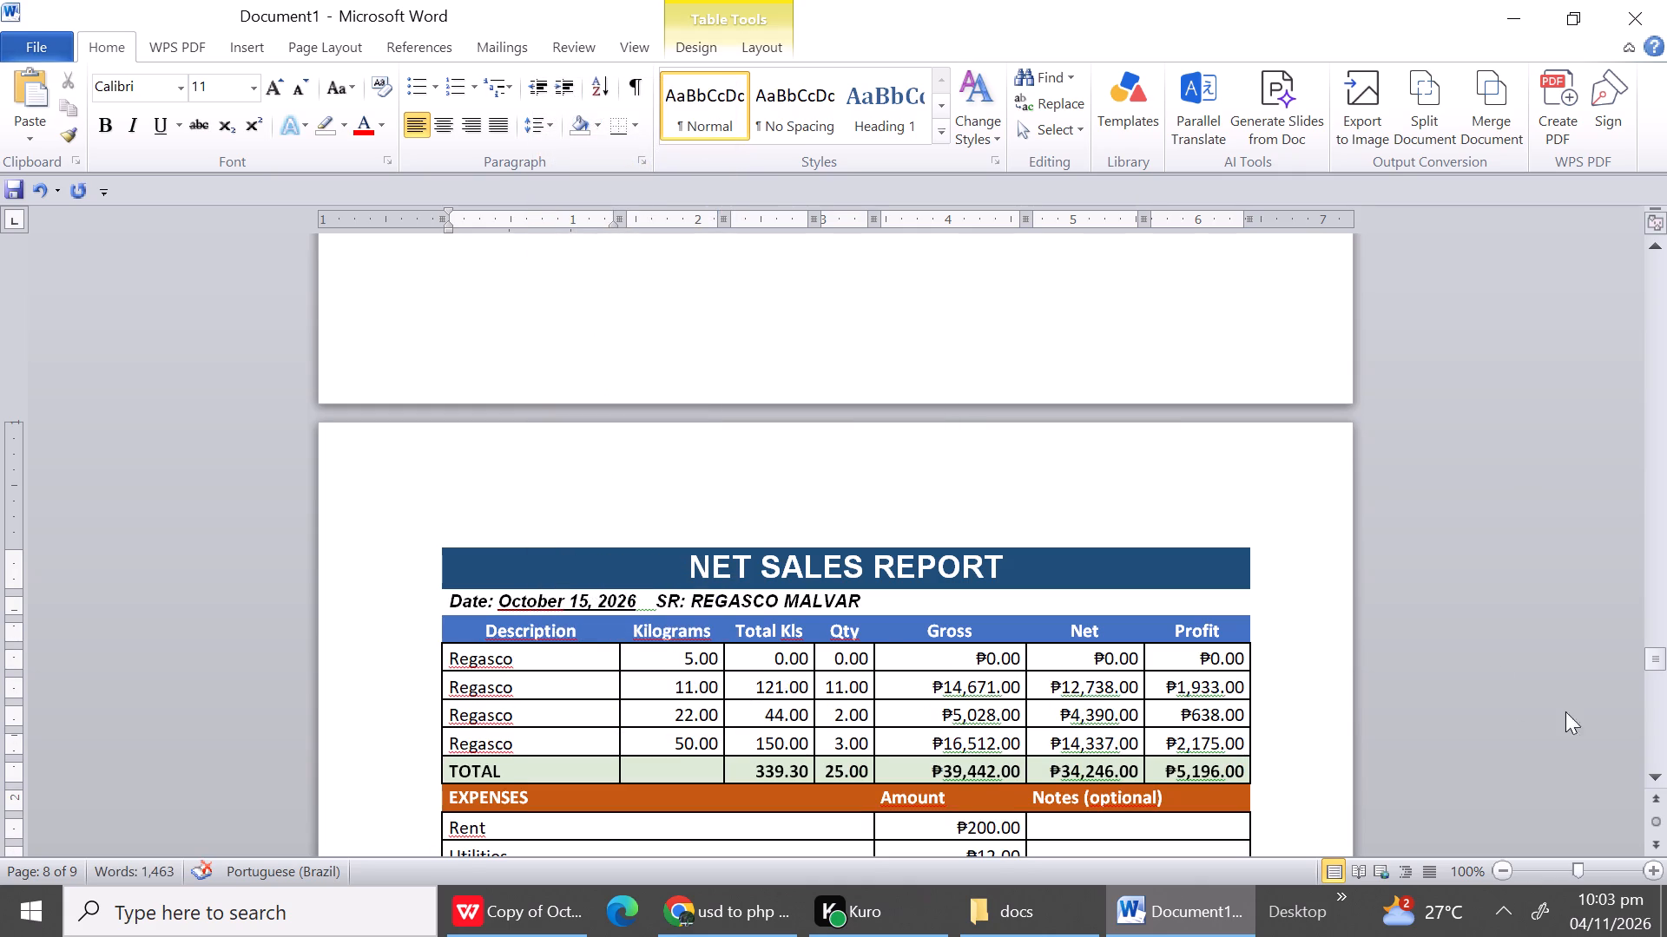
Review the trimmed reports from October 15 through October 18, and back up to the October 1 report on the first page.
triple_click(1656, 778)
triple_click(1656, 778)
triple_click(1656, 778)
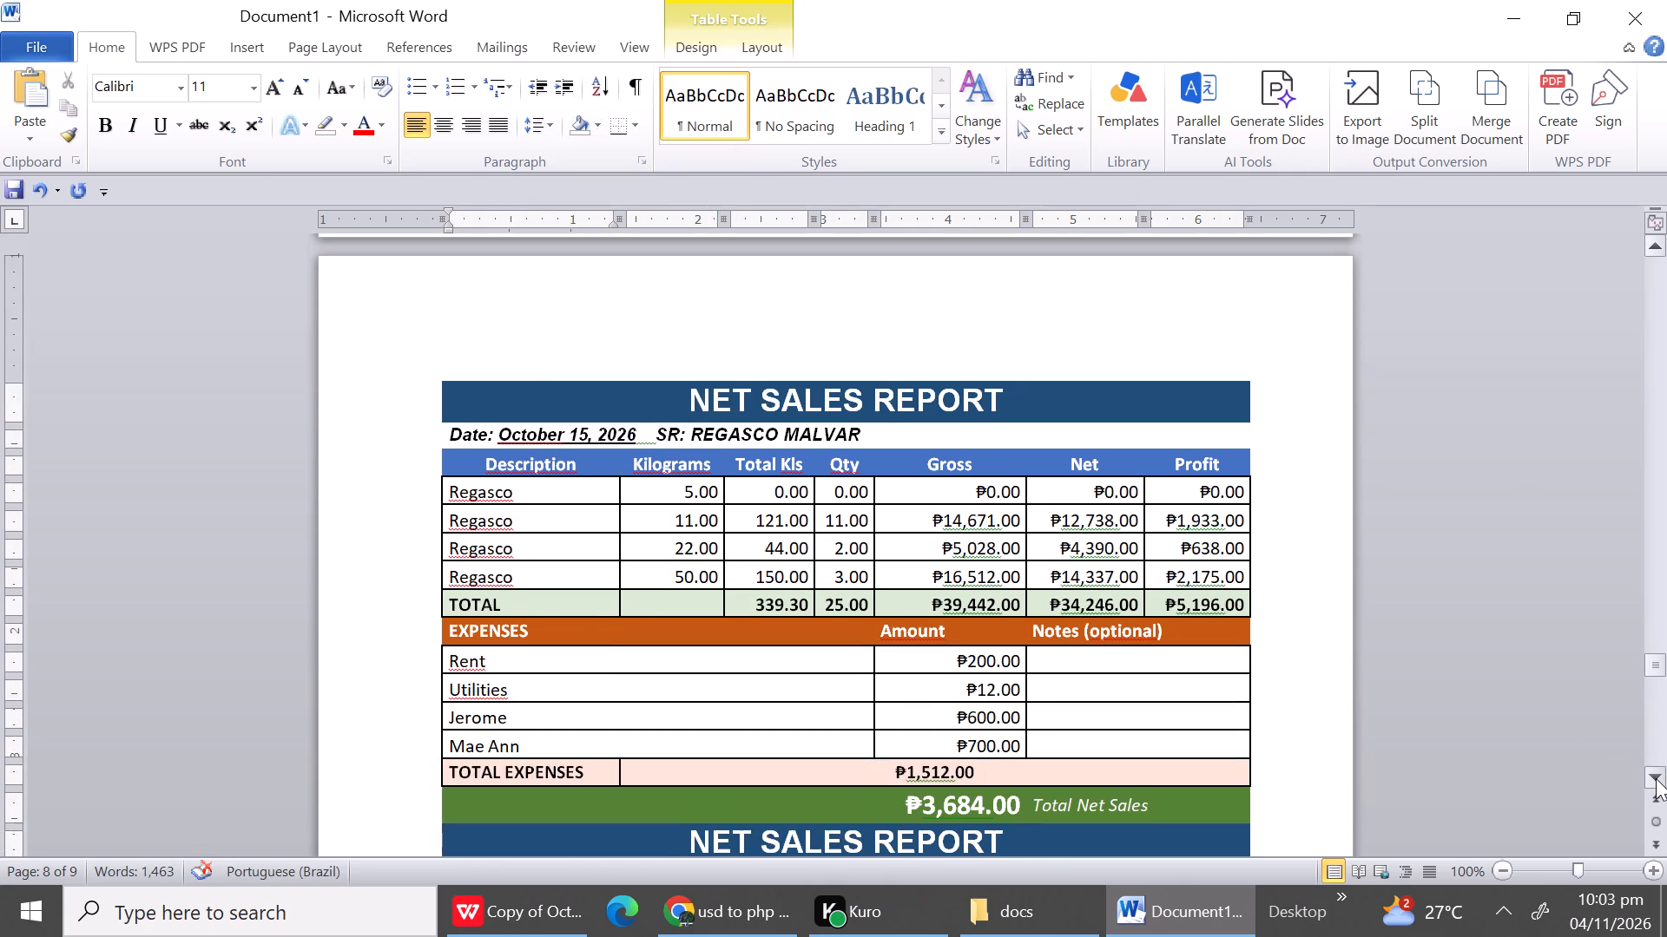
drag(1656, 778, 1658, 757)
click(1658, 757)
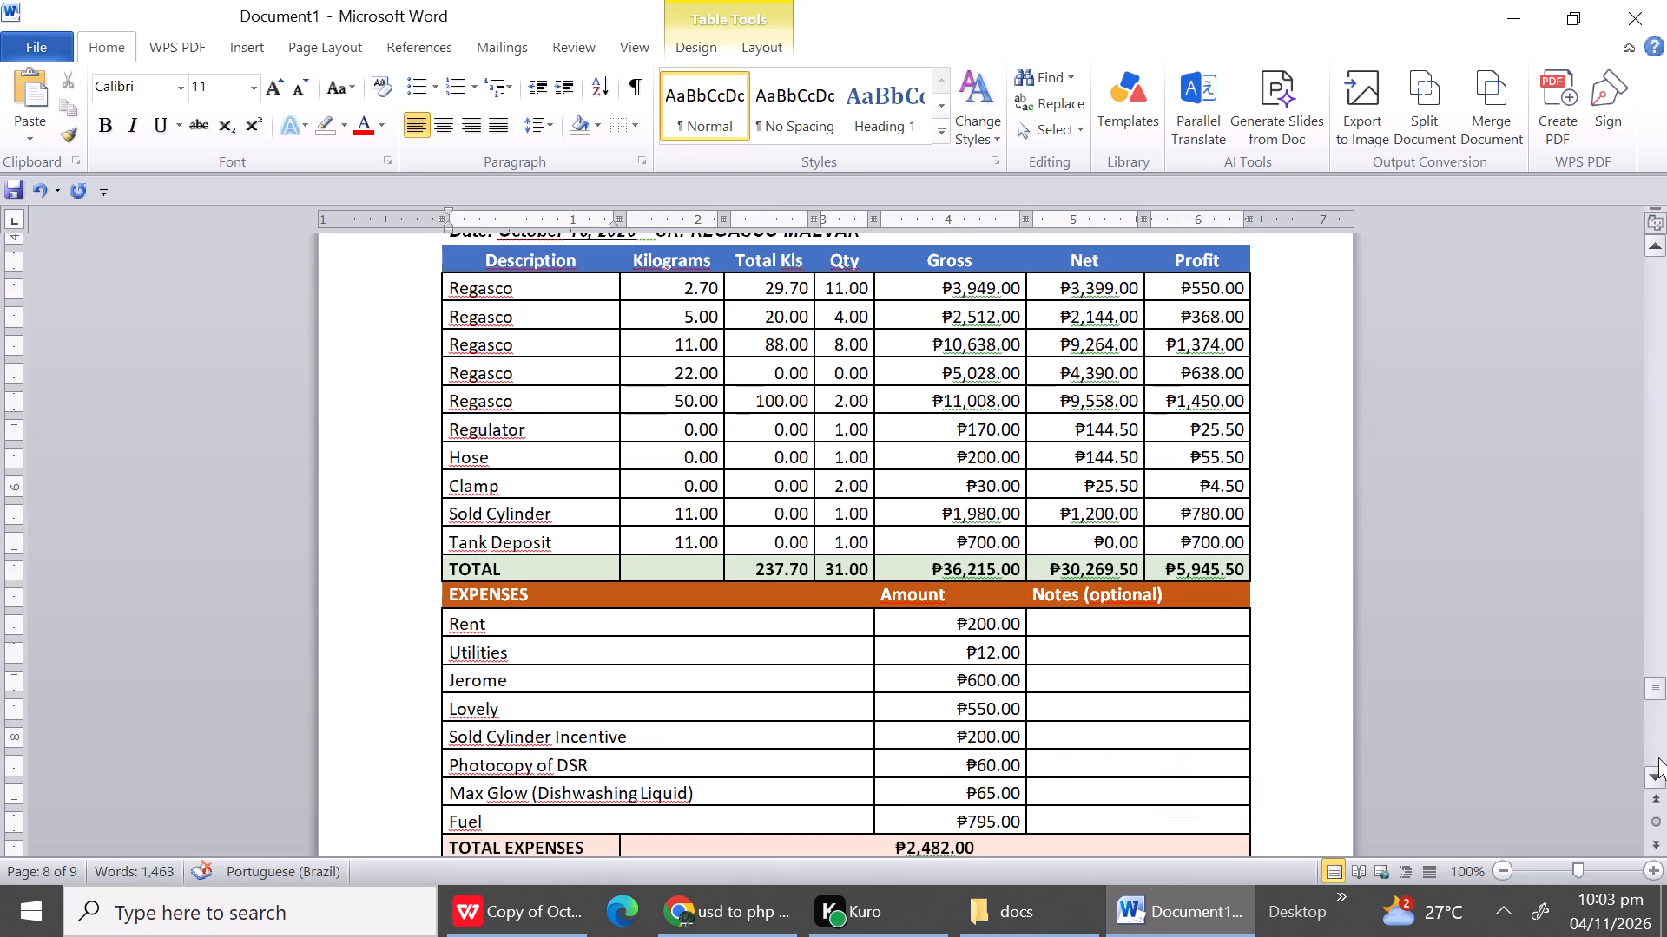
click(1658, 757)
click(1658, 757)
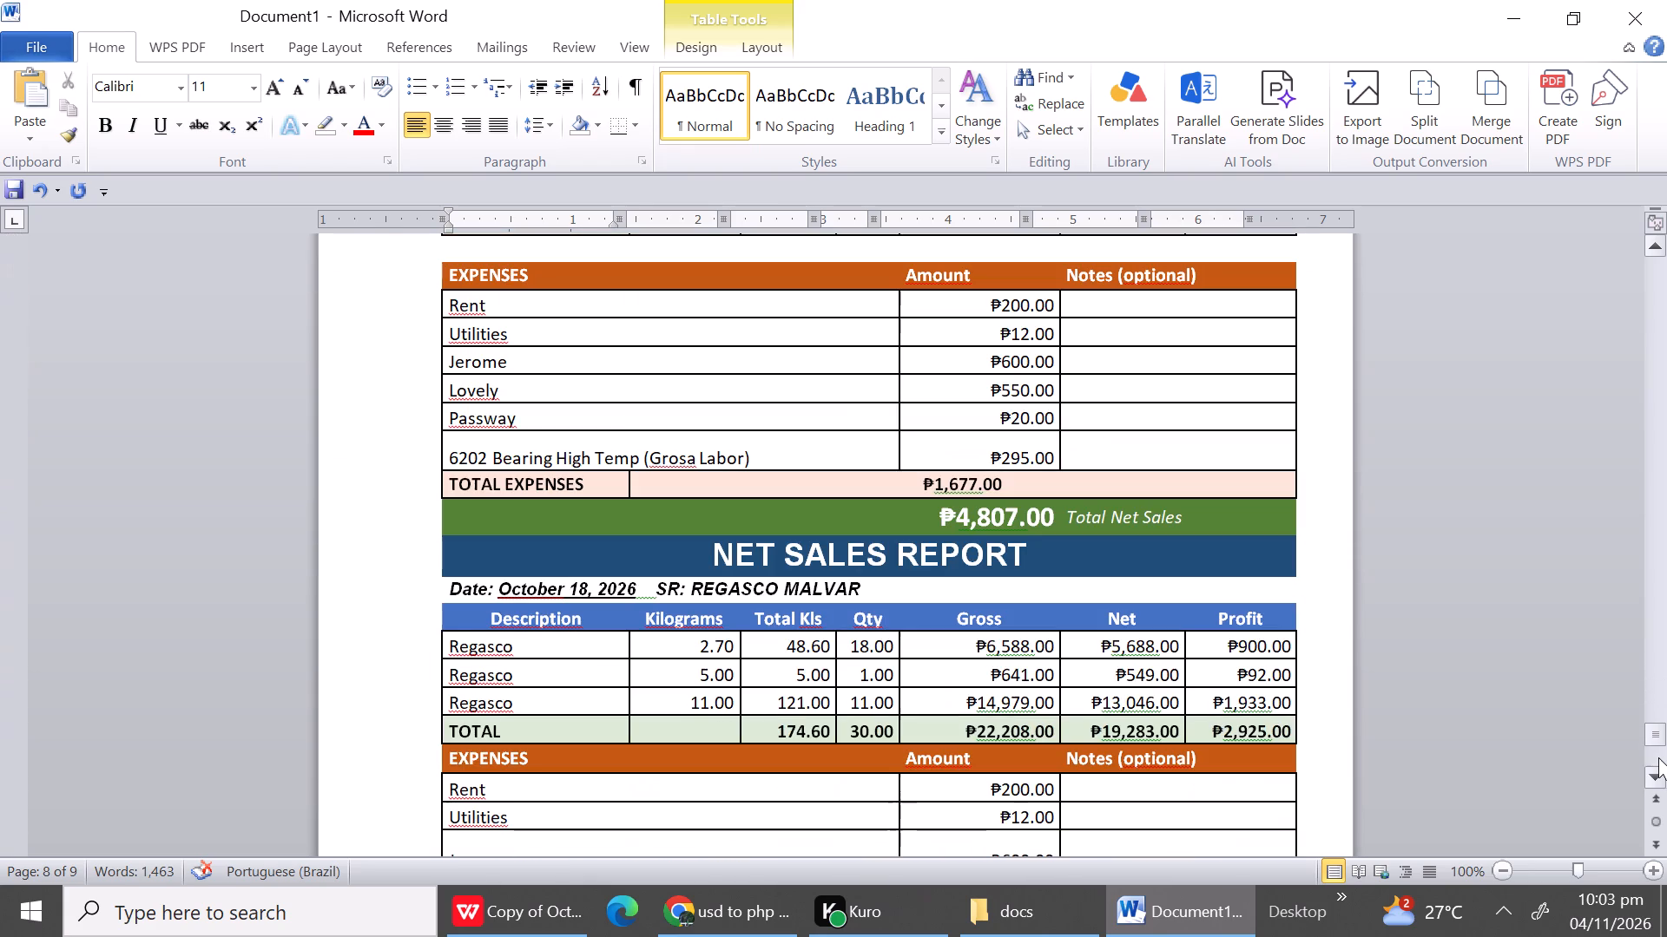
click(1658, 757)
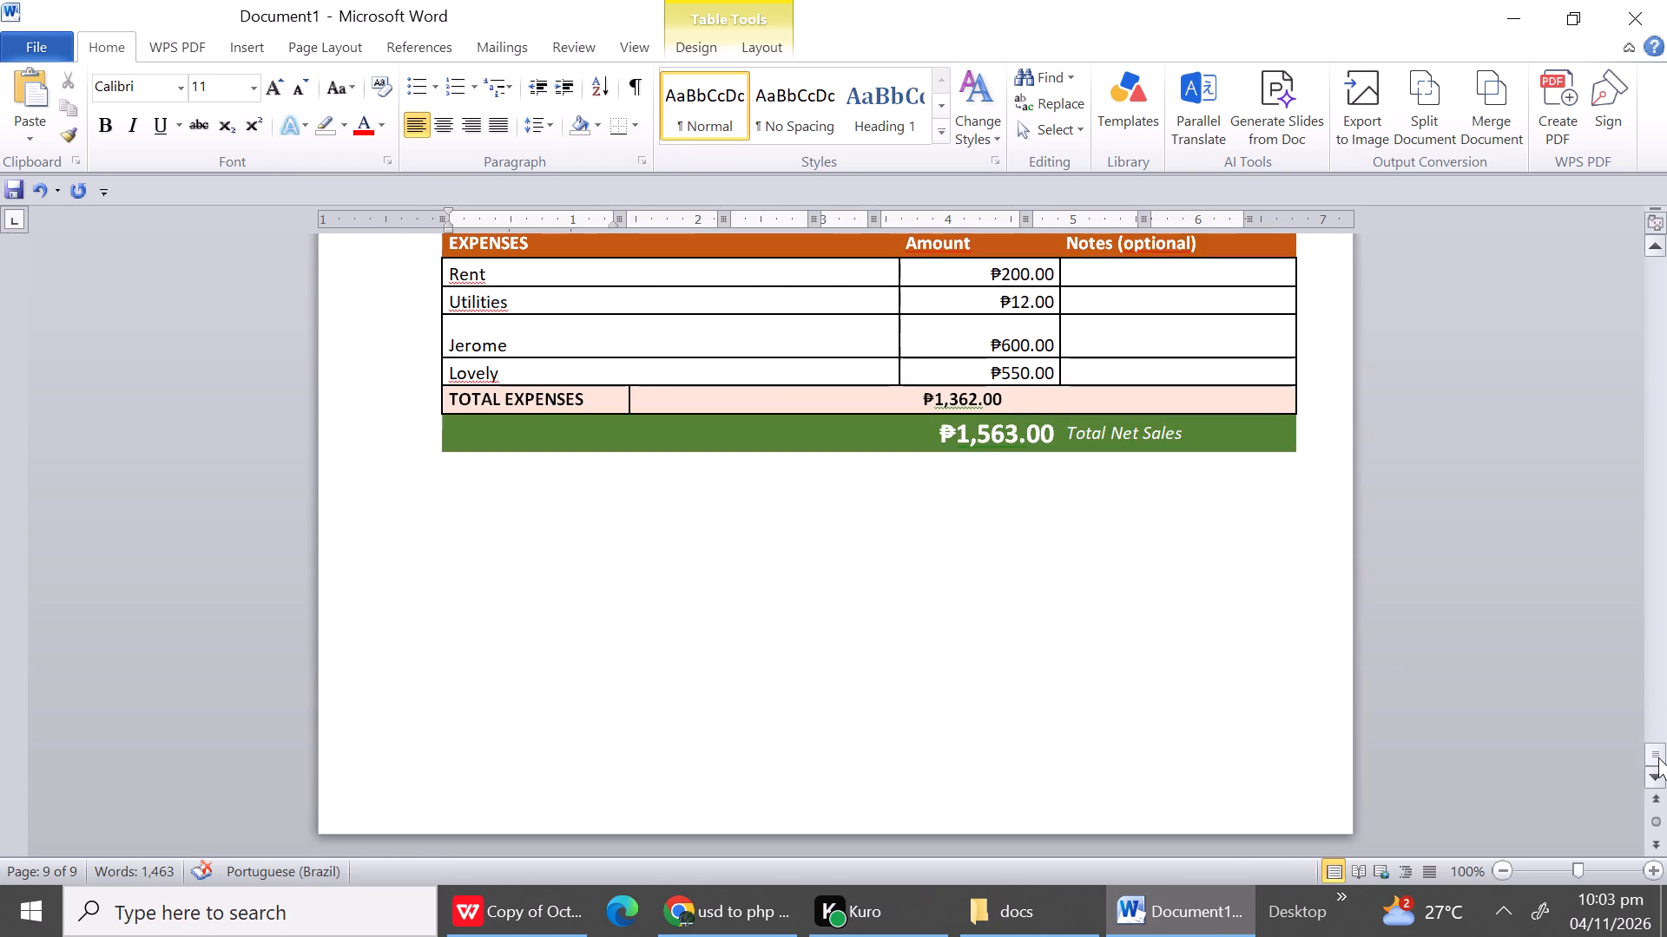
click(1658, 757)
triple_click(1662, 425)
triple_click(1662, 425)
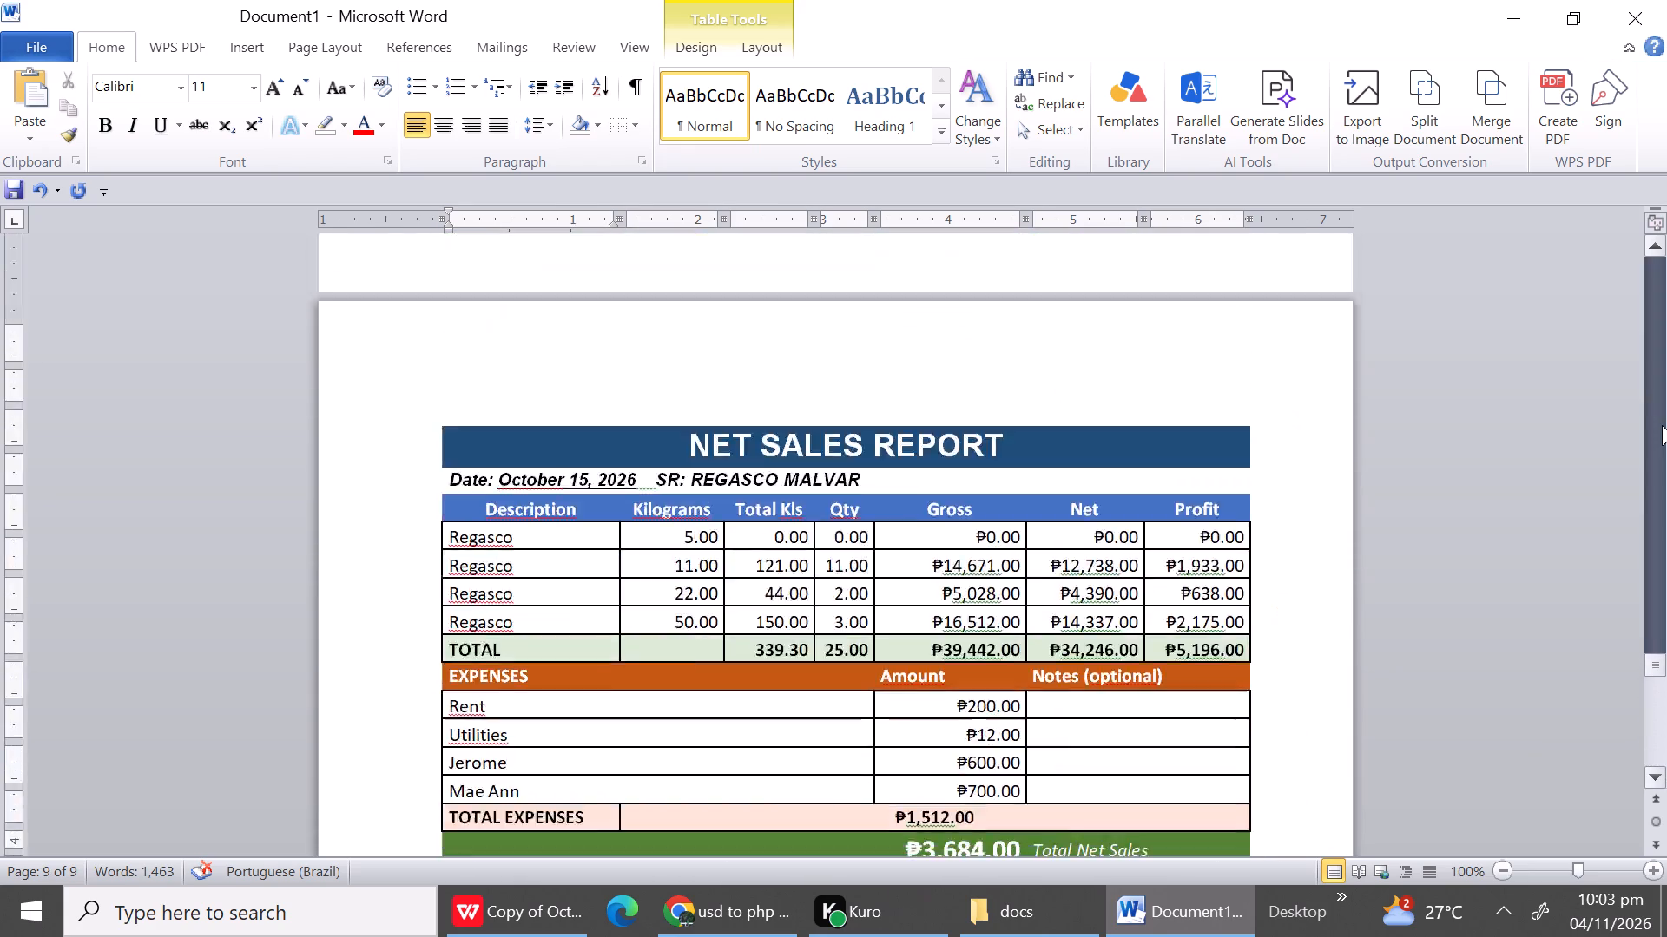
triple_click(1662, 425)
drag(1662, 425, 1651, 316)
triple_click(1651, 316)
triple_click(1651, 316)
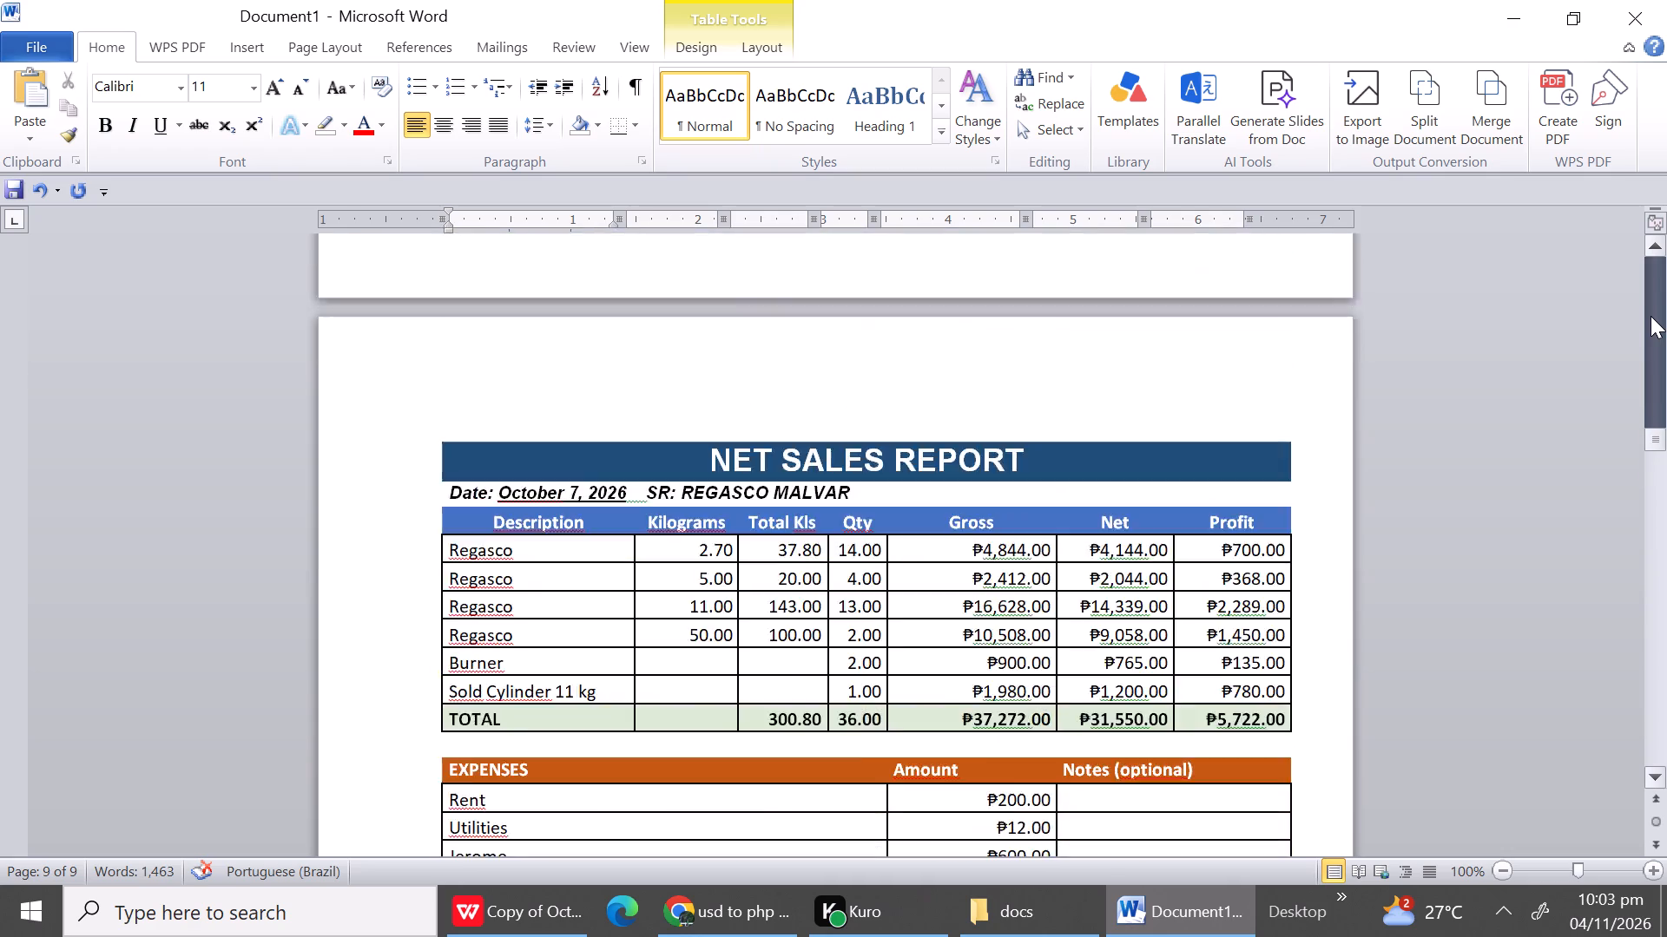
drag(1651, 316, 1651, 300)
triple_click(1651, 300)
click(1651, 300)
drag(1651, 300, 1652, 286)
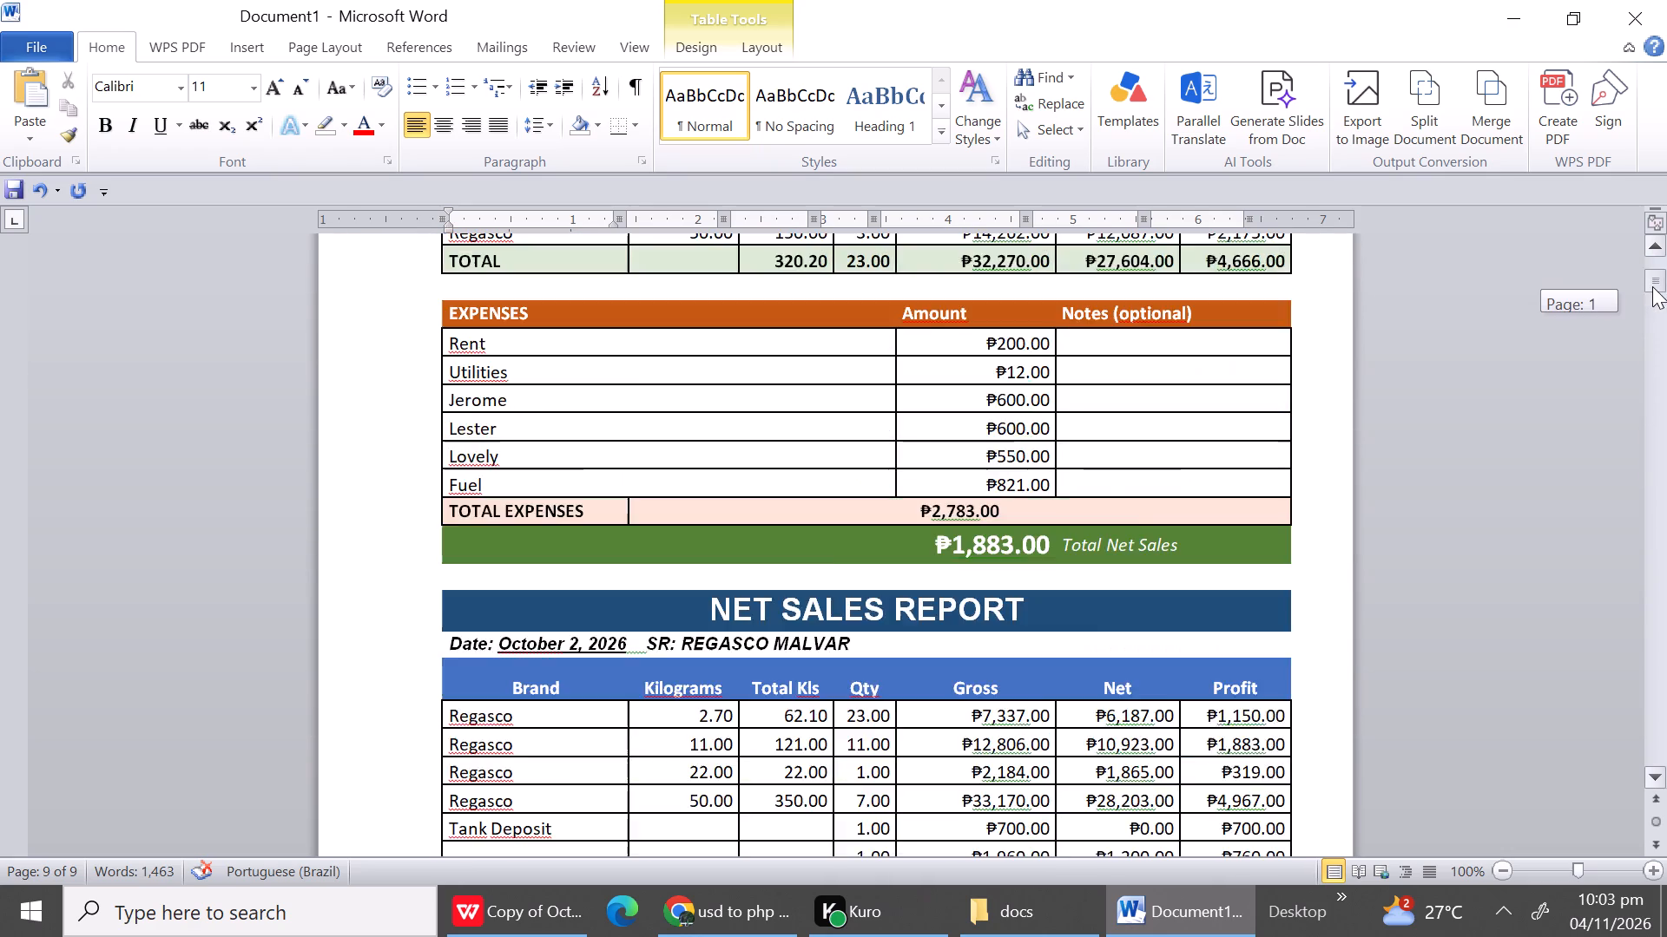
drag(1652, 286, 1656, 206)
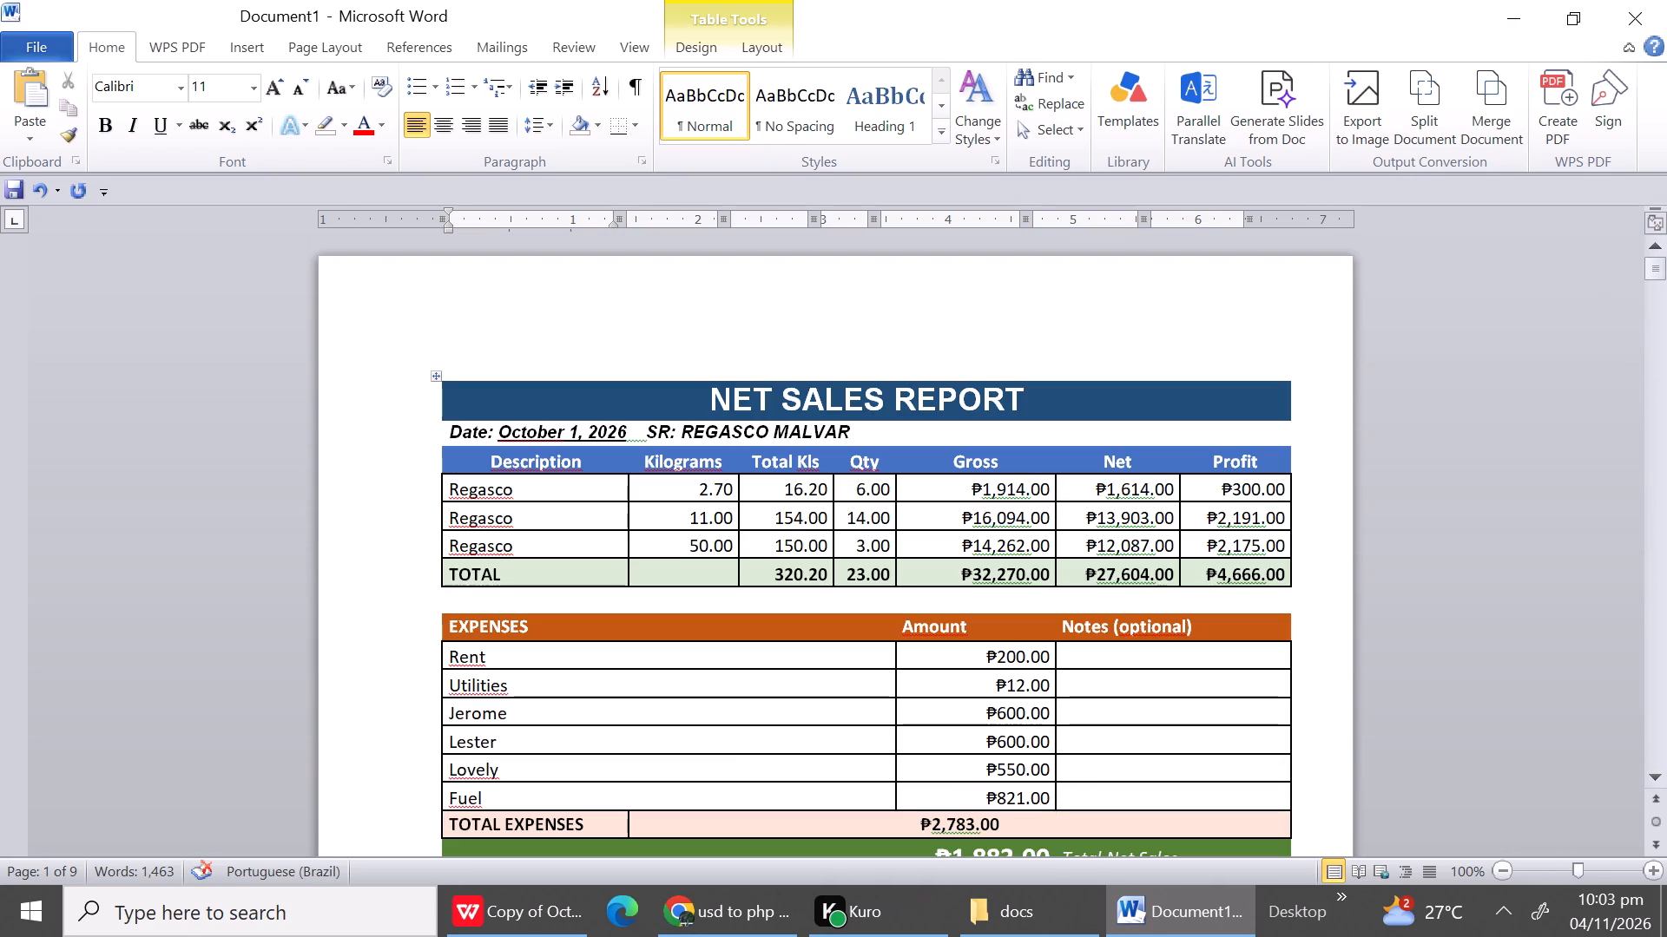
Save the document on USB Drive (F:) as a Word document named MALVAR NET SALES REPORT, and close it.
click(43, 51)
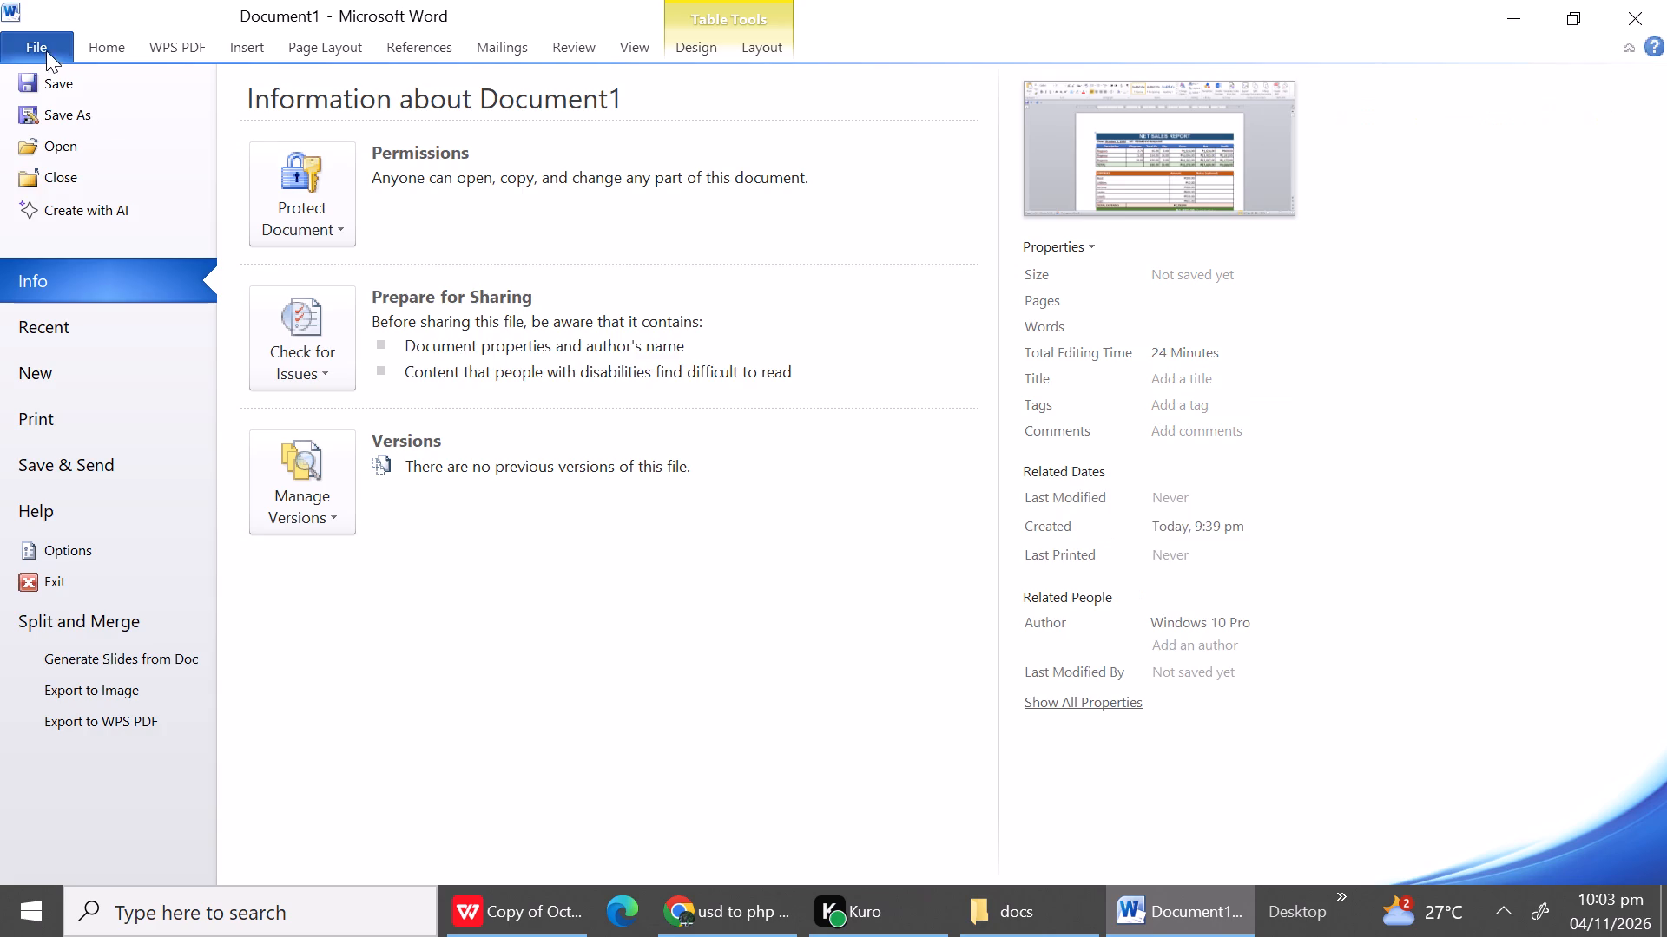
click(82, 88)
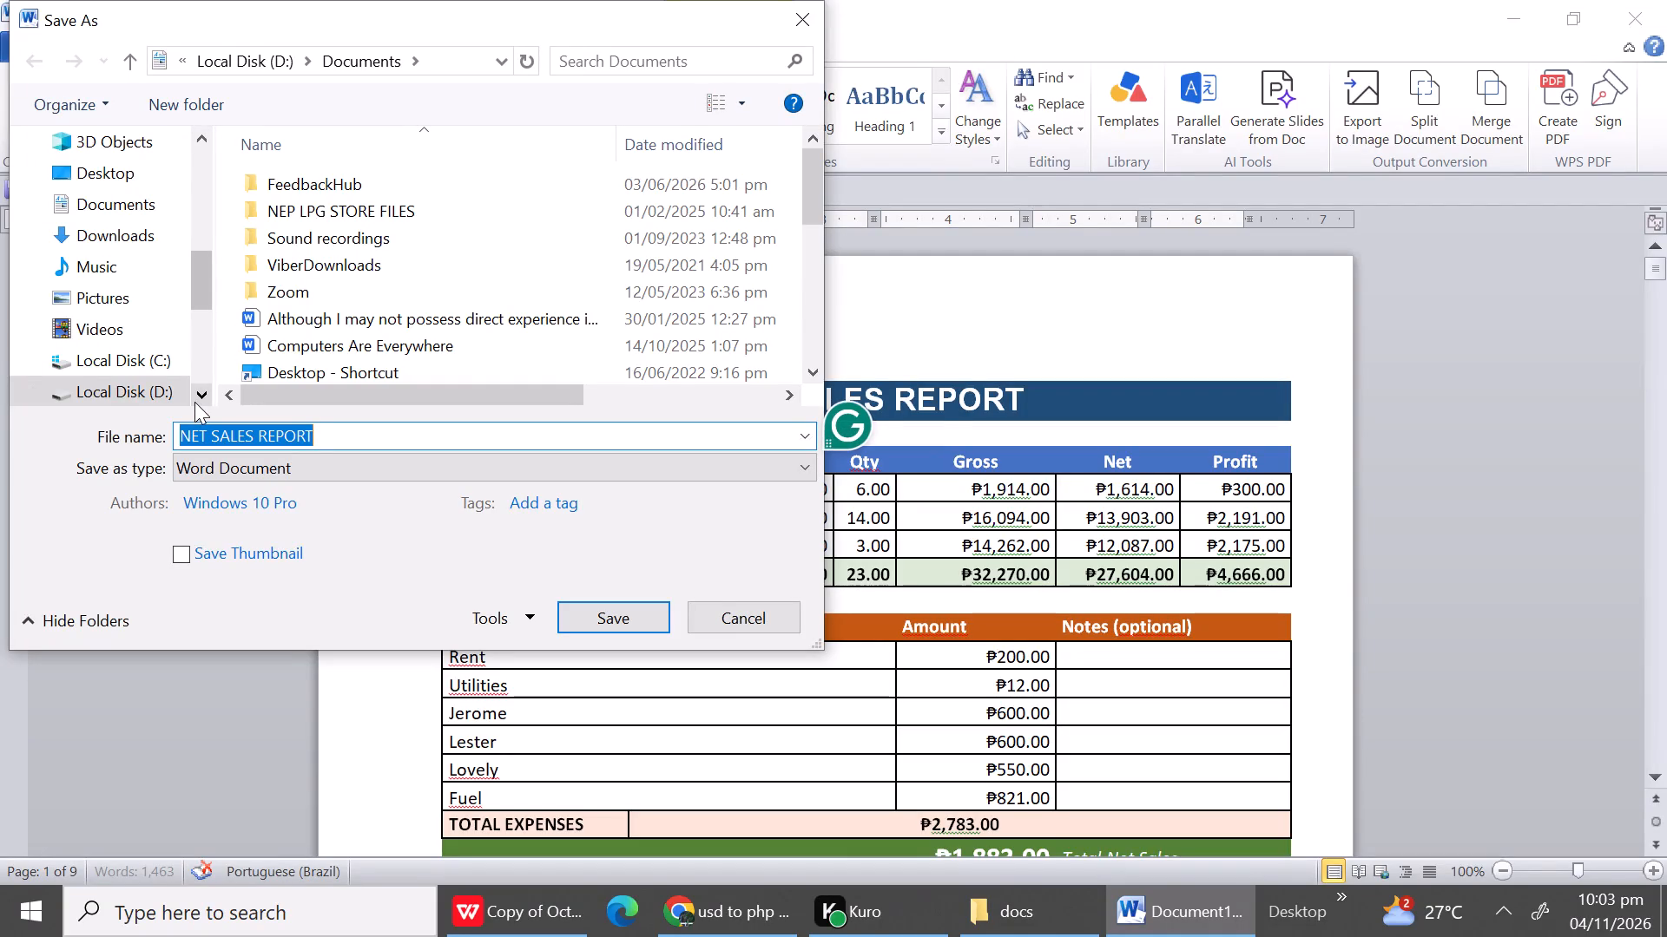
click(194, 402)
click(194, 402)
click(139, 357)
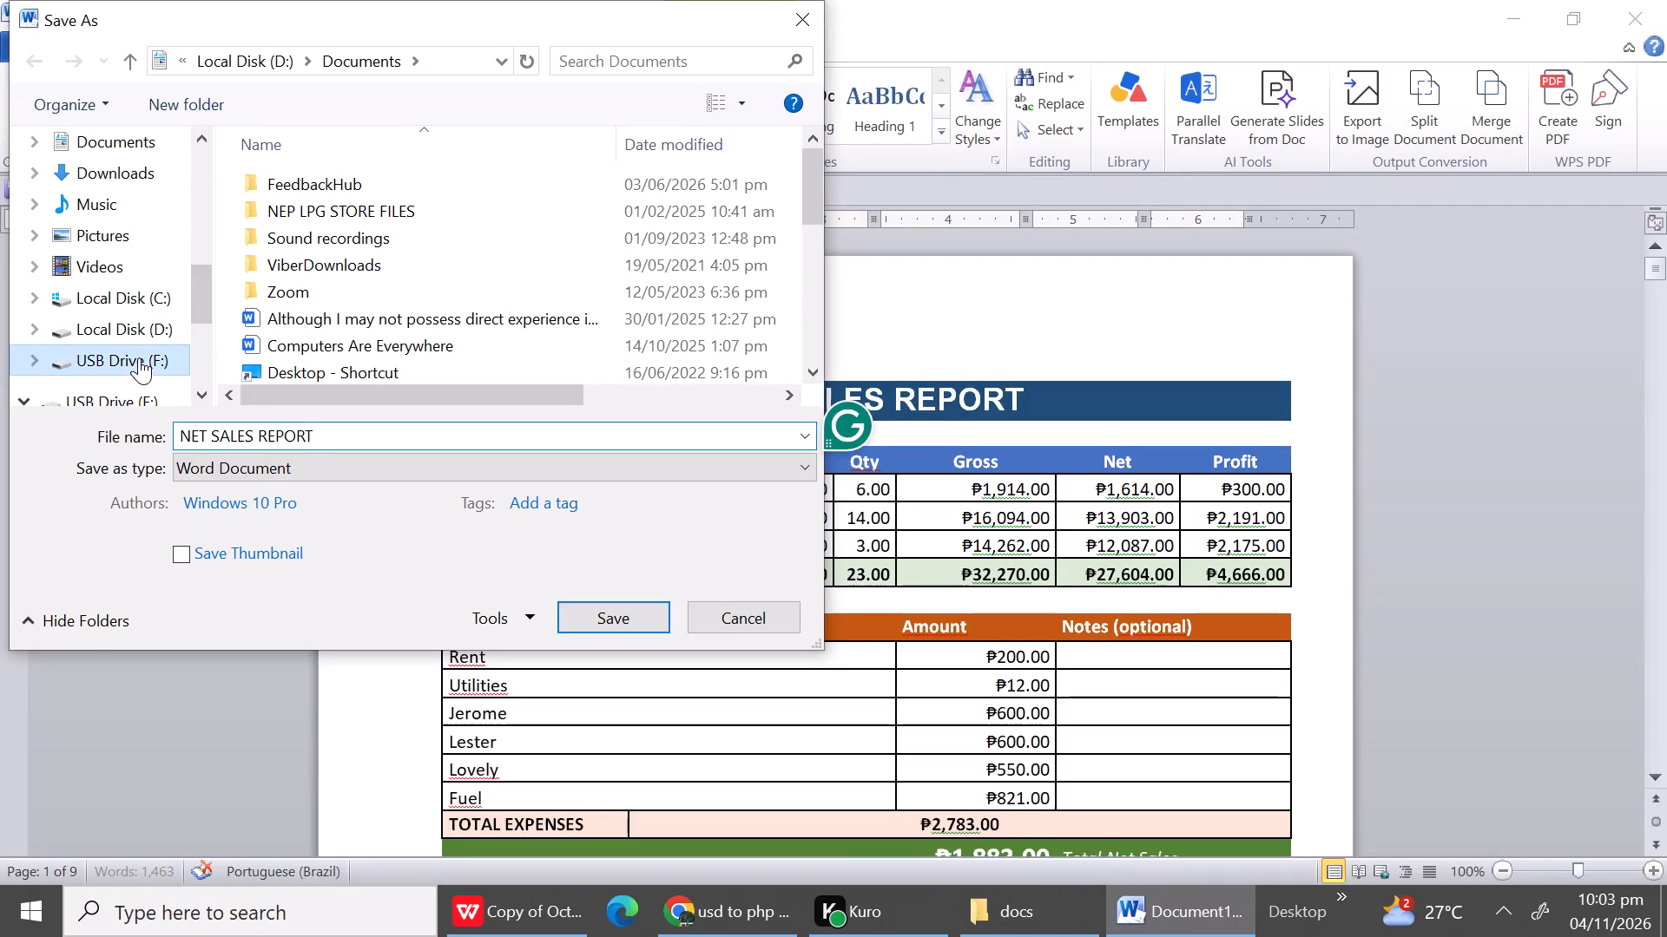
click(184, 429)
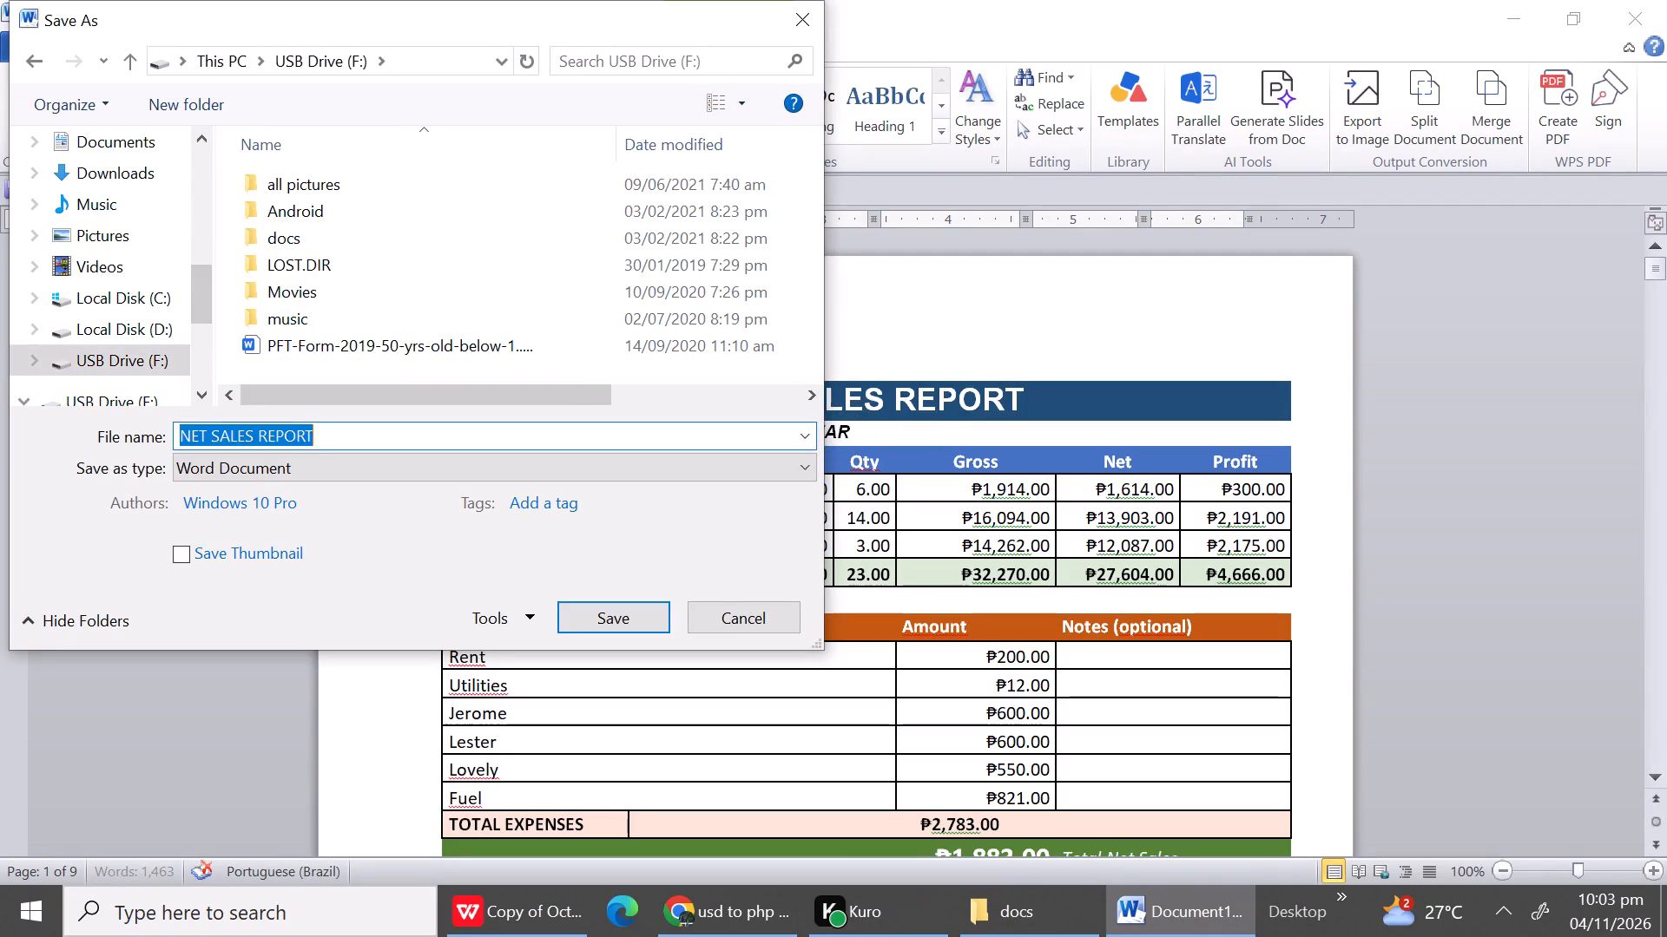
click(184, 429)
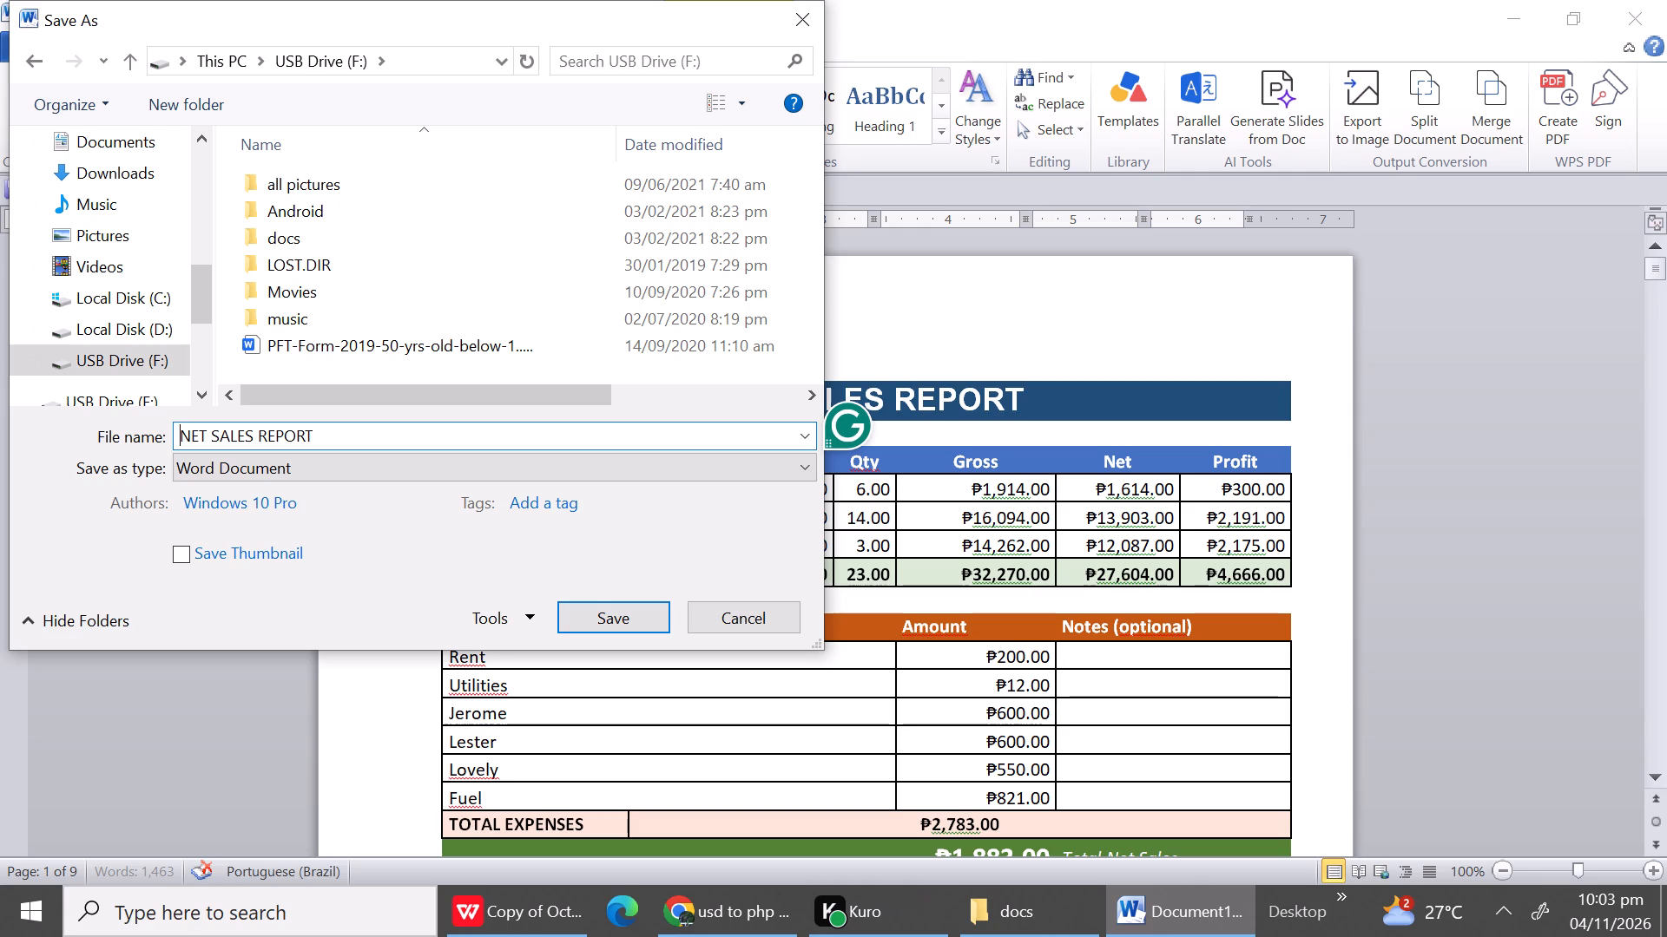
text(MA)
text(LVAR)
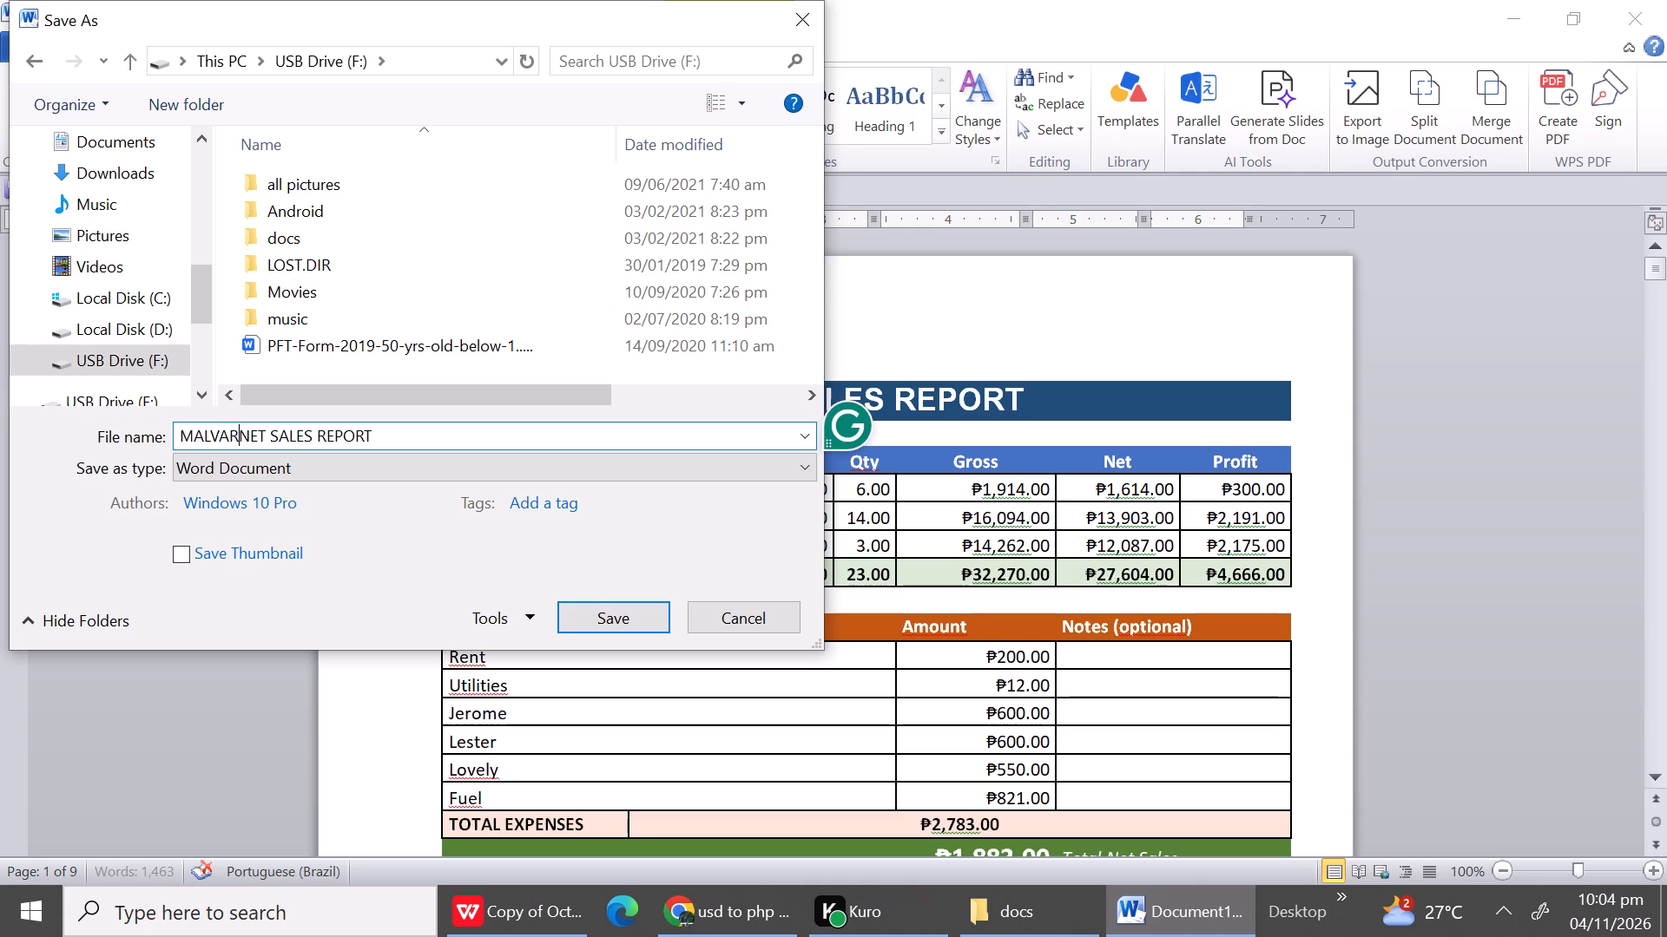
key(space)
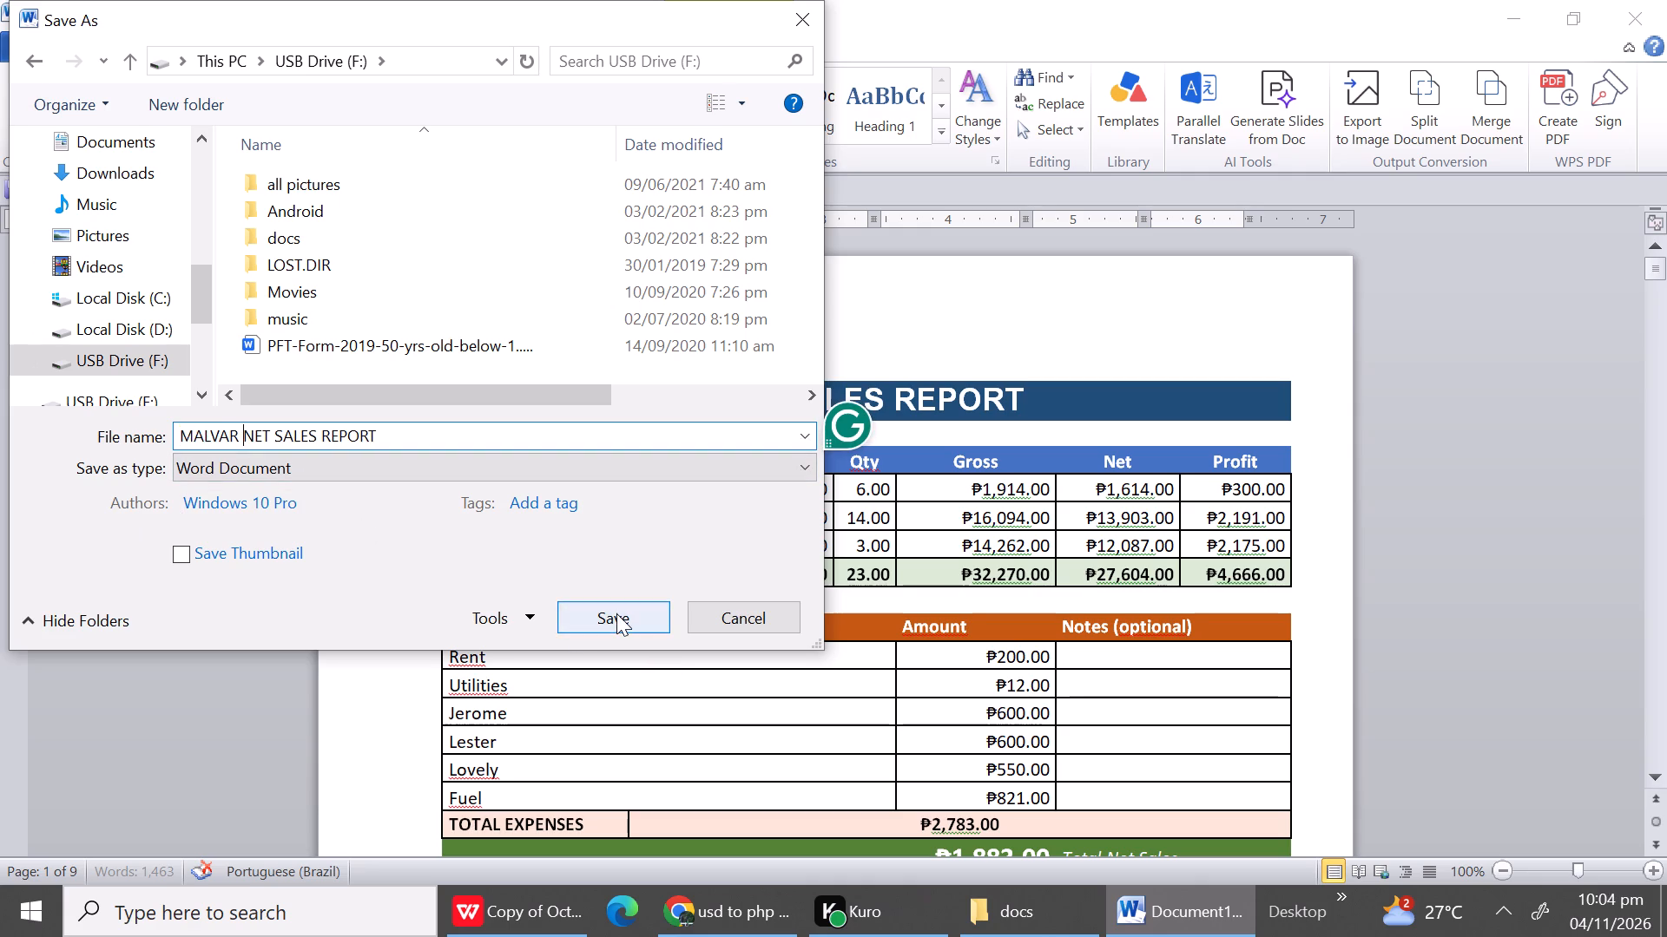
click(616, 613)
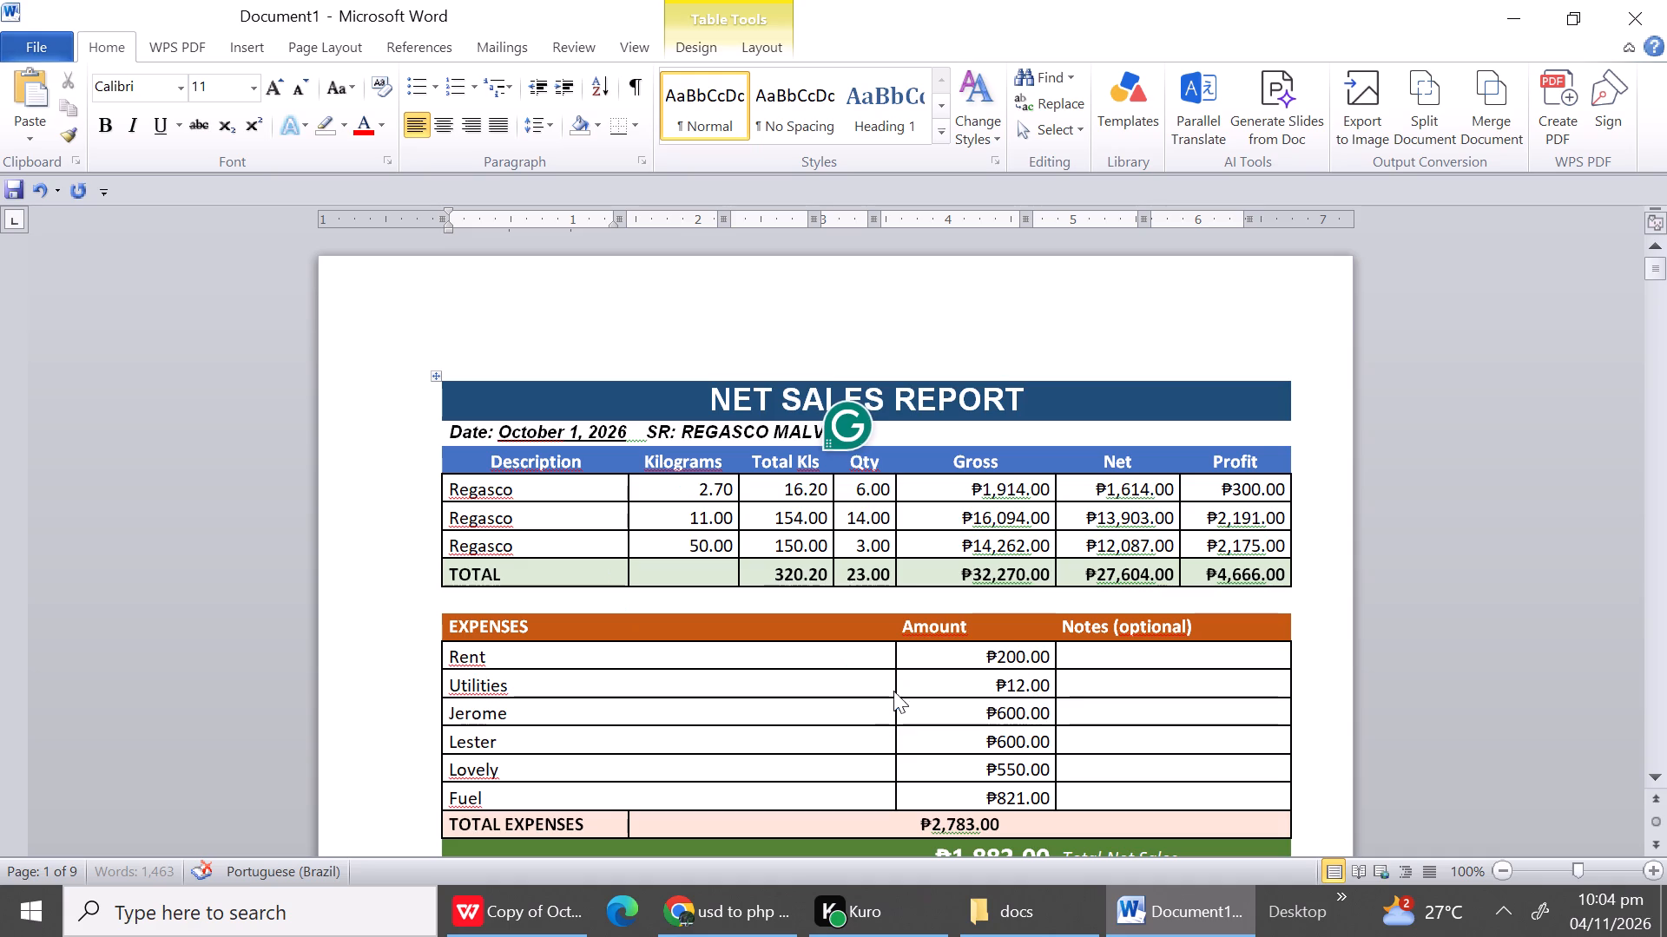
click(1644, 0)
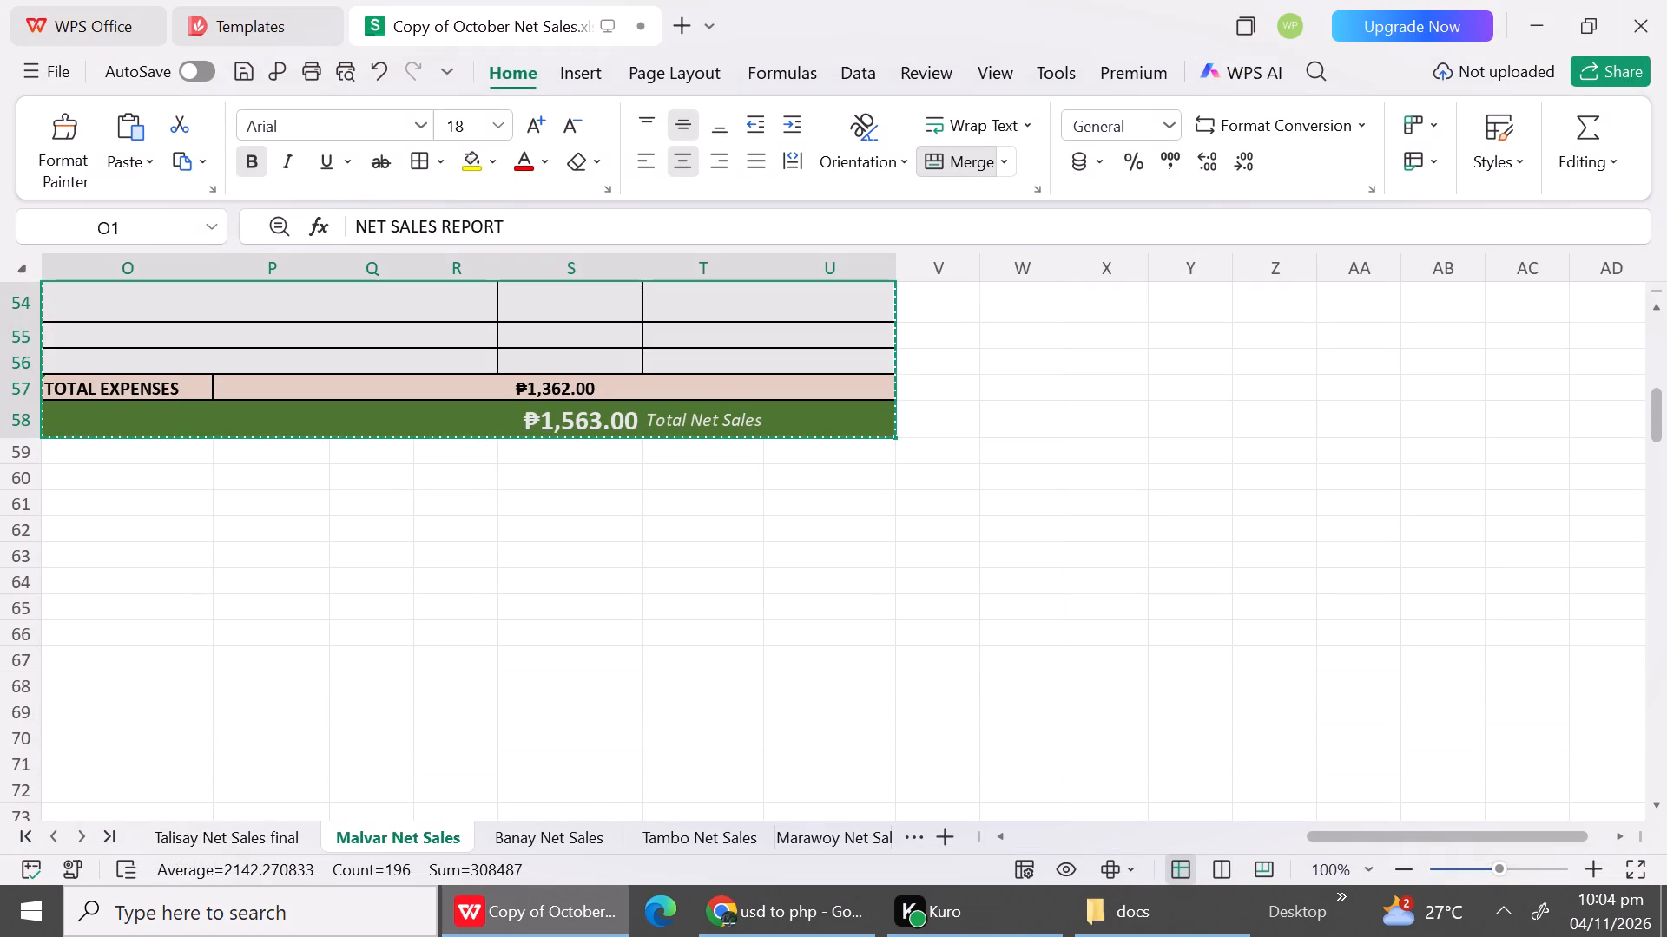
Show the Talisay Net Sales sheet, the first sheet of the October Net Sales workbook.
click(48, 835)
double_click(48, 835)
drag(48, 835, 193, 833)
click(193, 833)
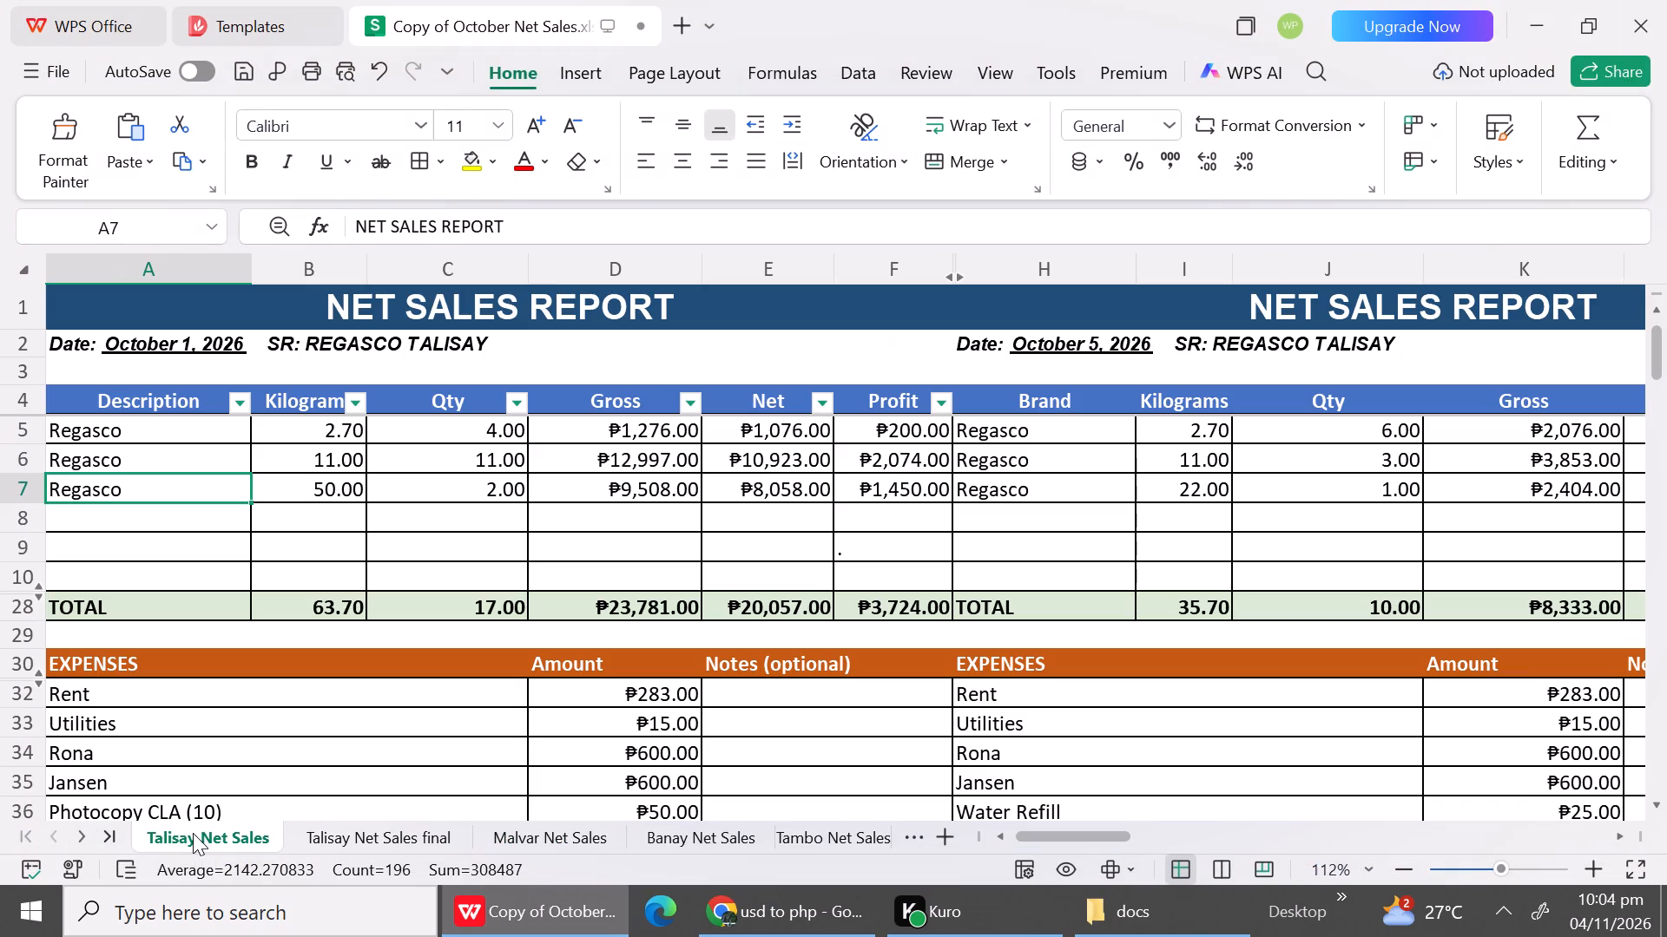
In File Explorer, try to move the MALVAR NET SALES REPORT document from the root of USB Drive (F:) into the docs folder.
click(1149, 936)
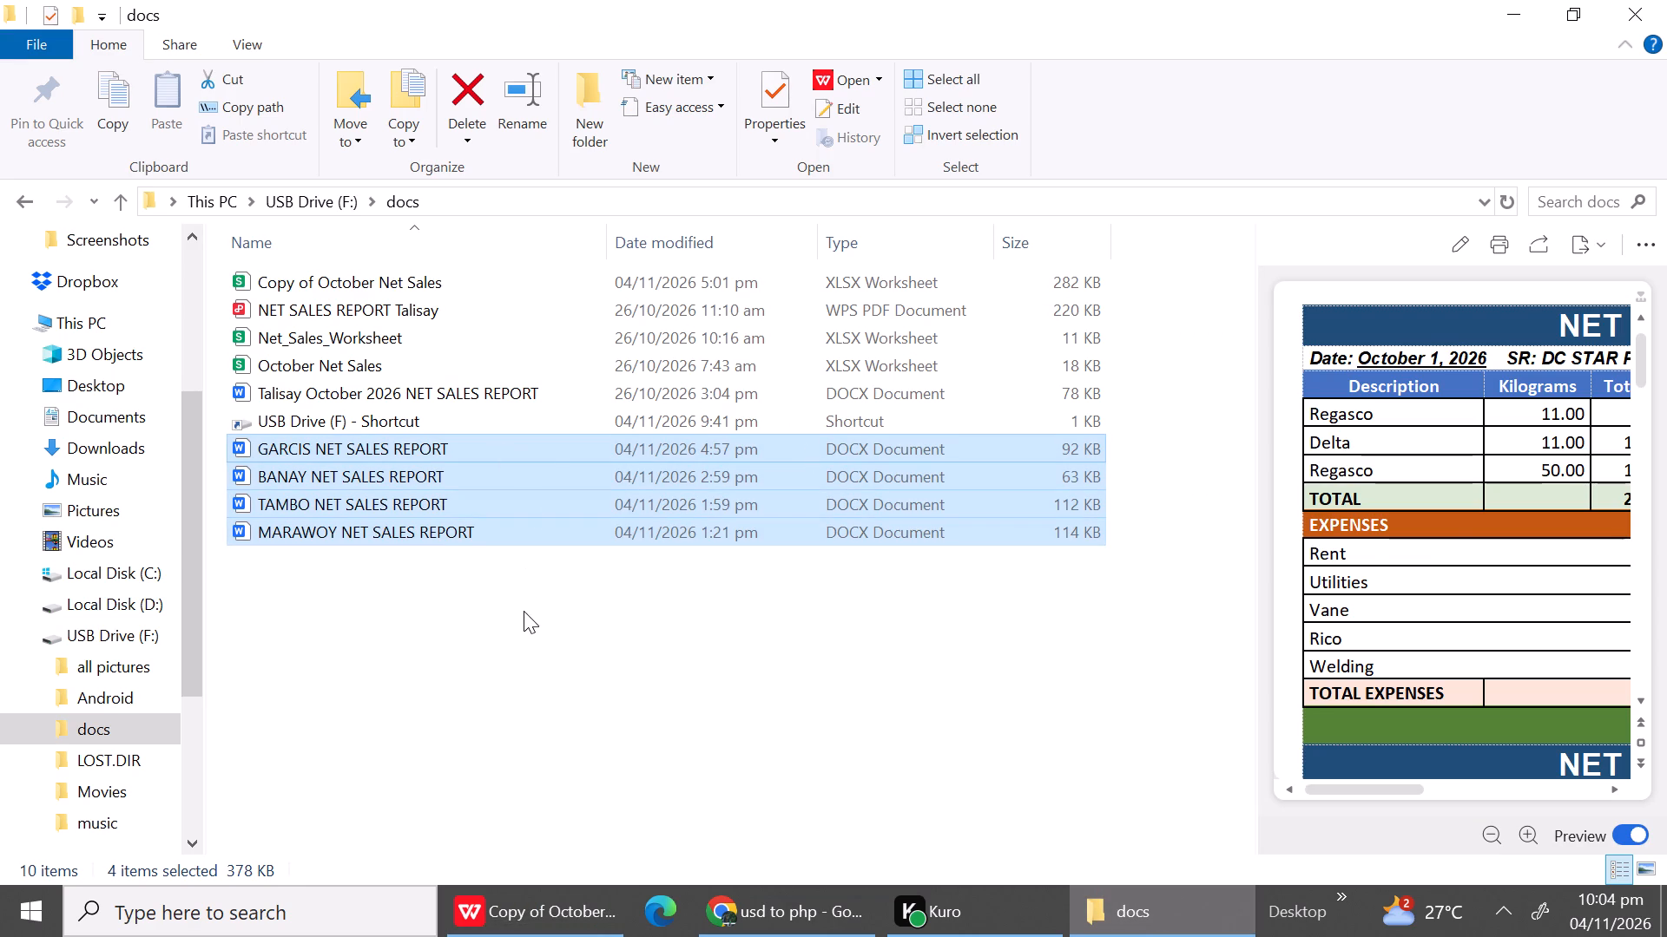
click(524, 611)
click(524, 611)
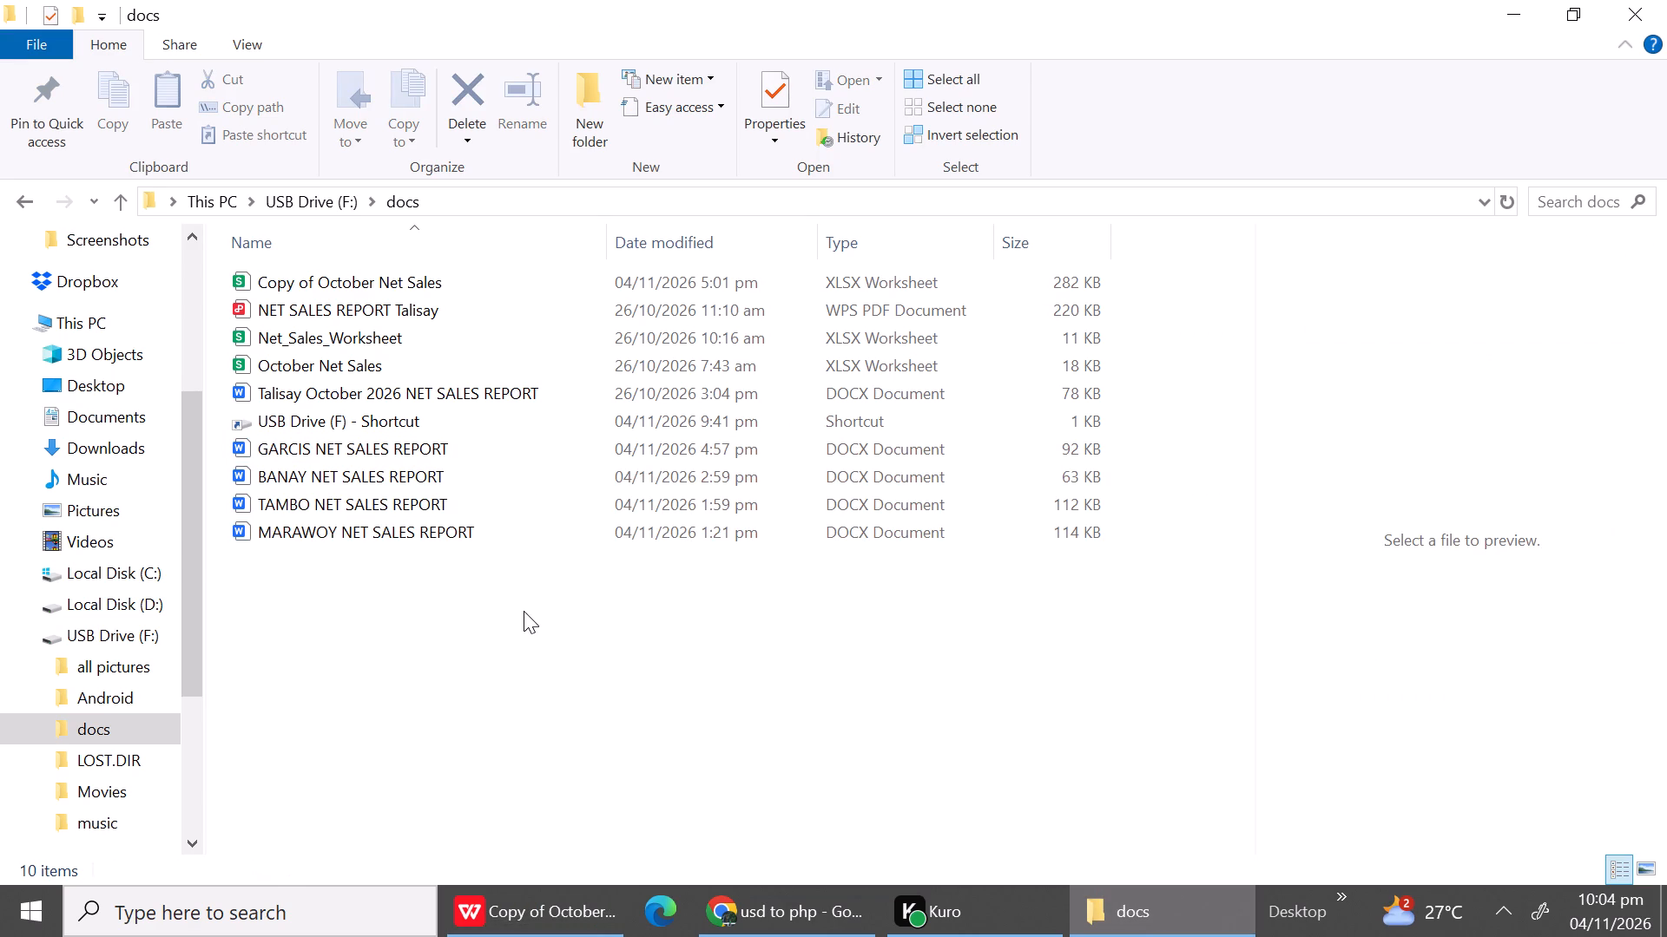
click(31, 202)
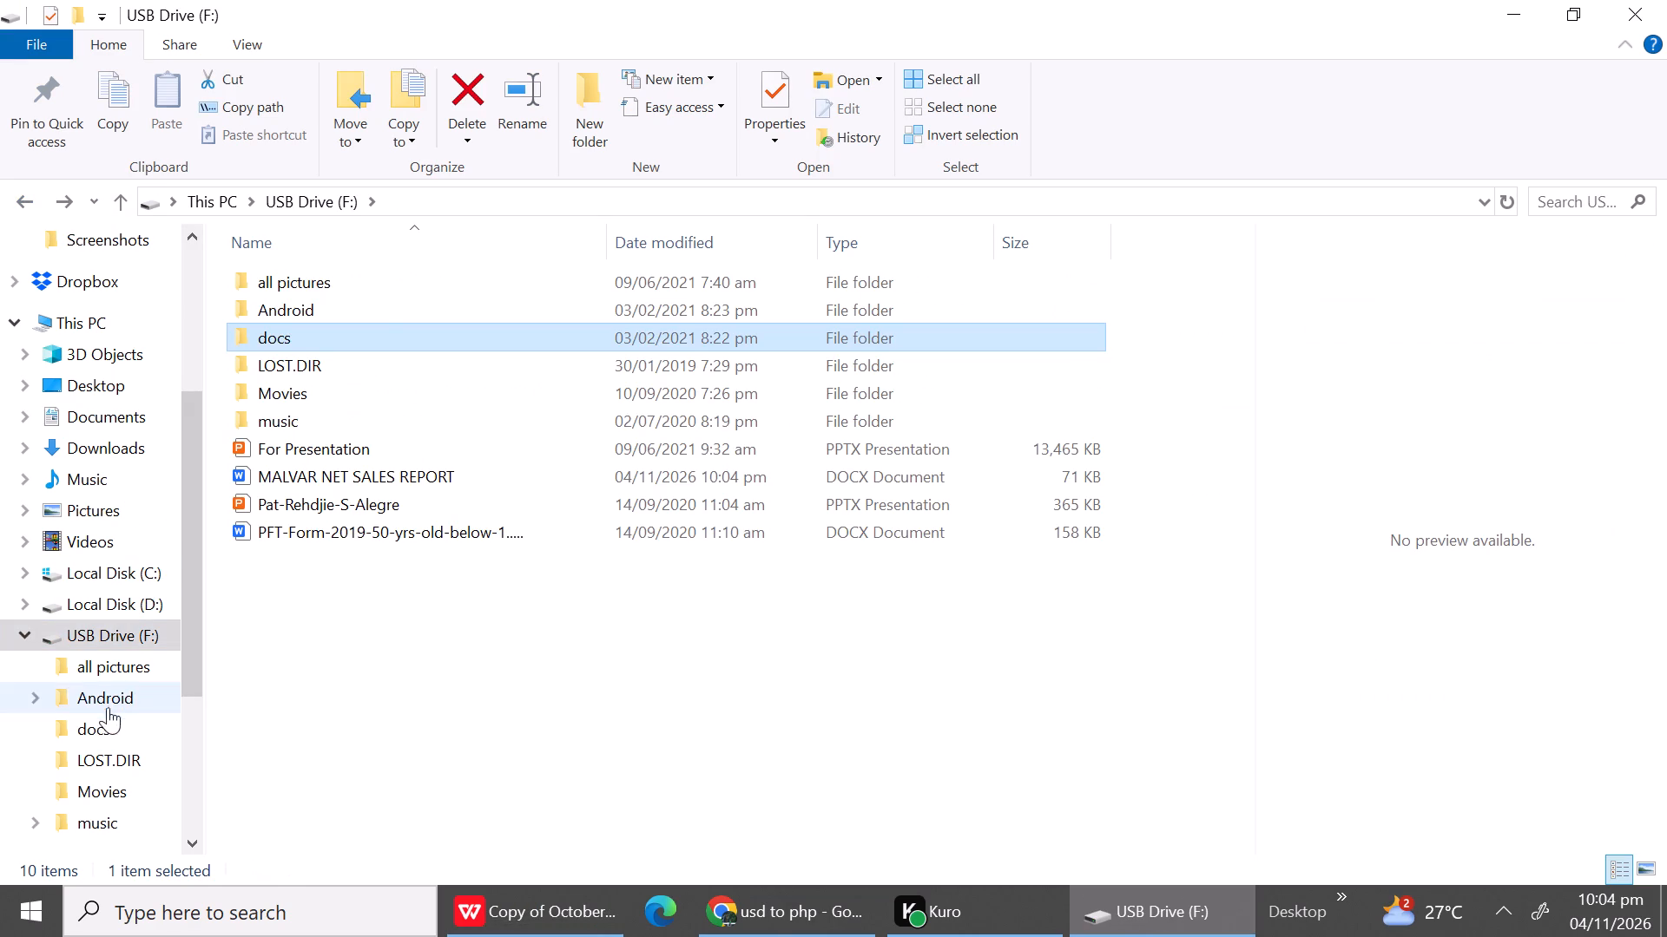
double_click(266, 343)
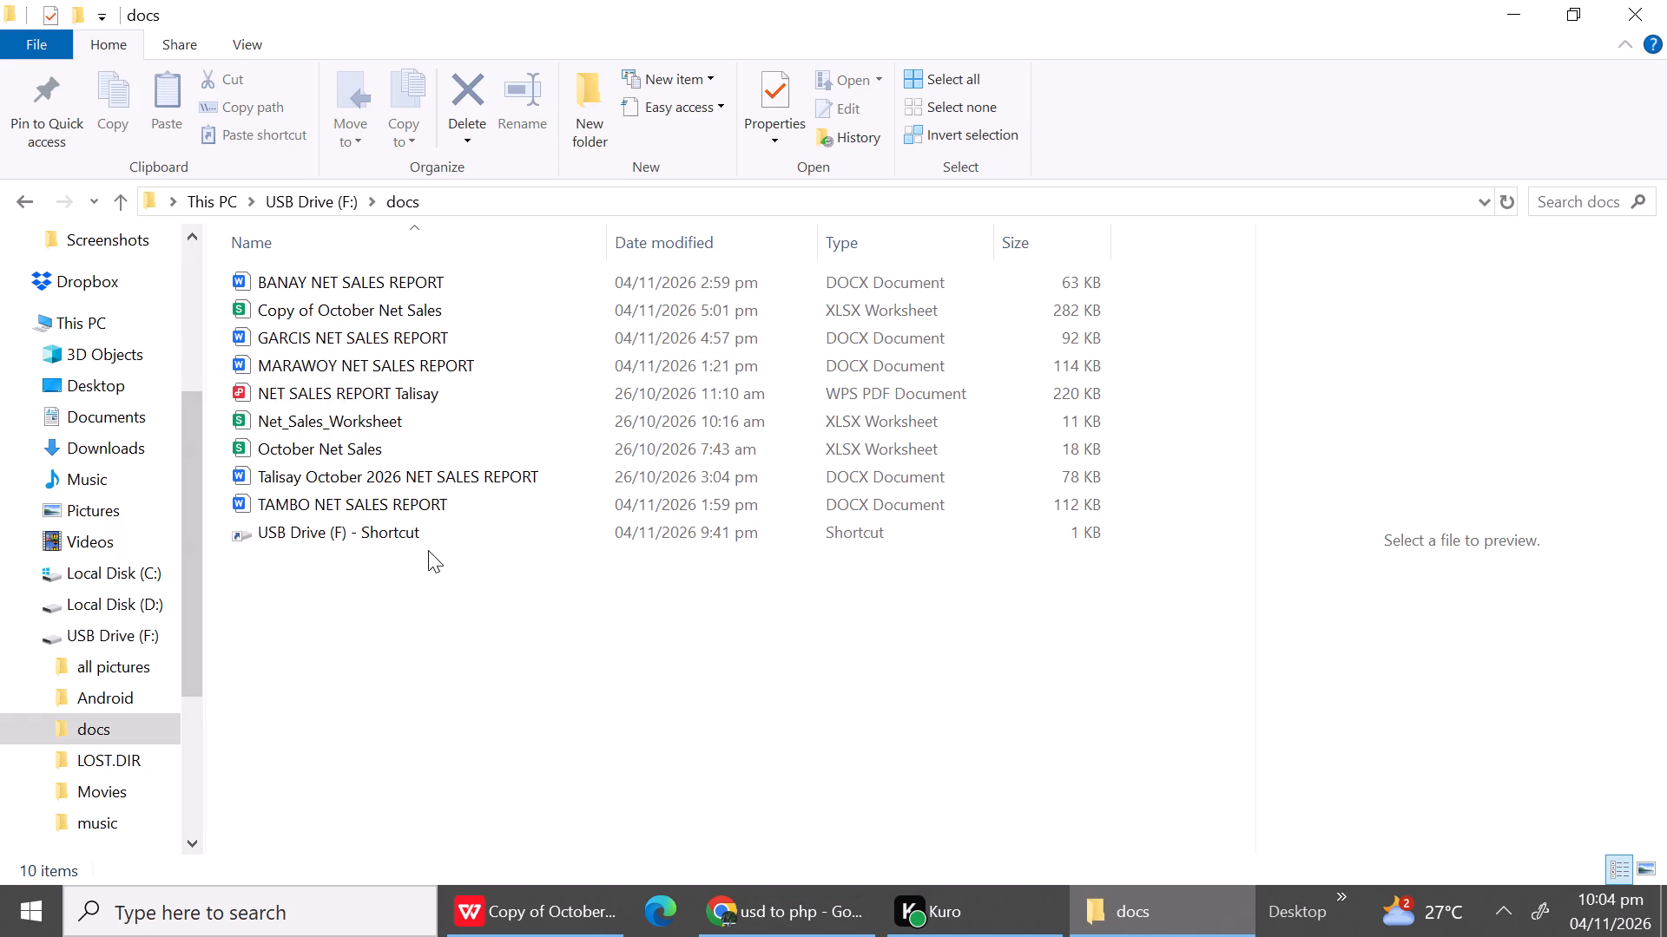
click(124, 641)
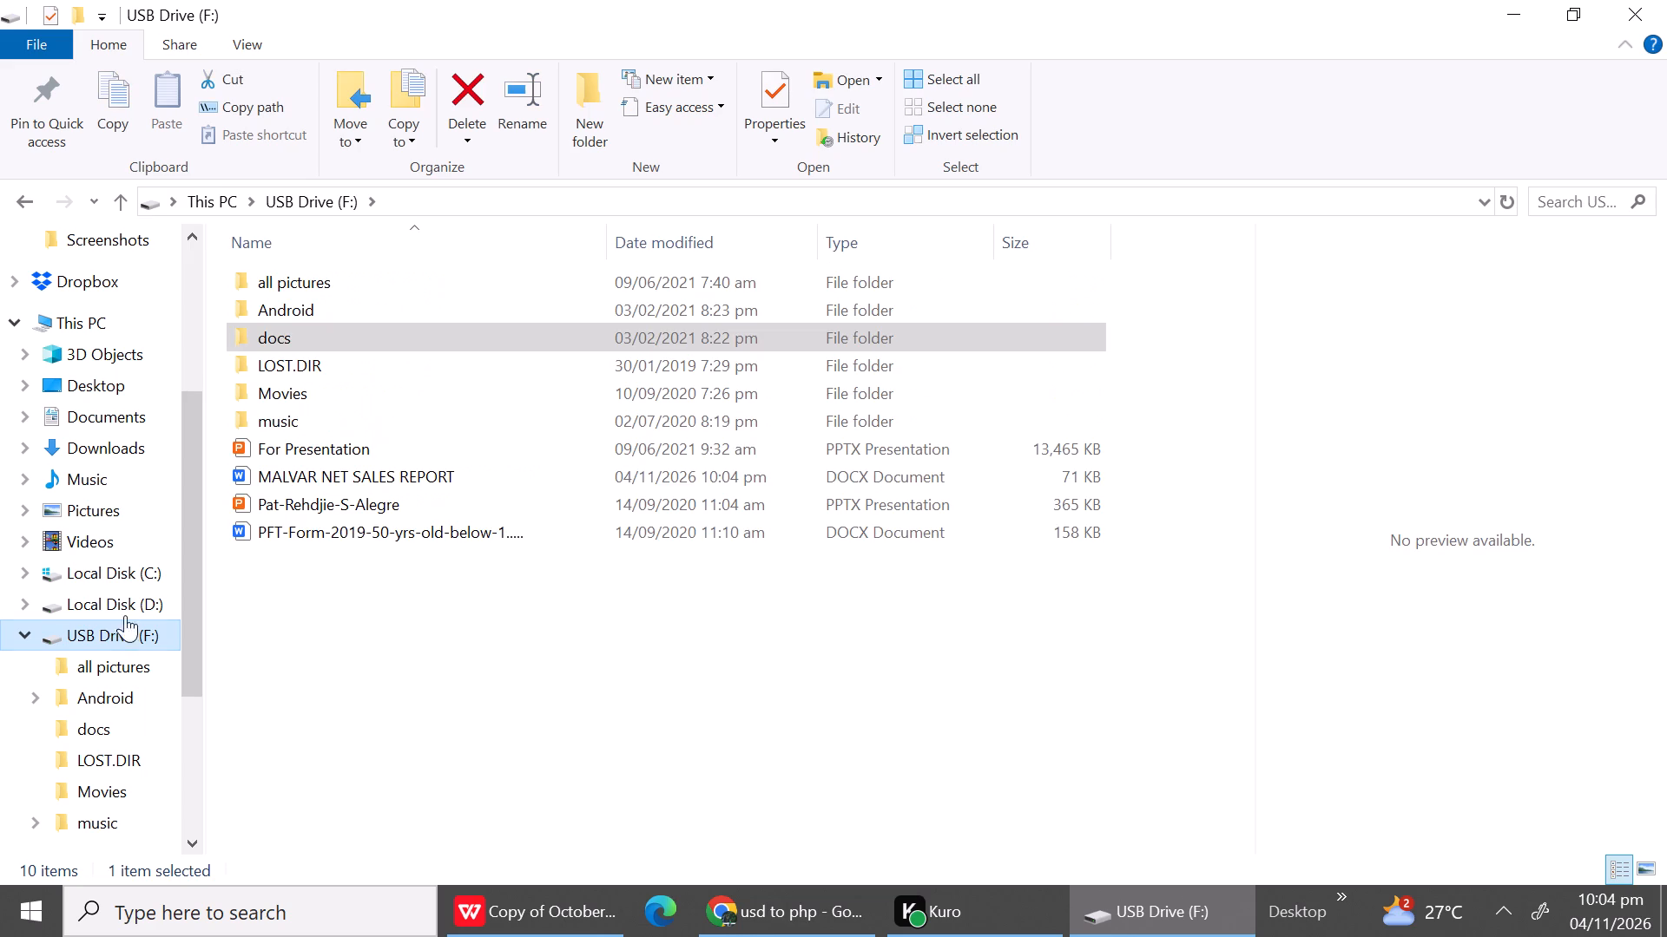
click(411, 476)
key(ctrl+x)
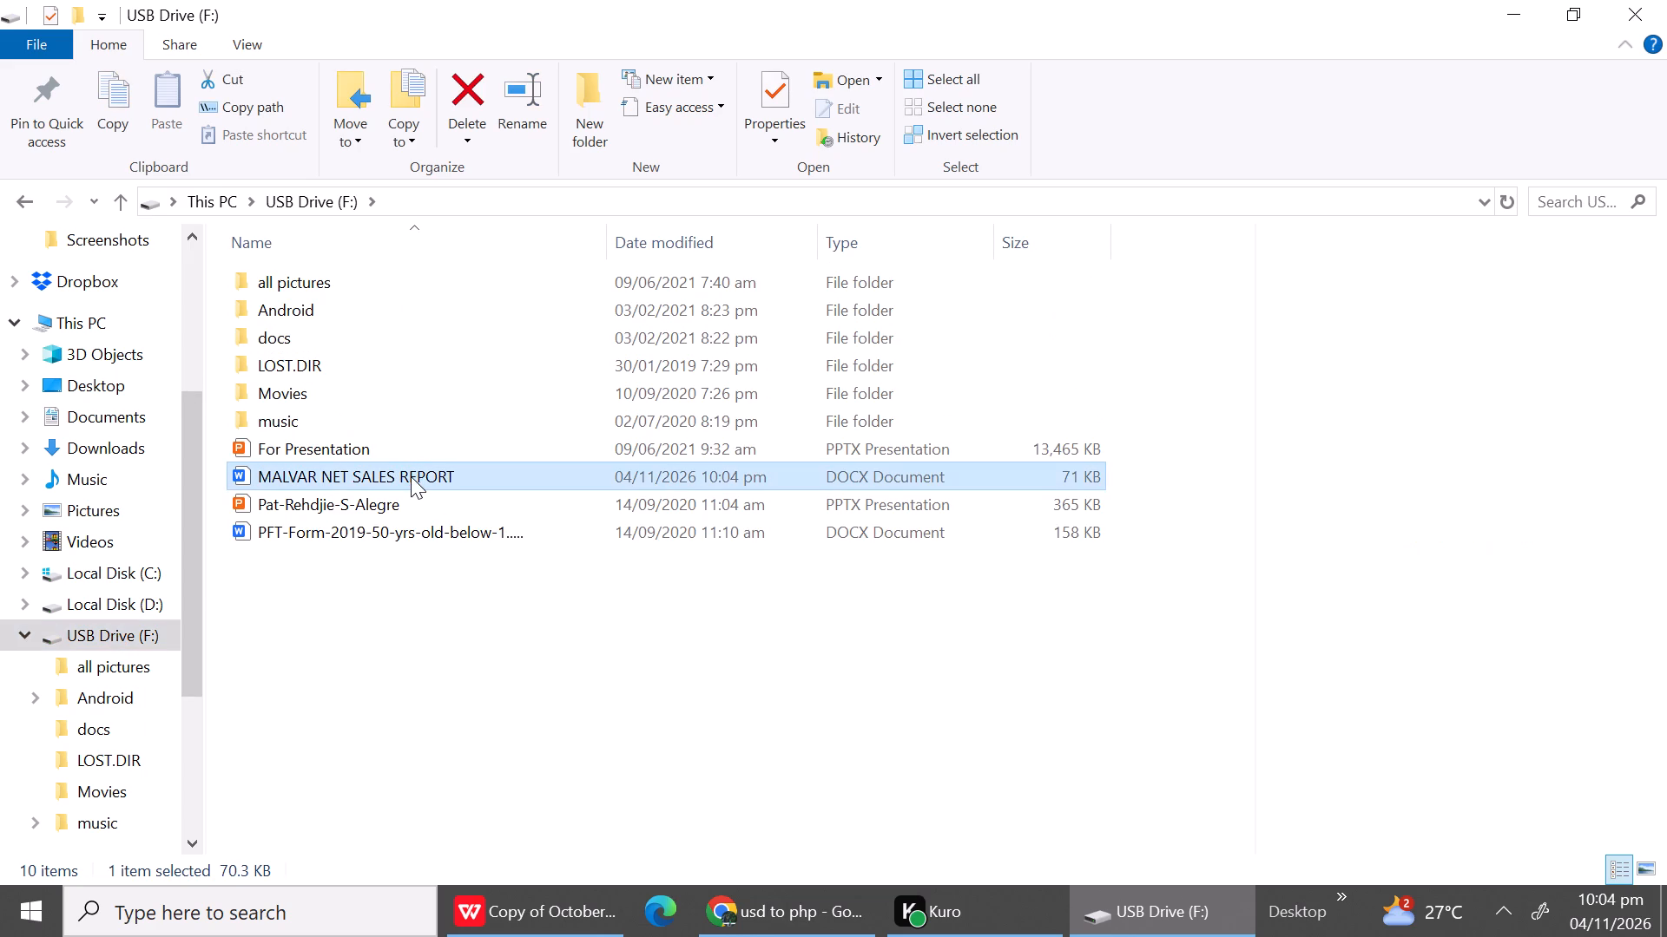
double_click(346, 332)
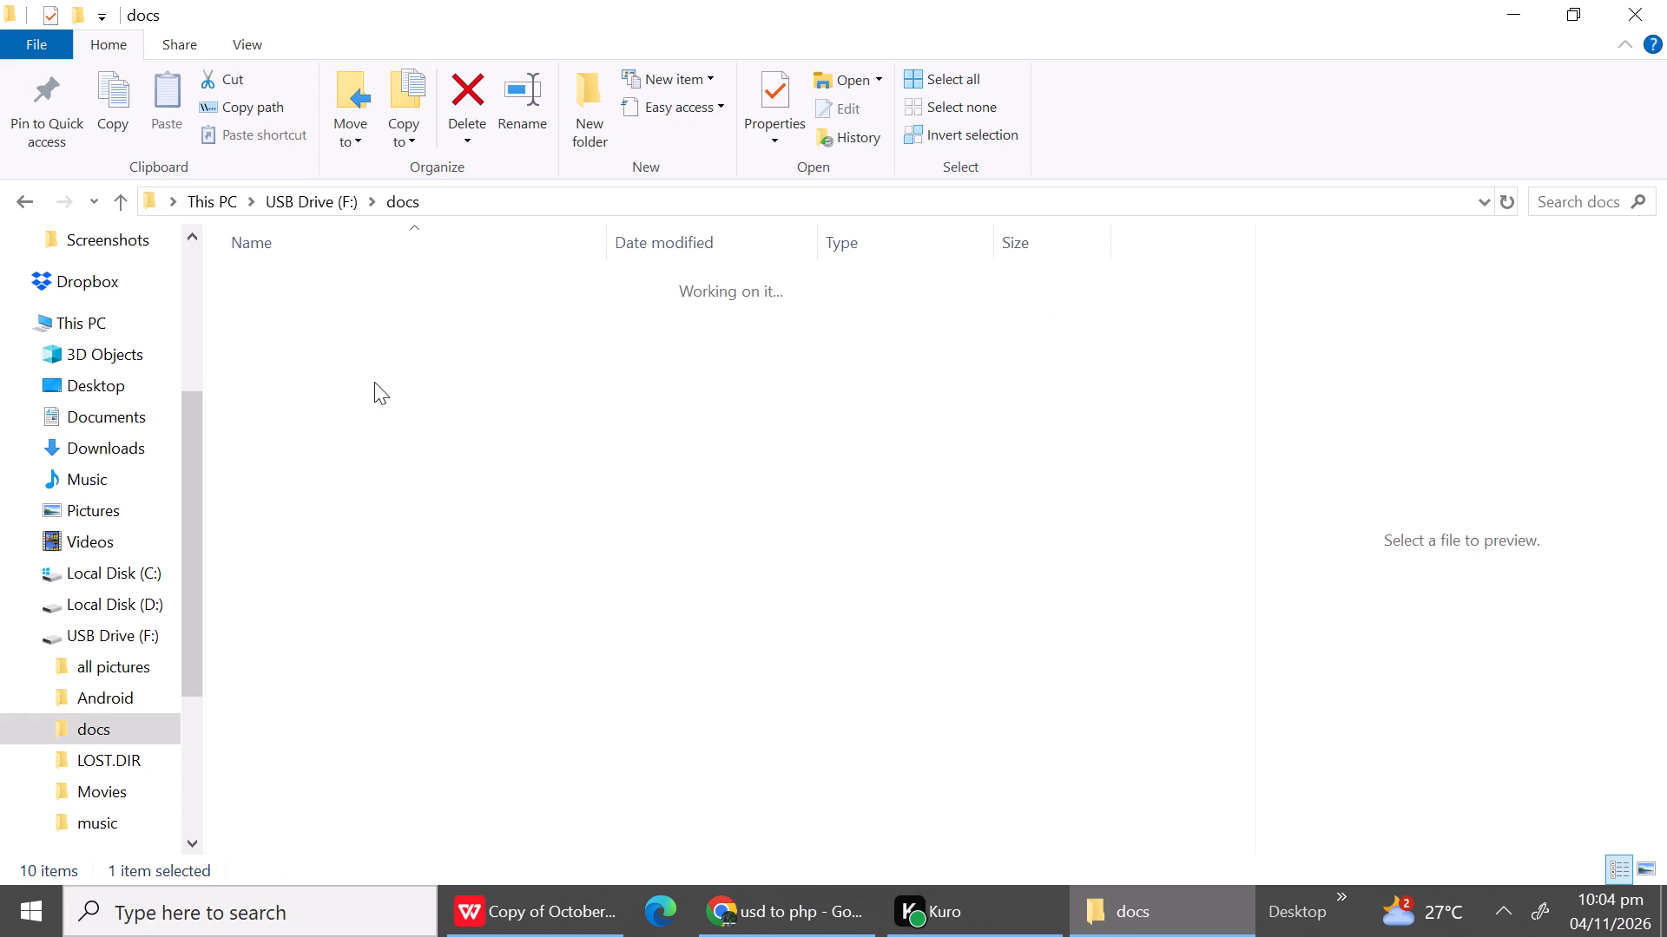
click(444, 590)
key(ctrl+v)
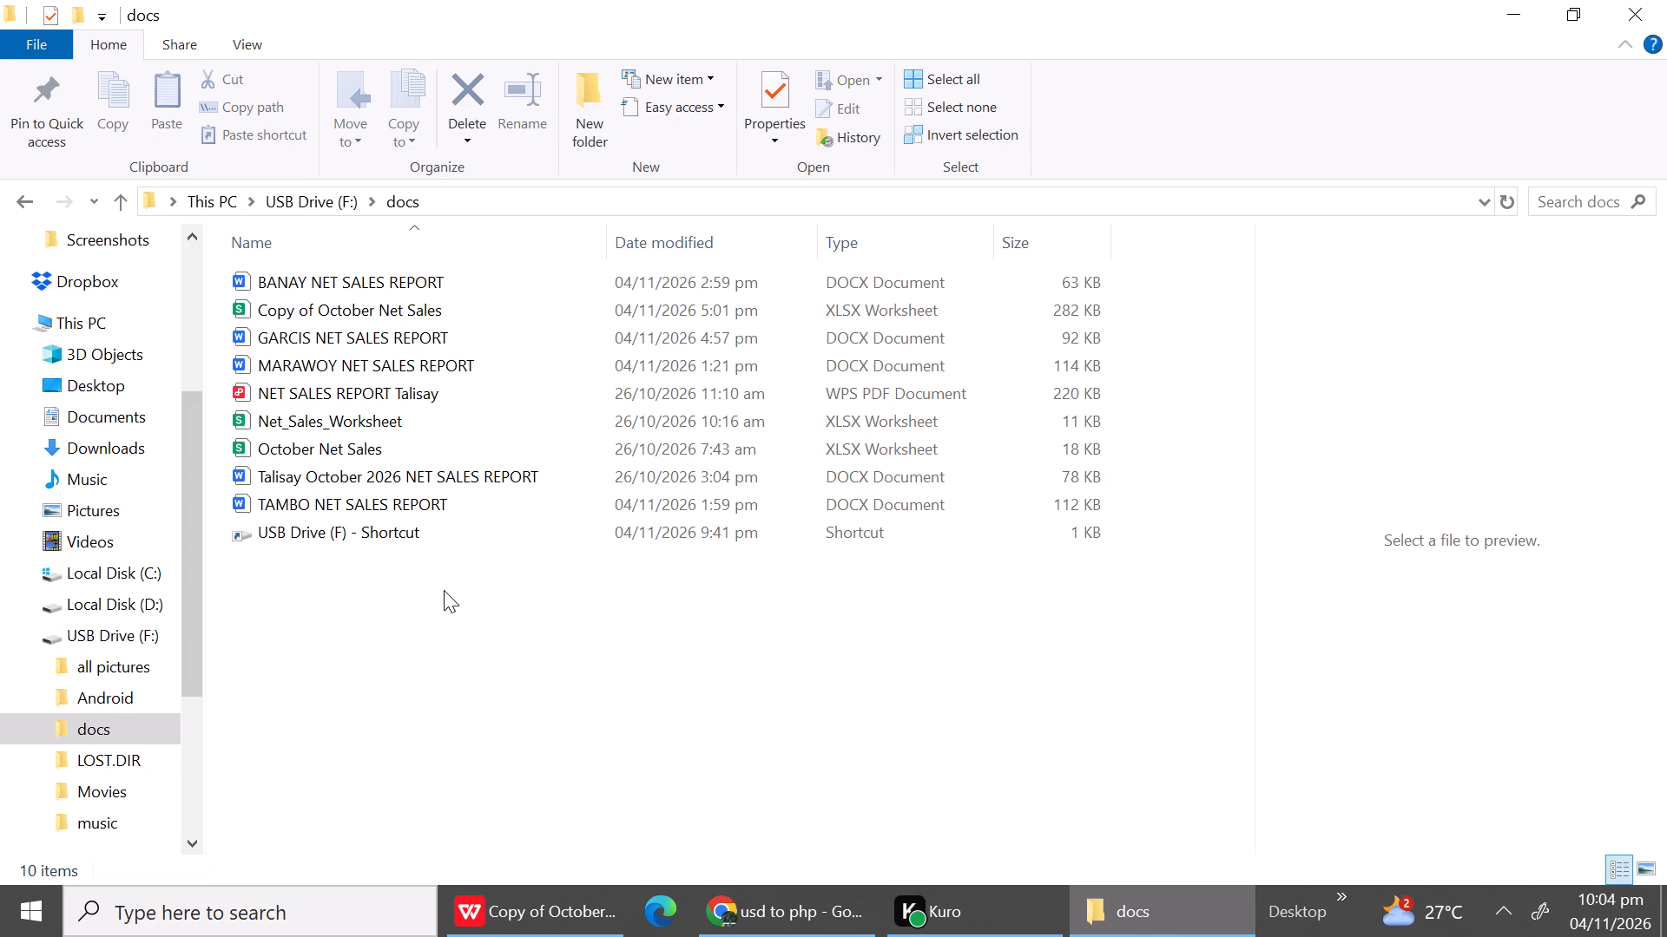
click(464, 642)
Move the MALVAR NET SALES REPORT document from the root of USB Drive (F:) into the docs folder.
click(110, 632)
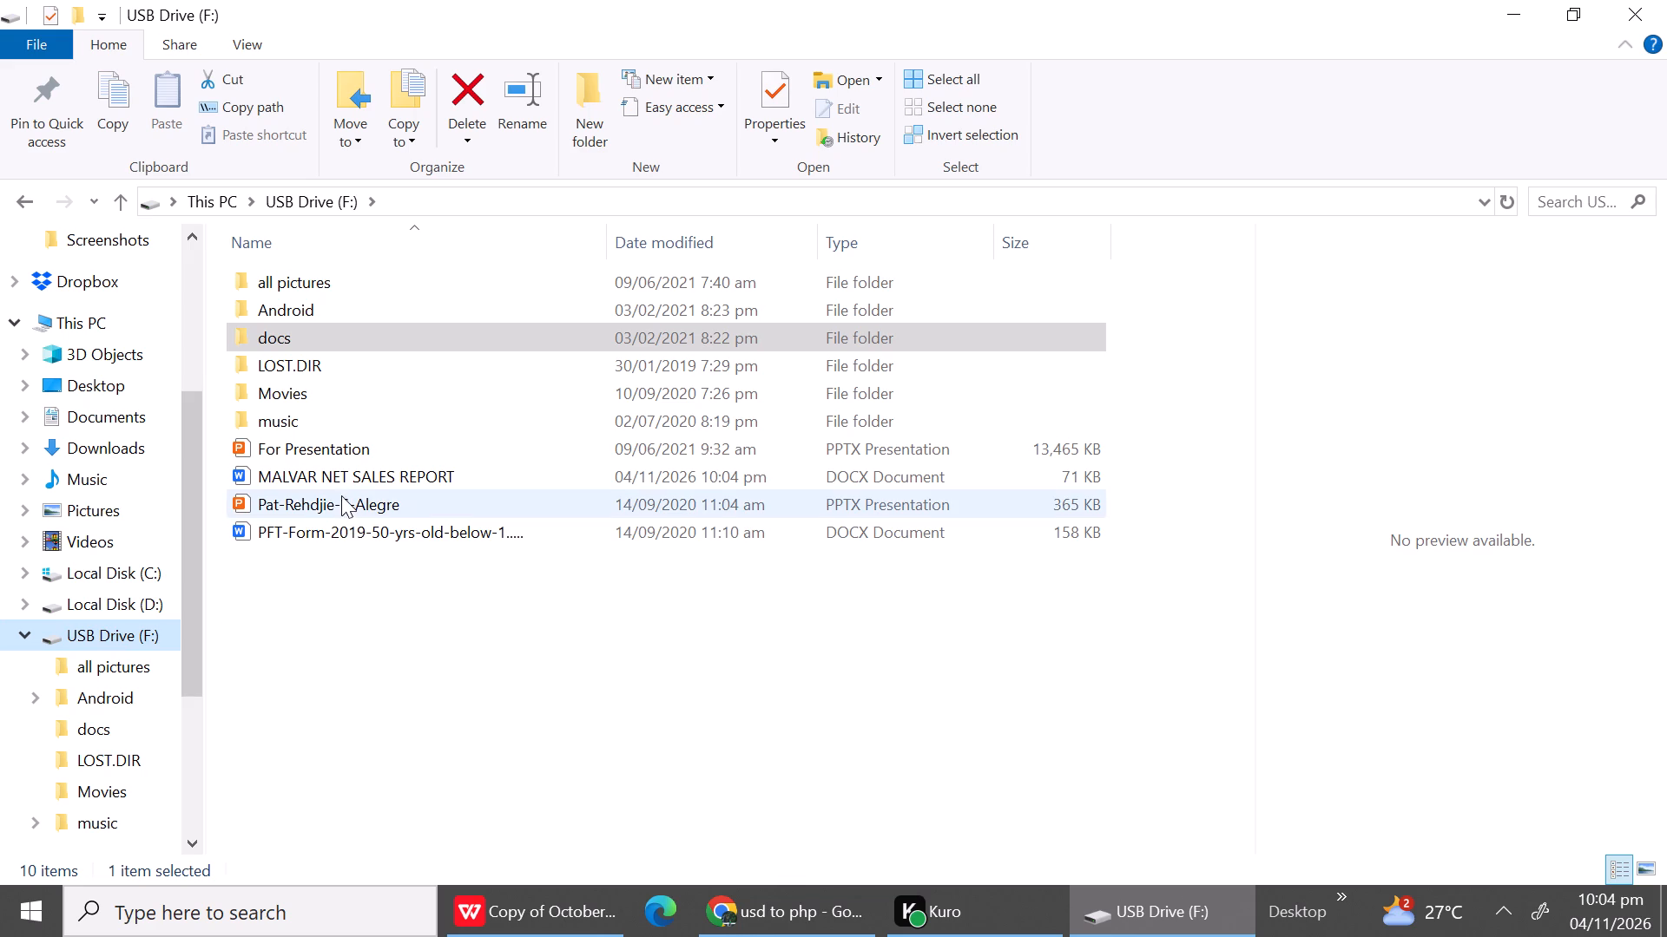
click(338, 475)
key(ctrl+x)
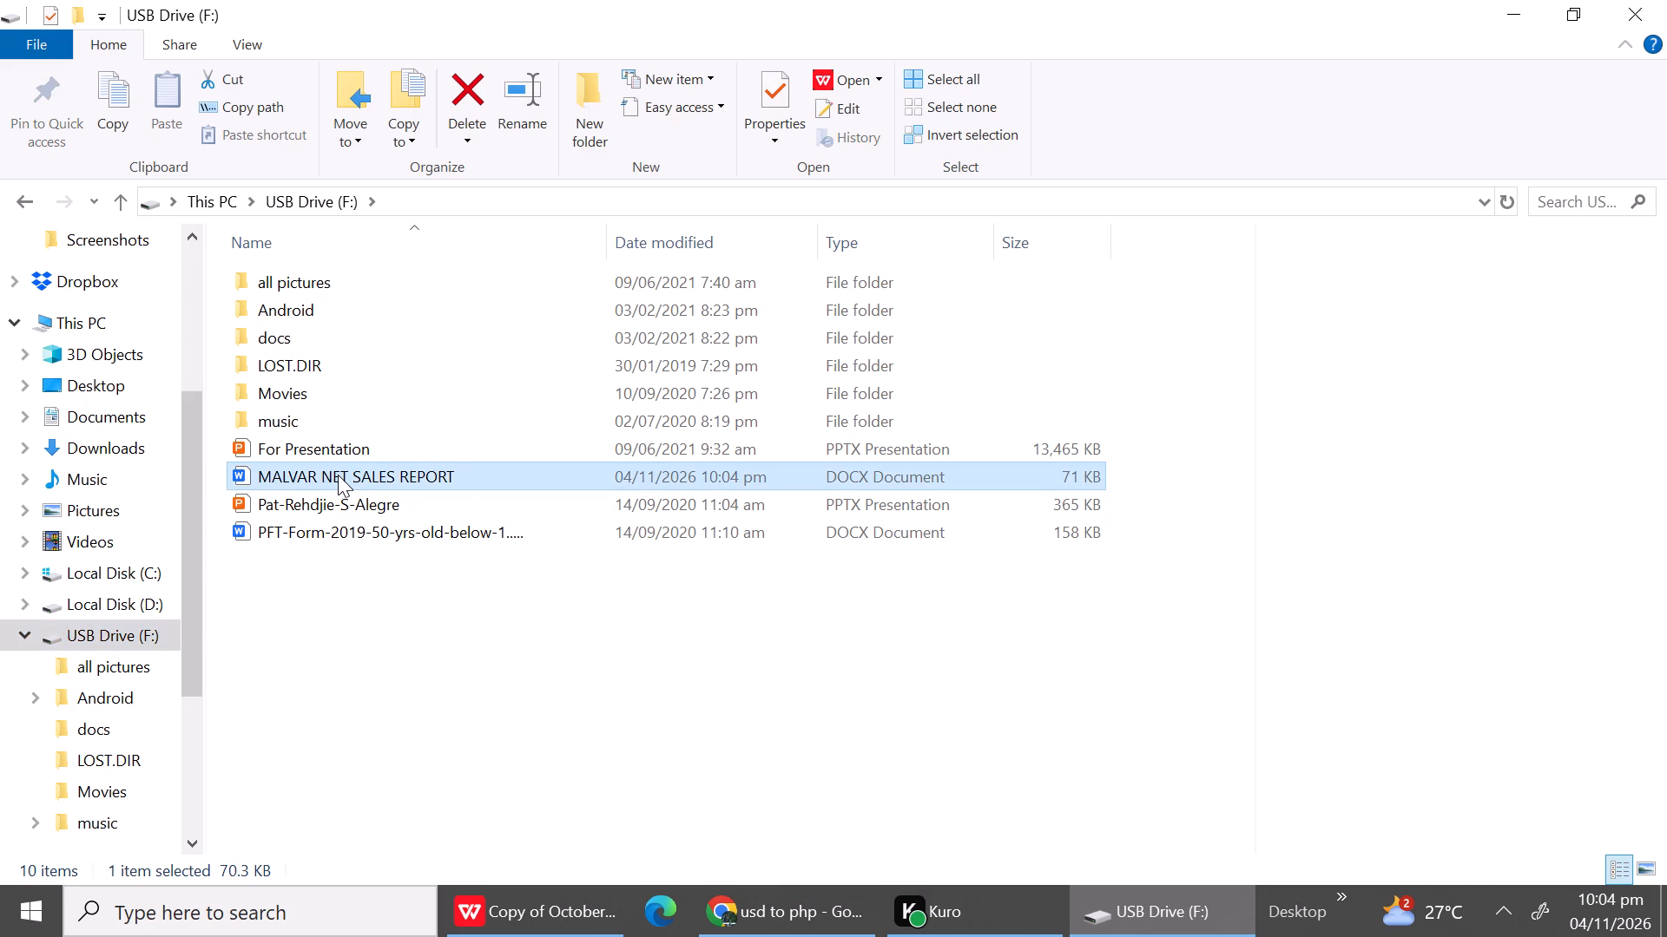
double_click(342, 331)
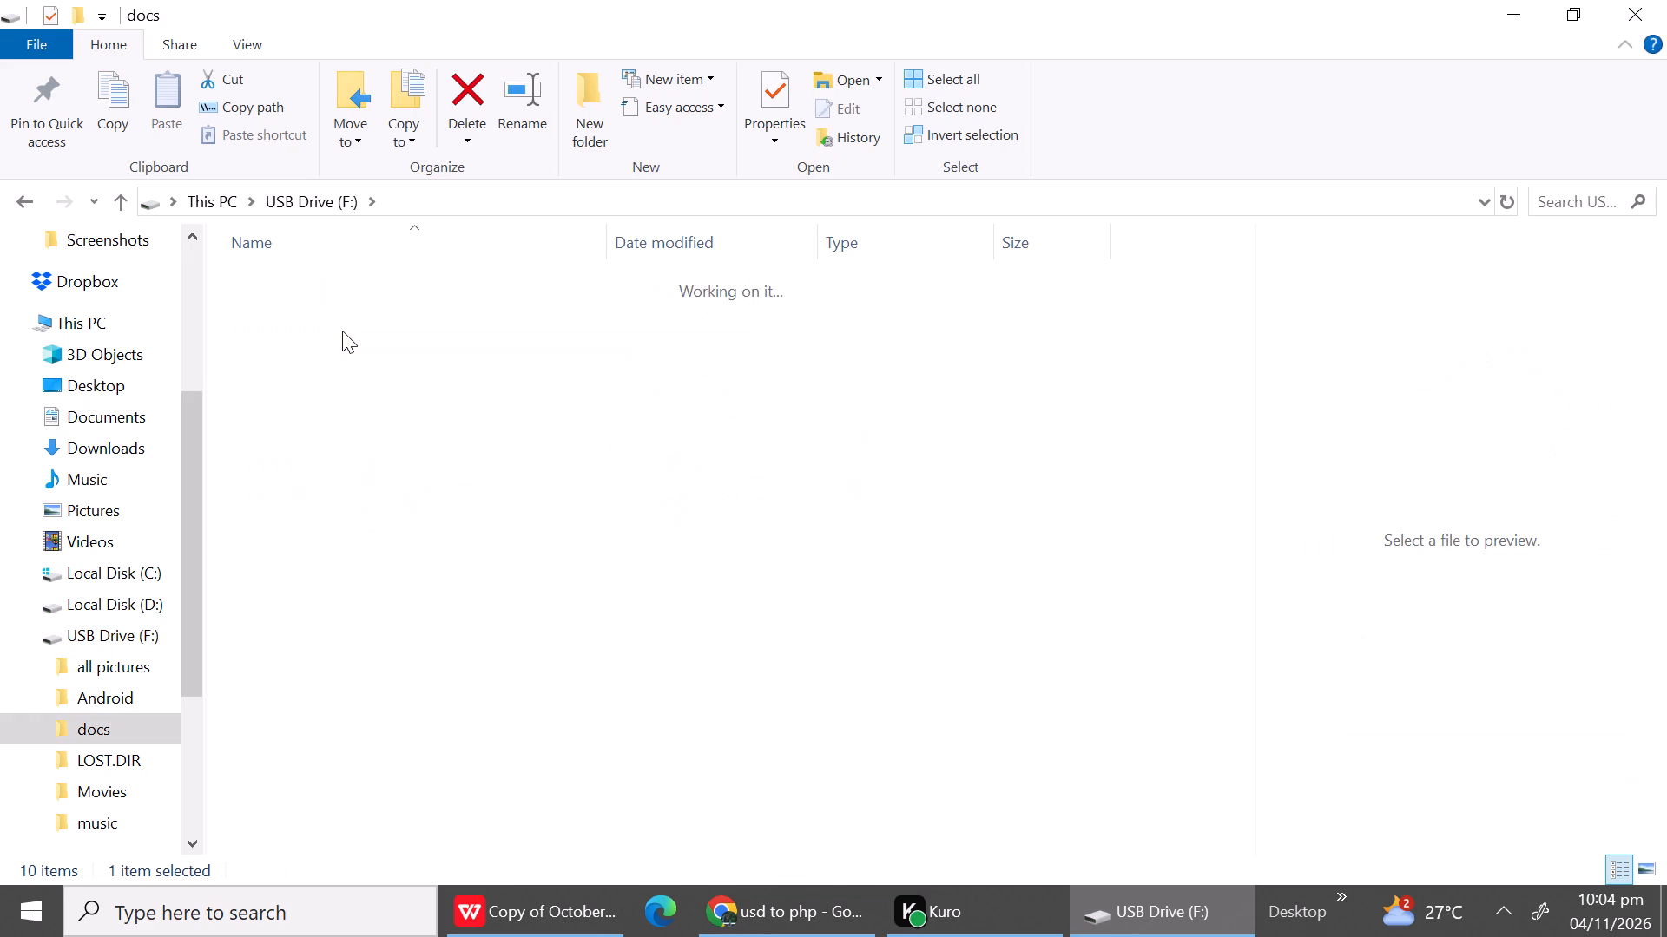
click(442, 578)
key(ctrl+v)
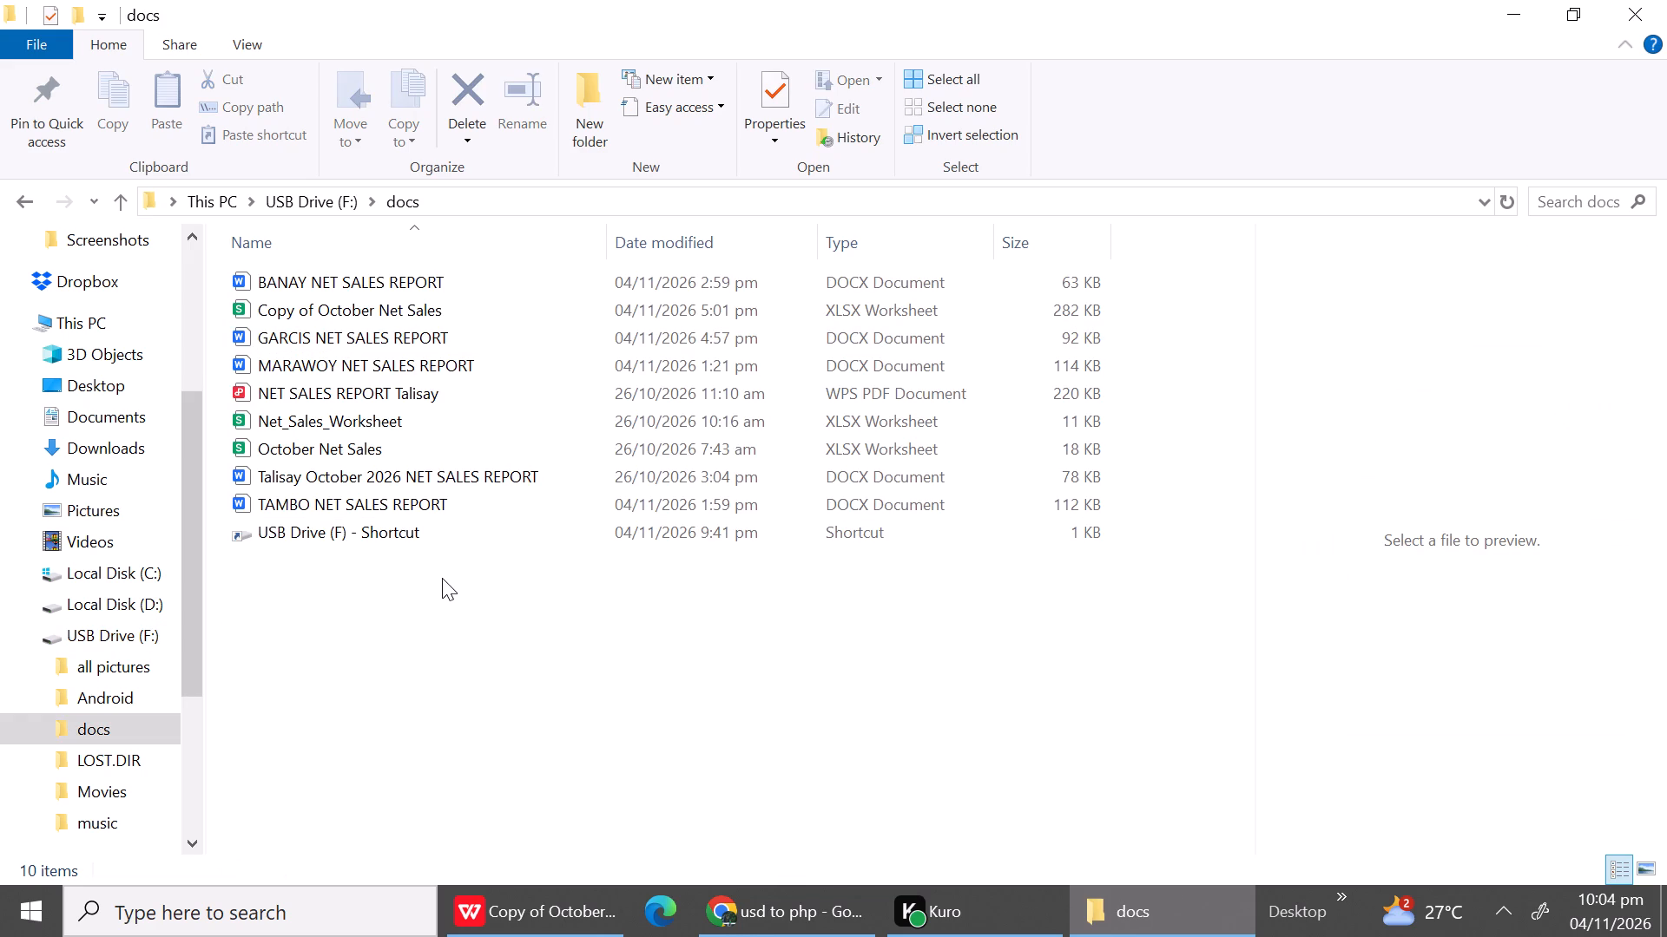
right_click(375, 613)
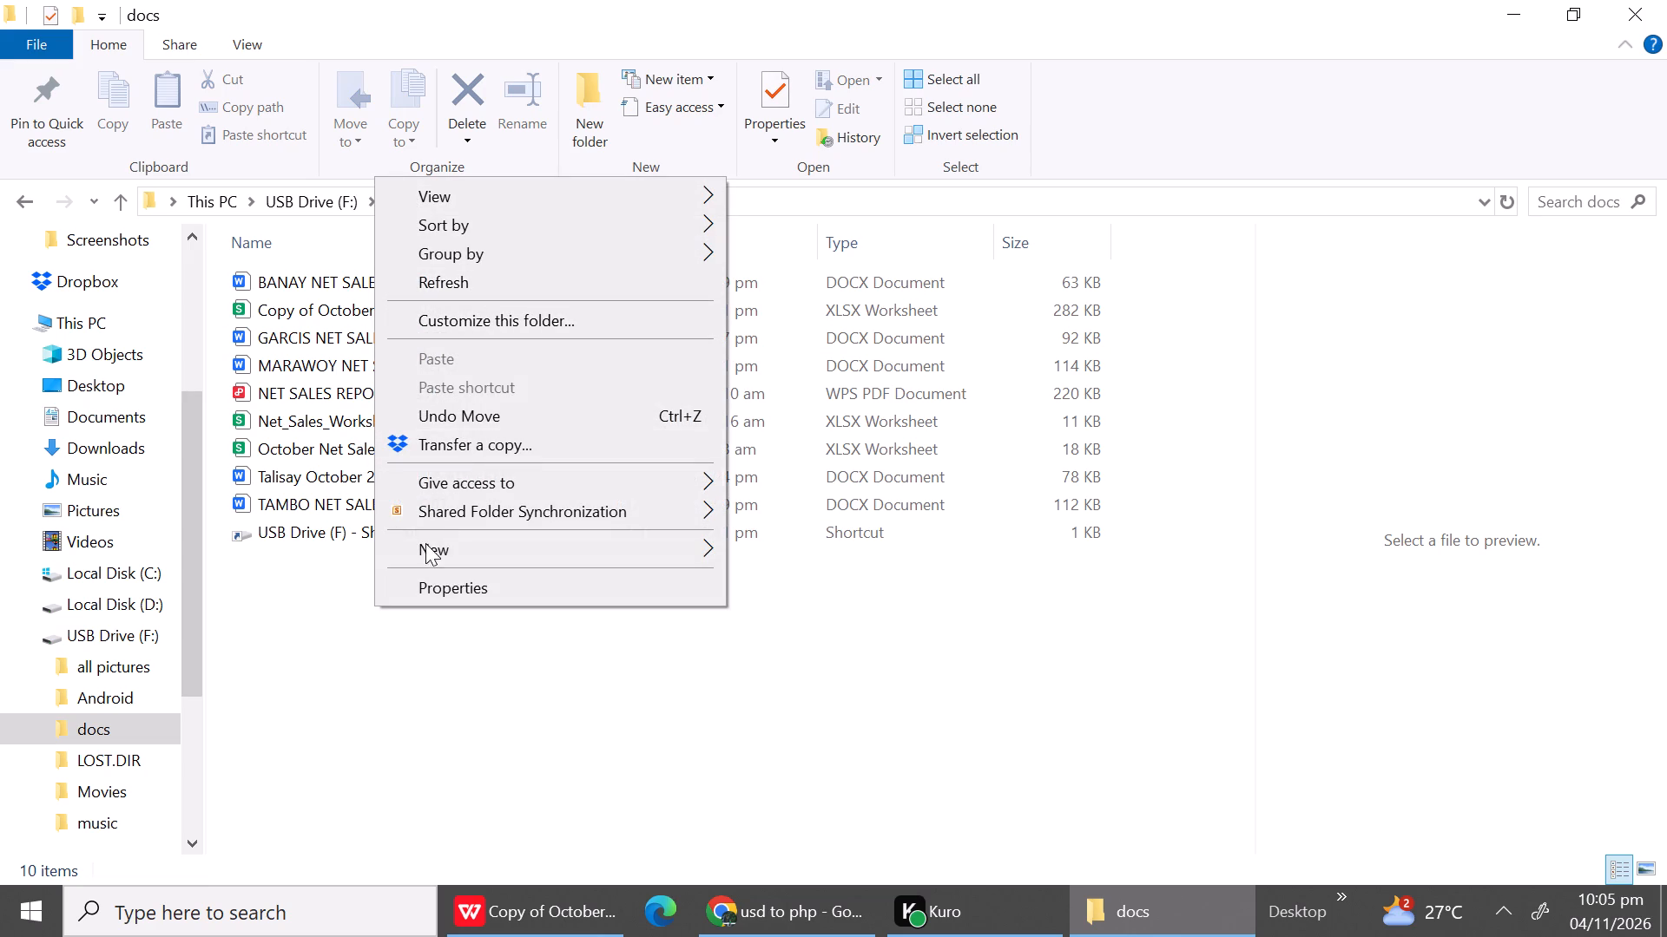
click(287, 645)
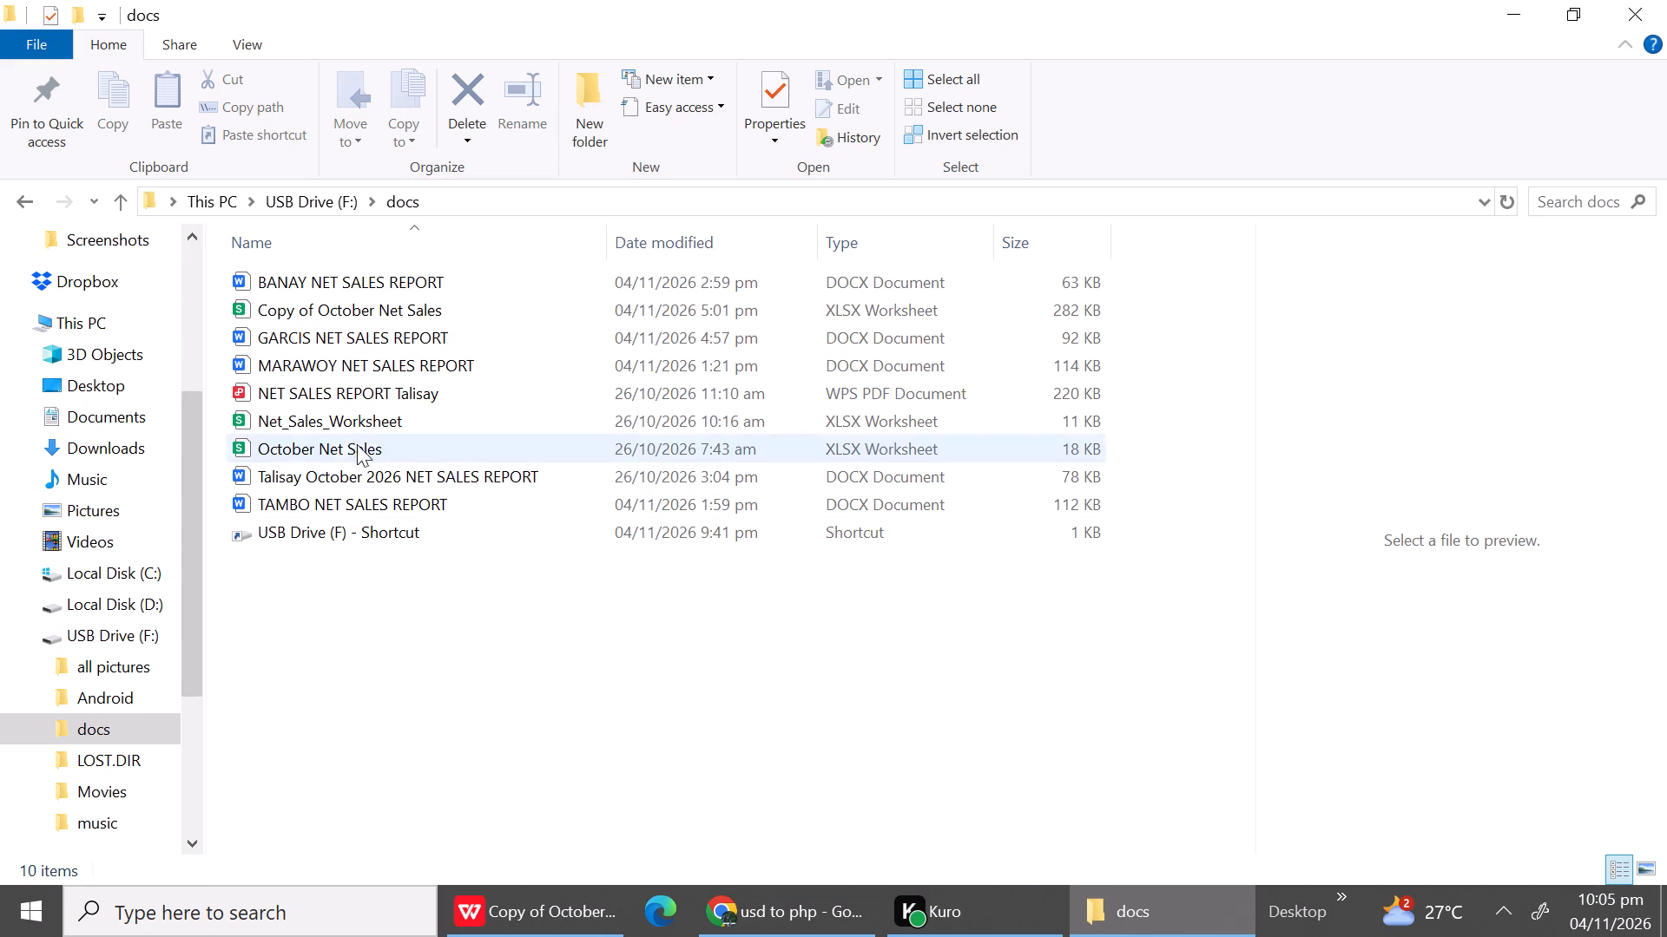
Open the Talisay October 2026 NET SALES REPORT document from the docs folder.
double_click(332, 482)
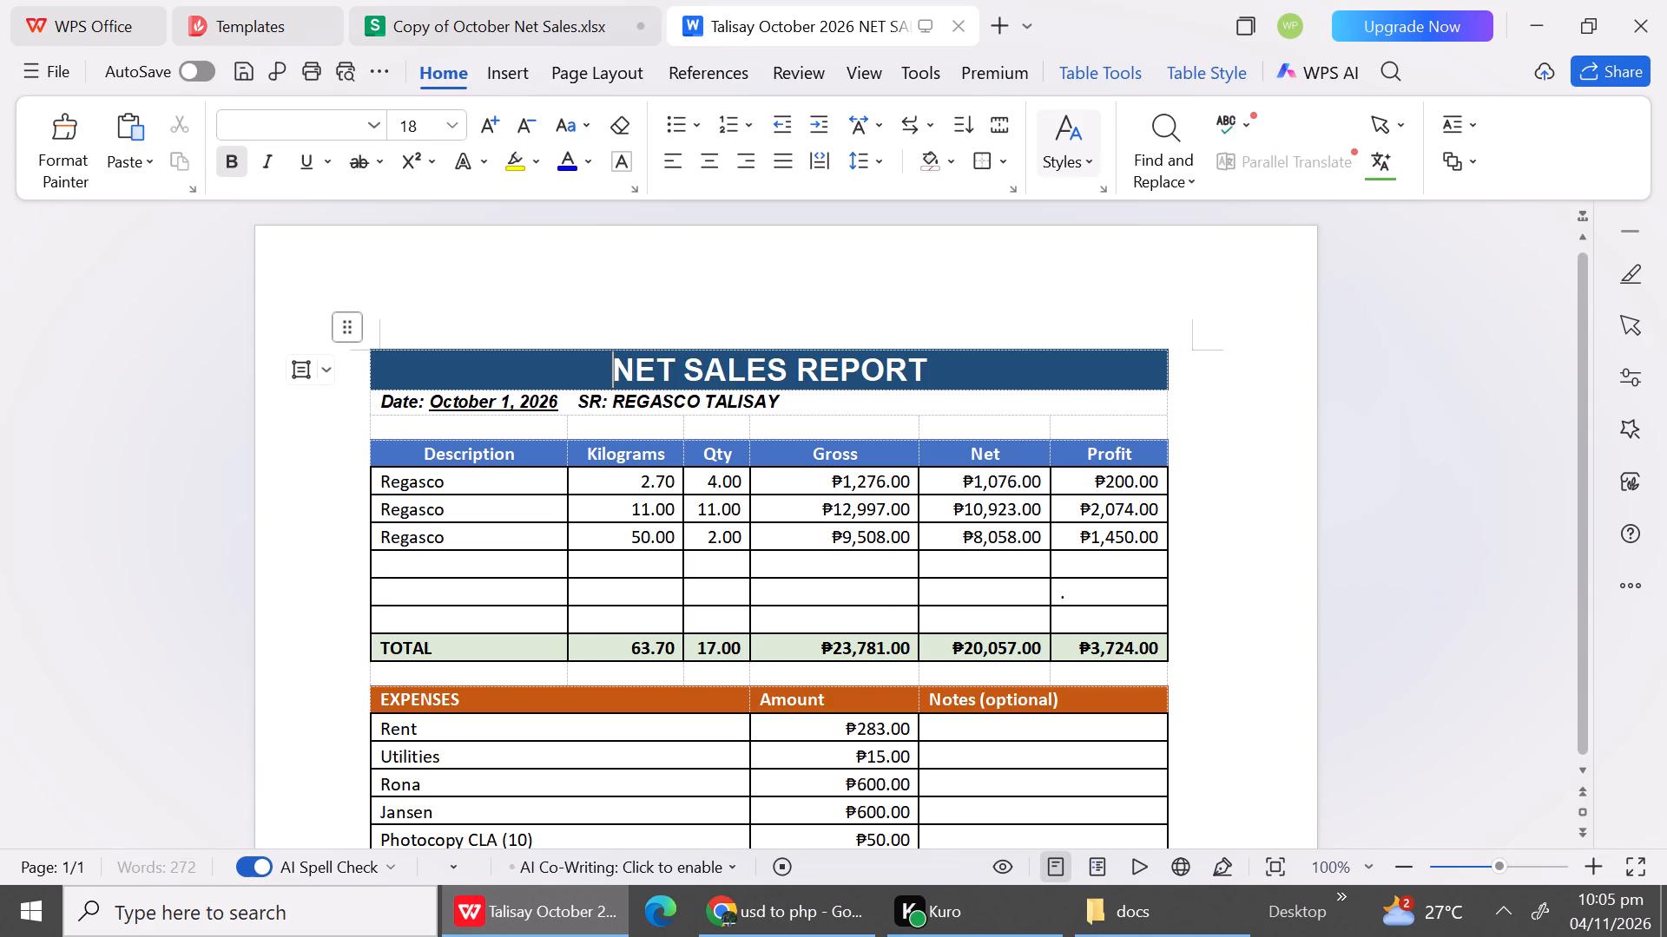
Delete the three empty rows above TOTAL in the October 1 report's sales table, and dismiss the upgrade banner.
drag(466, 562, 467, 610)
right_click(467, 610)
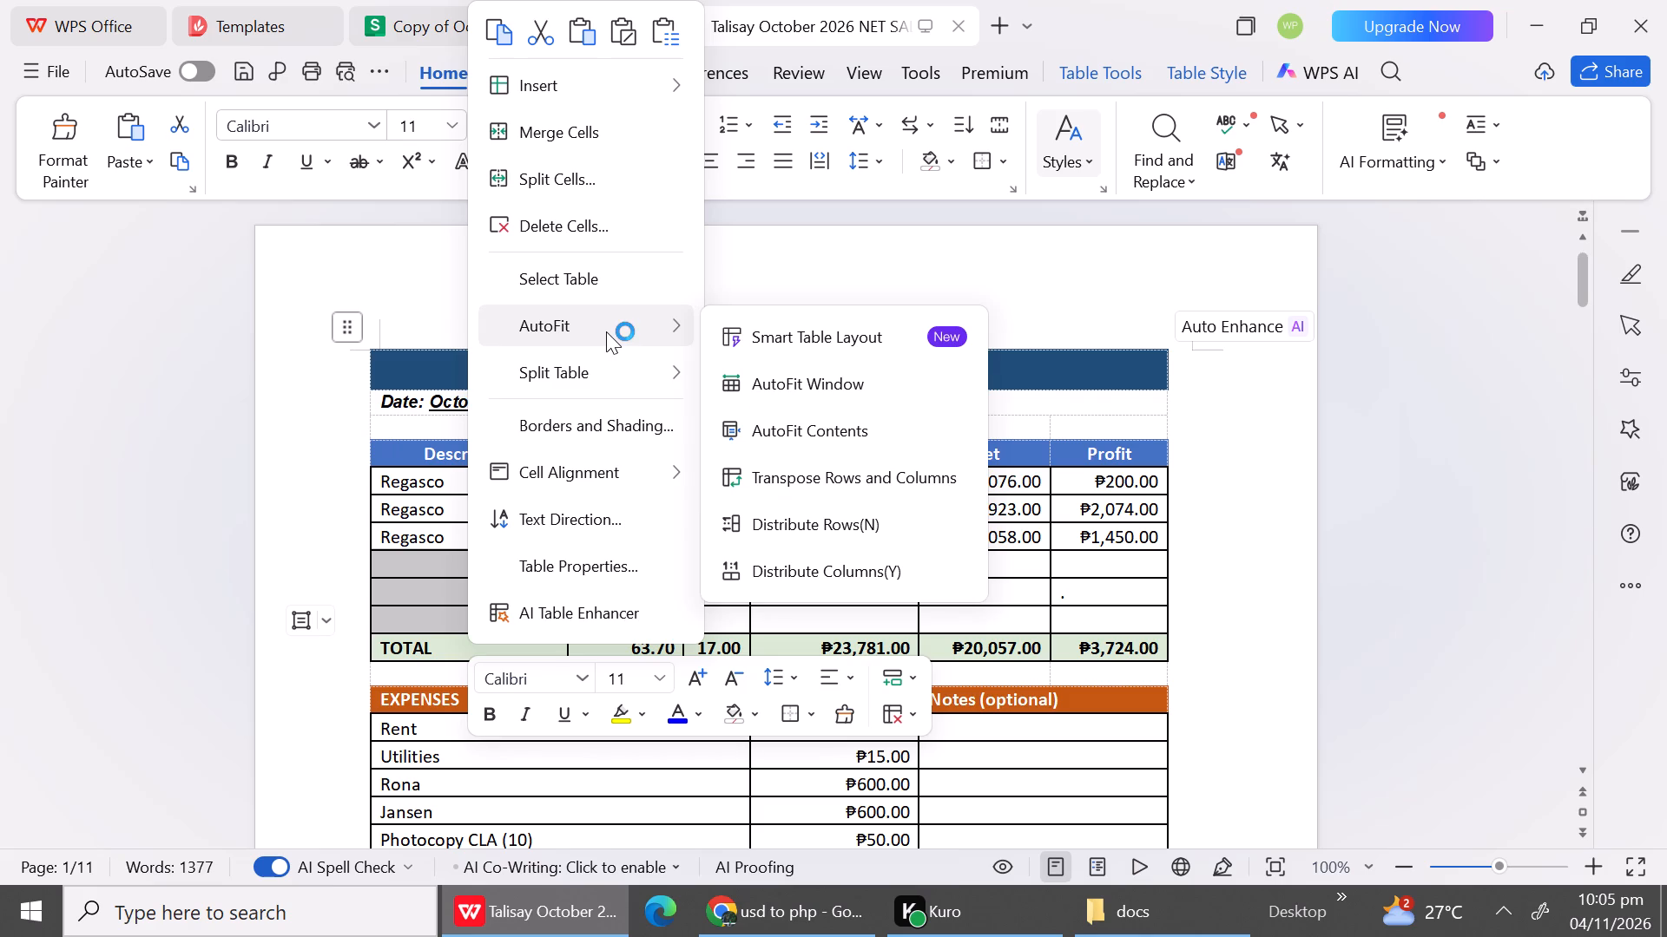
click(587, 227)
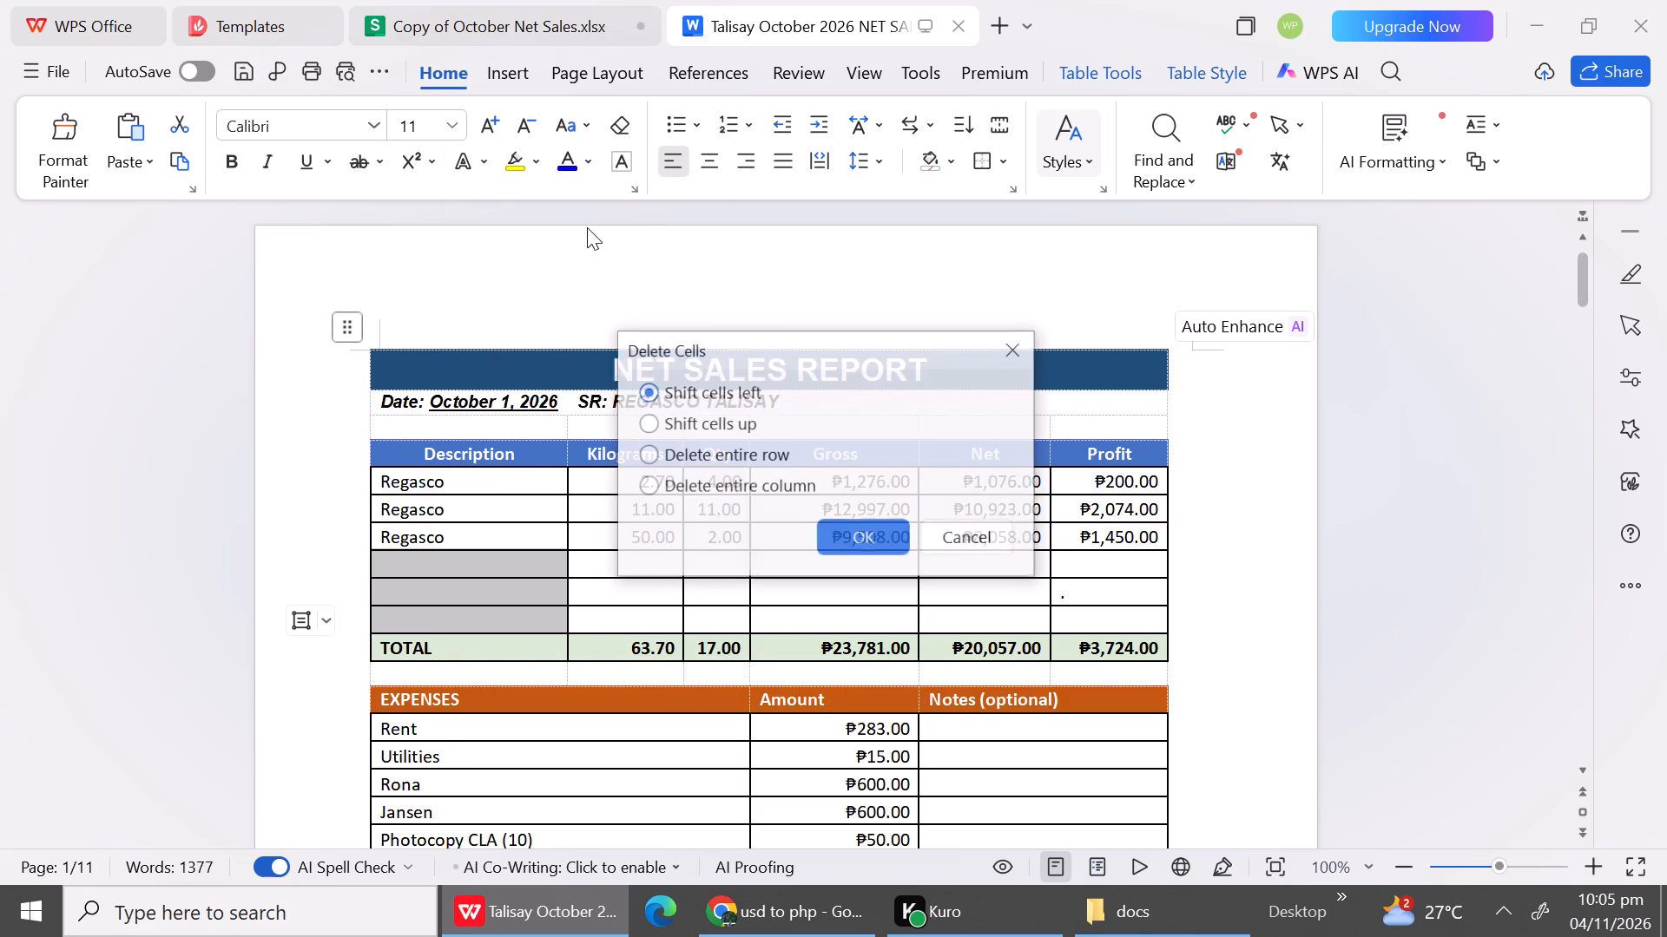
click(715, 451)
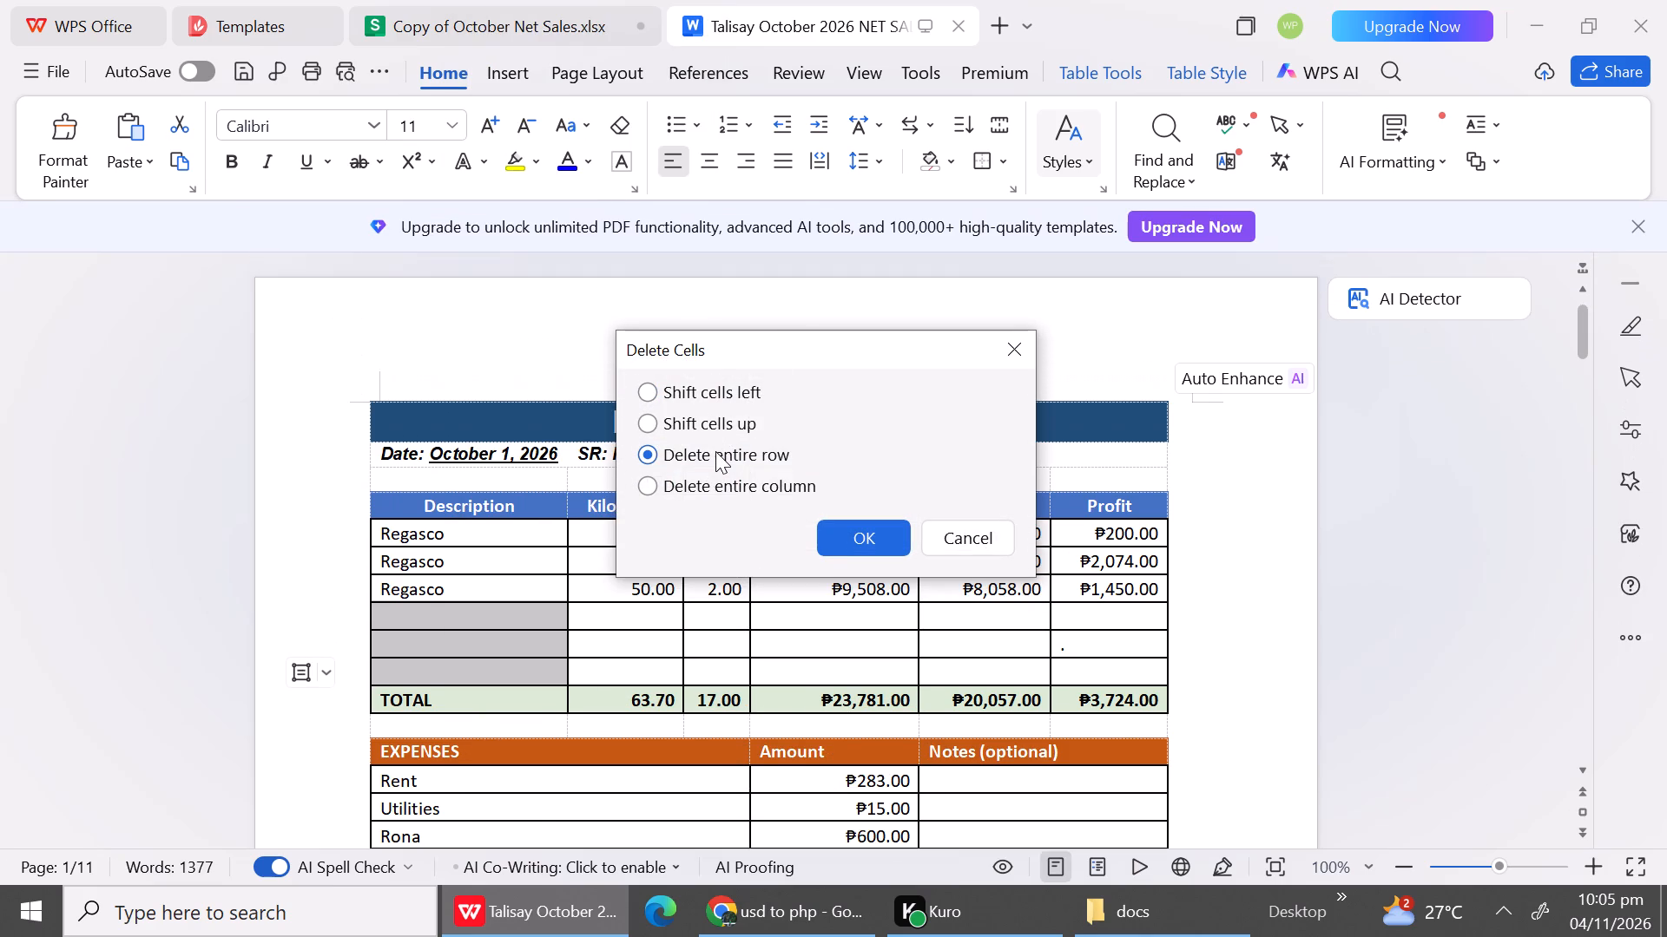
click(893, 533)
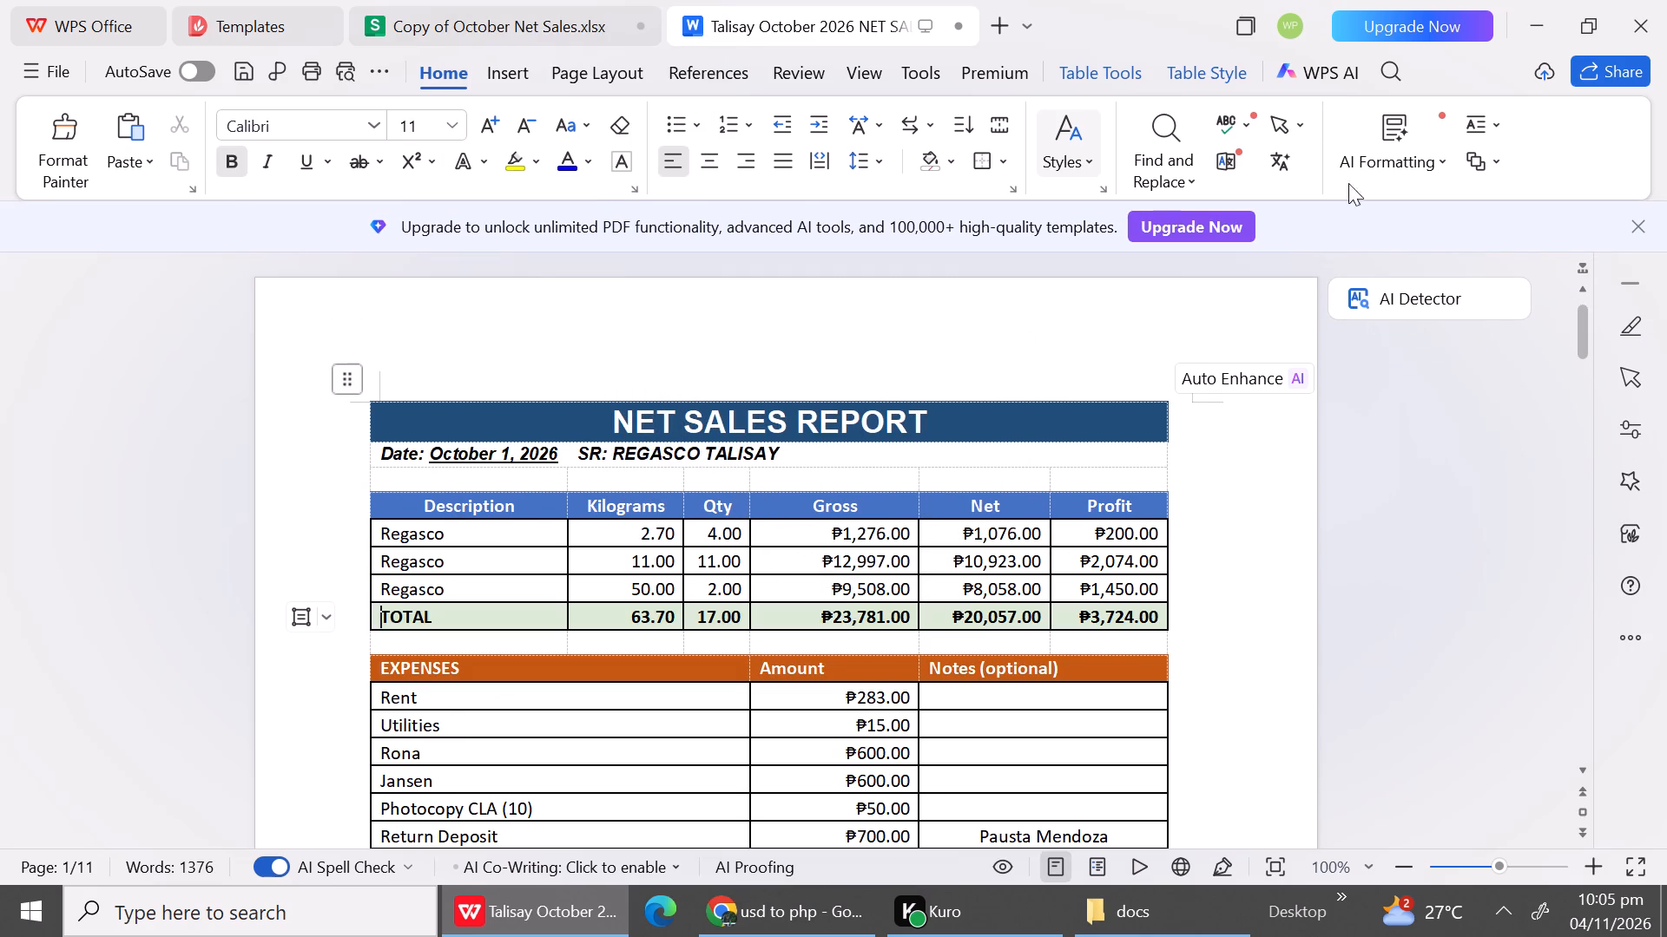
click(1650, 219)
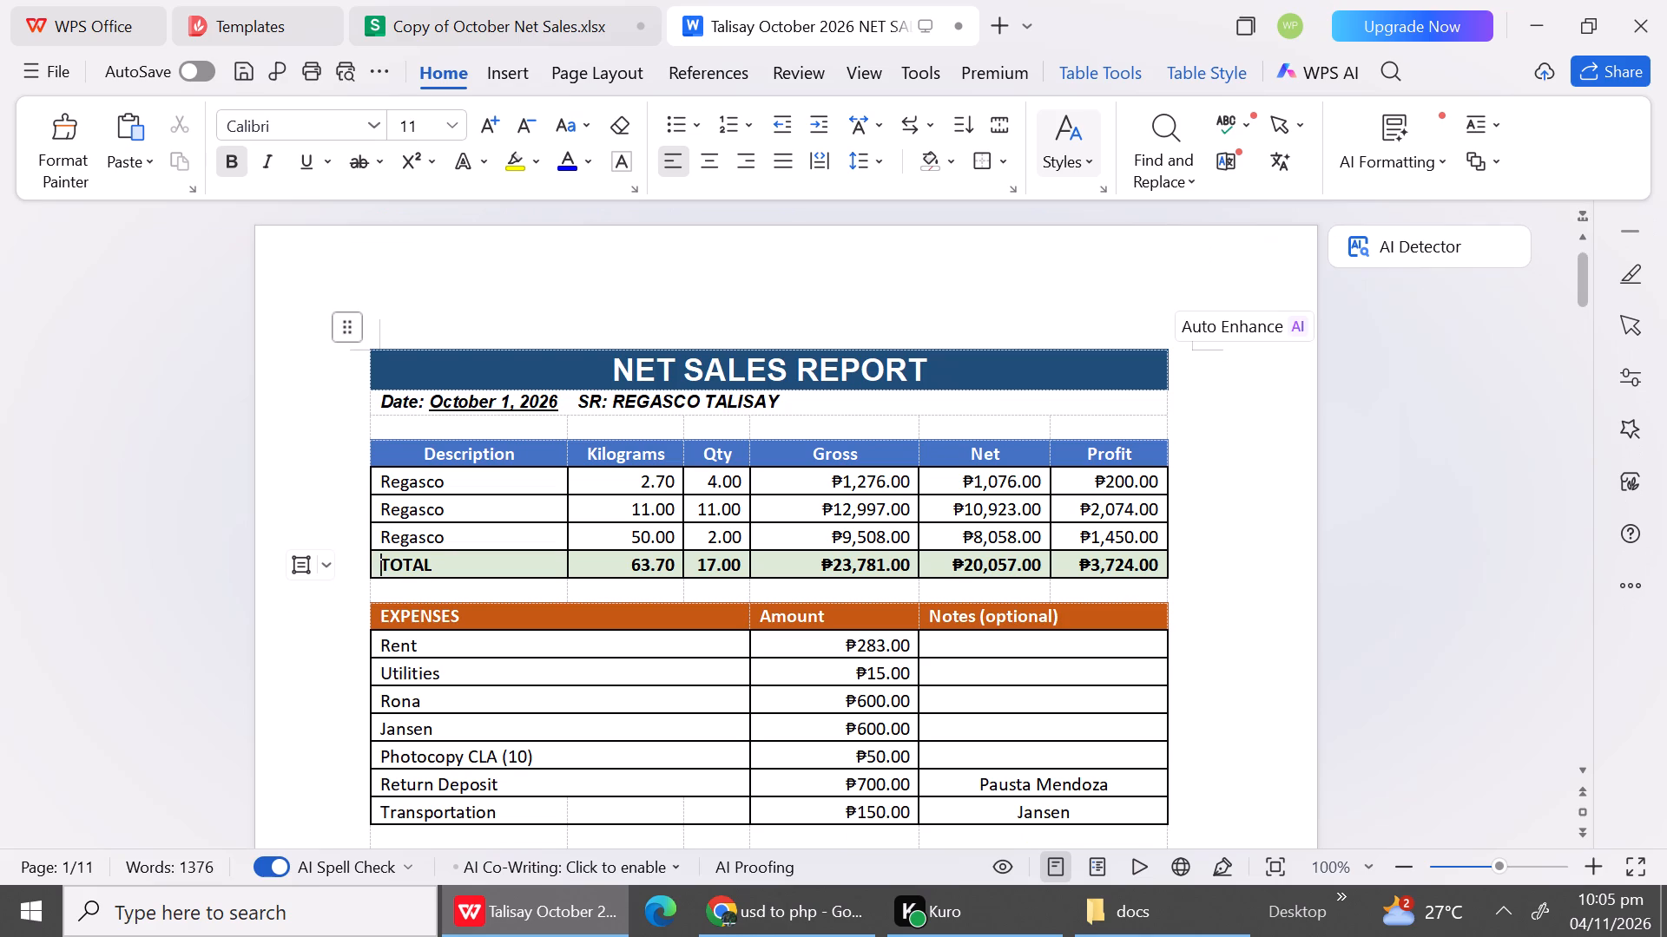
Delete the blank row between the date line and the Description header row in the October 1 report.
click(540, 432)
click(540, 432)
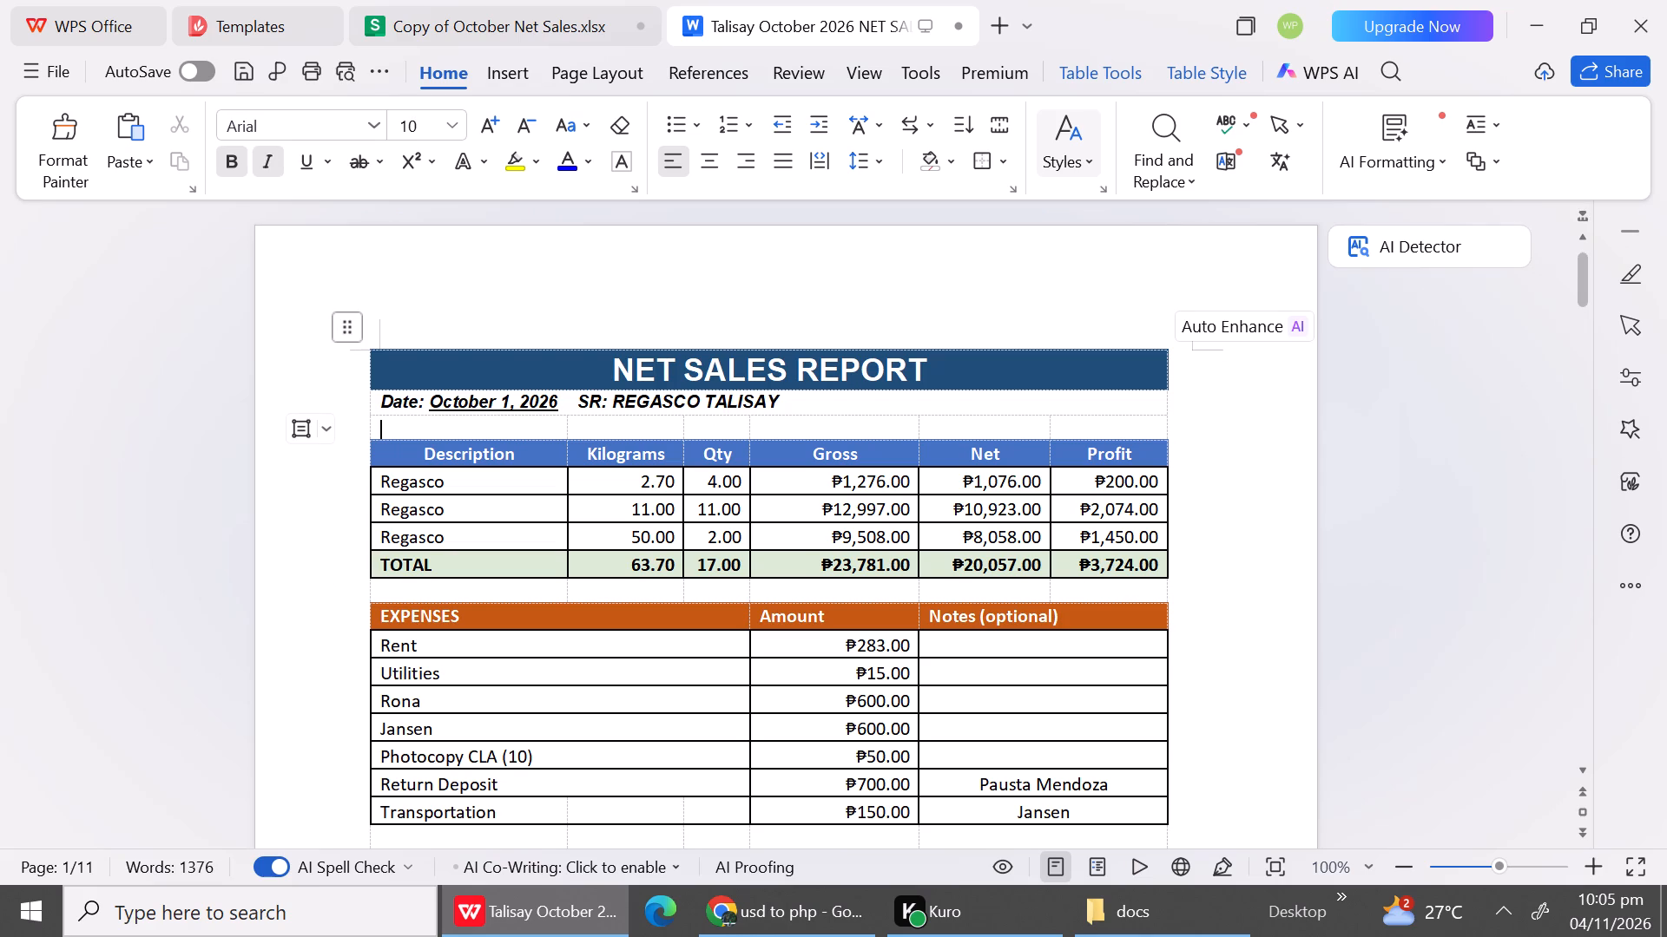
right_click(540, 432)
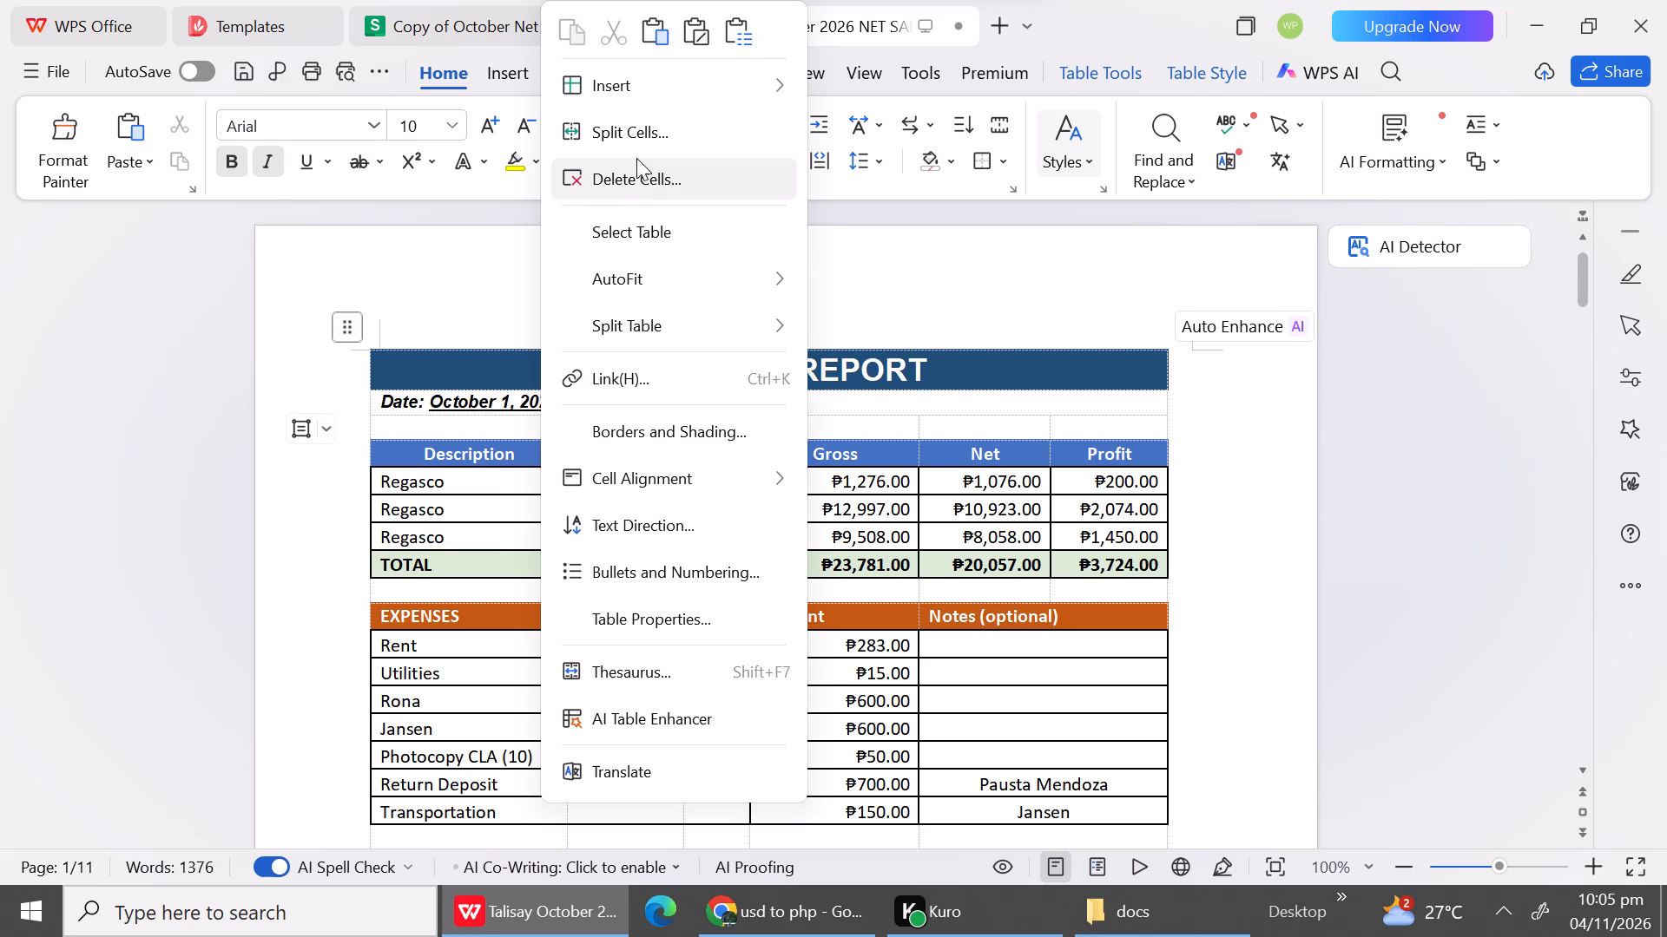
click(643, 183)
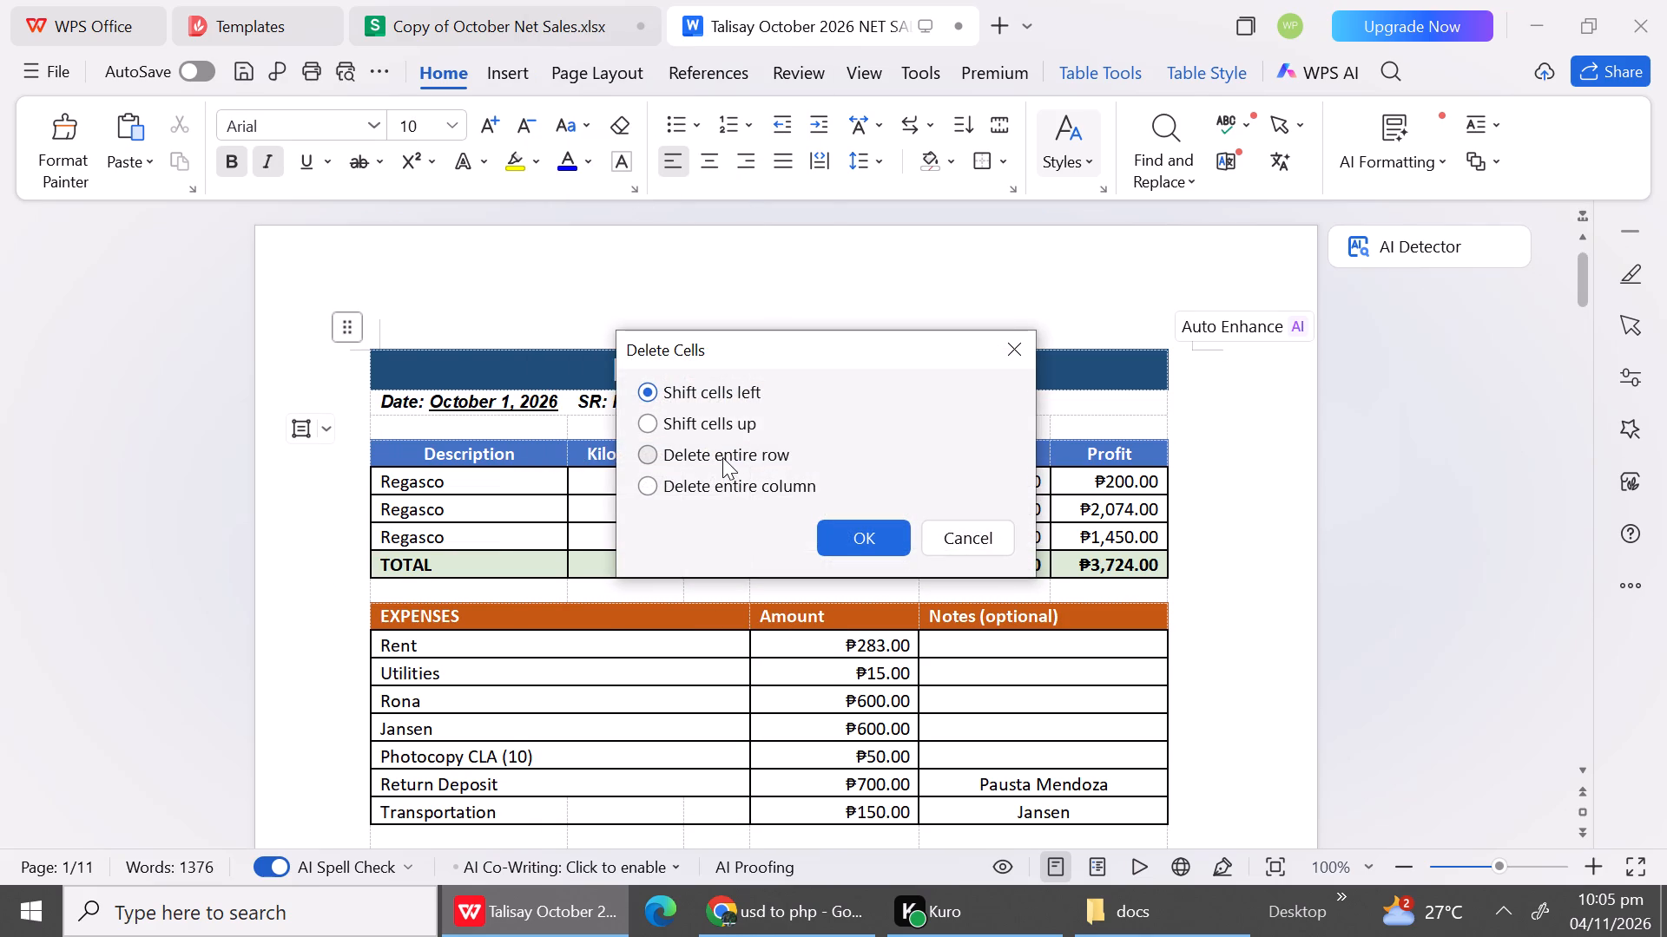
click(722, 457)
click(828, 526)
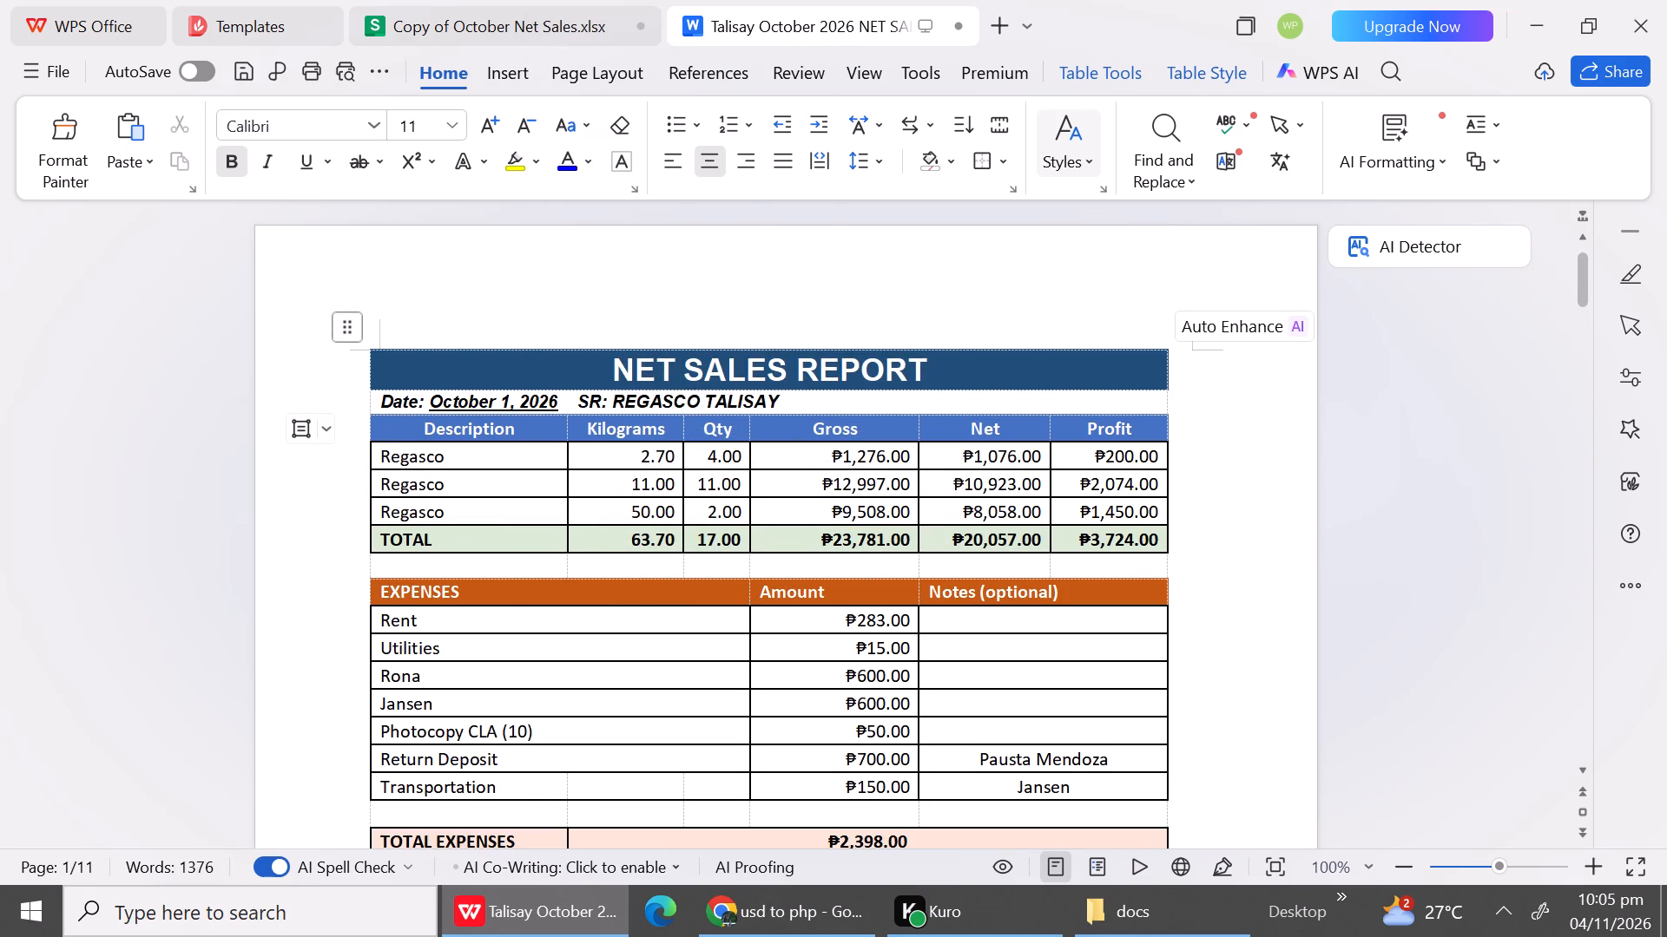
Delete the empty row above TOTAL in the October 2 report's sales table.
click(1581, 772)
click(1581, 772)
triple_click(1581, 772)
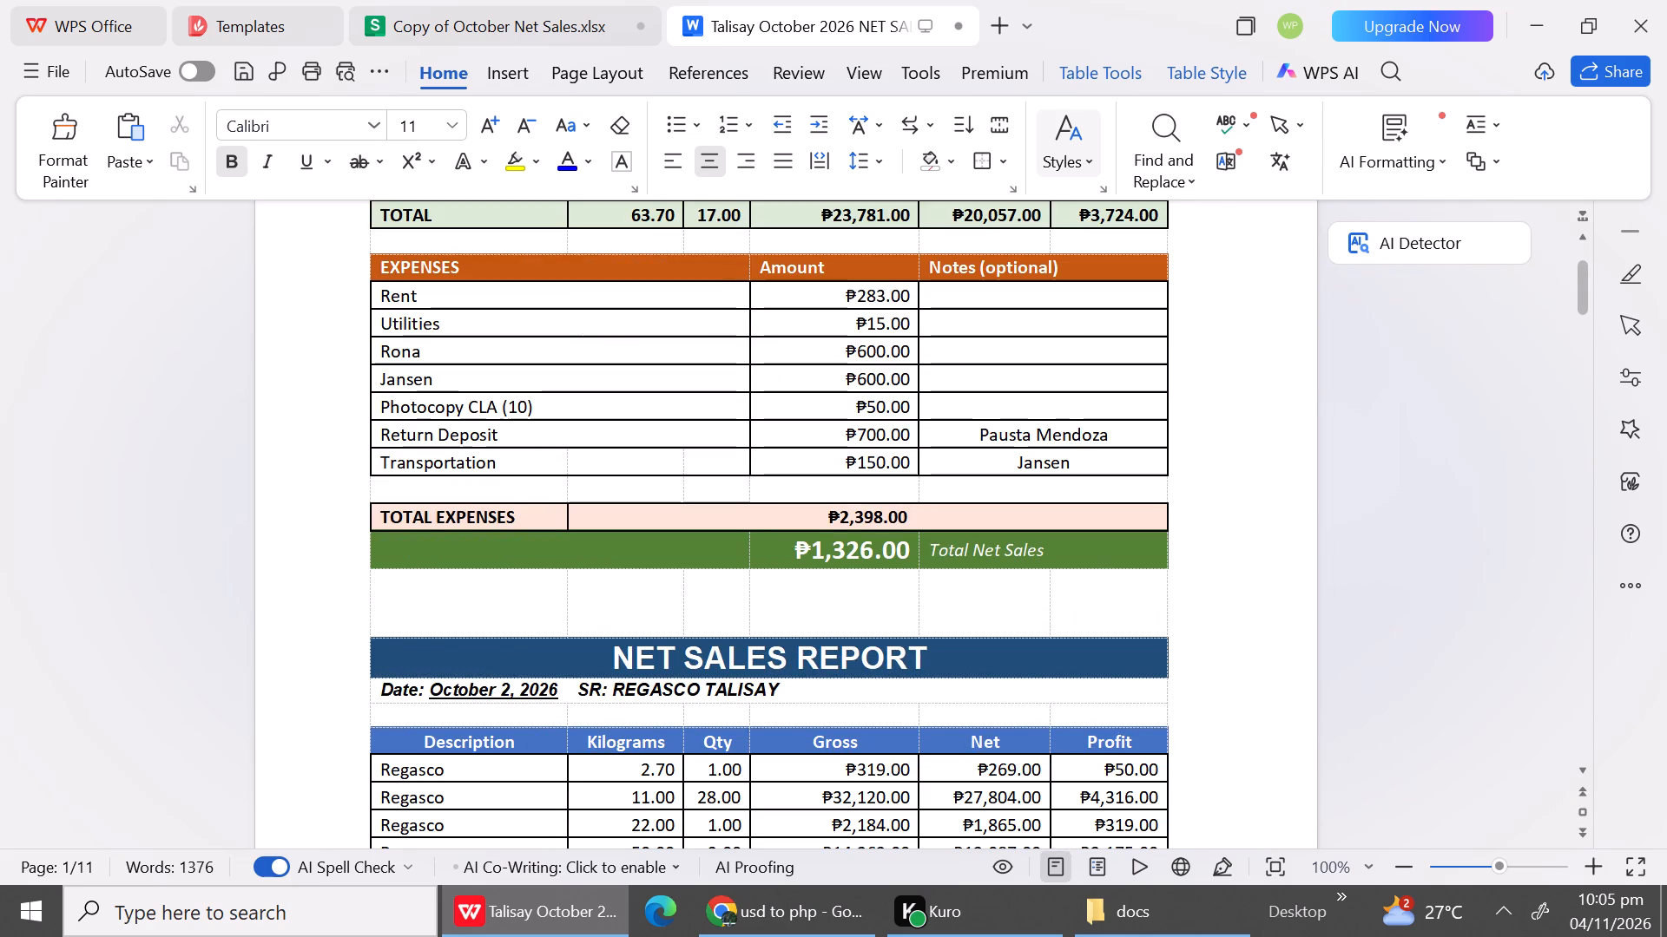
triple_click(1583, 768)
click(1583, 768)
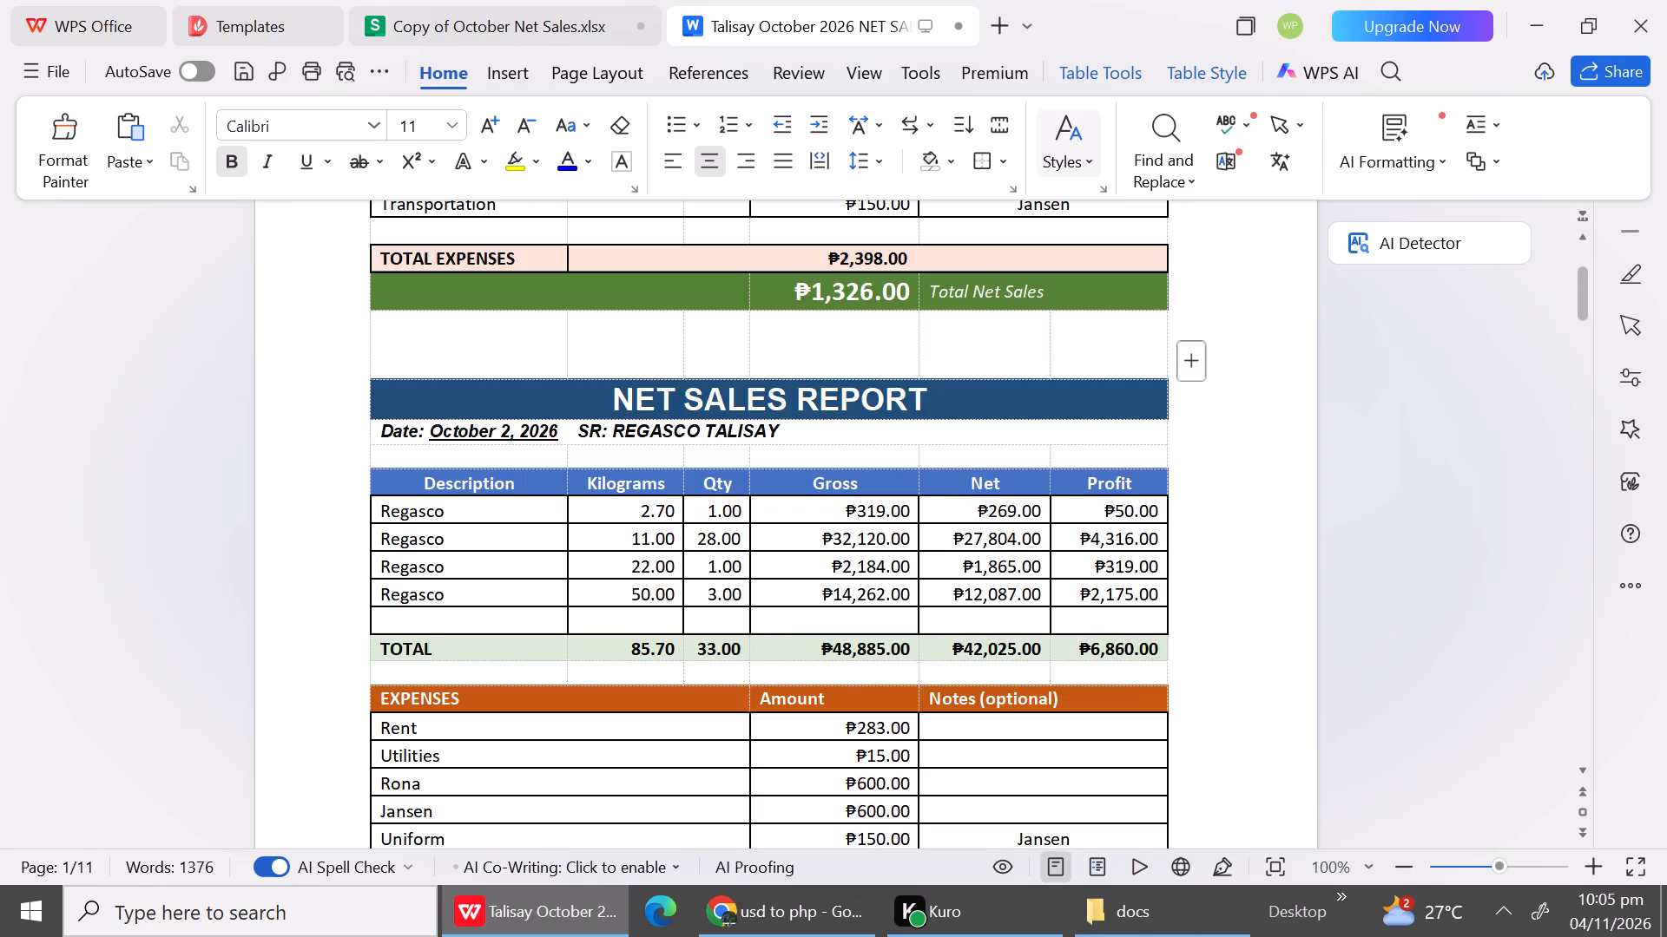
click(476, 617)
right_click(476, 617)
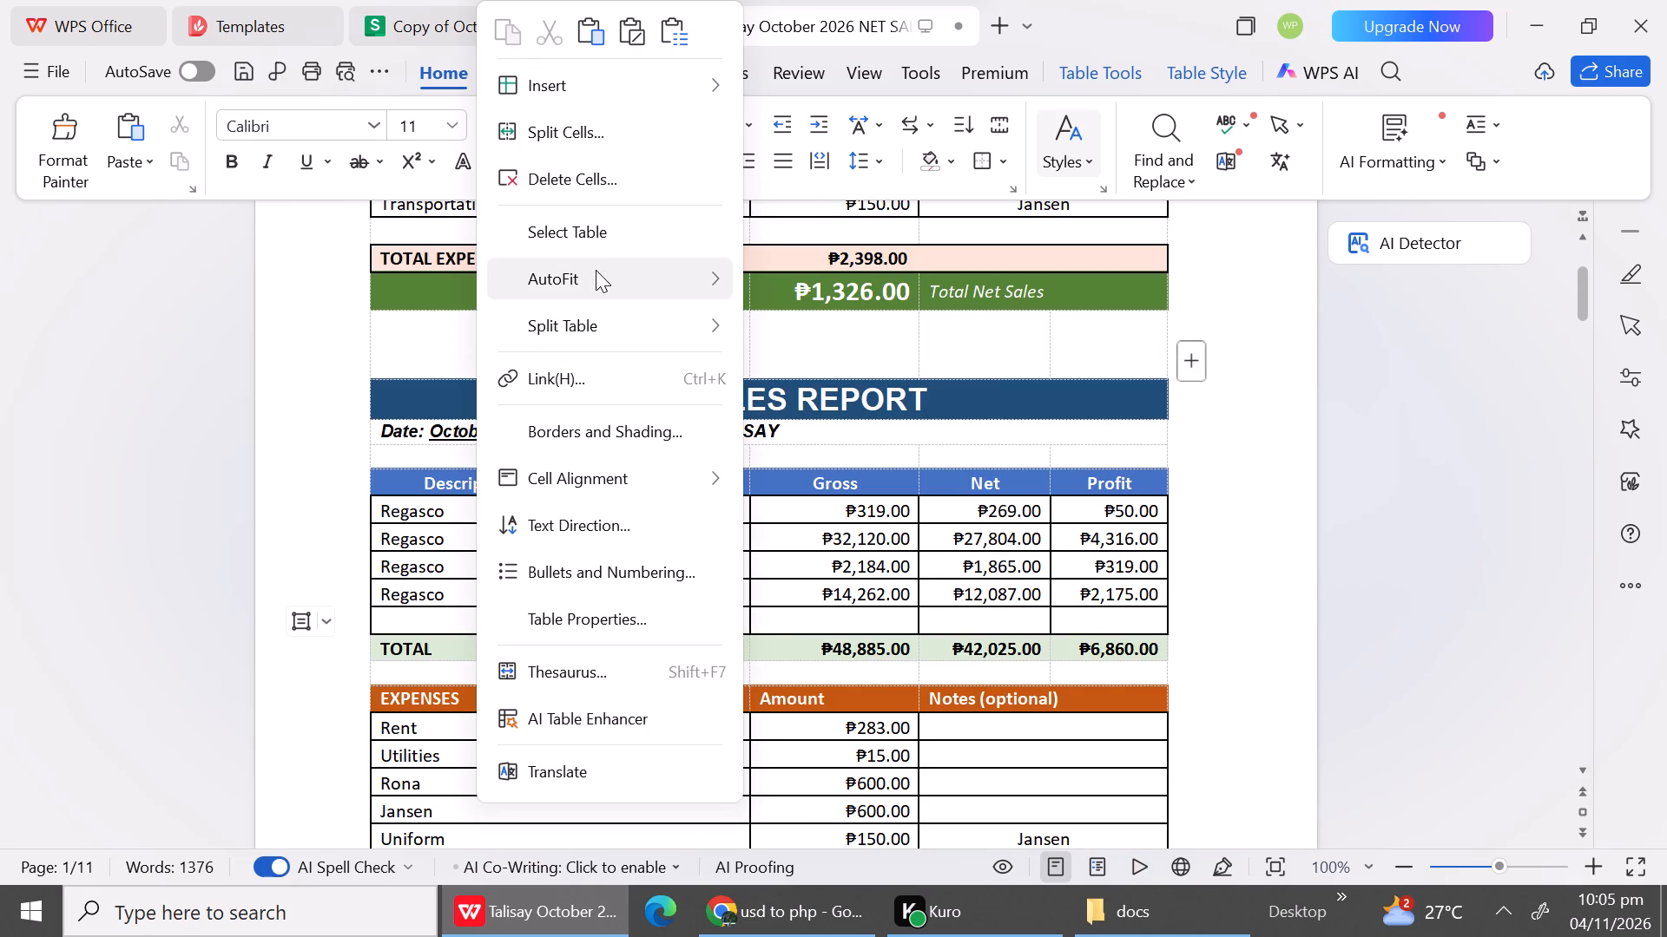
click(569, 187)
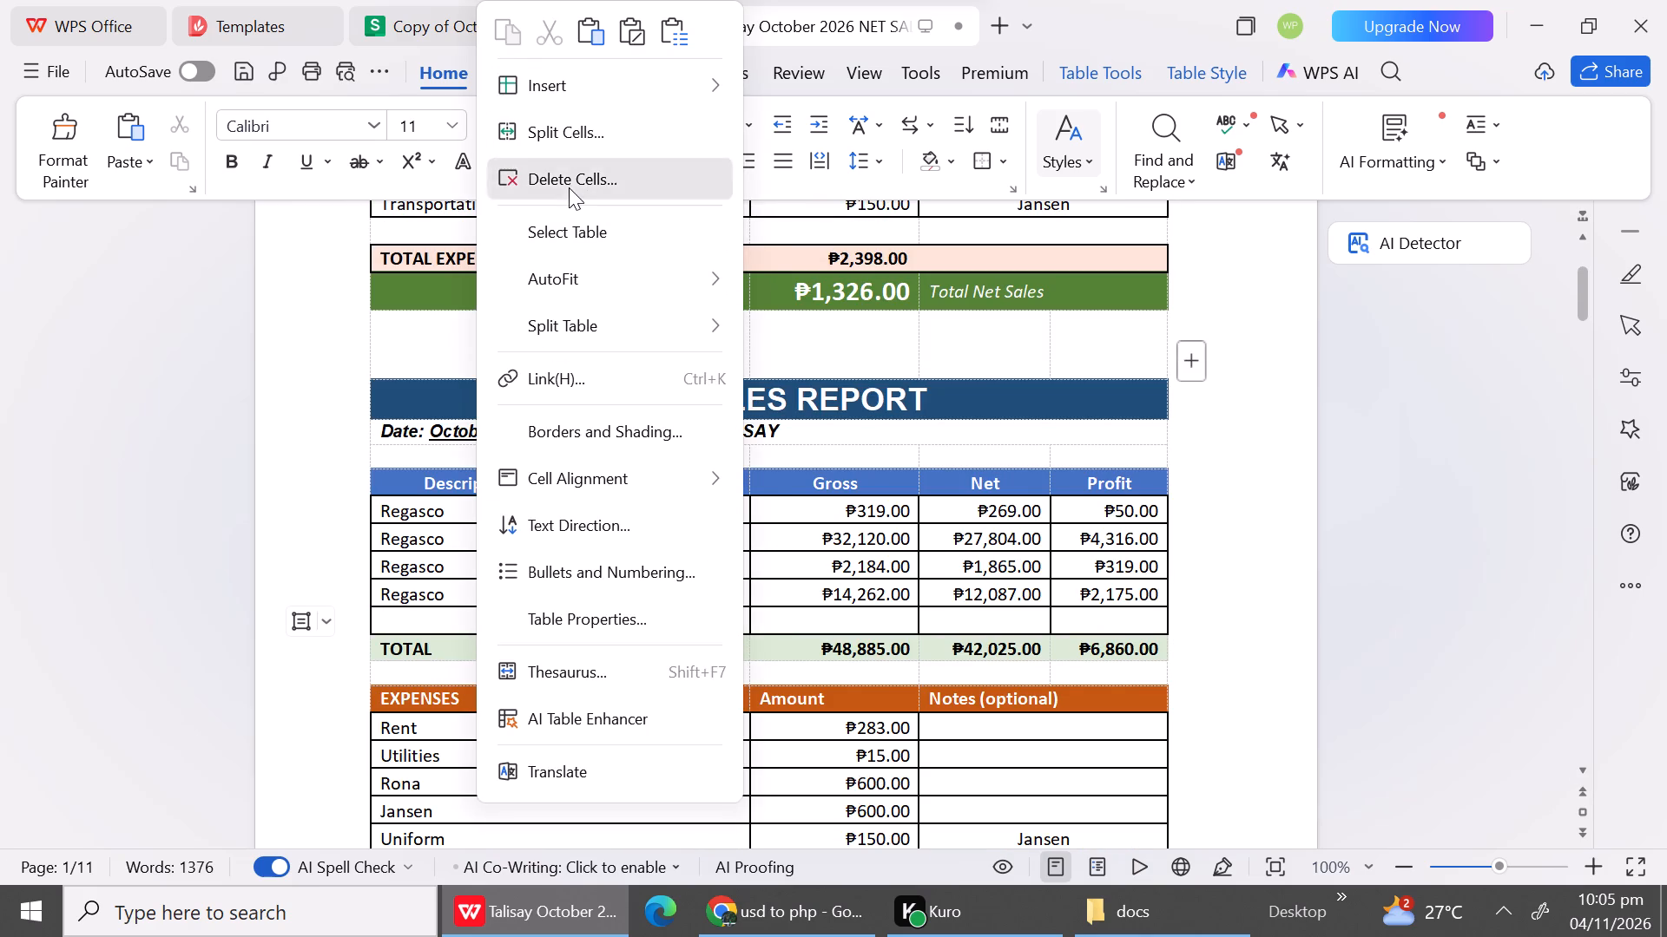
click(692, 439)
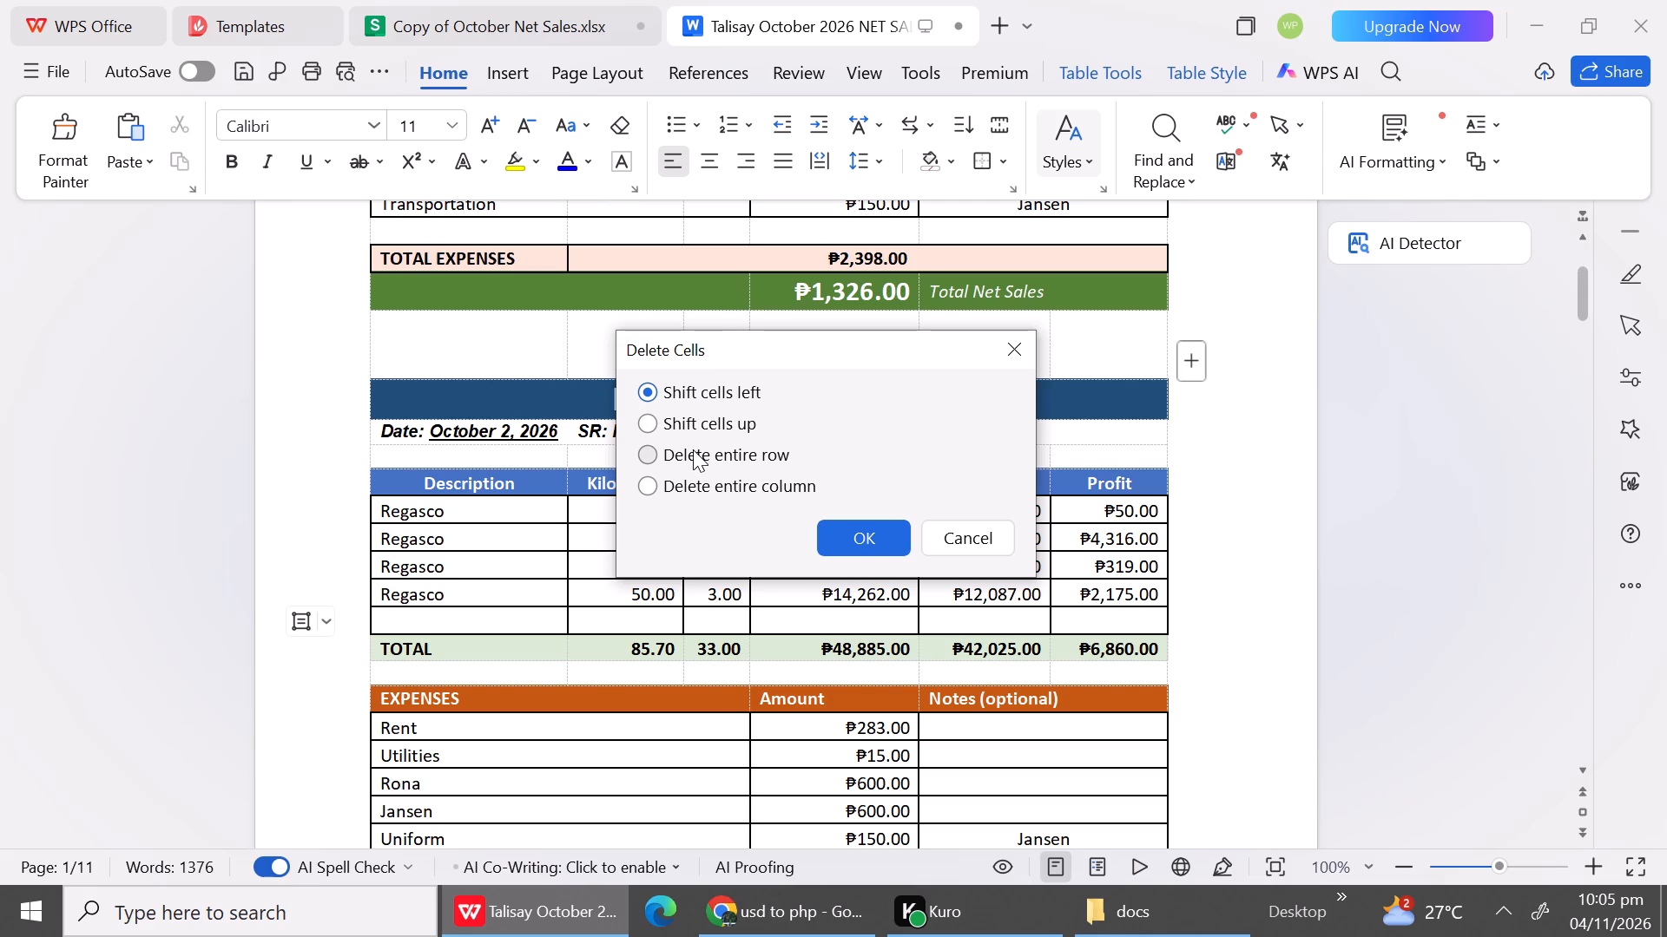
click(693, 449)
click(860, 527)
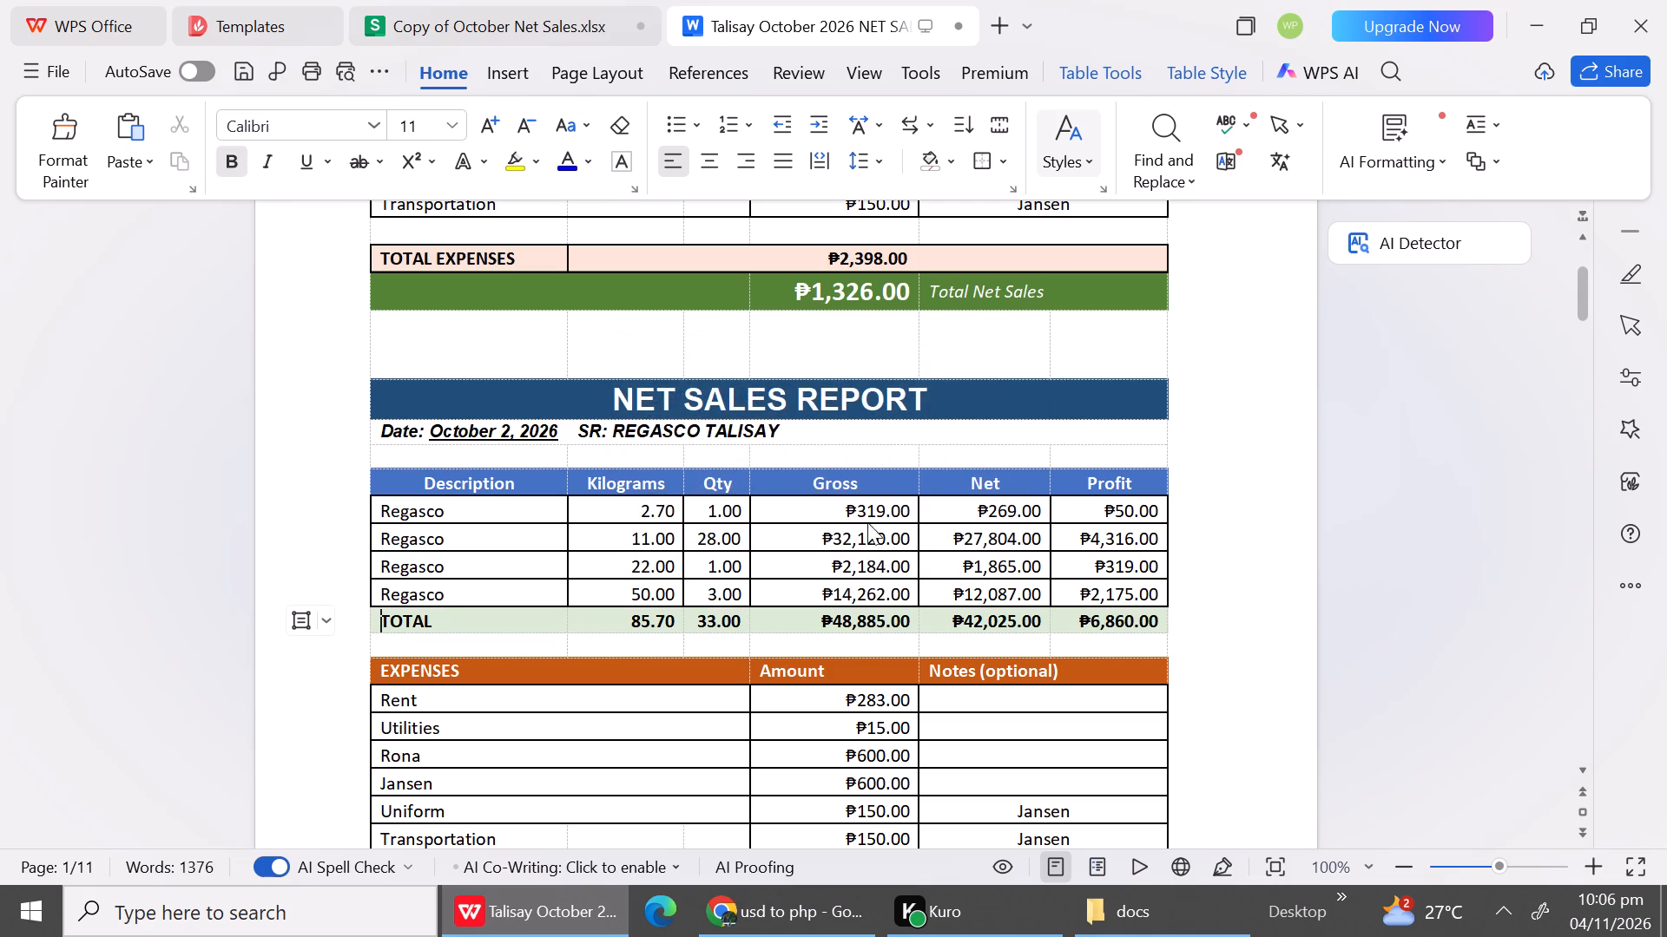
Delete the blank row between TOTAL EXPENSES and the Total Net Sales row in the October 2 report.
triple_click(1583, 765)
click(1583, 765)
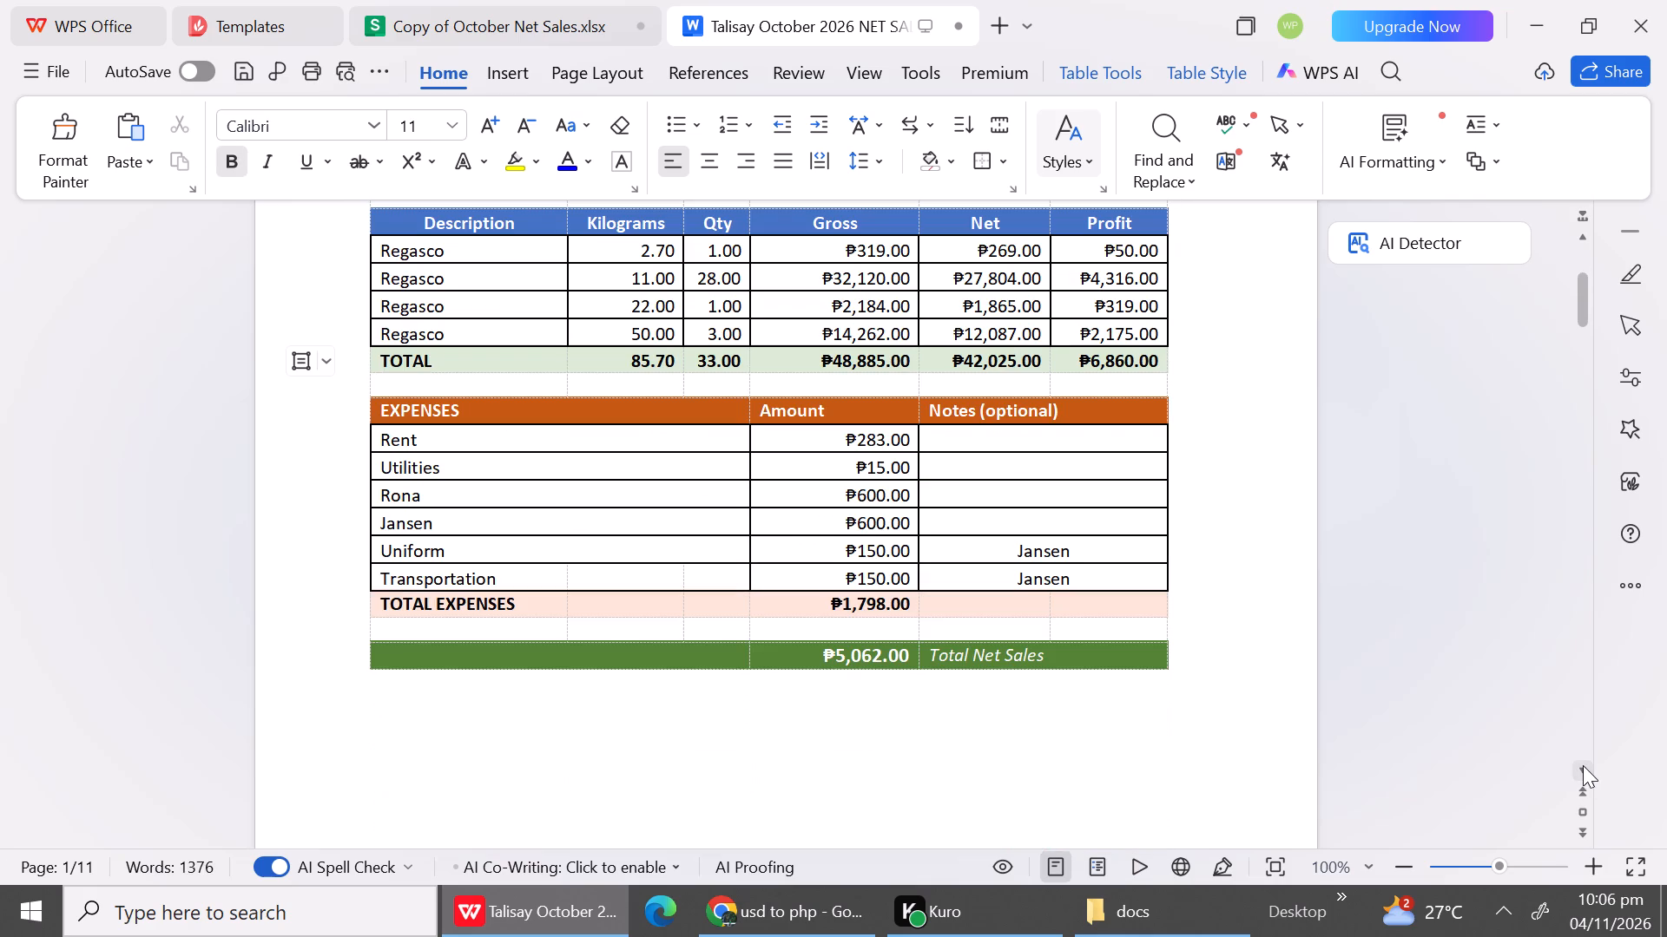
click(438, 636)
right_click(438, 636)
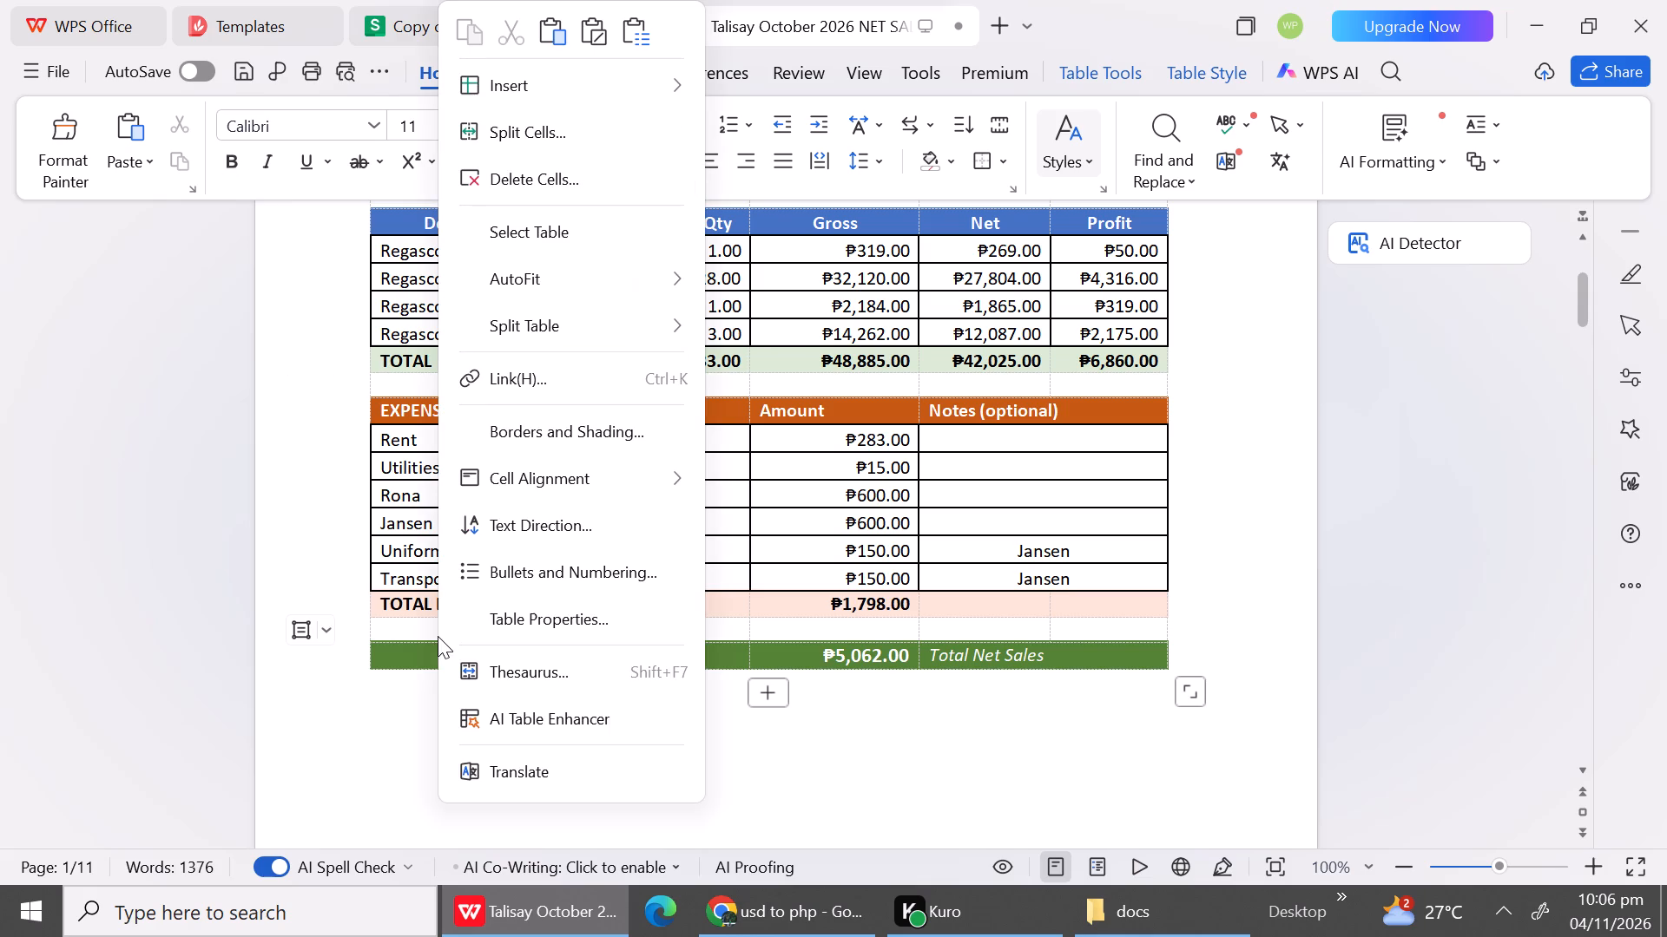
click(520, 195)
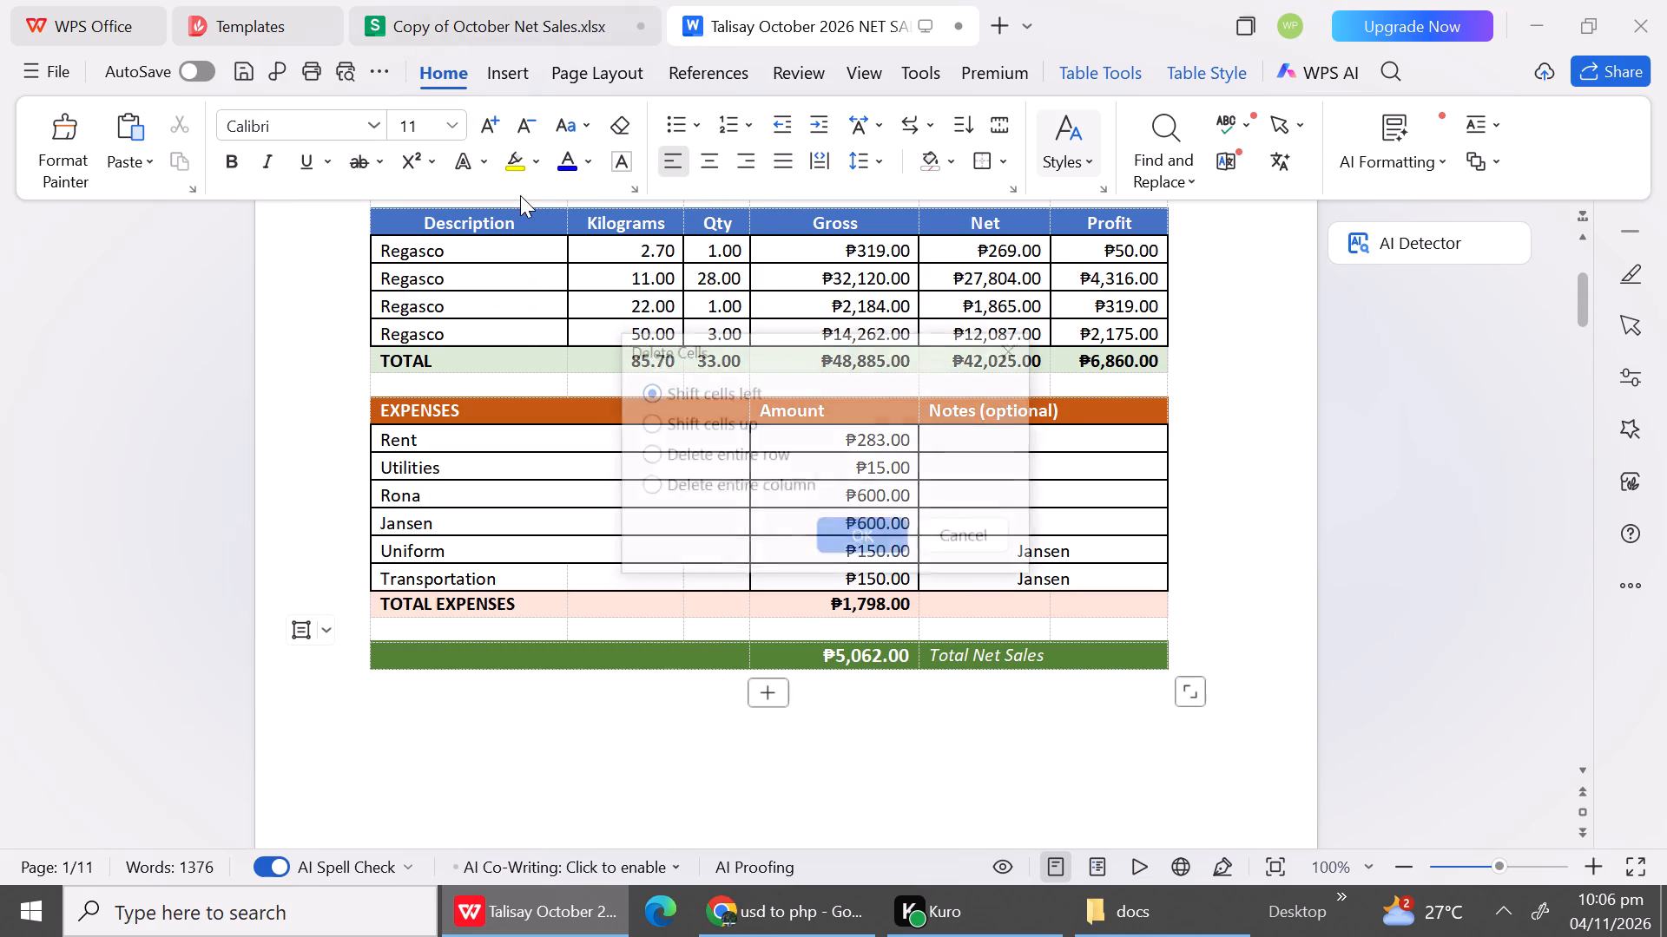
drag(657, 455, 732, 468)
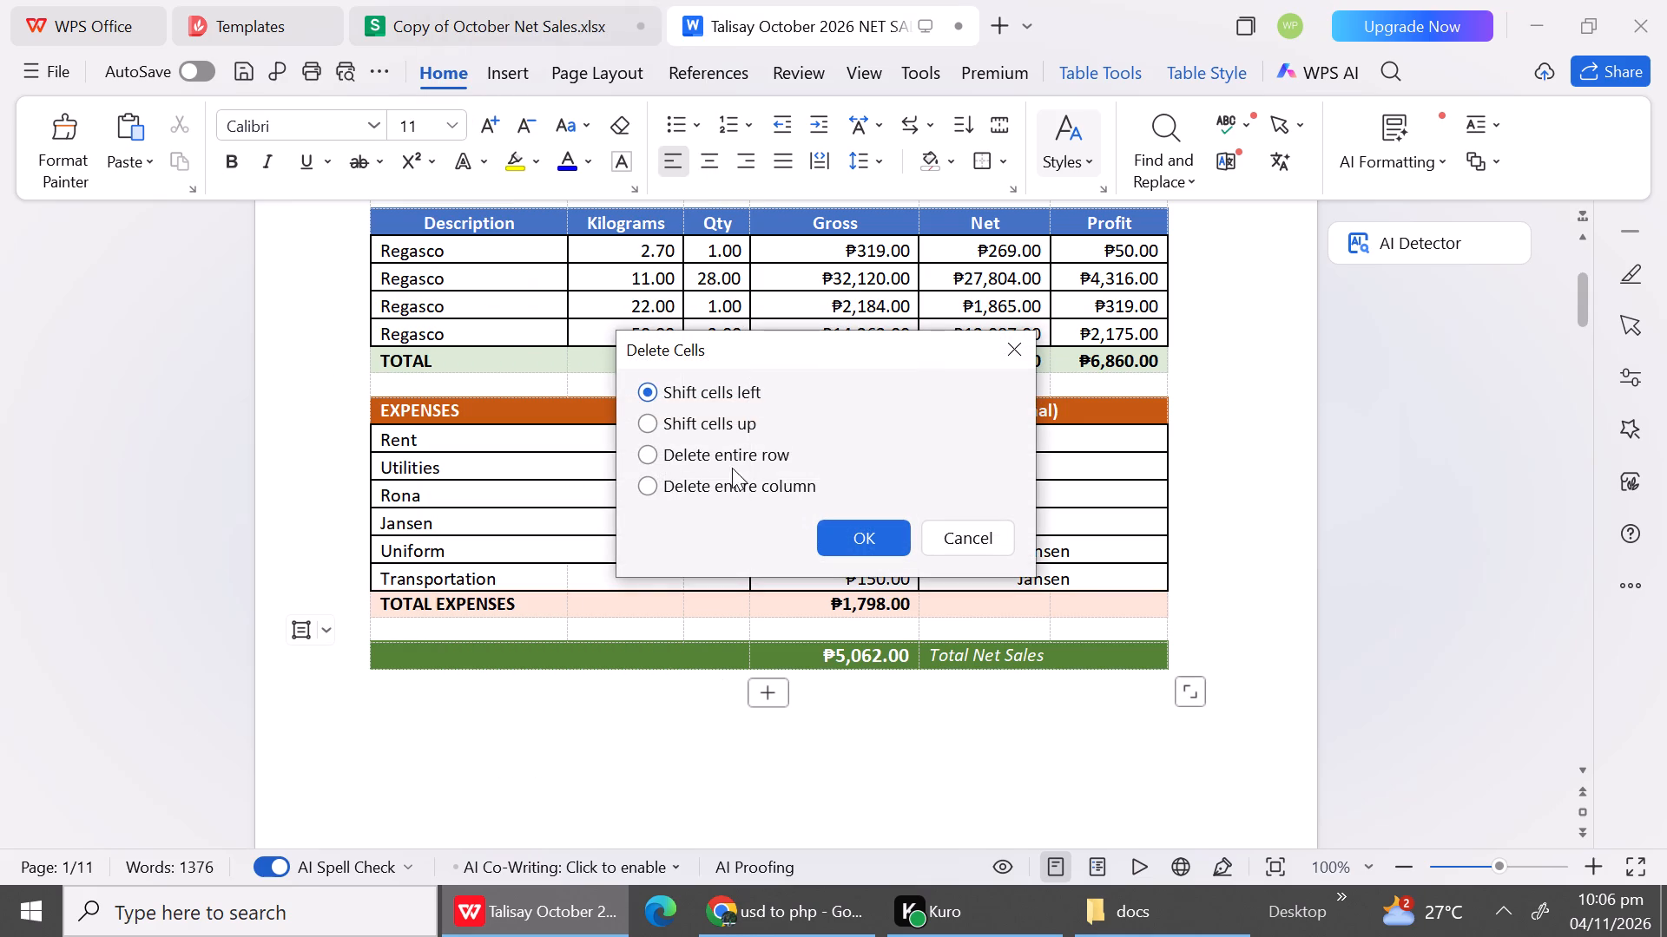
drag(732, 468, 728, 456)
click(728, 456)
click(838, 530)
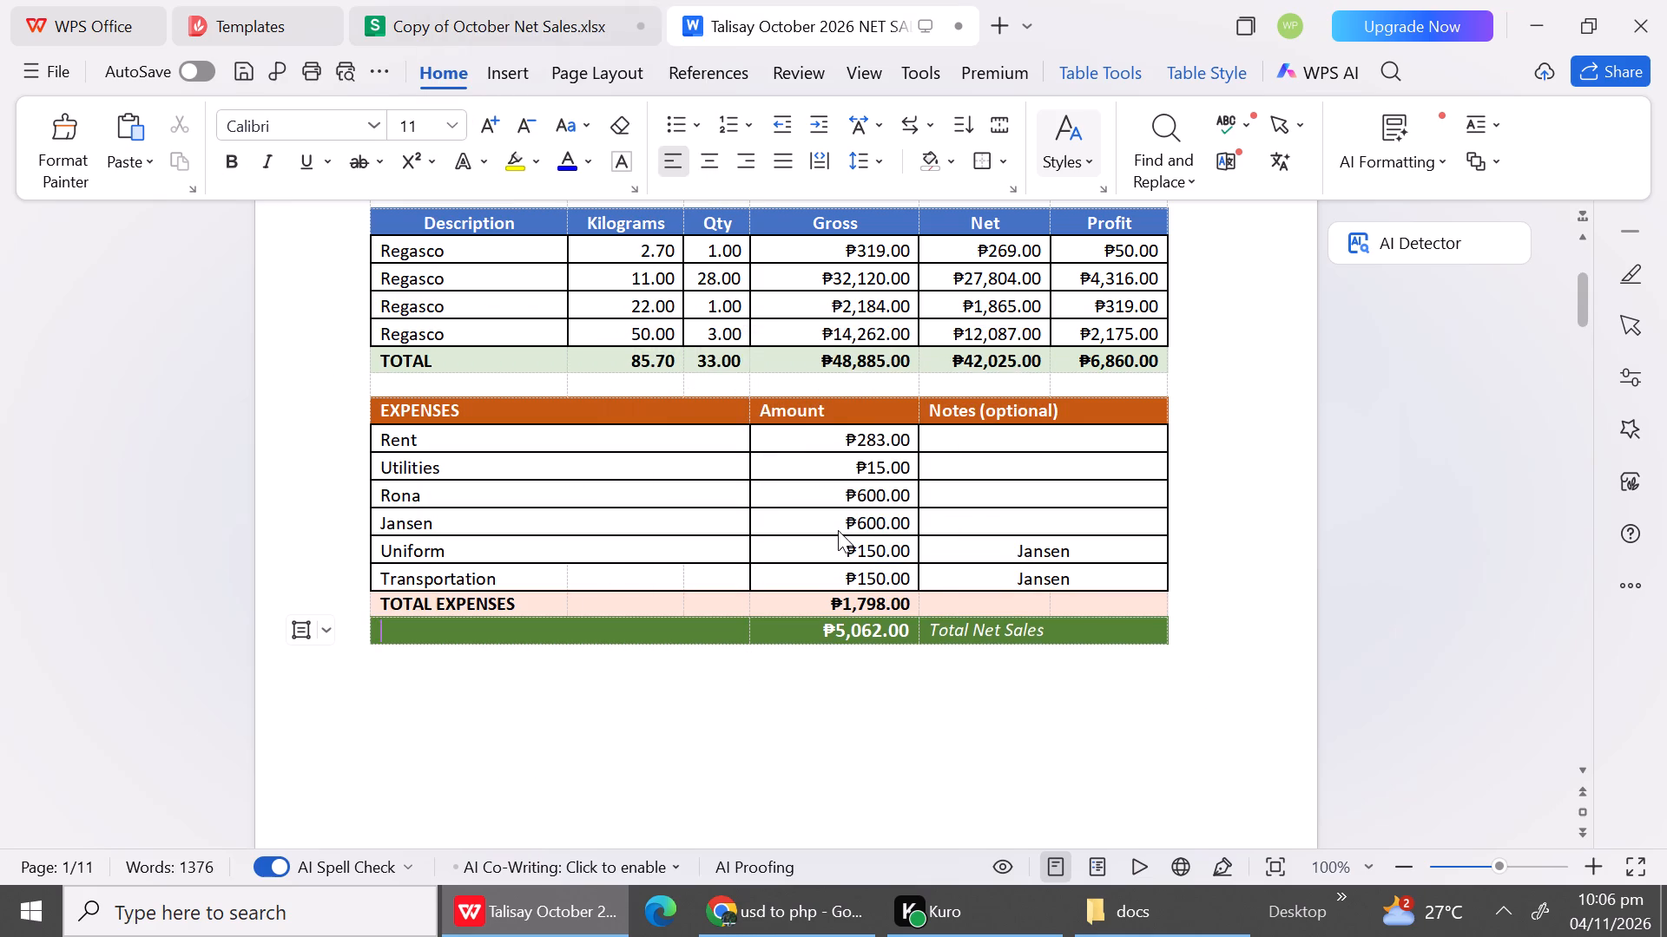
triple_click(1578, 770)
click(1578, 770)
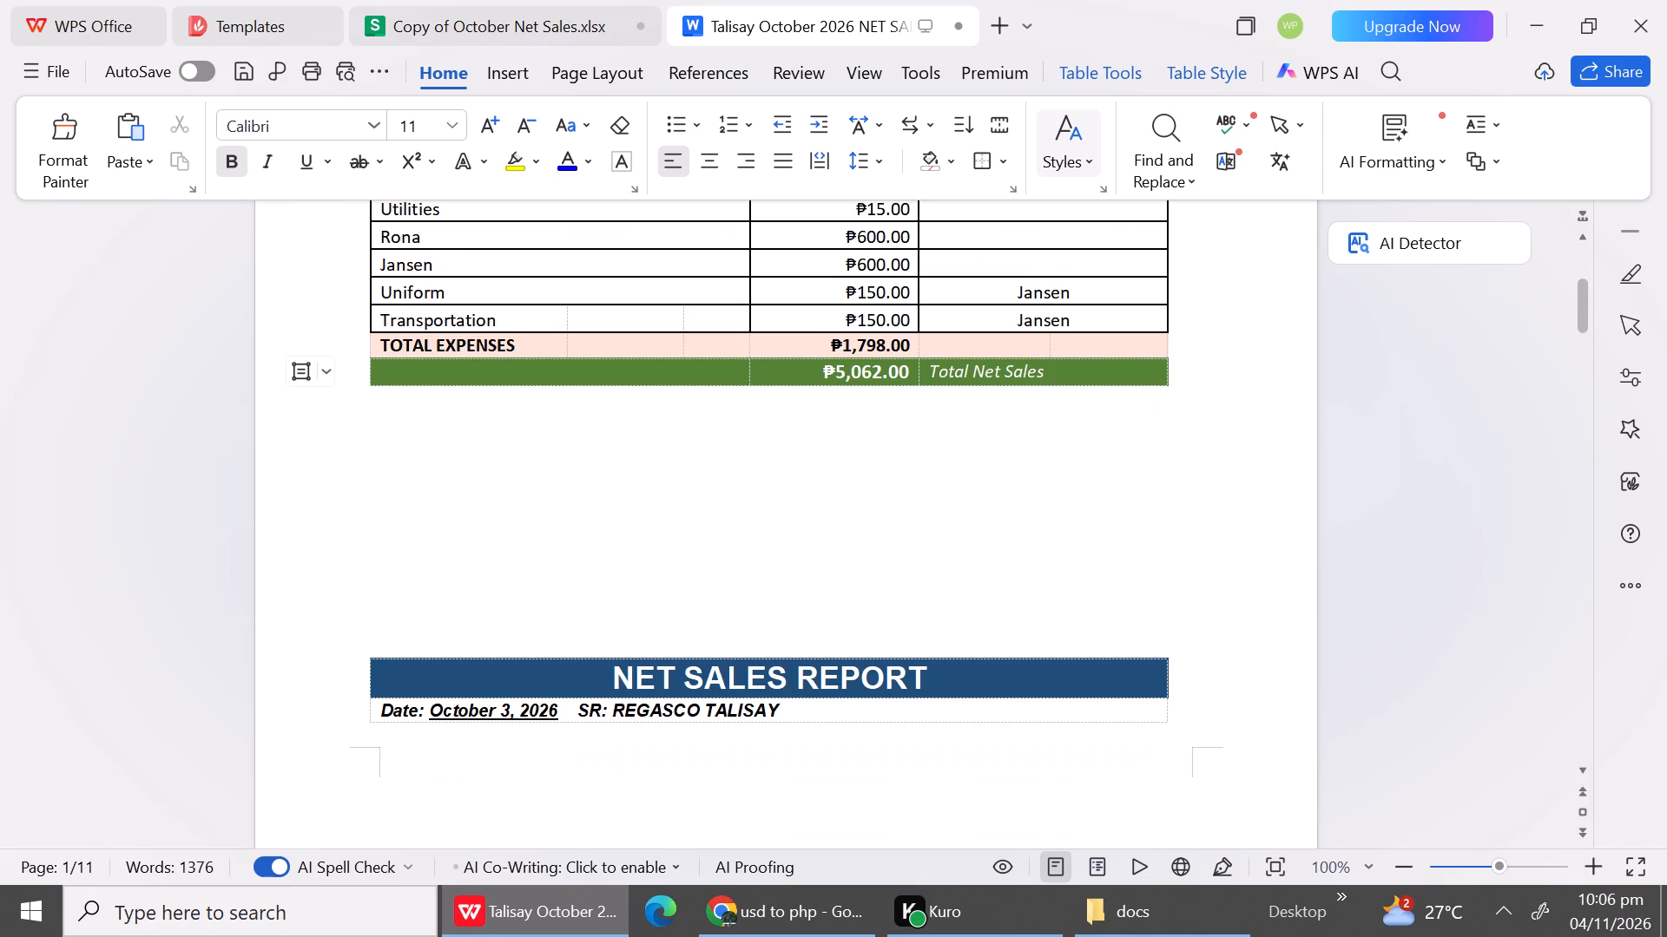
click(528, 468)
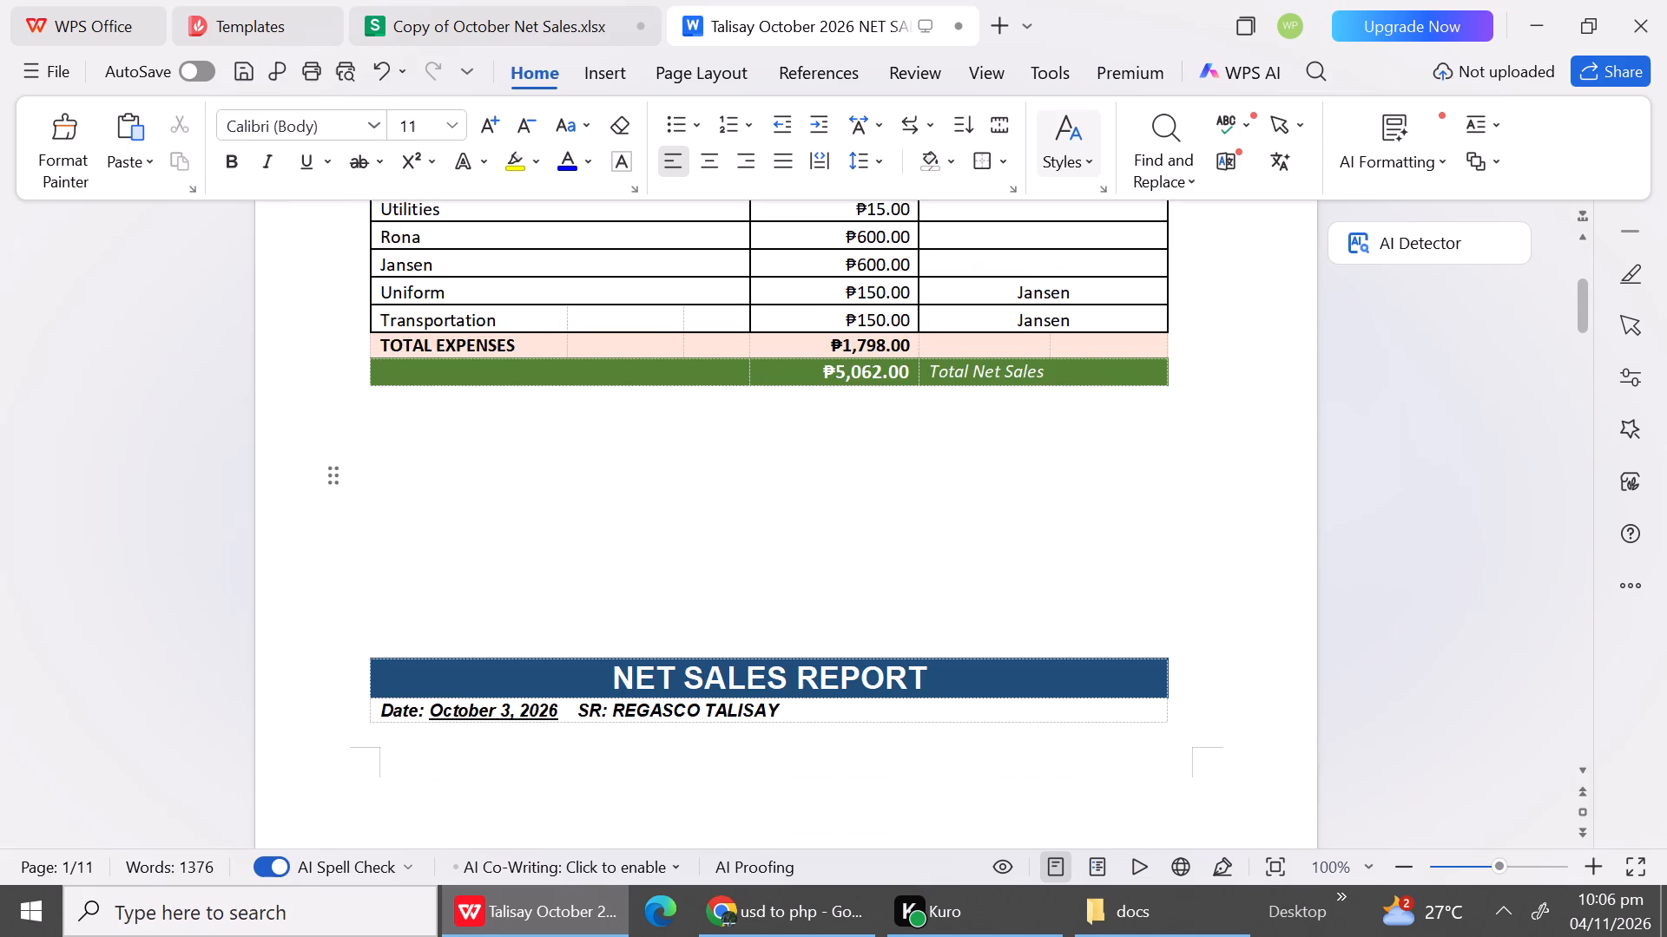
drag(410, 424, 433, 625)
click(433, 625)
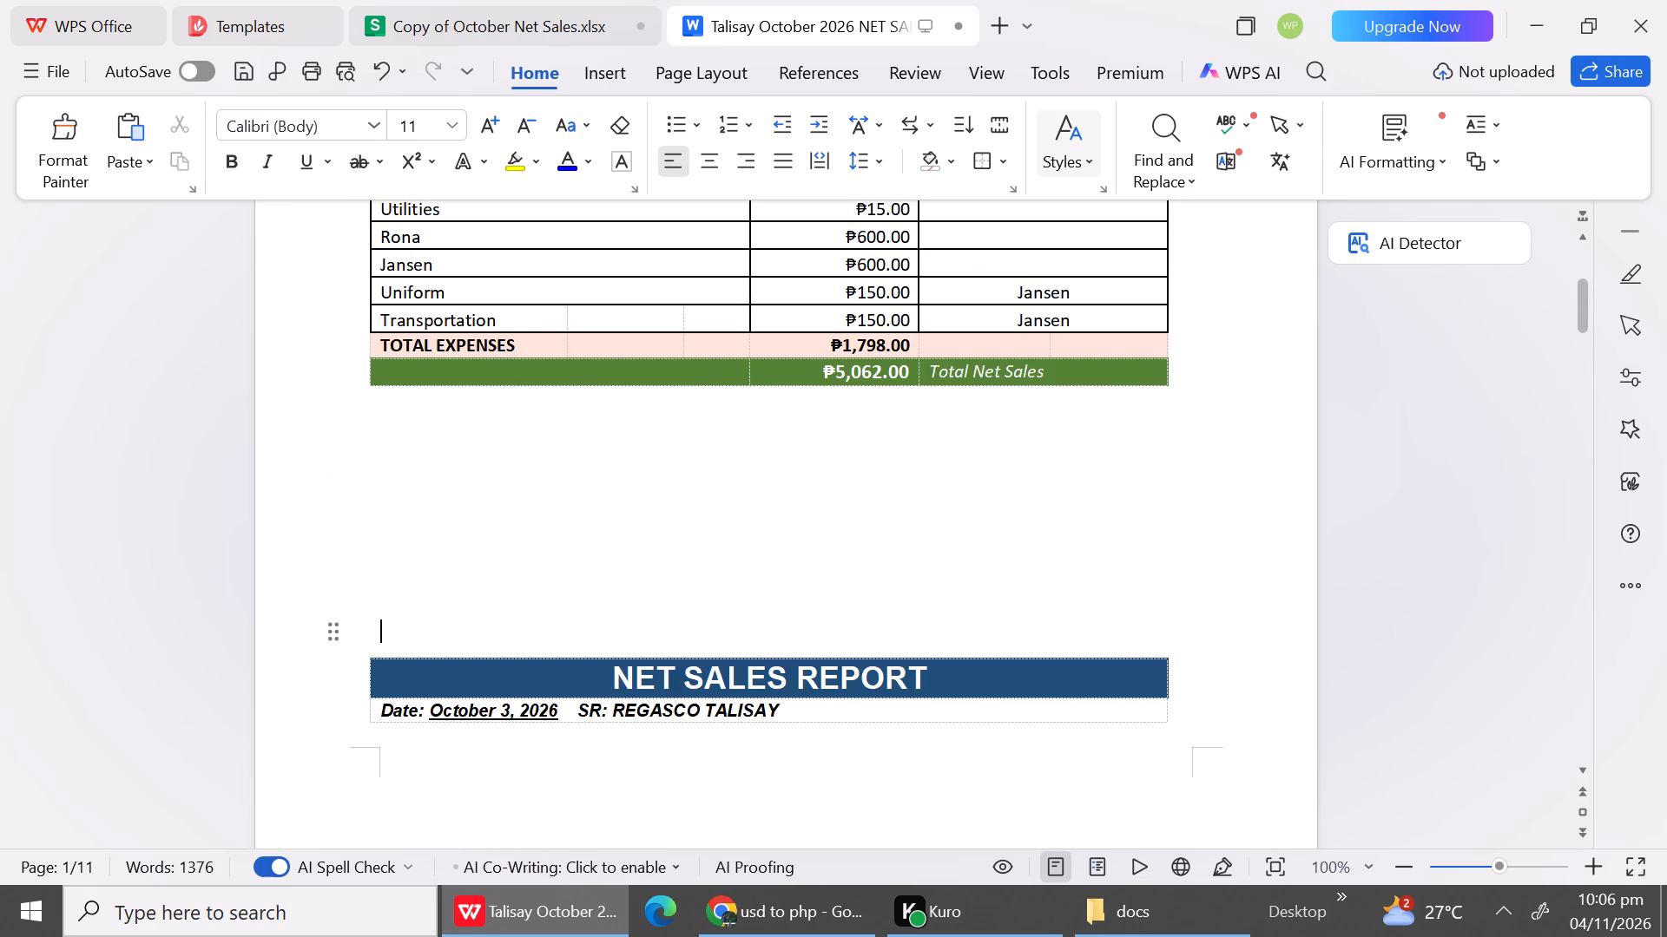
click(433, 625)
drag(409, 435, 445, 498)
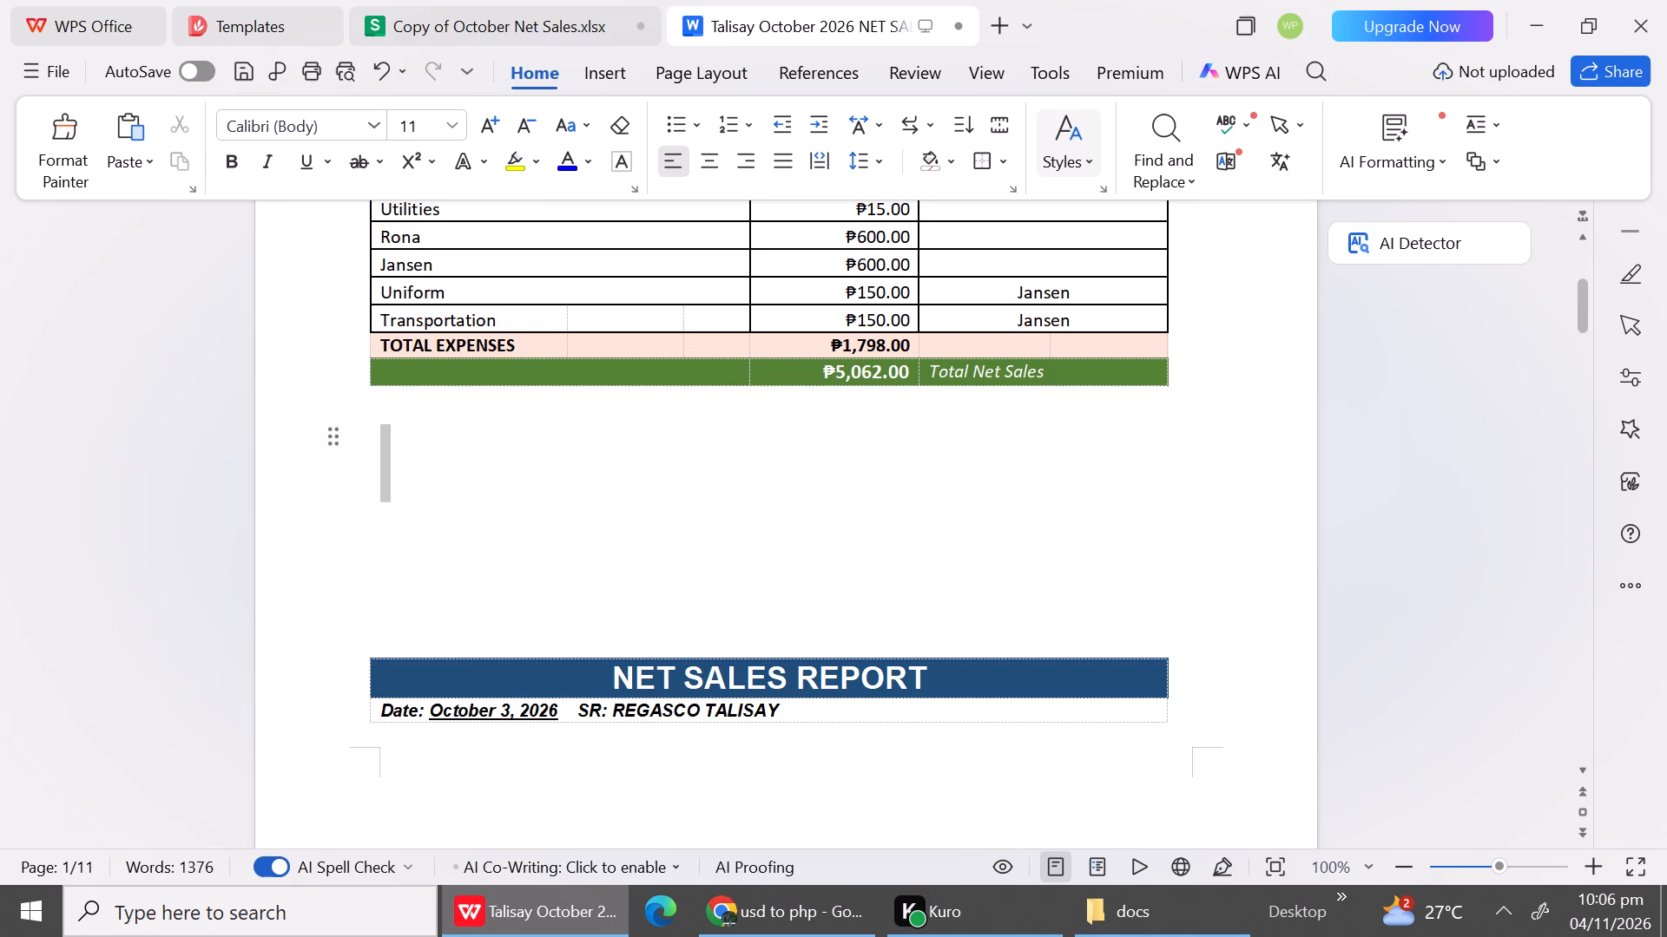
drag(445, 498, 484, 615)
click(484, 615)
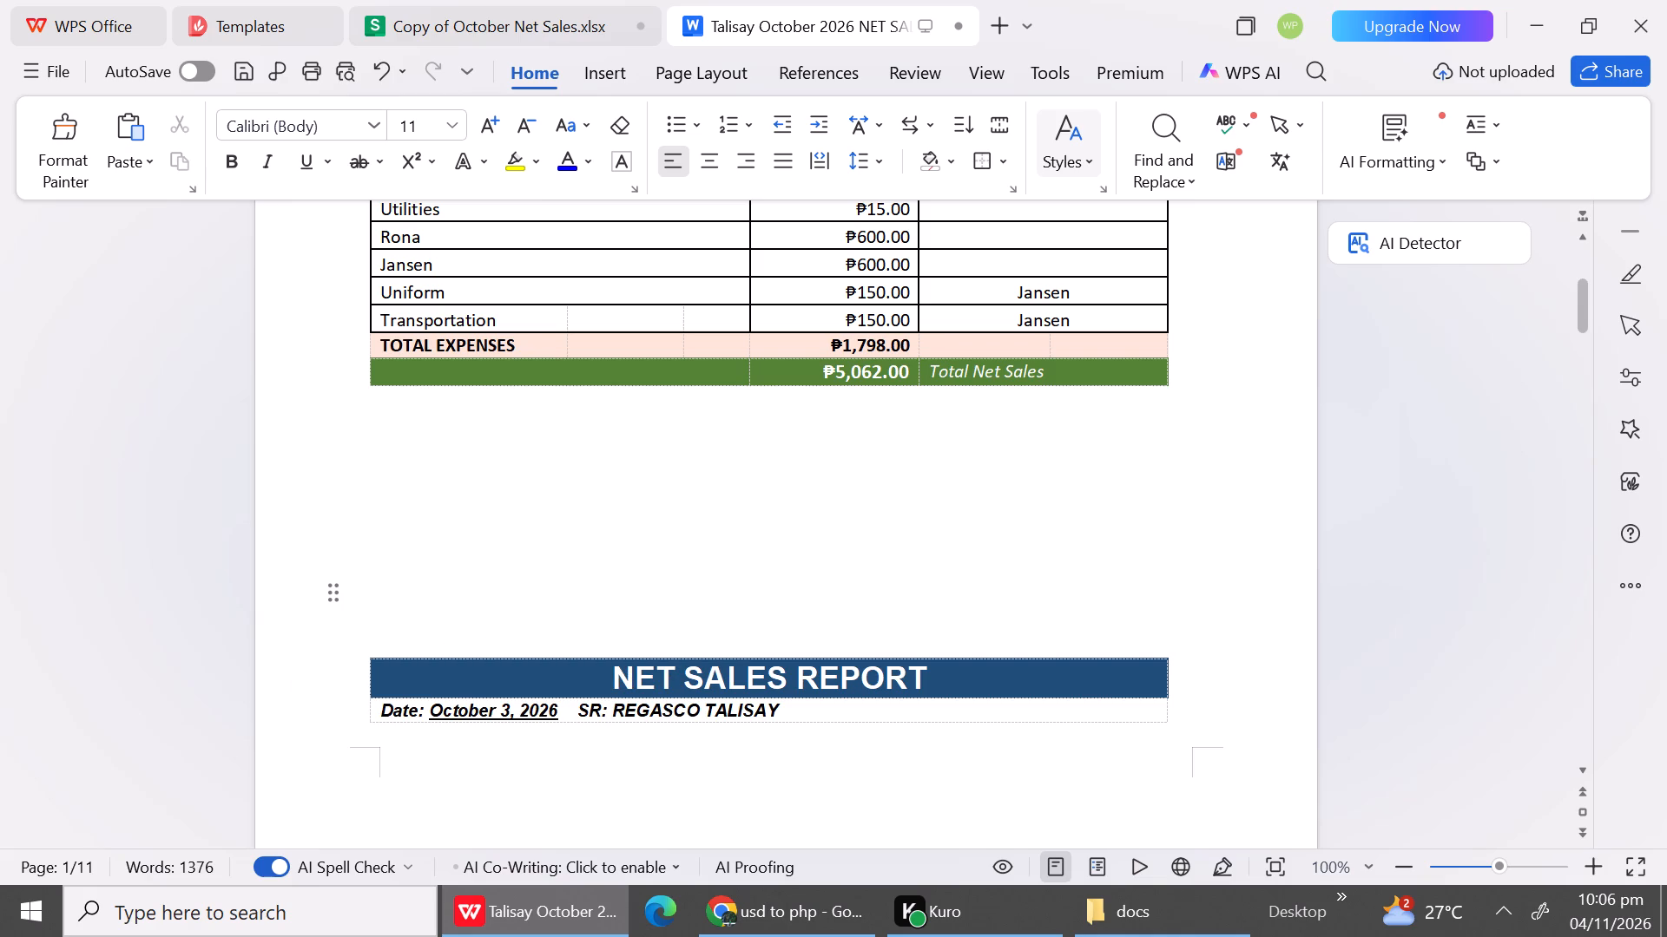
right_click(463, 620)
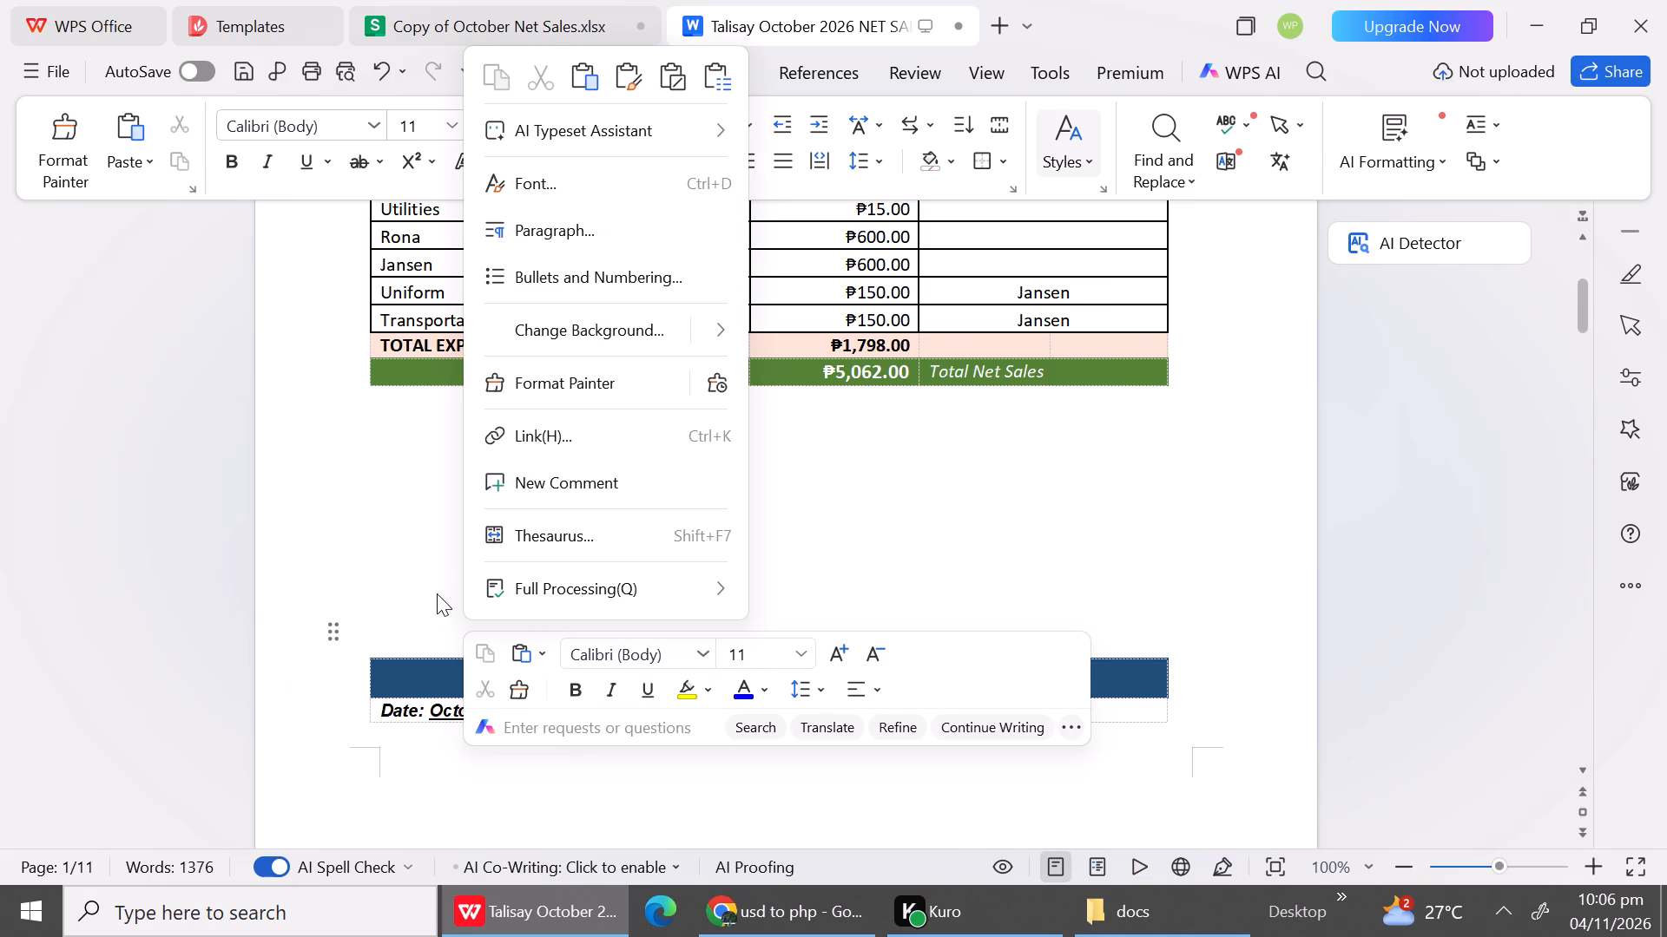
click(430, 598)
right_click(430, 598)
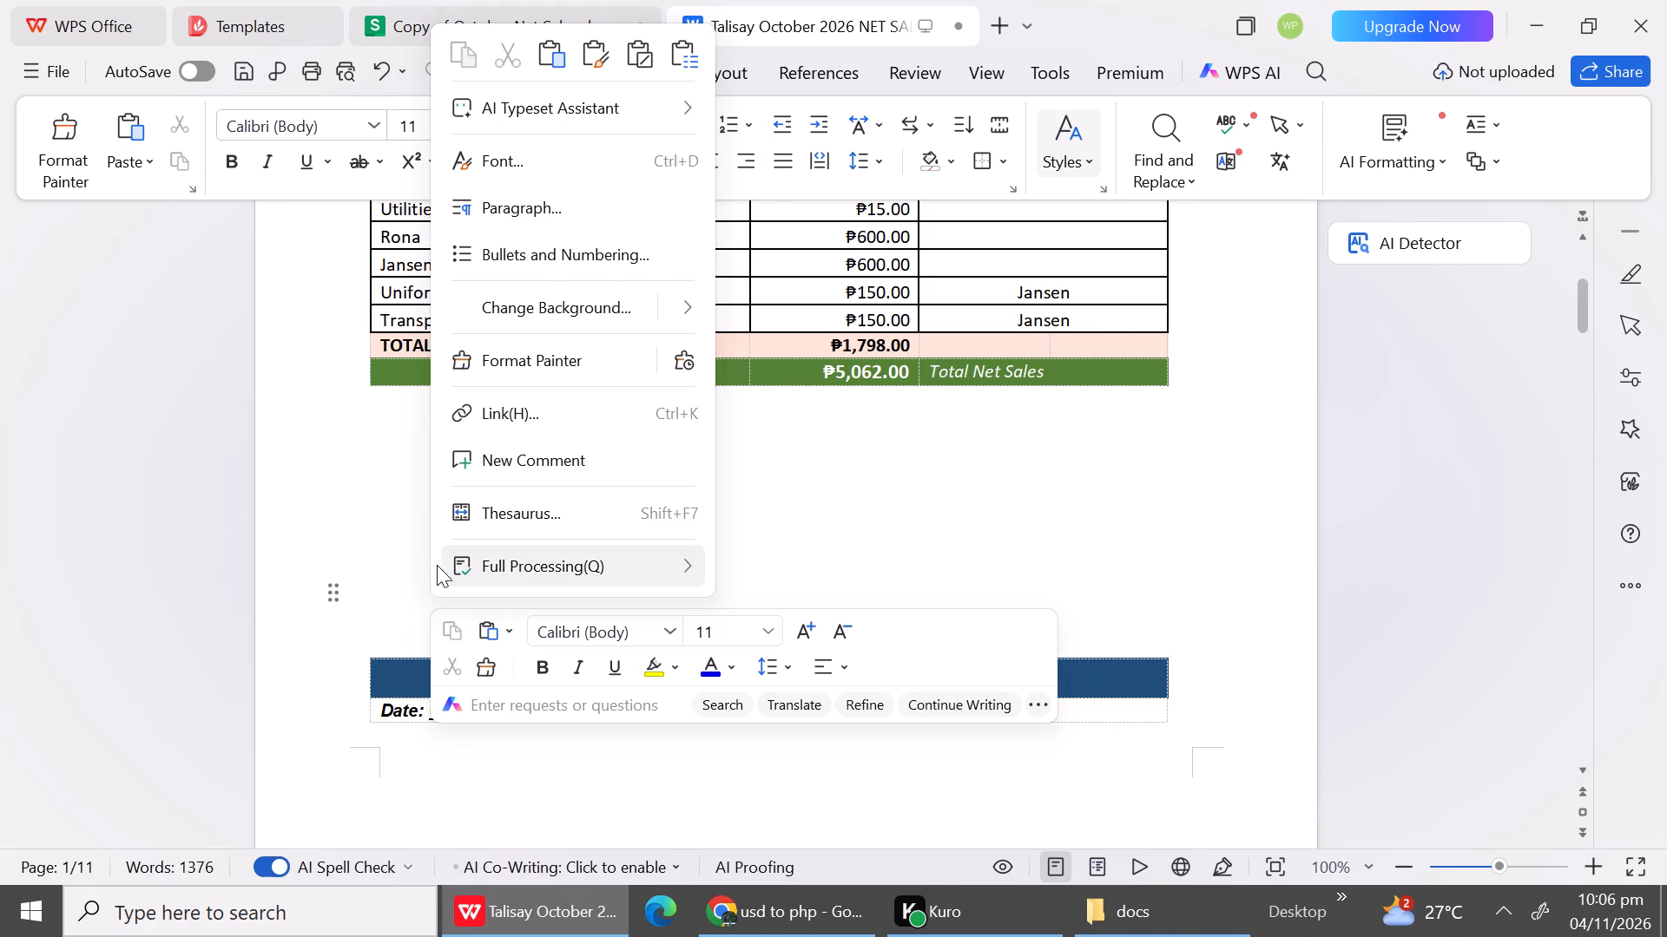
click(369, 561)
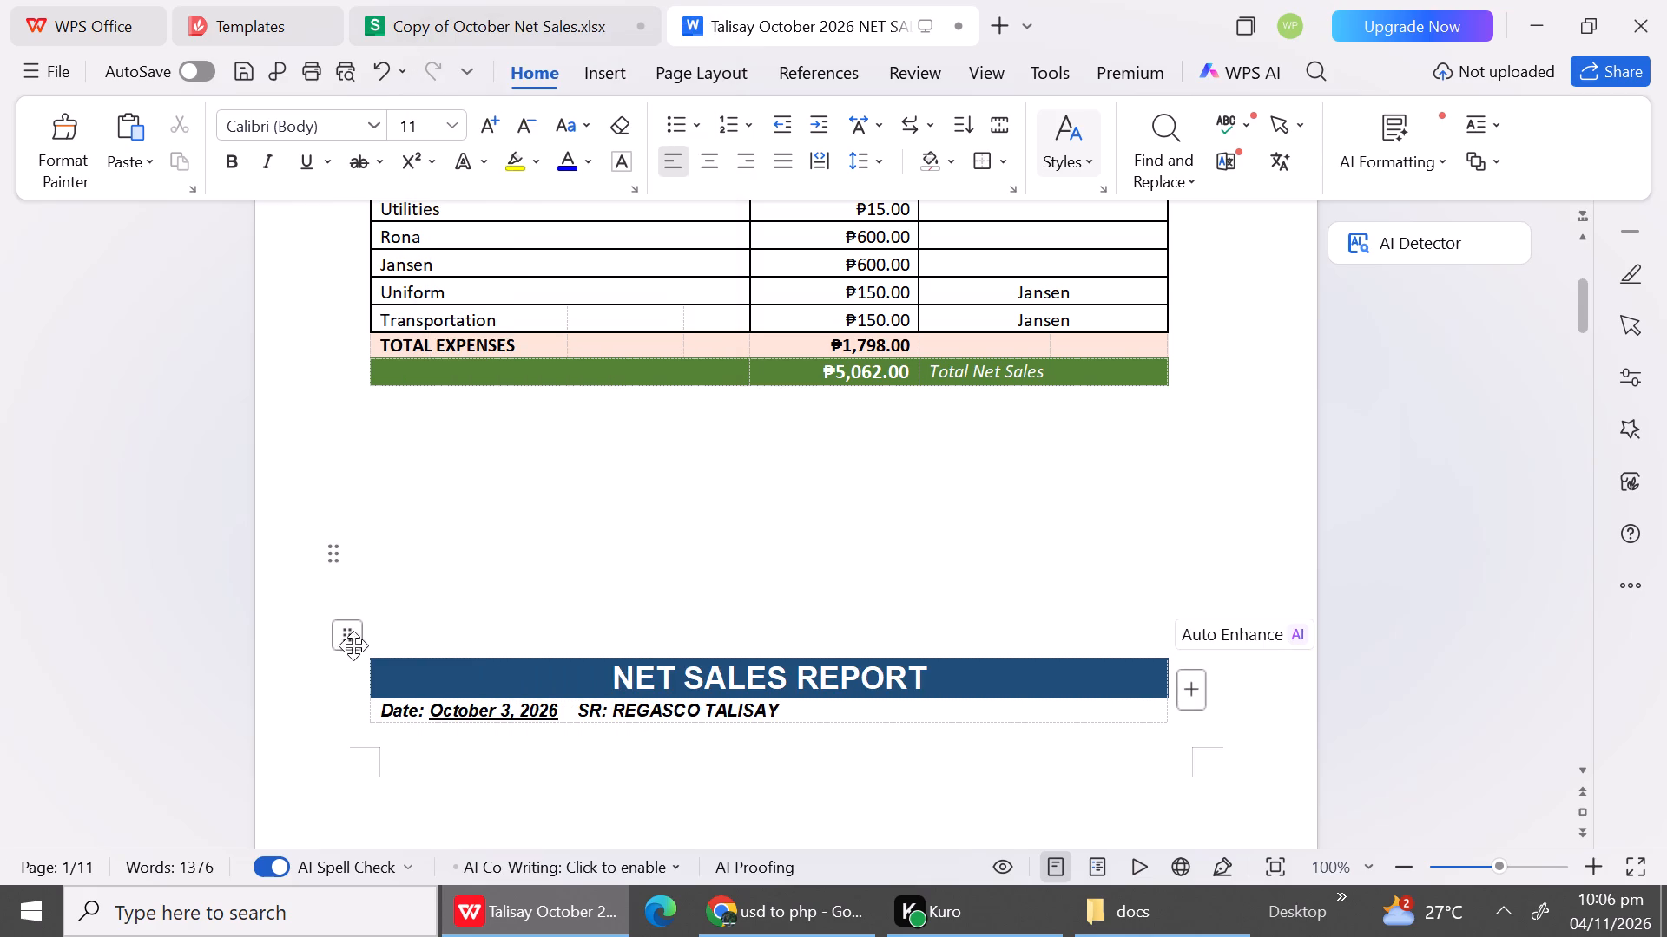
Move the October 3 report table up to sit just below the October 2 report's Total Net Sales row.
drag(351, 638, 361, 452)
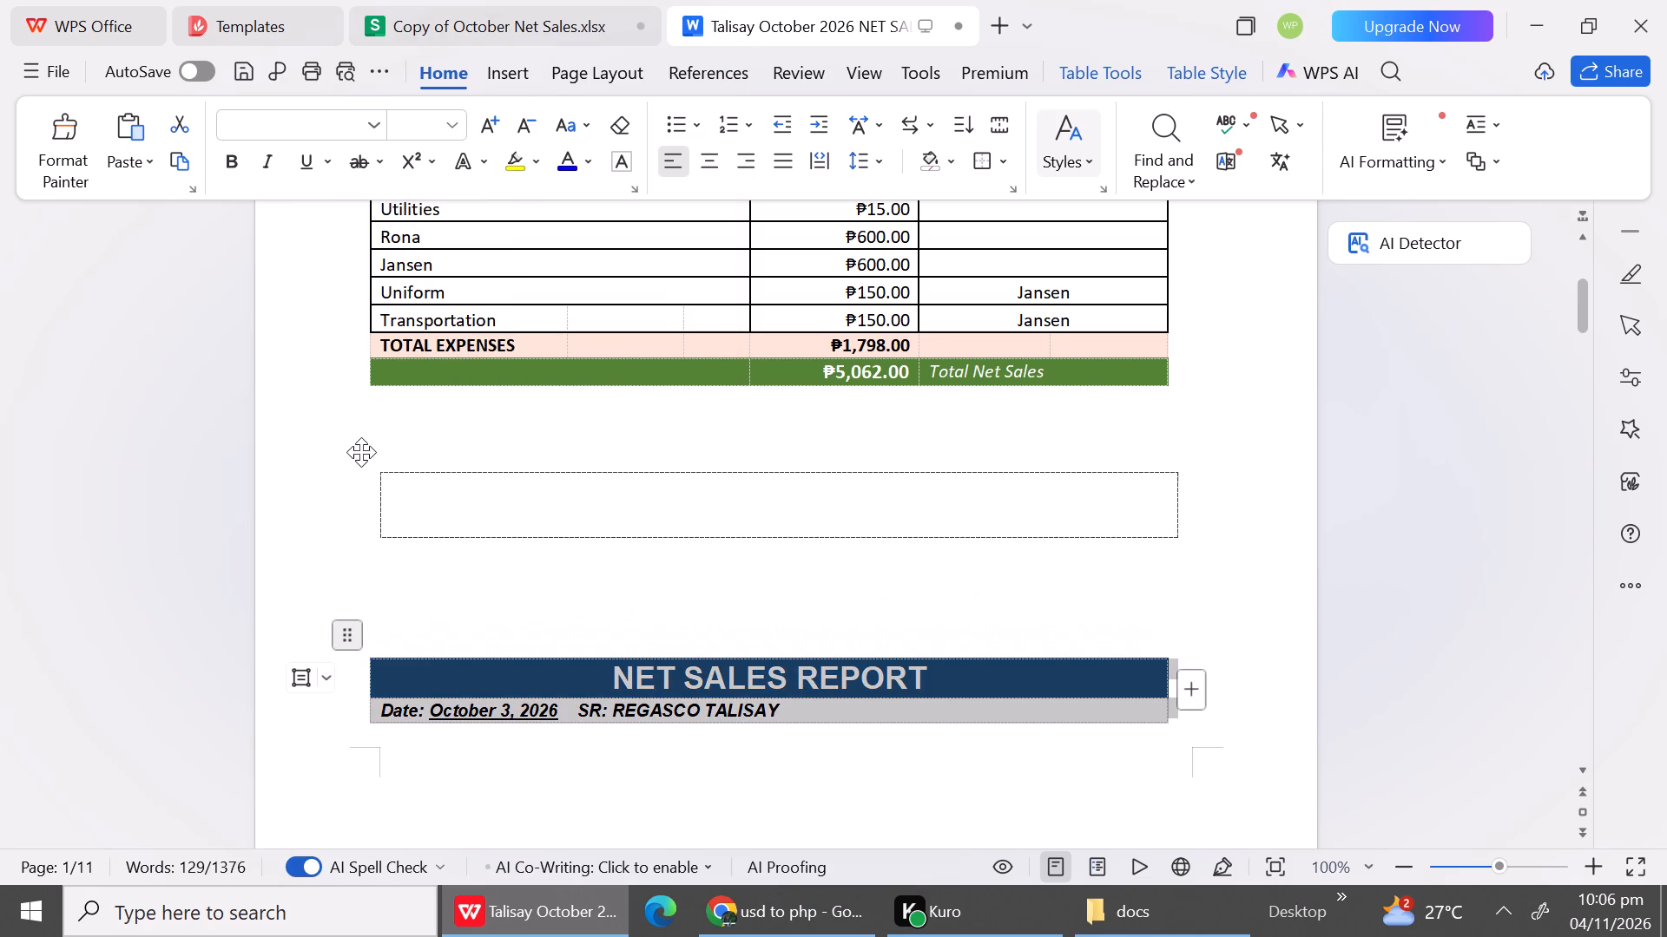
drag(361, 452, 350, 400)
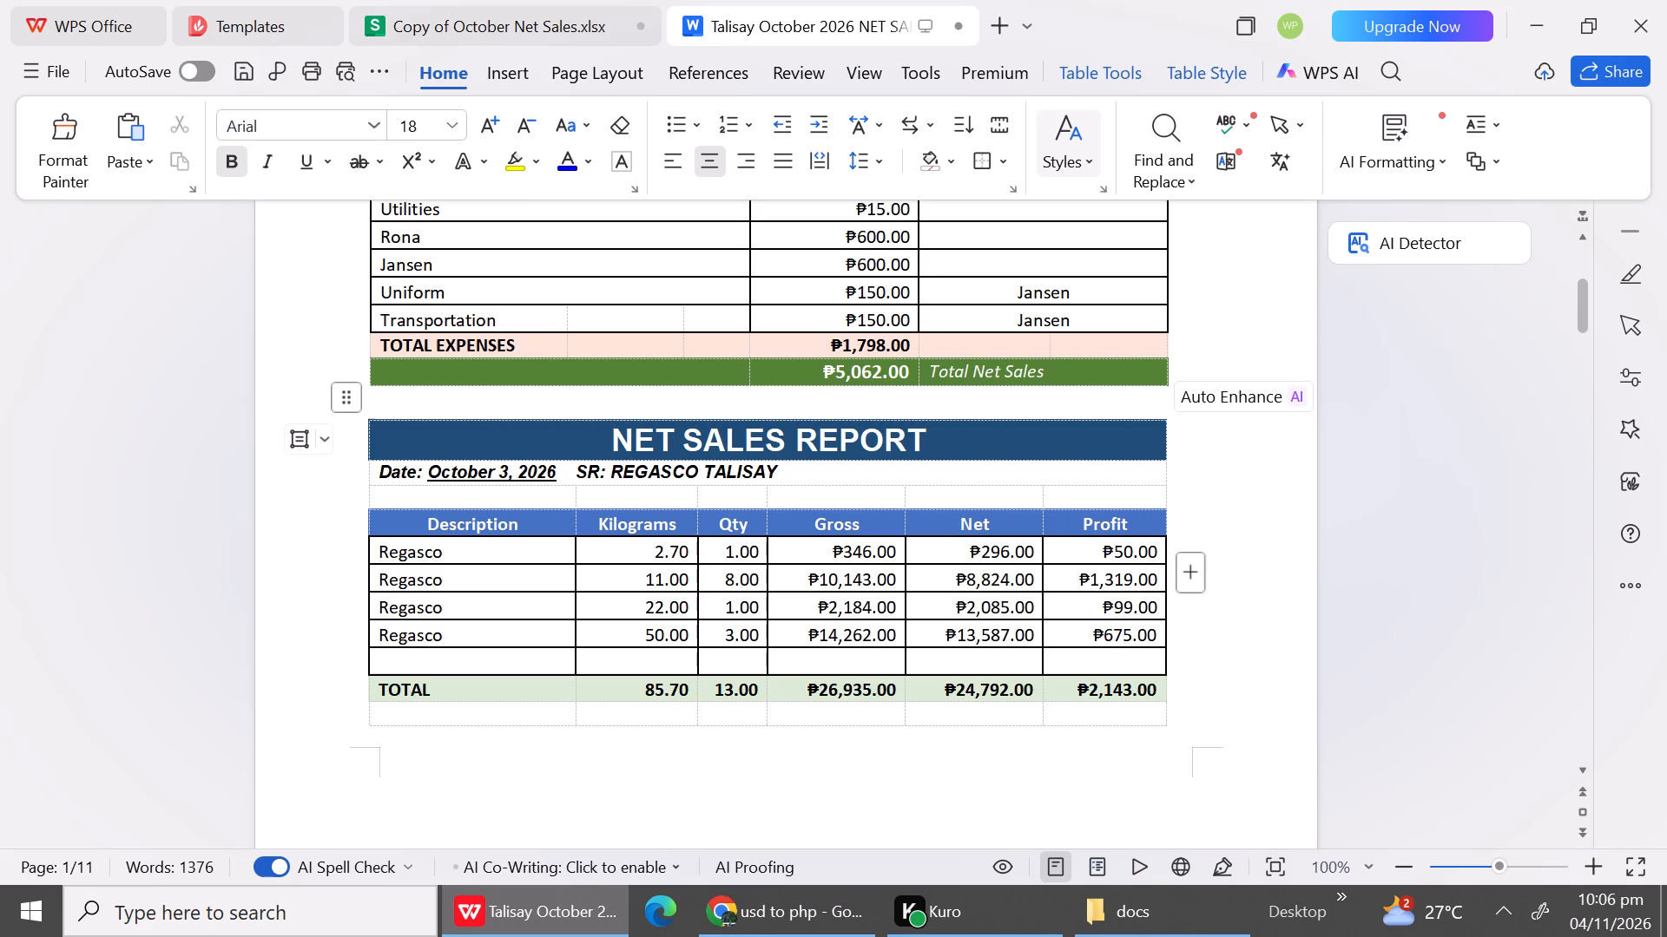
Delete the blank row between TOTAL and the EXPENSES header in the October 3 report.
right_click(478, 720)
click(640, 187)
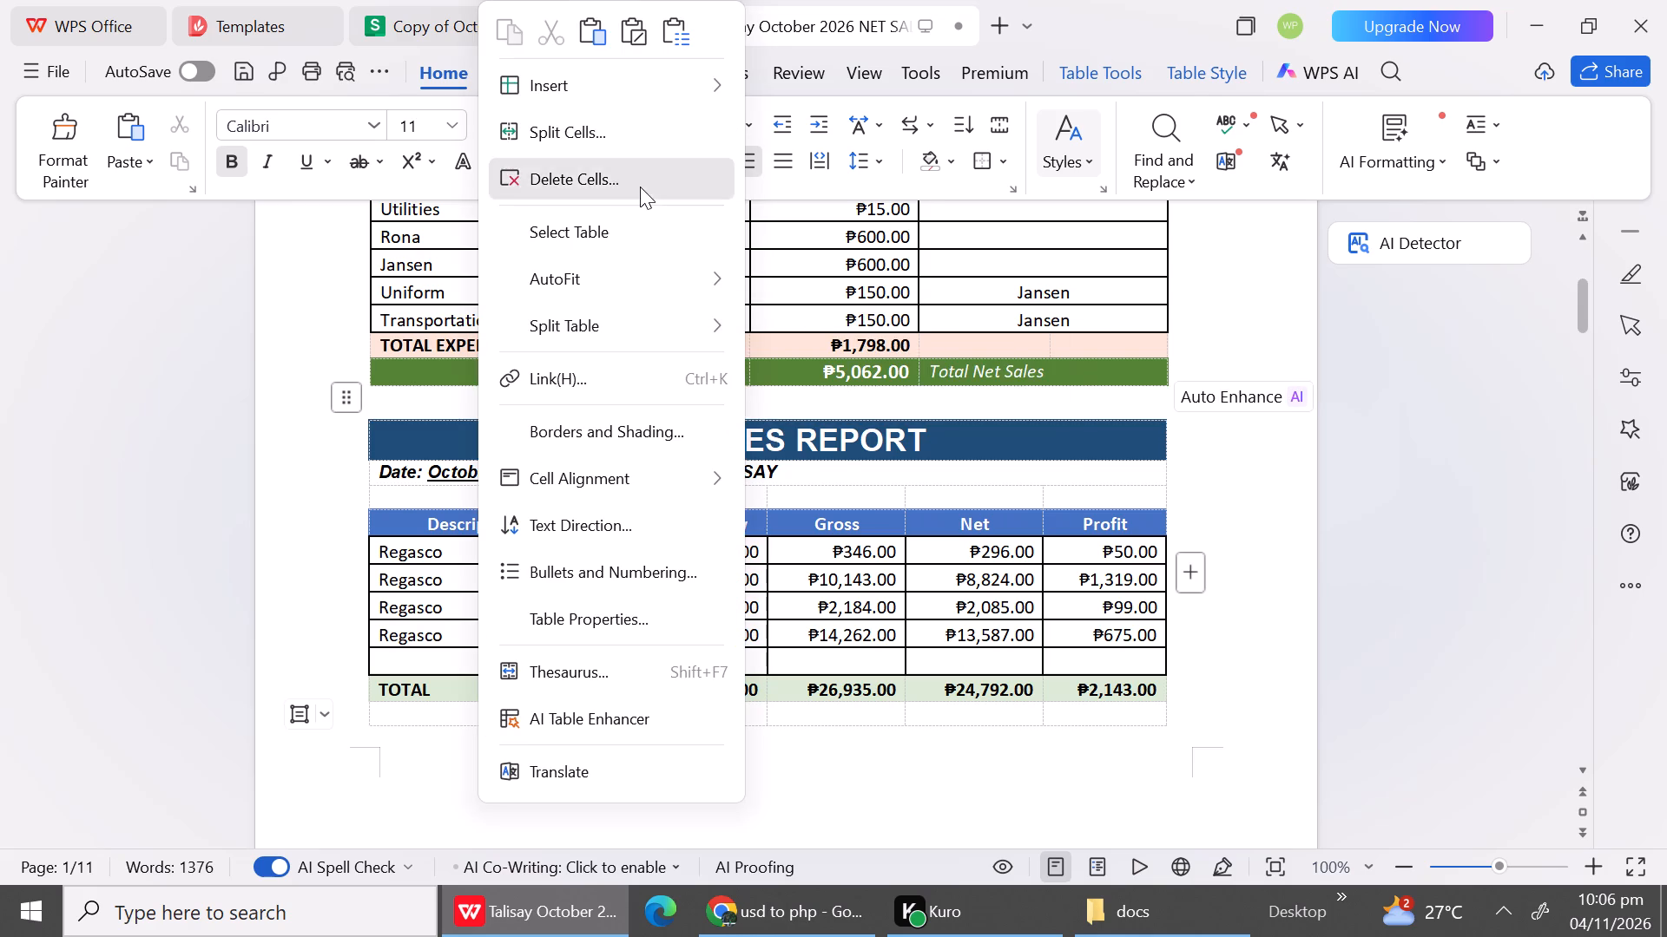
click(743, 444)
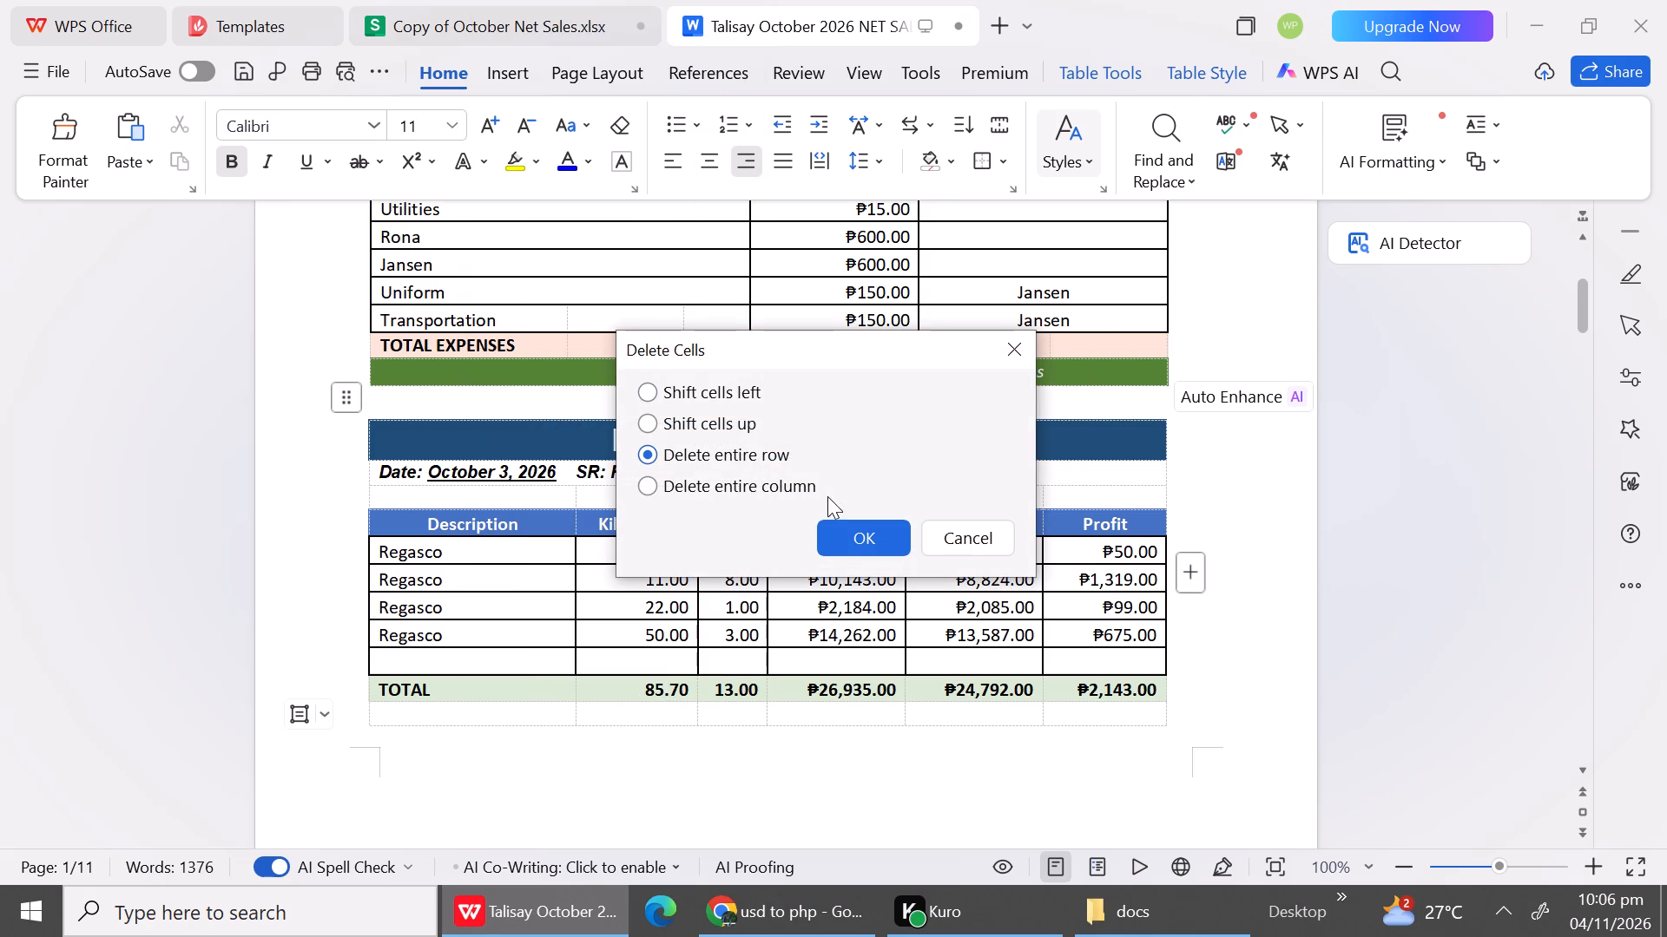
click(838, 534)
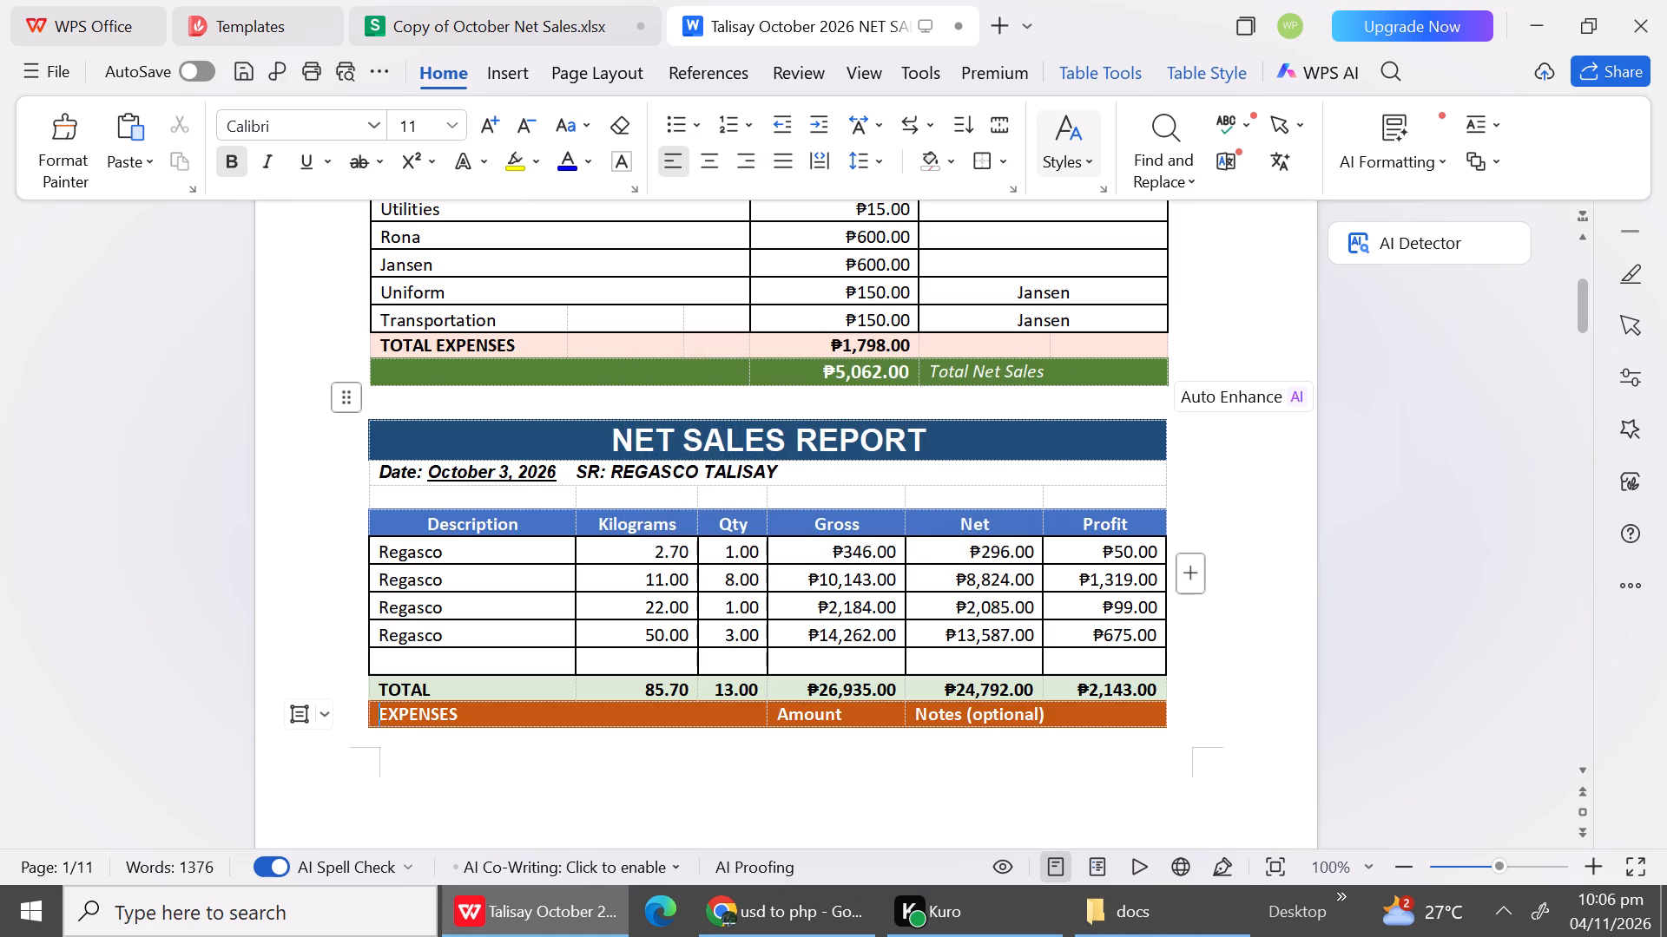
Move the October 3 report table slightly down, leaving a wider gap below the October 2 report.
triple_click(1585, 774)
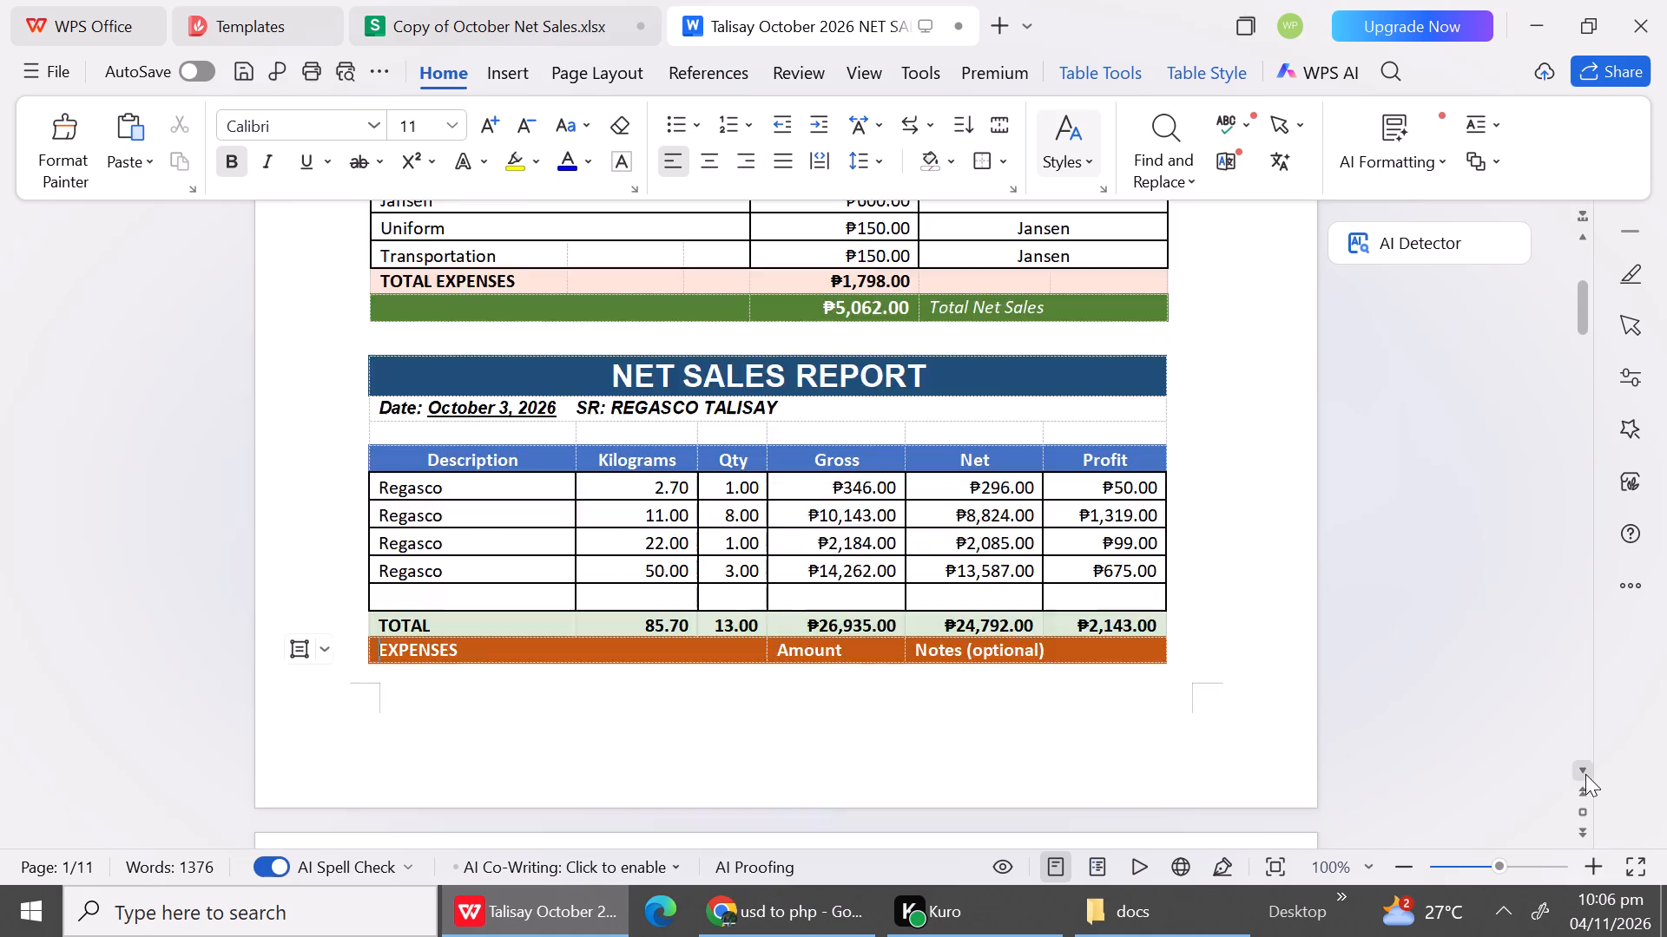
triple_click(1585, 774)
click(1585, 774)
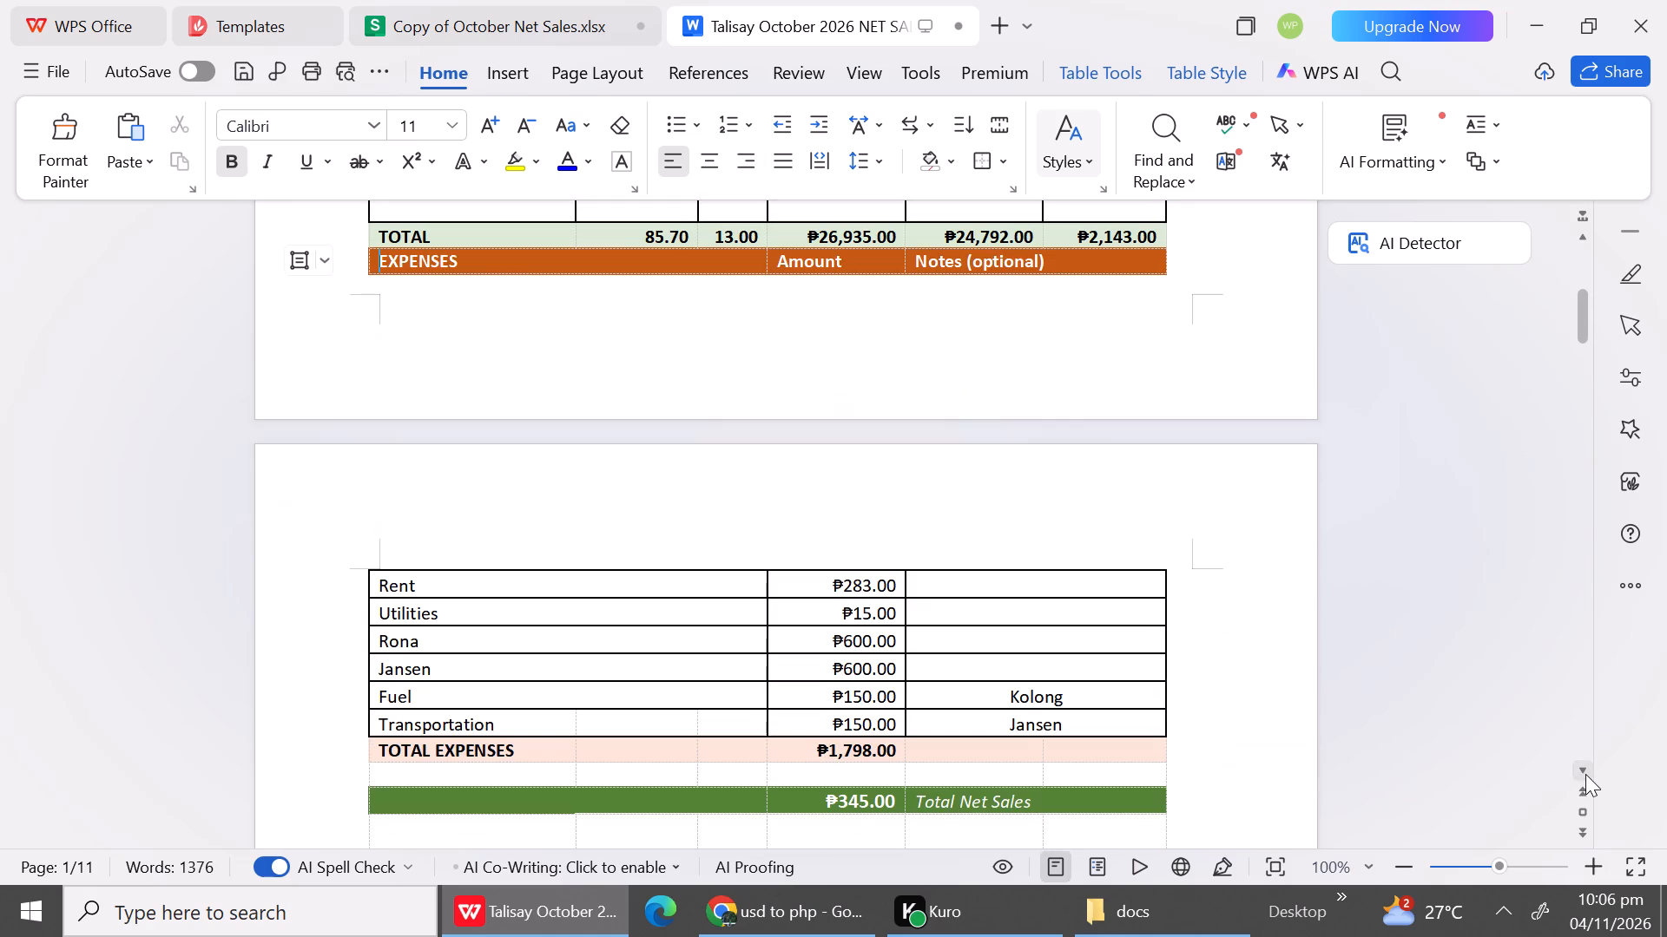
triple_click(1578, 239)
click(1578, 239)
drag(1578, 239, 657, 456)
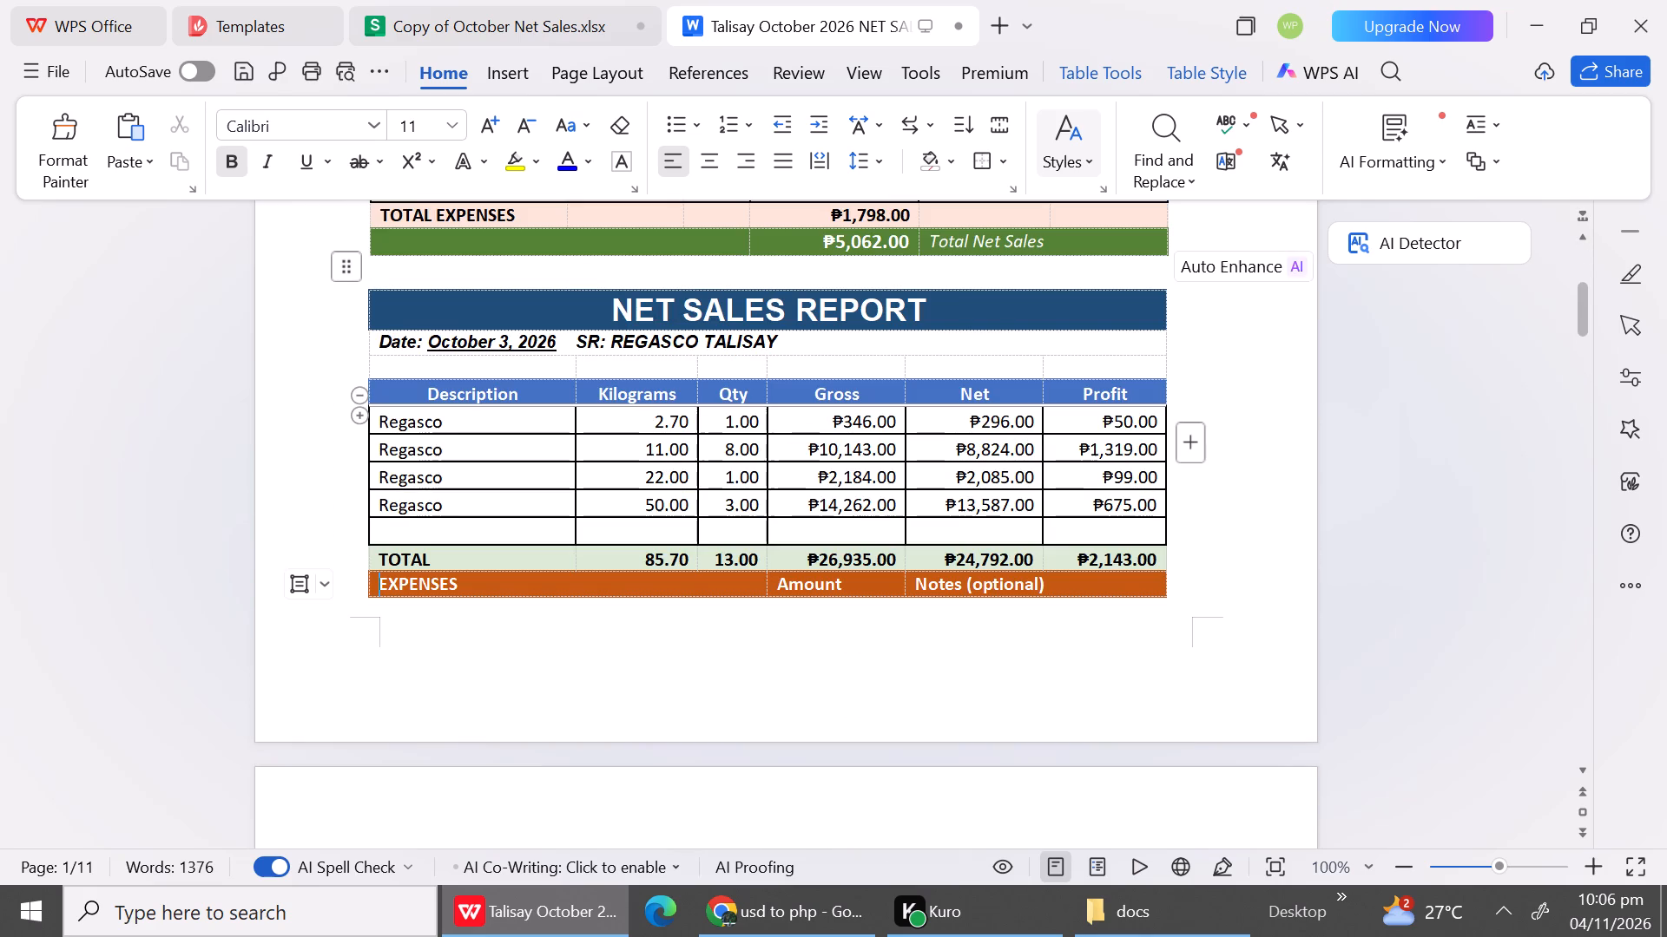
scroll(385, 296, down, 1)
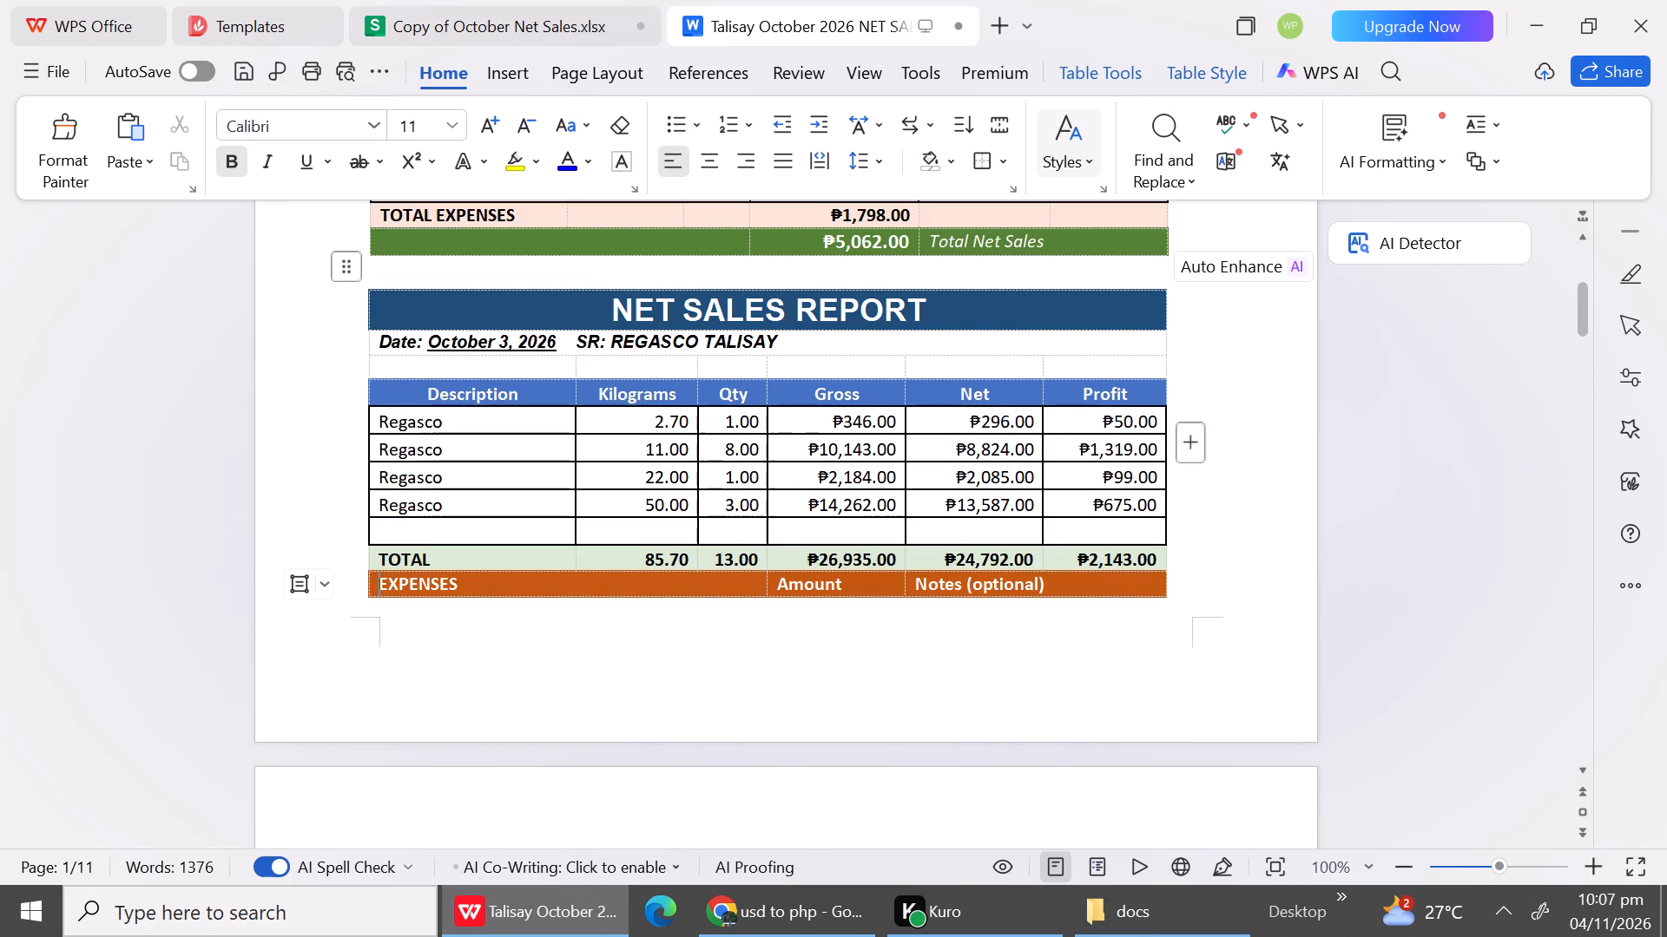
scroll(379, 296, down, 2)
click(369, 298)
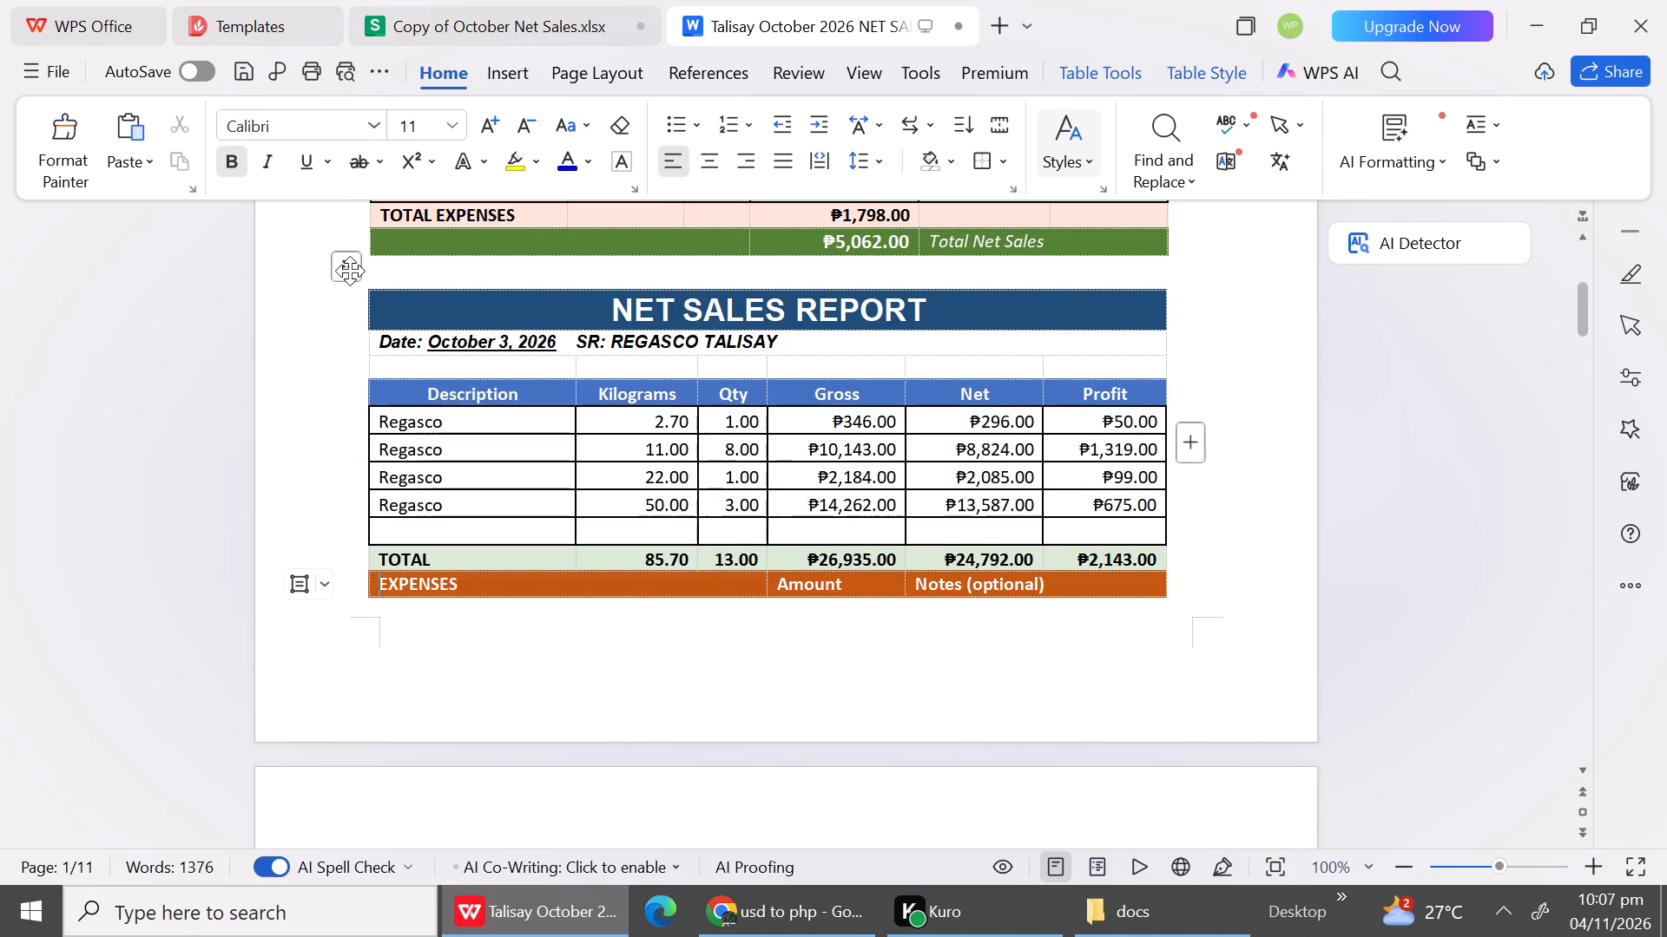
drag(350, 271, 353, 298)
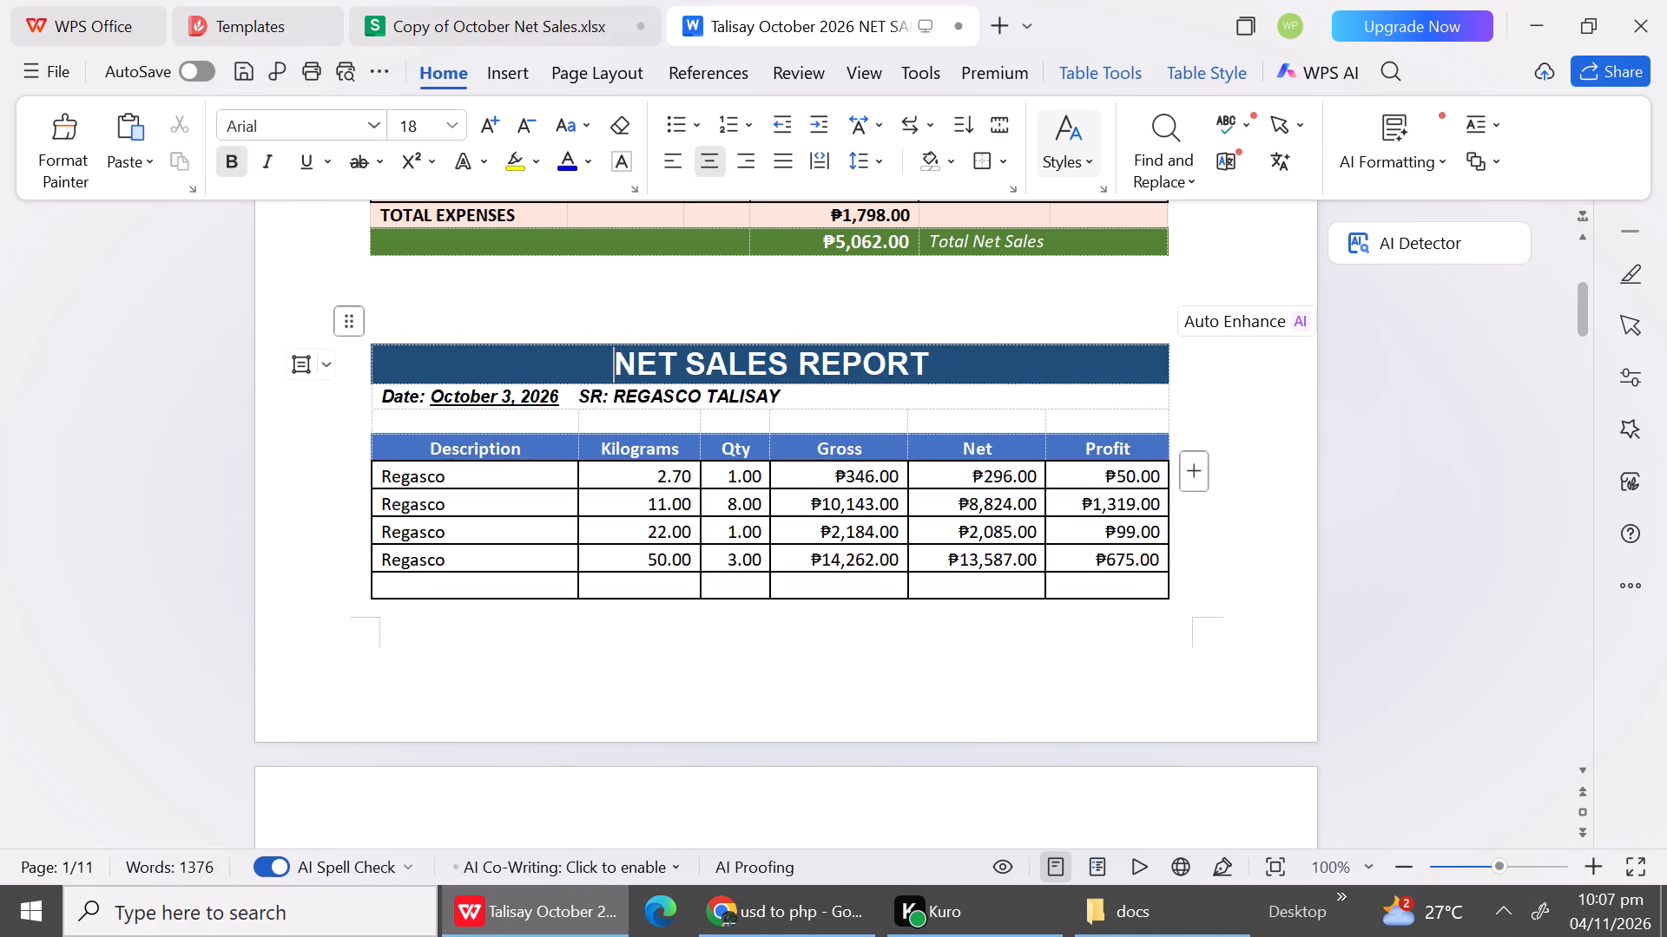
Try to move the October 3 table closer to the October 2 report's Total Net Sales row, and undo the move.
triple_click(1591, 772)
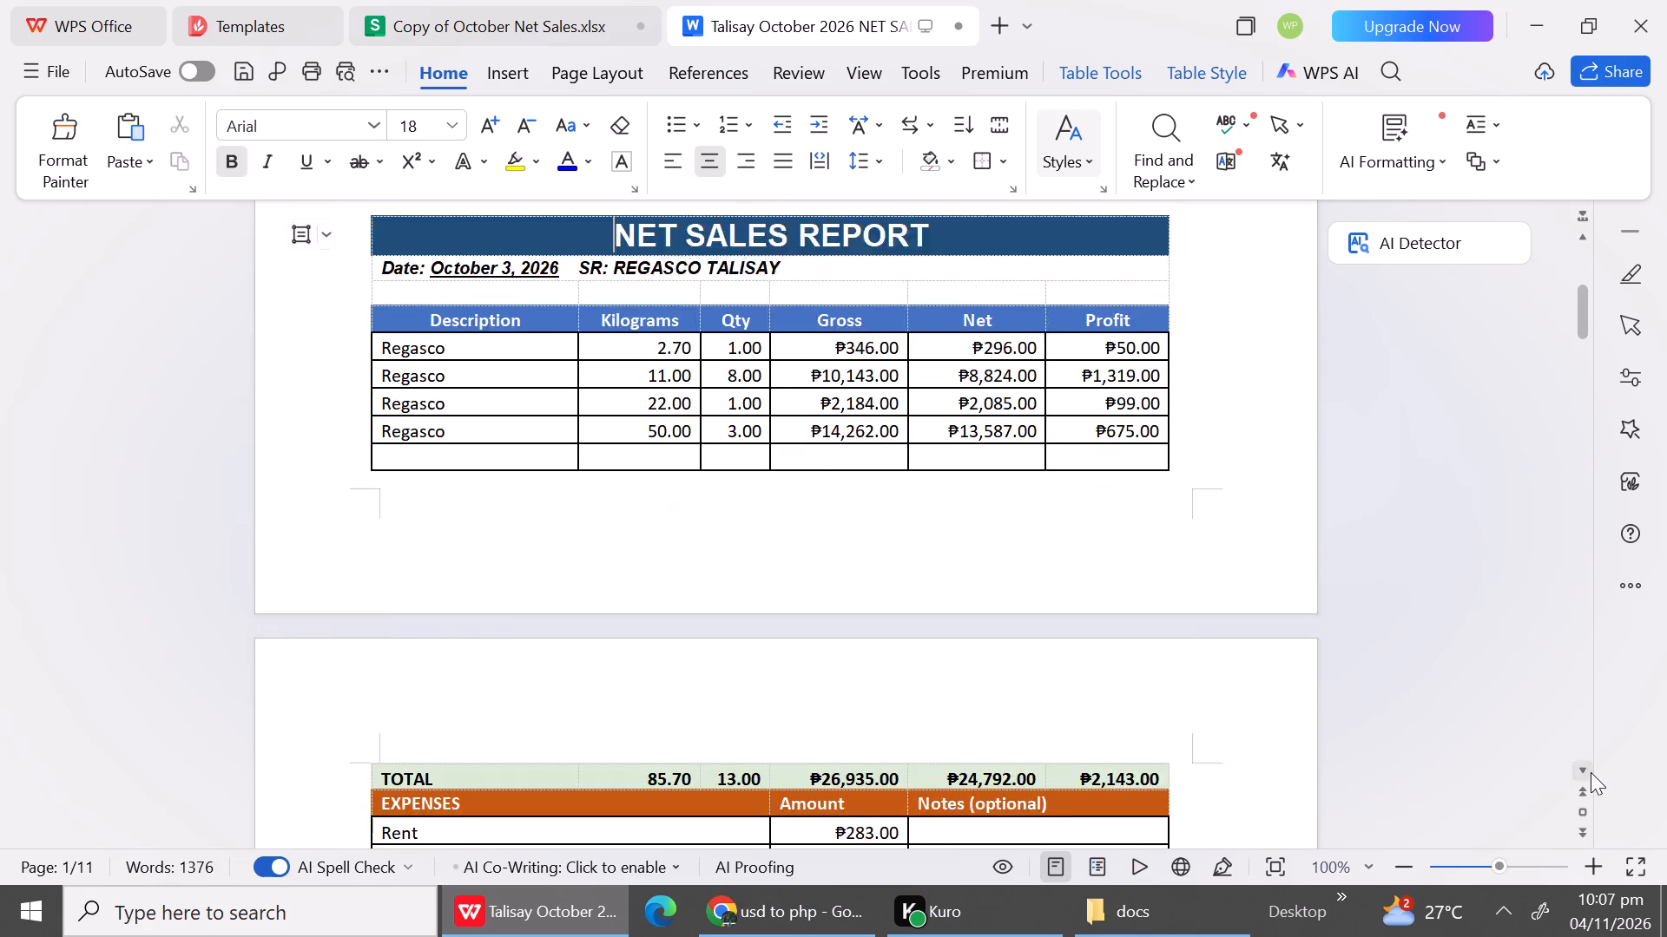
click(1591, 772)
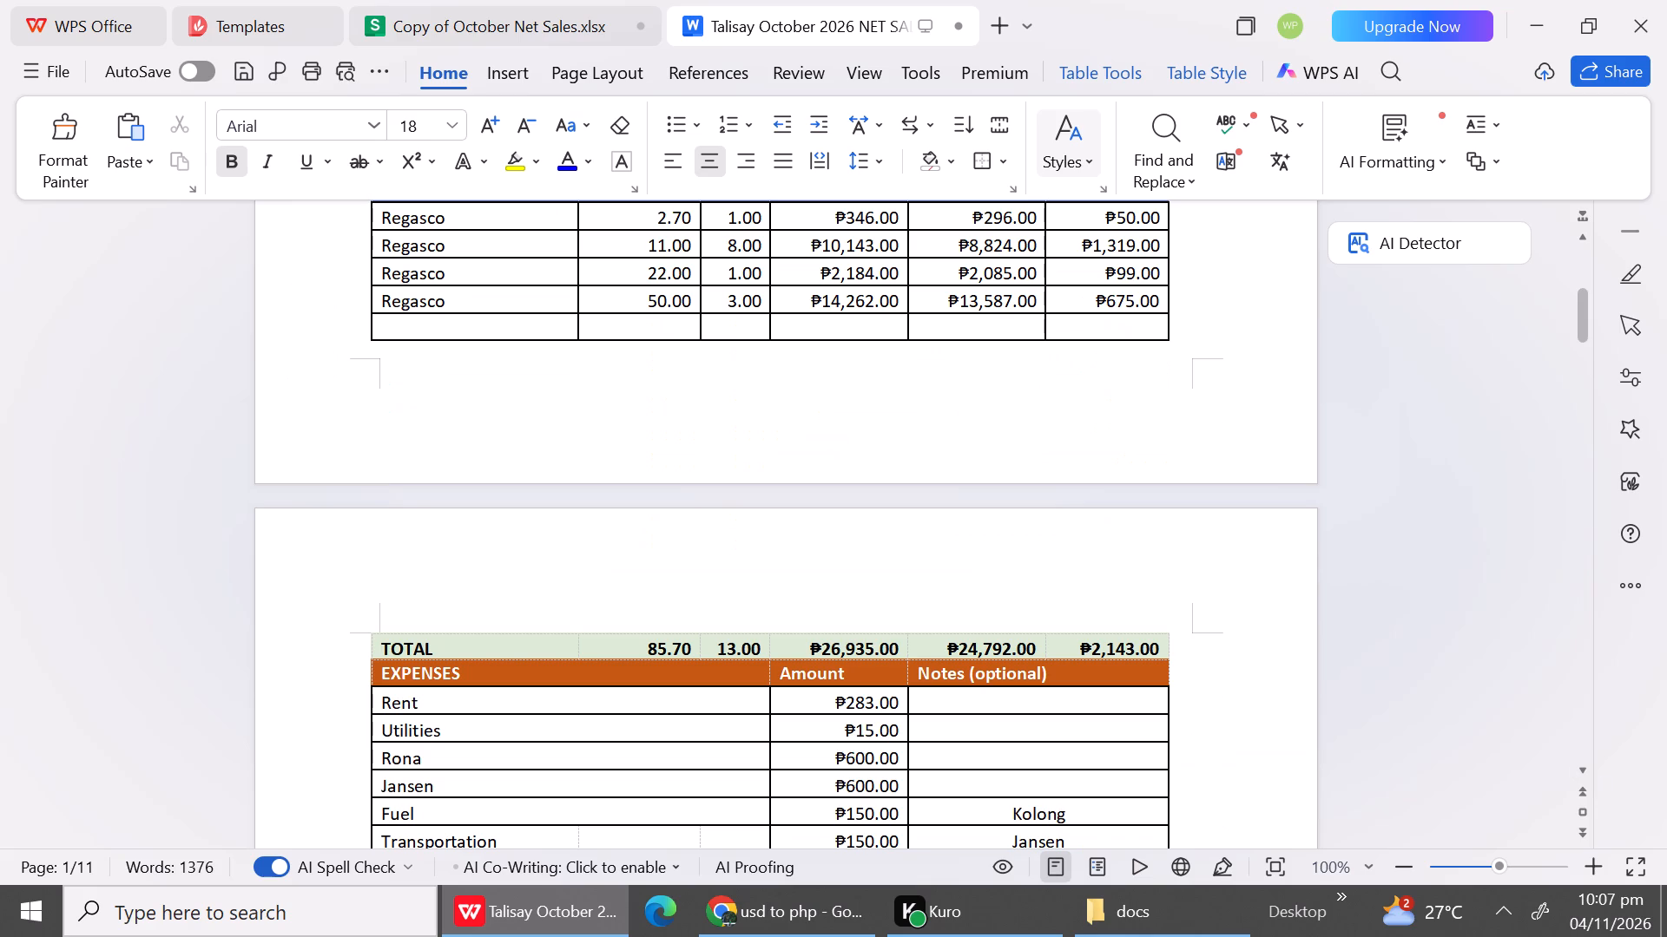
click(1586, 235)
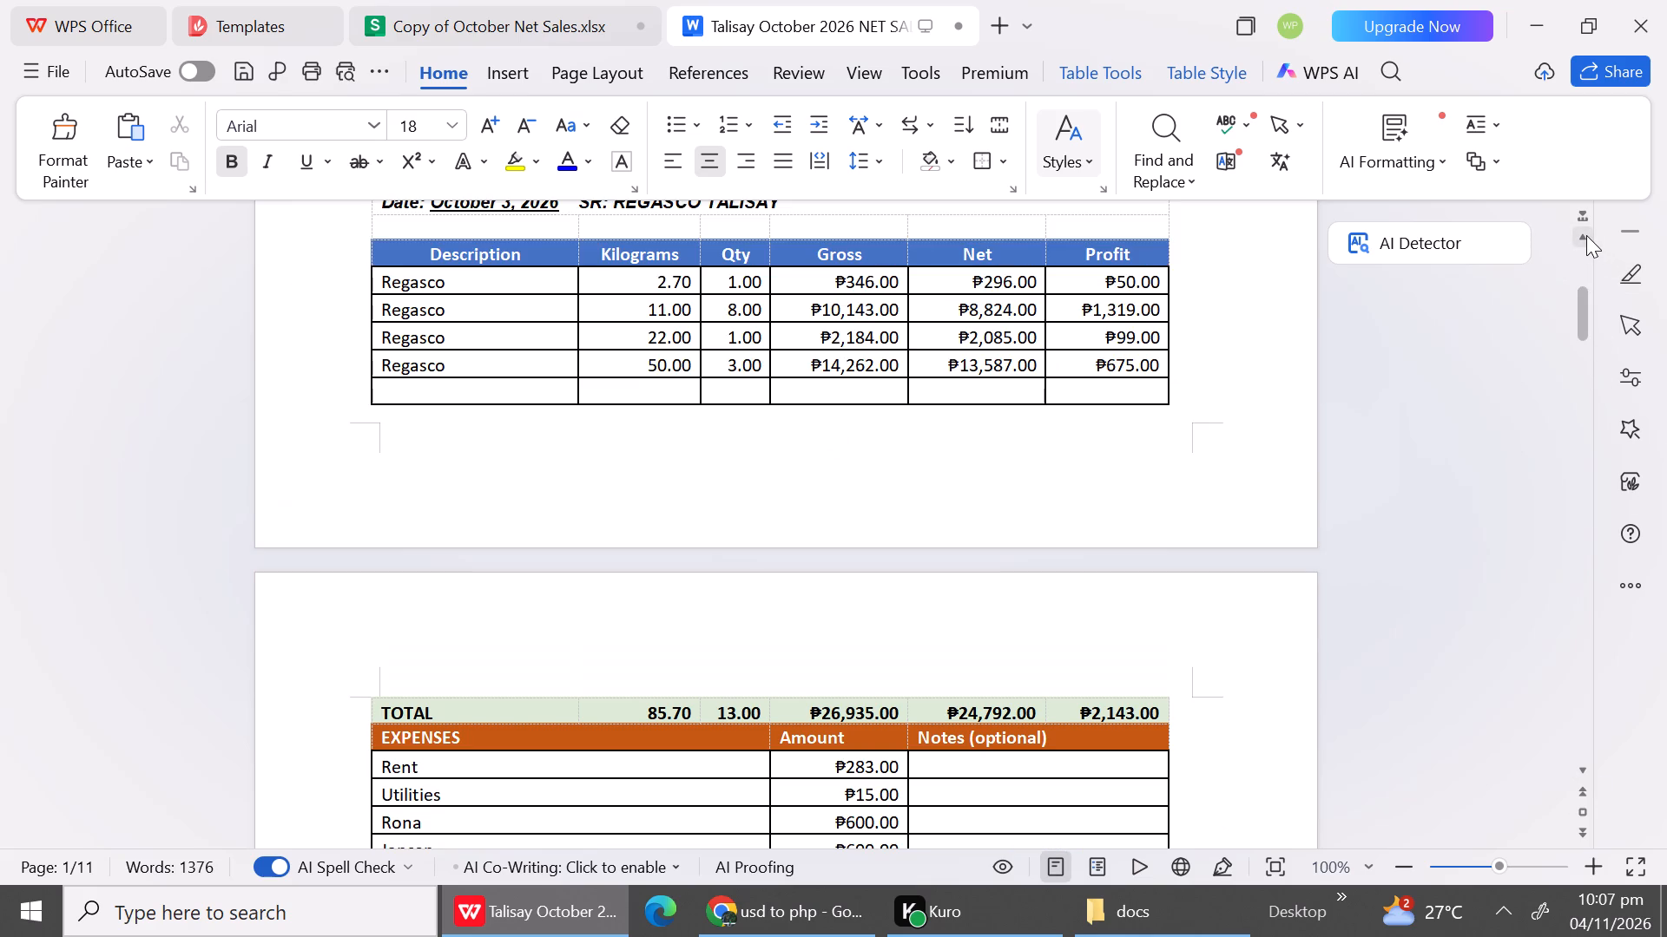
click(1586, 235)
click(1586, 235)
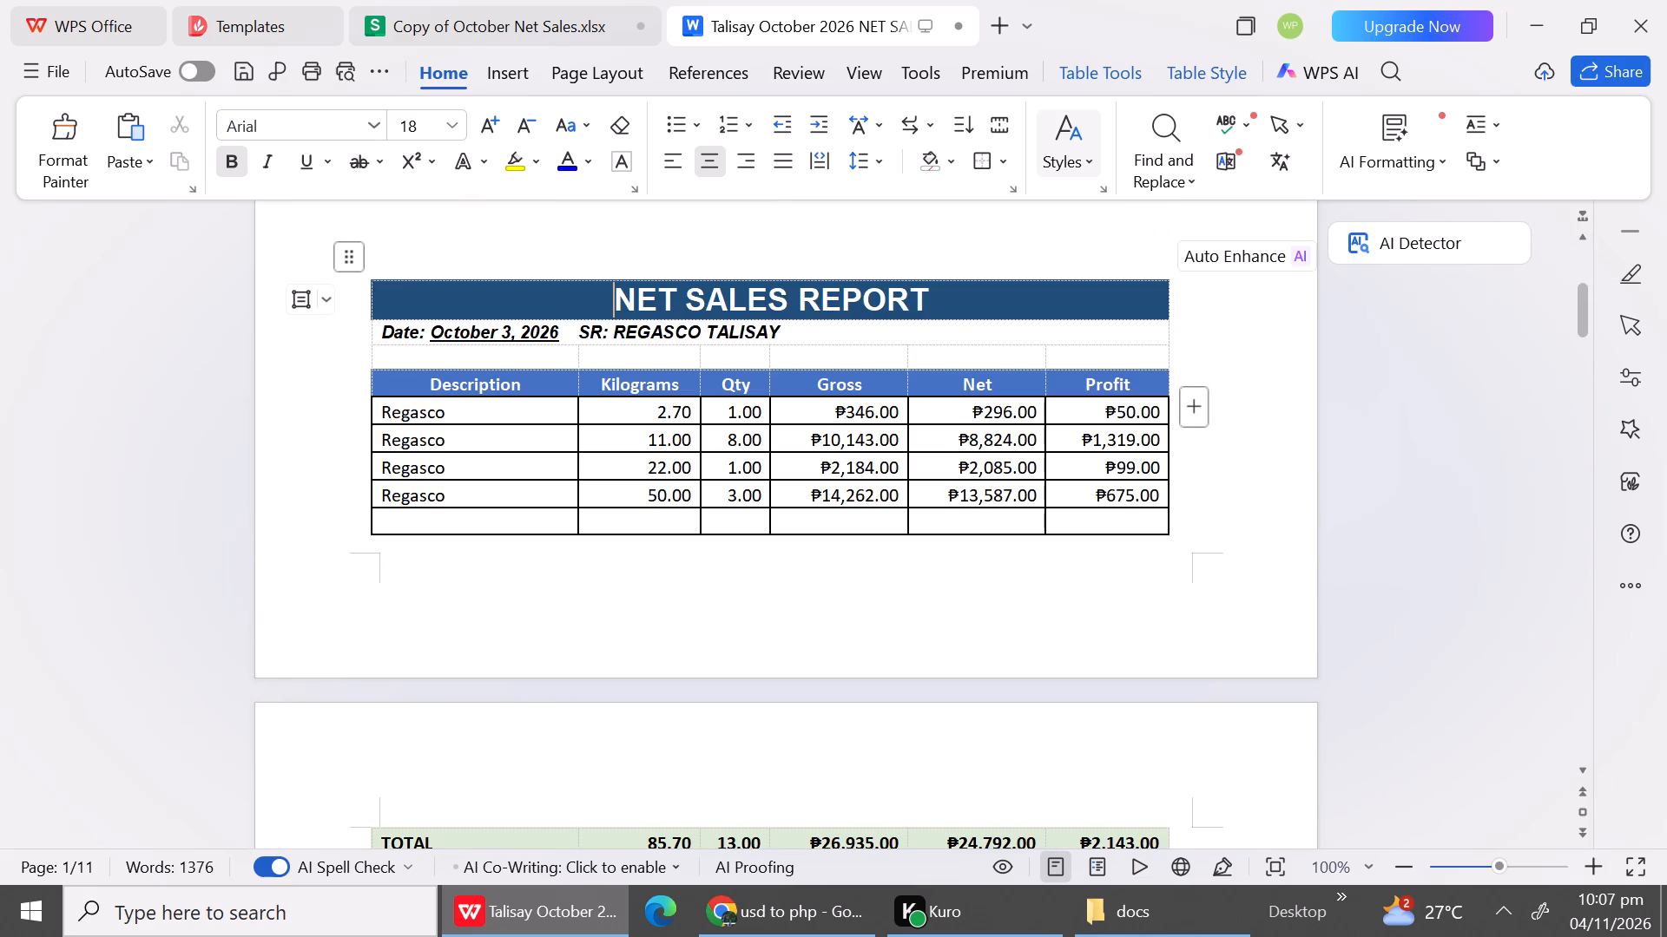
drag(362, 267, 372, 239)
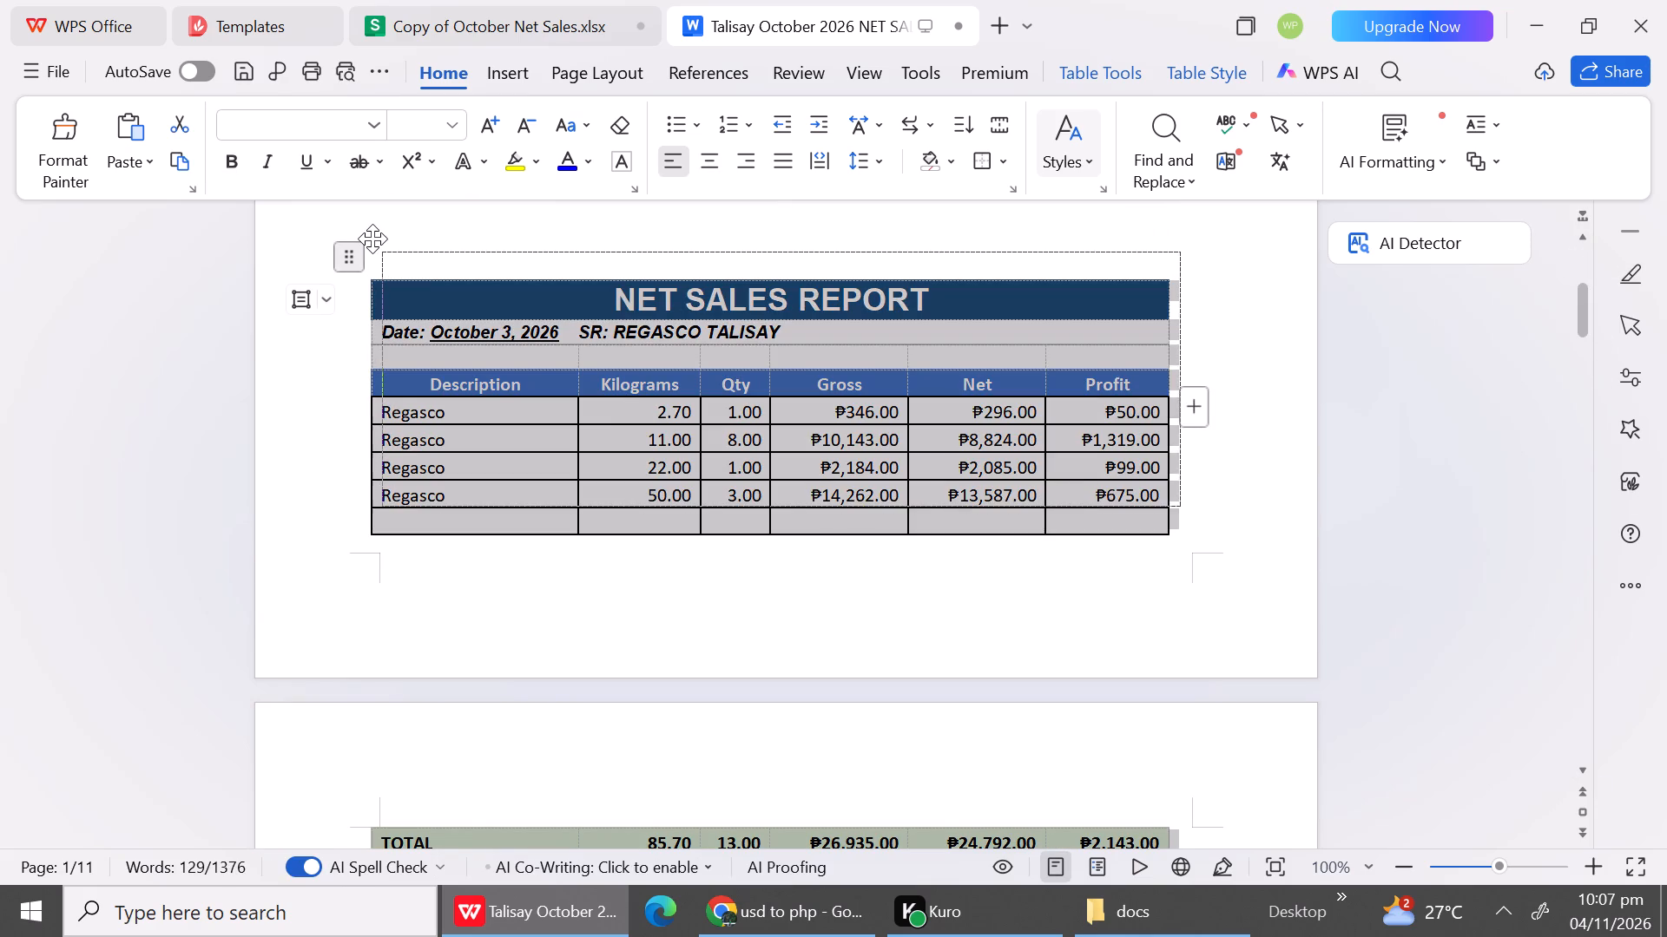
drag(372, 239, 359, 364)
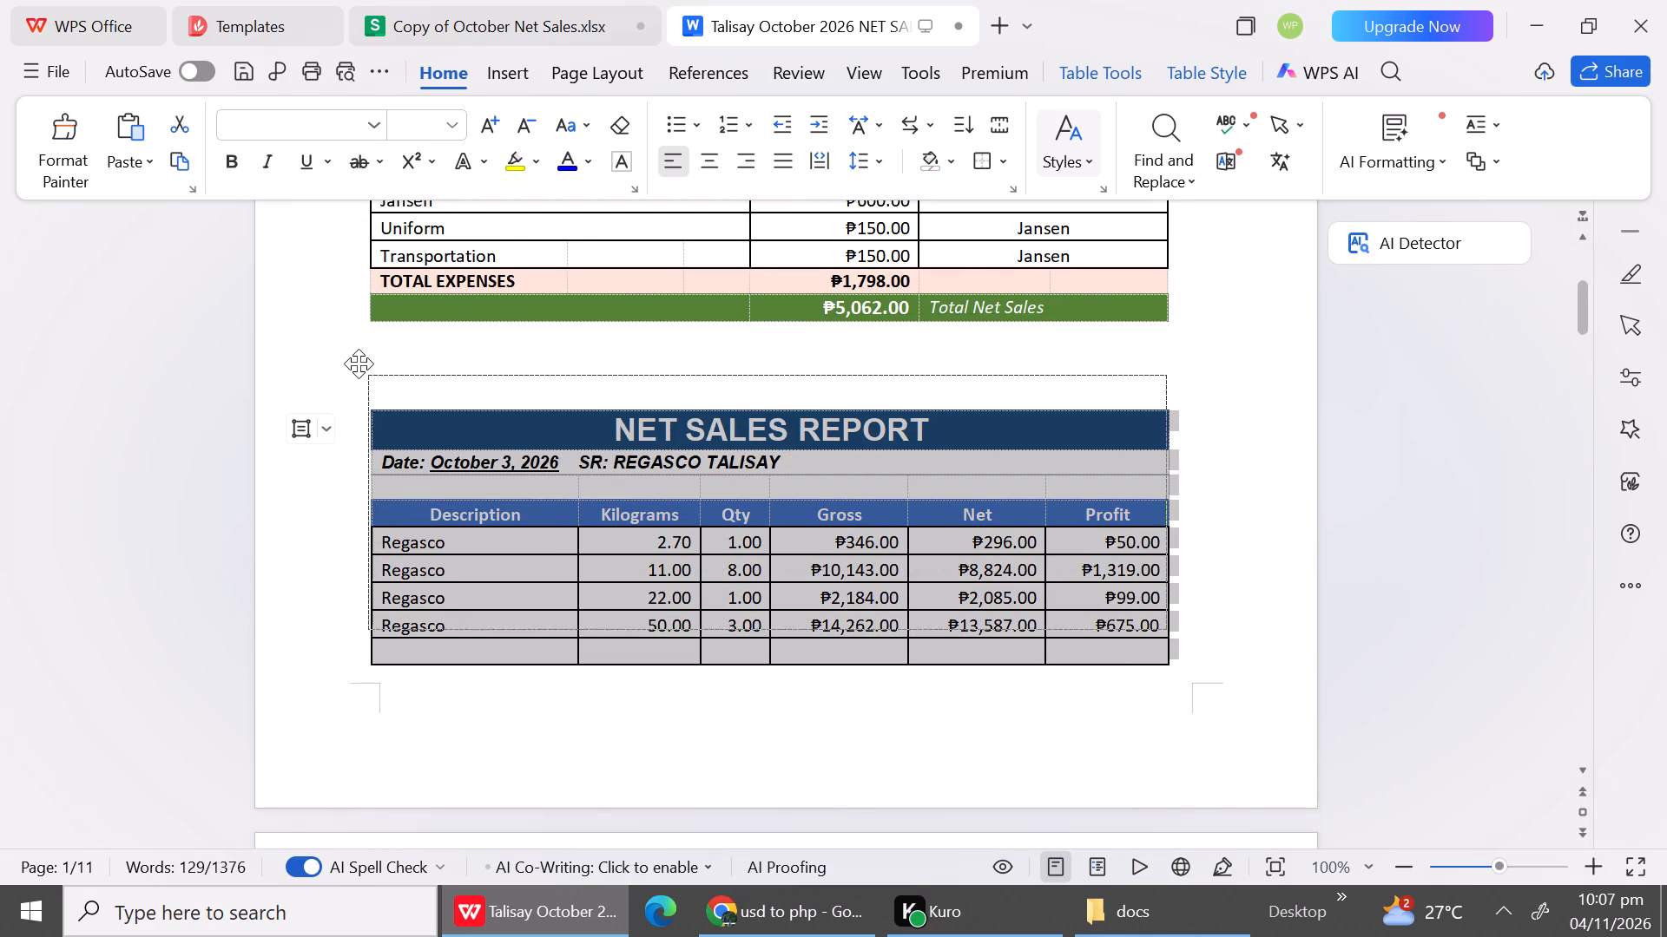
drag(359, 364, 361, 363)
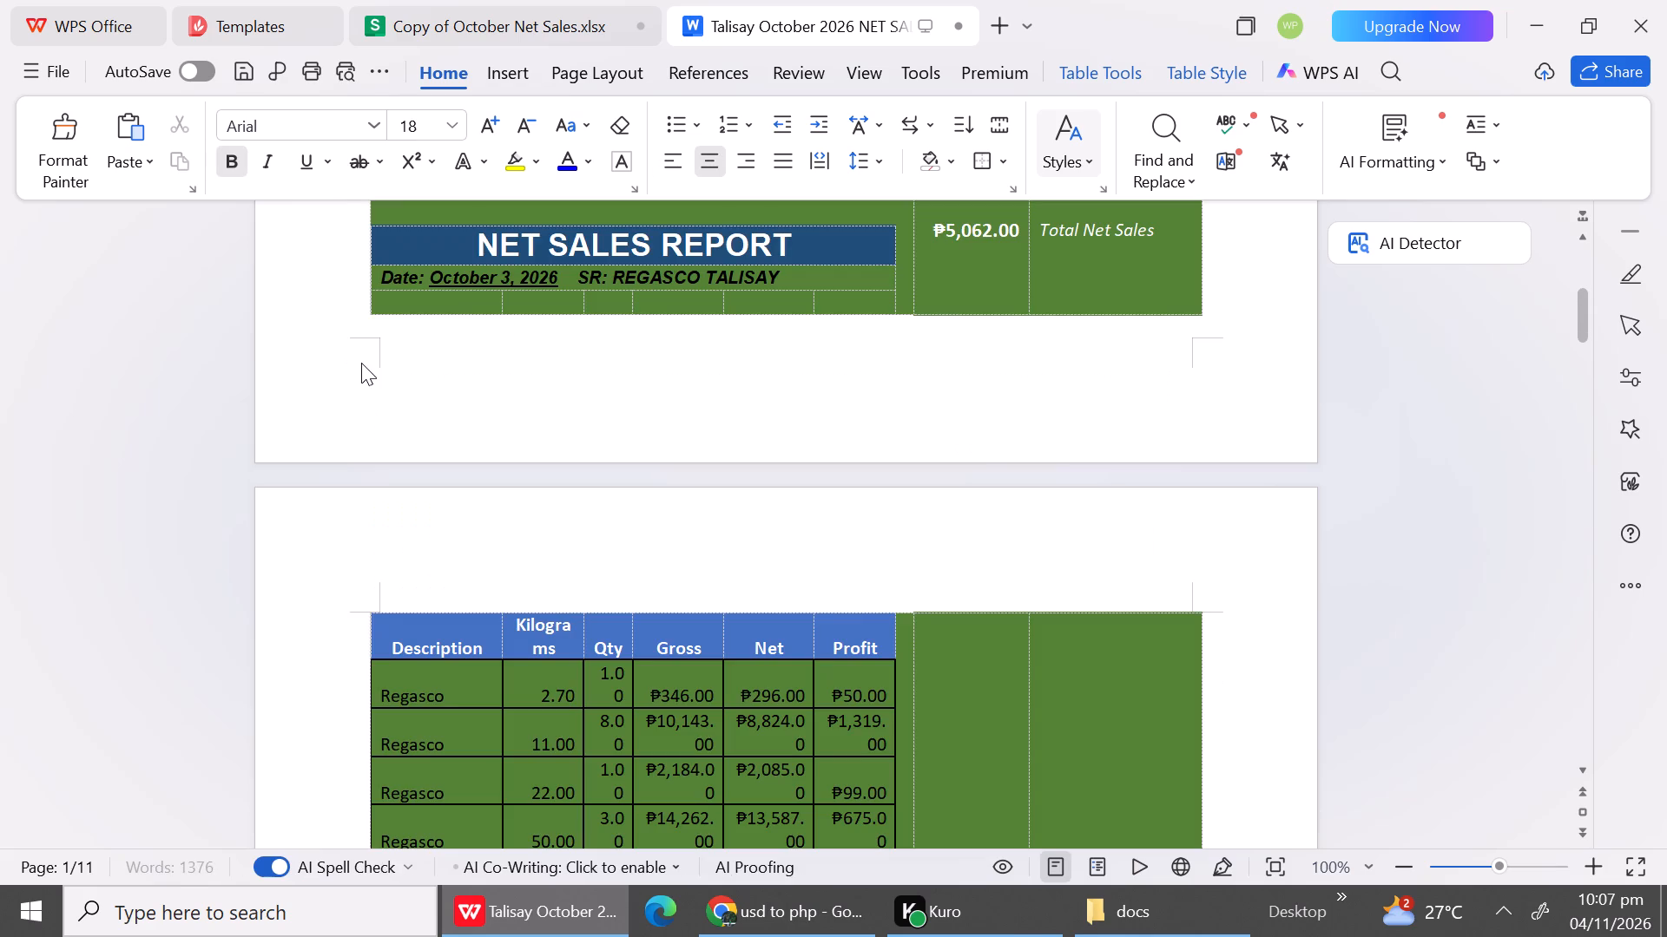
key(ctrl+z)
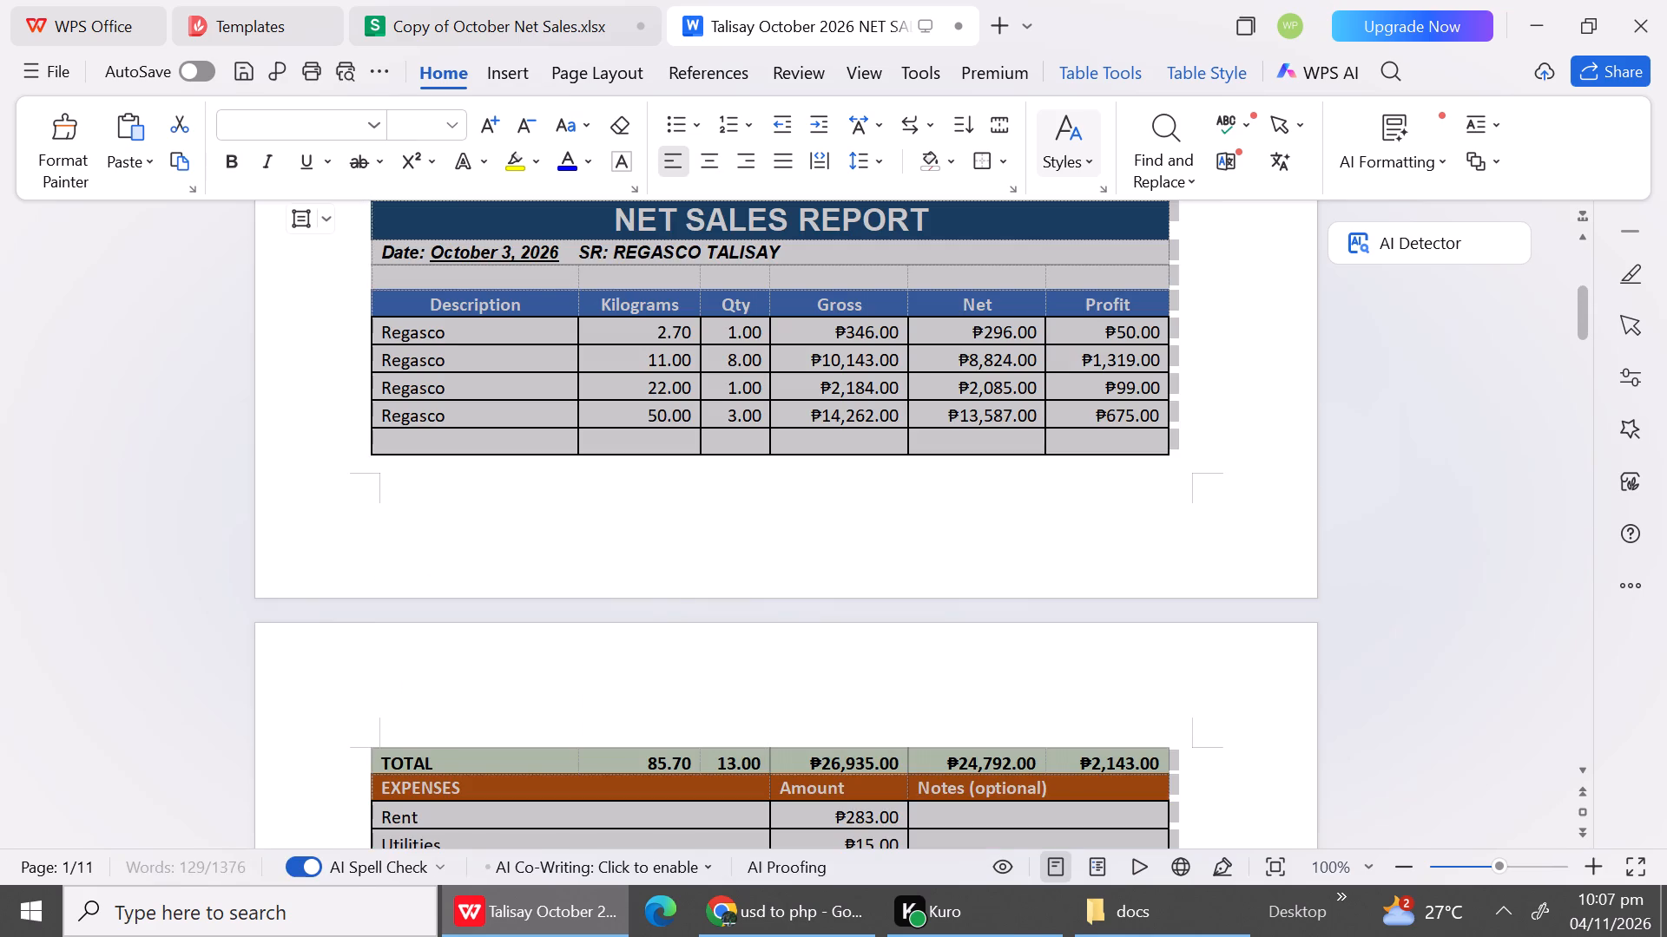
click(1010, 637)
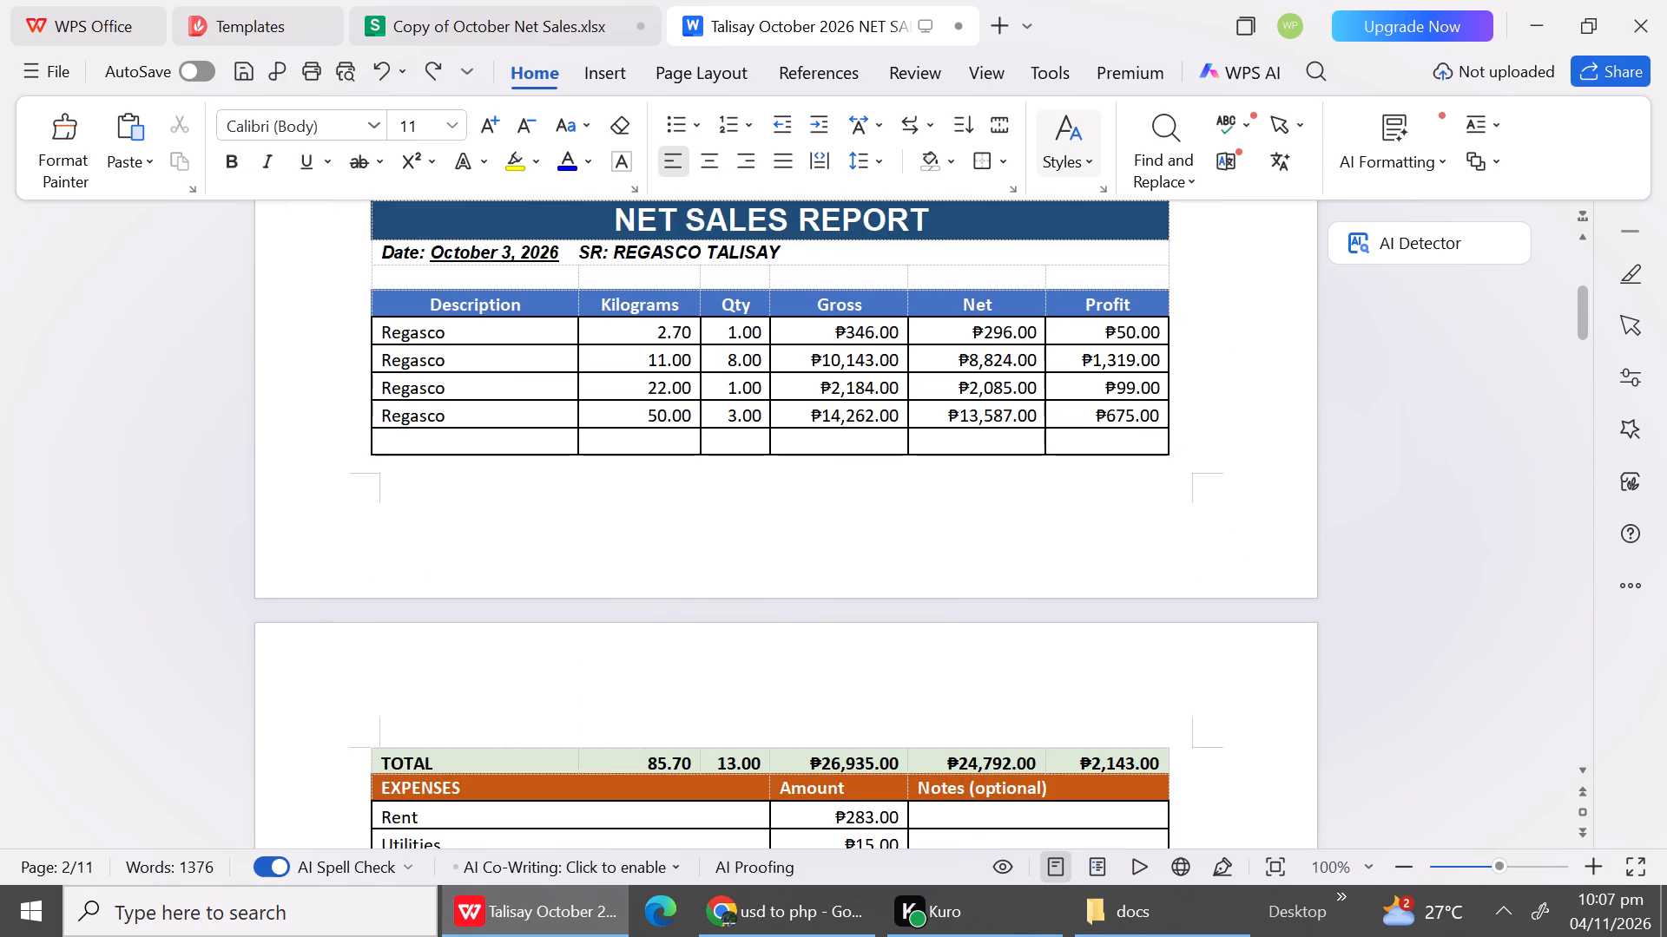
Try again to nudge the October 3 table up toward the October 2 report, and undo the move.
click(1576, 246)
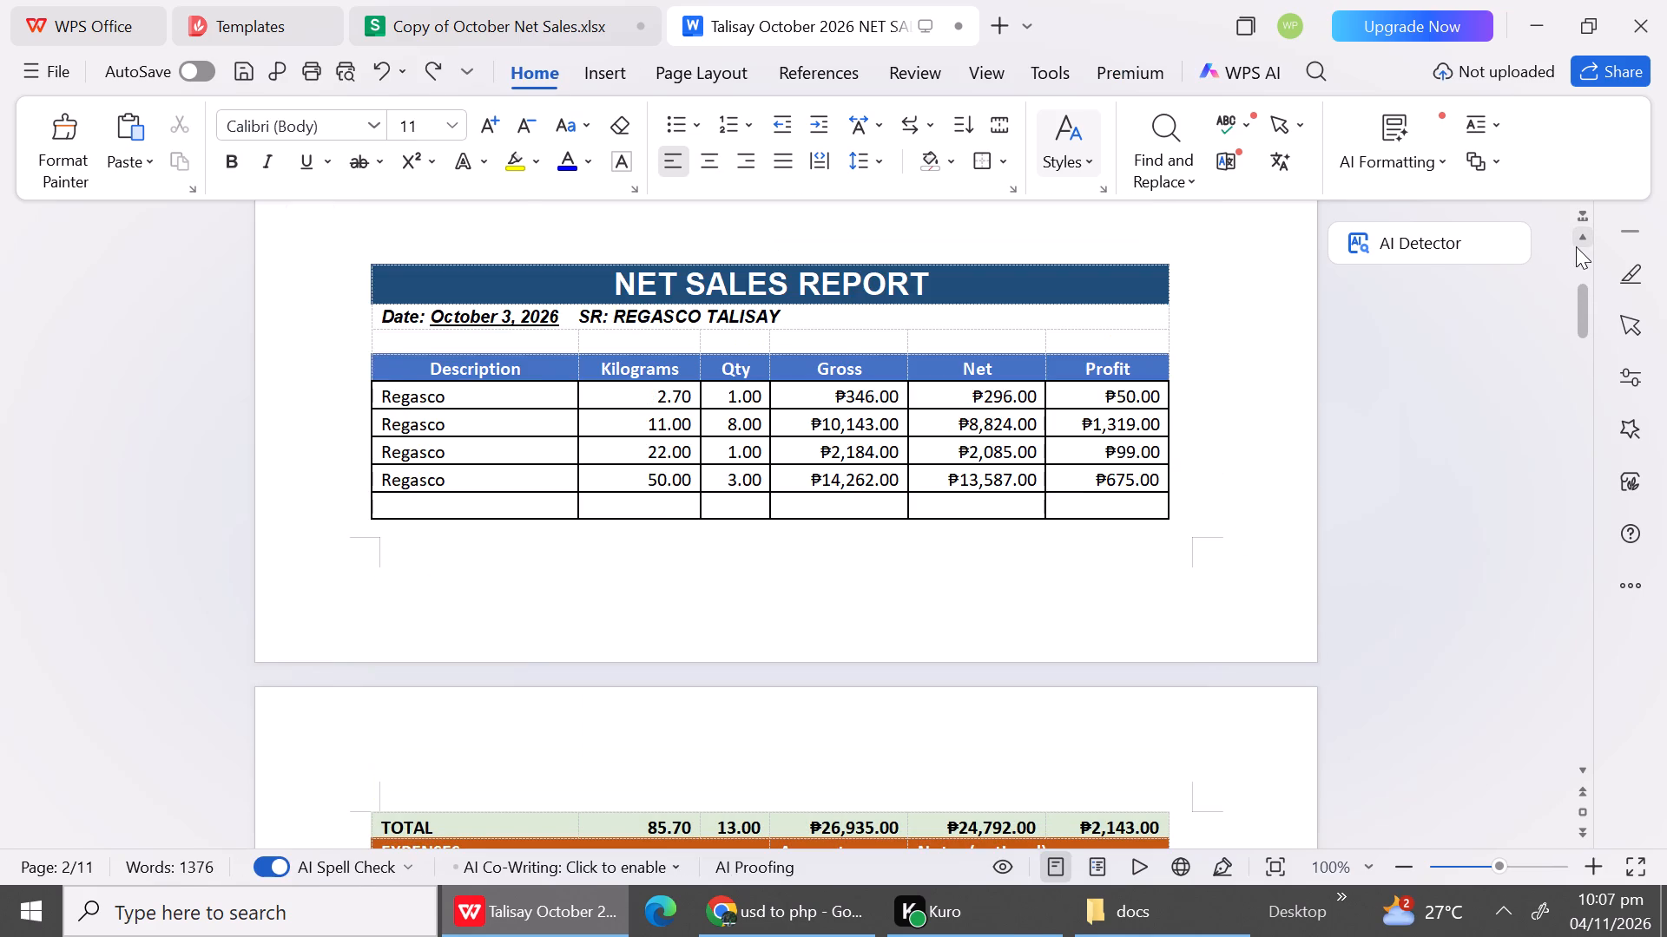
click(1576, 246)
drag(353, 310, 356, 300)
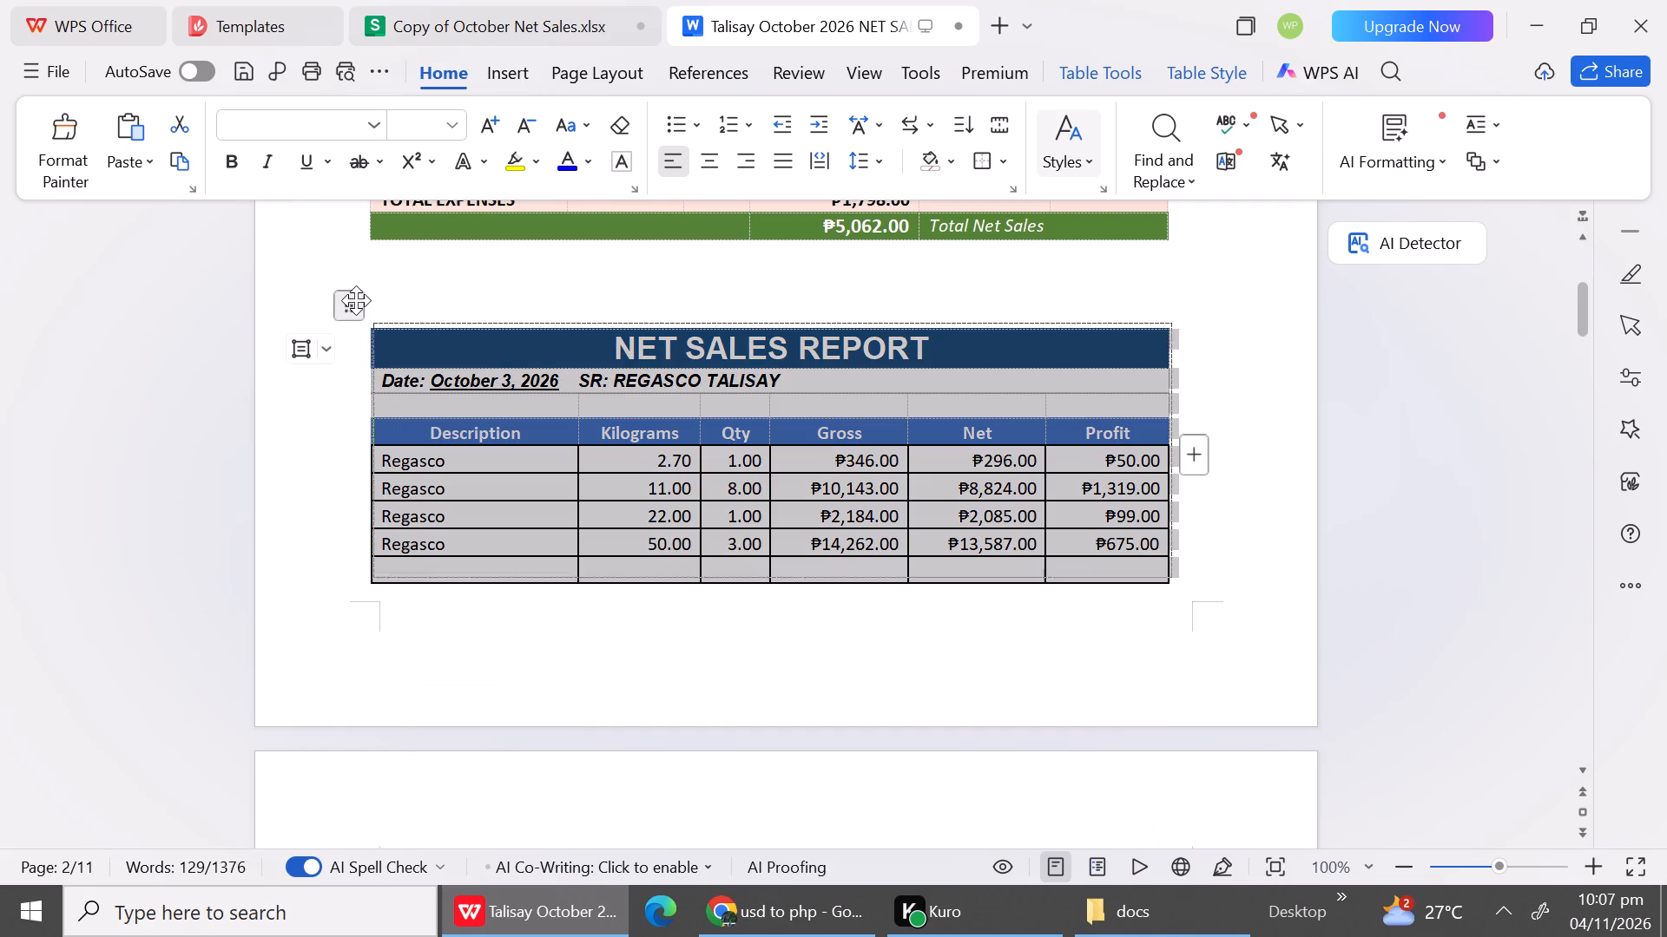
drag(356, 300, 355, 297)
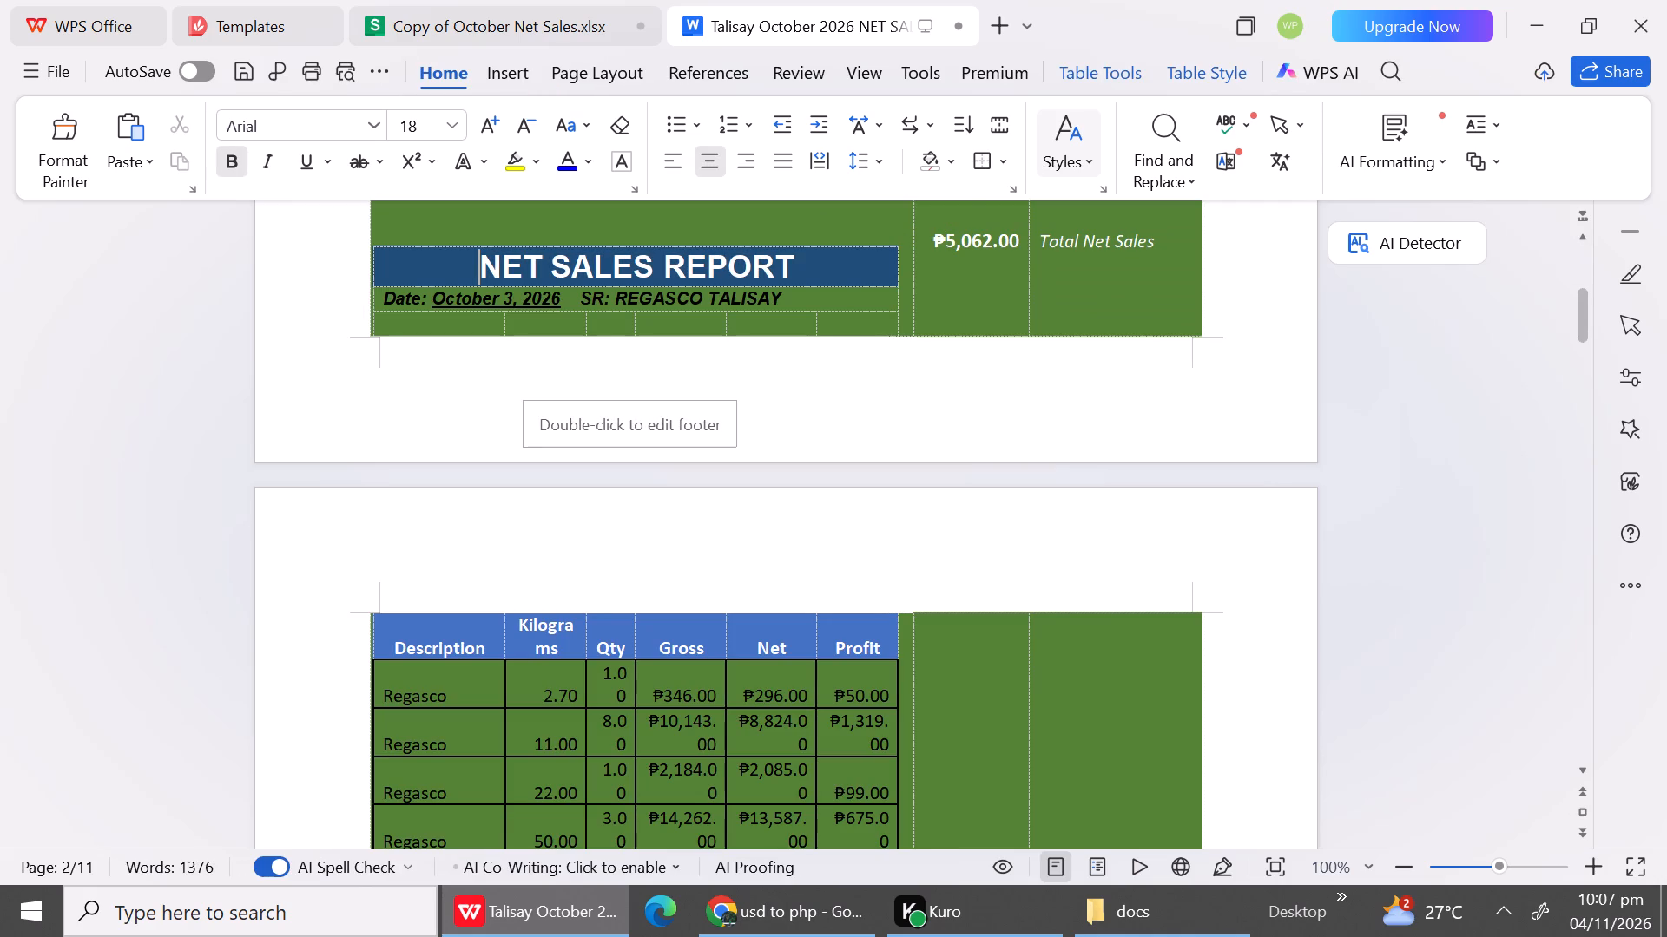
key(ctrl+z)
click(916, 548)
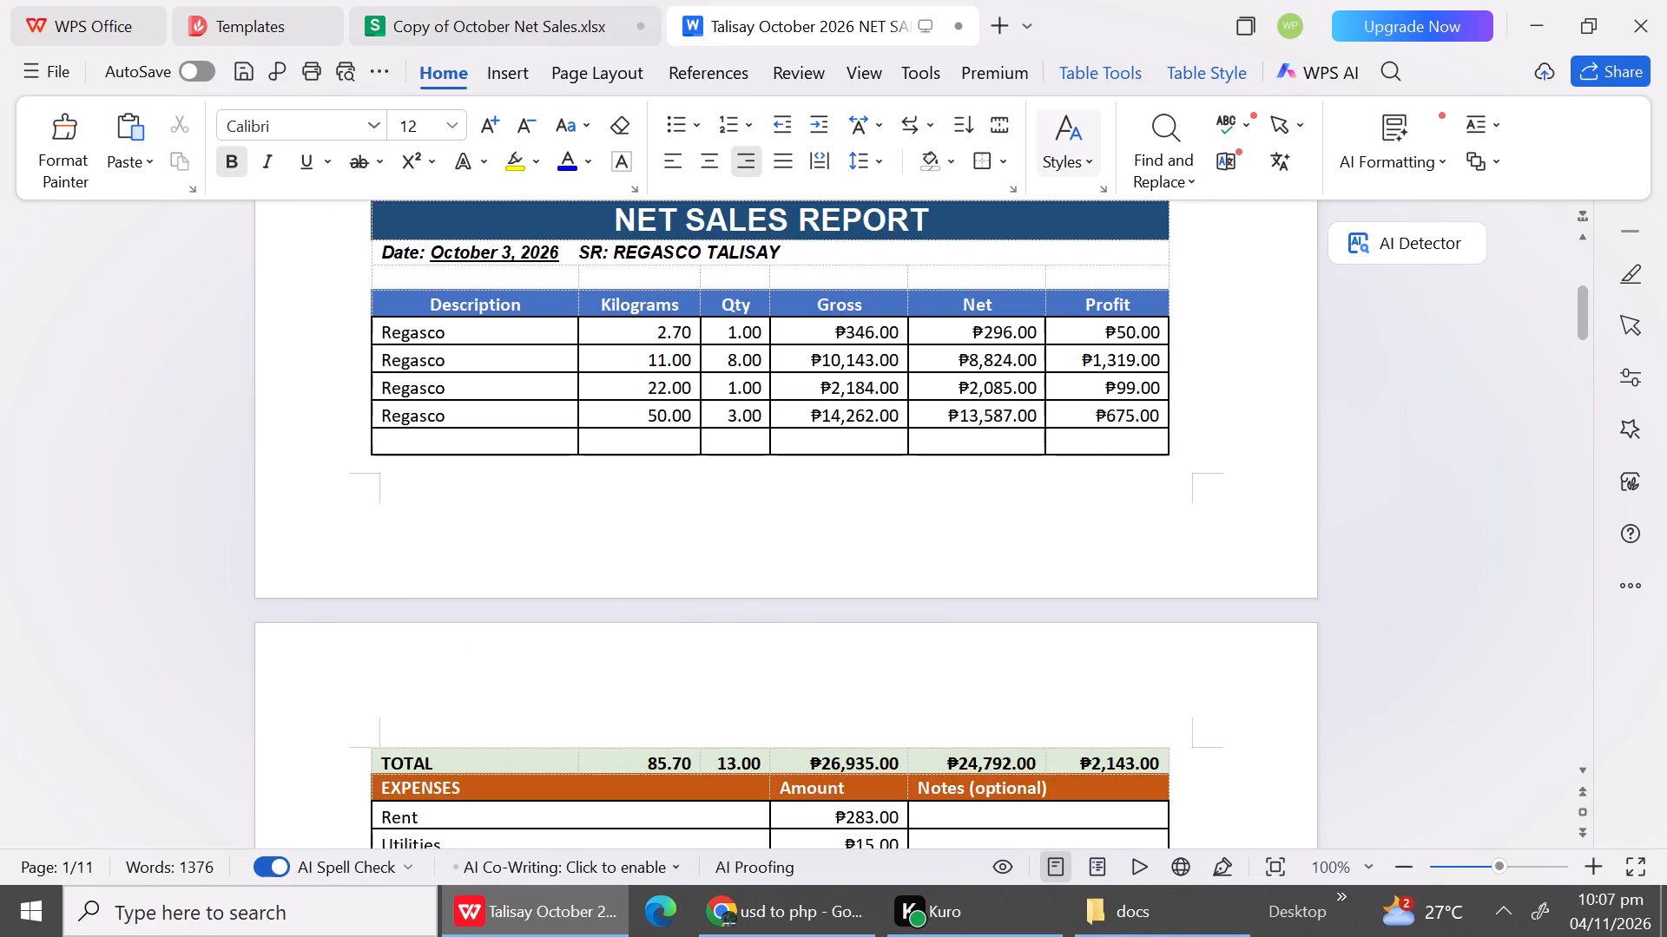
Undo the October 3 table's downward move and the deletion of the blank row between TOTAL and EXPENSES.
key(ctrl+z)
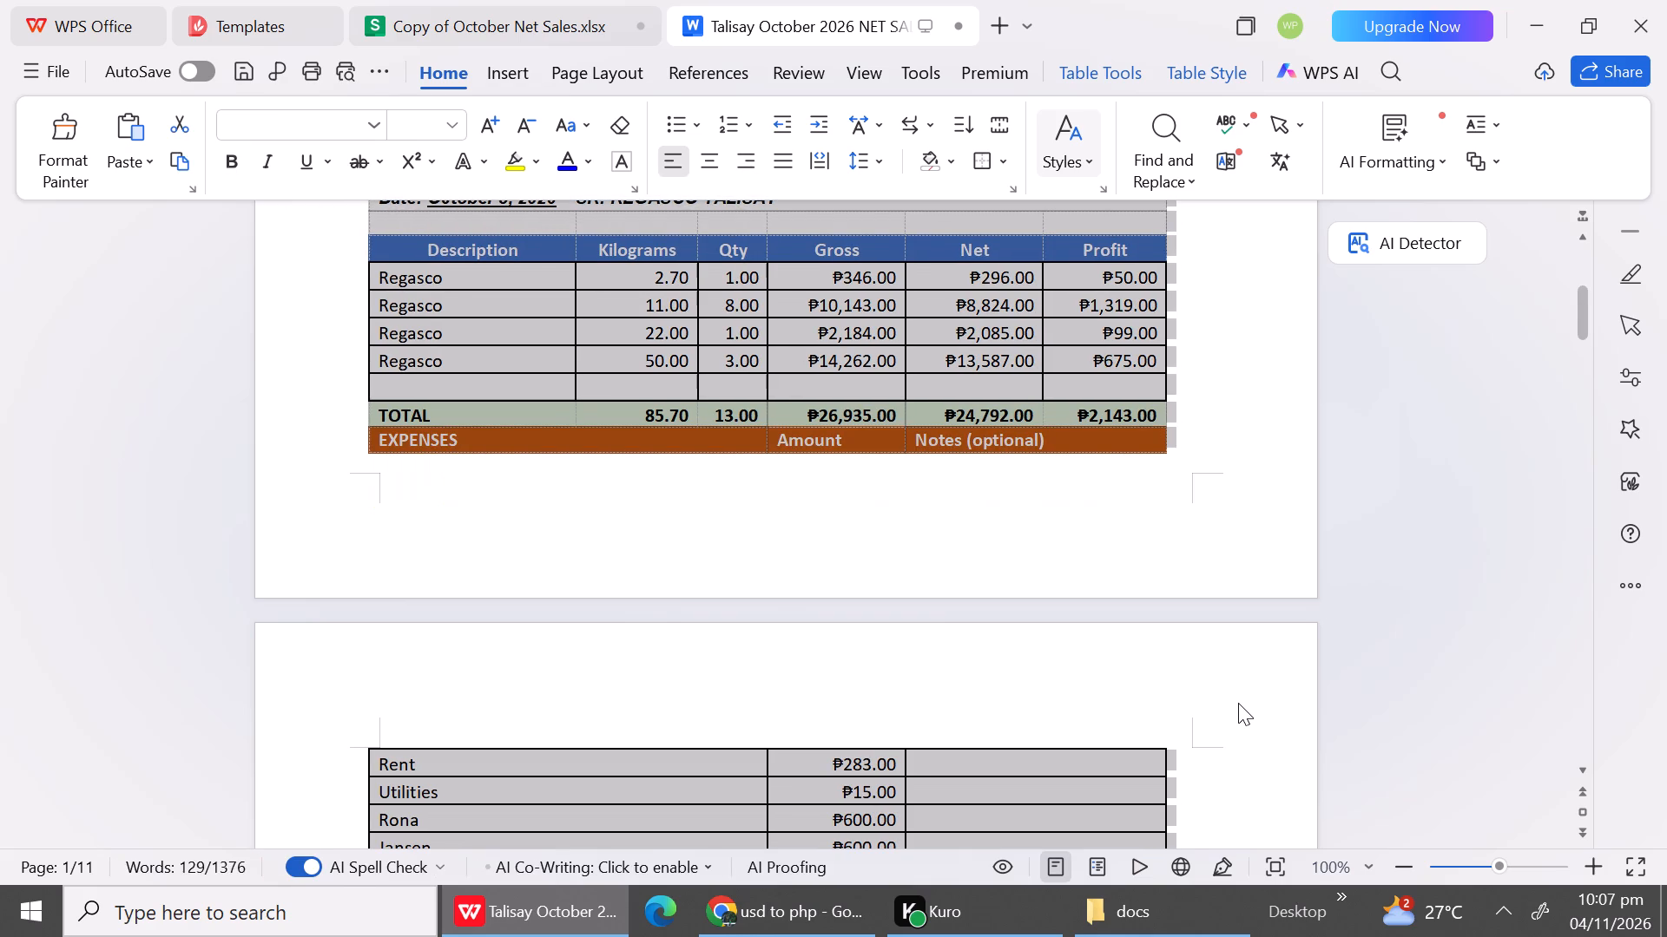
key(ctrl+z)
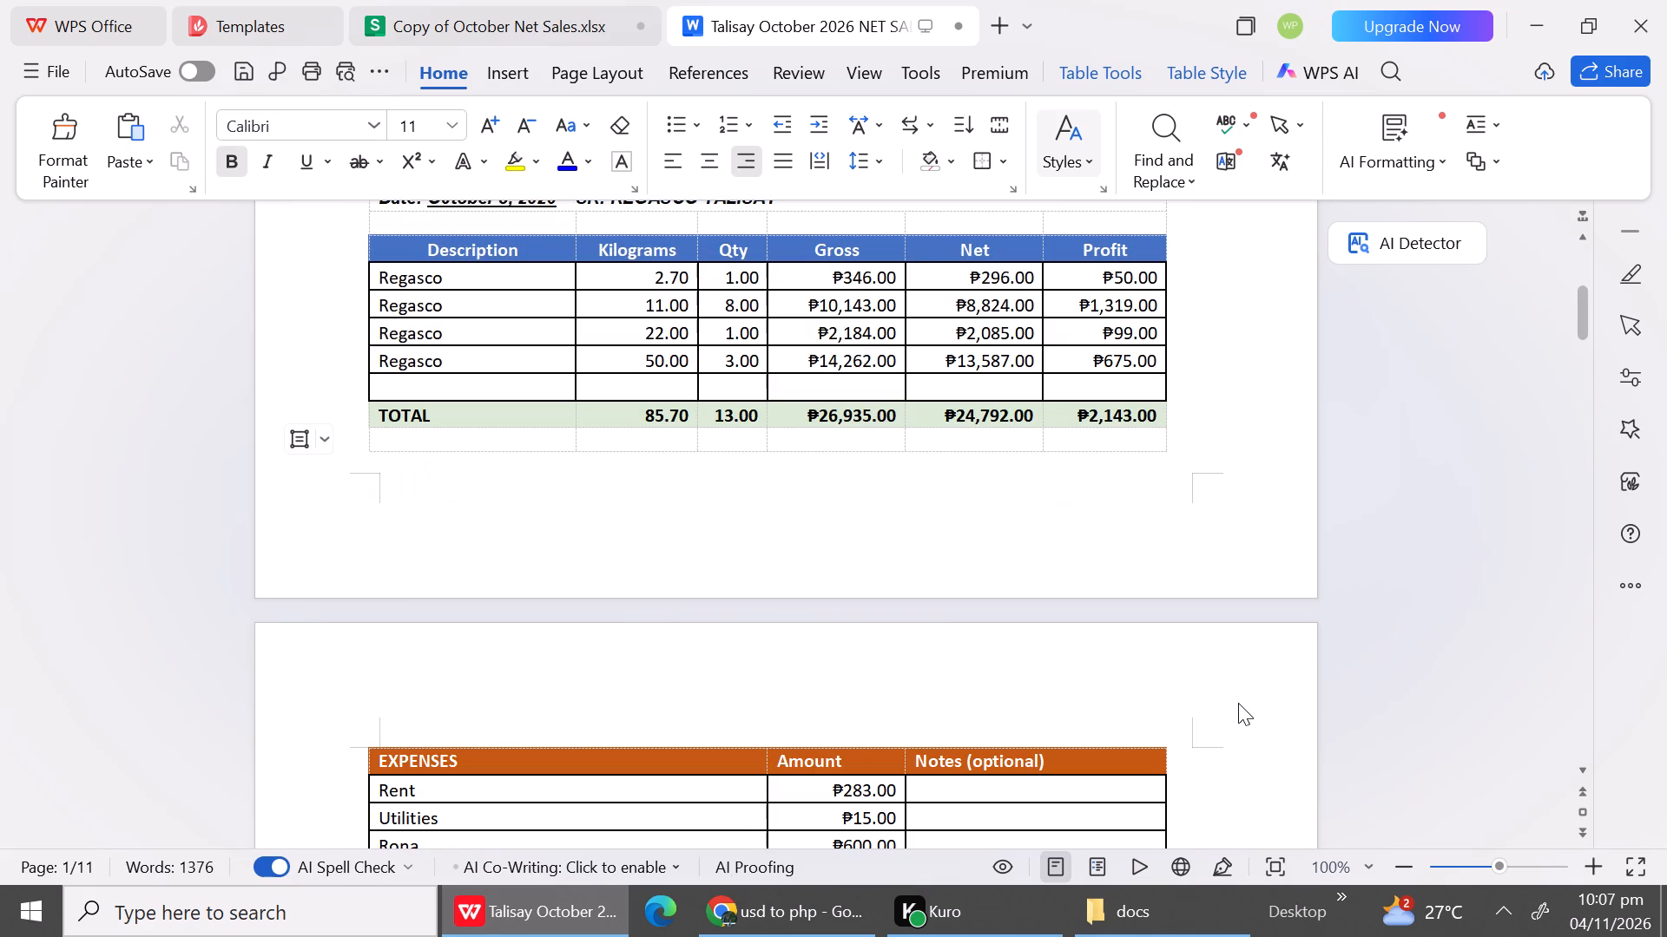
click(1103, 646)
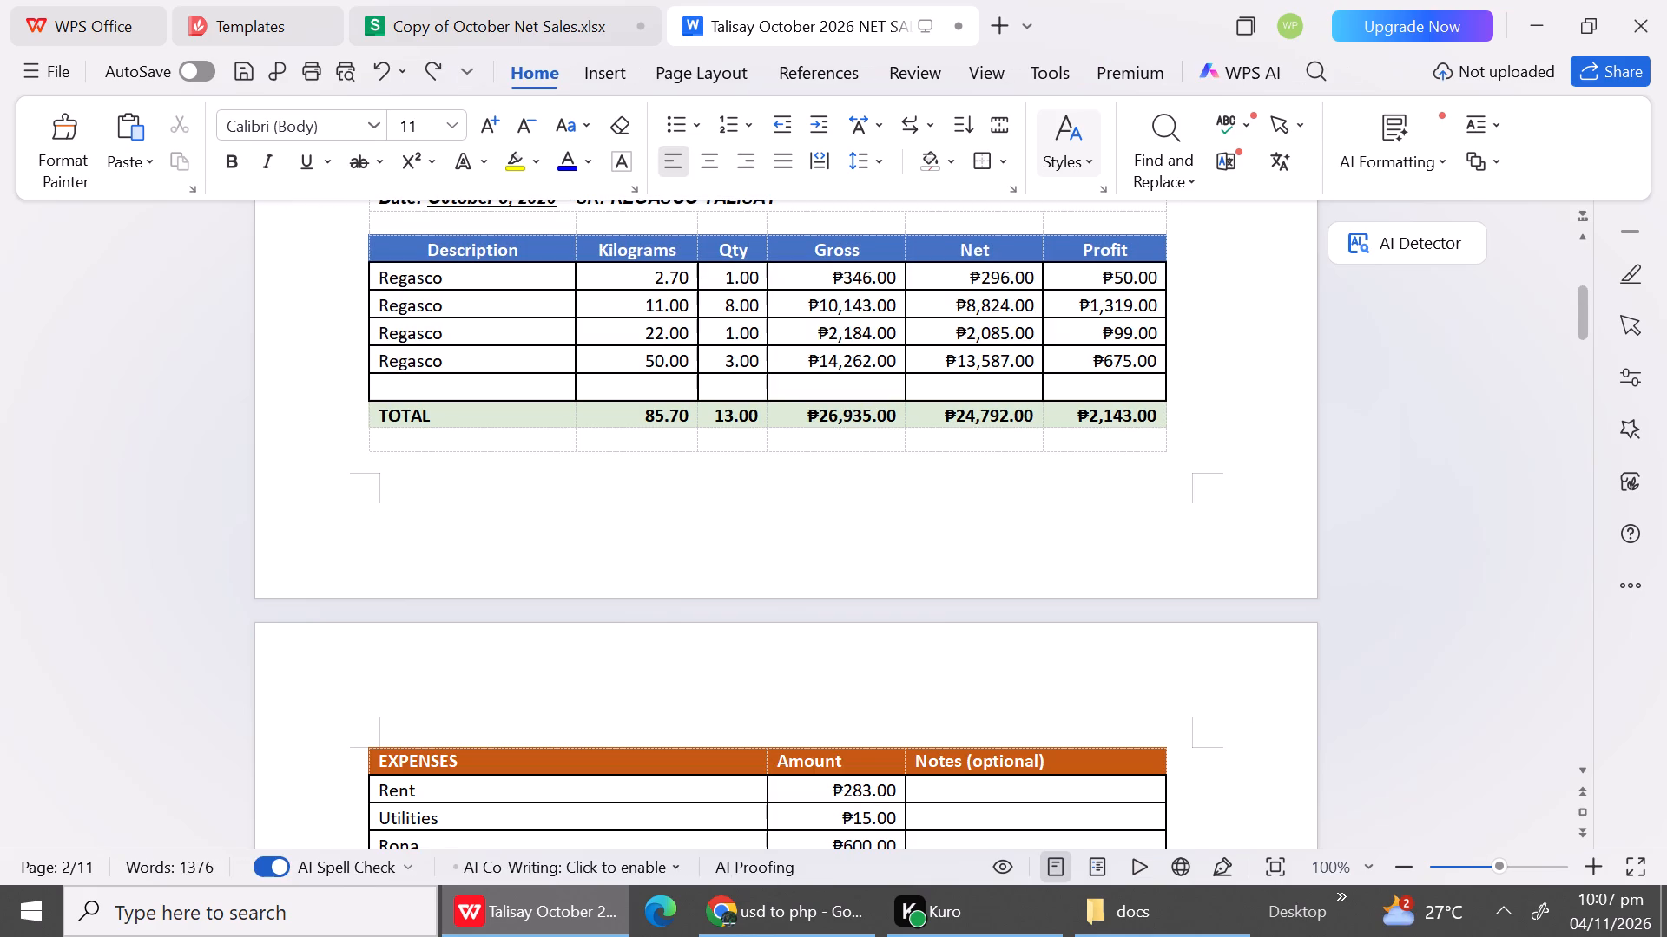
Delete the entire blank row between TOTAL EXPENSES and Total Net Sales in the October 3 report.
triple_click(1586, 778)
double_click(1586, 778)
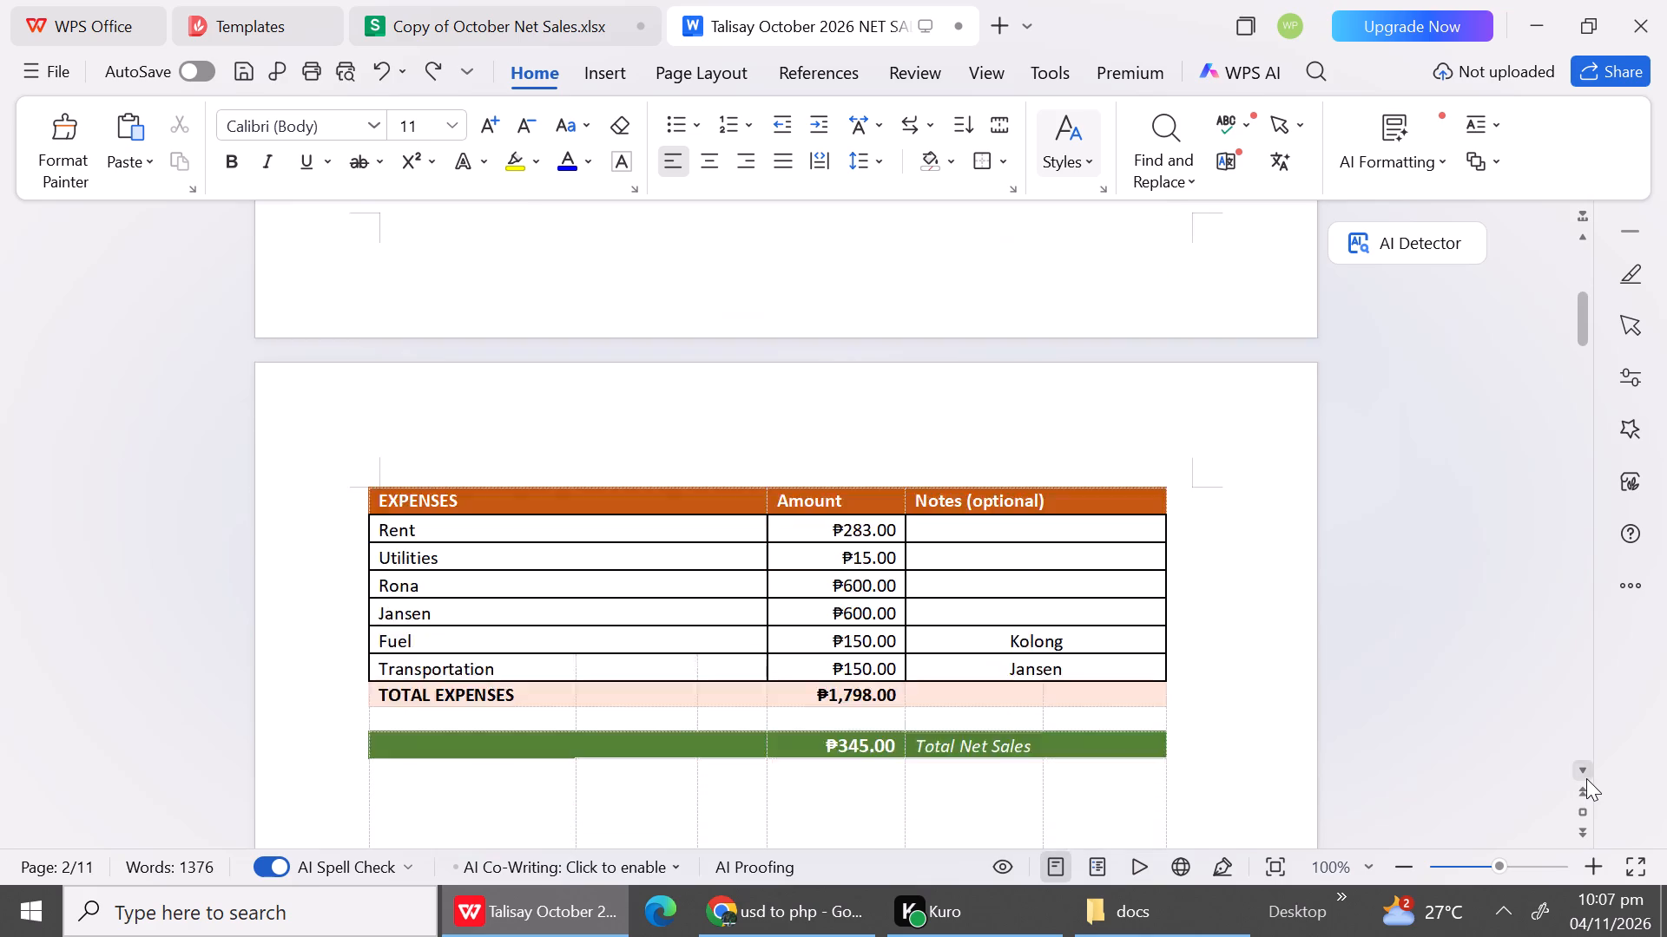
triple_click(1586, 778)
click(1586, 778)
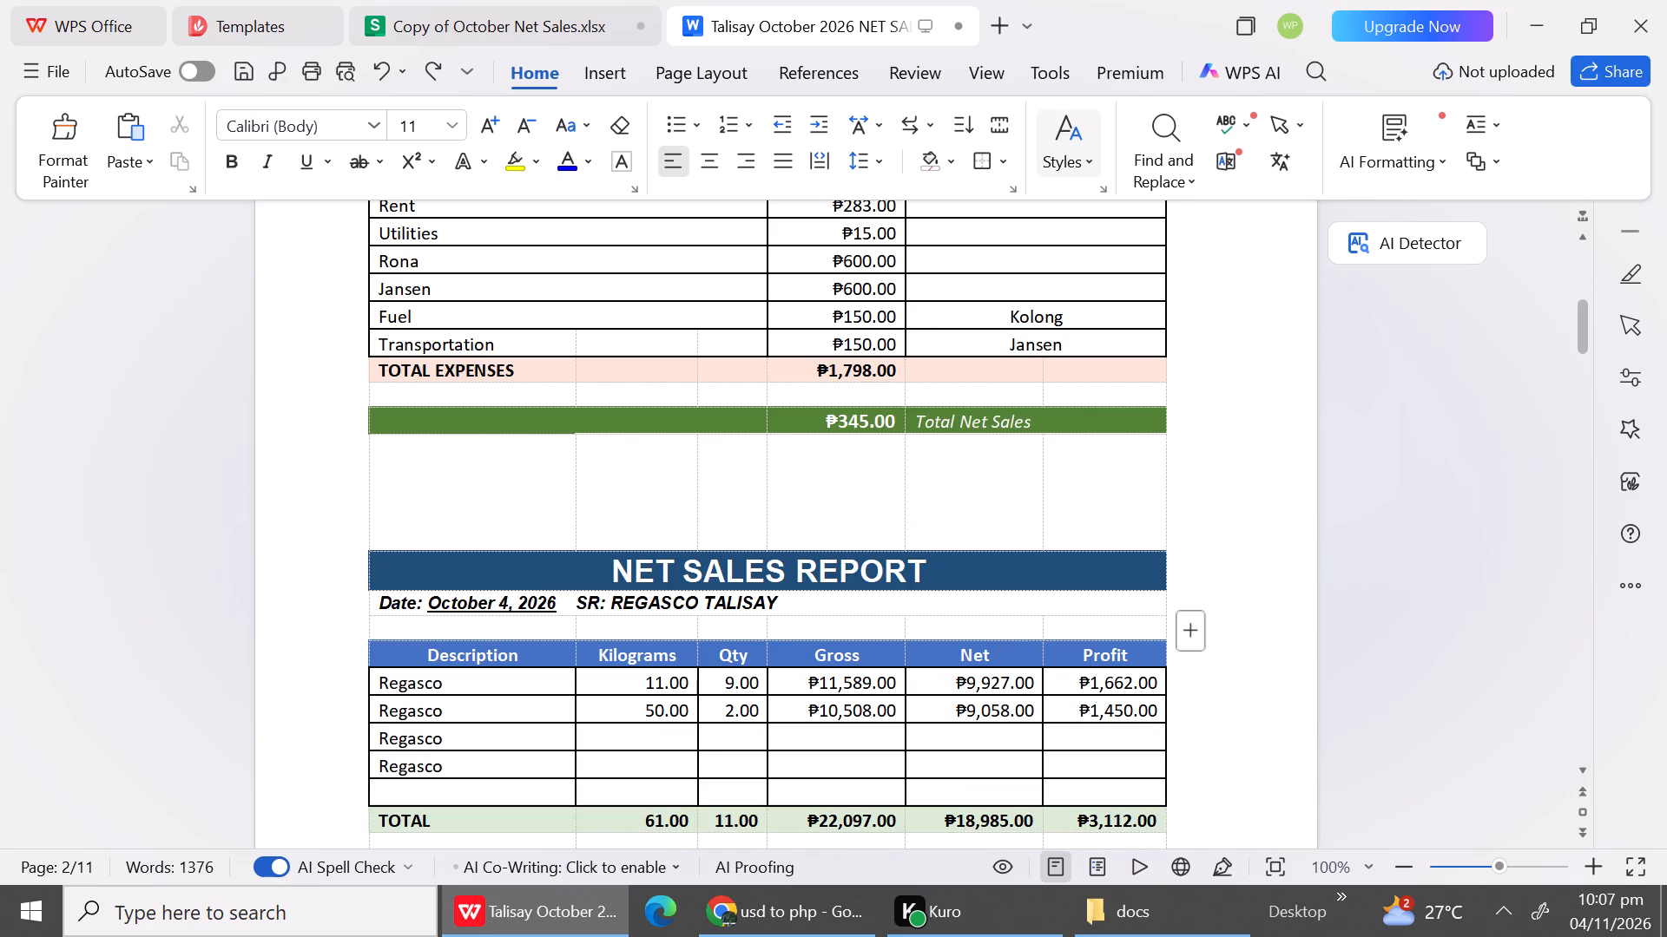
click(420, 404)
click(420, 404)
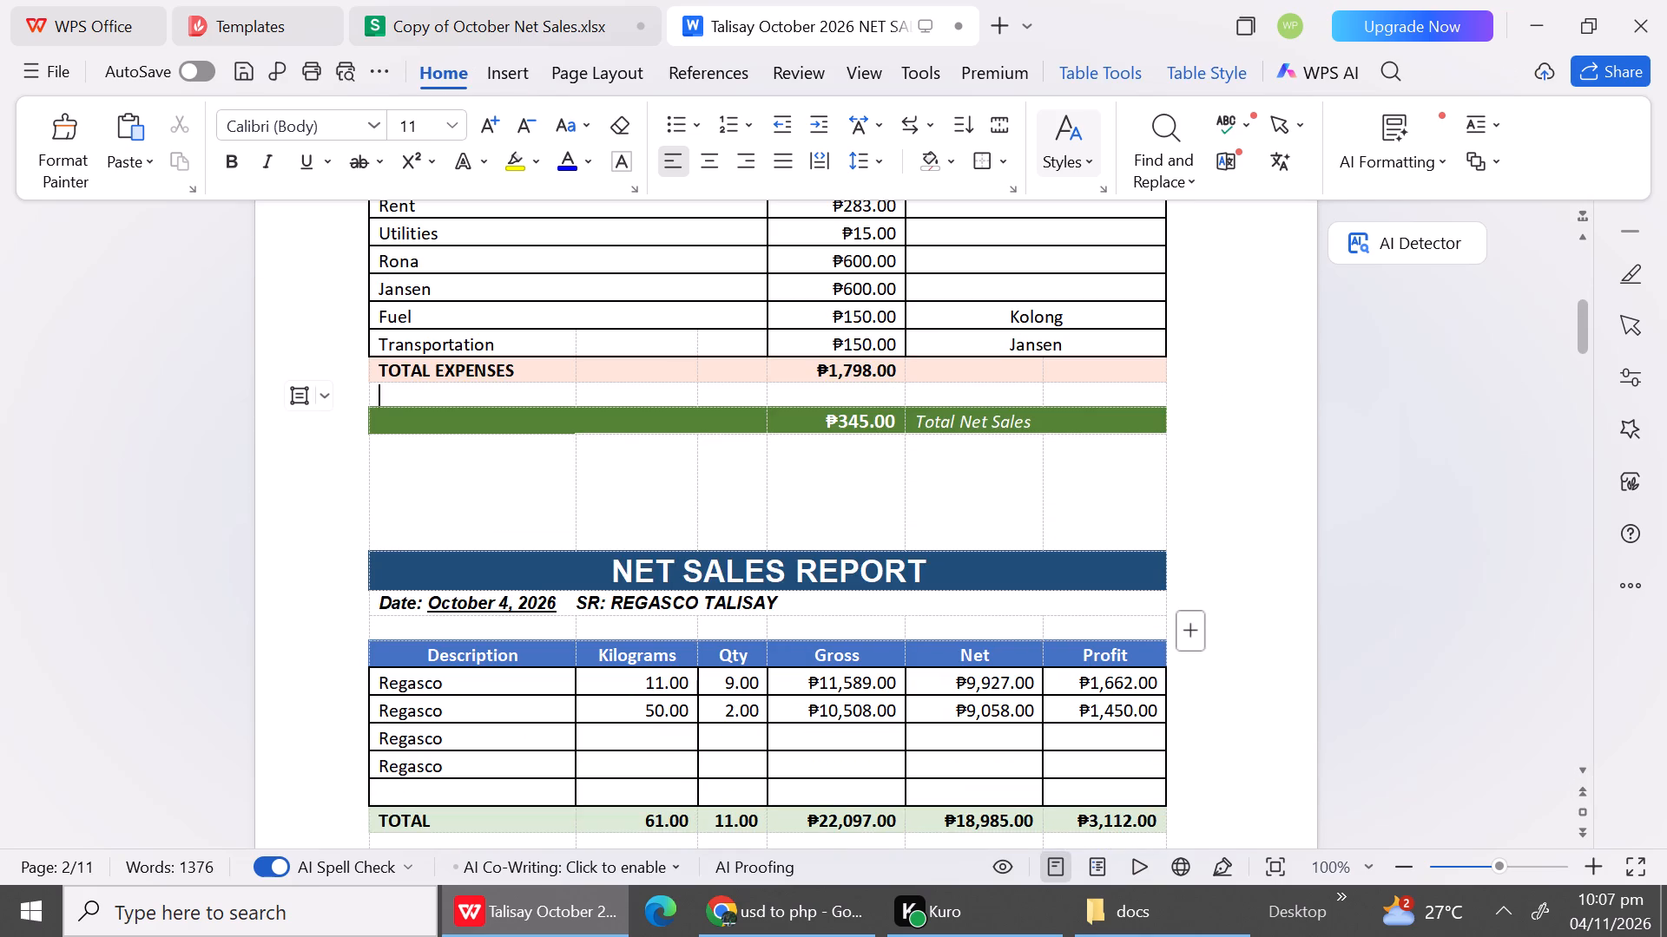
right_click(535, 399)
click(636, 182)
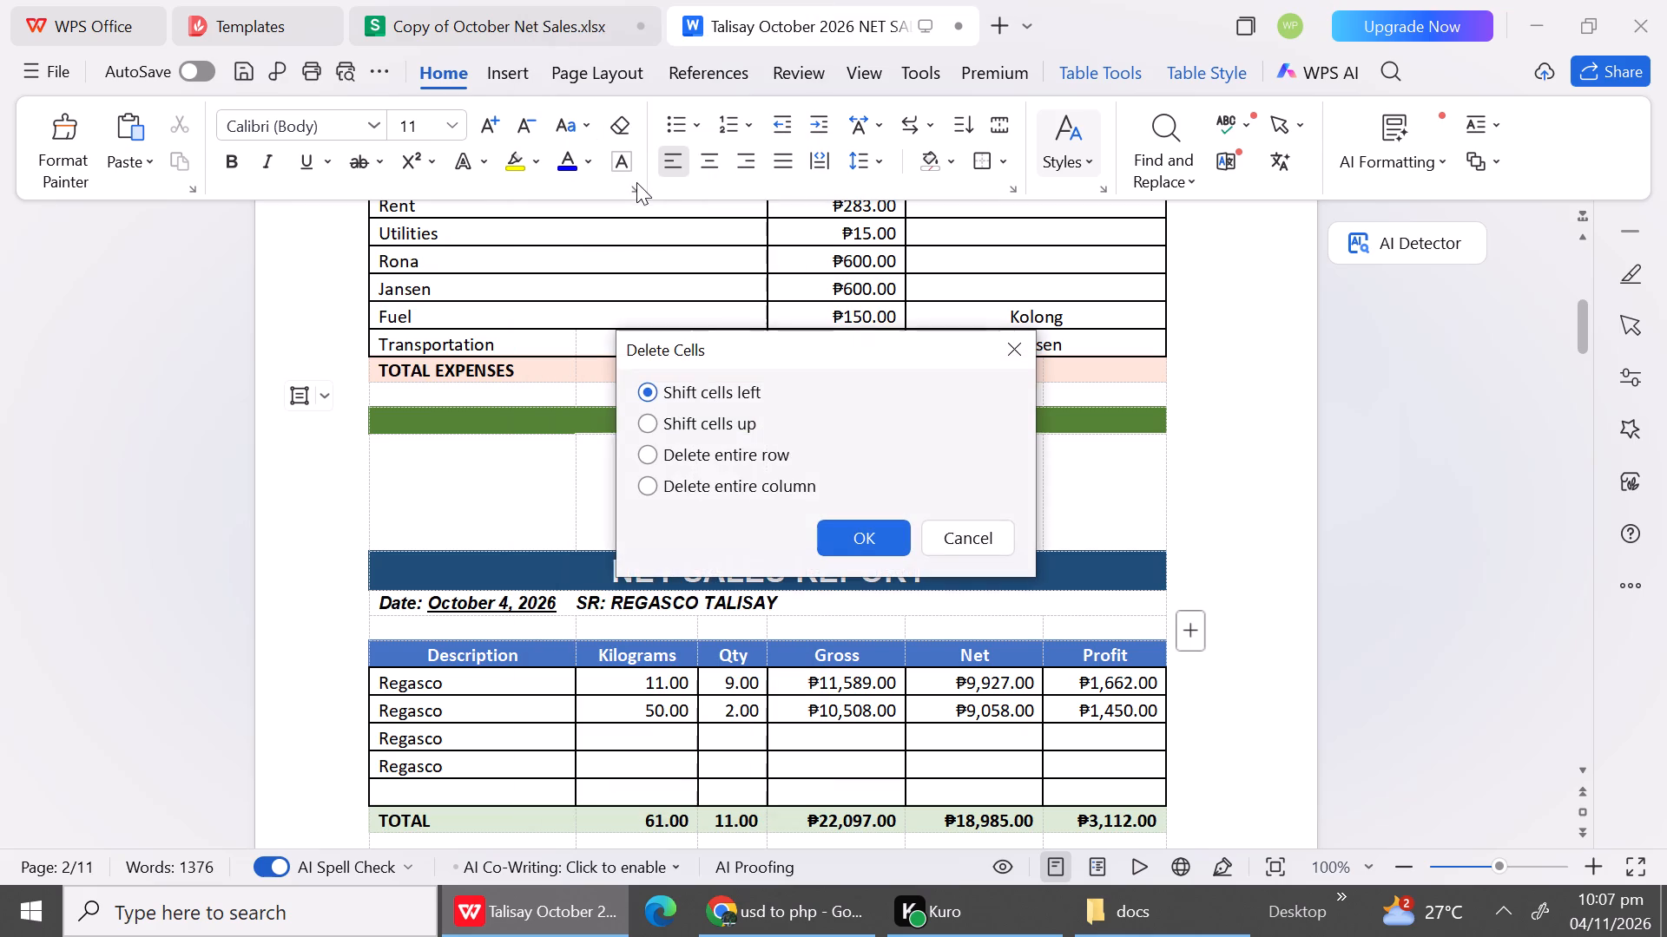
click(743, 450)
click(833, 547)
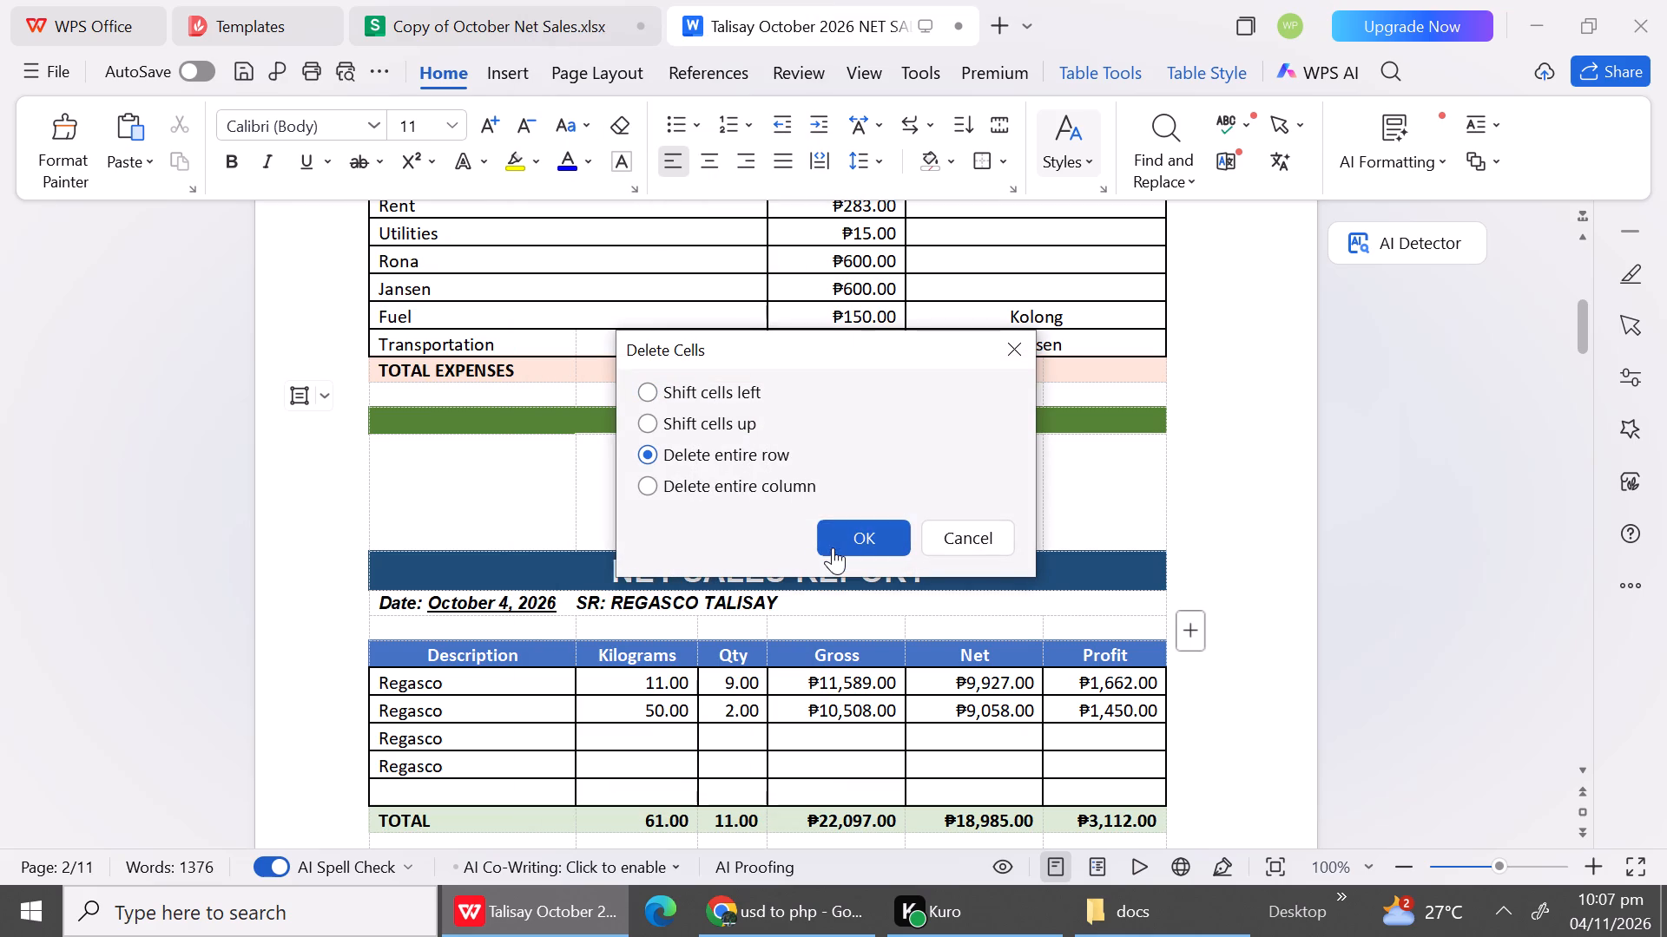
Delete the entire tall blank row separating the October 3 Total Net Sales row from the October 4 report title.
click(398, 443)
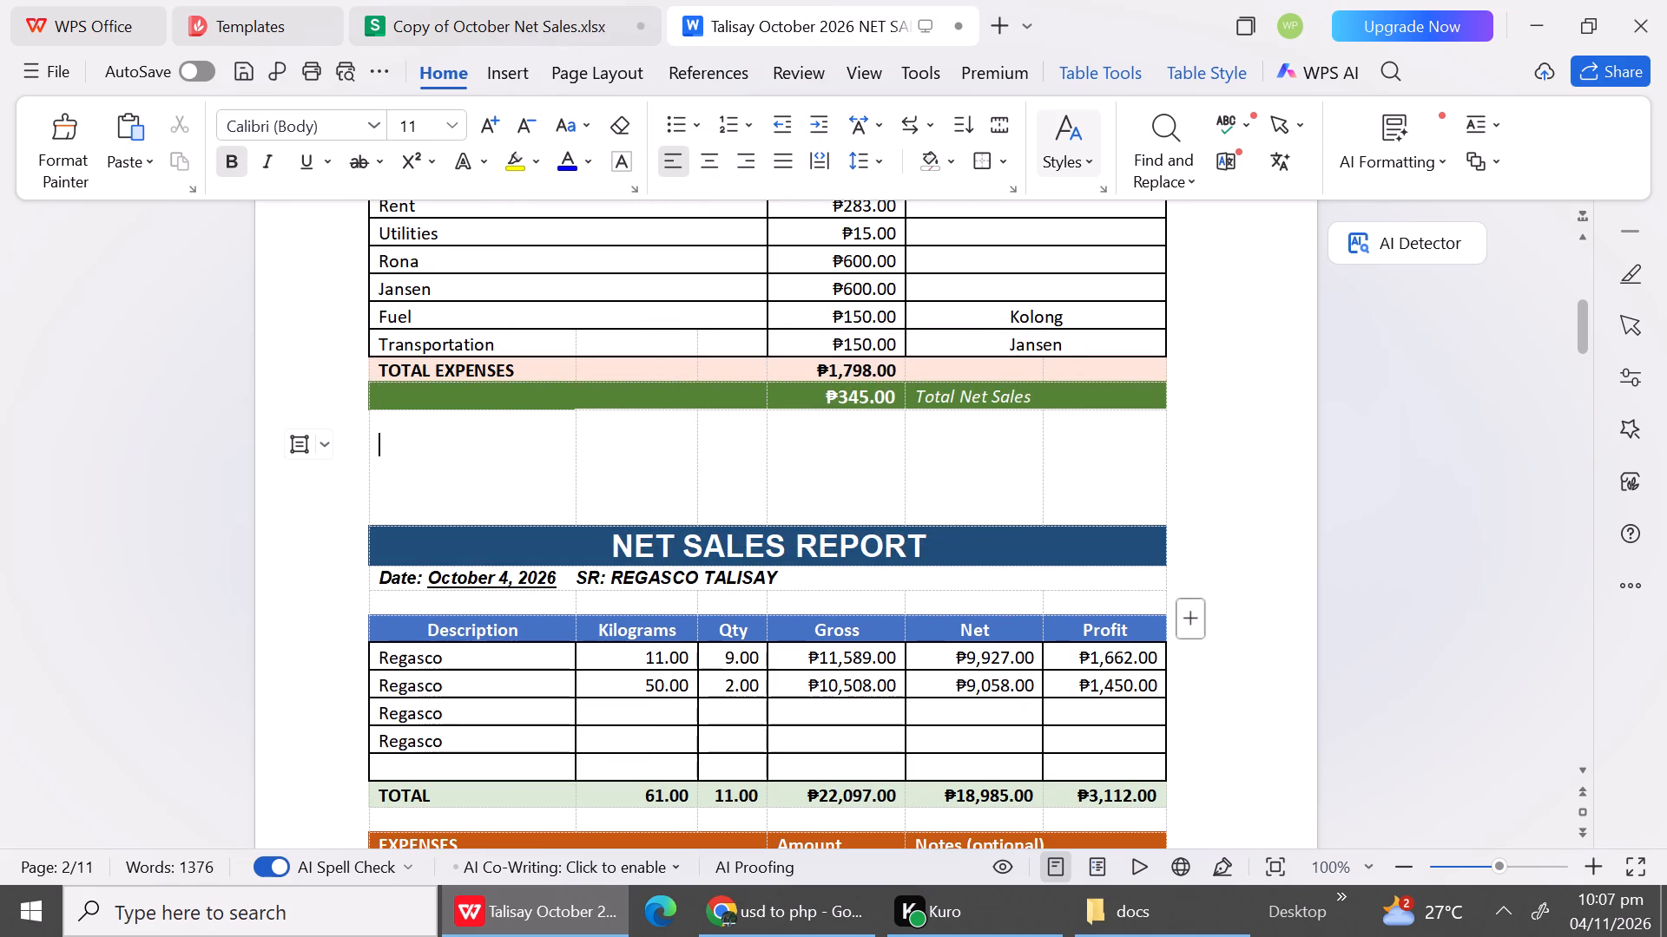
right_click(398, 443)
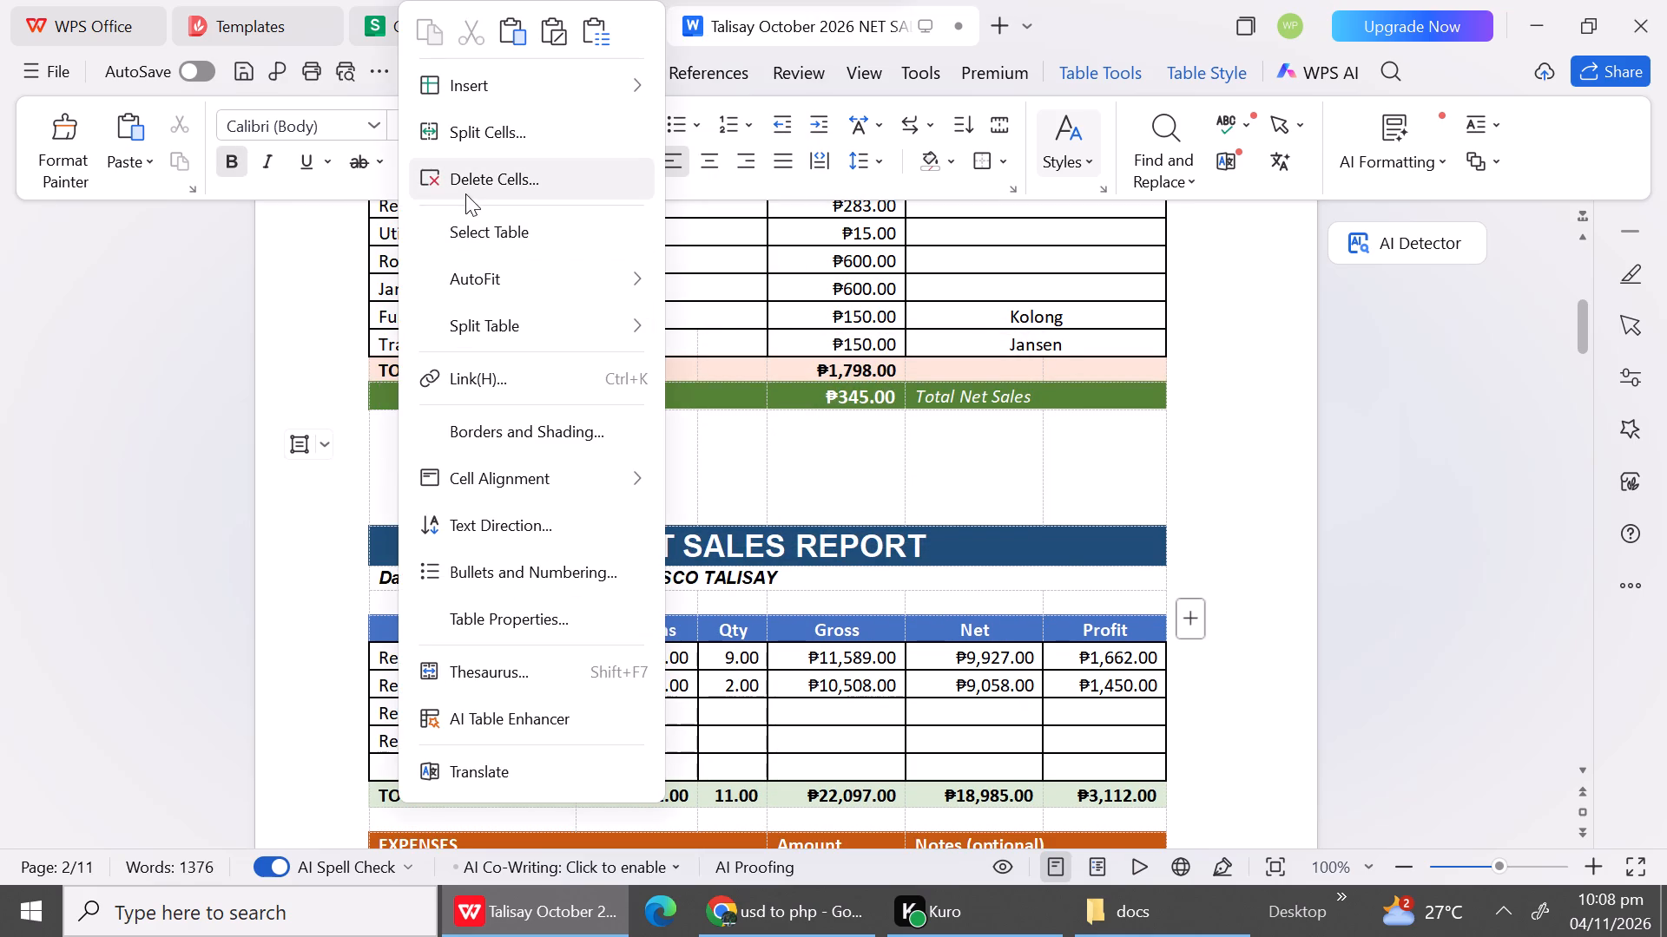
click(464, 183)
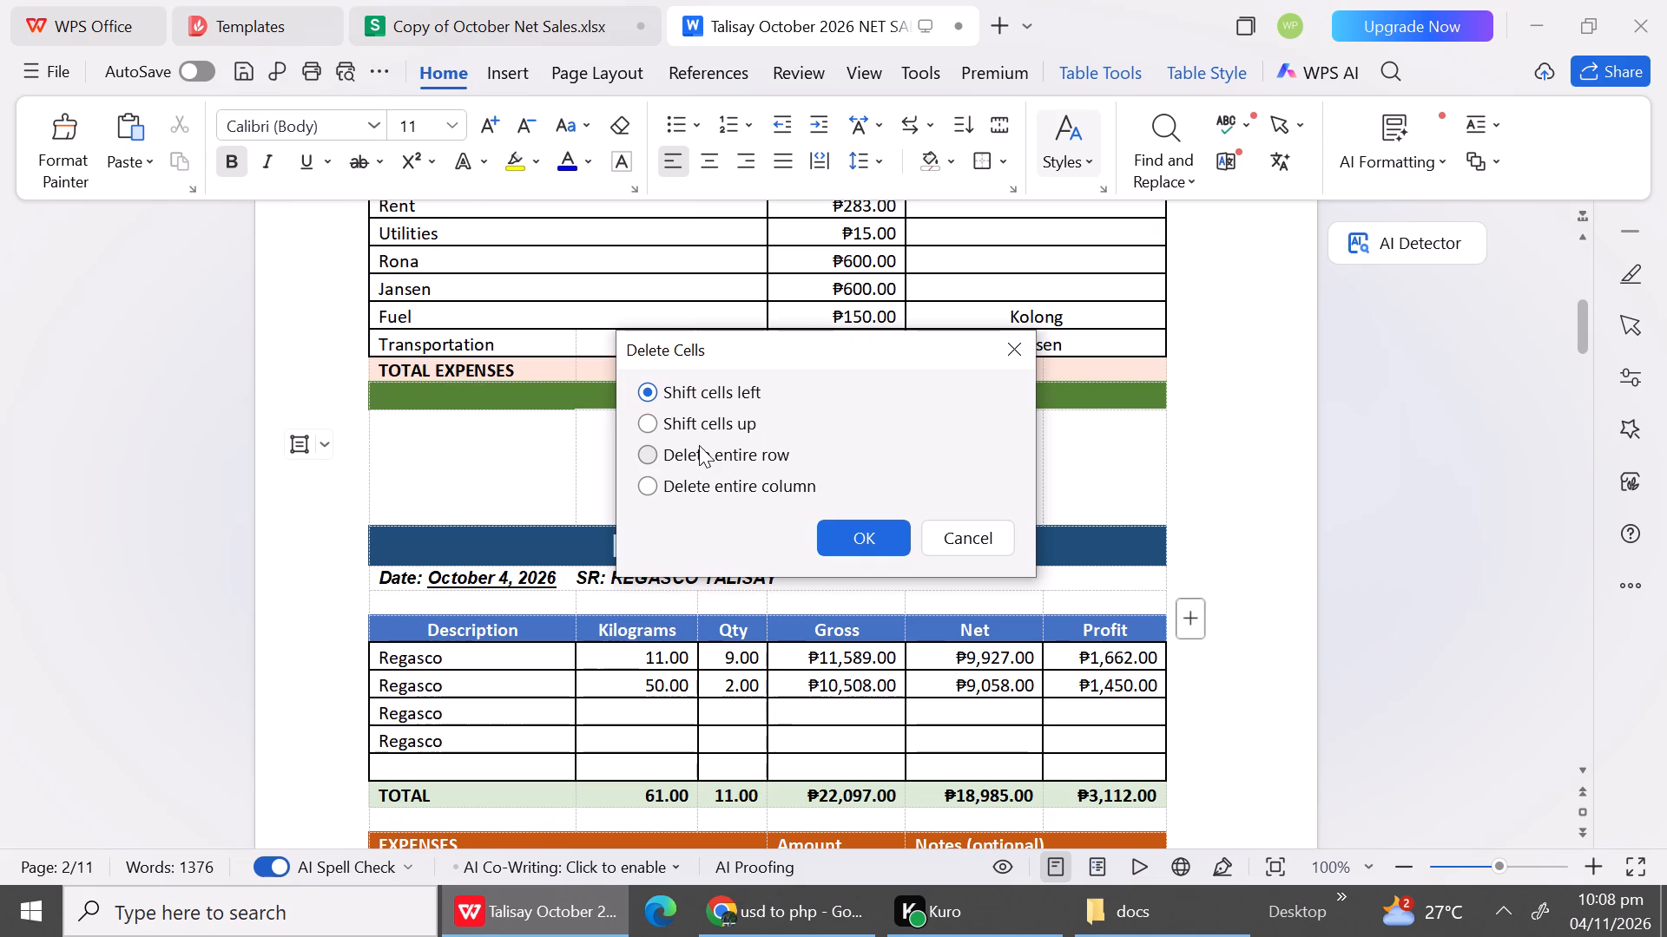
click(699, 445)
click(866, 533)
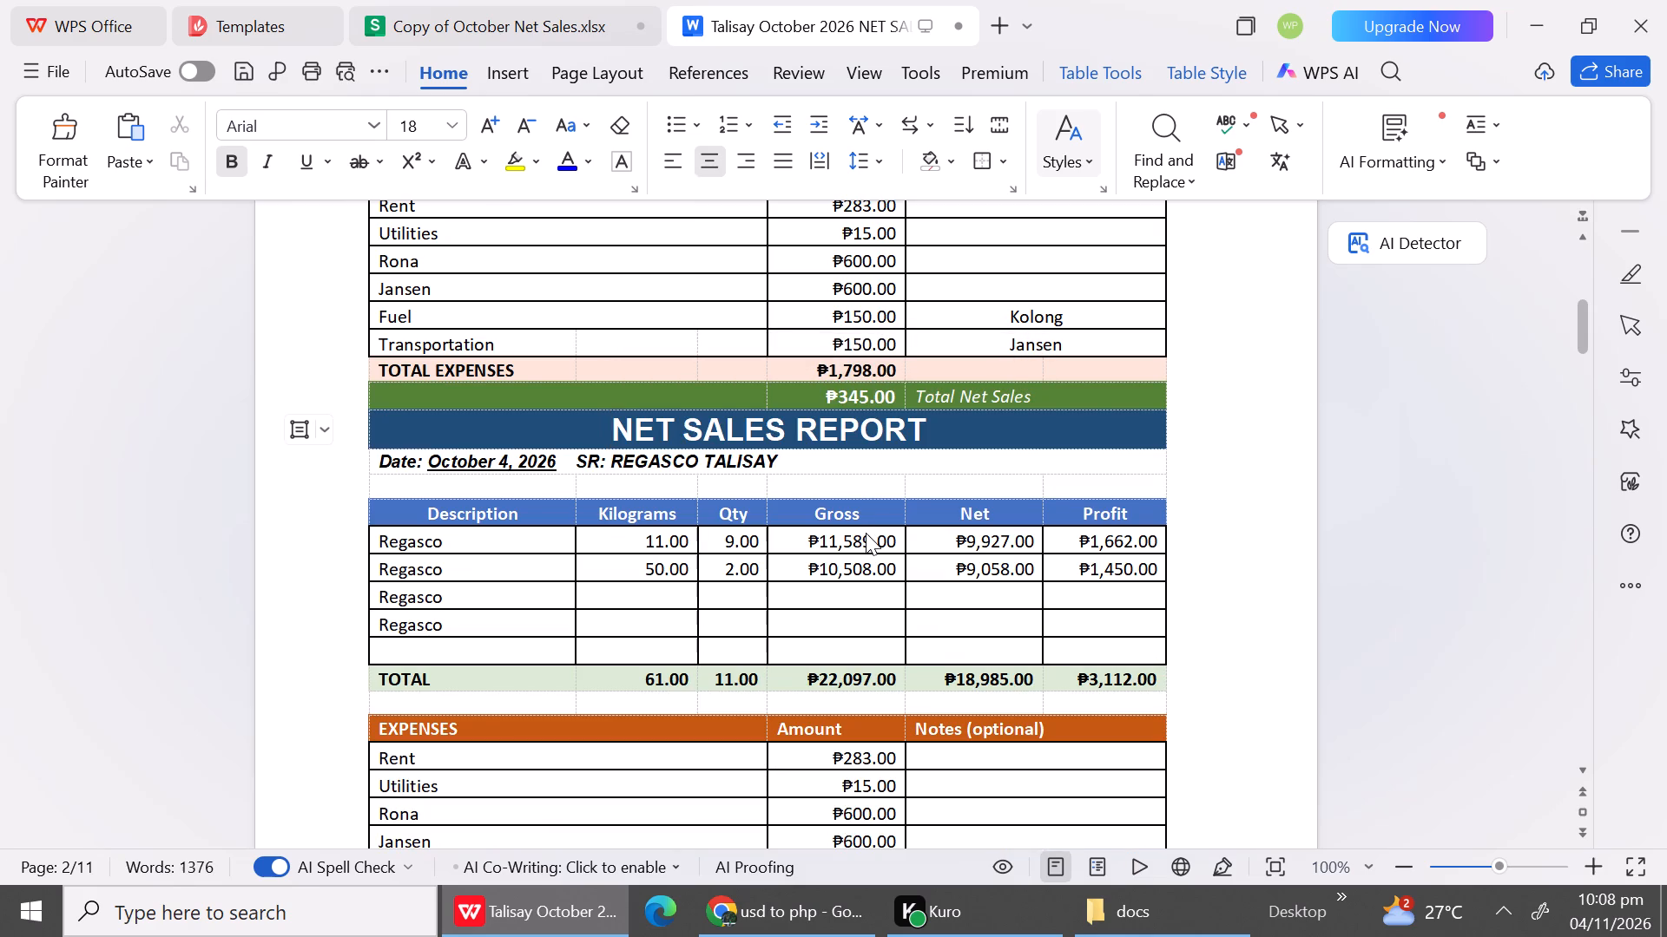
Delete the entire blank row between the date line and the column headers in the October 4 report.
click(383, 485)
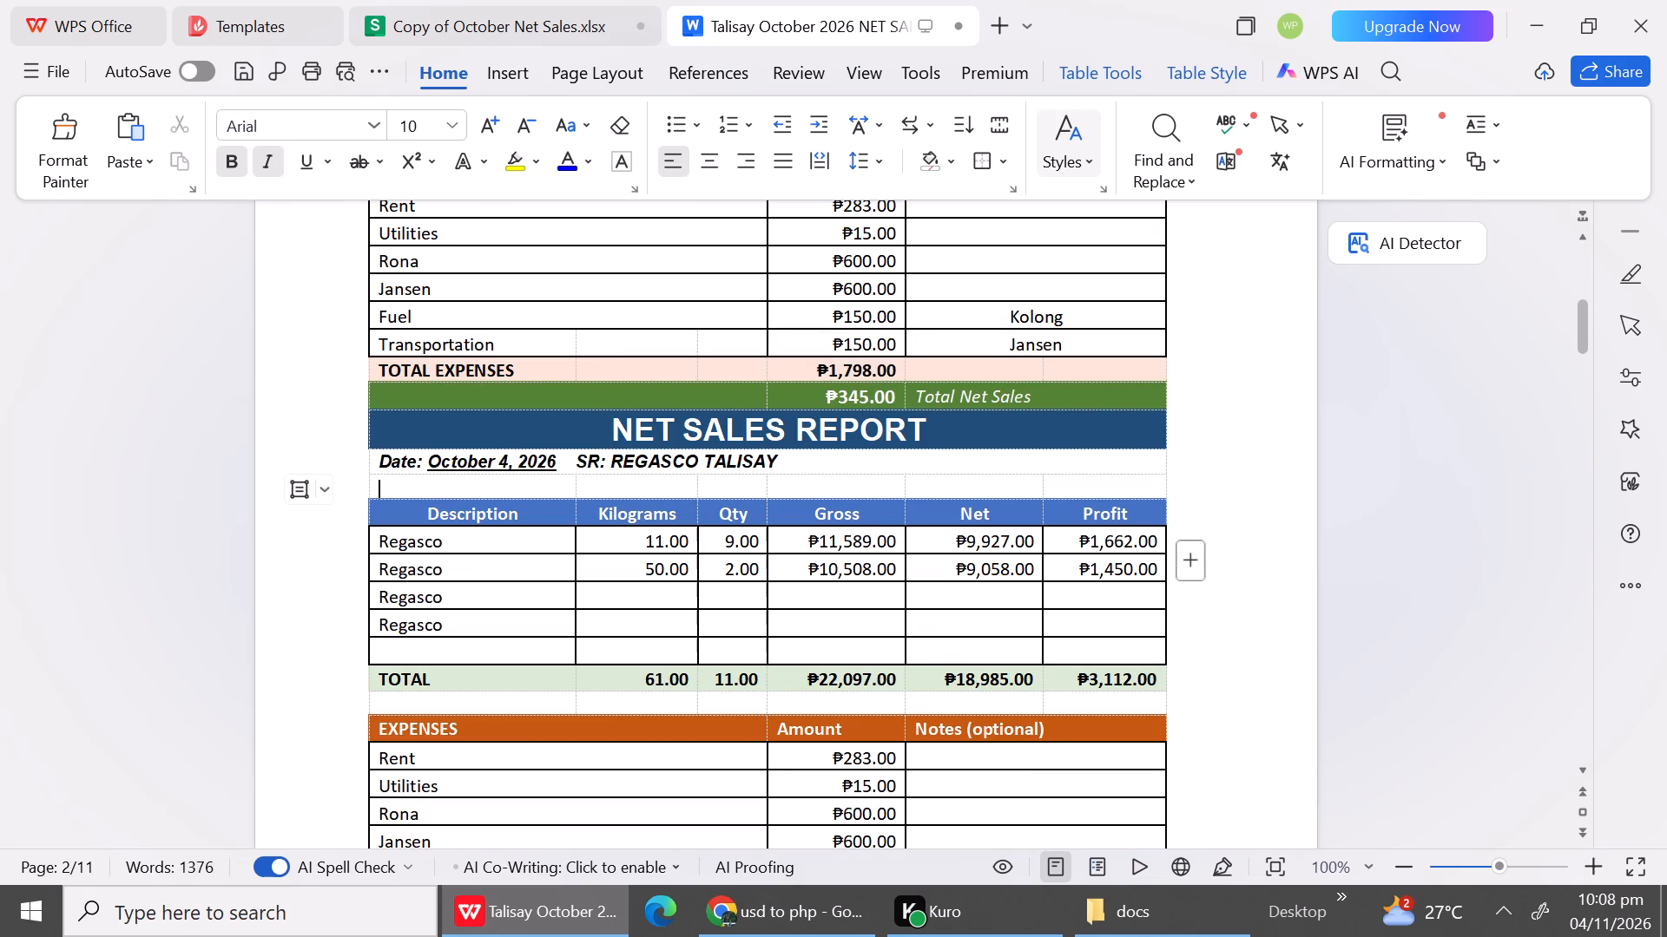
right_click(383, 485)
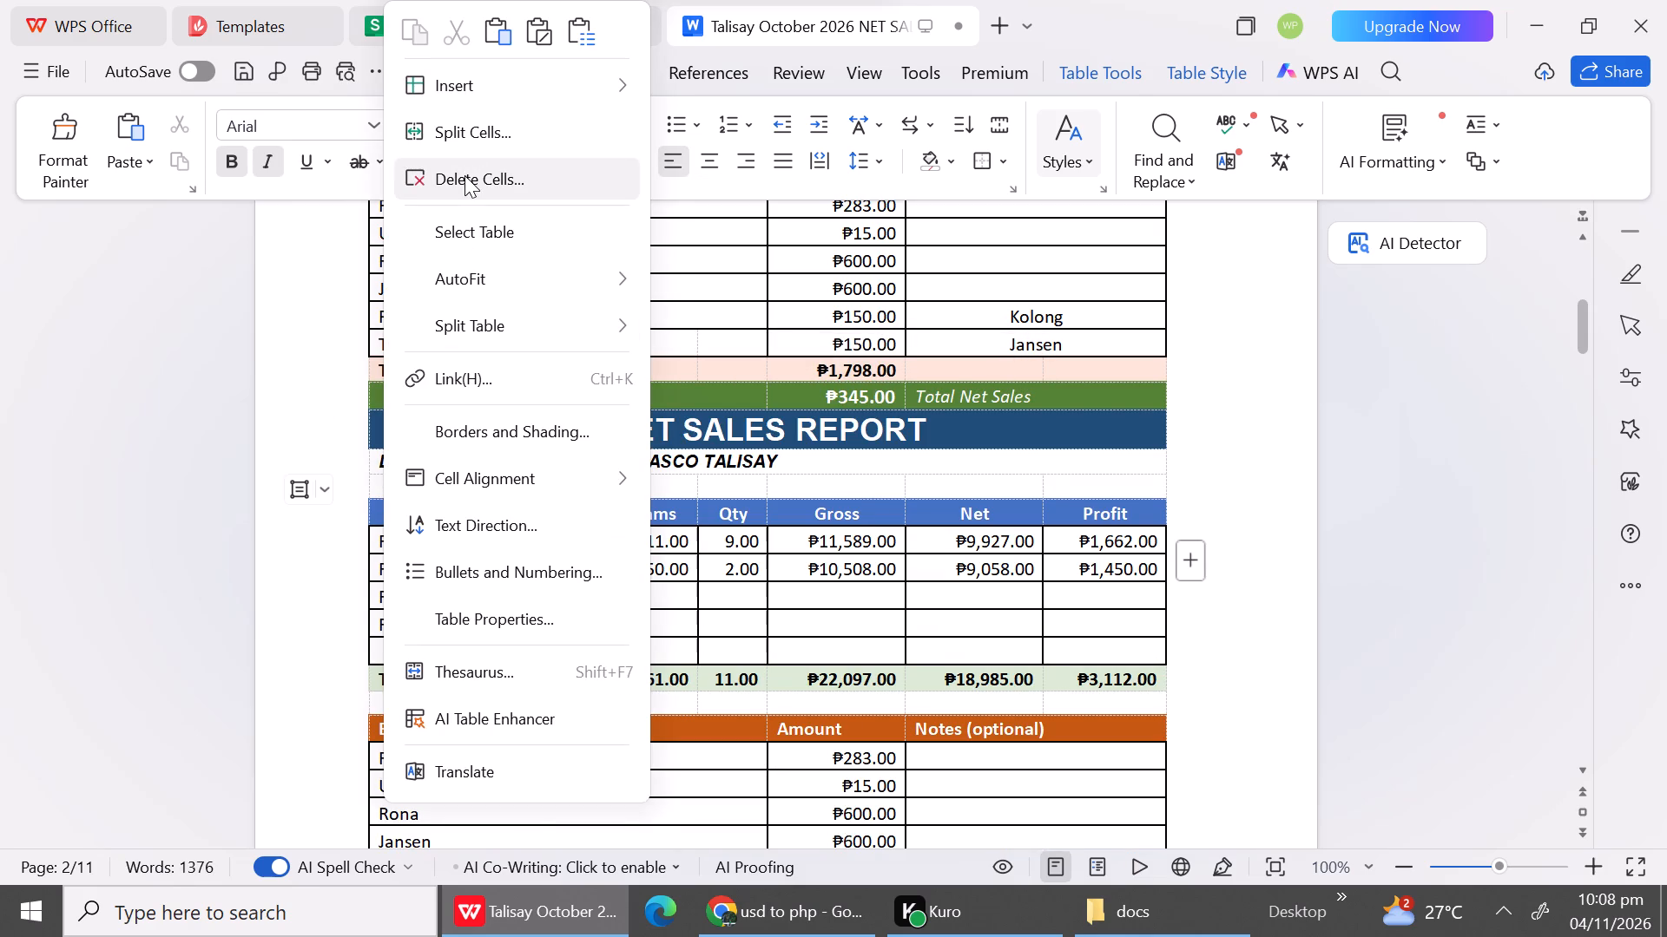
click(465, 175)
click(750, 462)
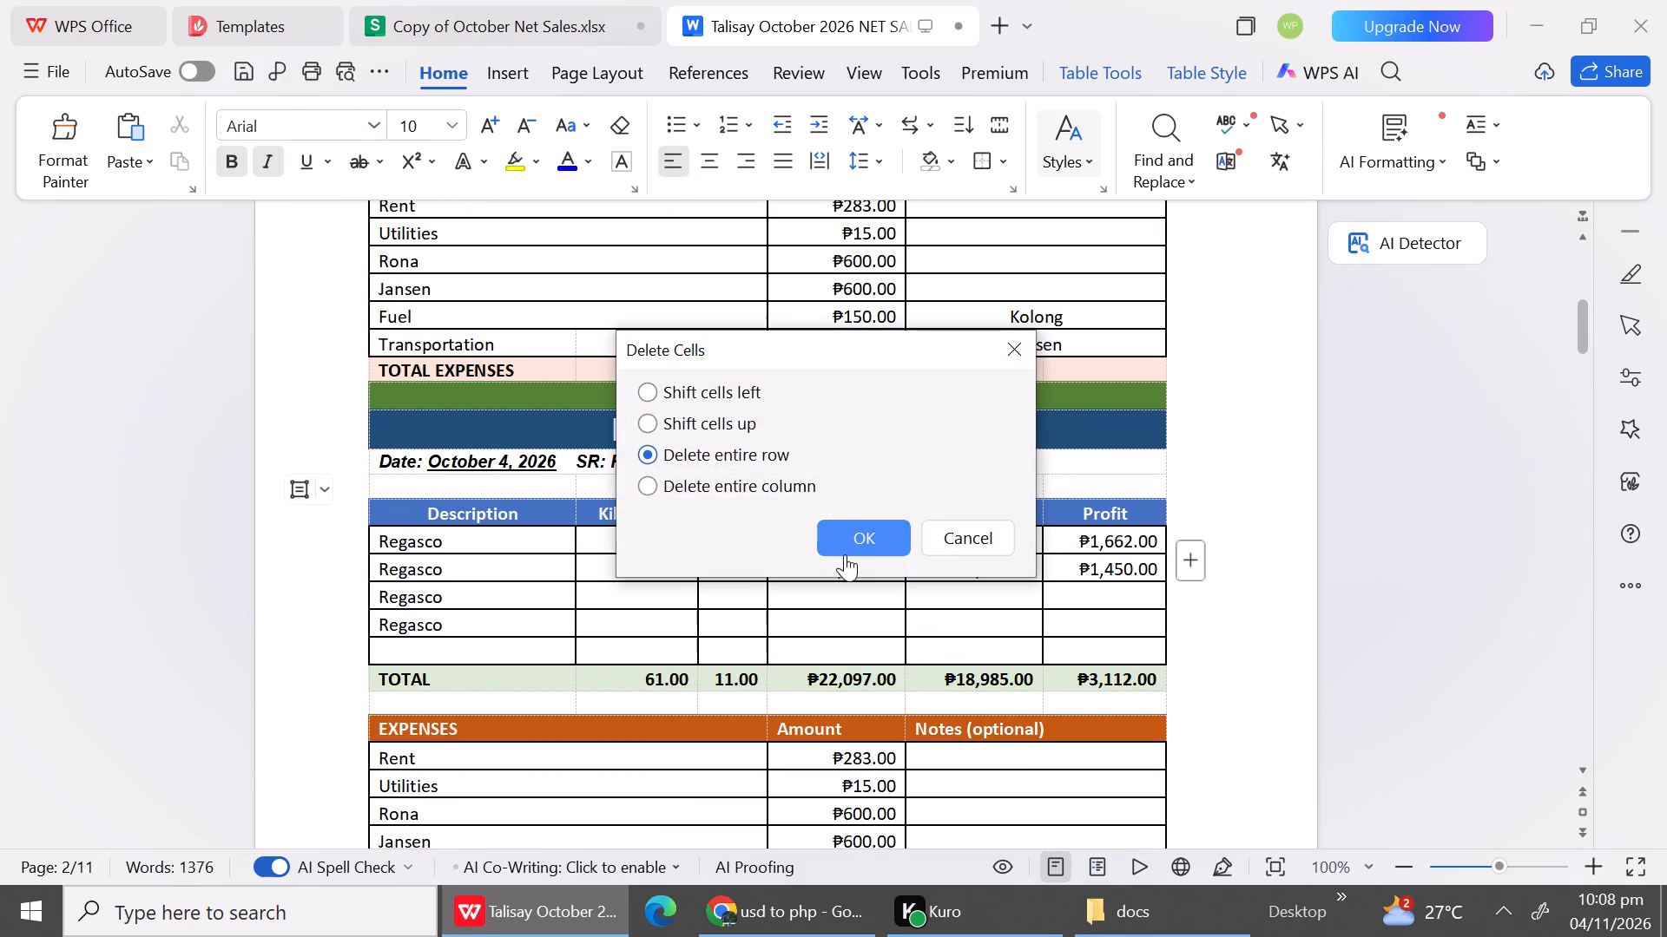
click(845, 549)
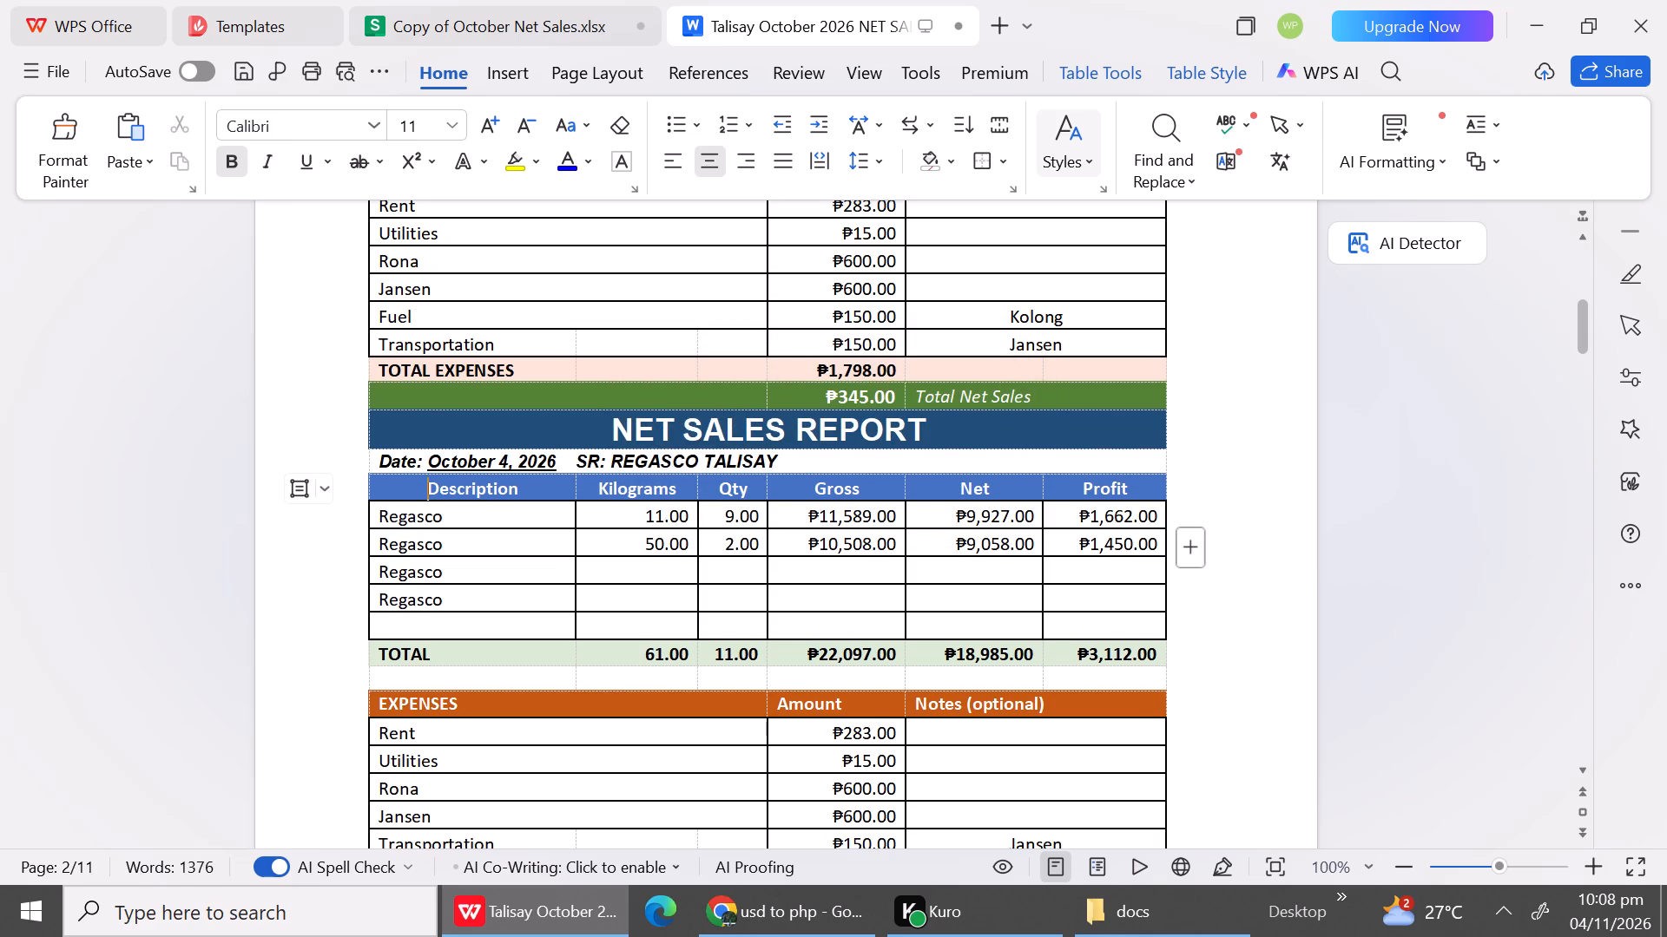
Delete the three unused rows above TOTAL in the October 4 report, including the two Regasco rows without figures.
drag(474, 577, 470, 619)
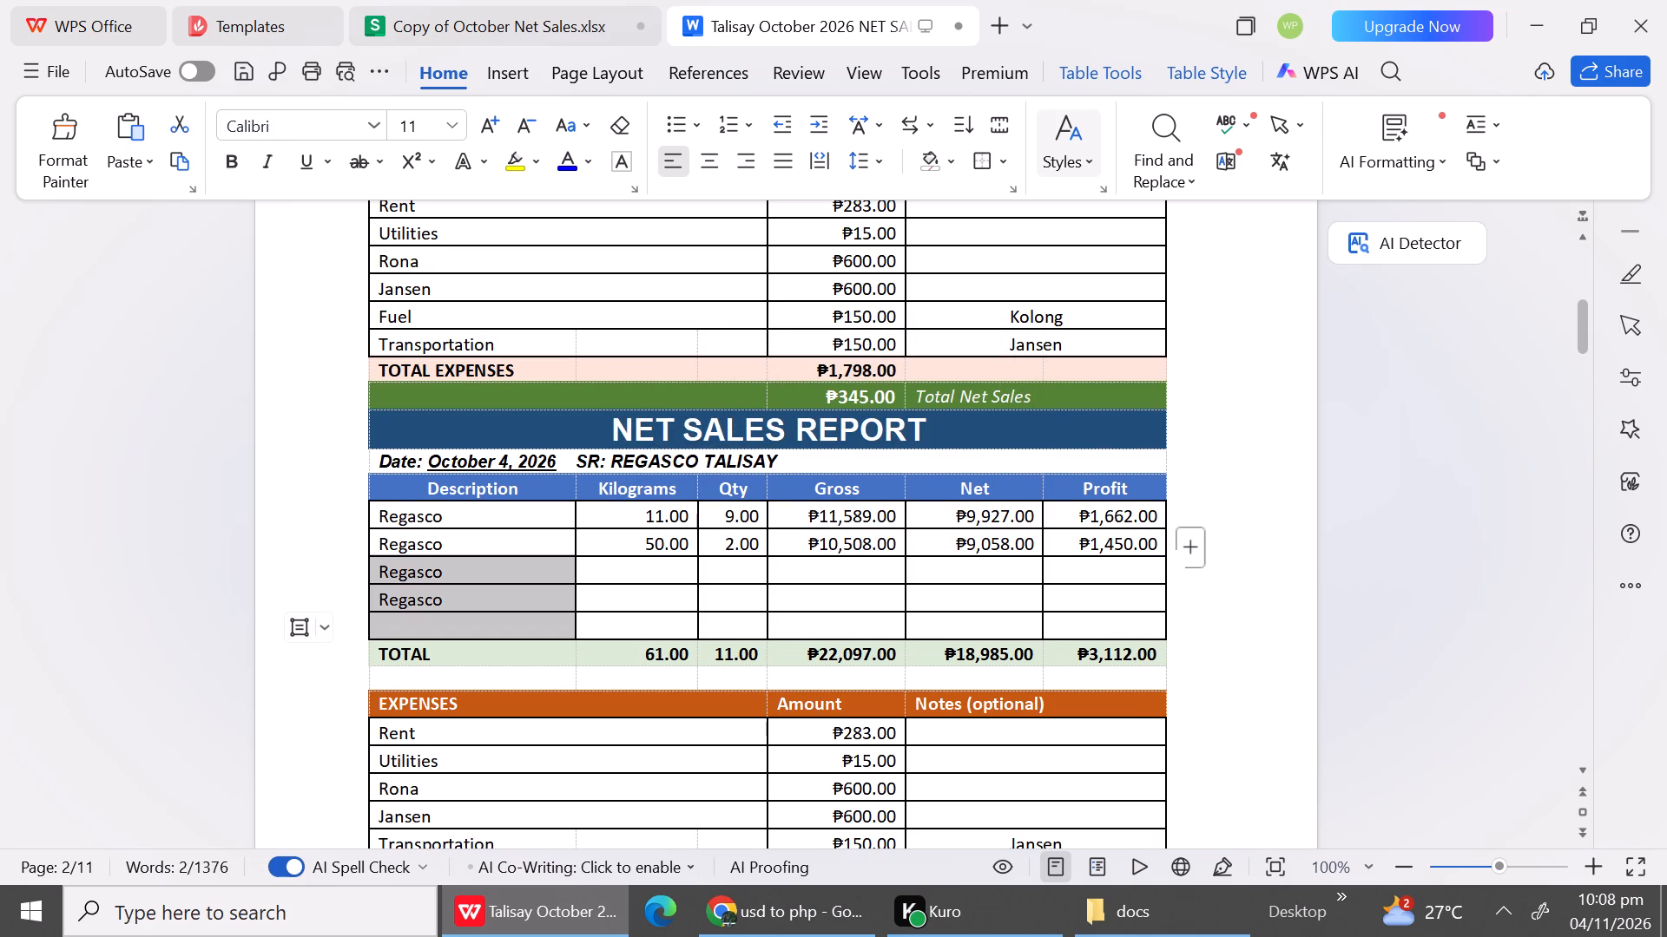
drag(470, 619, 471, 619)
right_click(471, 619)
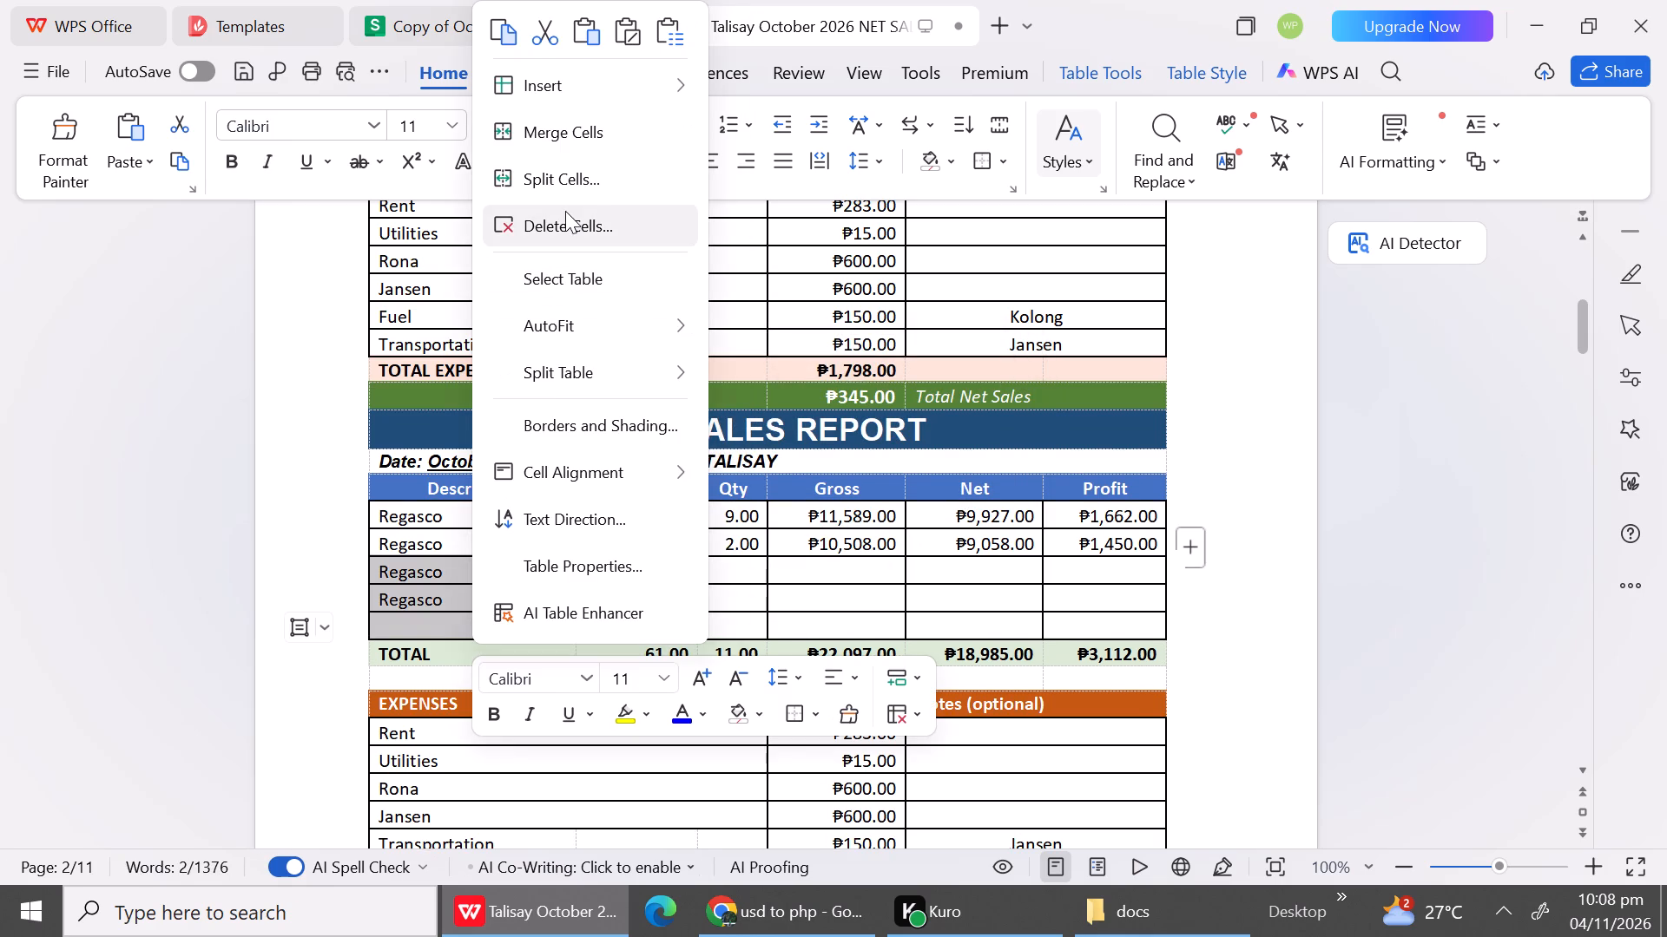
click(565, 211)
click(712, 449)
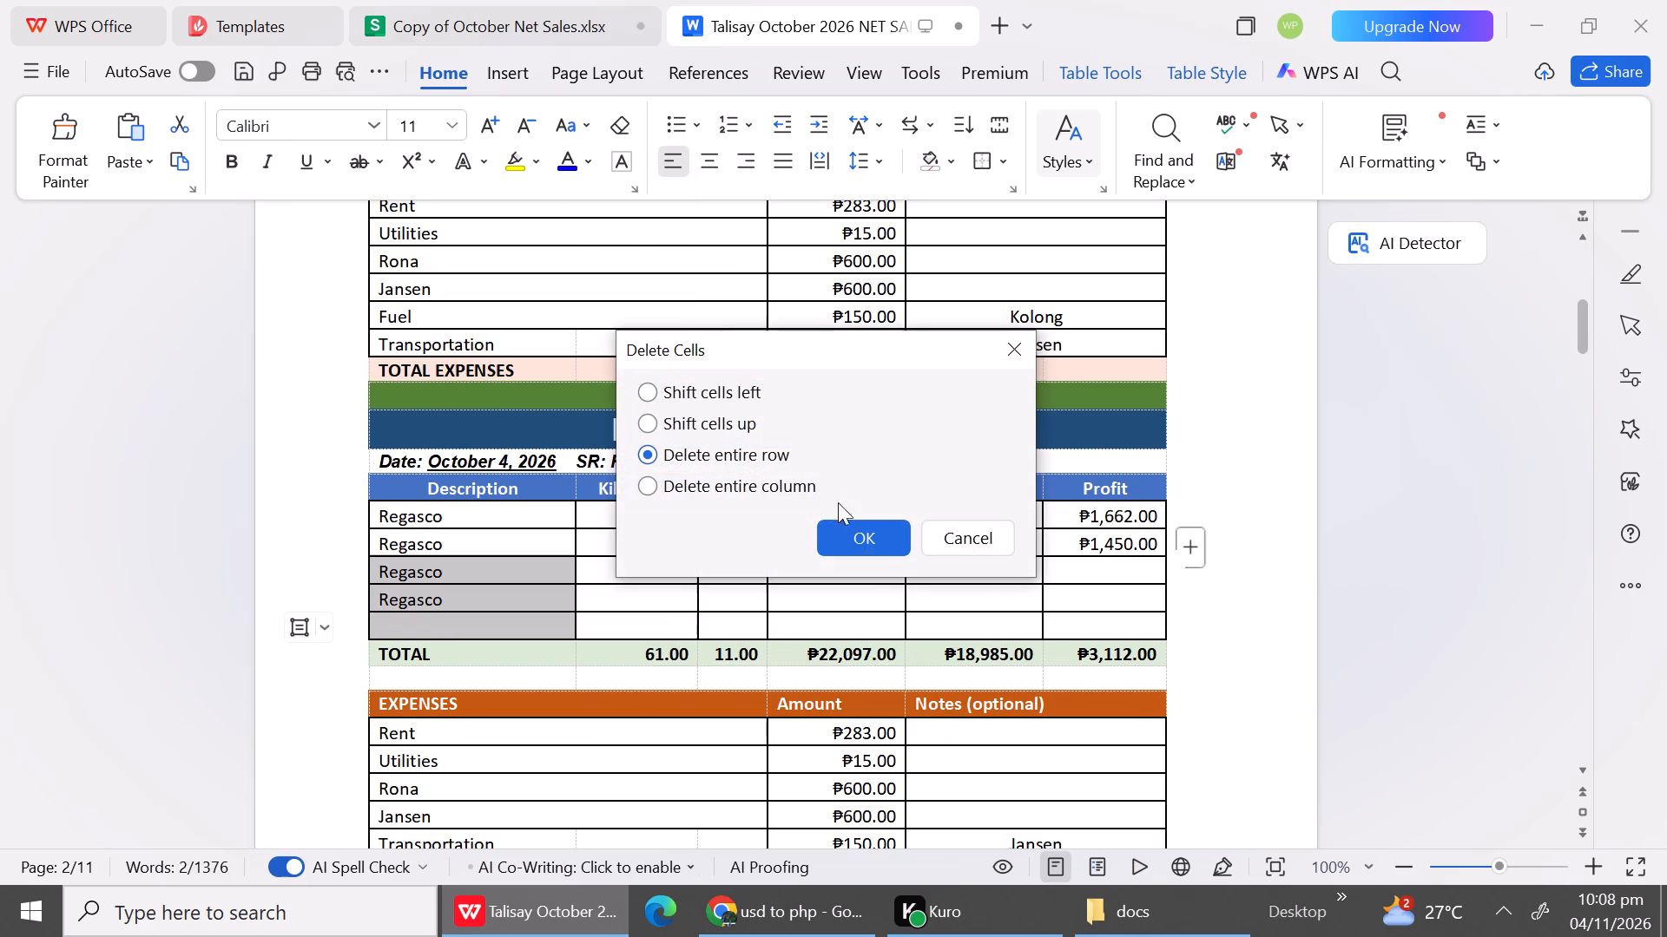
click(868, 547)
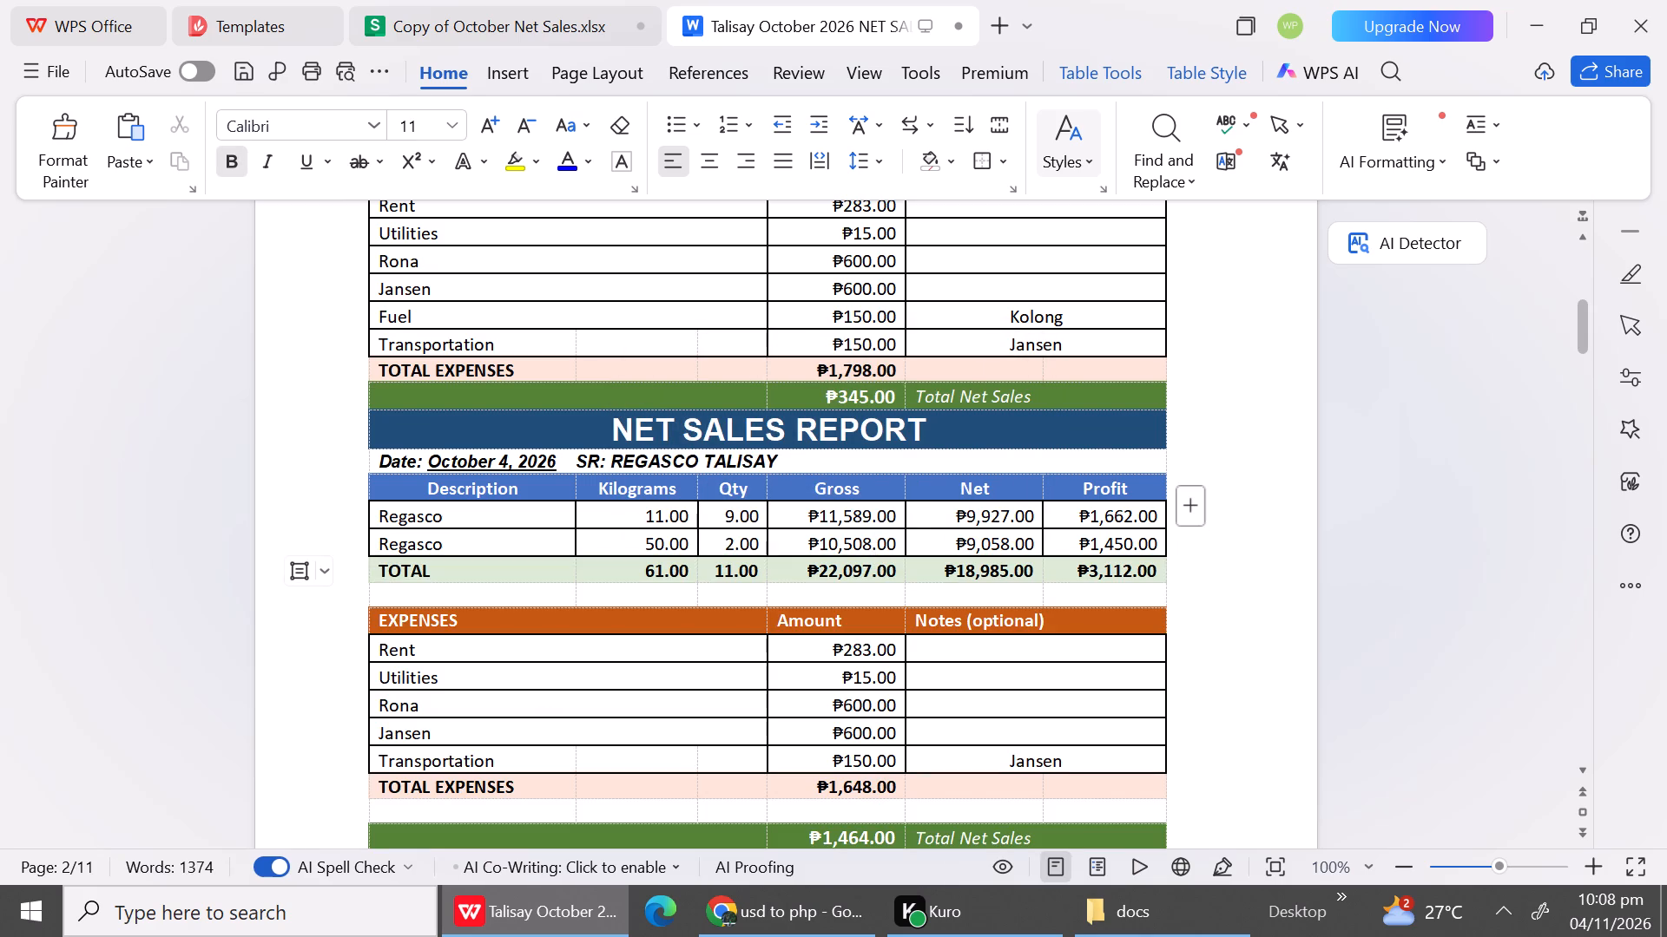
Delete the entire blank row between TOTAL and EXPENSES in the October 4 report.
click(455, 604)
right_click(455, 604)
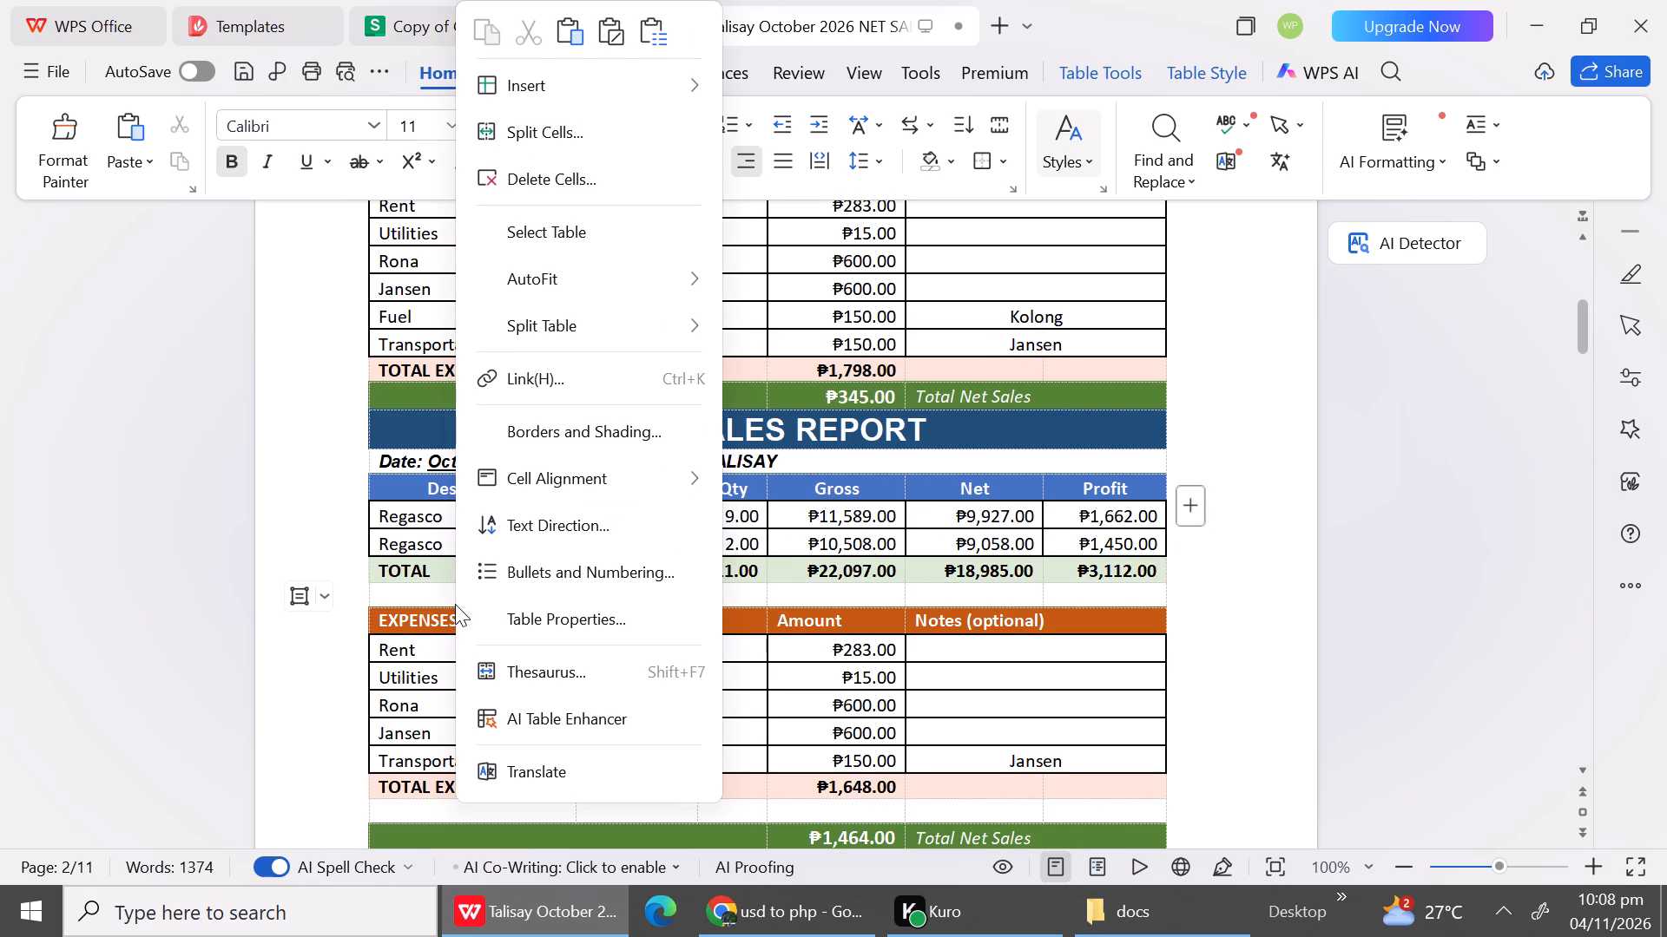
click(578, 173)
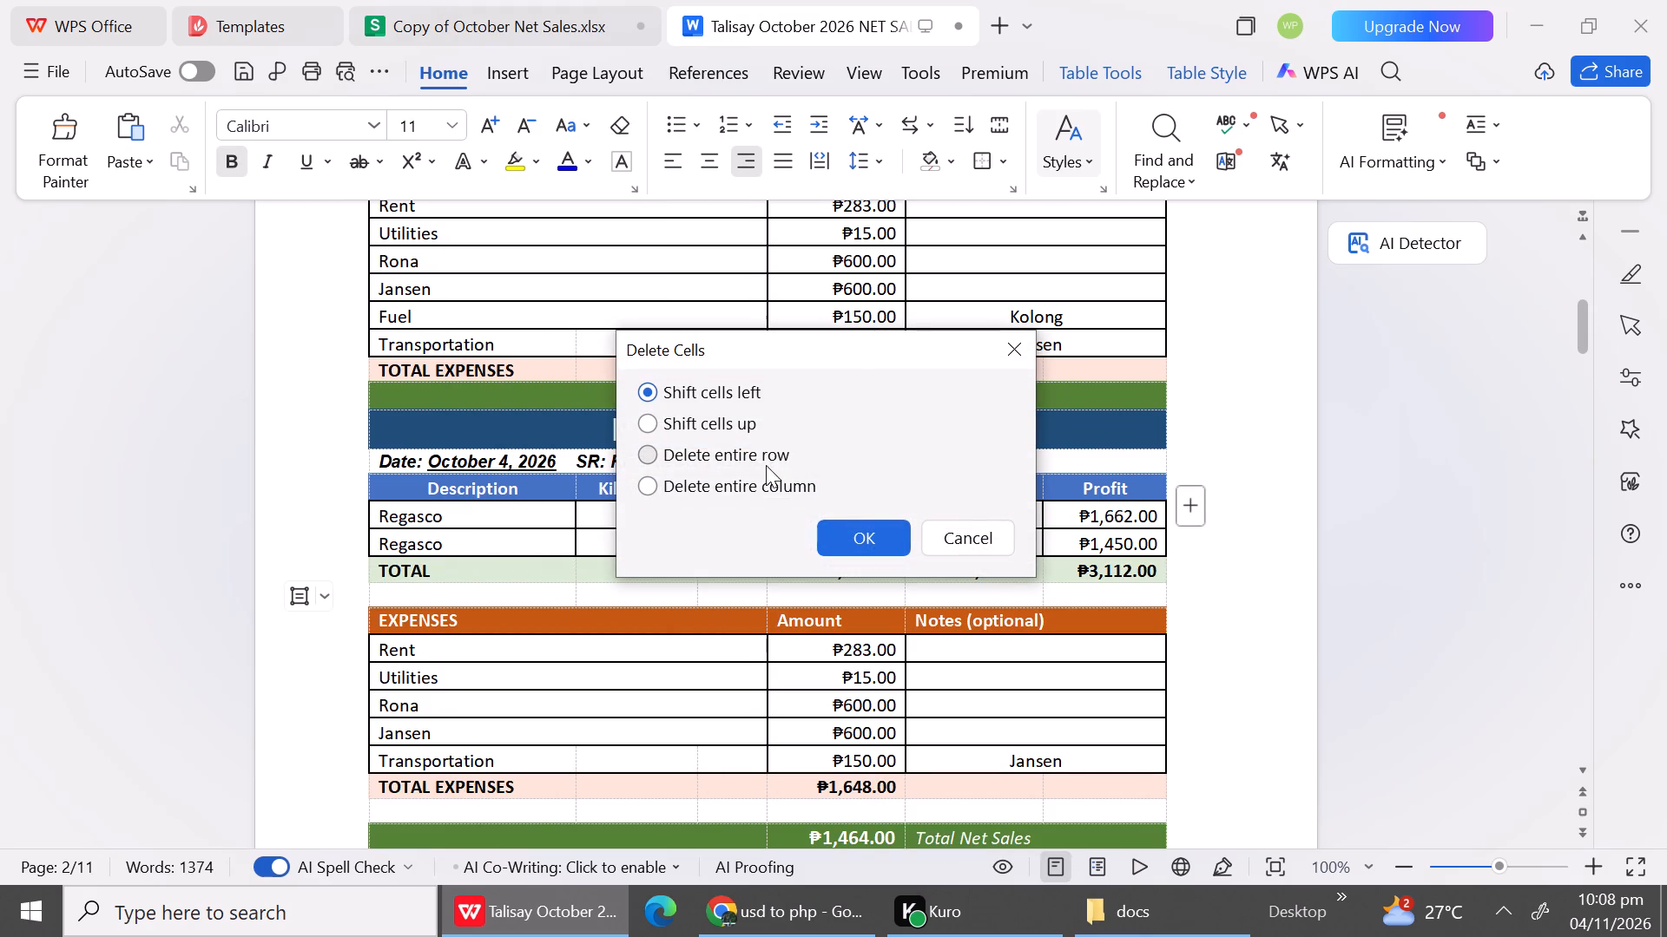
click(766, 465)
click(855, 540)
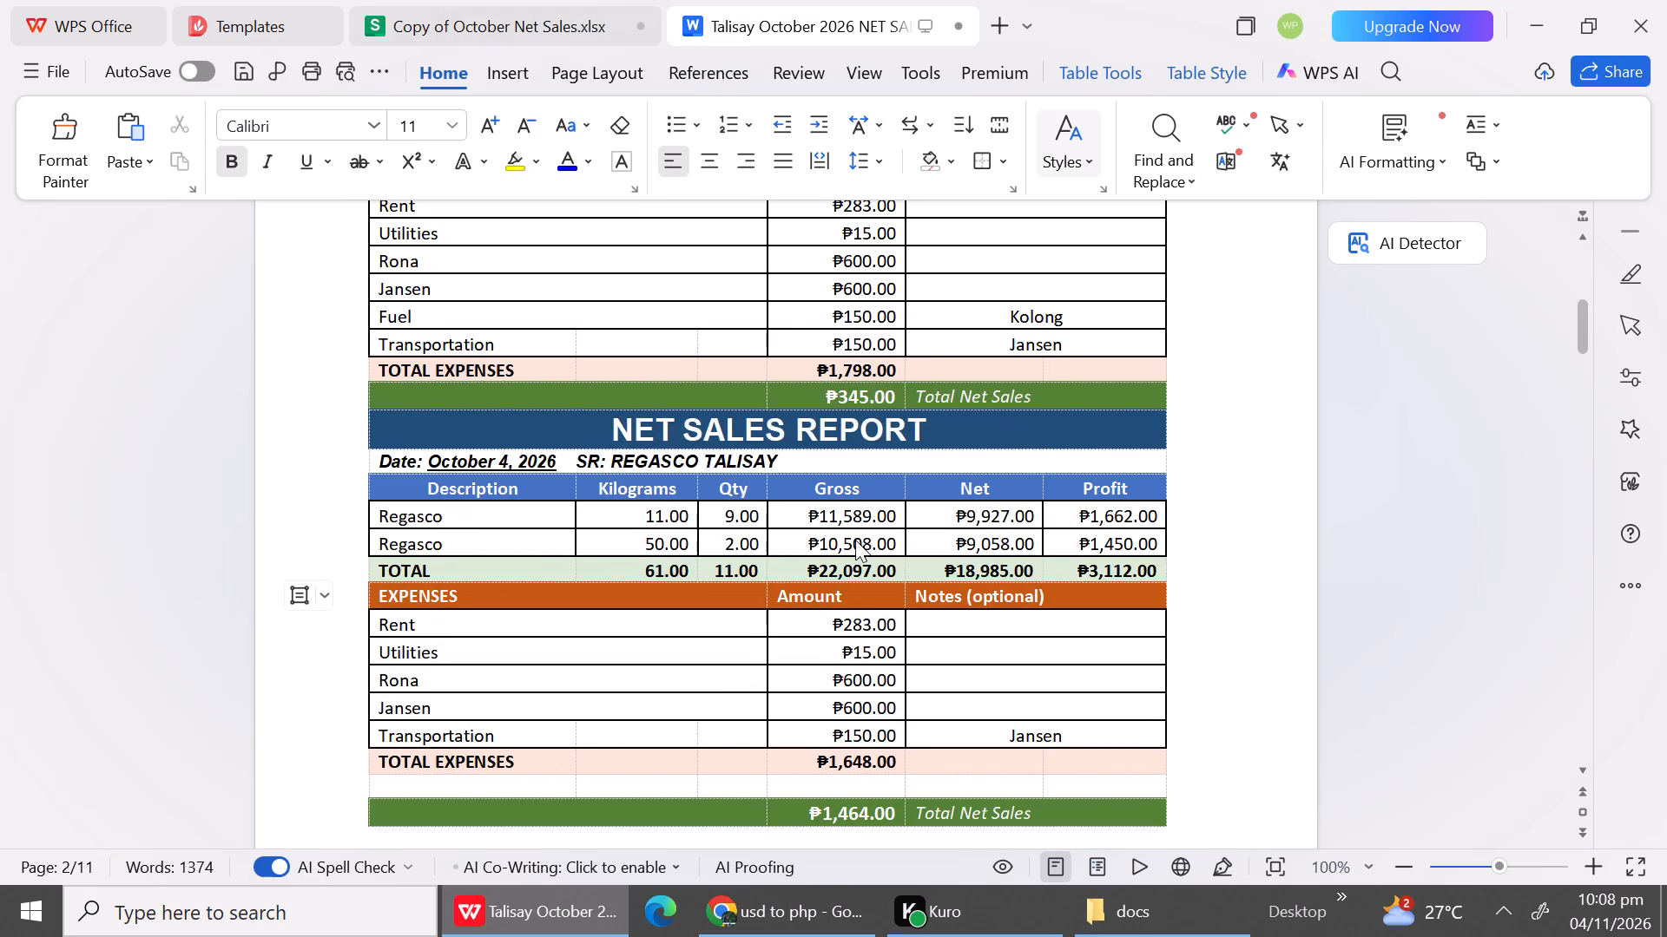
Delete the entire blank row between TOTAL EXPENSES and Total Net Sales in the October 4 report.
triple_click(1583, 775)
click(1583, 775)
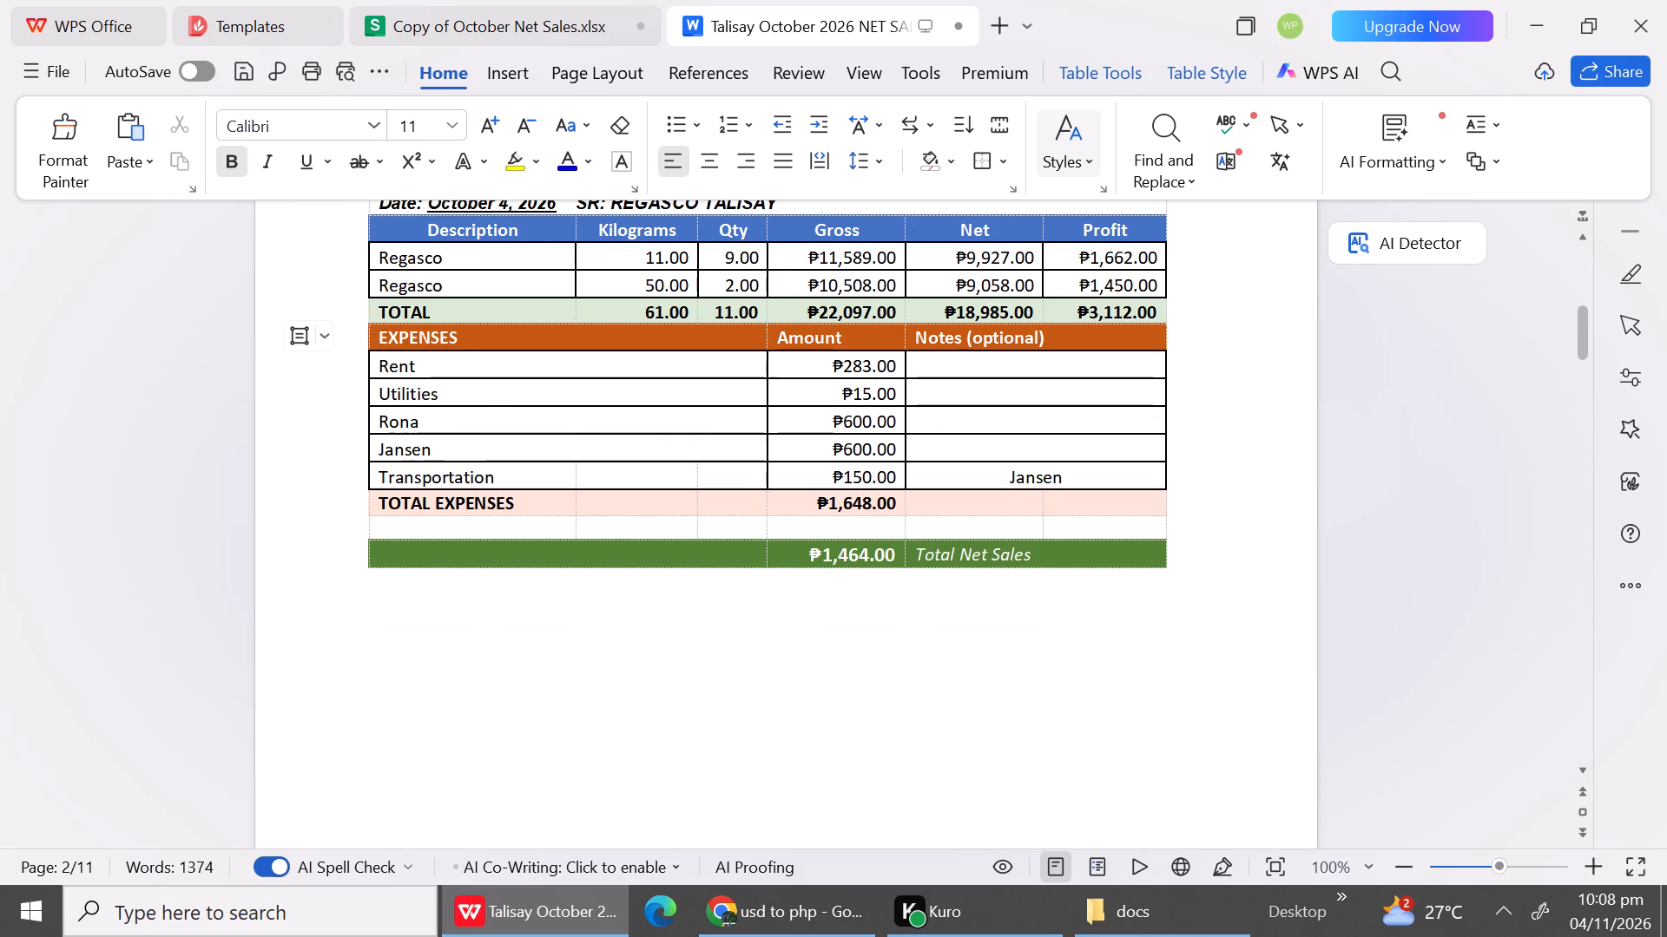
double_click(429, 526)
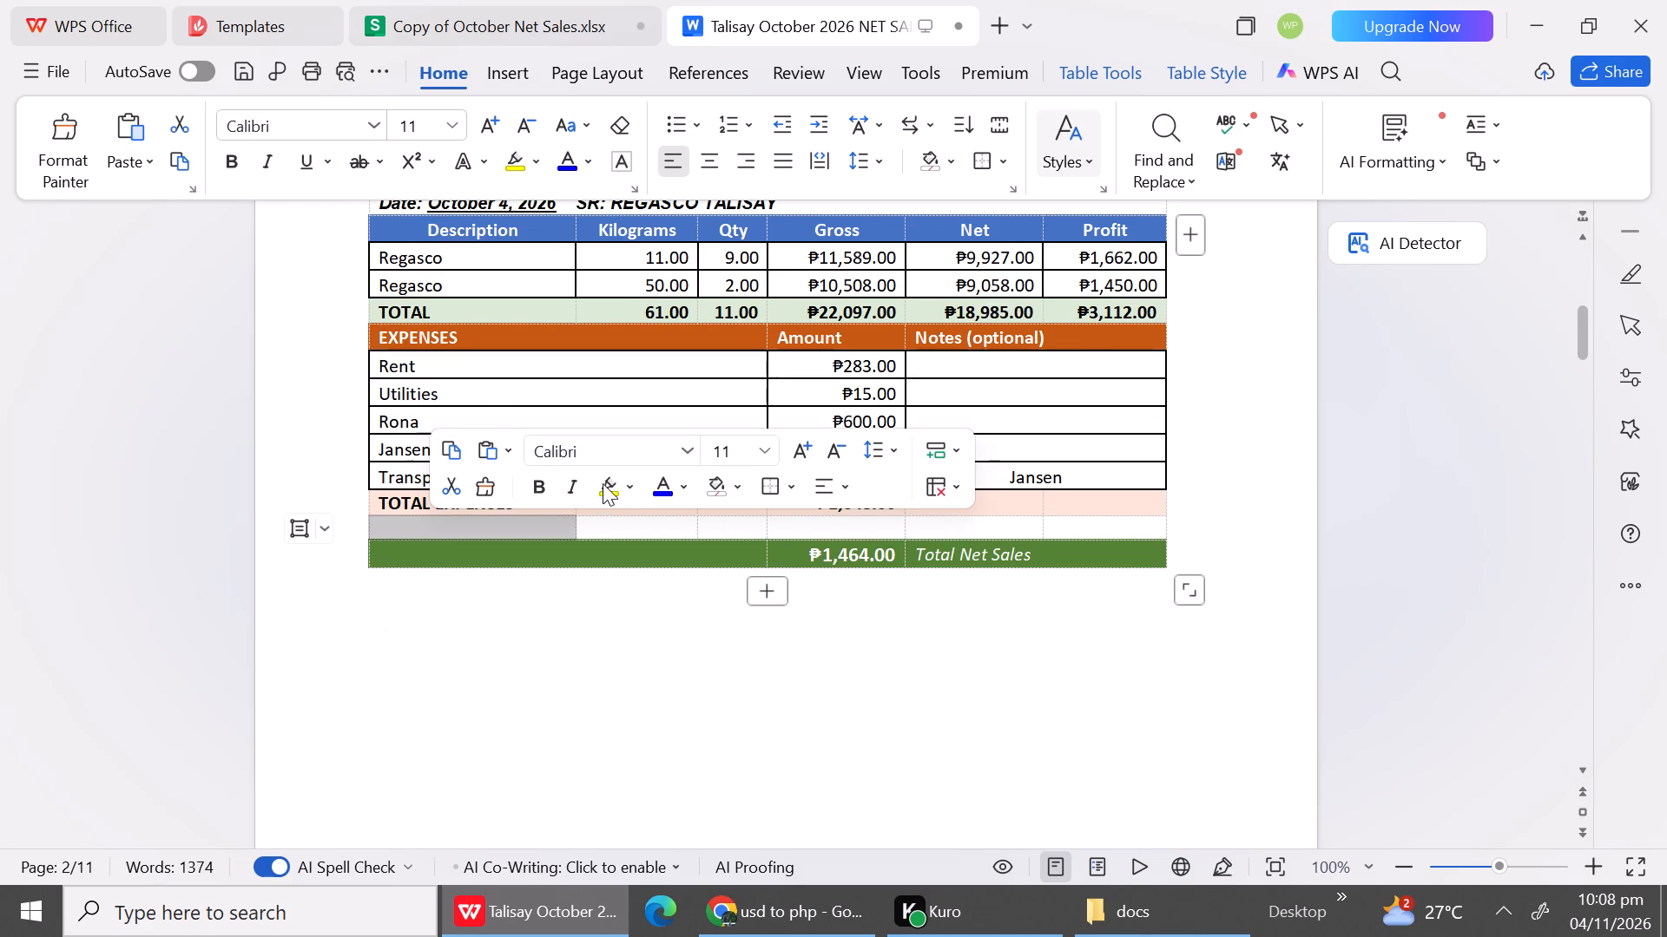
click(397, 524)
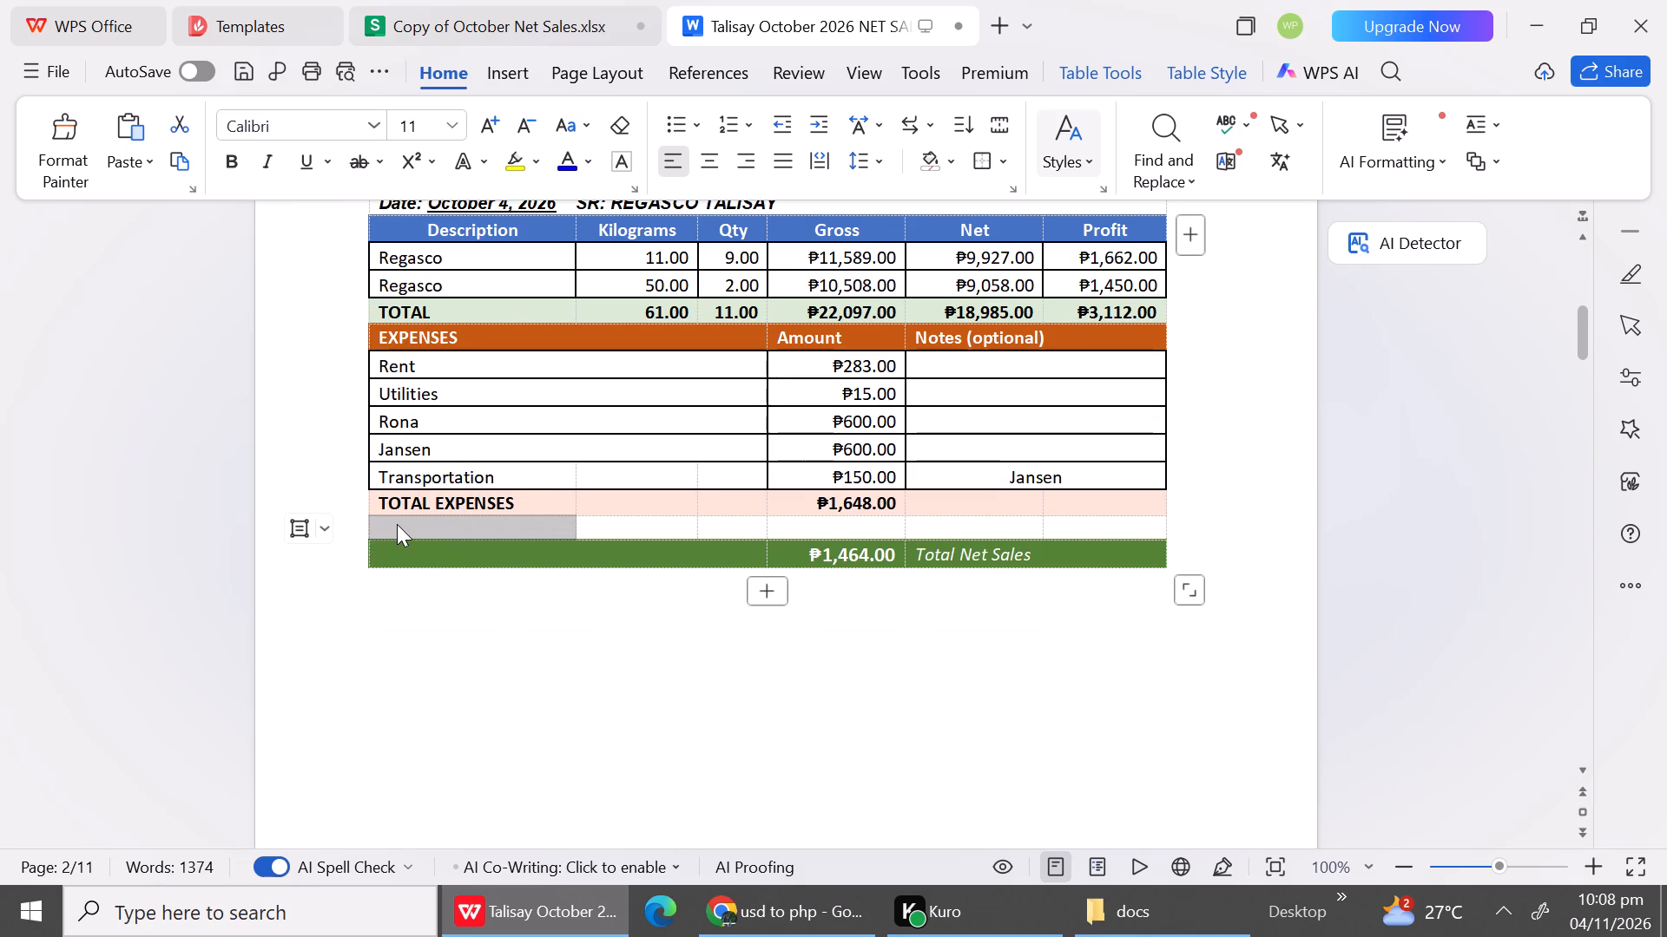
right_click(397, 524)
click(465, 178)
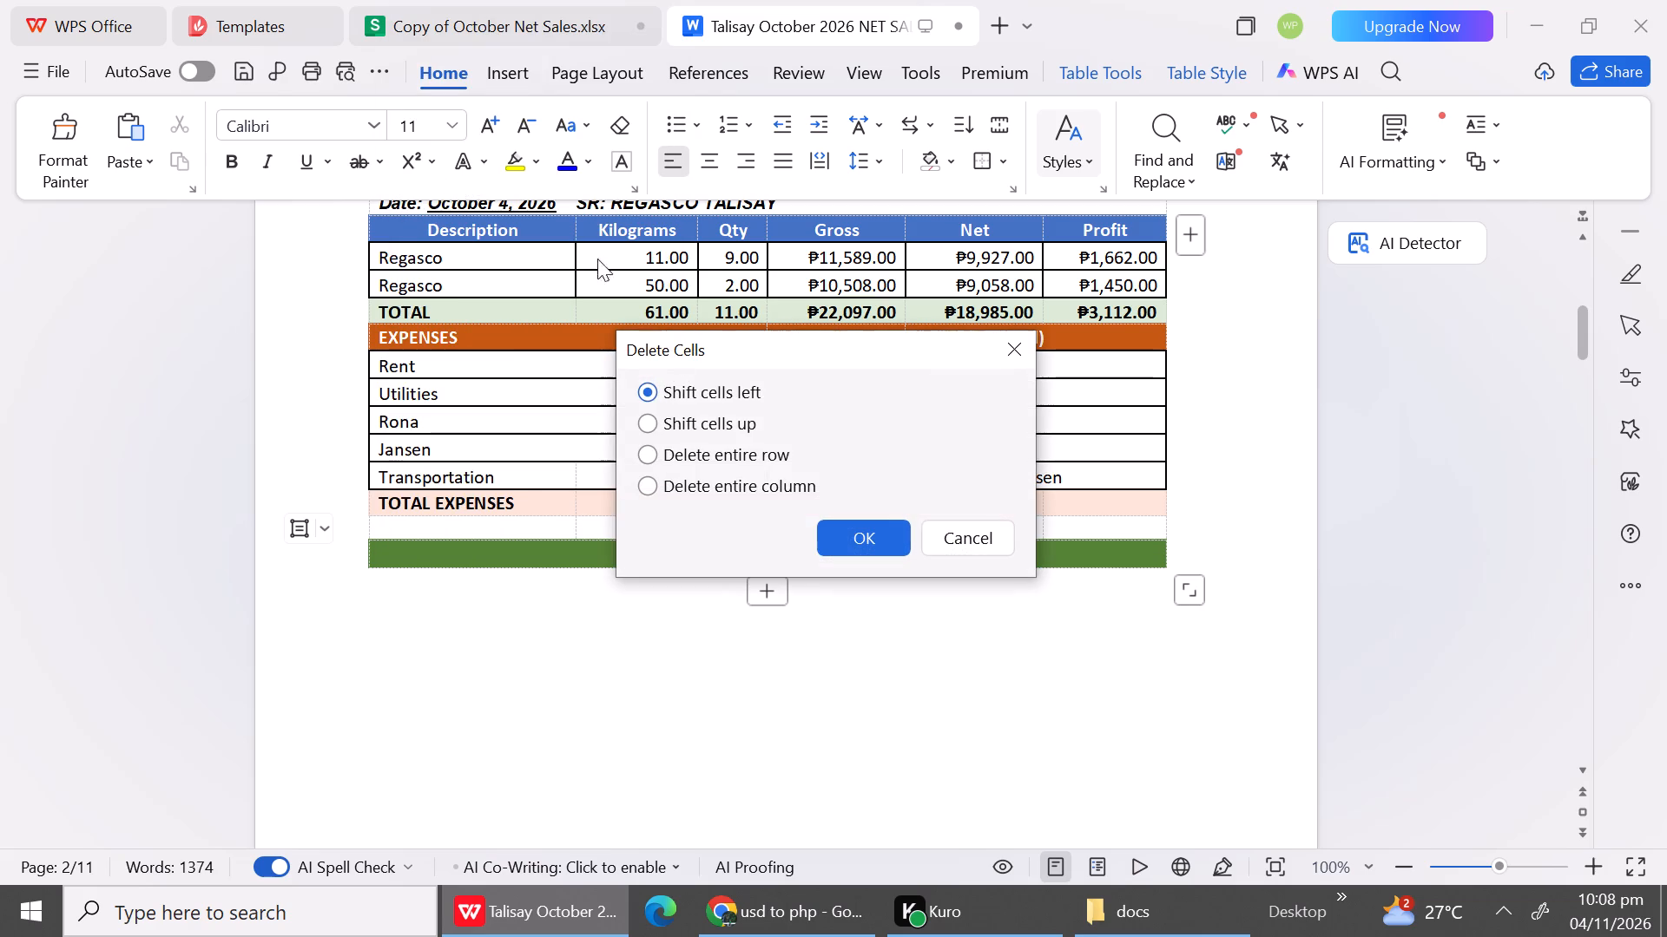
click(691, 449)
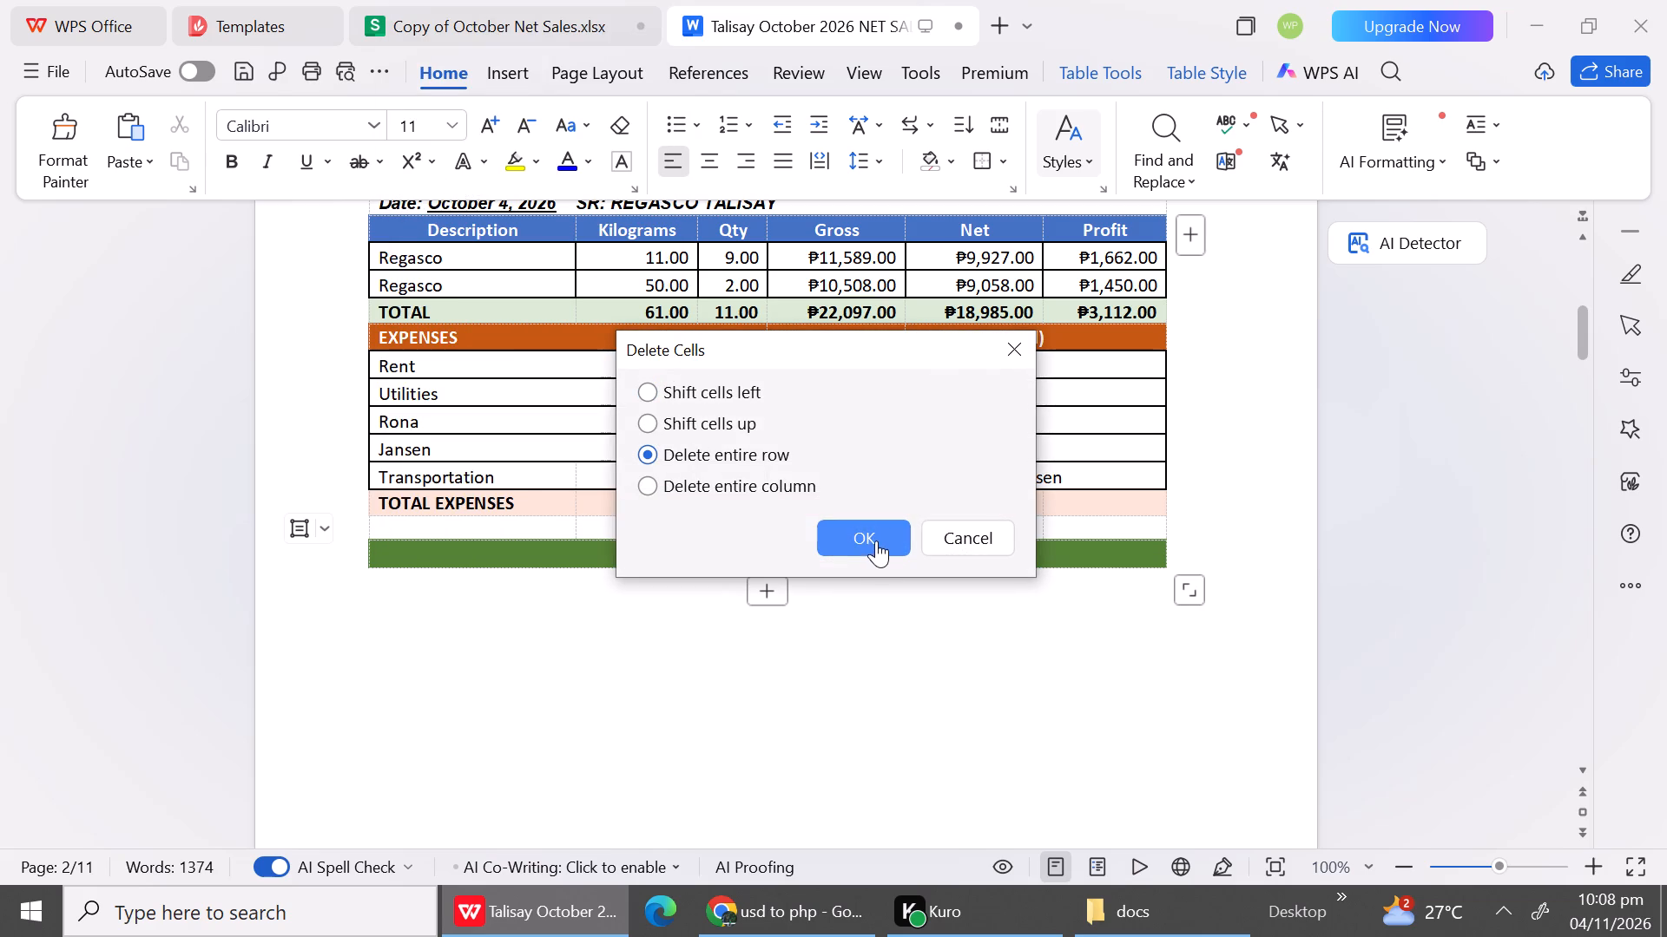
click(871, 540)
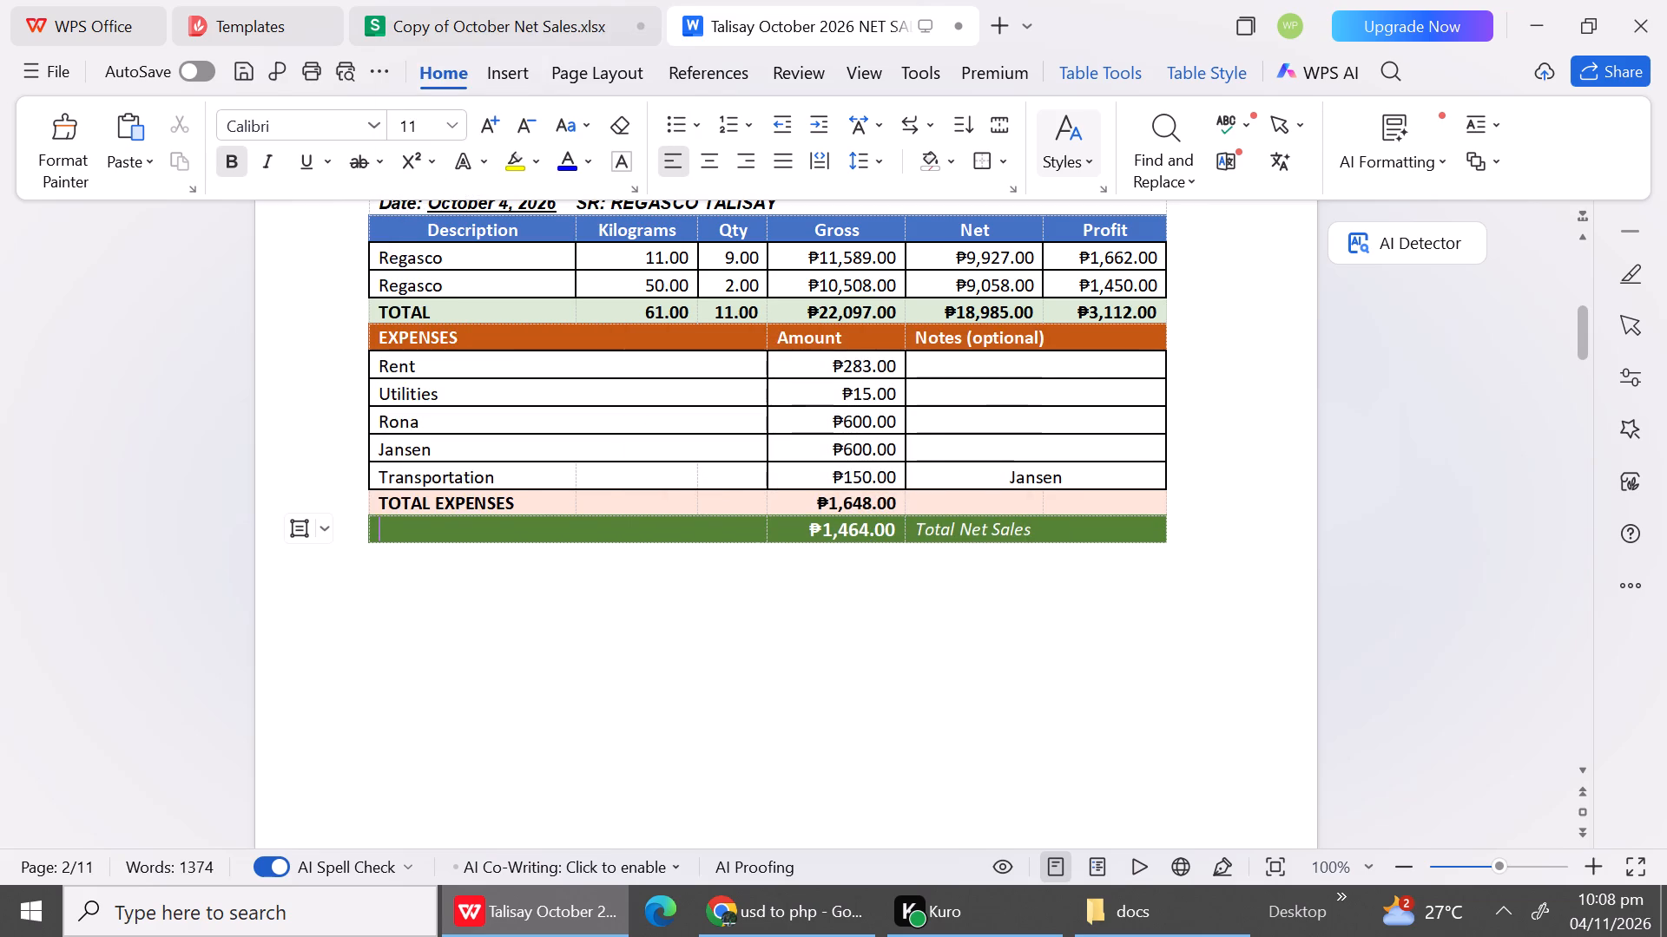
Move the October 5 report table up to sit directly beneath the October 4 report's Total Net Sales row, aligned with its left edge.
triple_click(1578, 769)
triple_click(1578, 769)
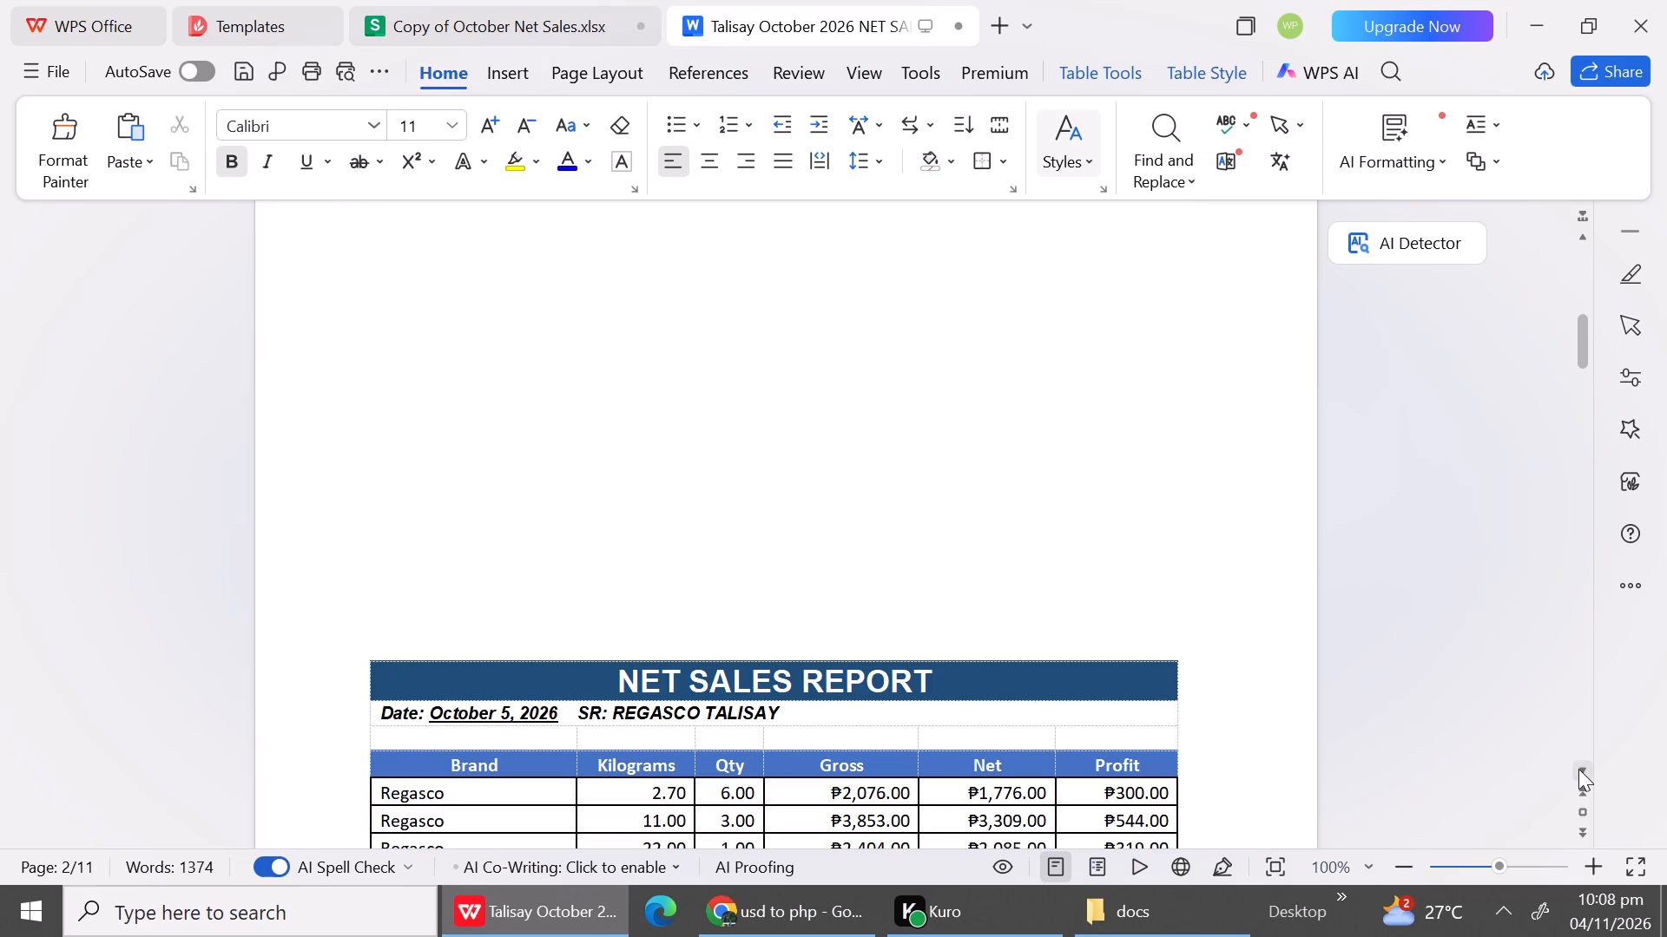
click(478, 448)
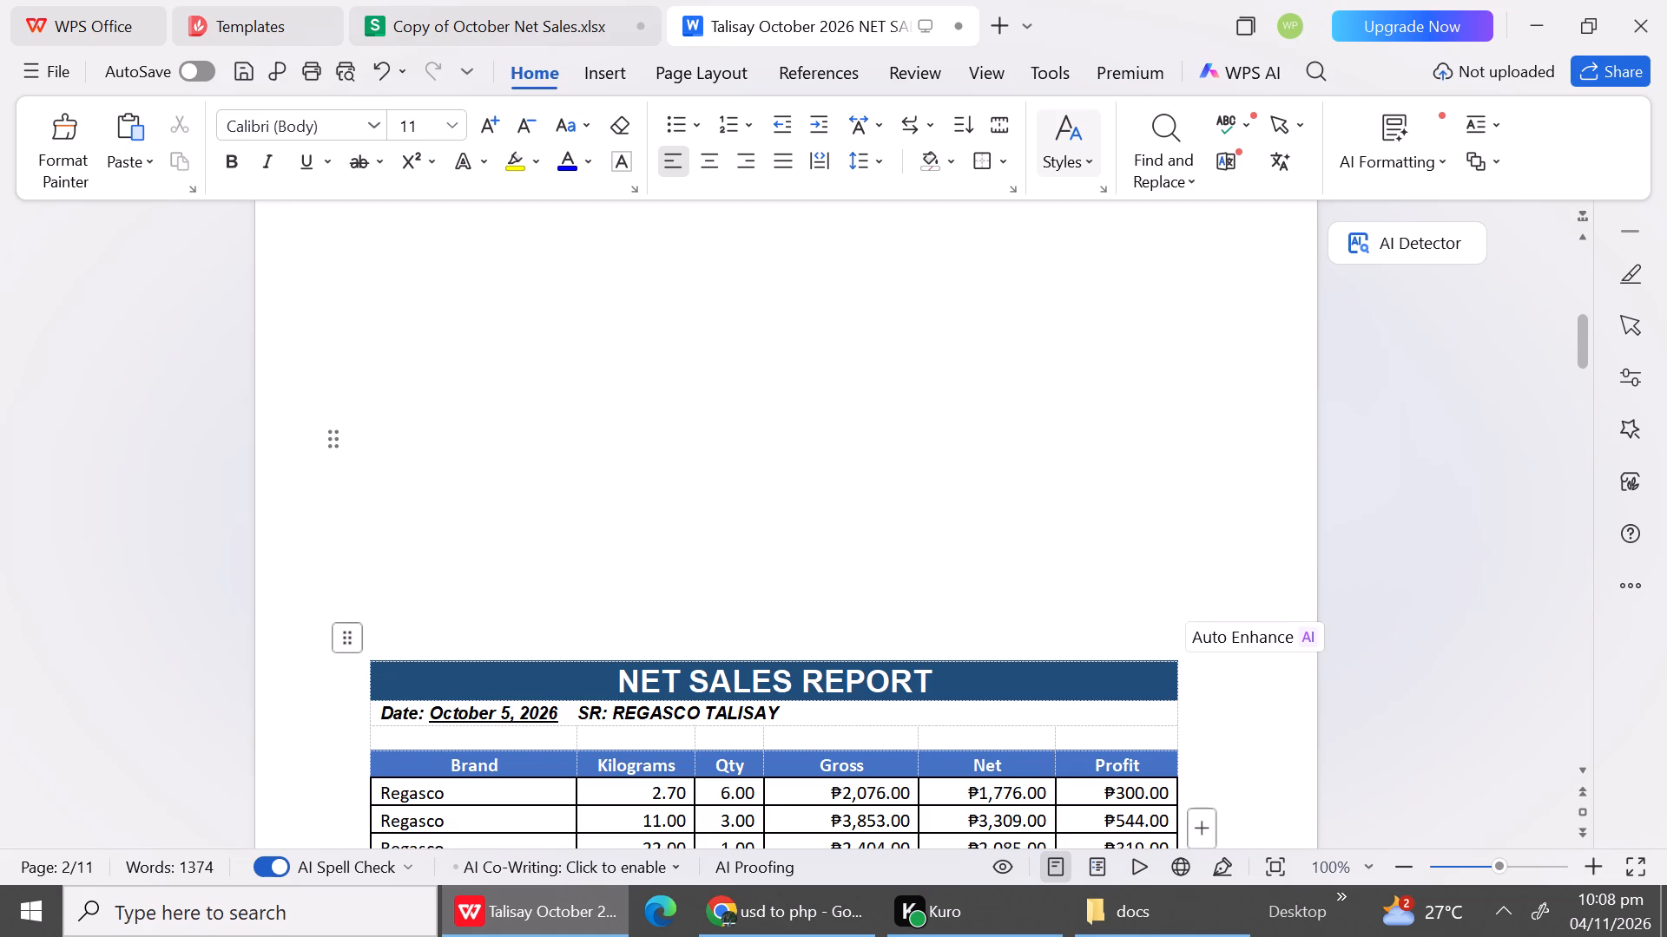
drag(357, 639, 391, 308)
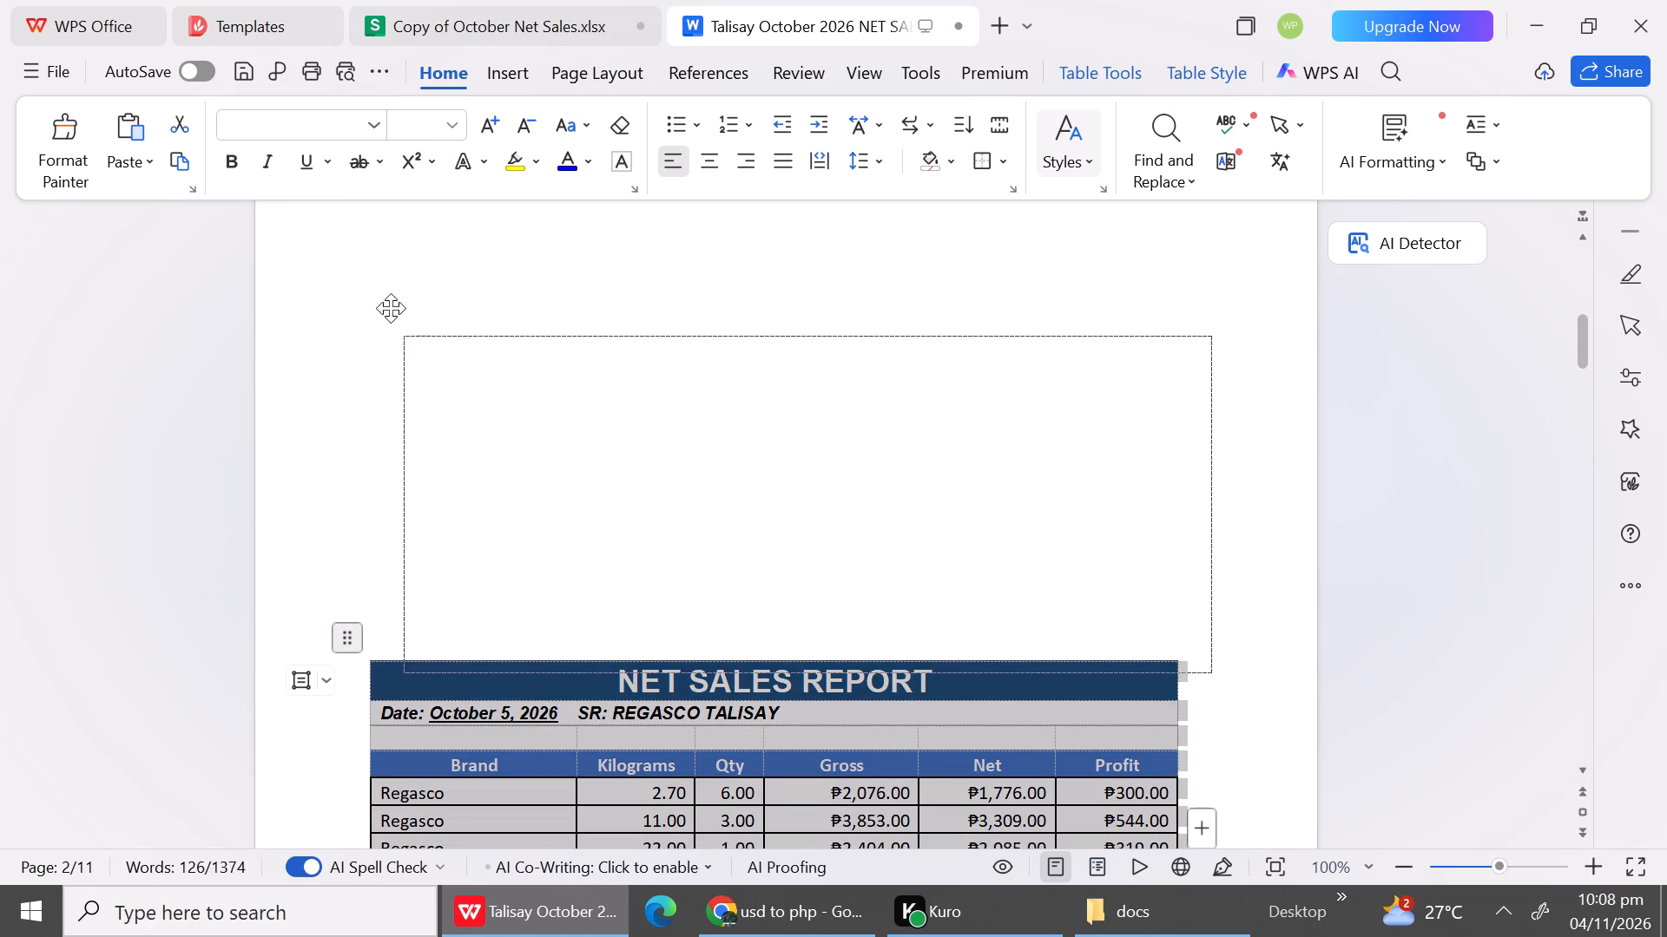
drag(391, 308, 375, 490)
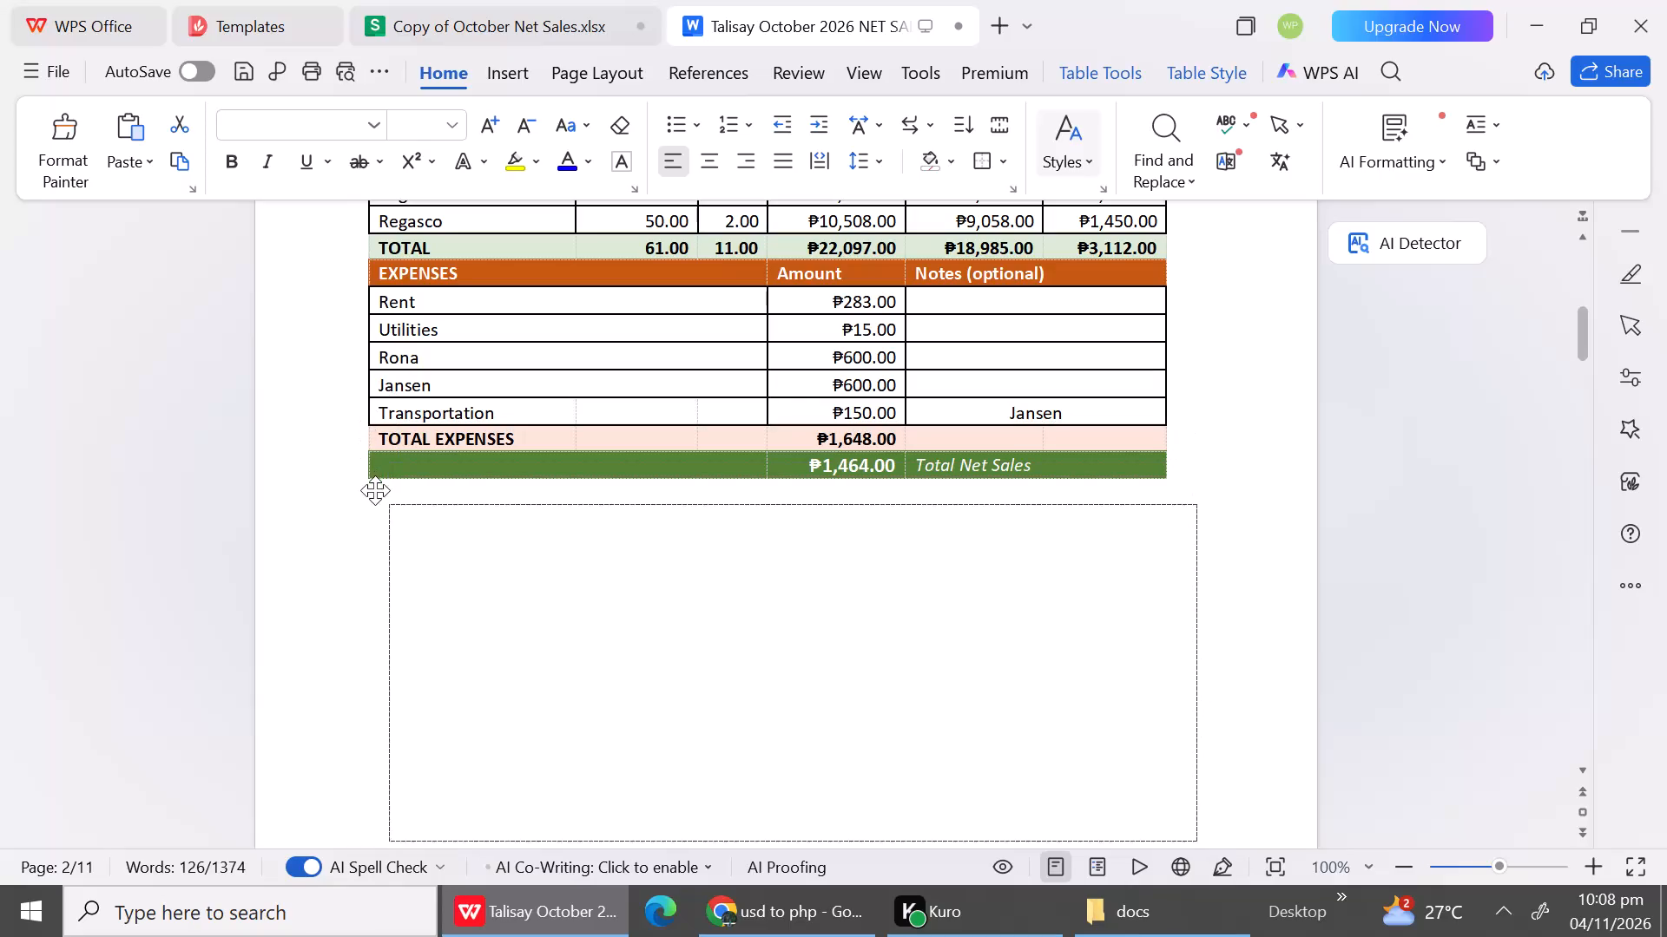
drag(375, 490, 355, 490)
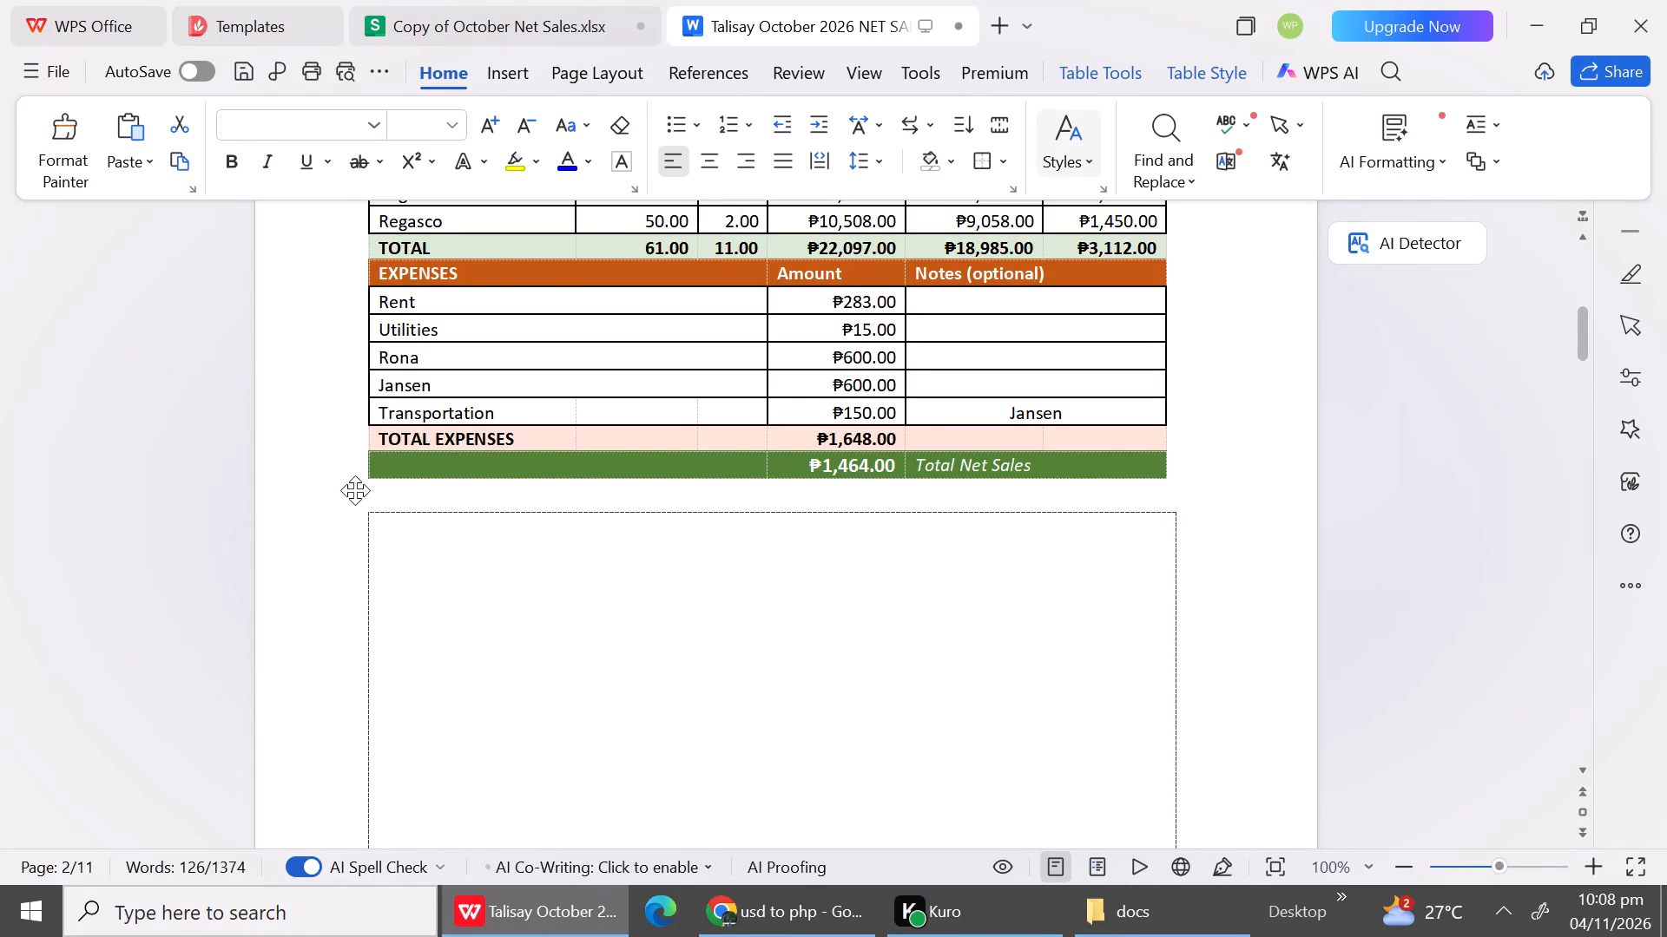
drag(355, 490, 356, 490)
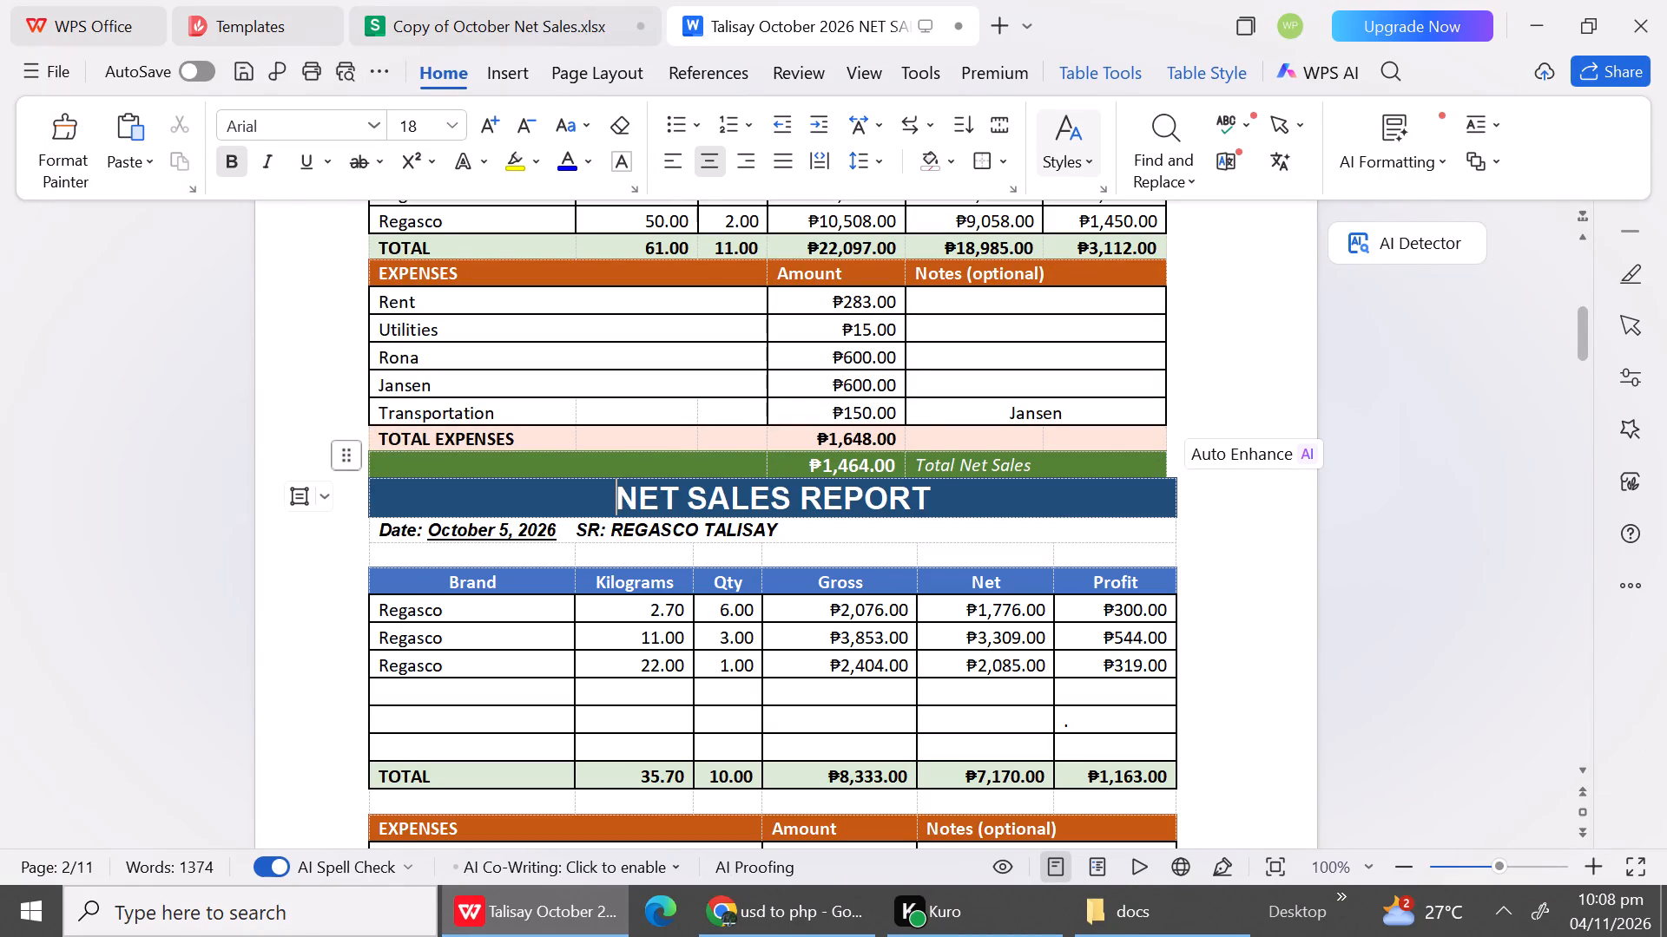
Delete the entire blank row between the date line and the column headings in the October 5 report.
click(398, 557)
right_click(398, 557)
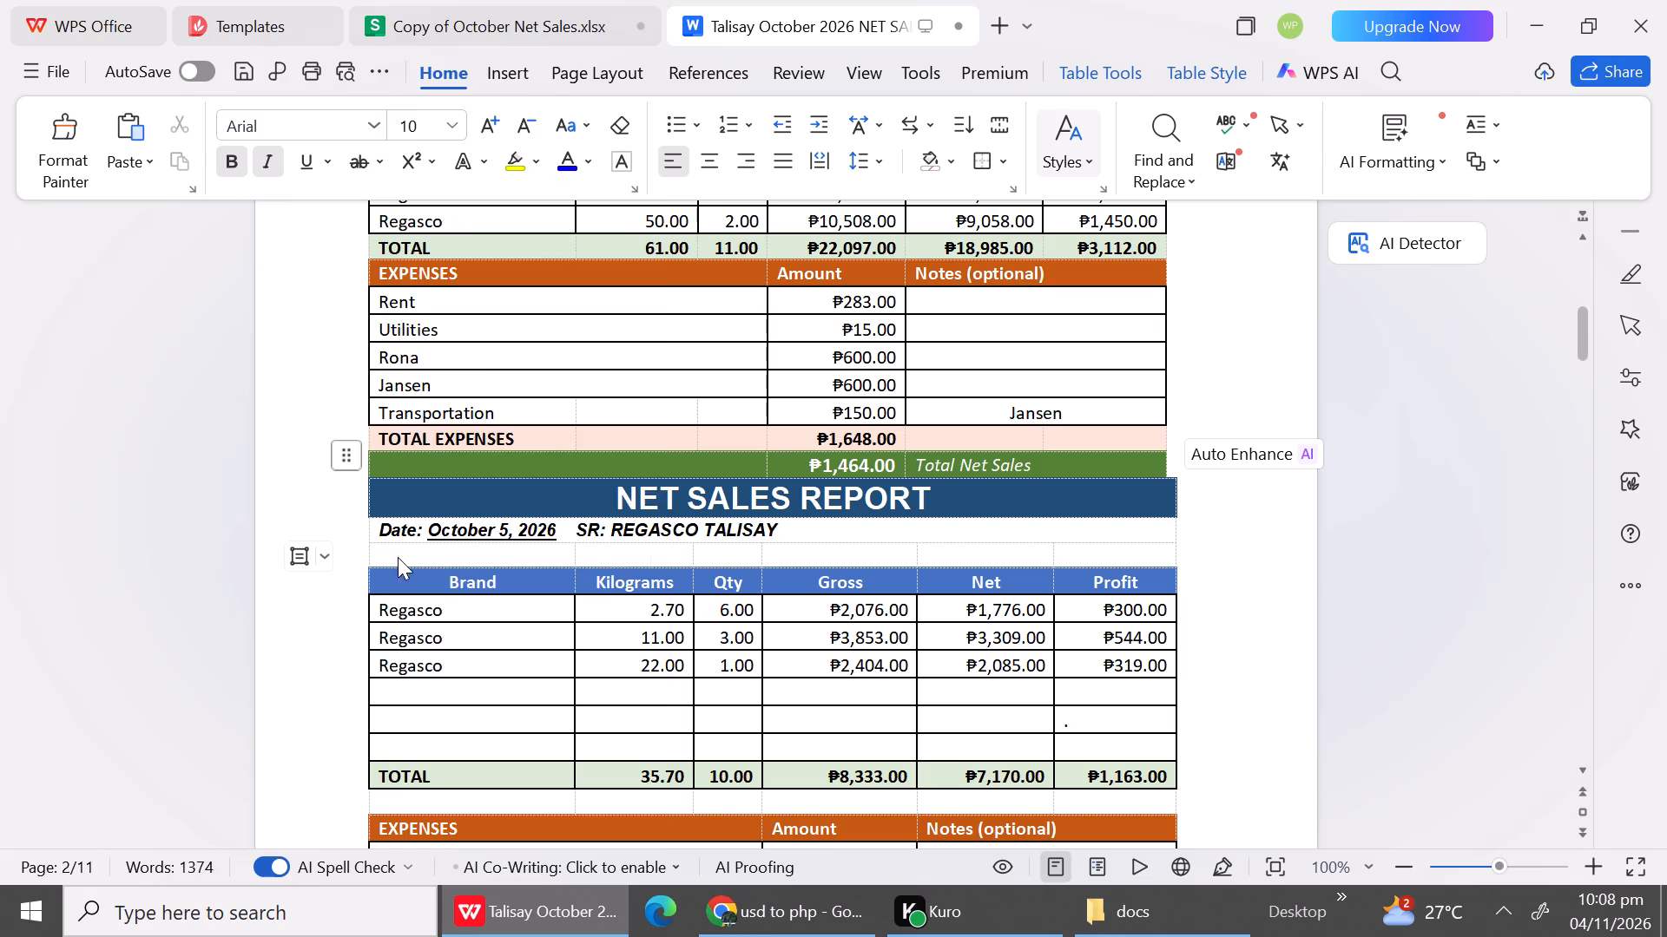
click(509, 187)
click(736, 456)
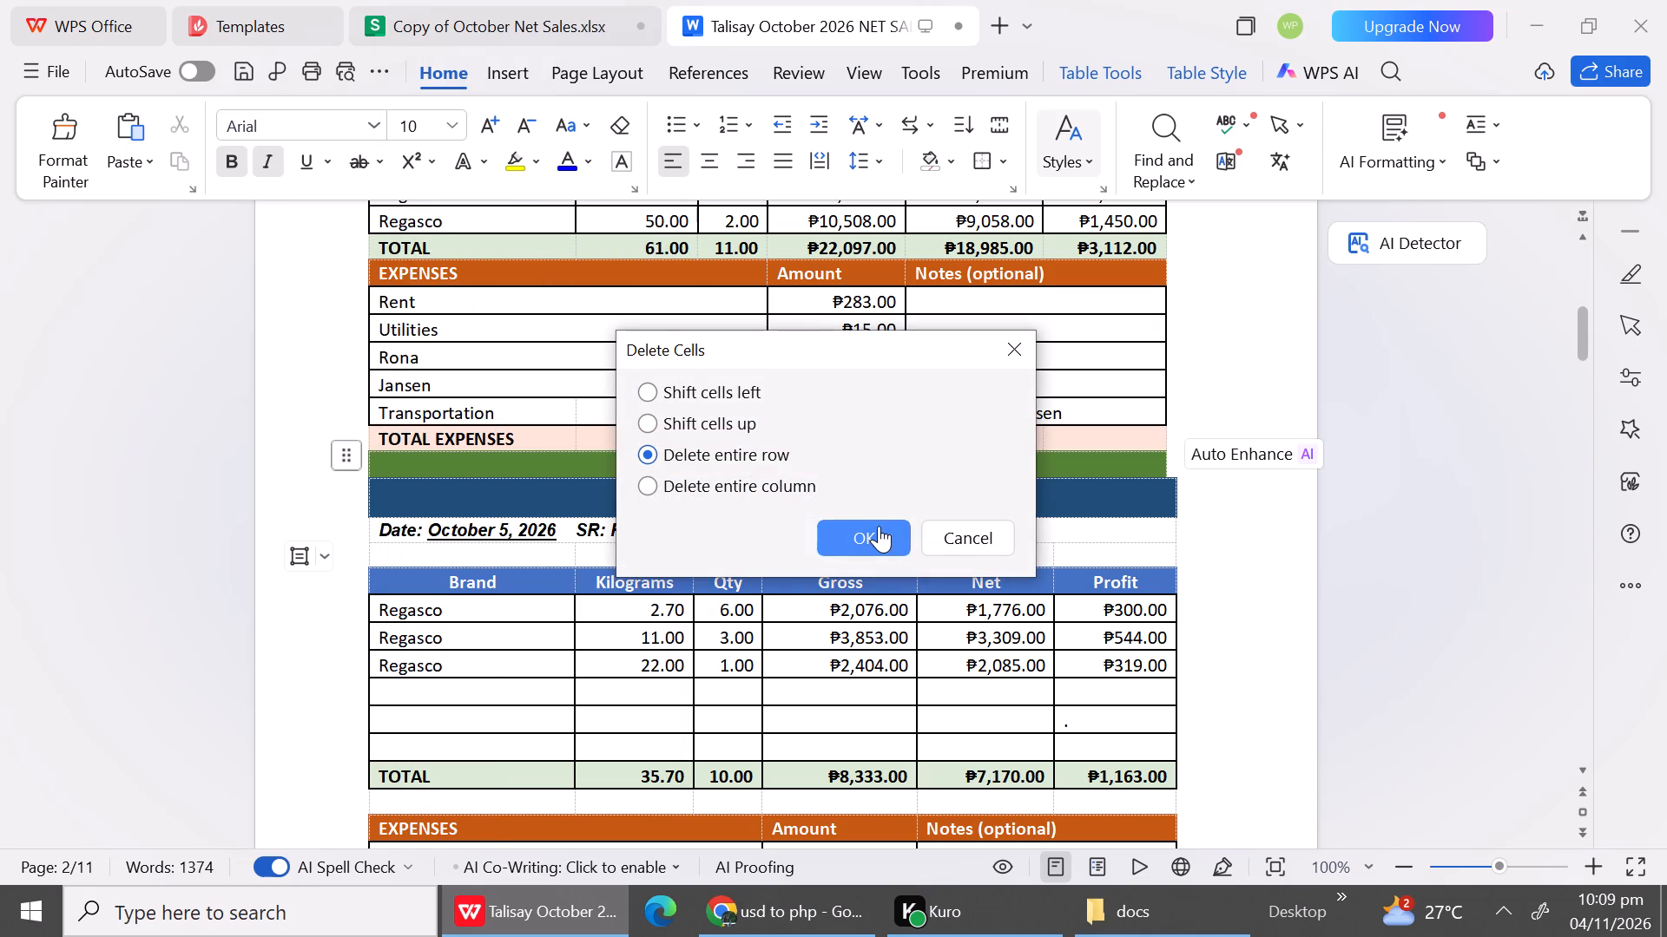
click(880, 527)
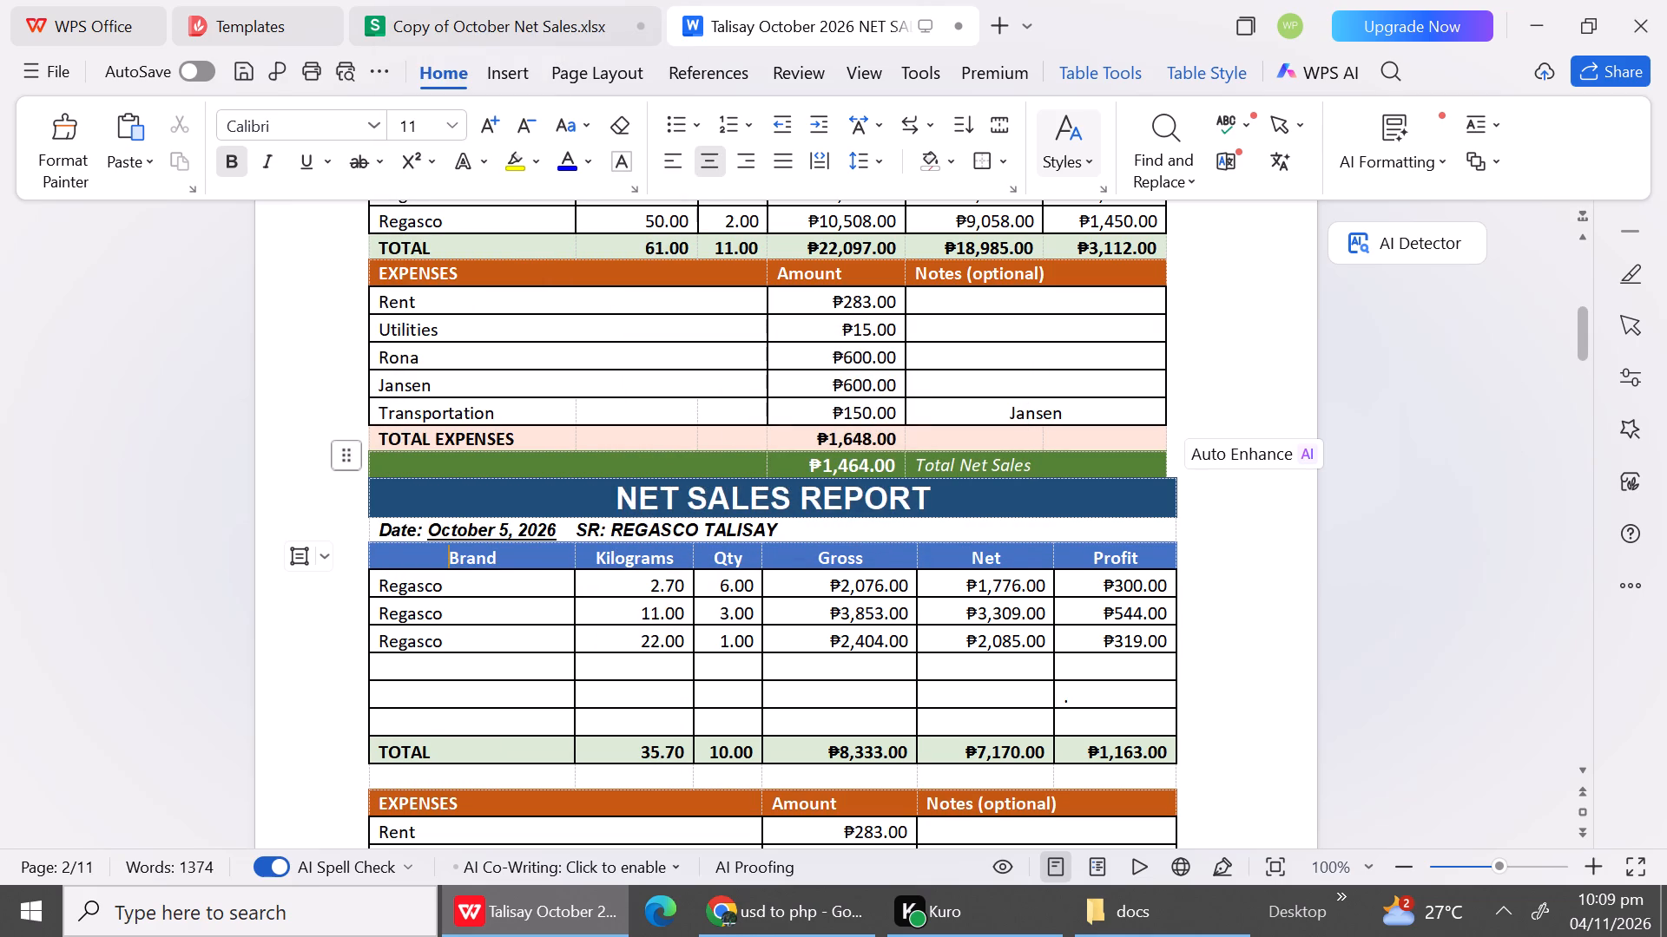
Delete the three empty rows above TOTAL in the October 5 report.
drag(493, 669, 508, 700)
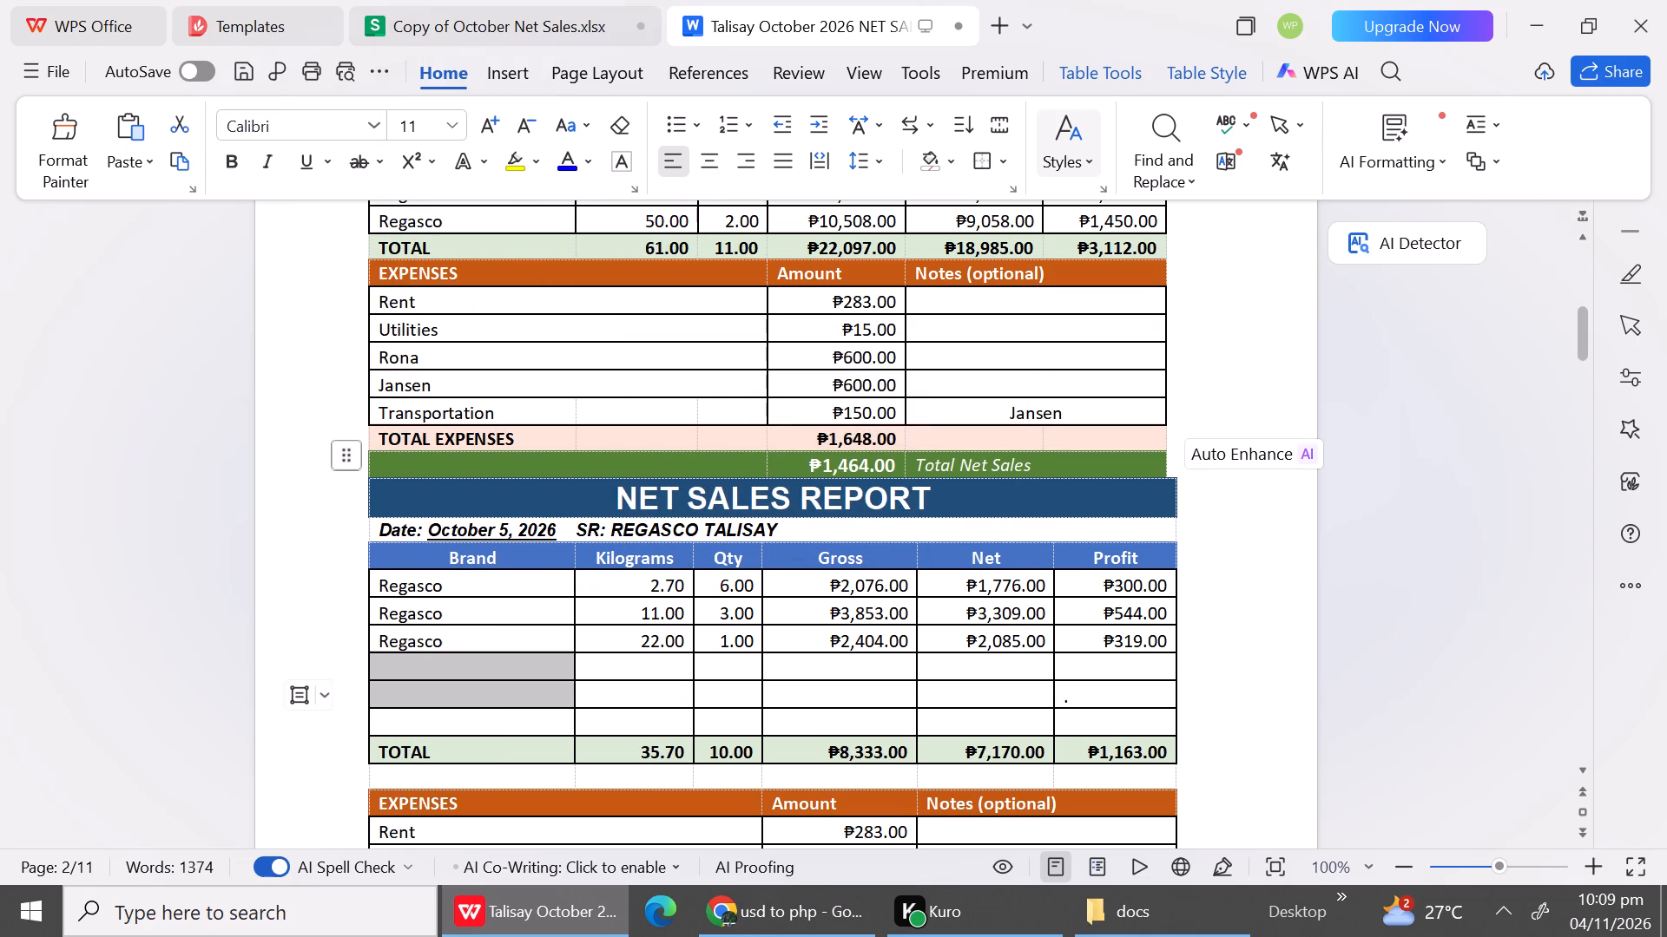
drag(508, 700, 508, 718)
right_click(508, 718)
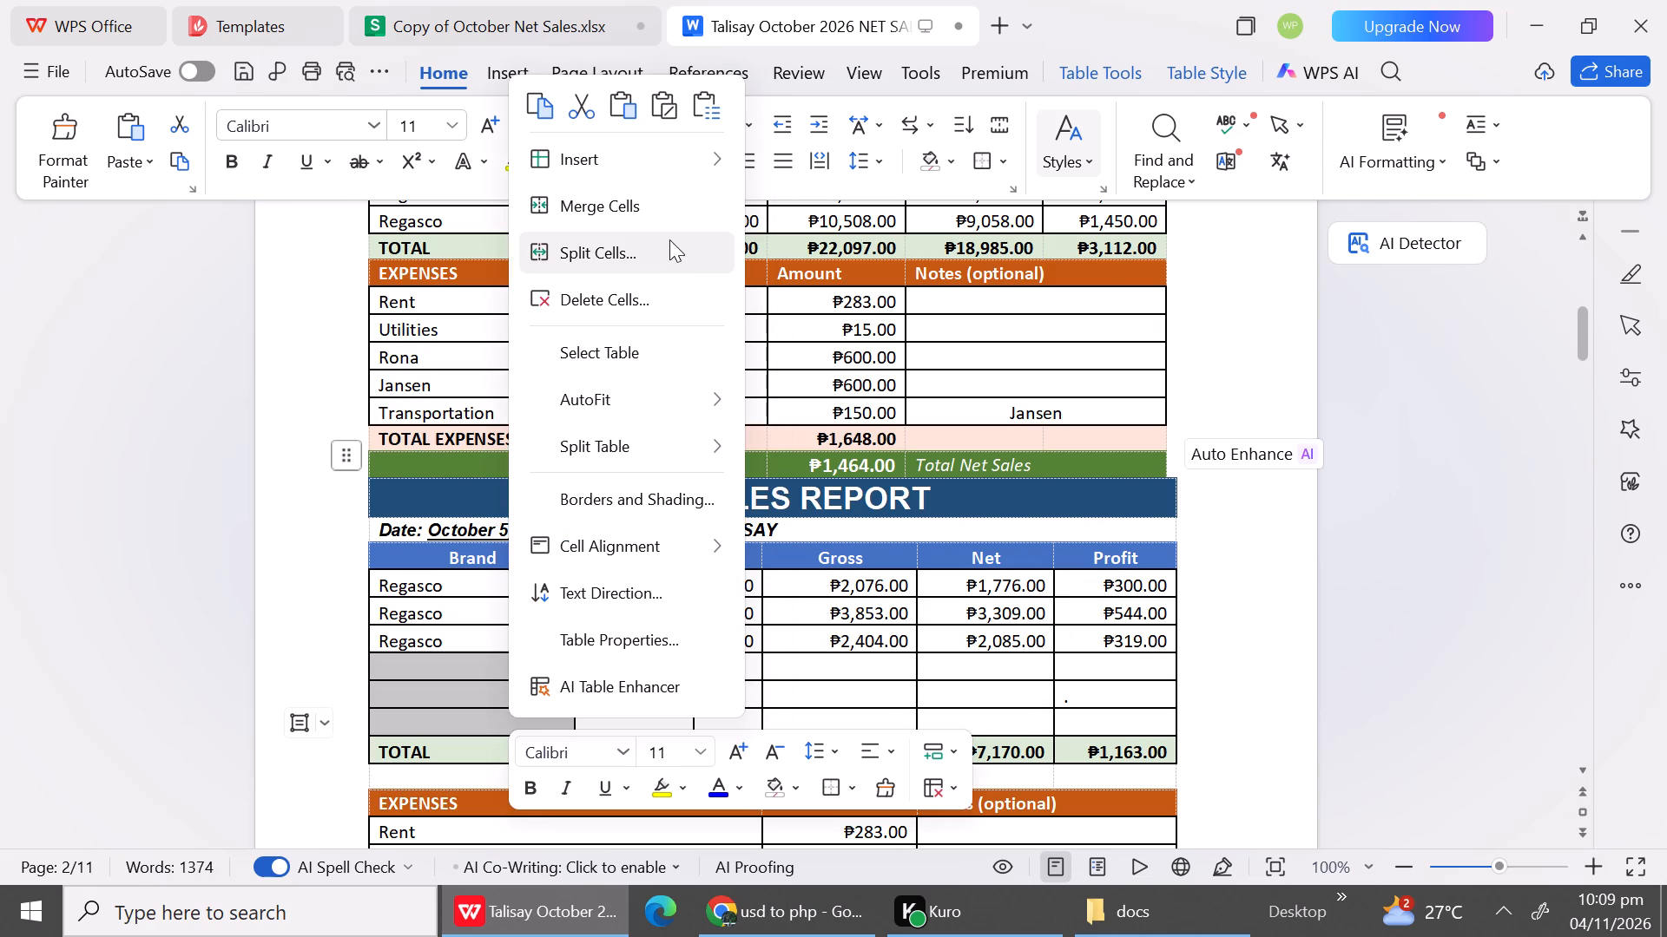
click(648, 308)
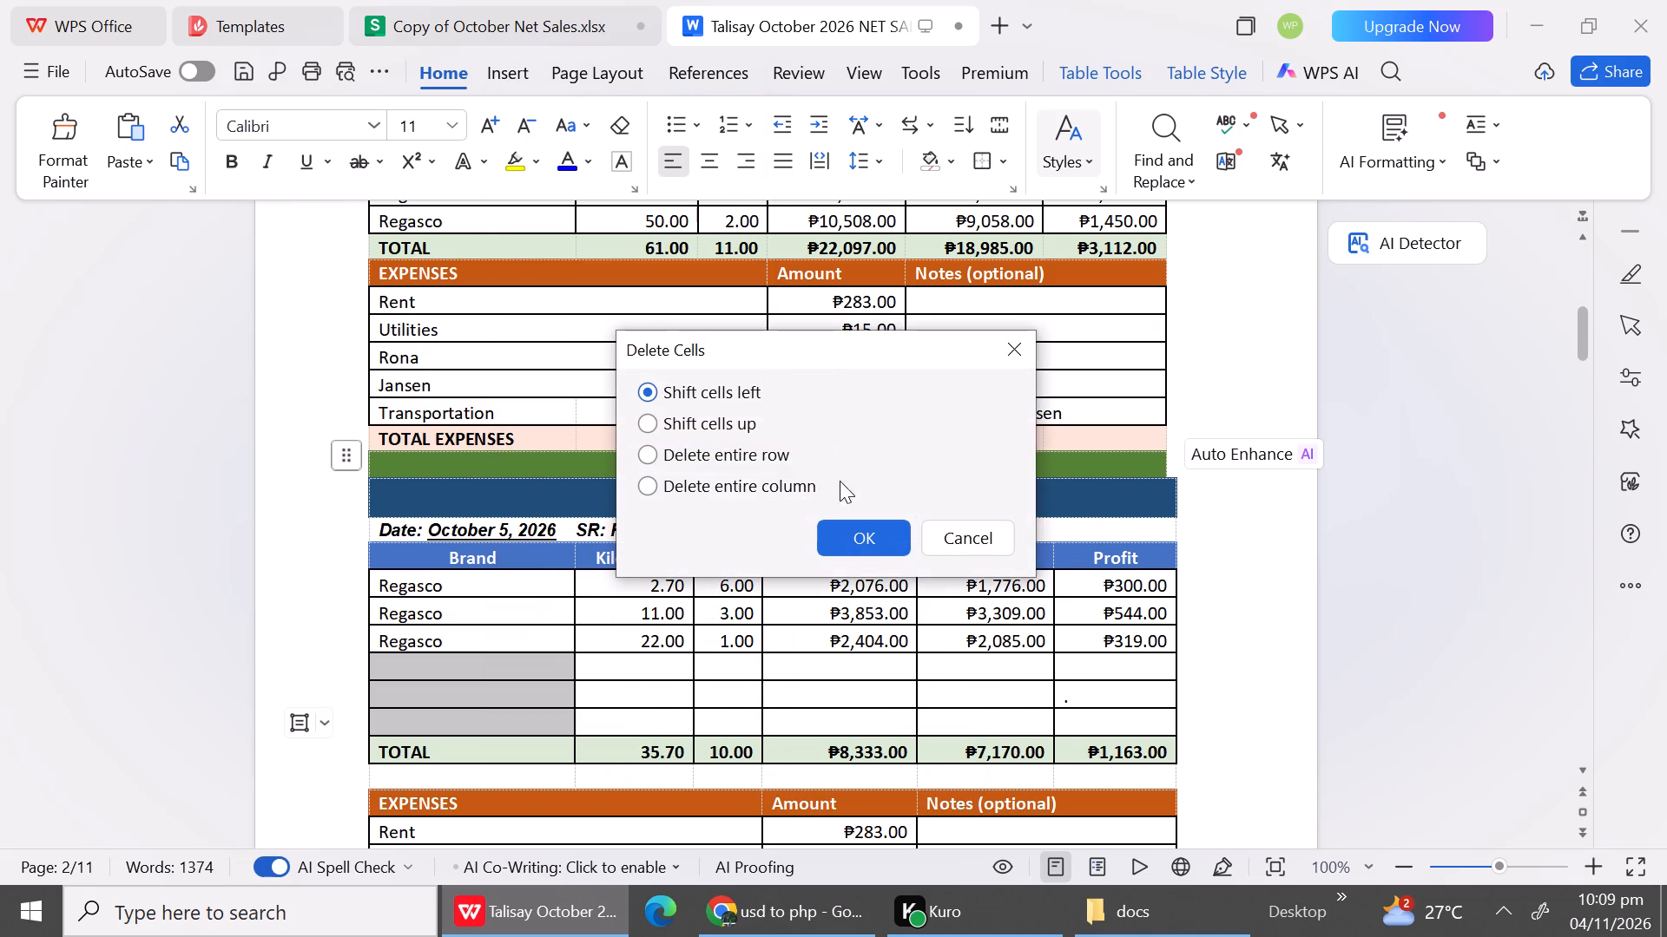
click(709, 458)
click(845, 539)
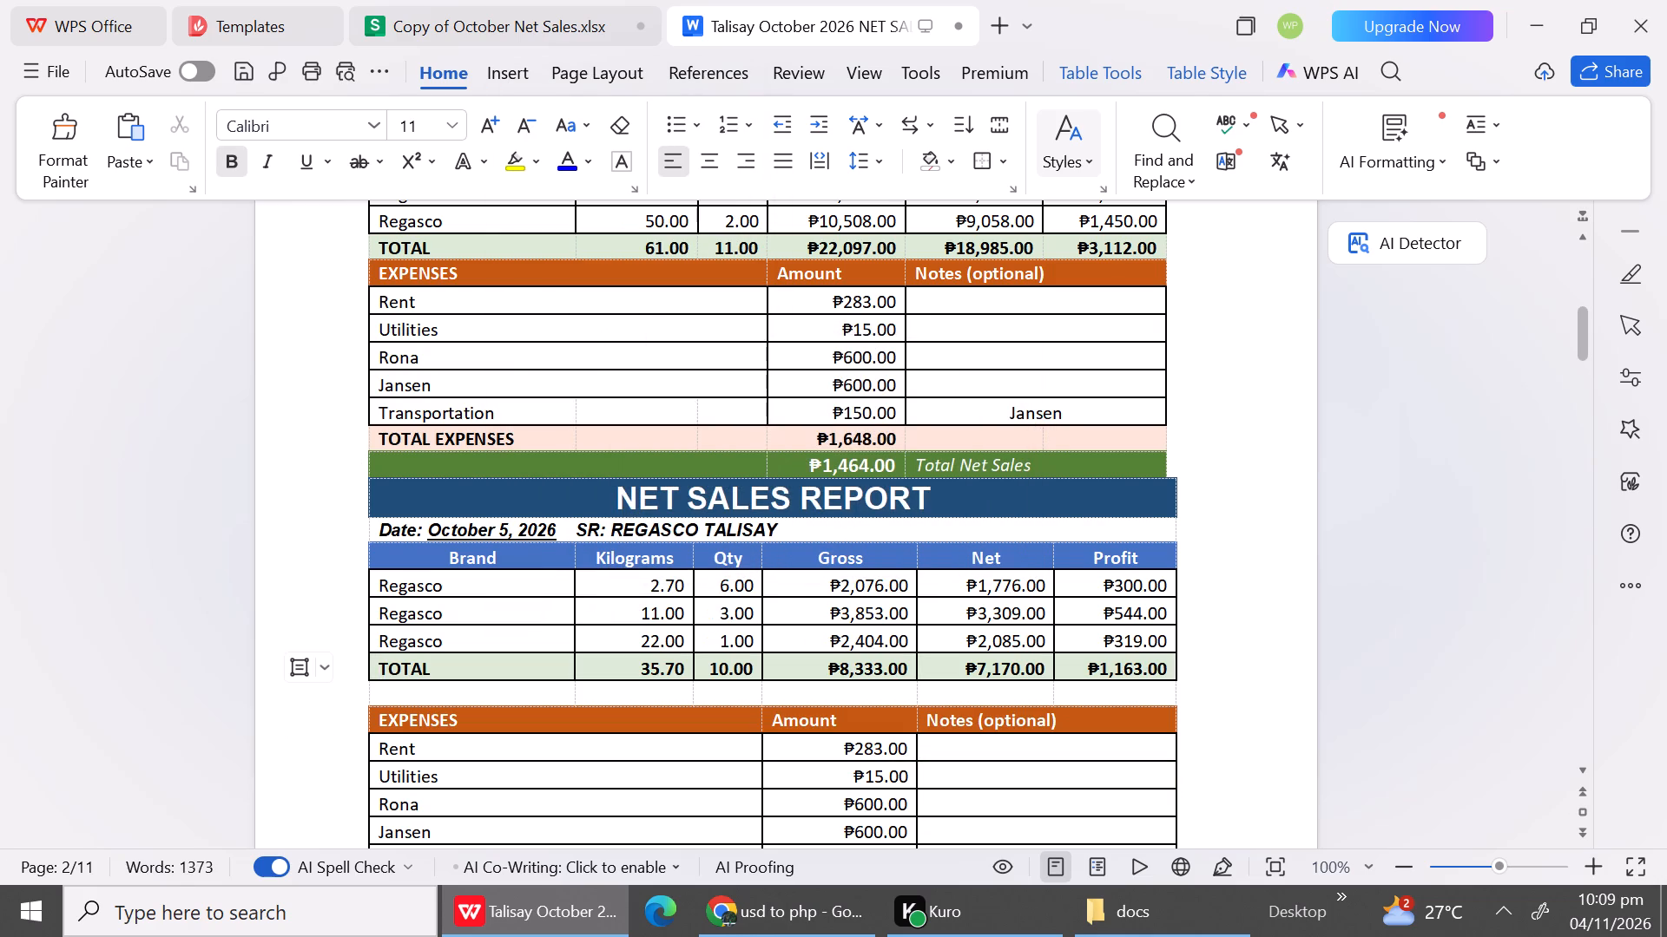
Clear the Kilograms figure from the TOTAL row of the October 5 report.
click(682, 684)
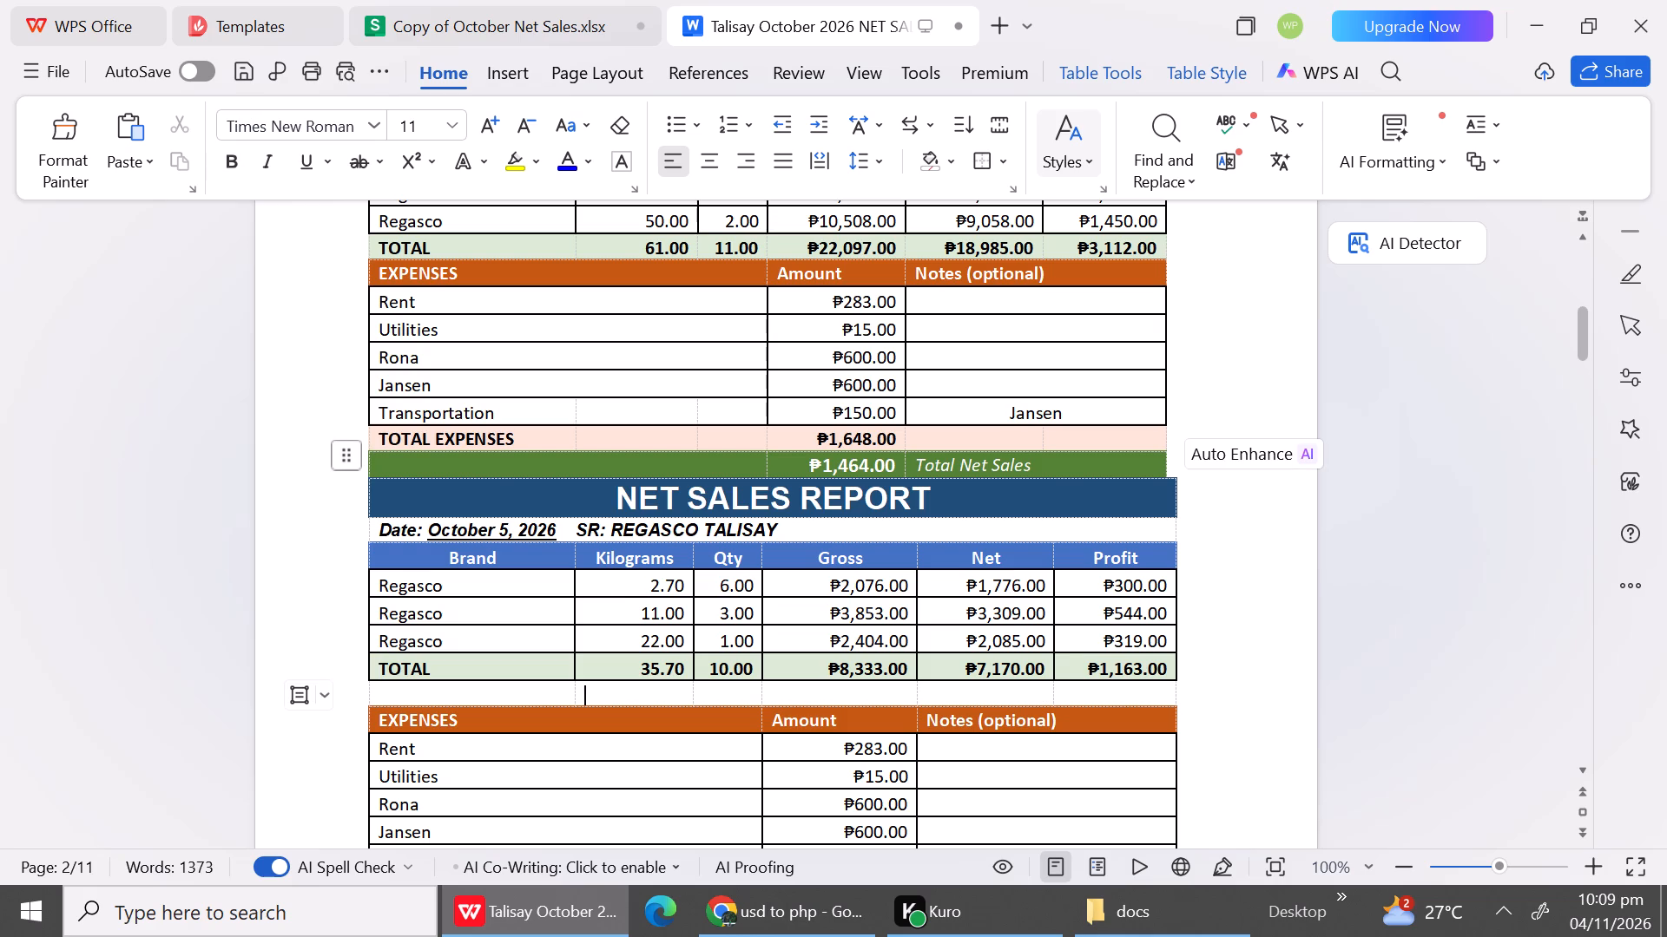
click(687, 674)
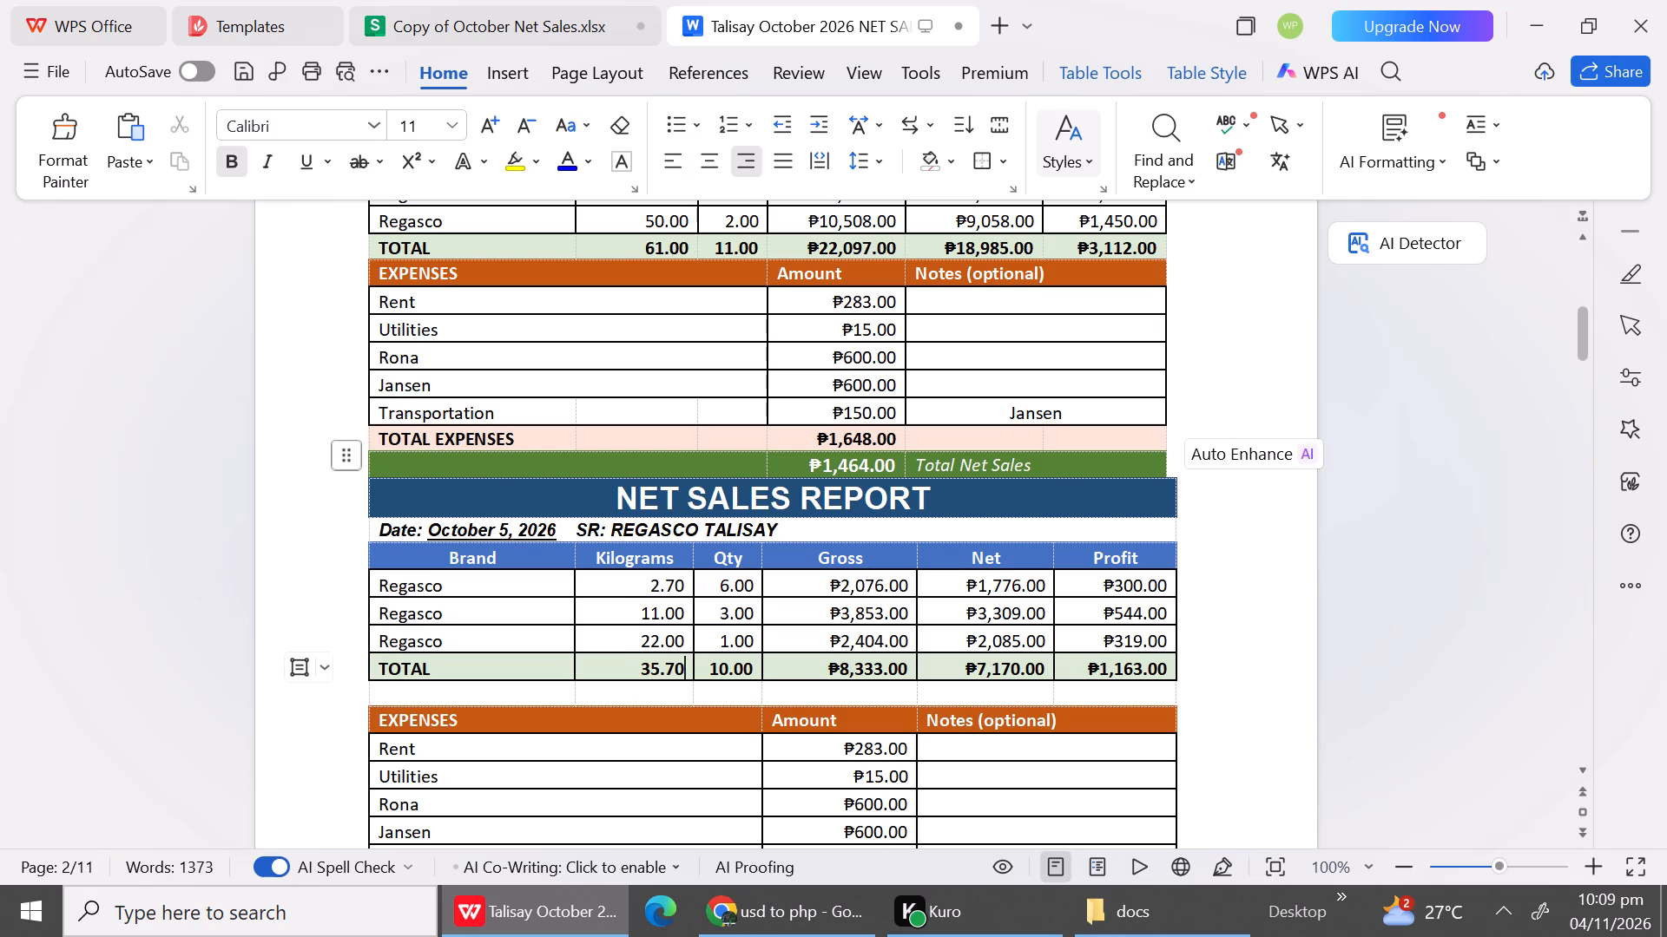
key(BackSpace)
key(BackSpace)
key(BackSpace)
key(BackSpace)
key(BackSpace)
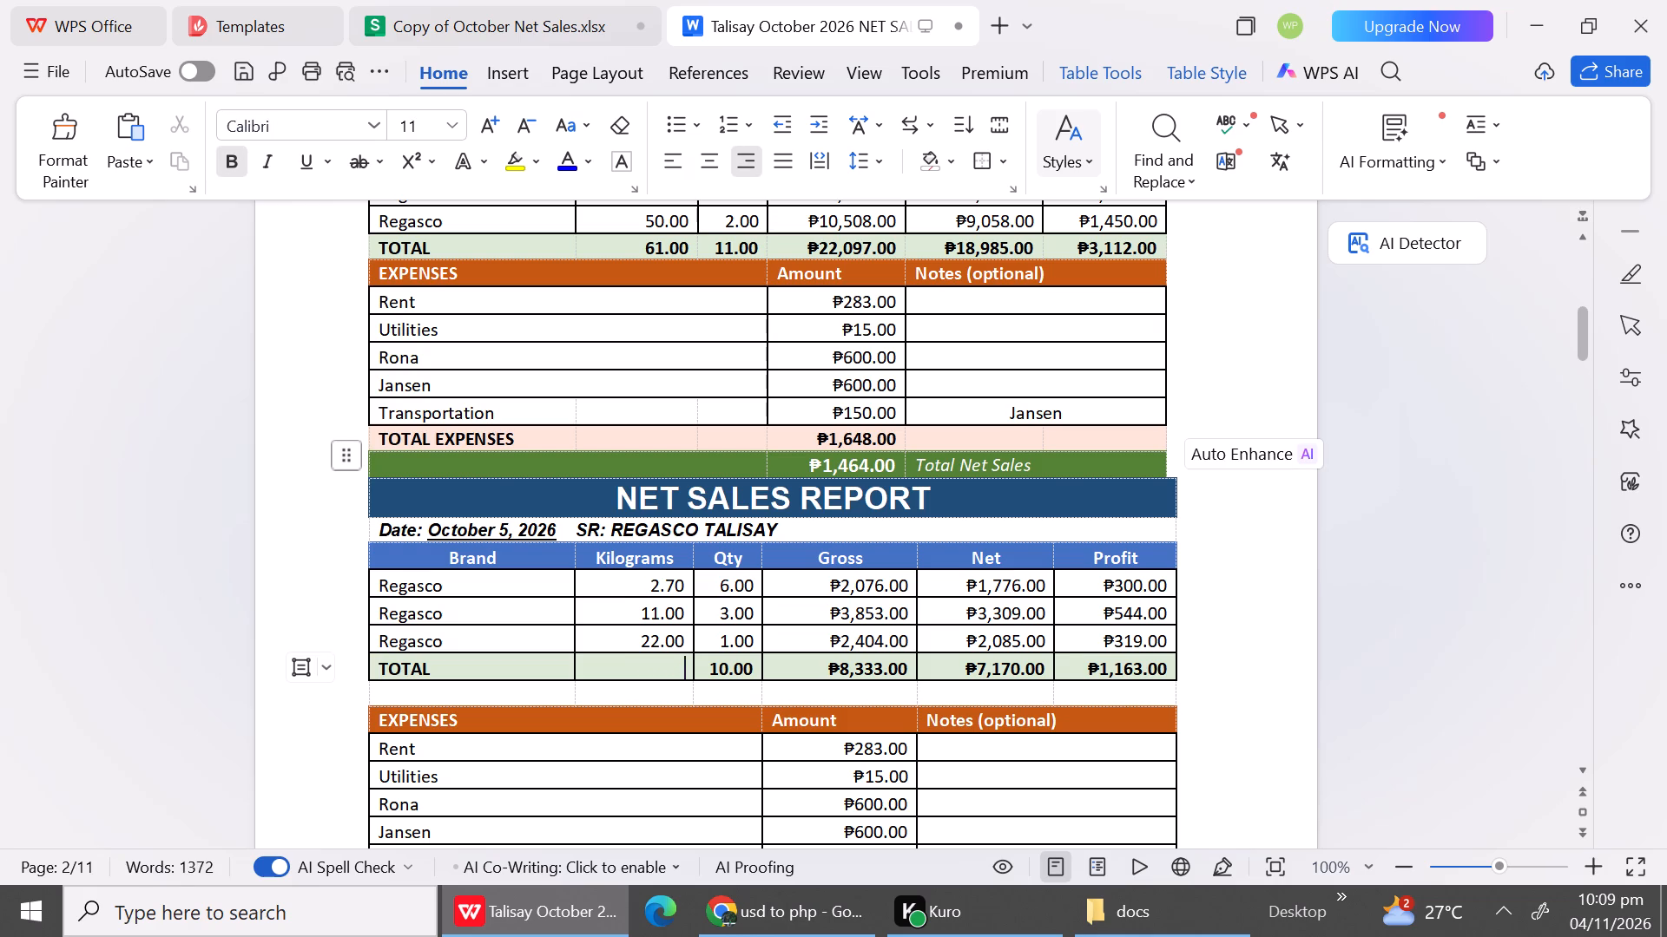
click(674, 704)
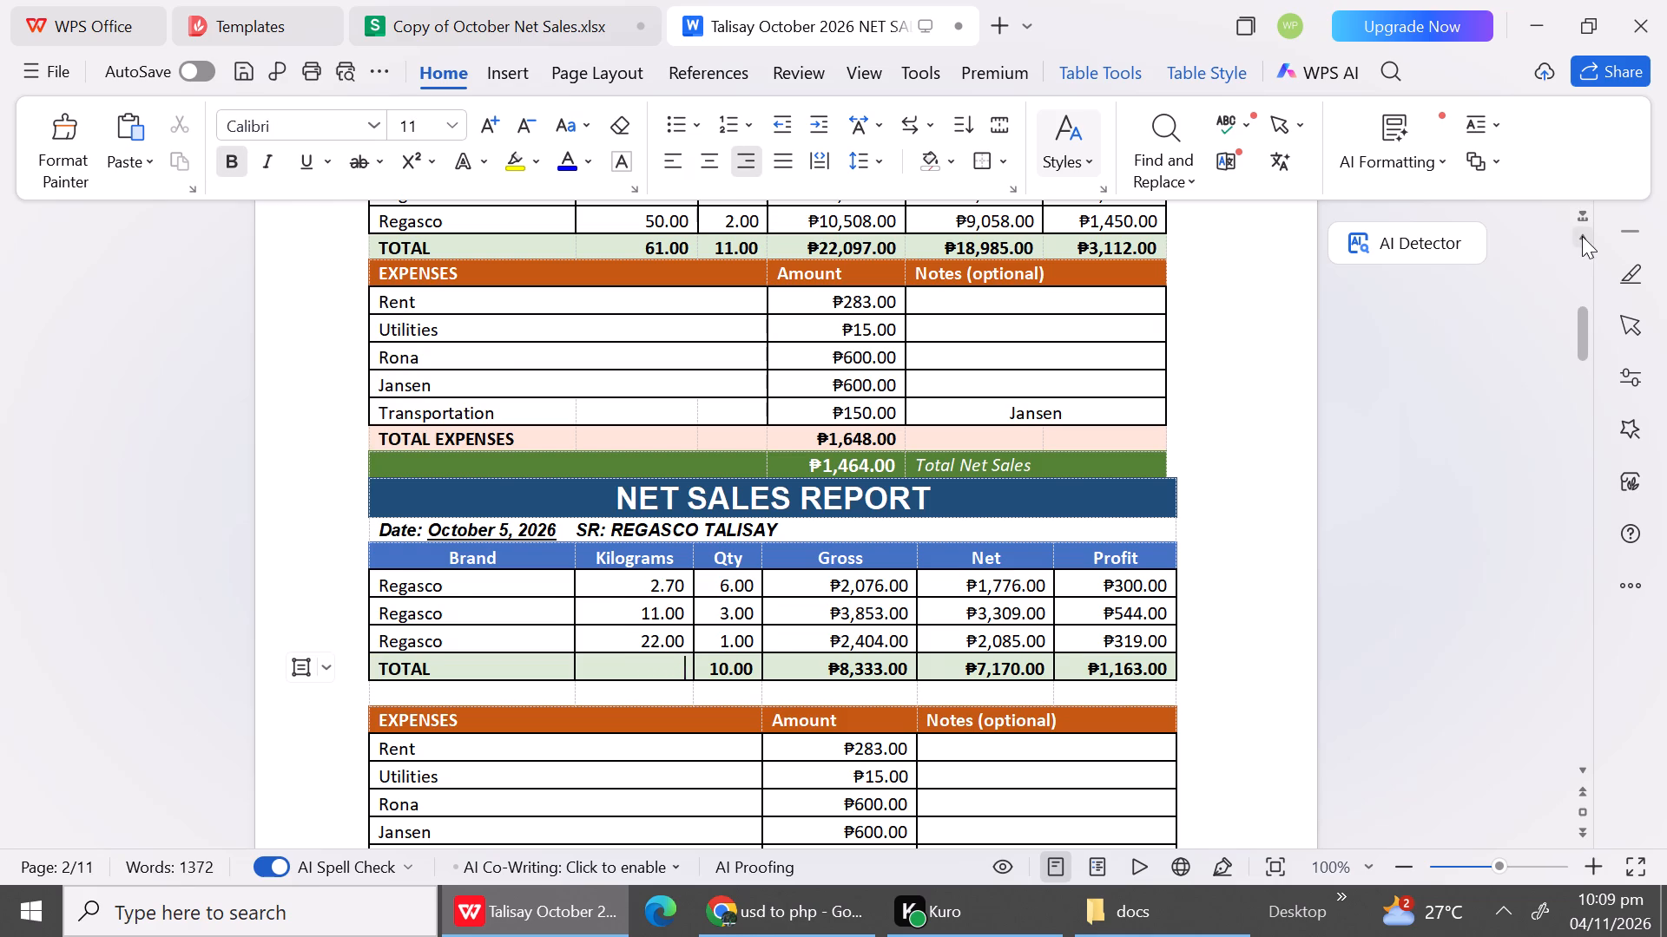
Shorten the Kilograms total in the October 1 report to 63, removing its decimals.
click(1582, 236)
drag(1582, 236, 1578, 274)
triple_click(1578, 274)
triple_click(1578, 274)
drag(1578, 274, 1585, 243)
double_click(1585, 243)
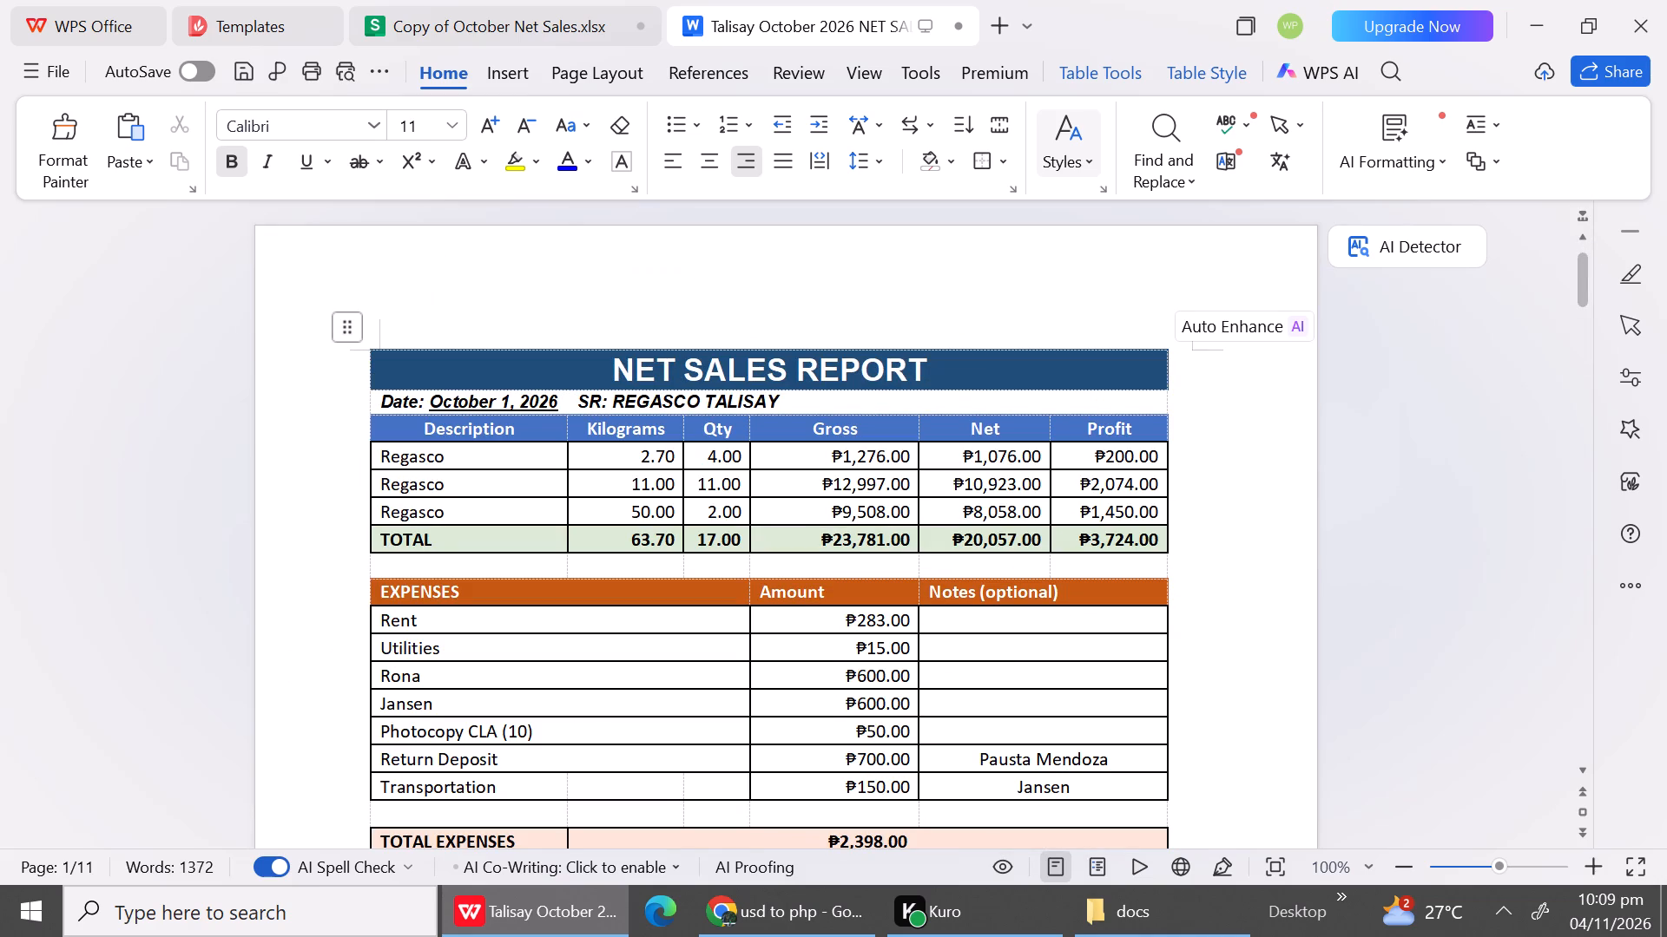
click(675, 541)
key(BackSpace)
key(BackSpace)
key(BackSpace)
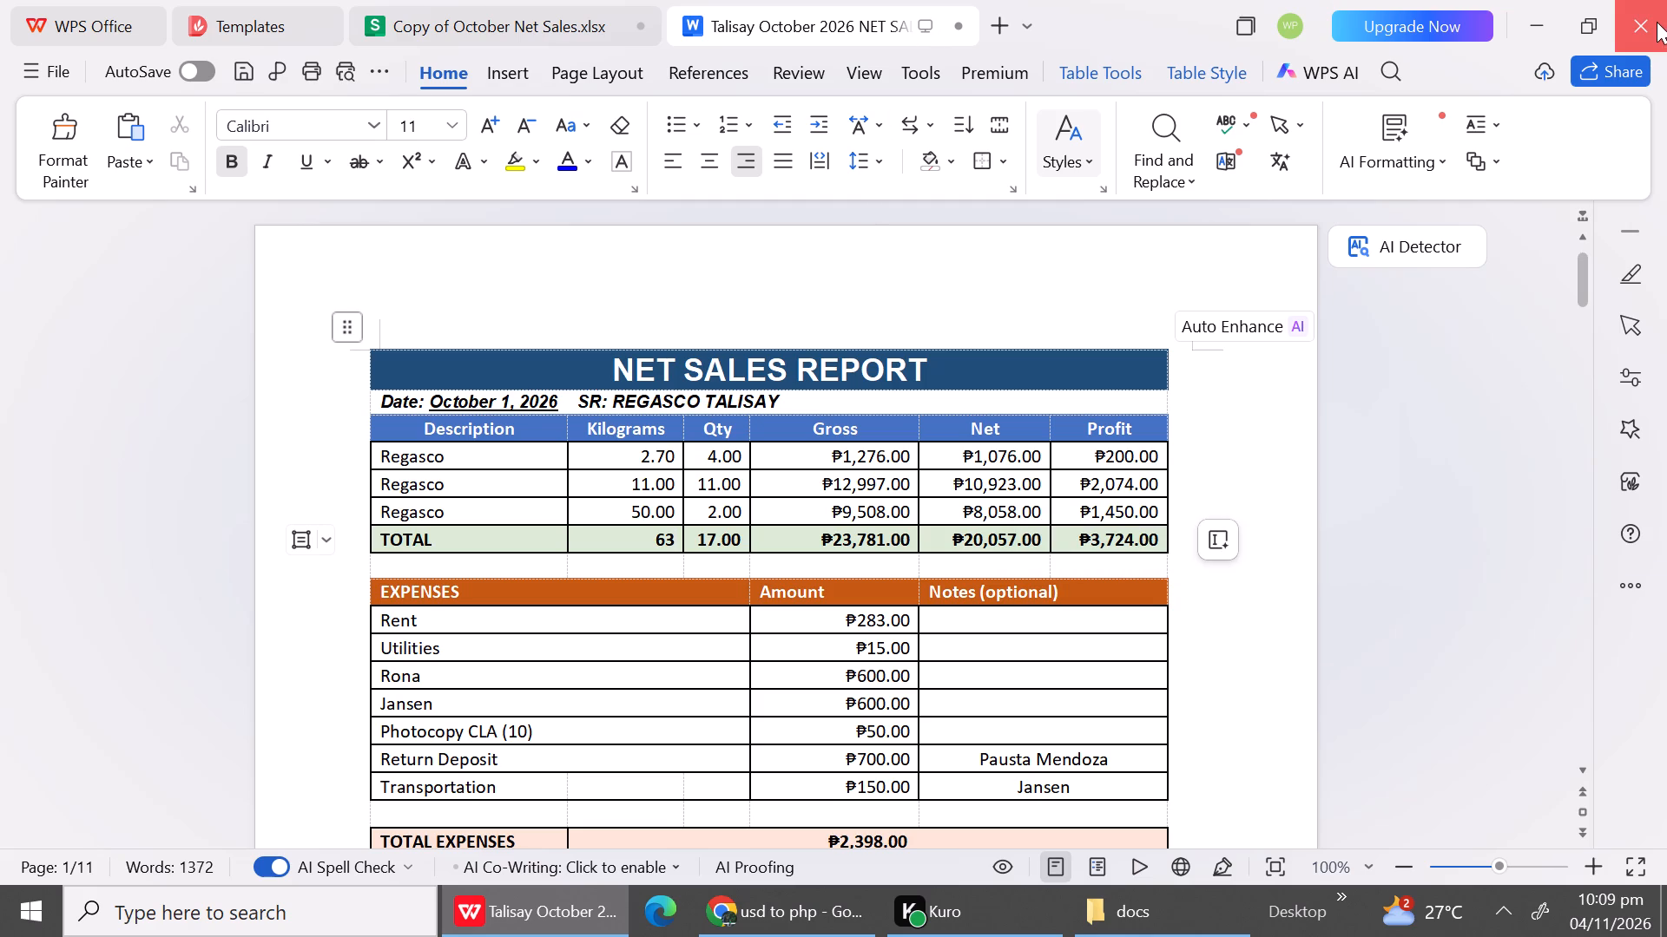
Switch to the Copy of October Net Sales workbook and save it.
click(553, 15)
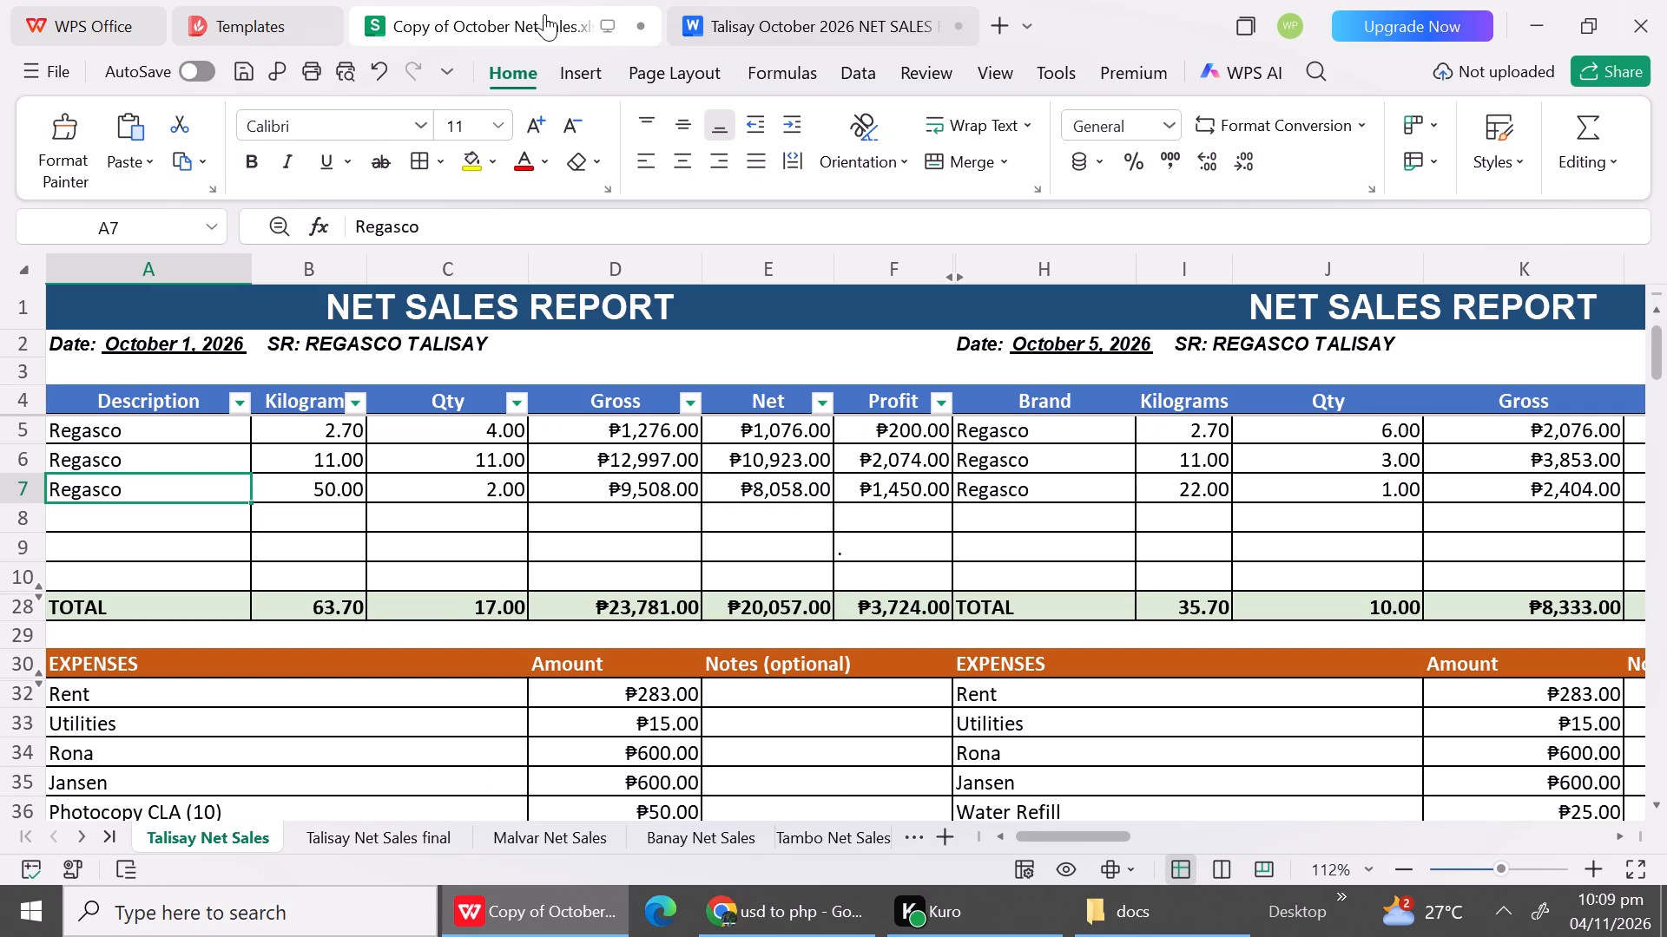
click(1161, 761)
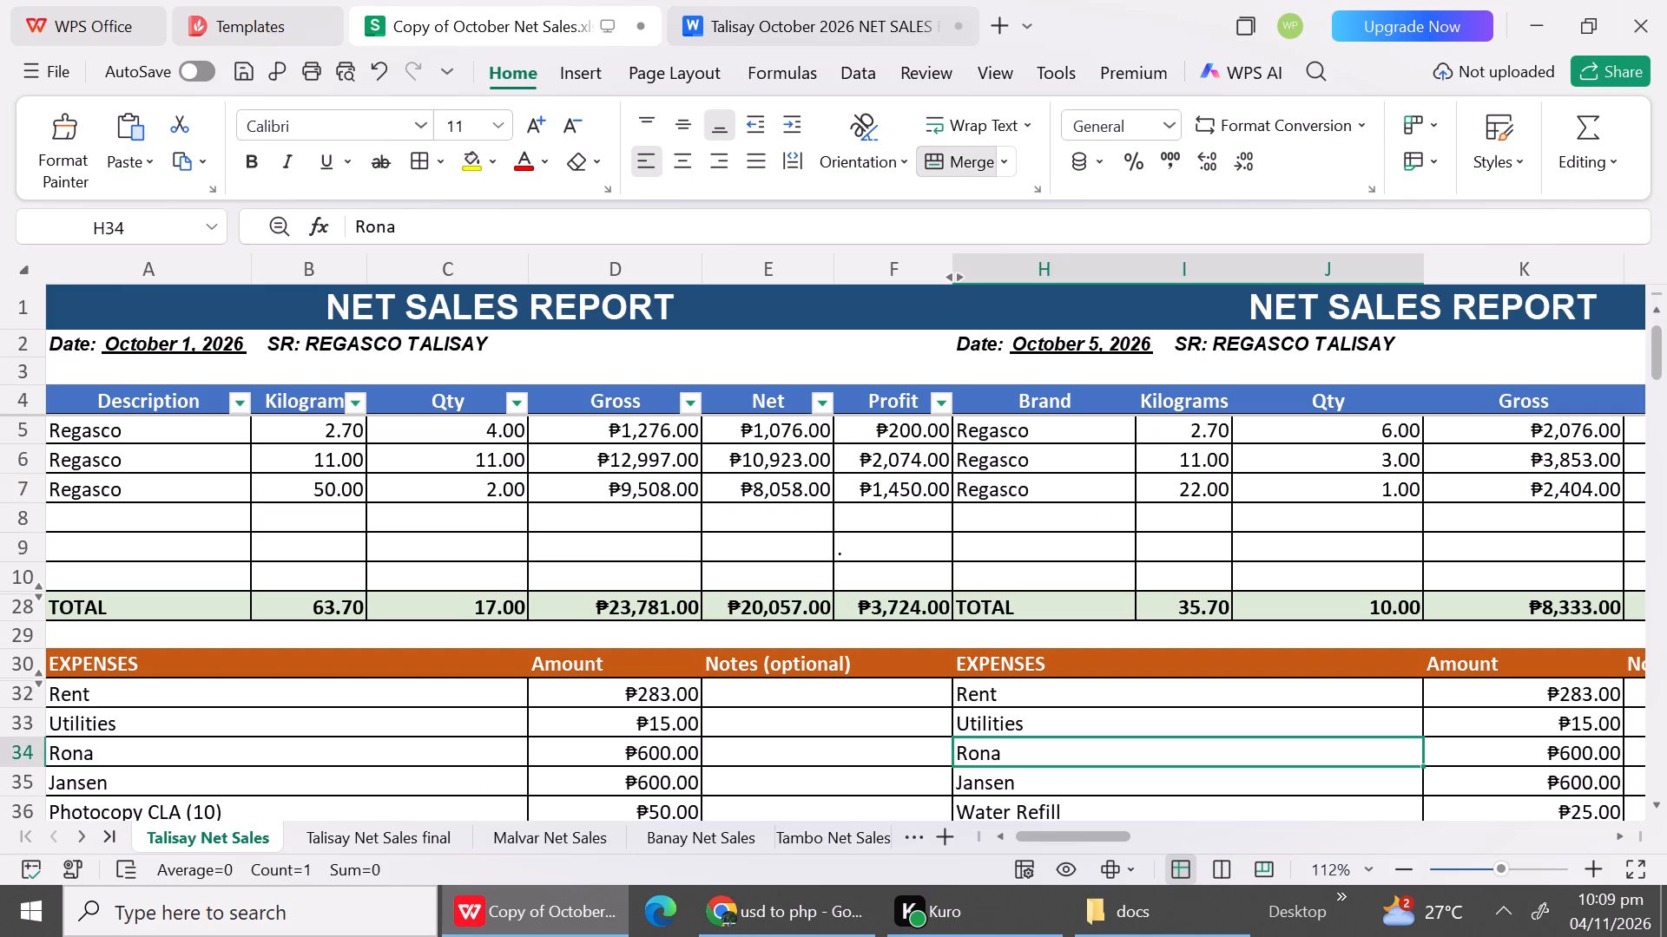
key(ctrl+s)
Close the whole office program, discarding the unsaved changes to the Talisay October 2026 NET SALES REPORT document.
click(1651, 7)
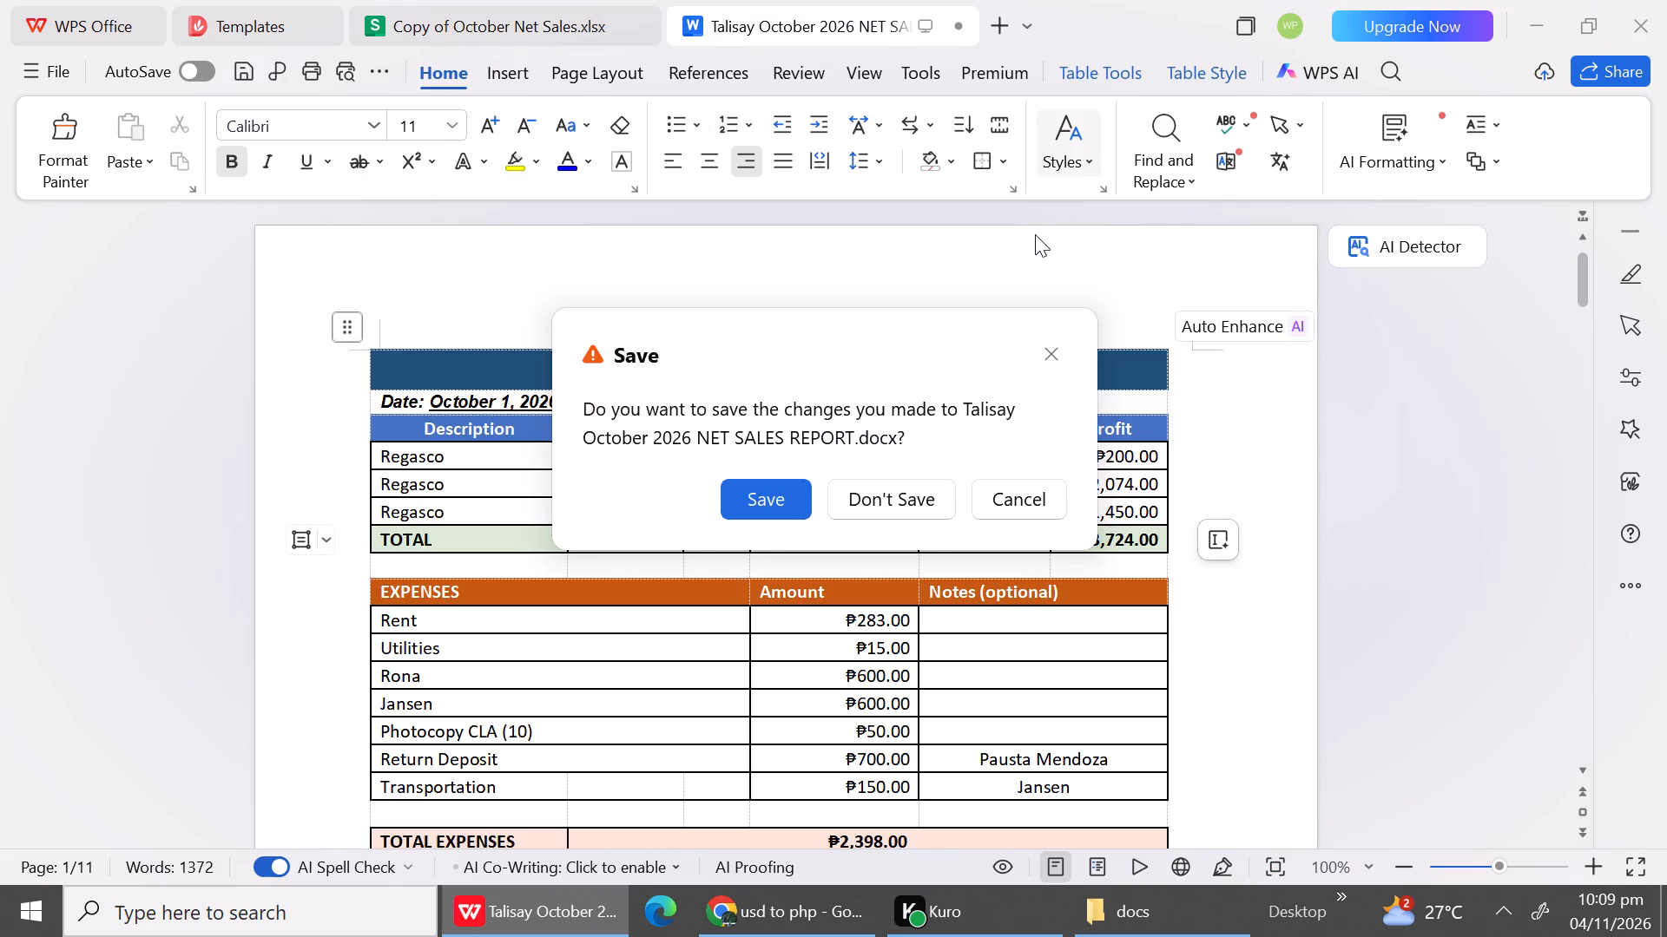
click(859, 514)
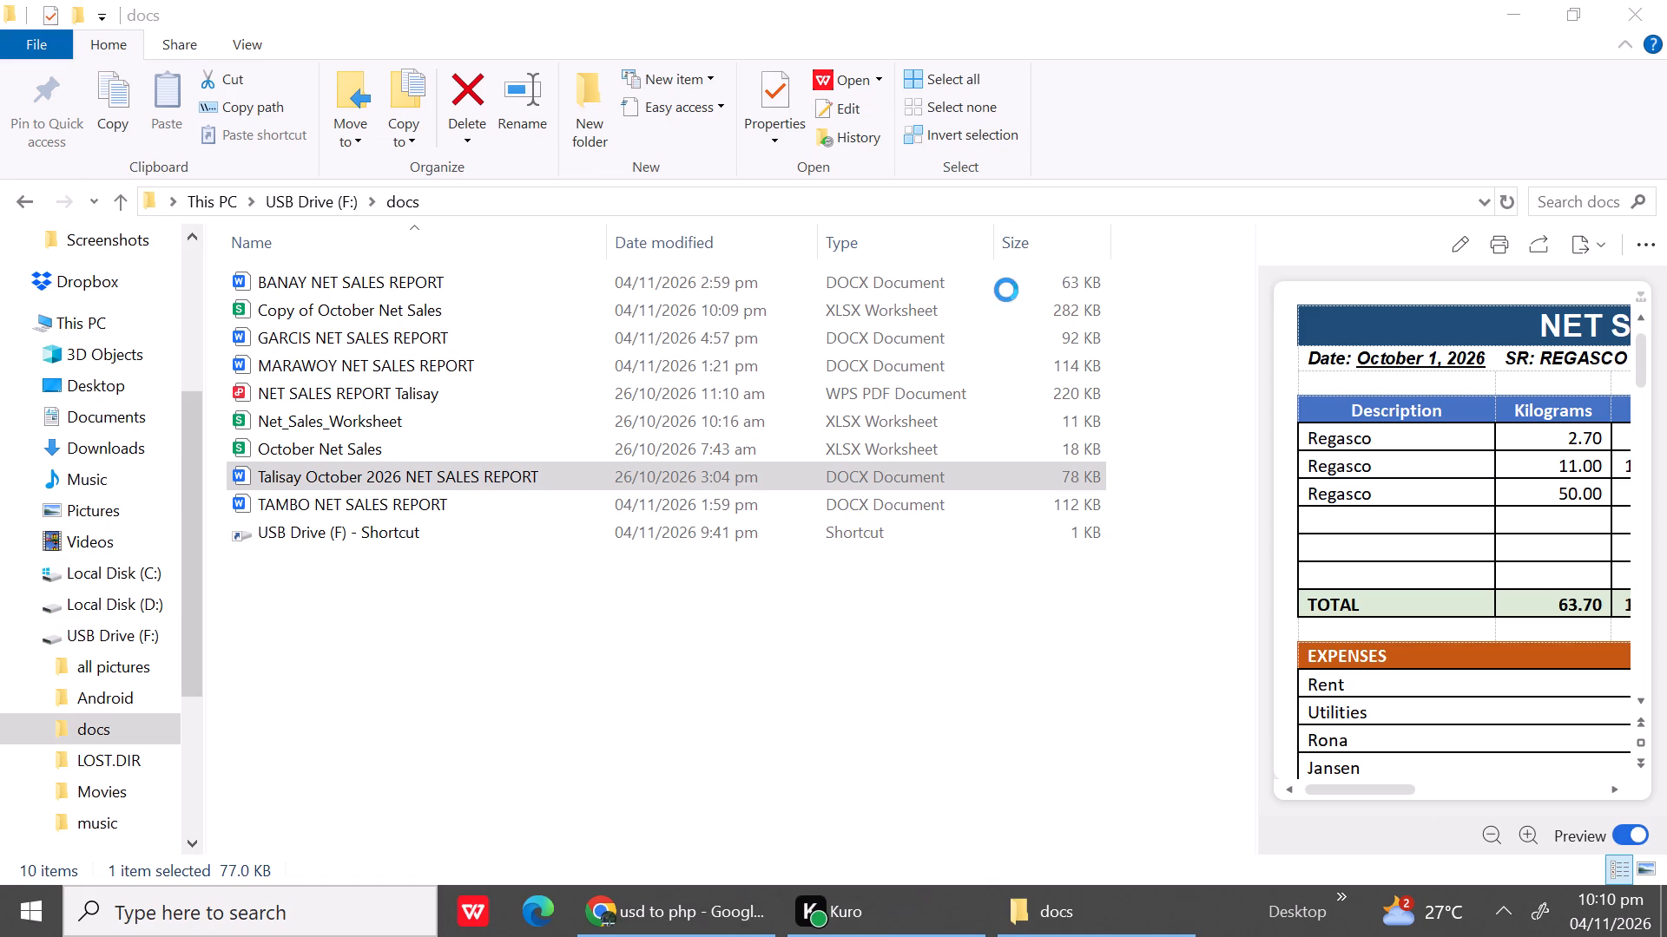
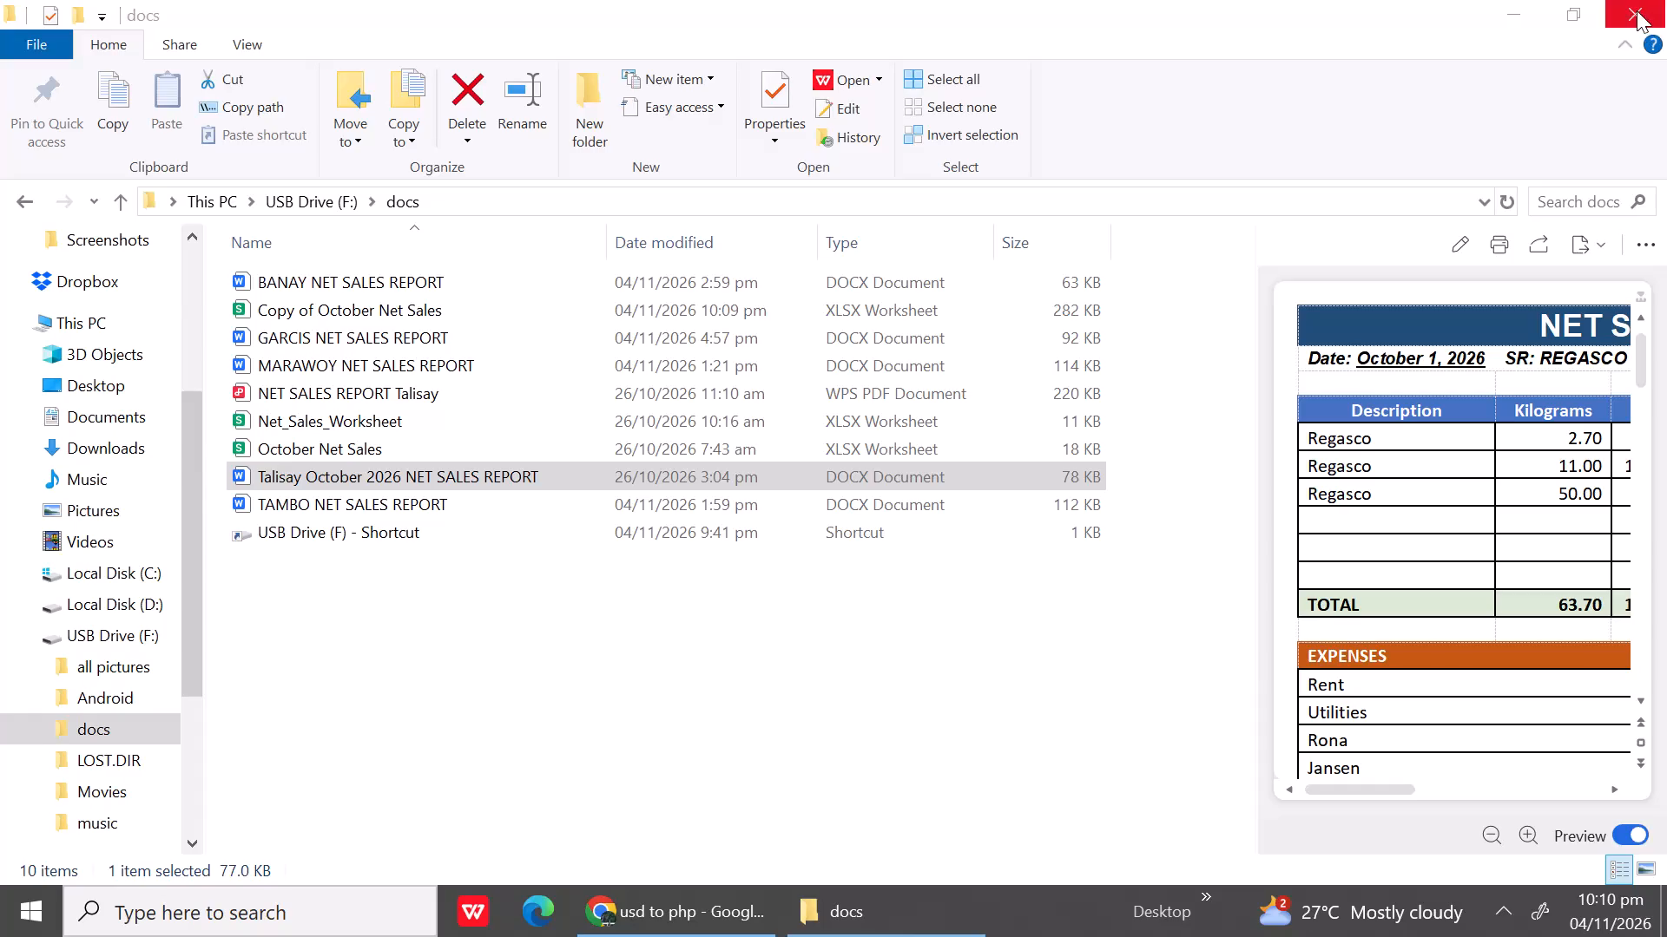
Close the docs folder window and the Chrome window showing the usd to php search.
click(1637, 10)
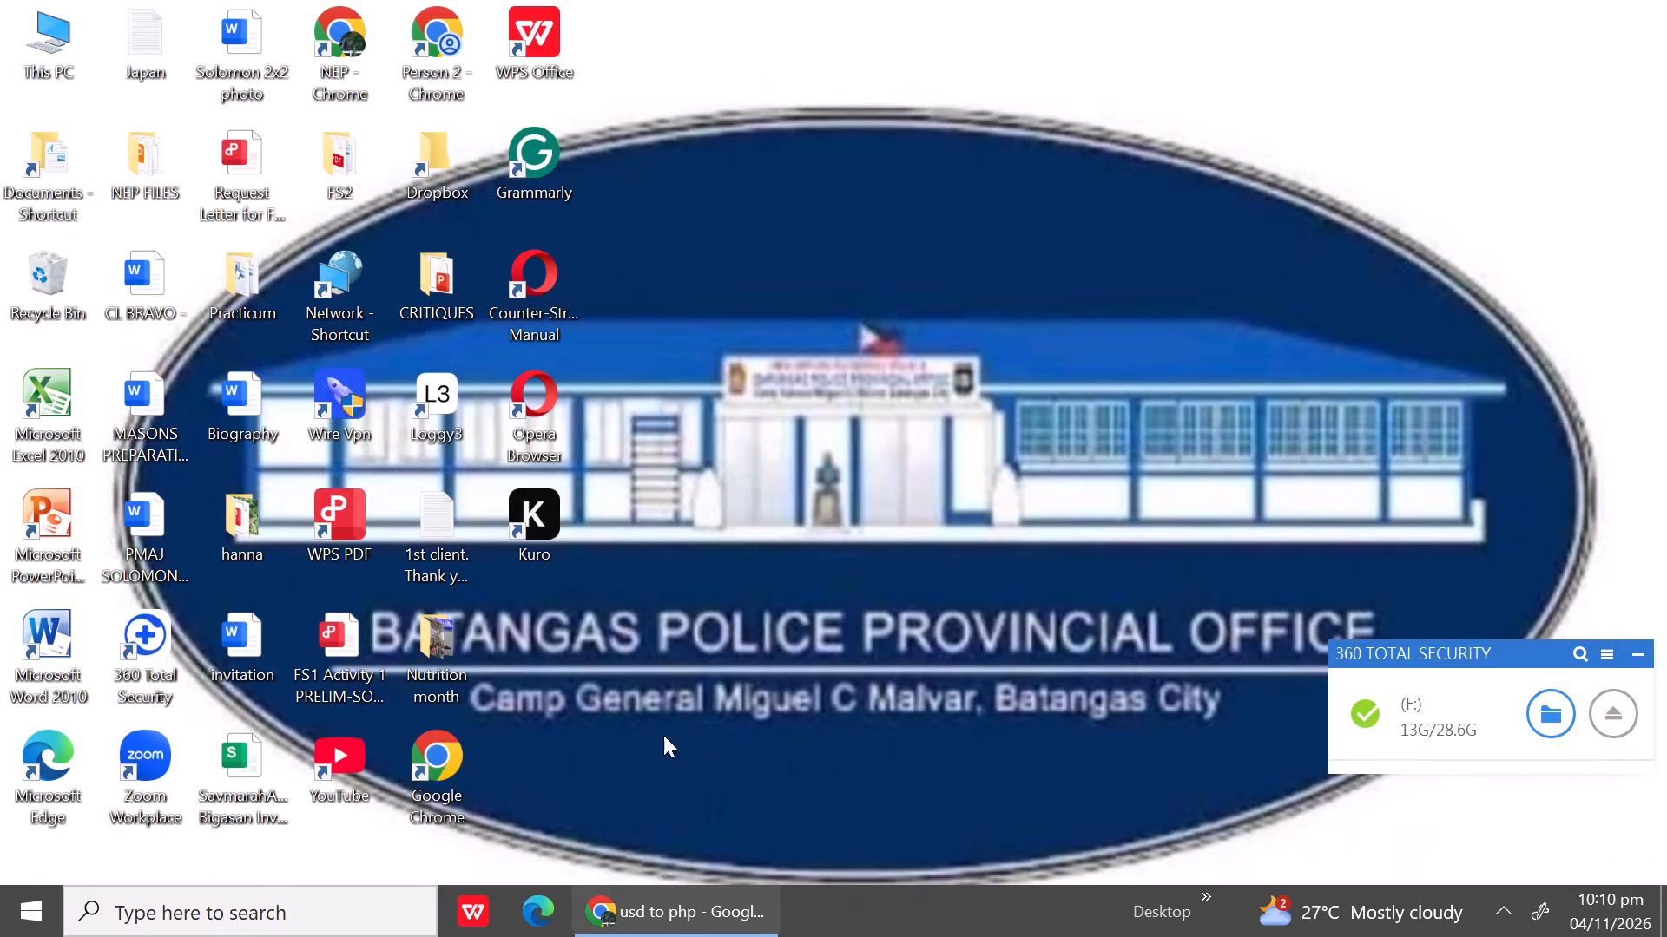
click(6, 927)
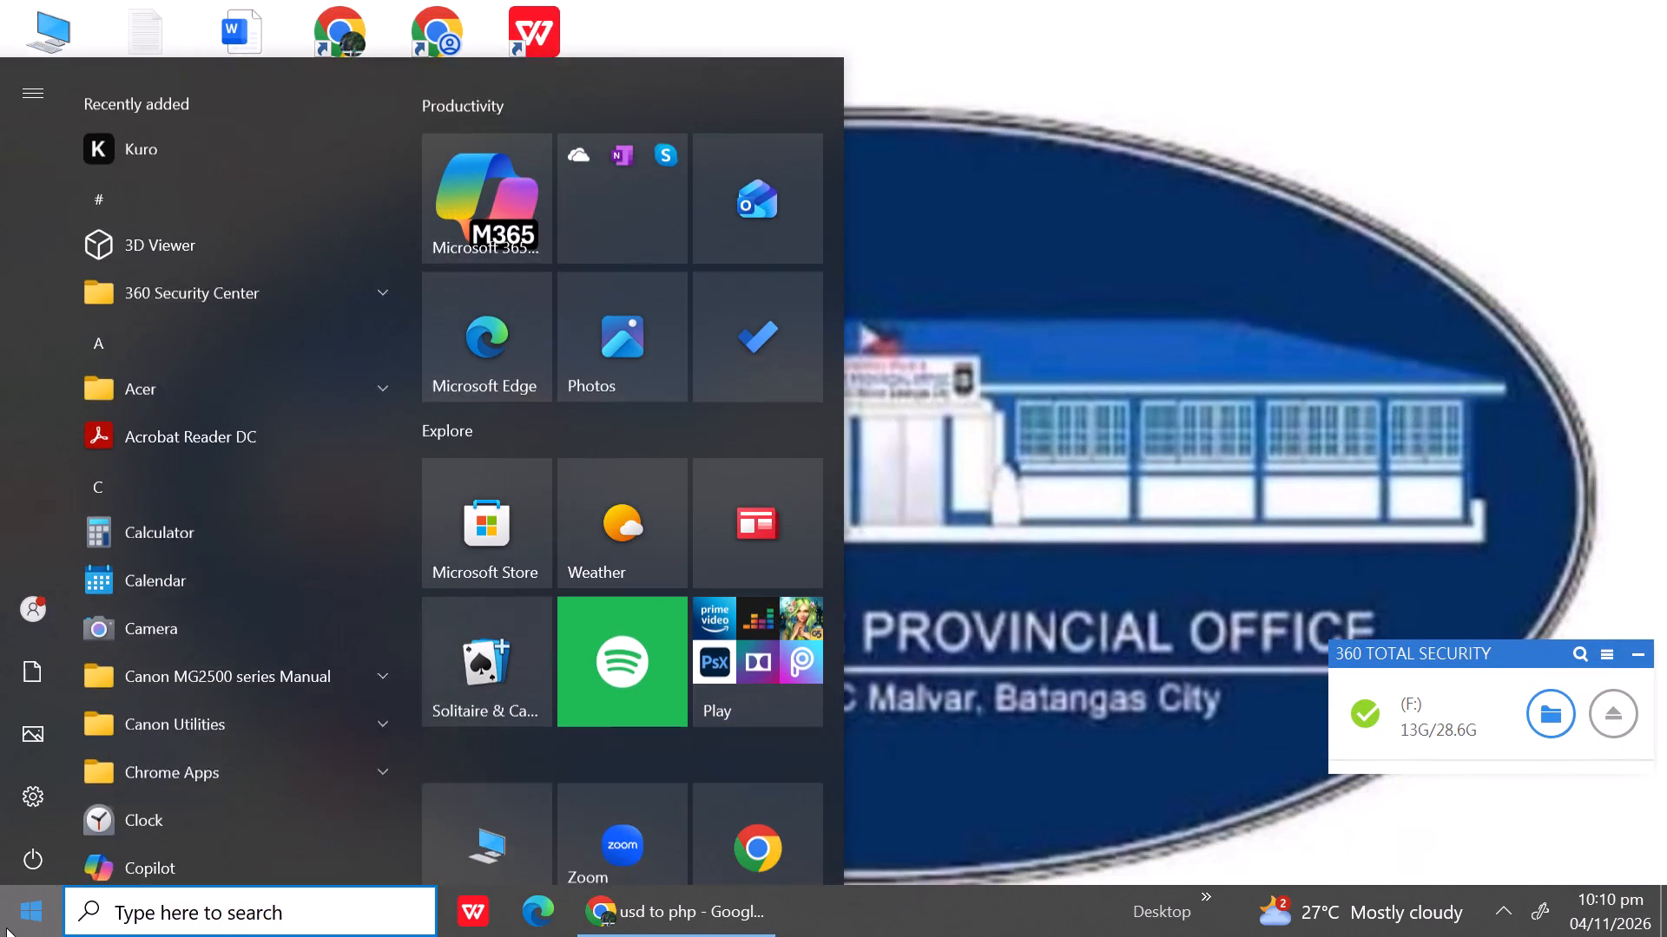
click(635, 936)
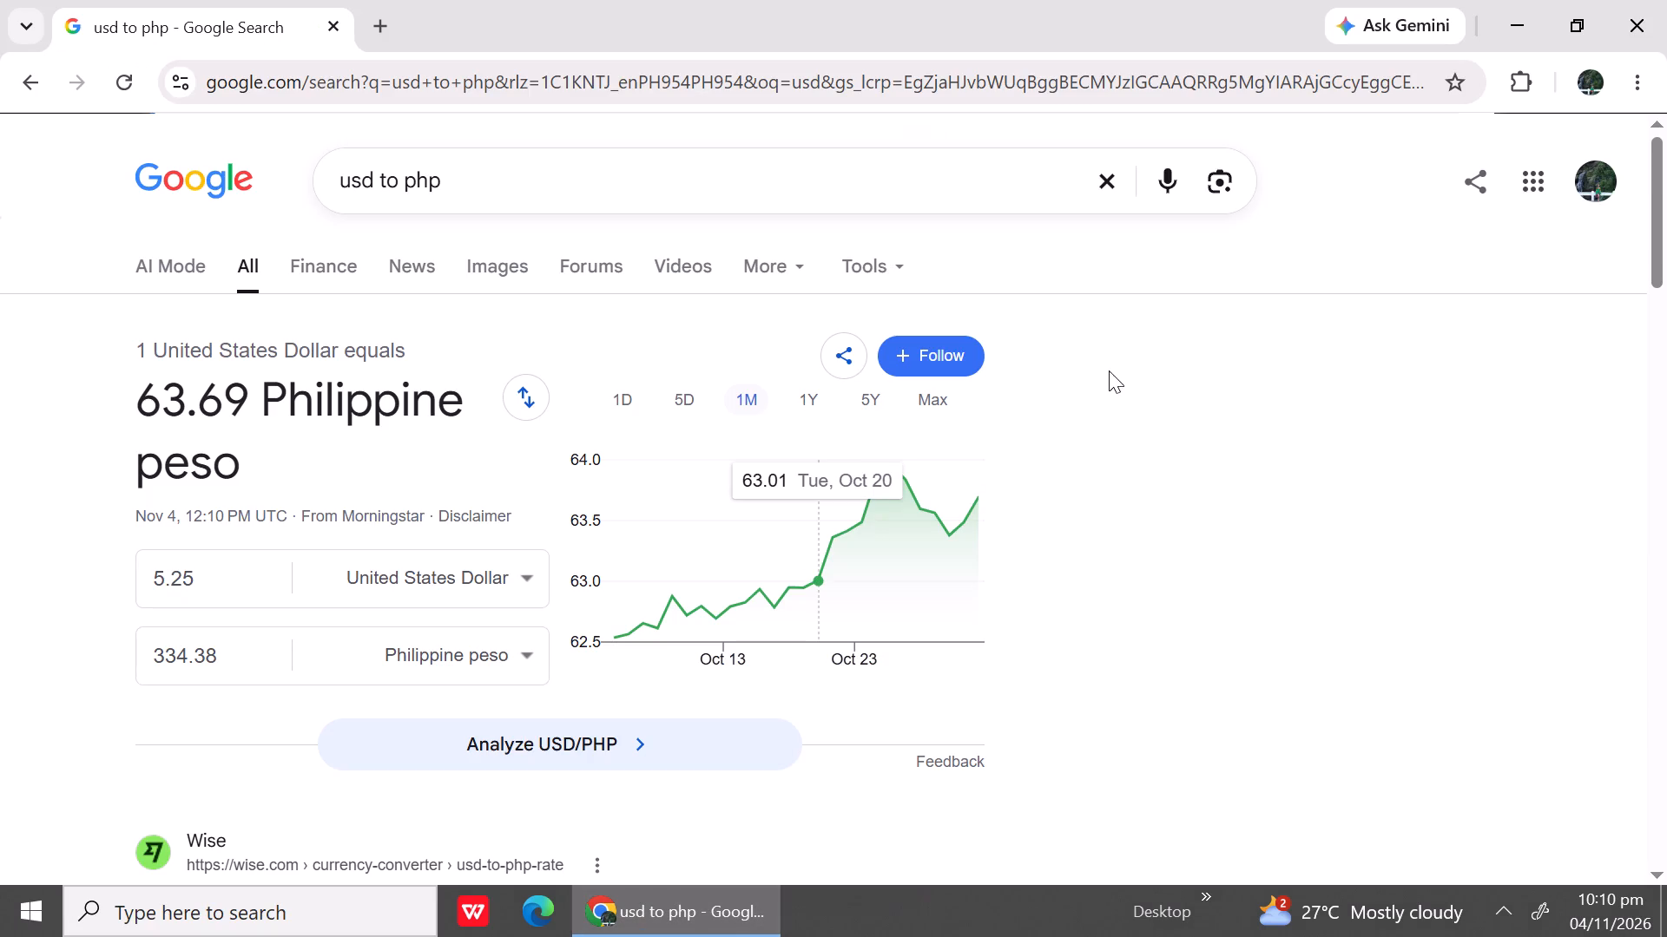
click(1654, 11)
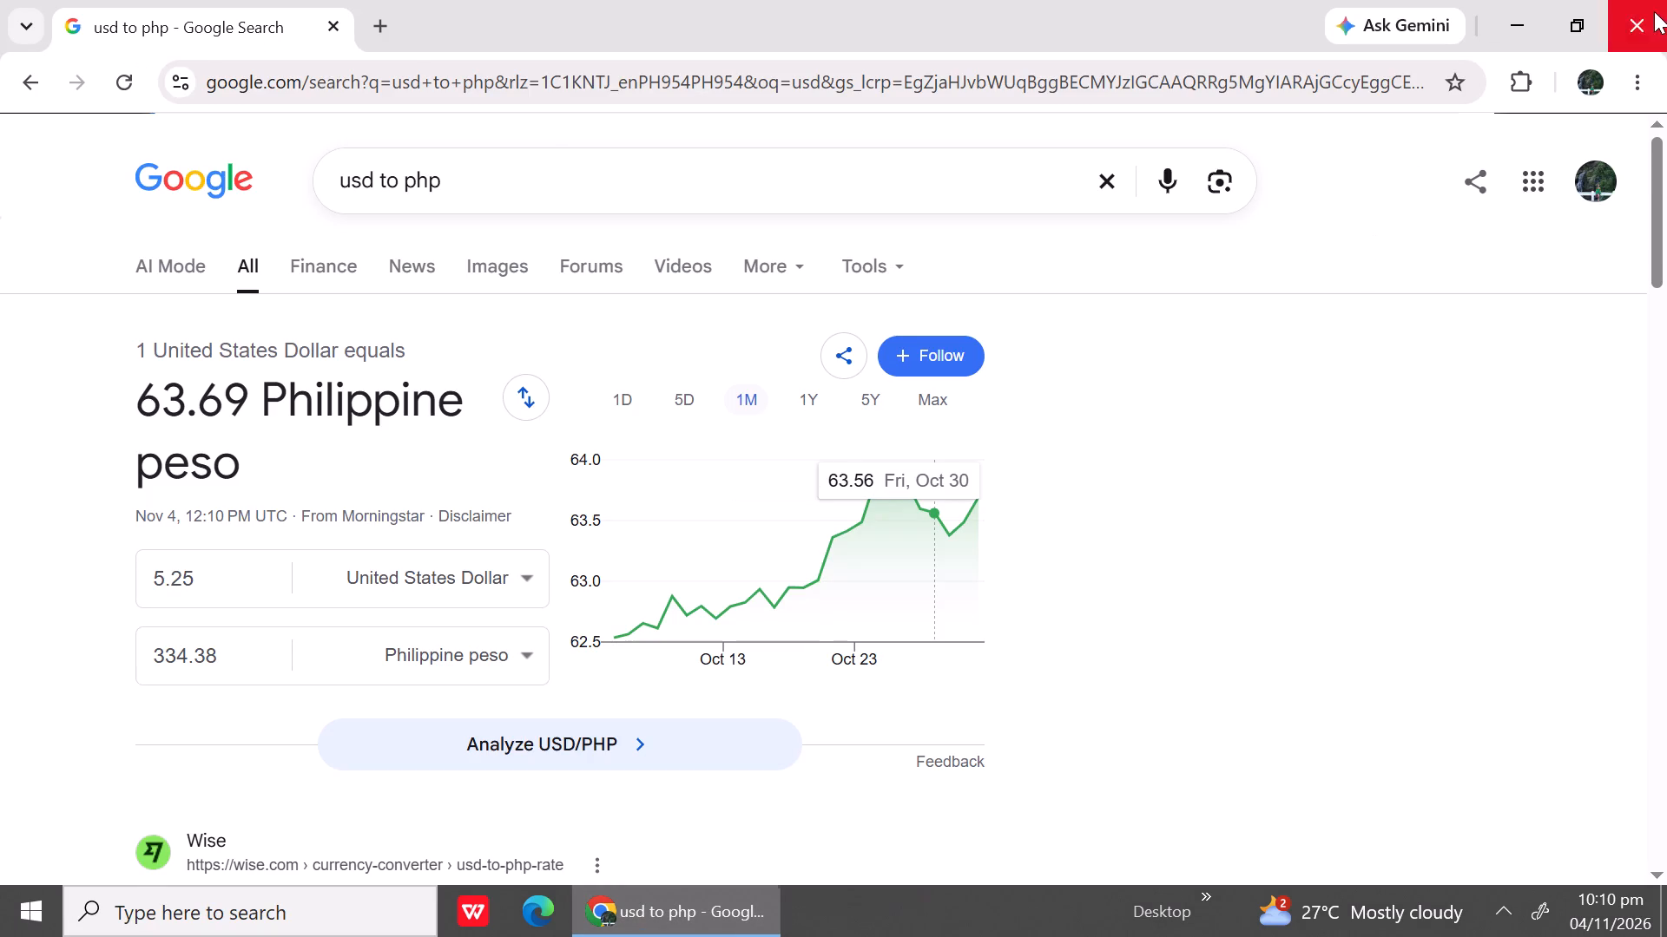
Safely eject the Ultra USB drive (F:) from the computer.
click(0, 909)
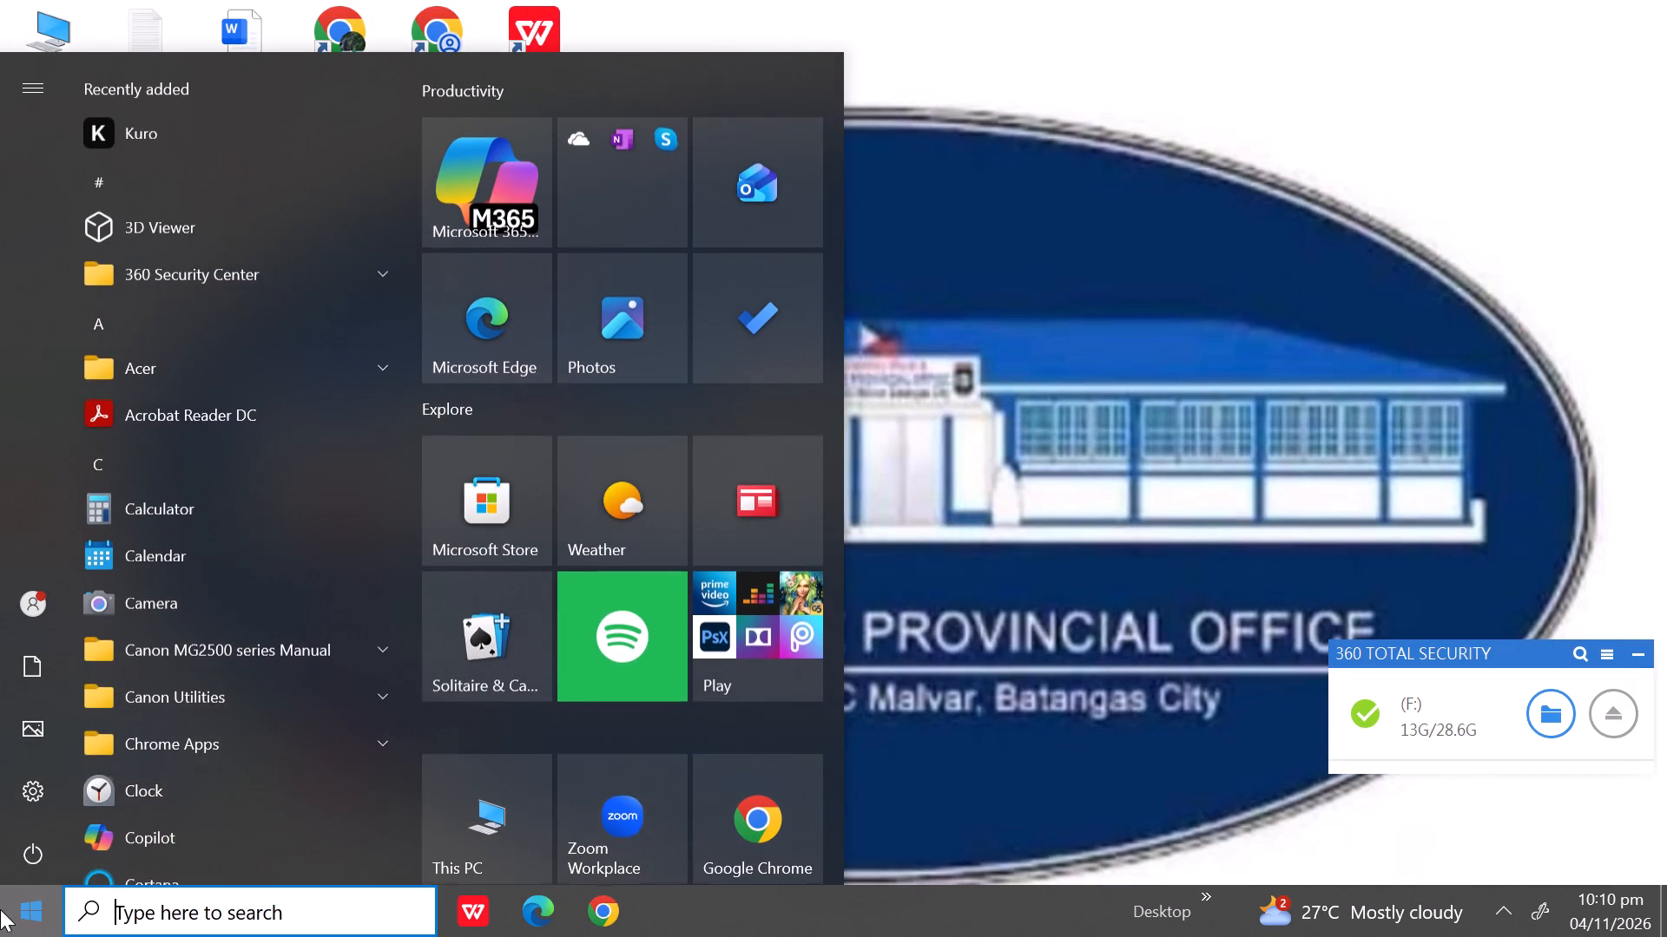
click(963, 771)
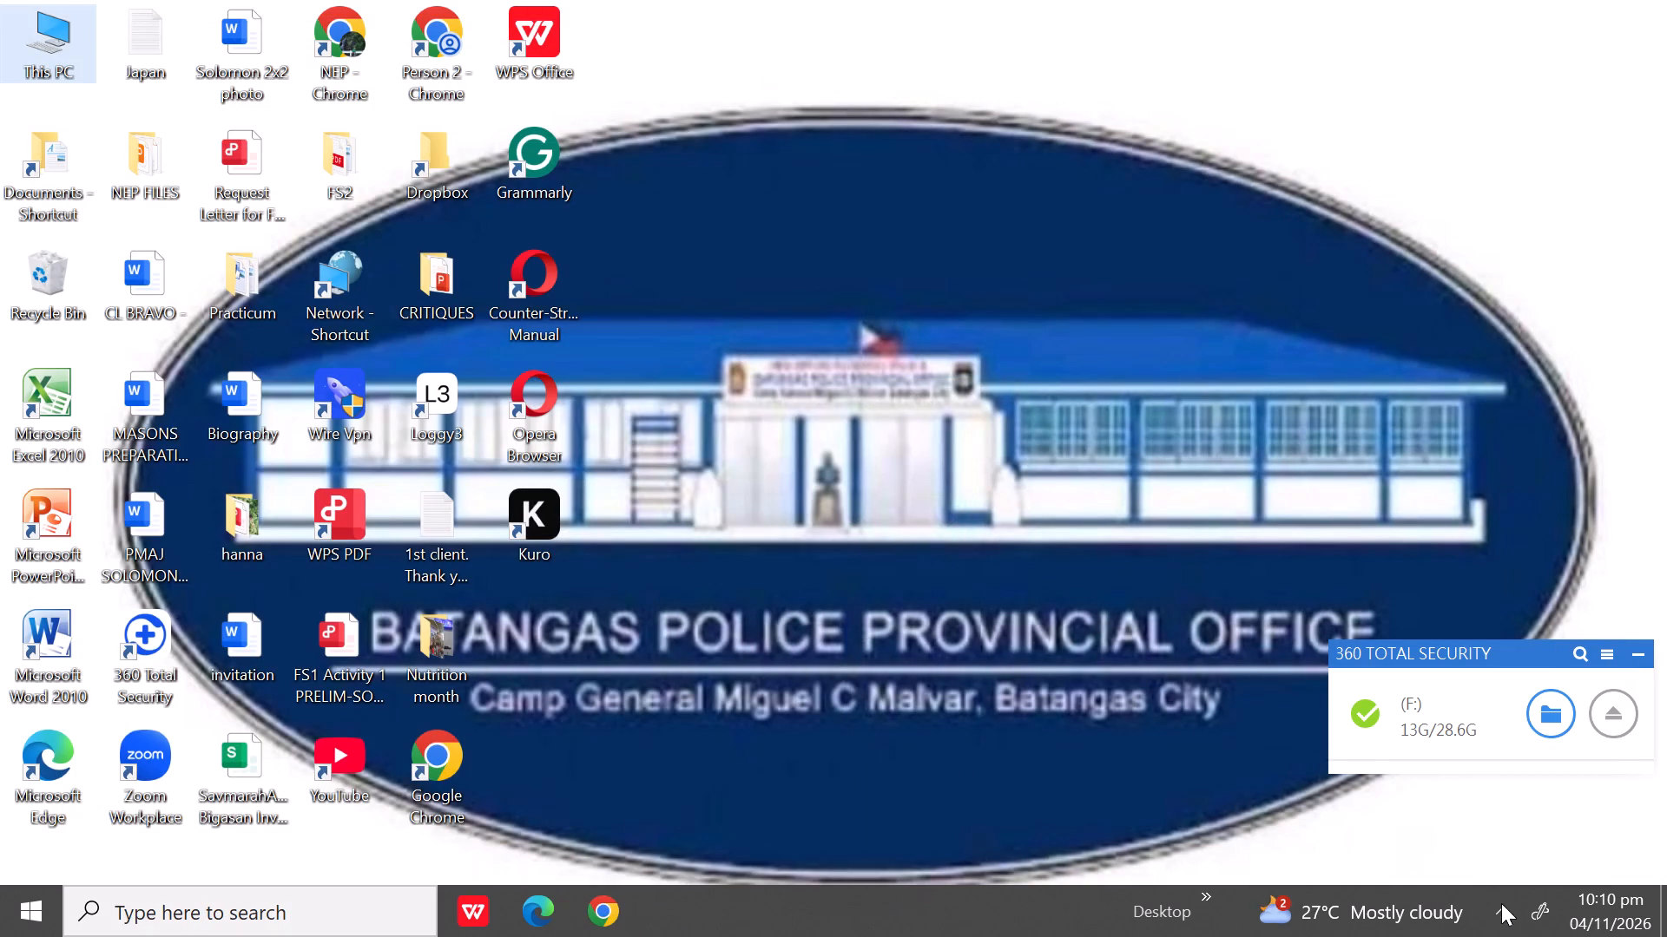
click(1502, 906)
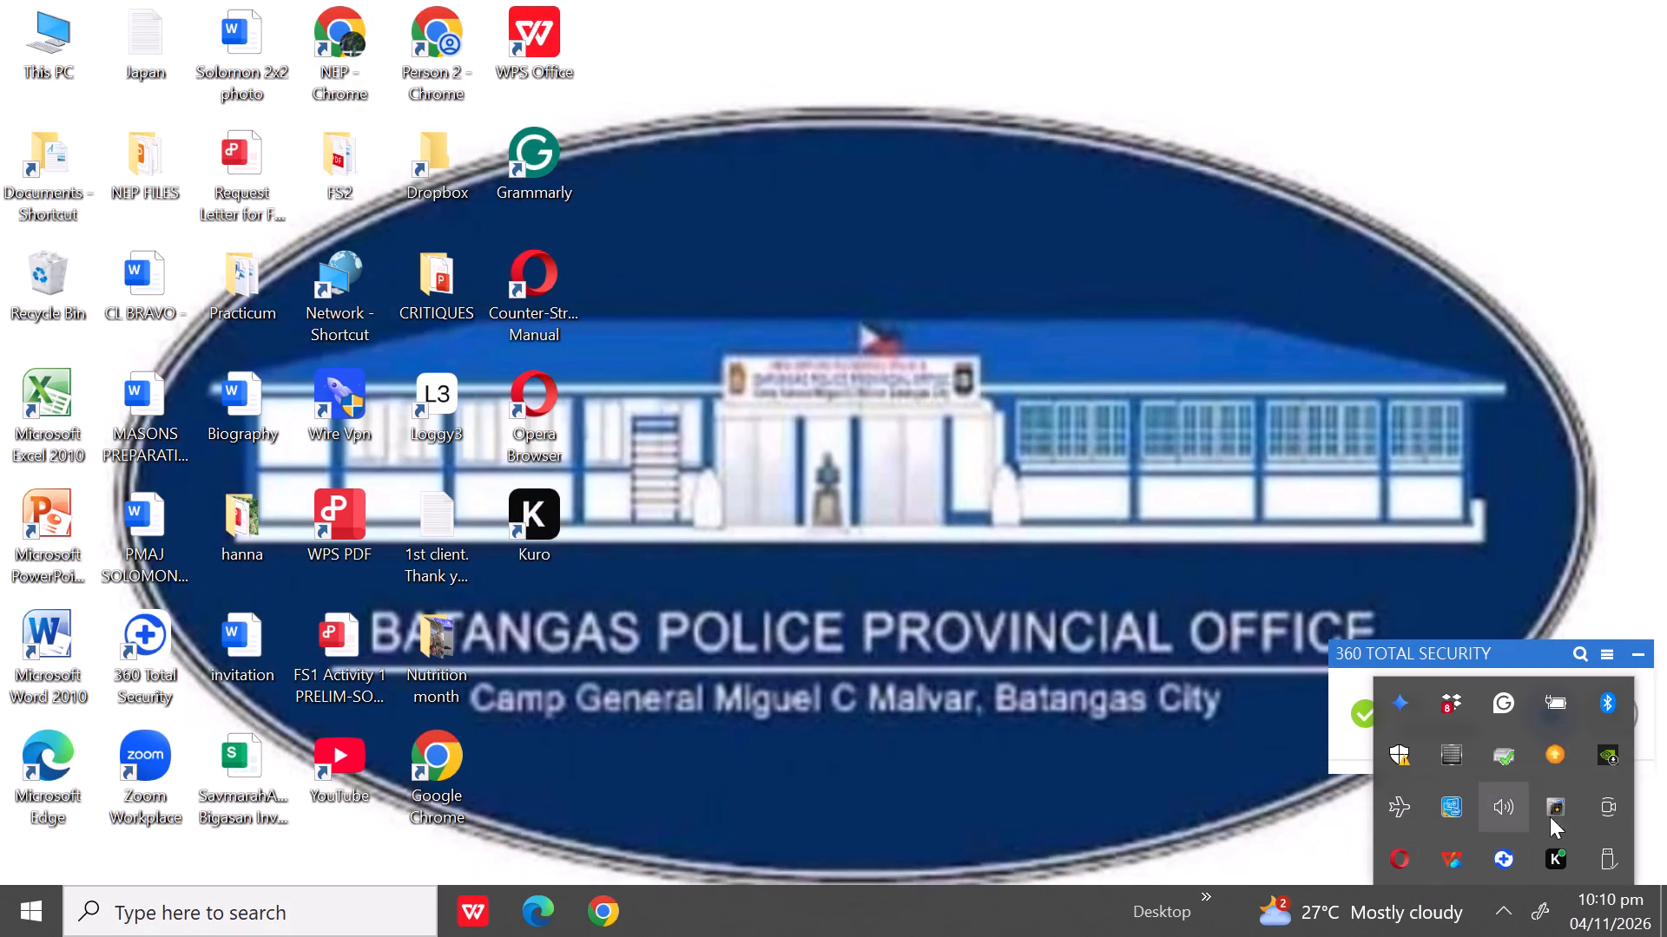
click(1605, 856)
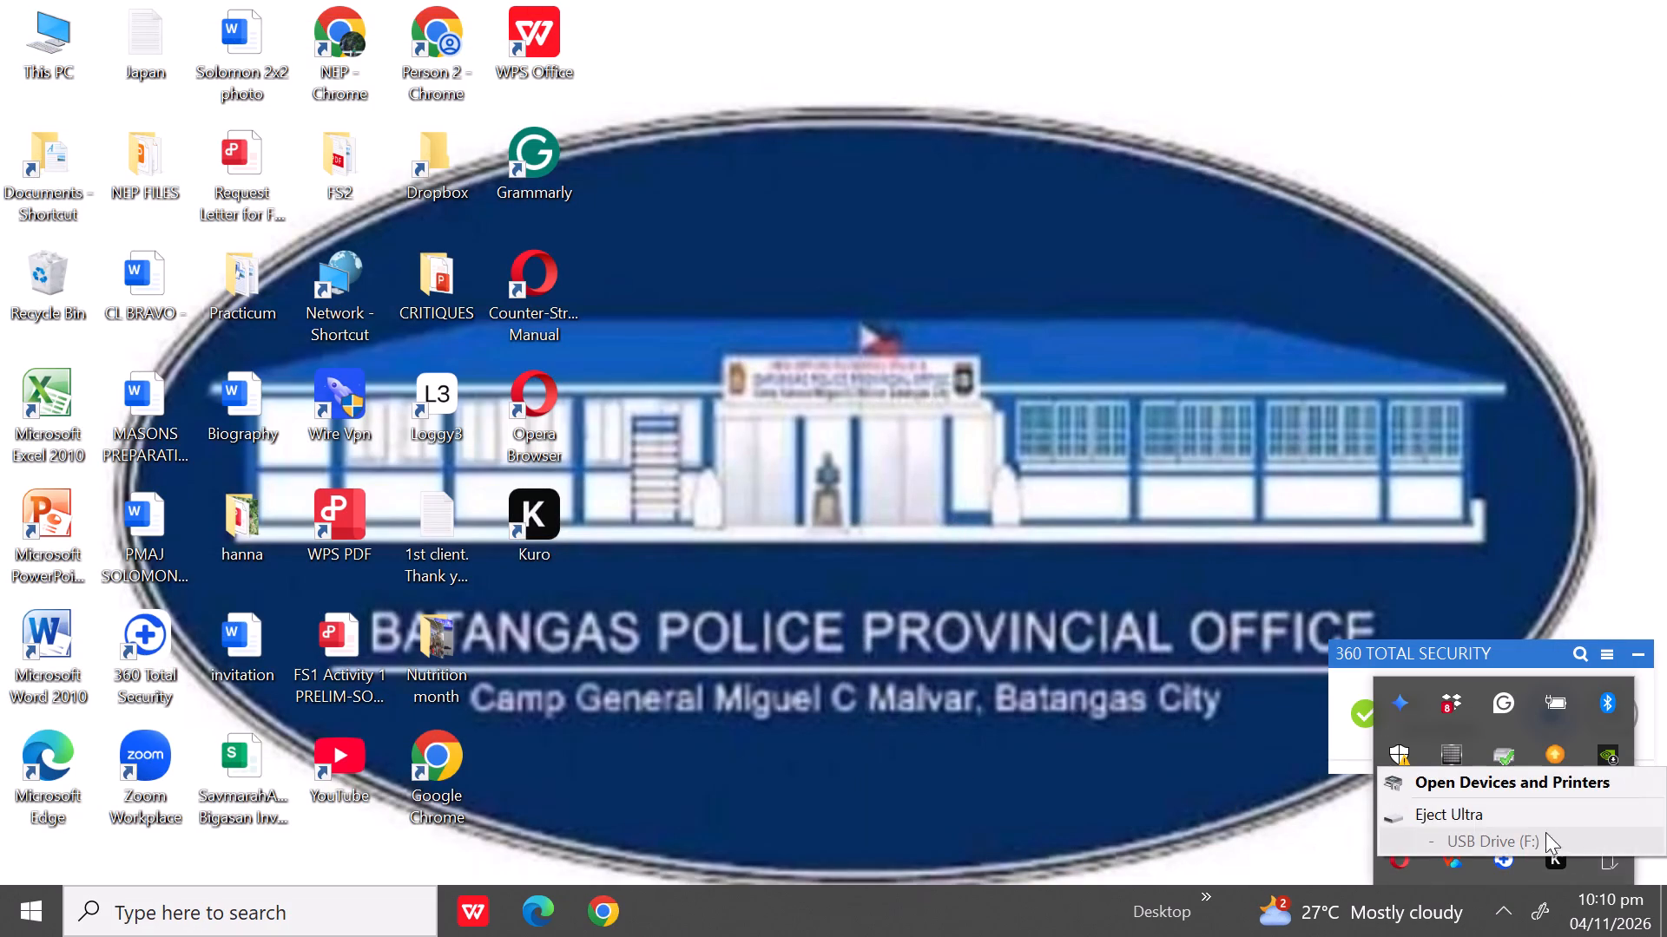
click(1528, 808)
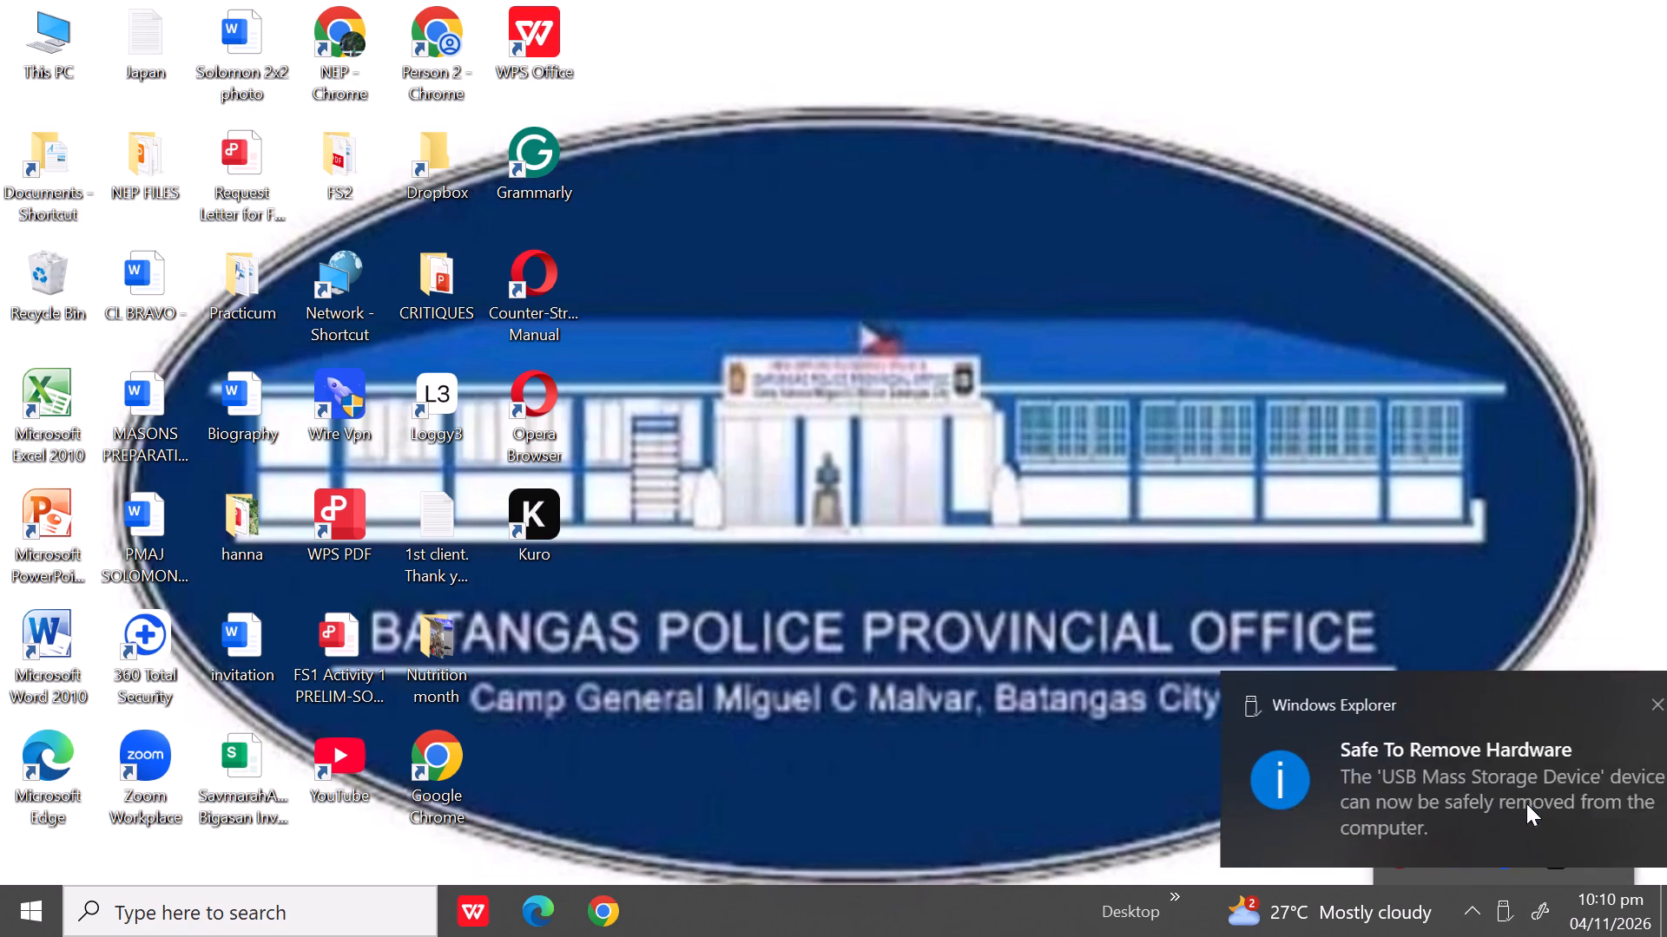
Shut down the computer.
click(4, 936)
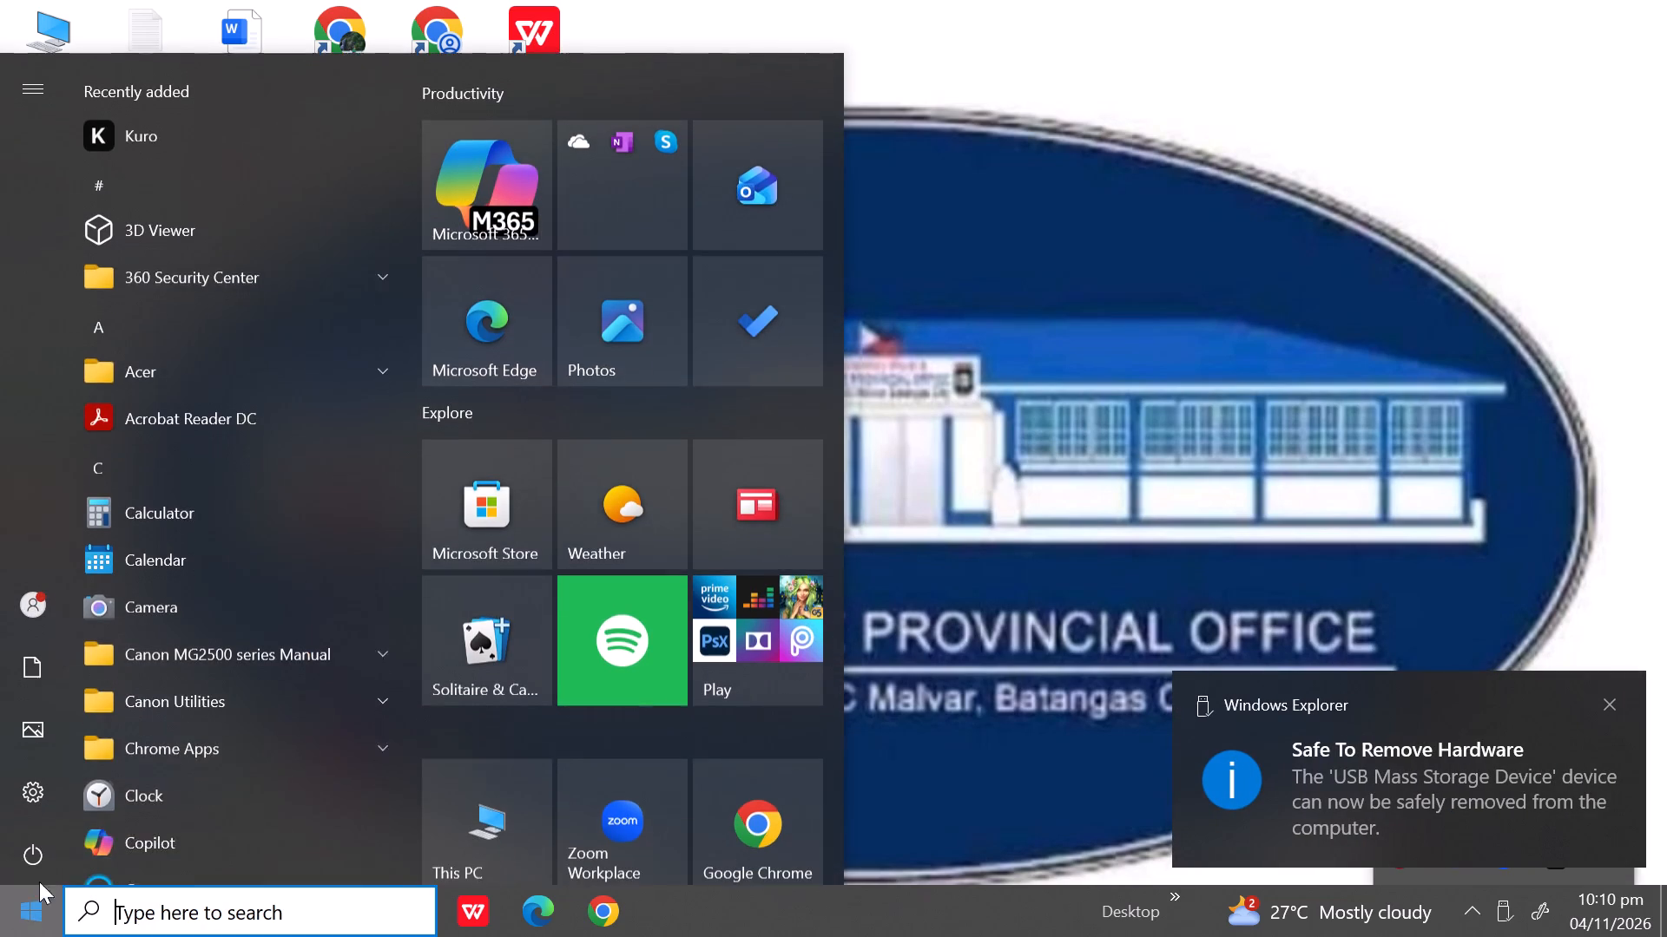
click(42, 847)
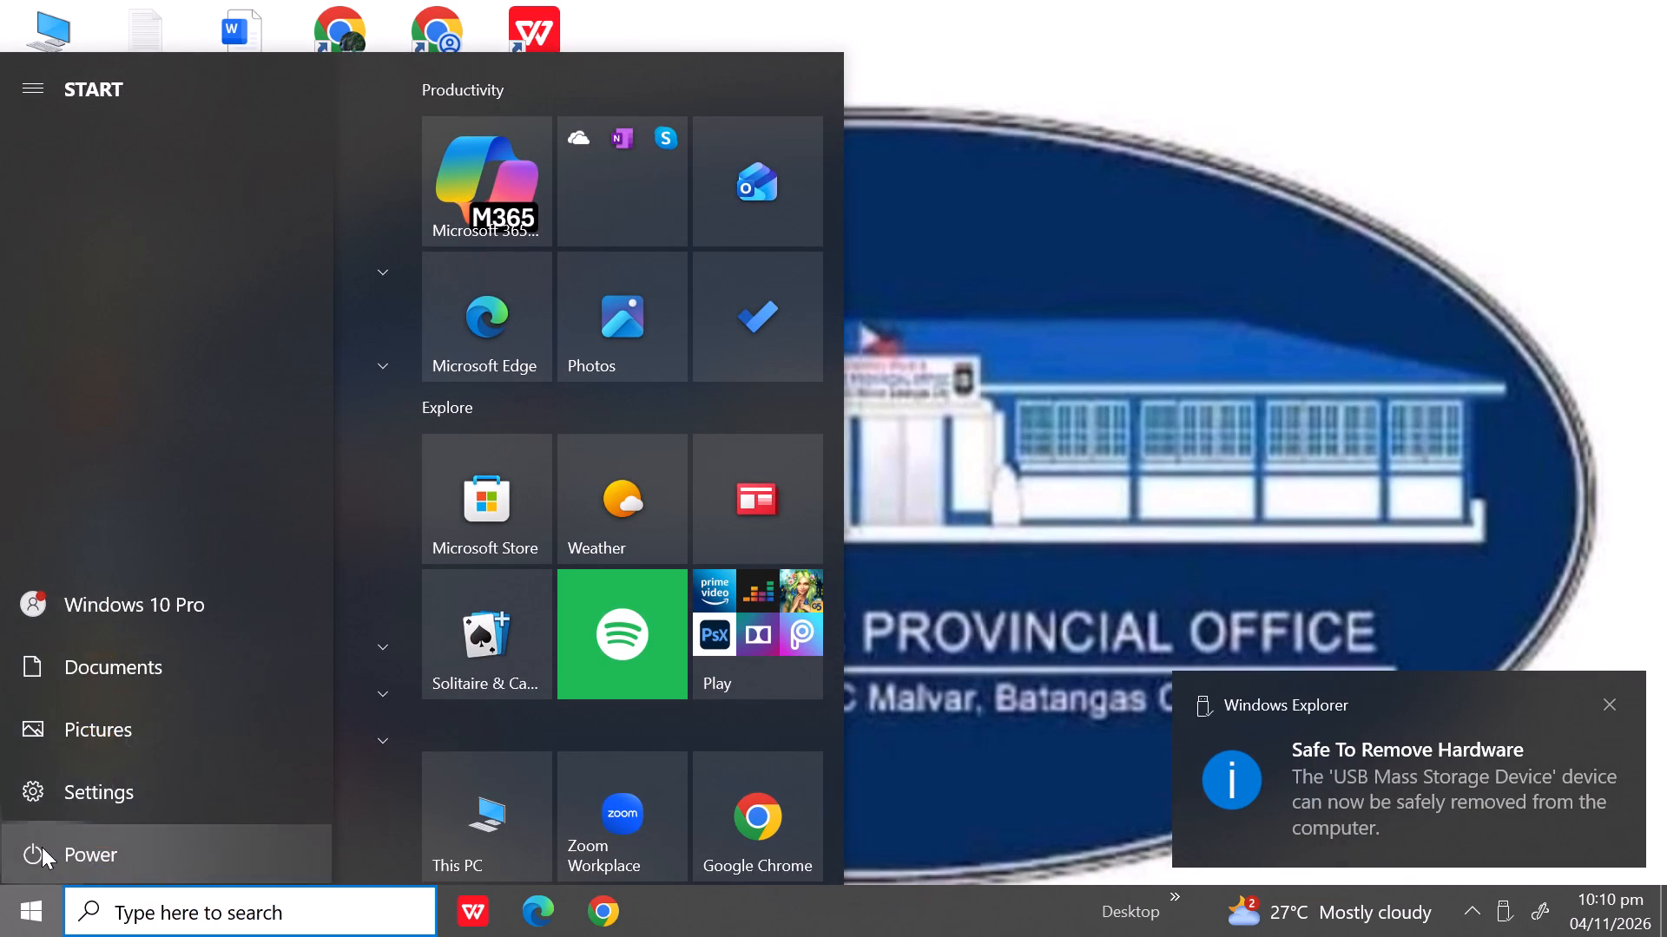
click(85, 751)
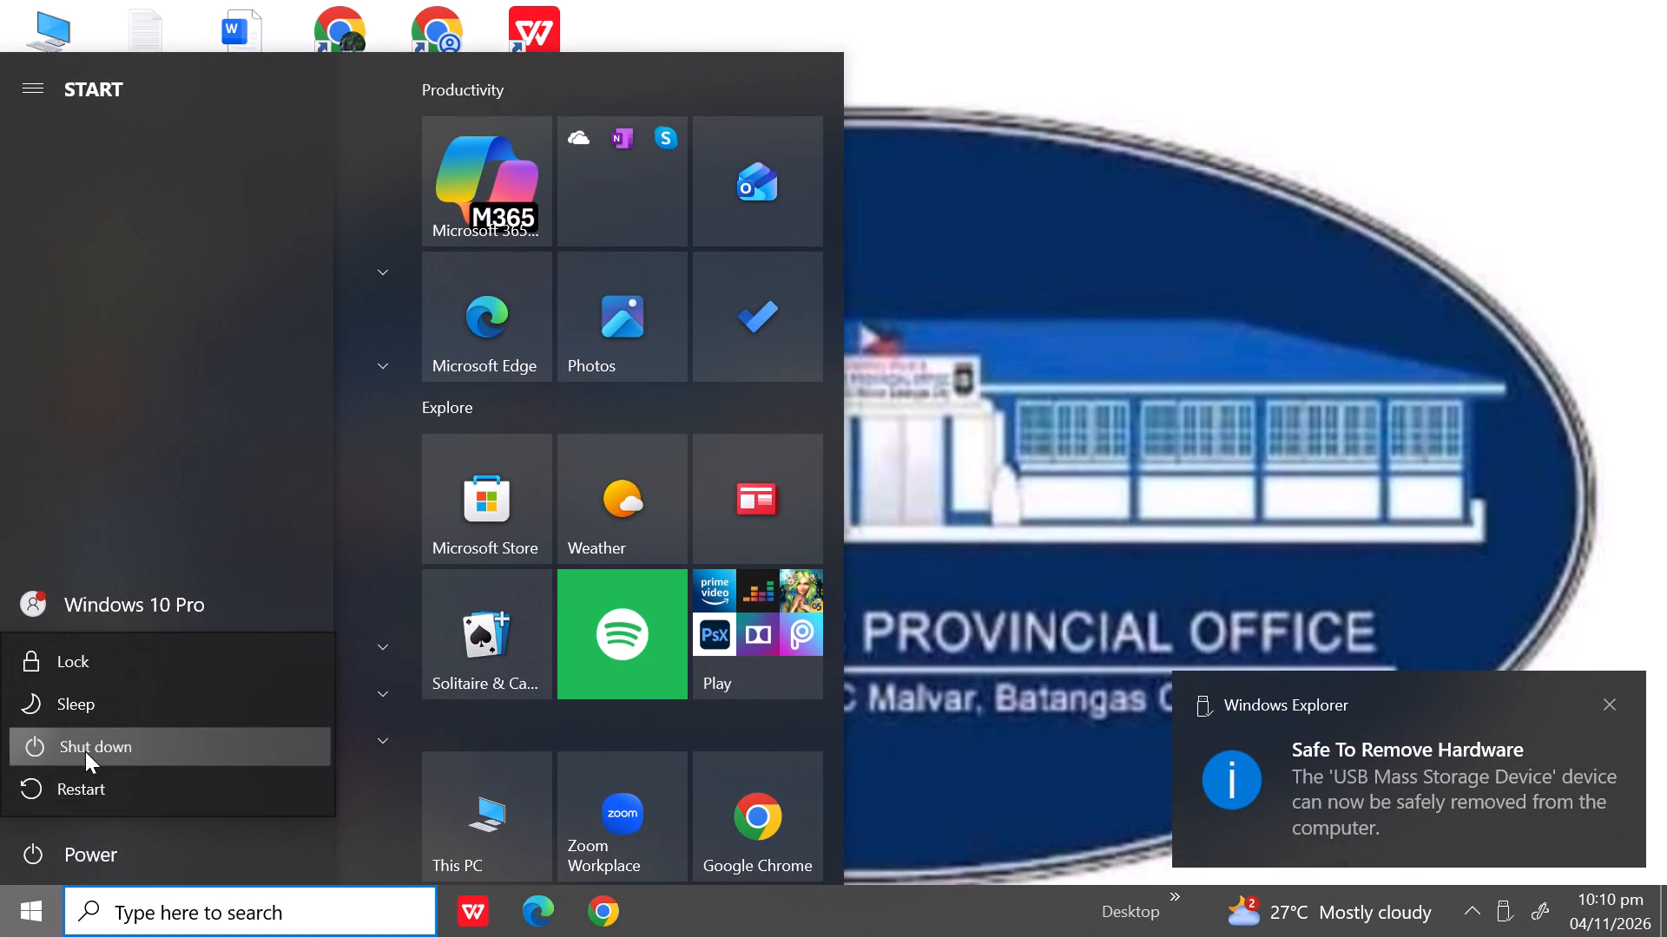